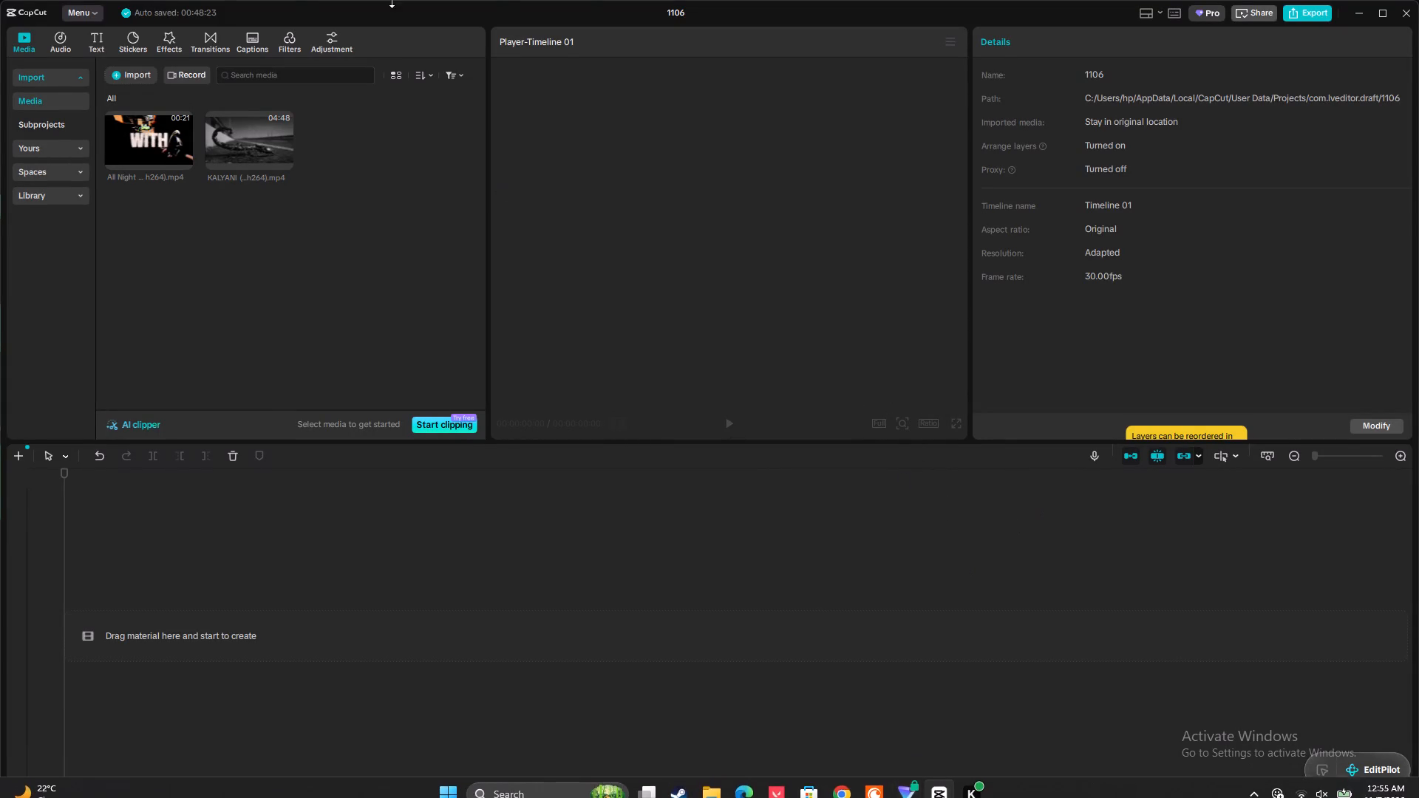
Add the KALYANI music video from the imported media to the start of the empty timeline and preview its opening seconds.
drag(229, 124, 232, 623)
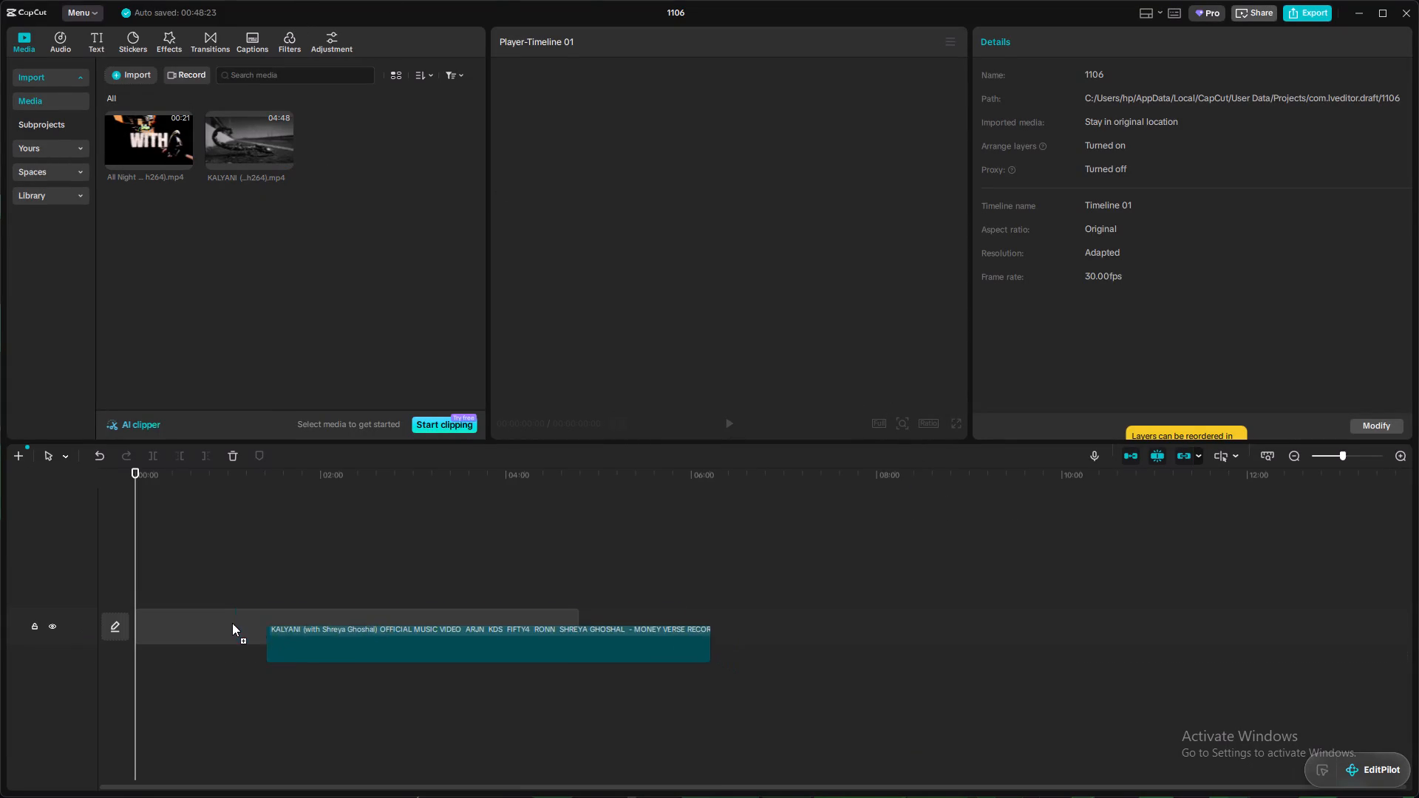
drag(232, 623, 231, 622)
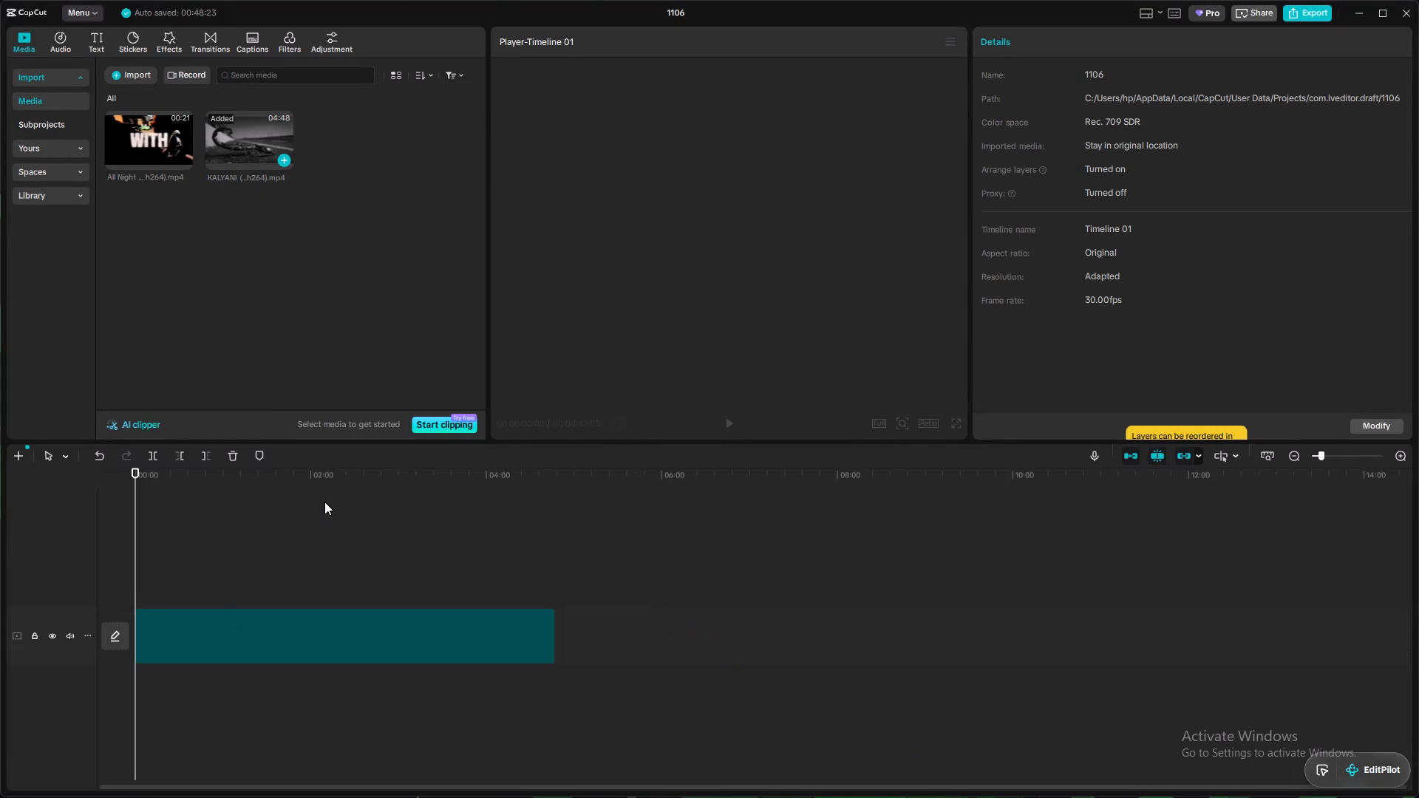
key(space)
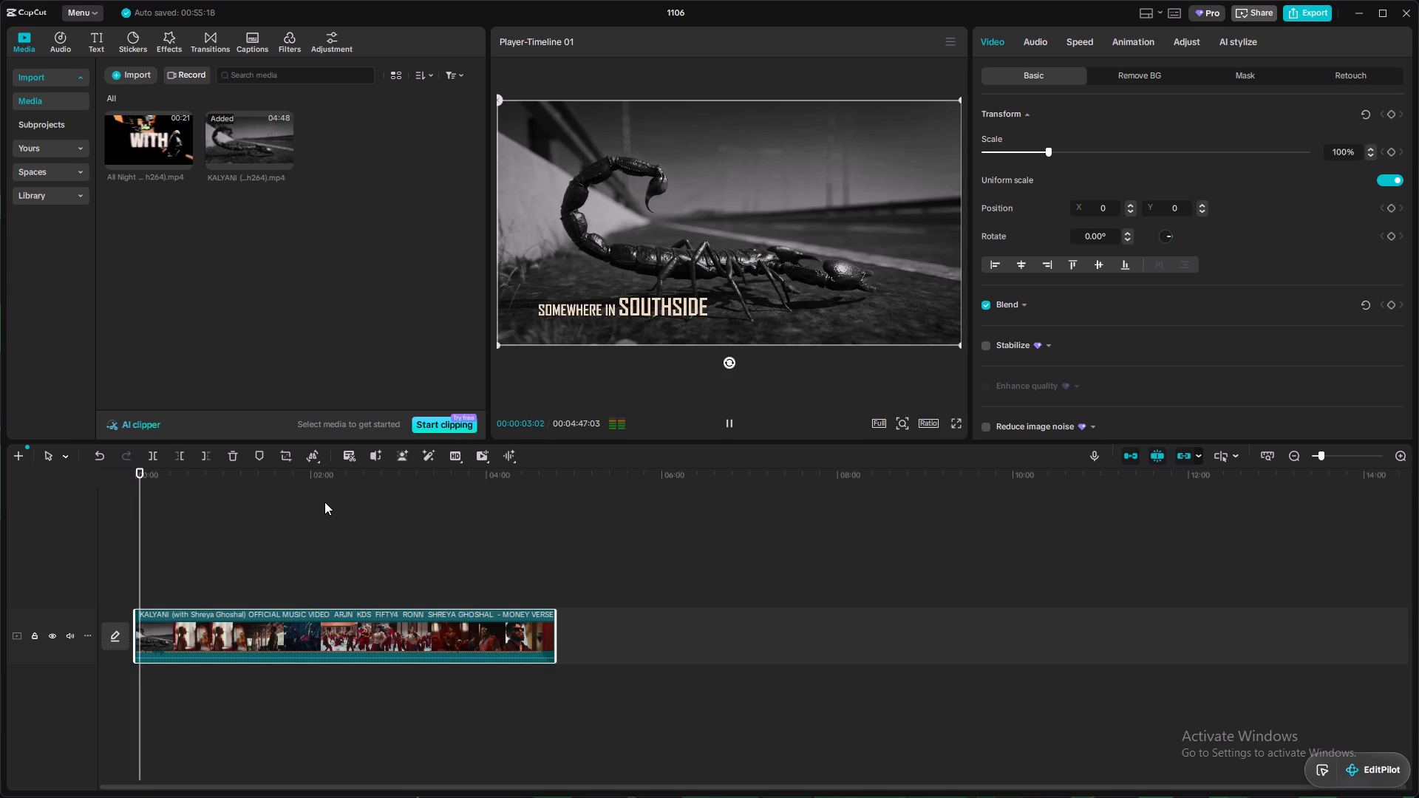
key(space)
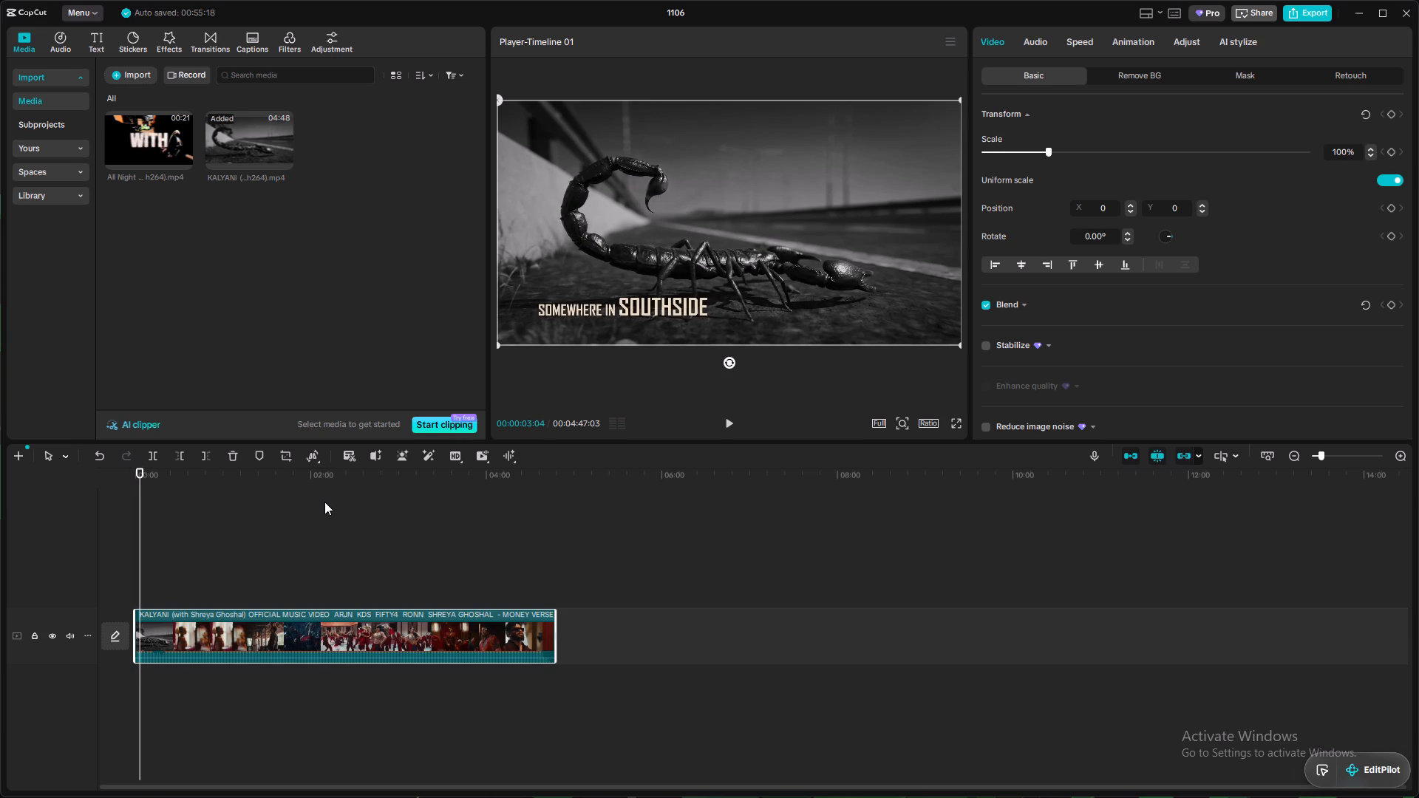
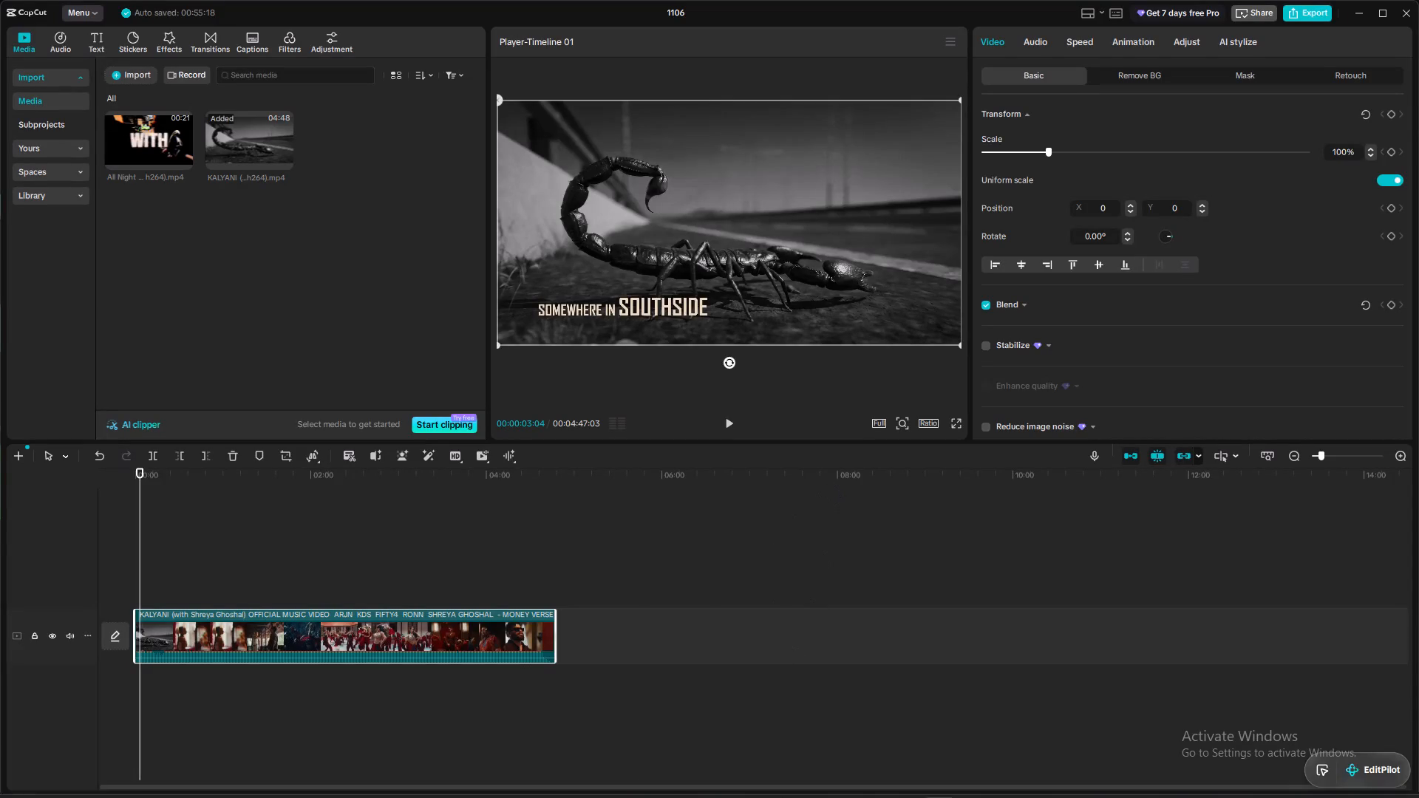
Continue previewing the KALYANI clip from about 3 seconds and pause playback at about 6 seconds on the licence plate shot.
key(space)
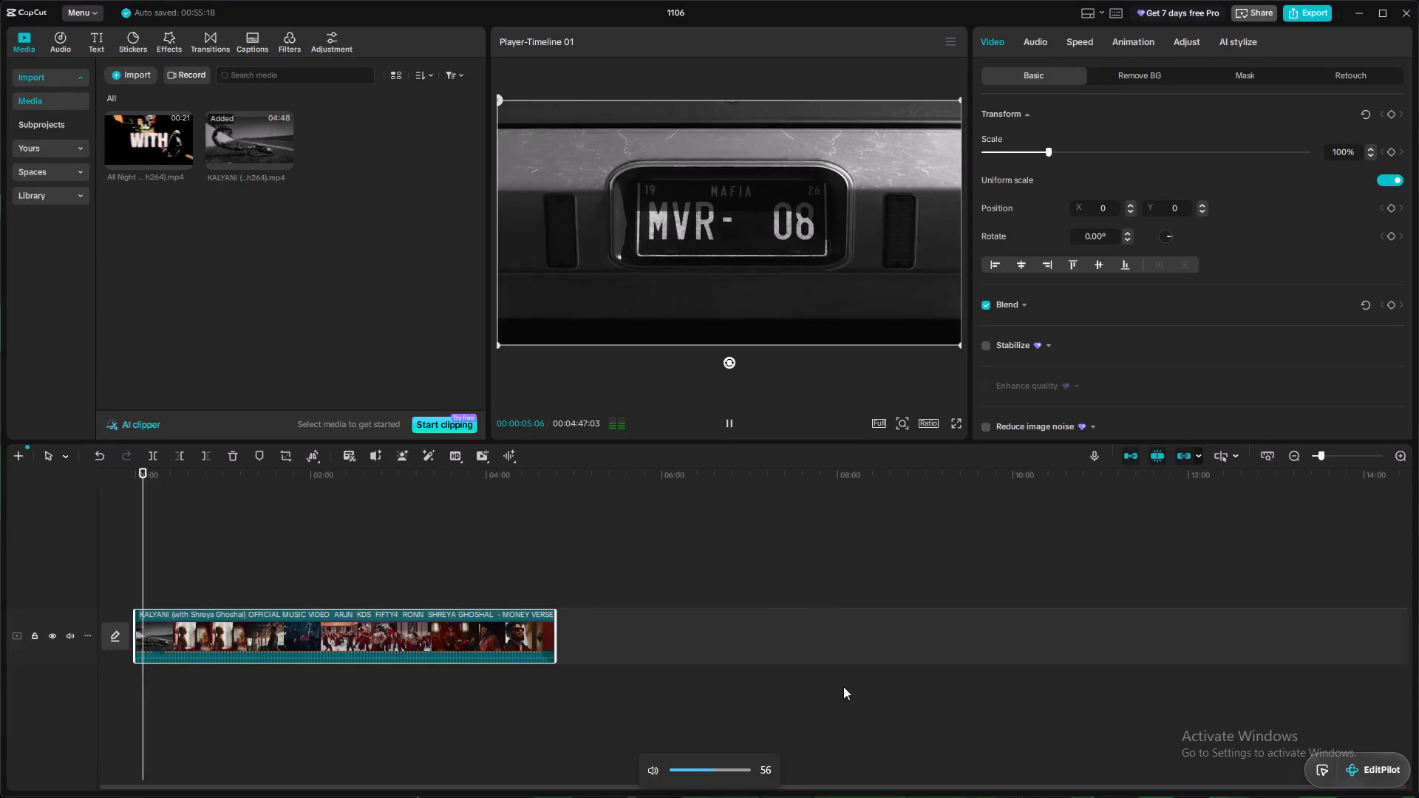
key(space)
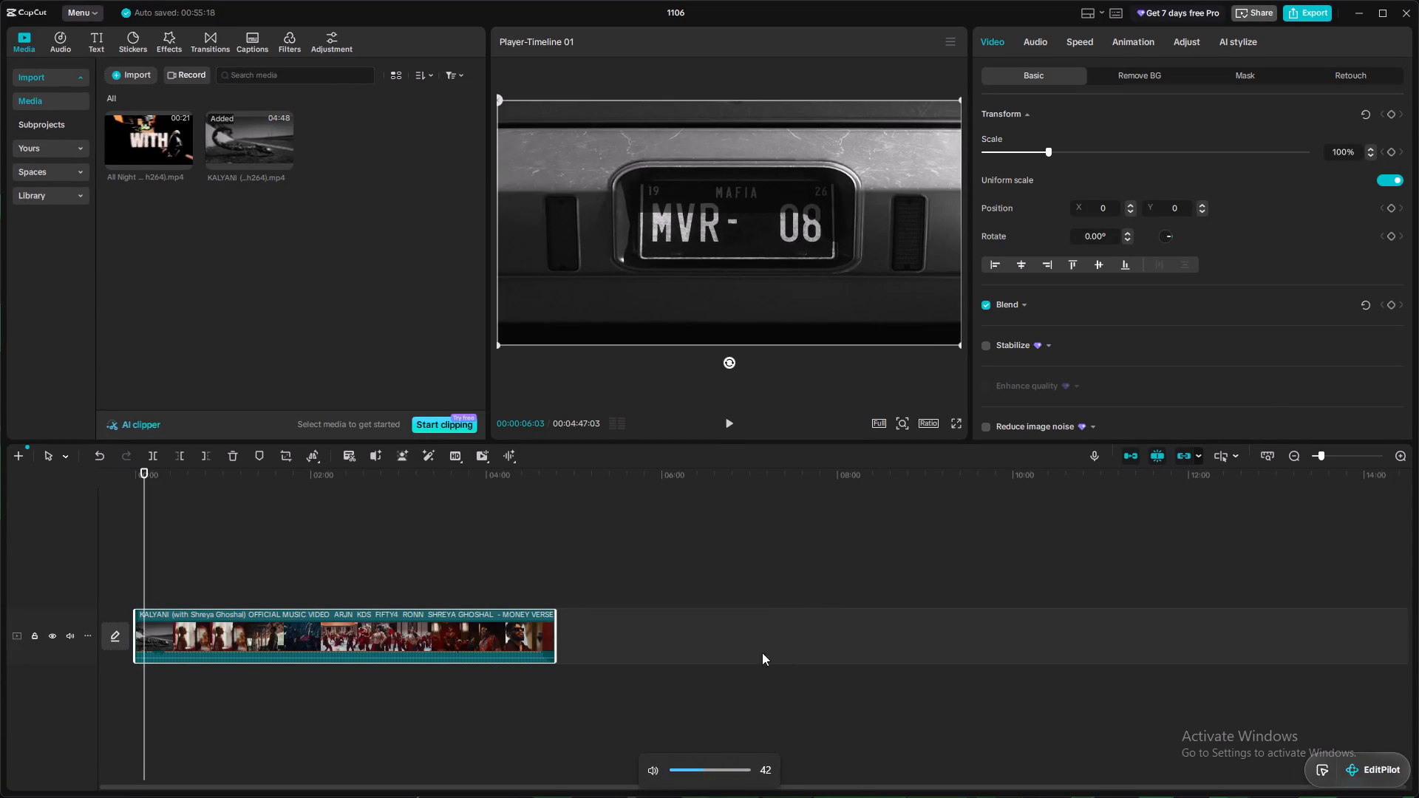
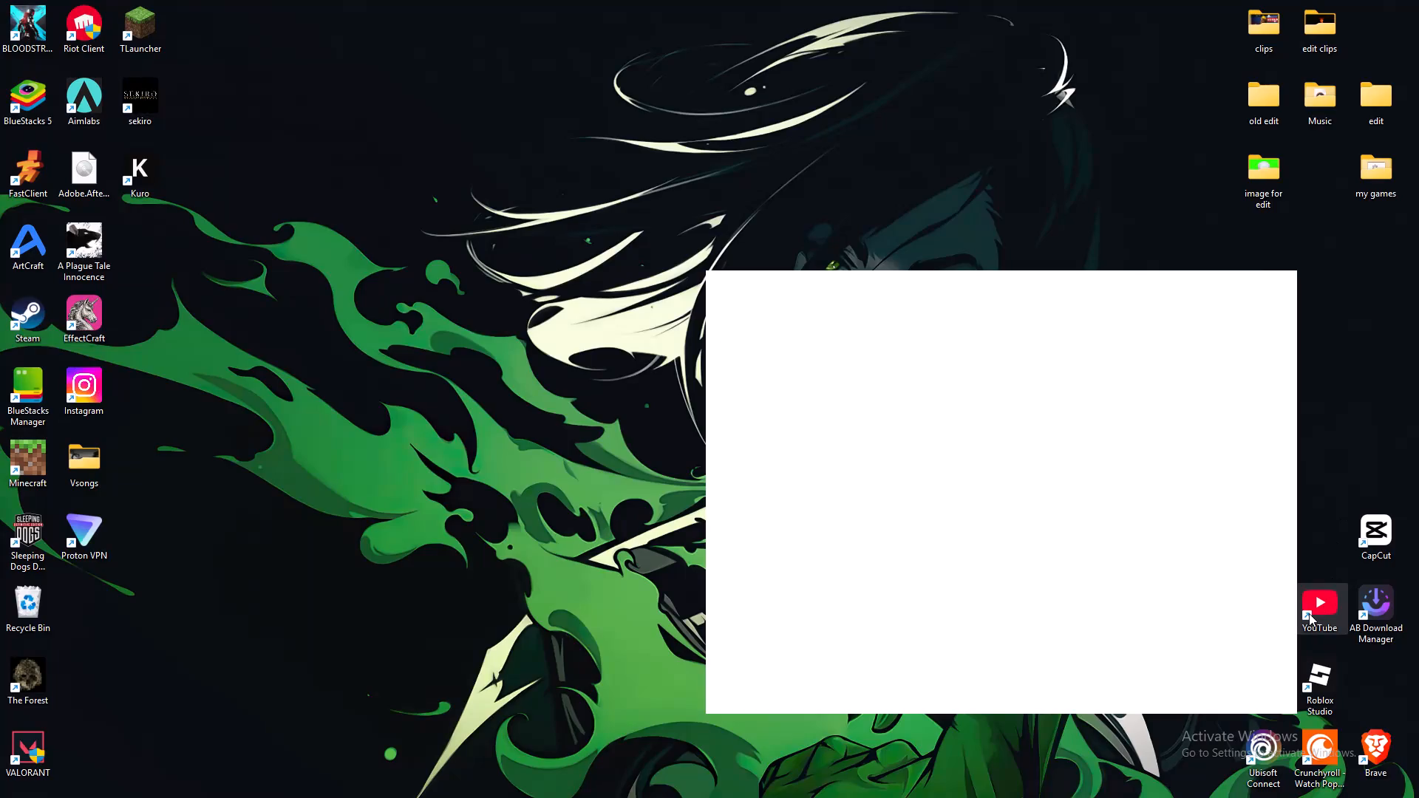
Open YouTube from the desktop and search for "knife".
triple_click(1309, 613)
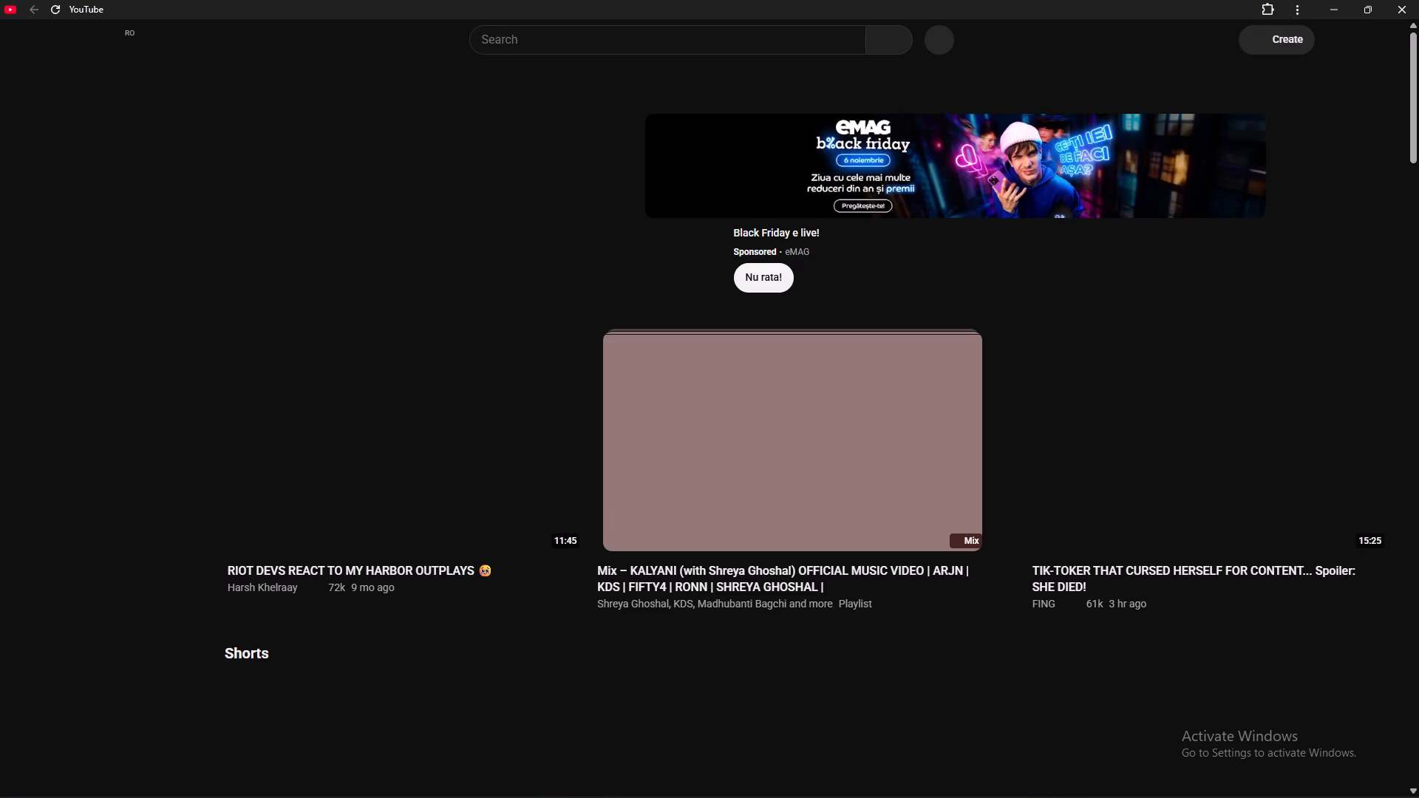
click(715, 44)
key(k)
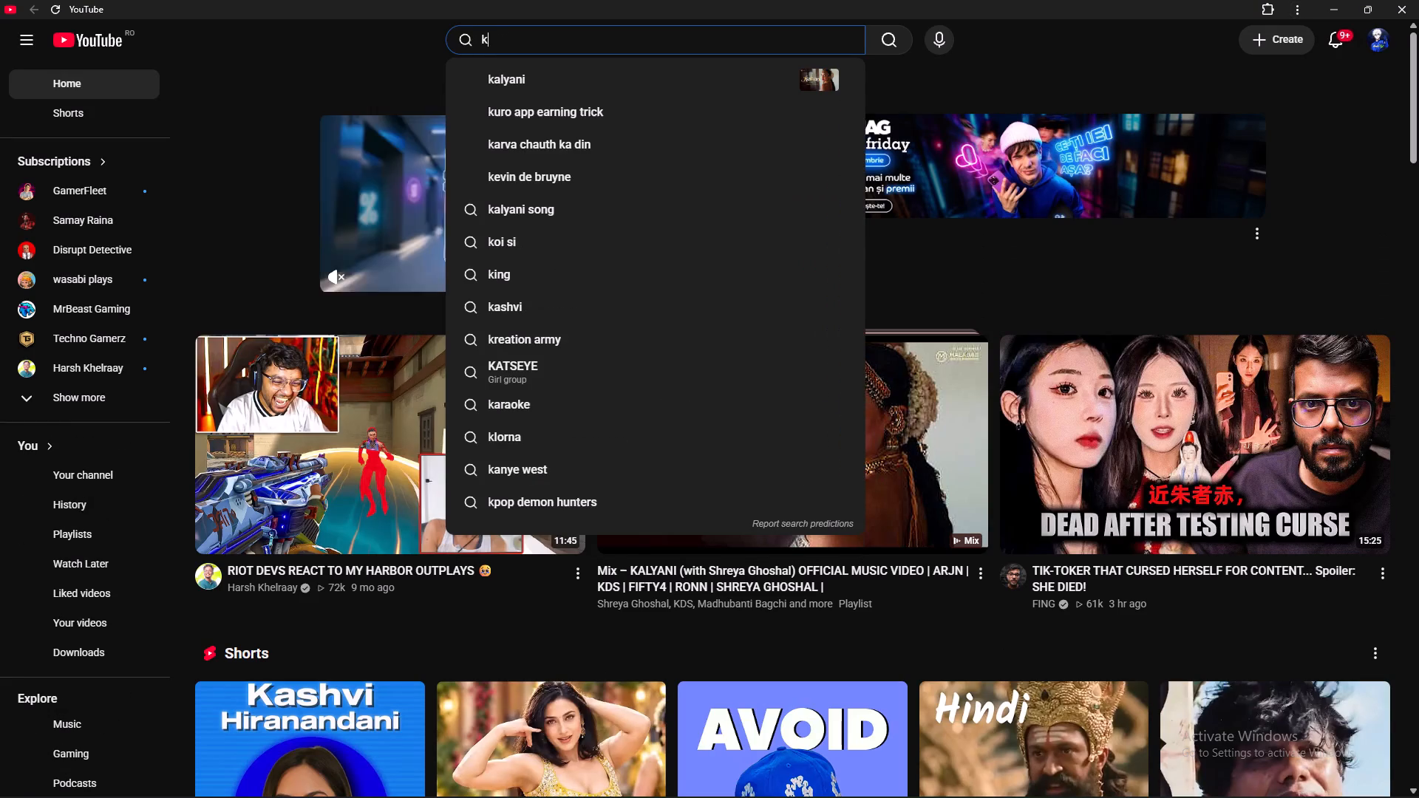
key(i)
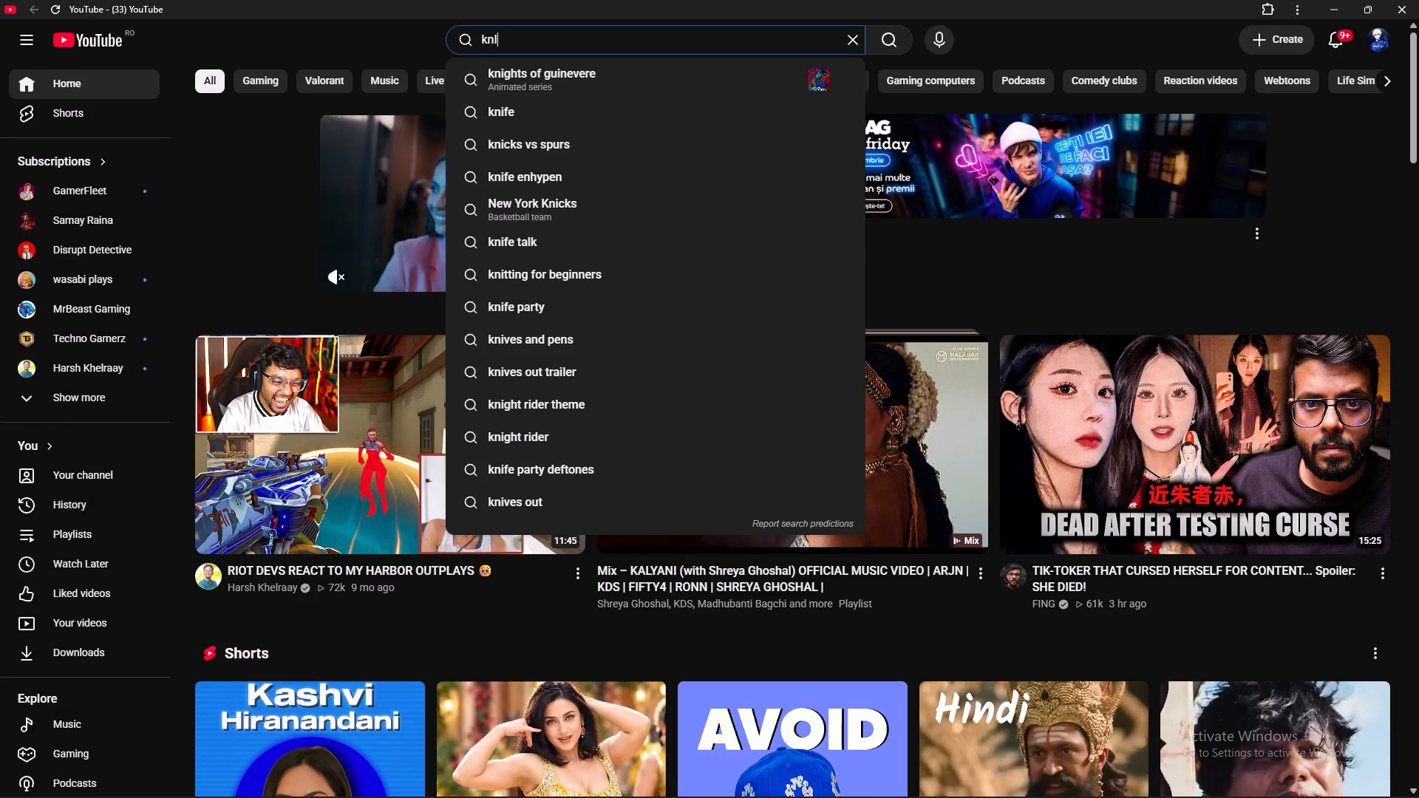
click(554, 109)
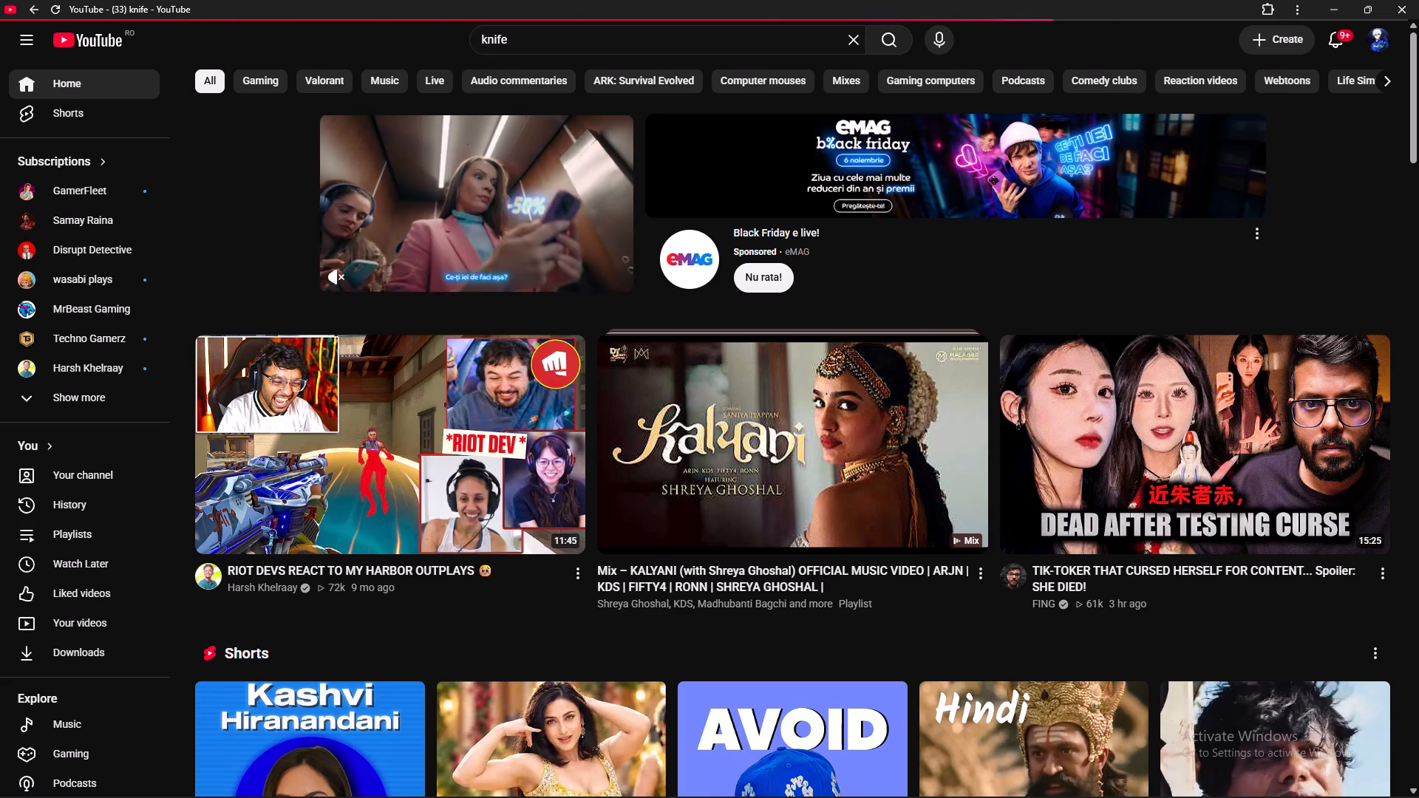
Extend the YouTube search to "knife swing" using the matching suggestion.
click(609, 48)
key(space)
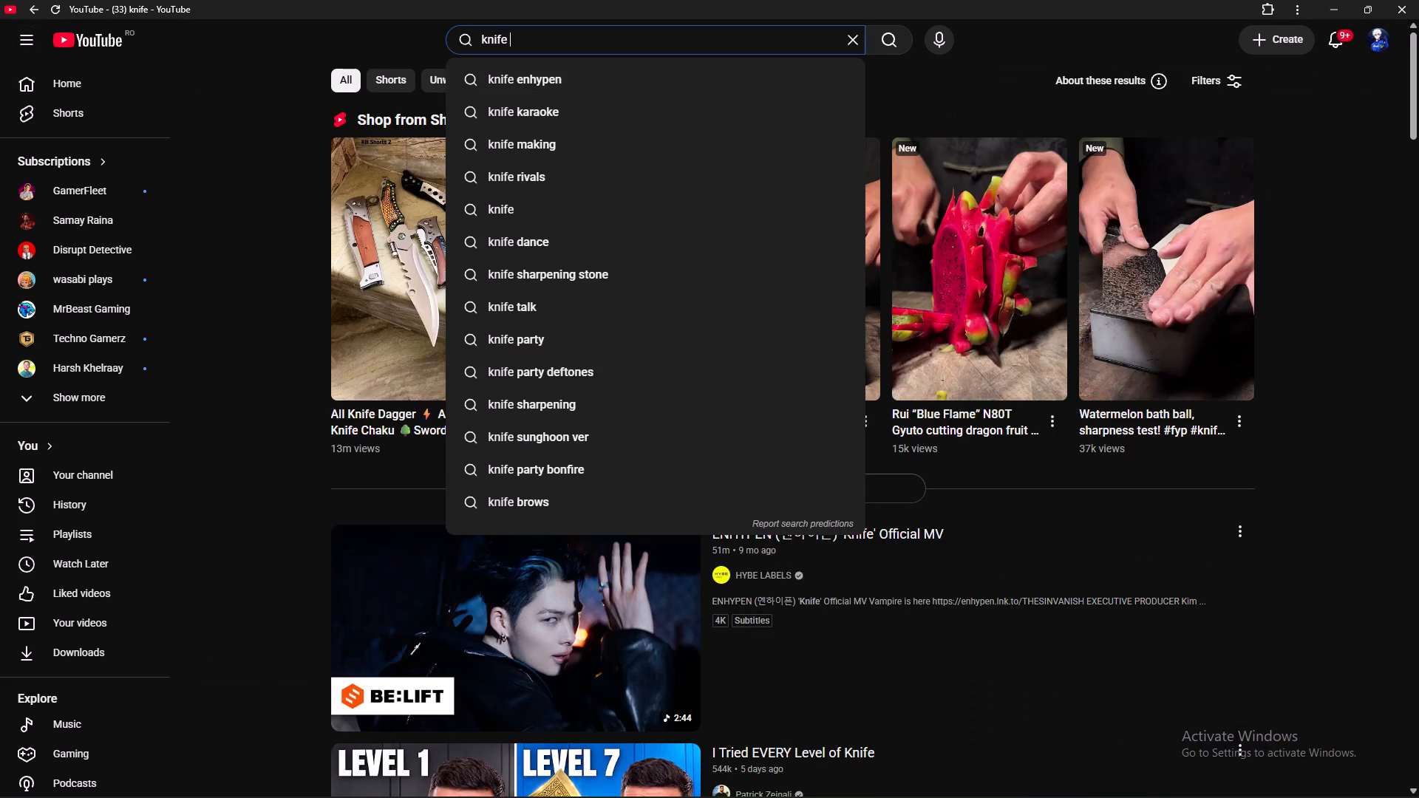
text(S)
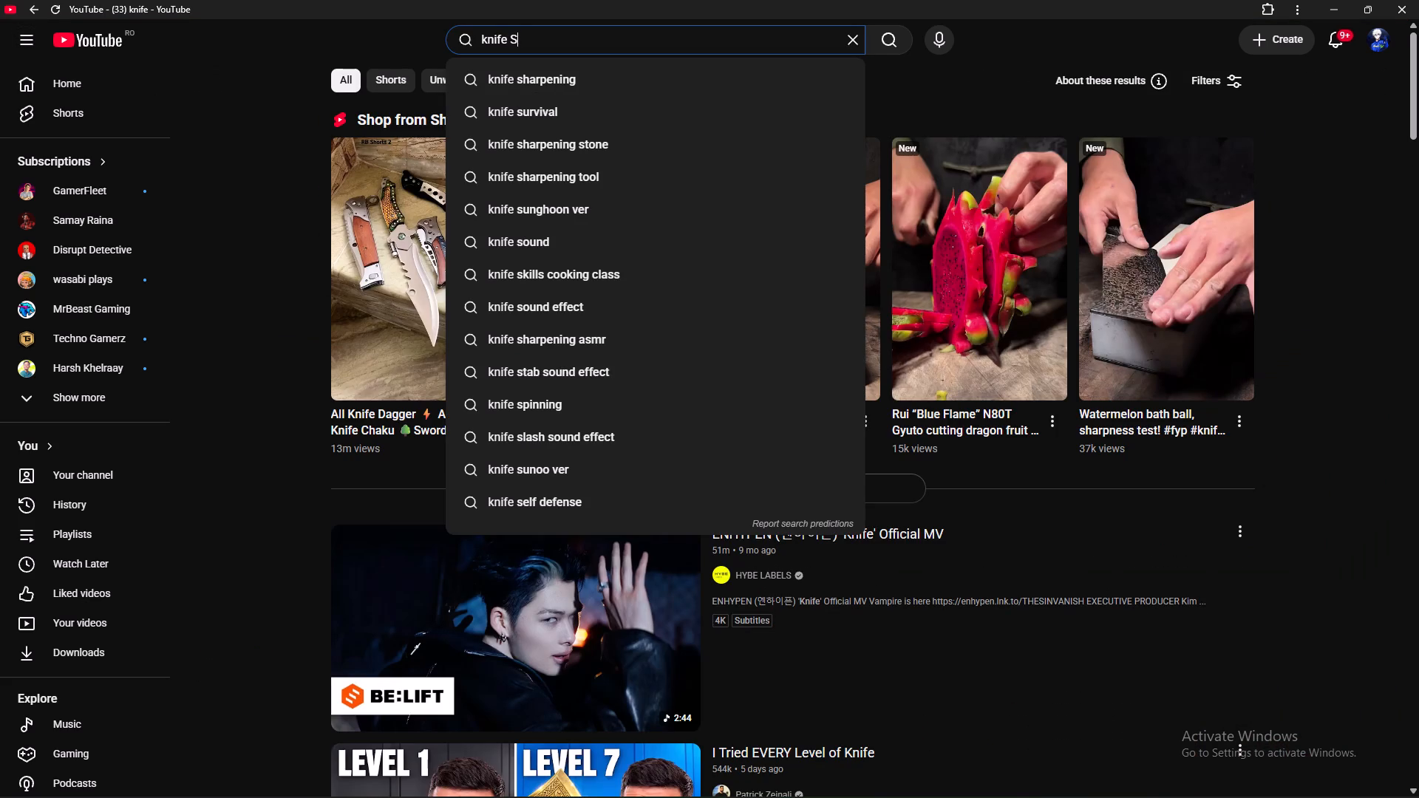
key(c)
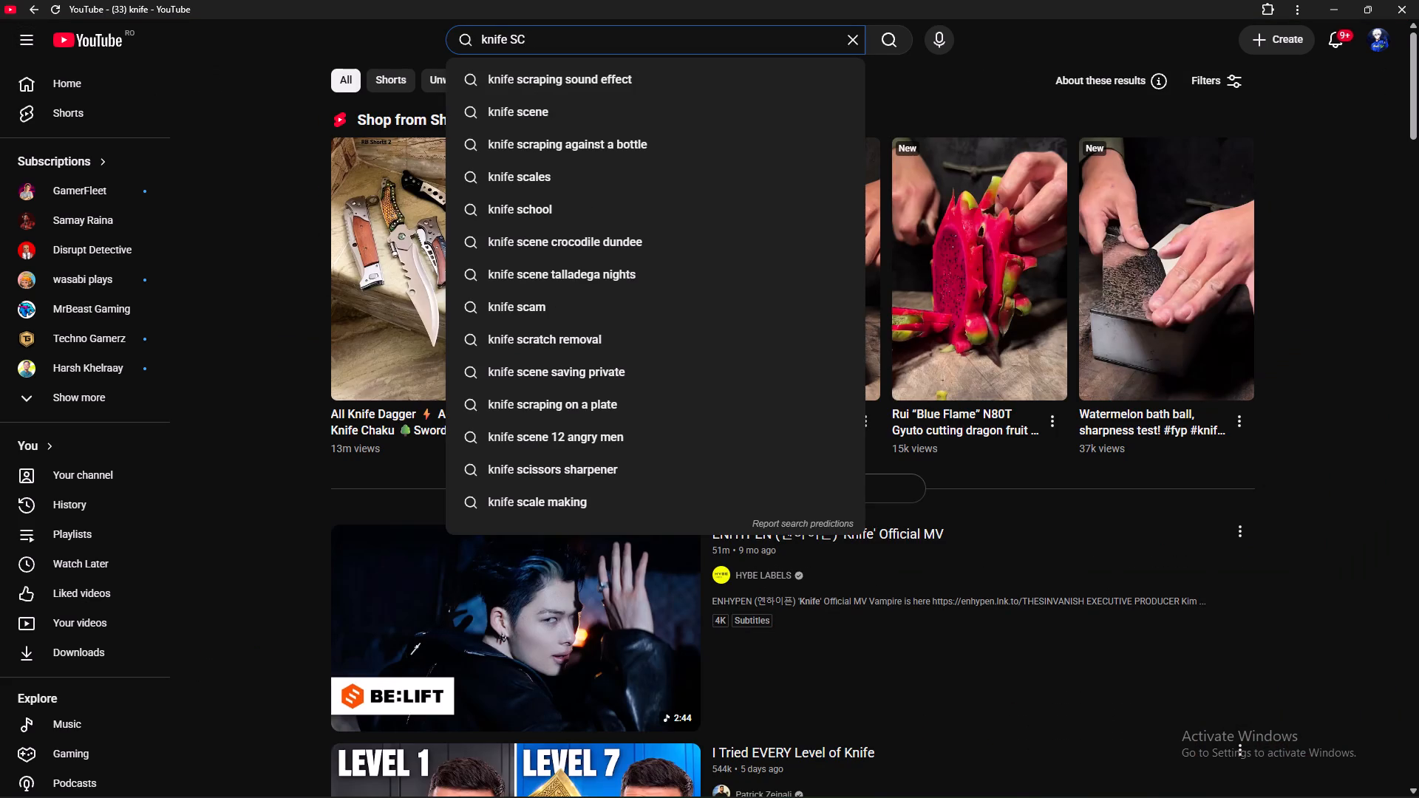
key(w)
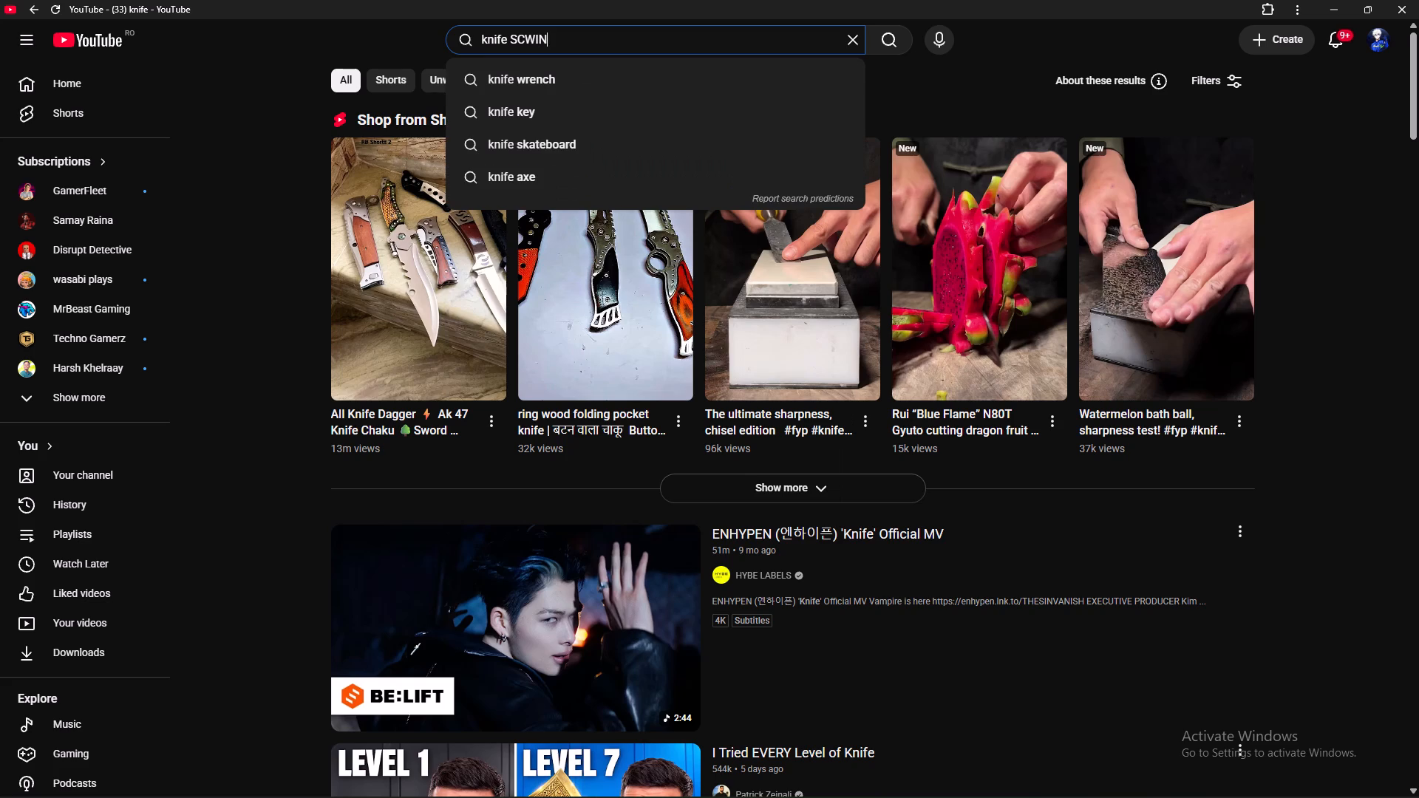
text(g)
key(space)
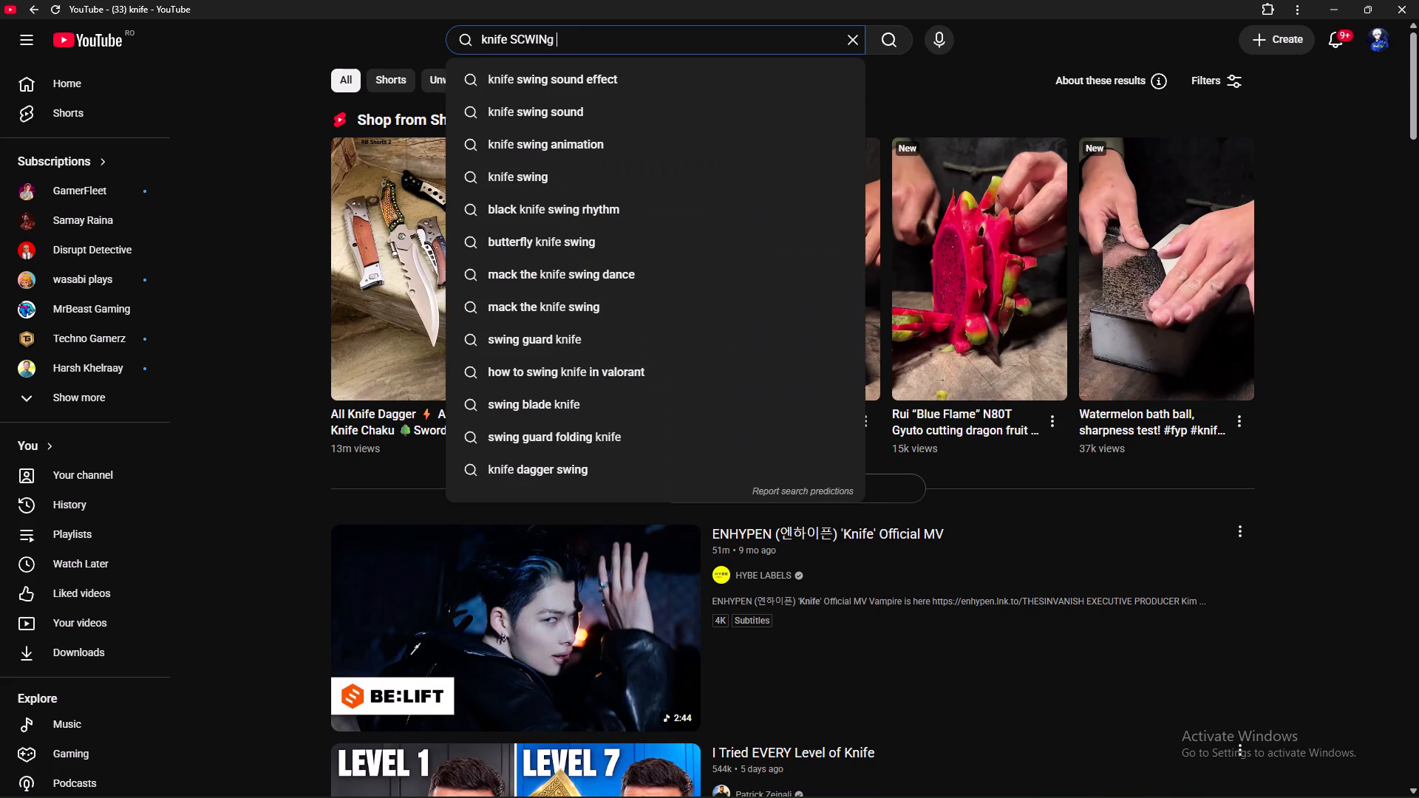
click(582, 188)
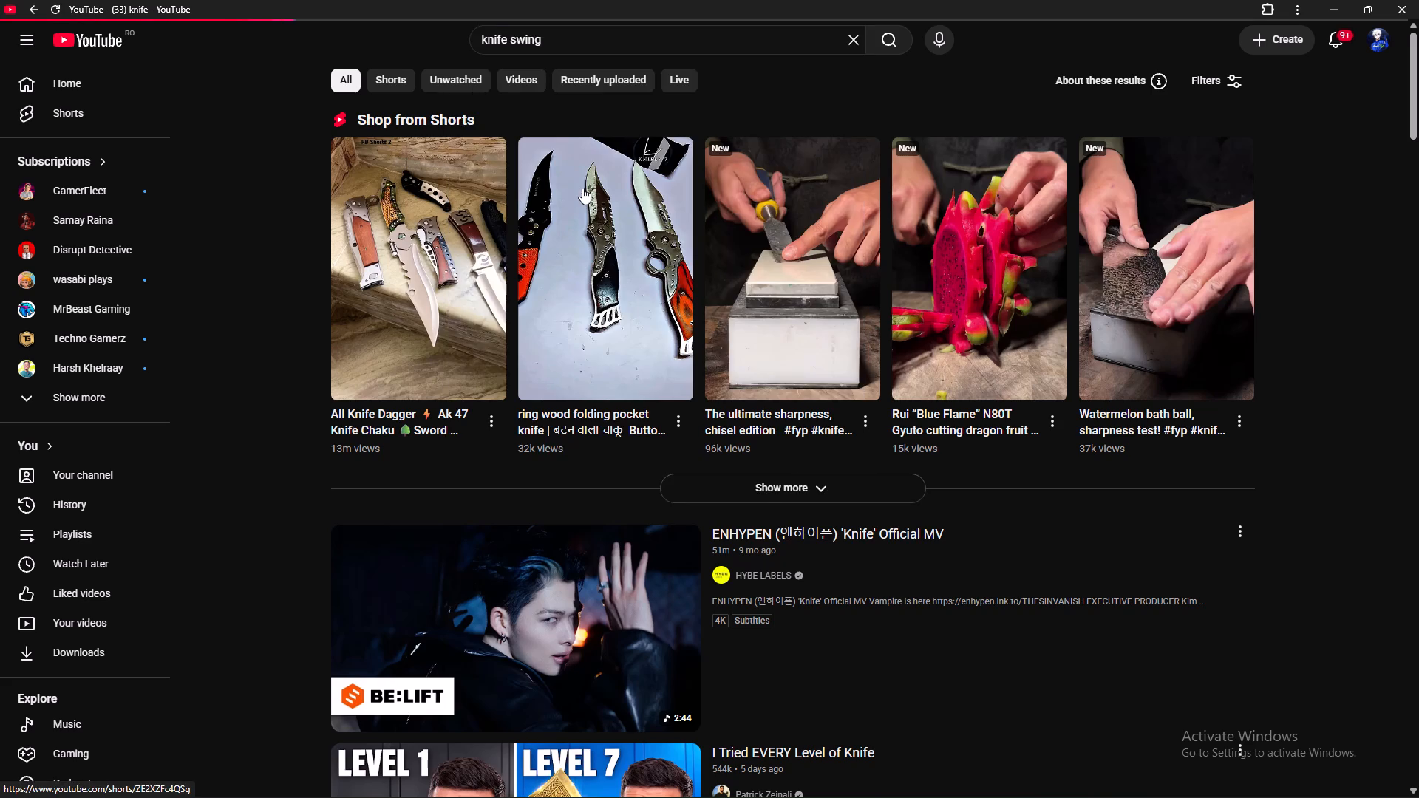
Refine the search to "knife swing valorant" using the matching suggestion.
click(673, 34)
key(space)
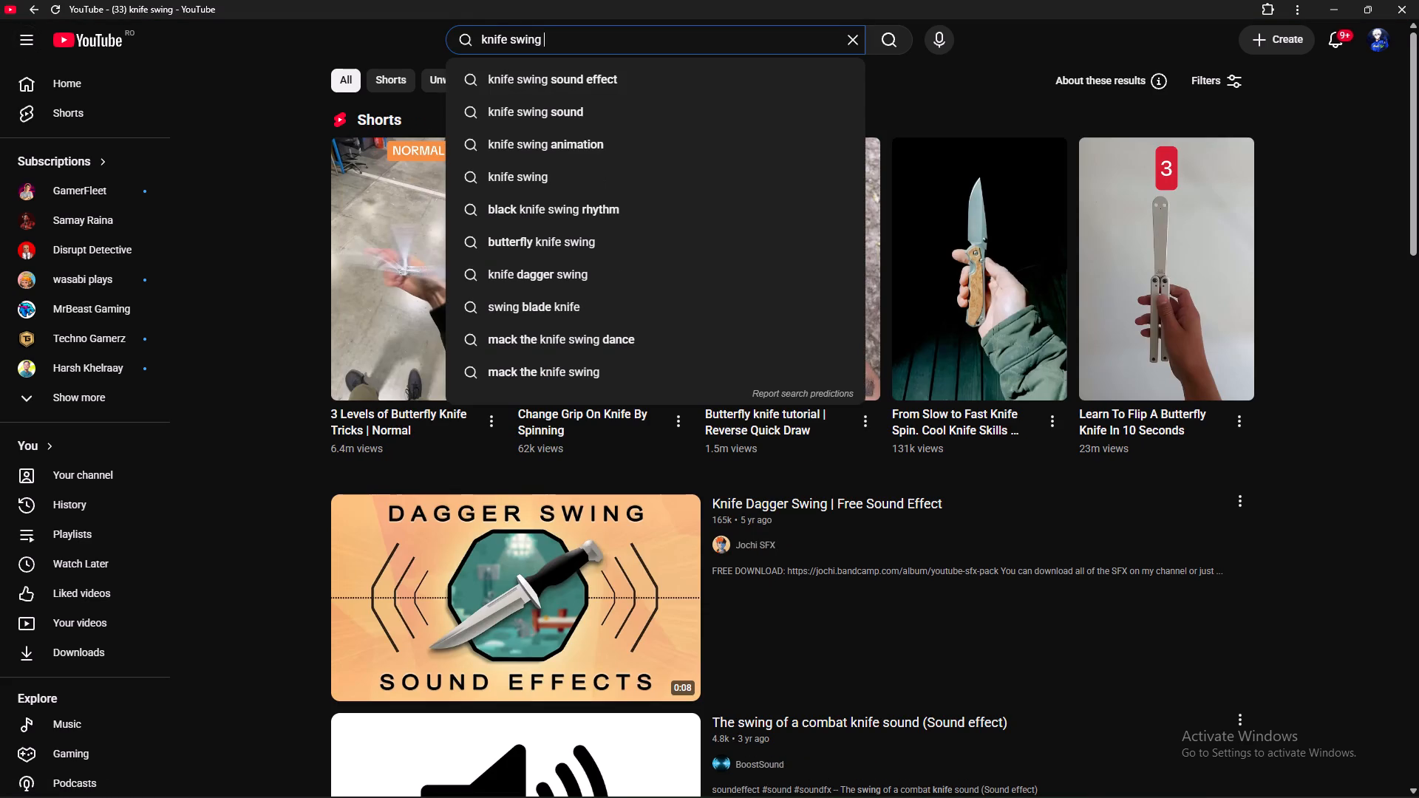
text(vsl)
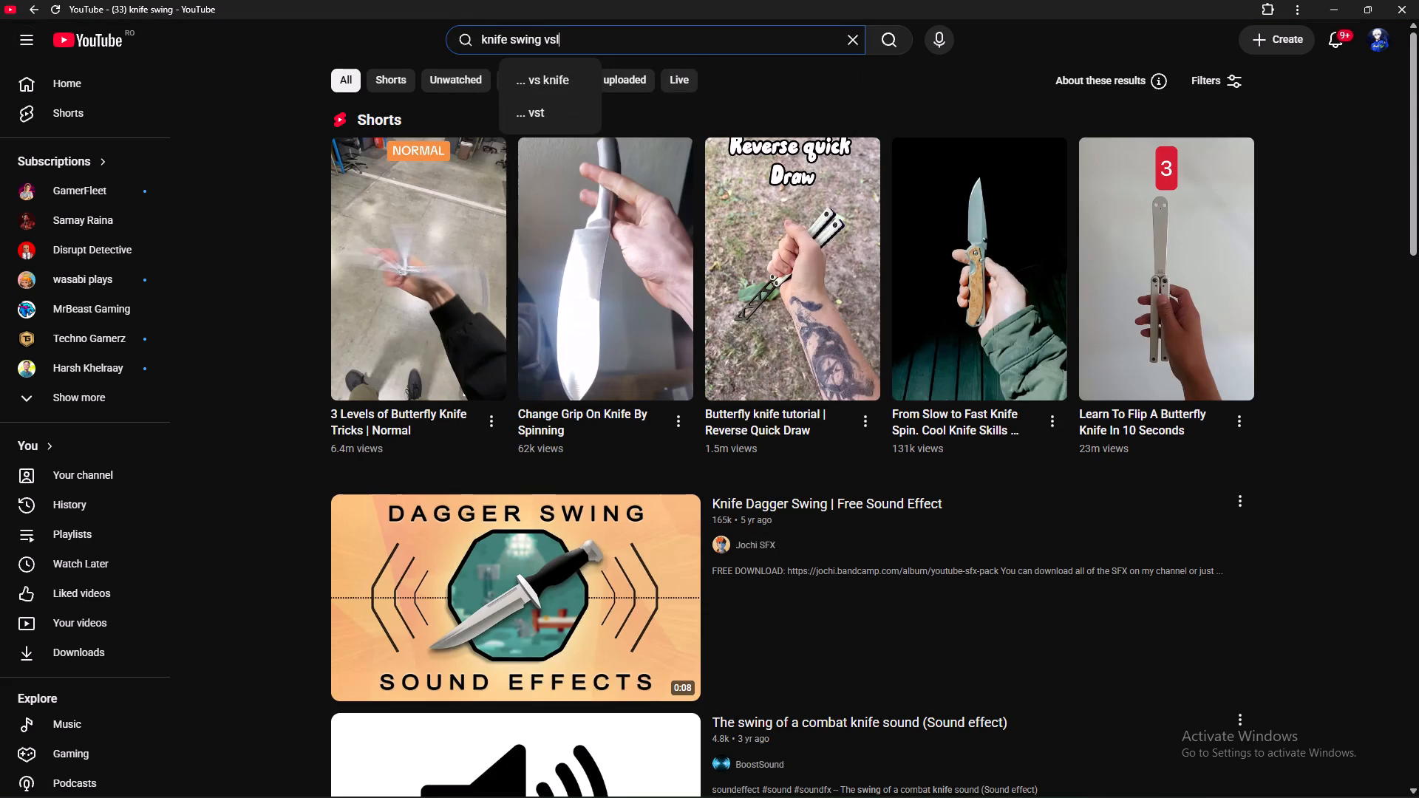
key(BackSpace)
key(BackSpace)
key(s)
text(lo)
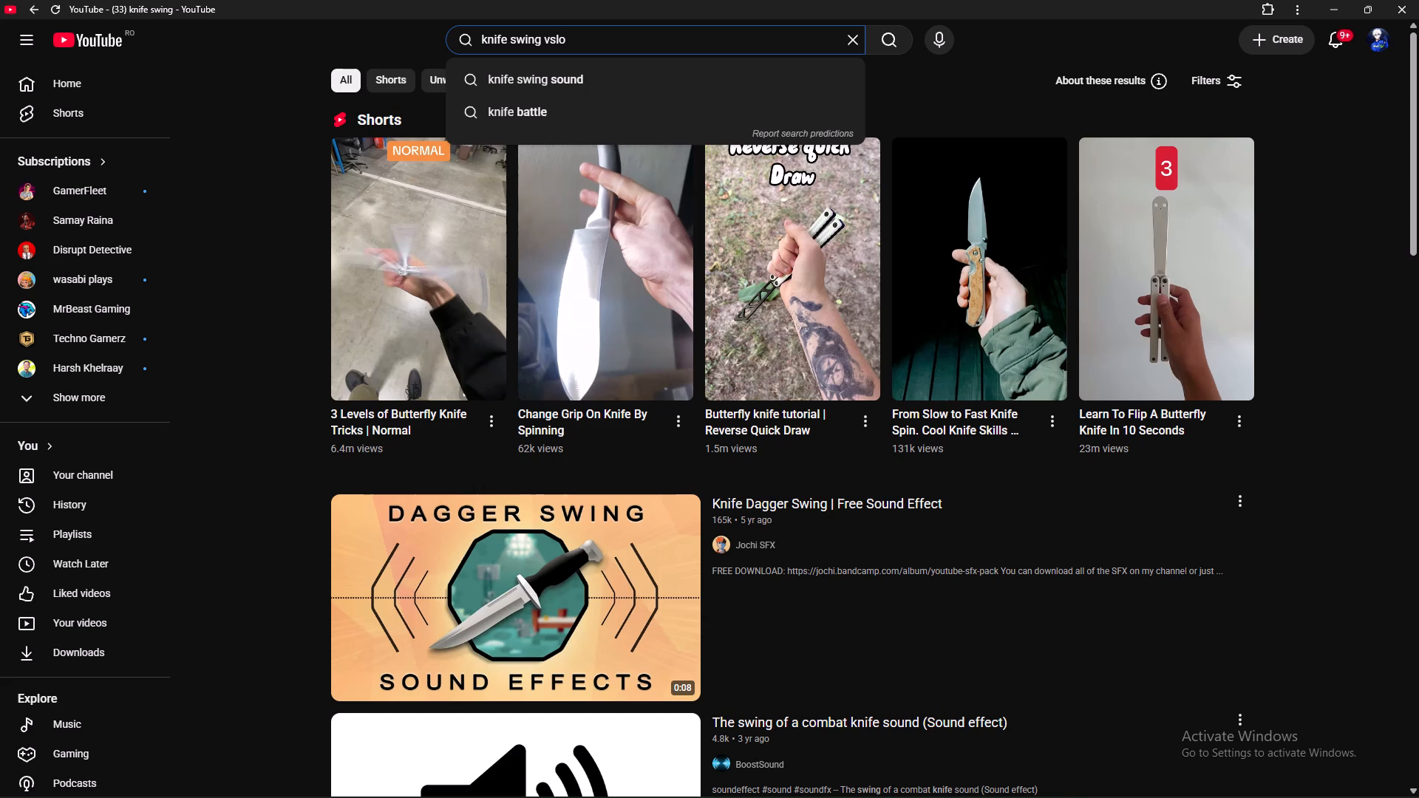
key(BackSpace)
key(BackSpace)
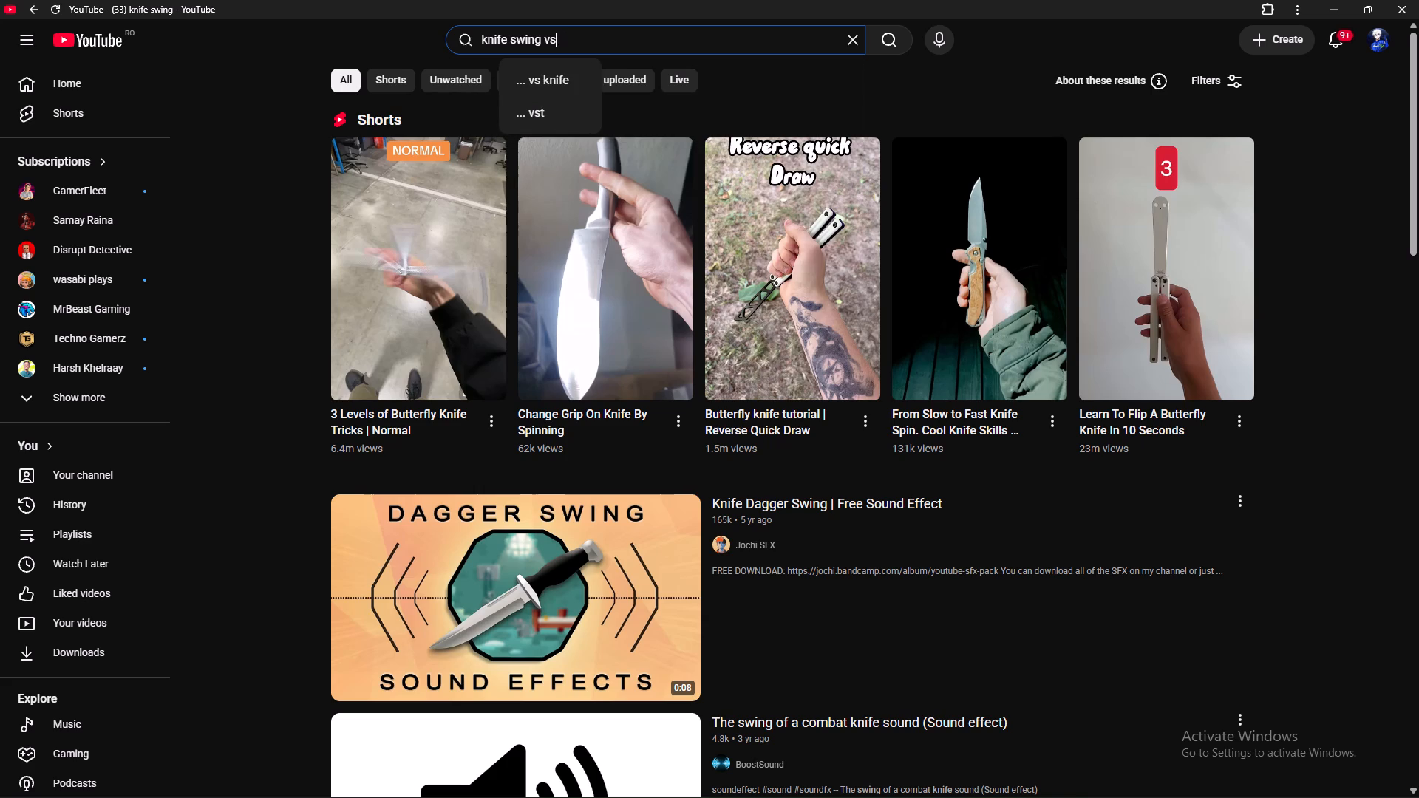
key(BackSpace)
key(s)
key(BackSpace)
key(a)
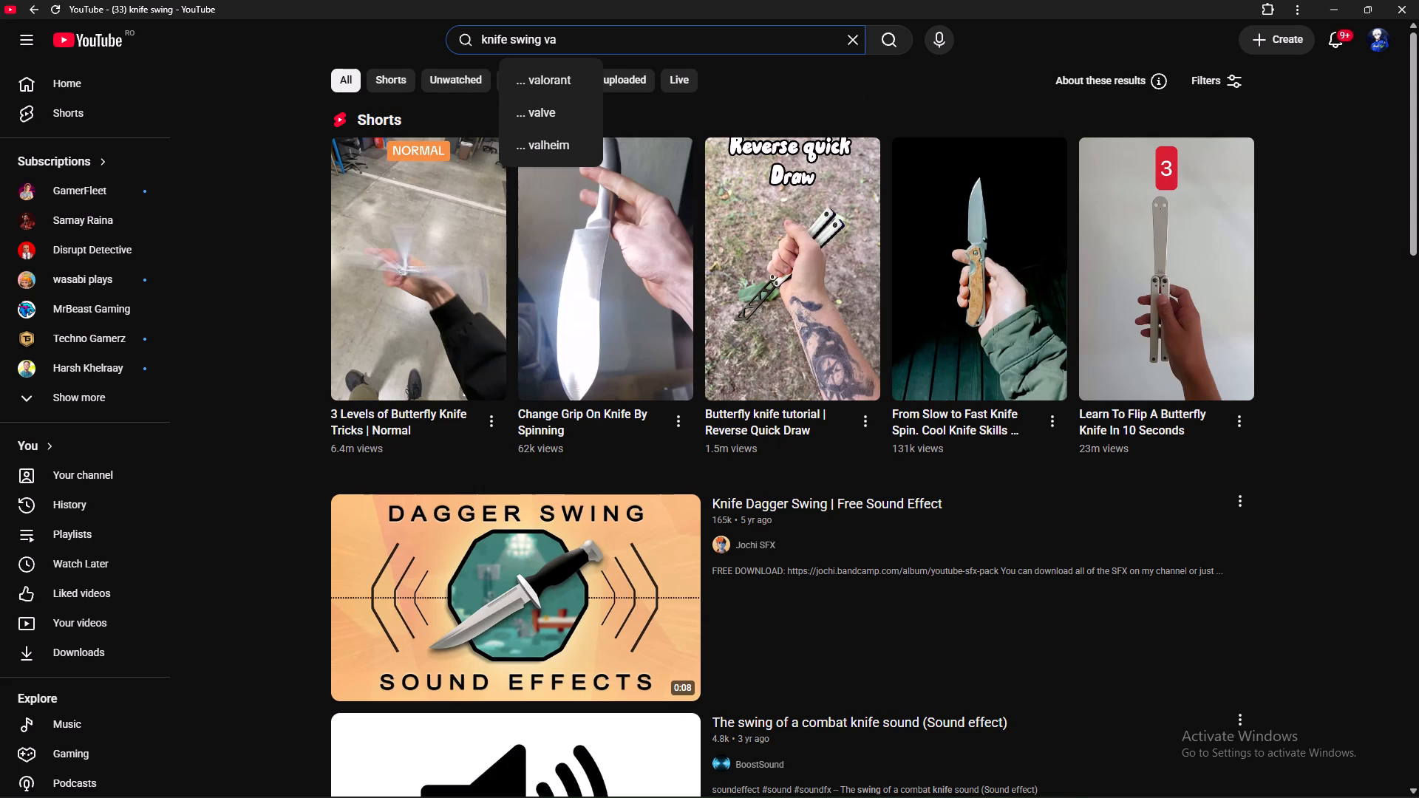
click(590, 88)
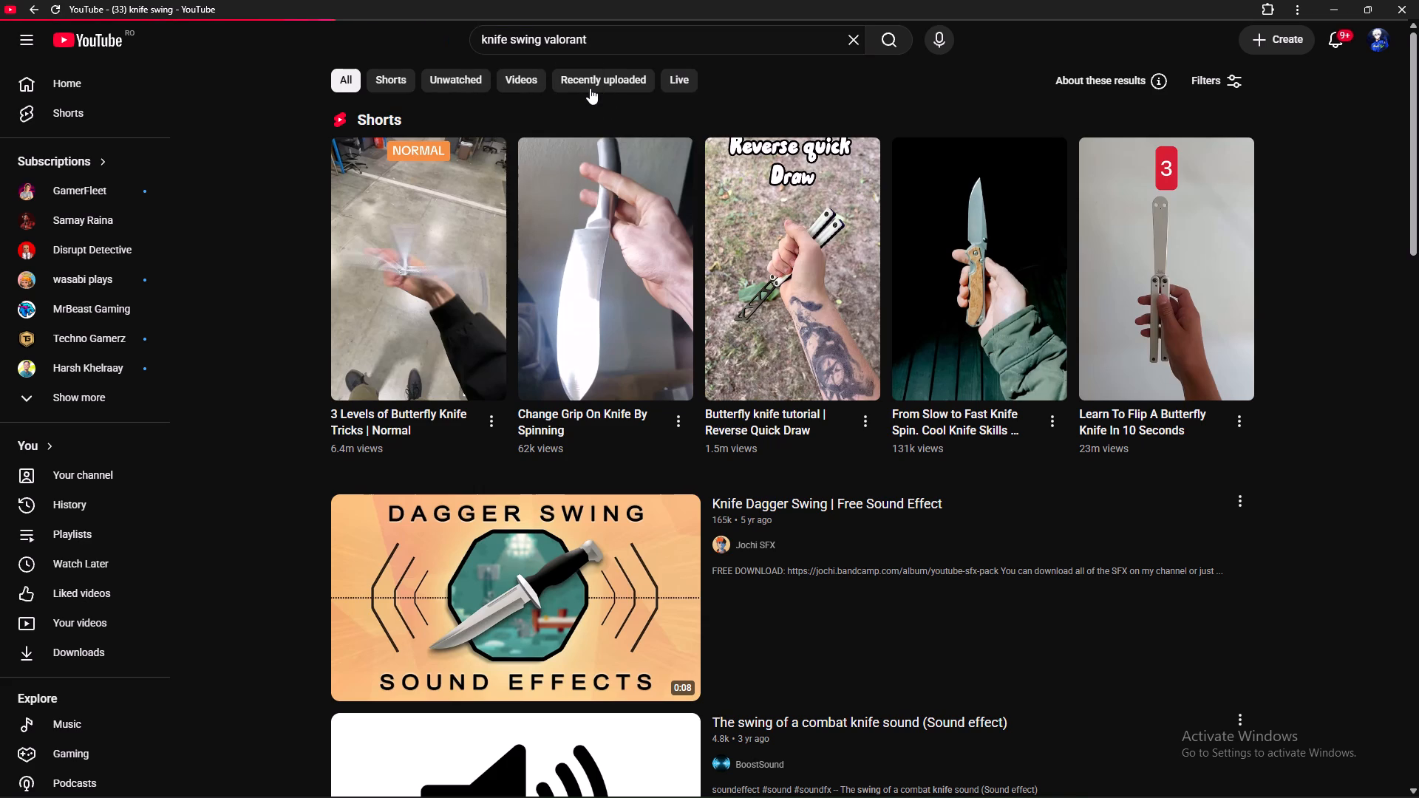
Look through the "knife swing valorant" results for usable knife footage.
scroll(673, 513, down, 3)
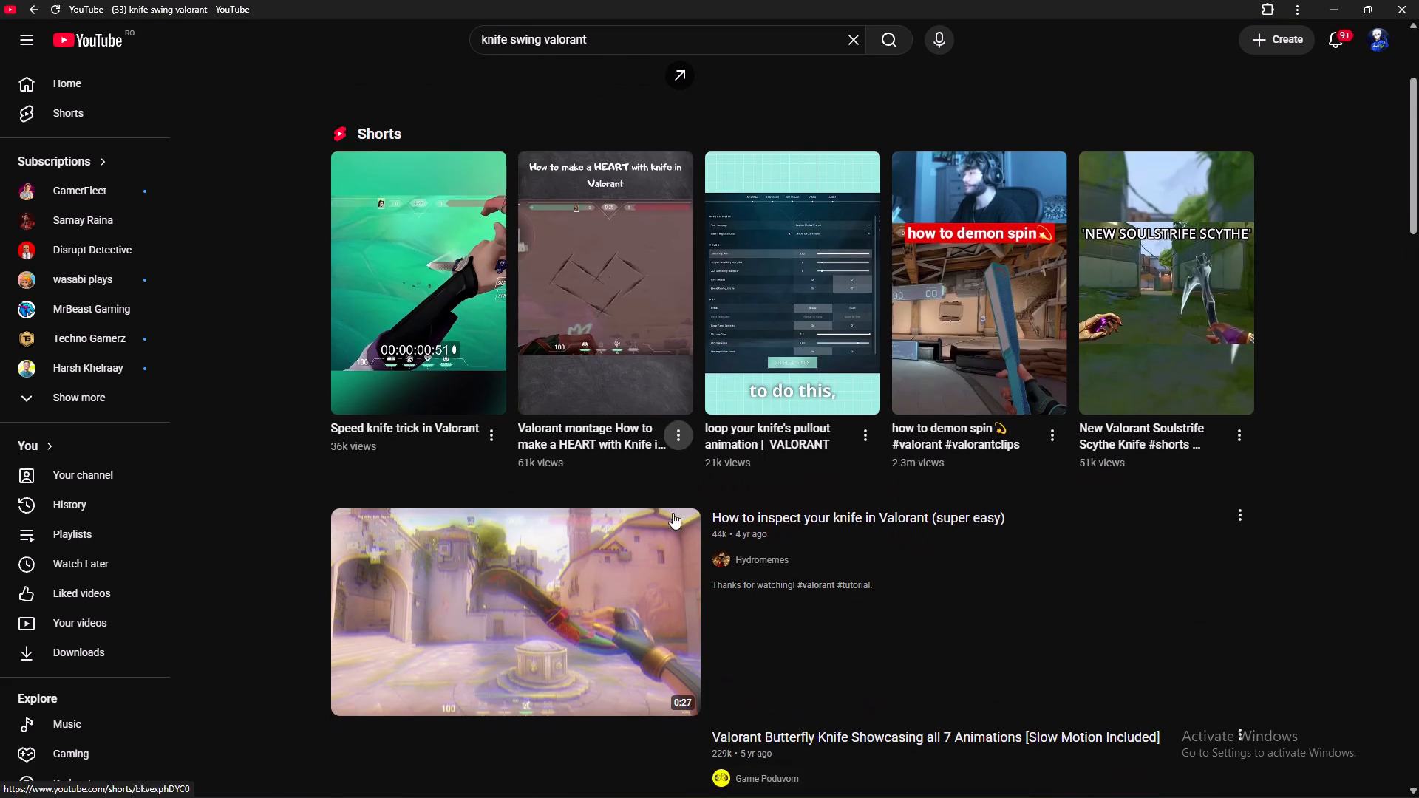
scroll(673, 513, down, 3)
scroll(673, 513, up, 2)
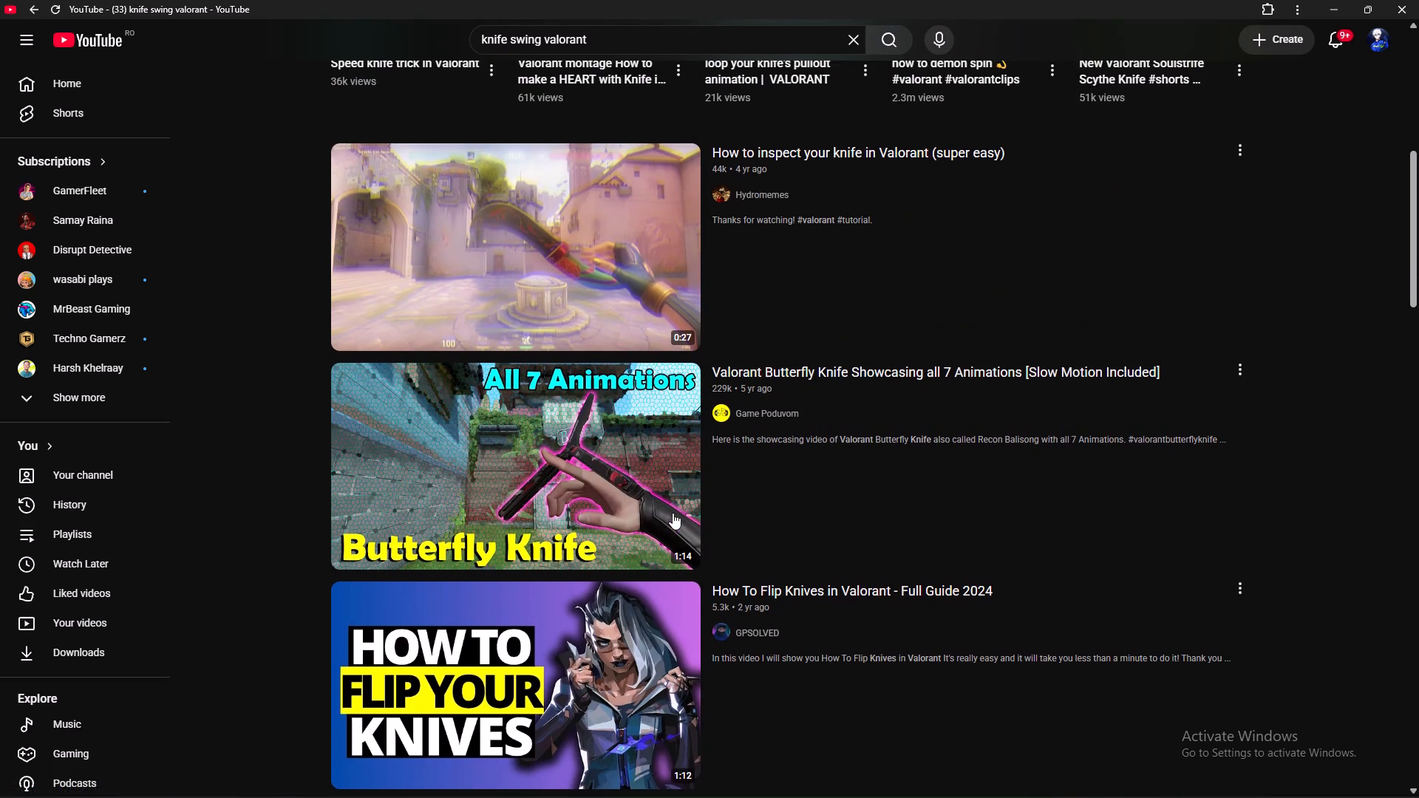
scroll(673, 513, down, 2)
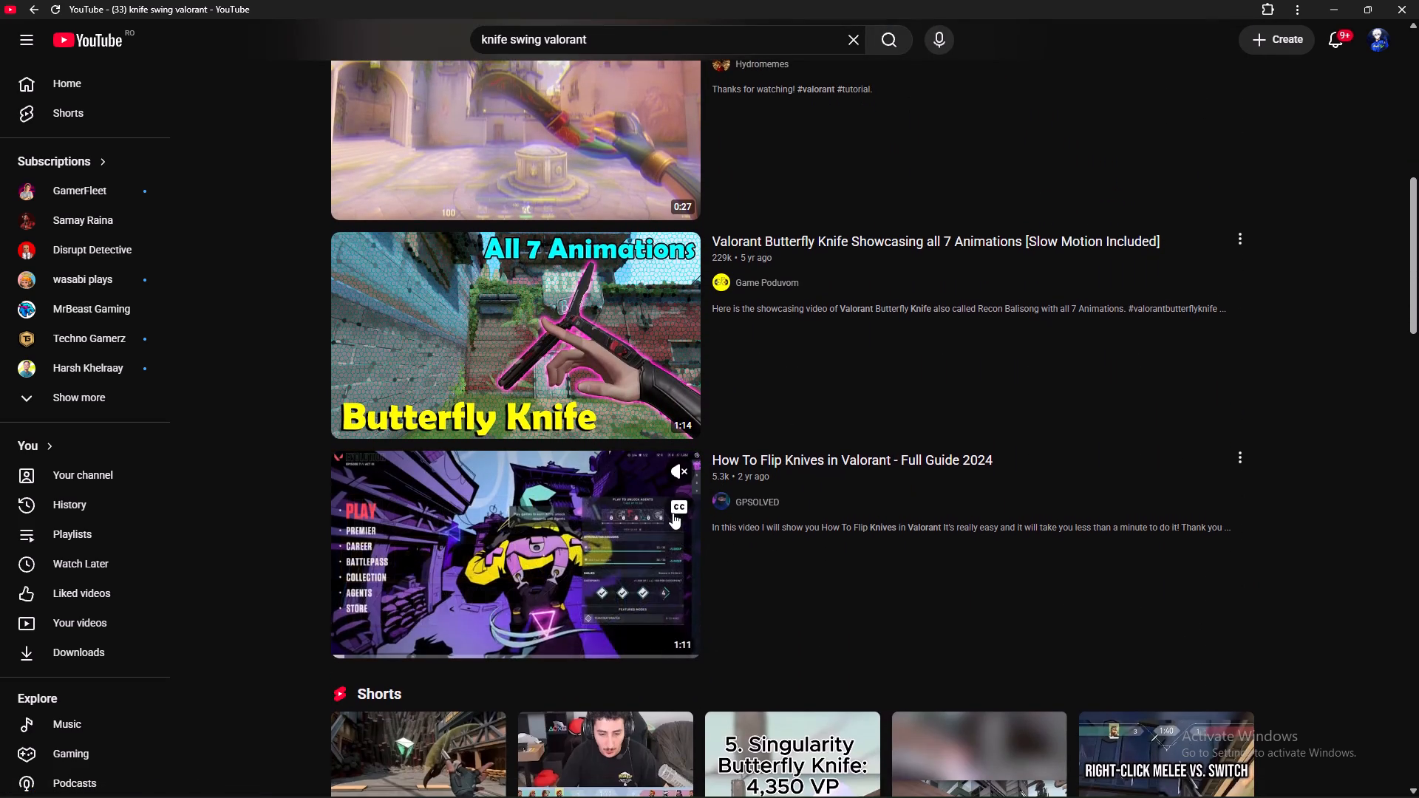
scroll(673, 513, down, 5)
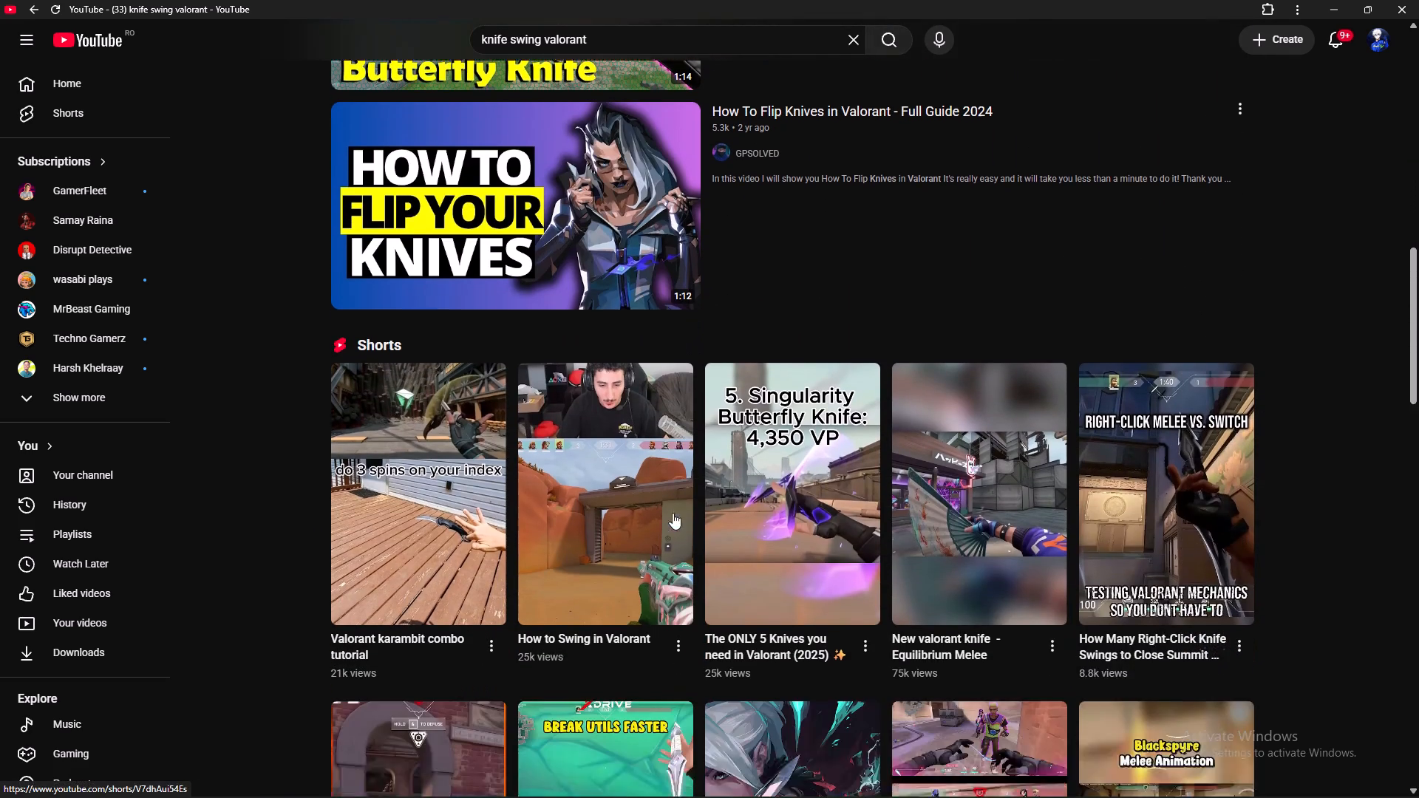
scroll(673, 513, down, 5)
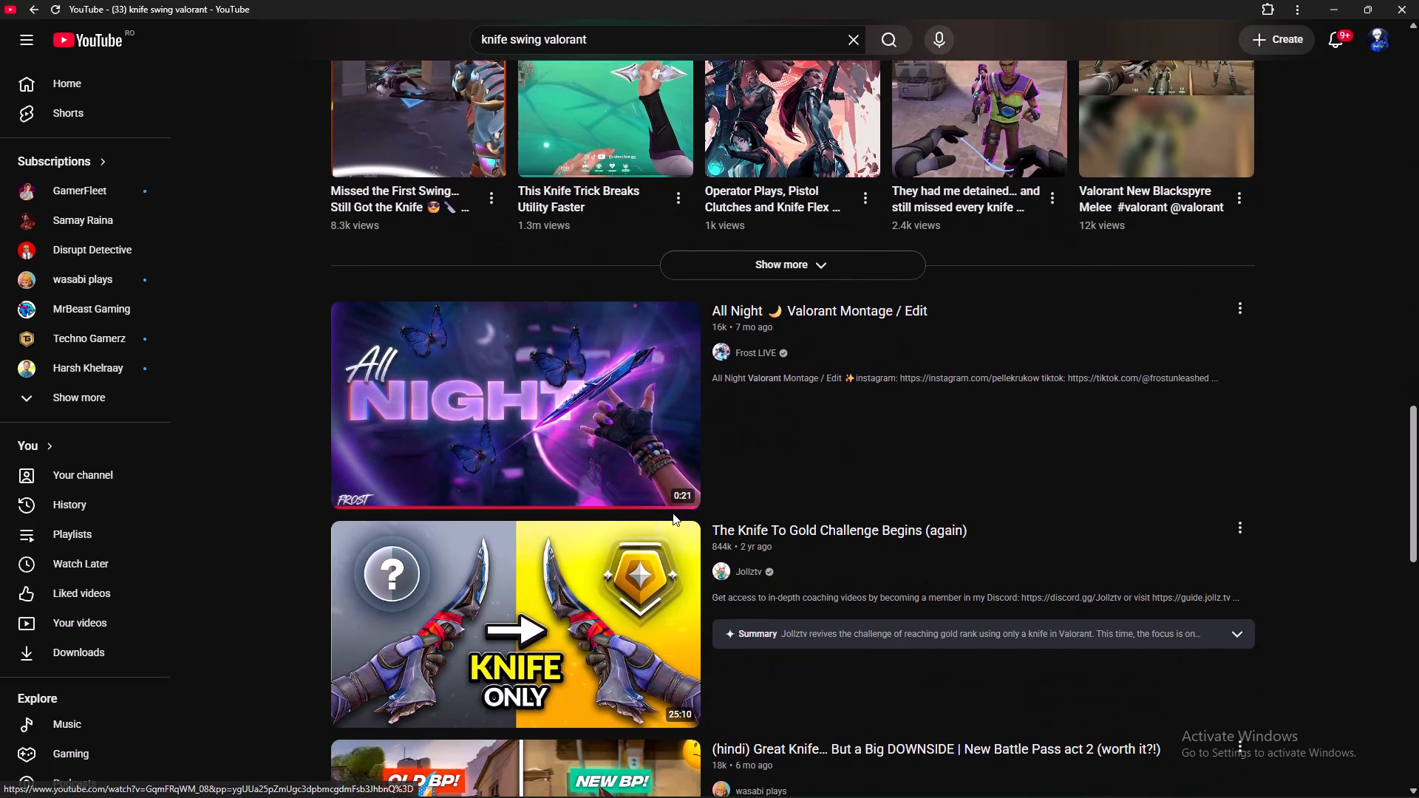
scroll(673, 513, down, 4)
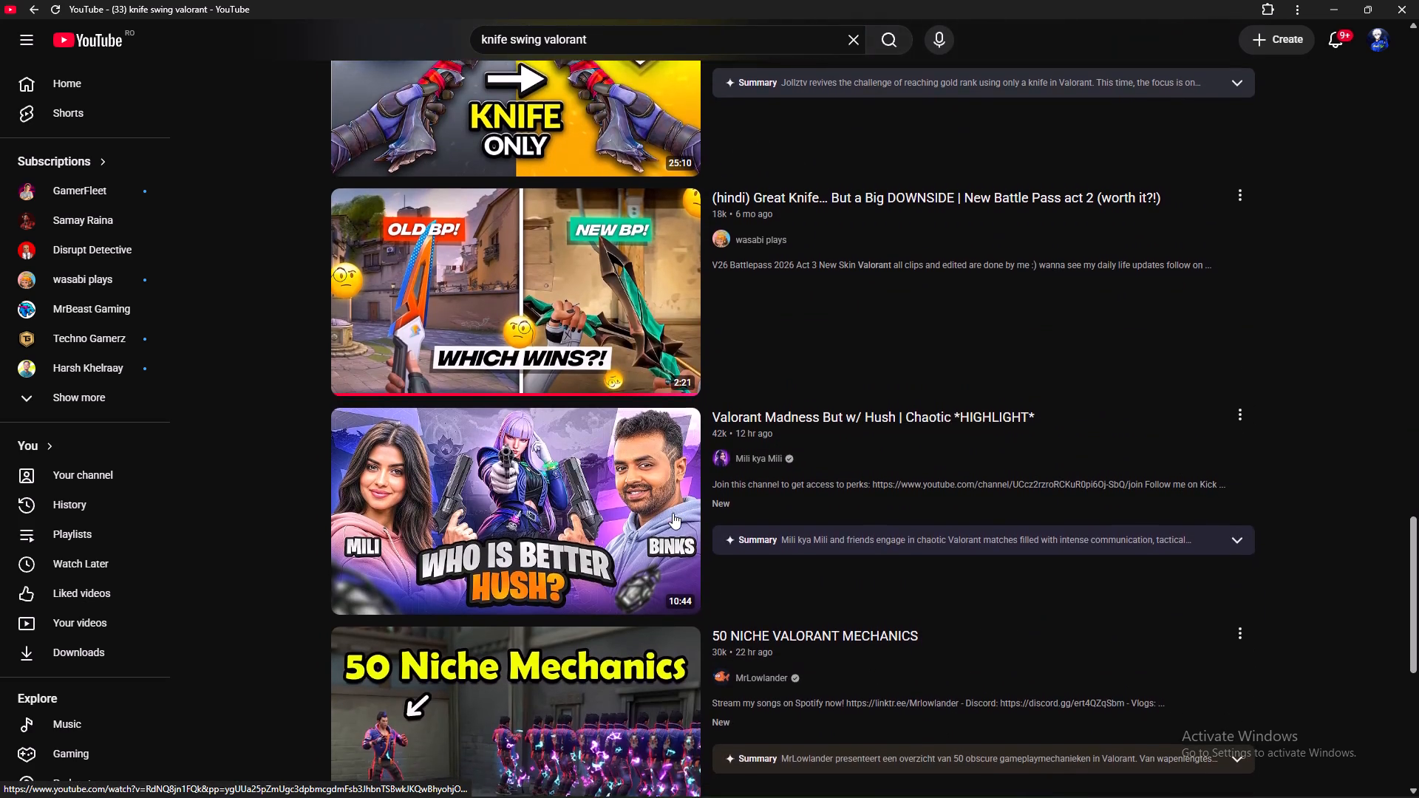
scroll(673, 513, down, 4)
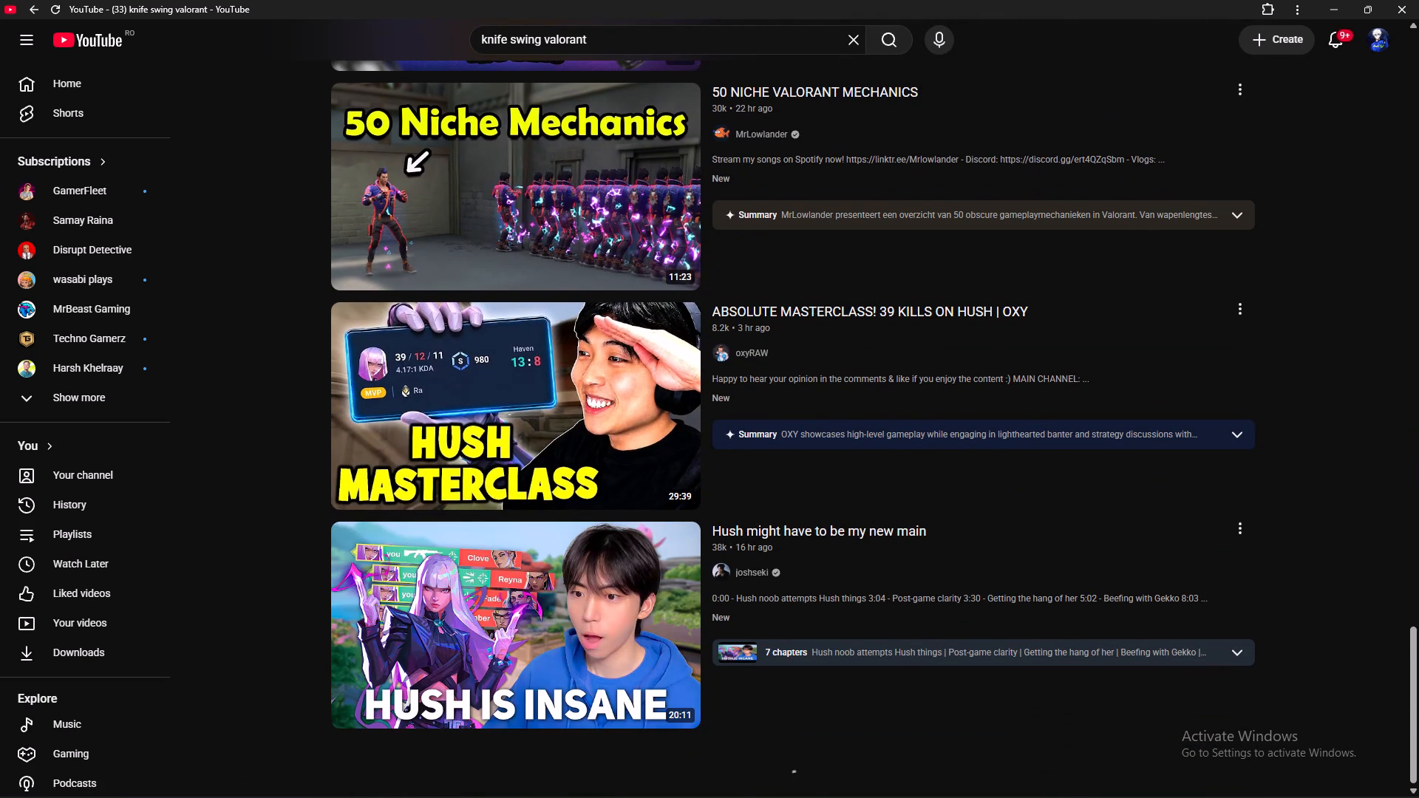
Narrow the search to "knife swing valorant edit".
click(607, 35)
key(space)
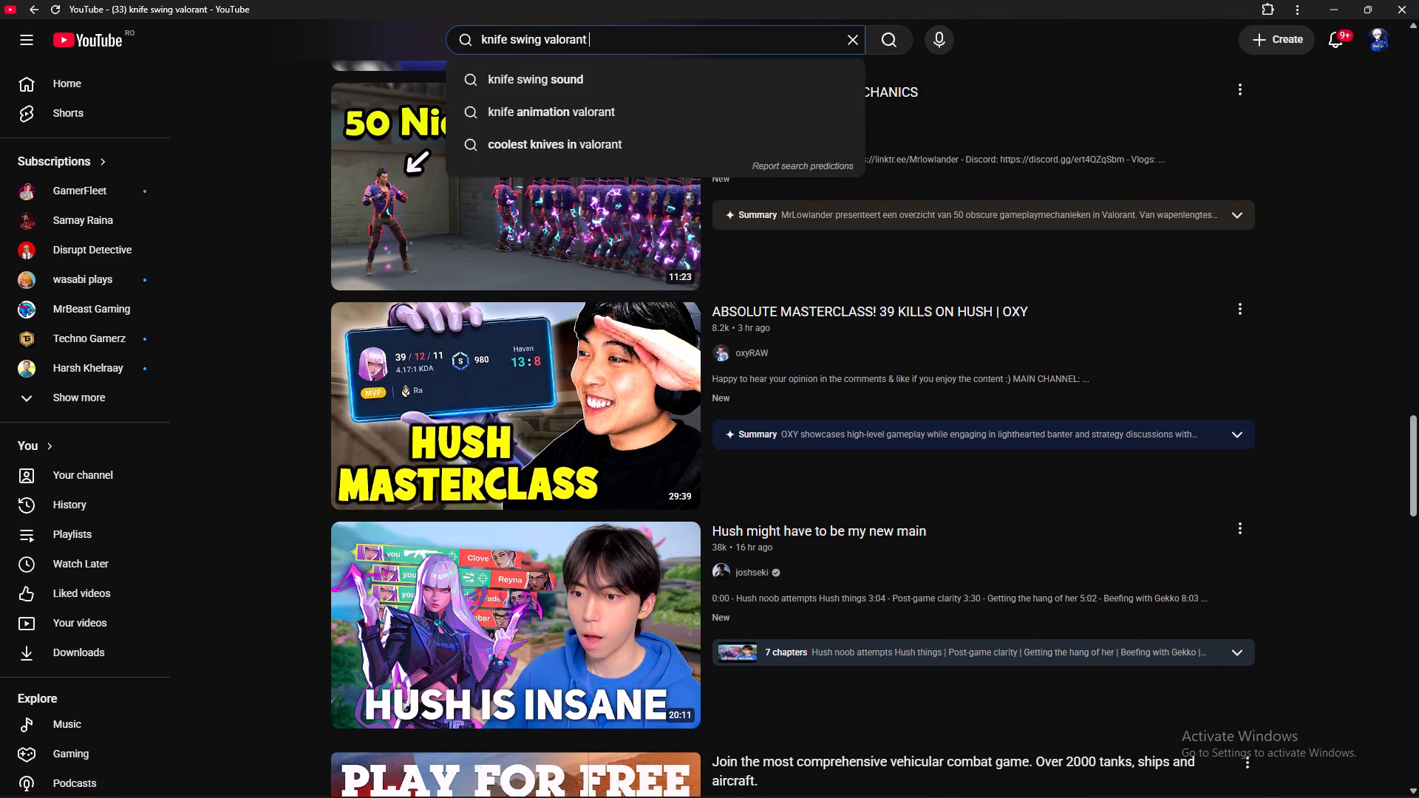
text(edit)
key(Return)
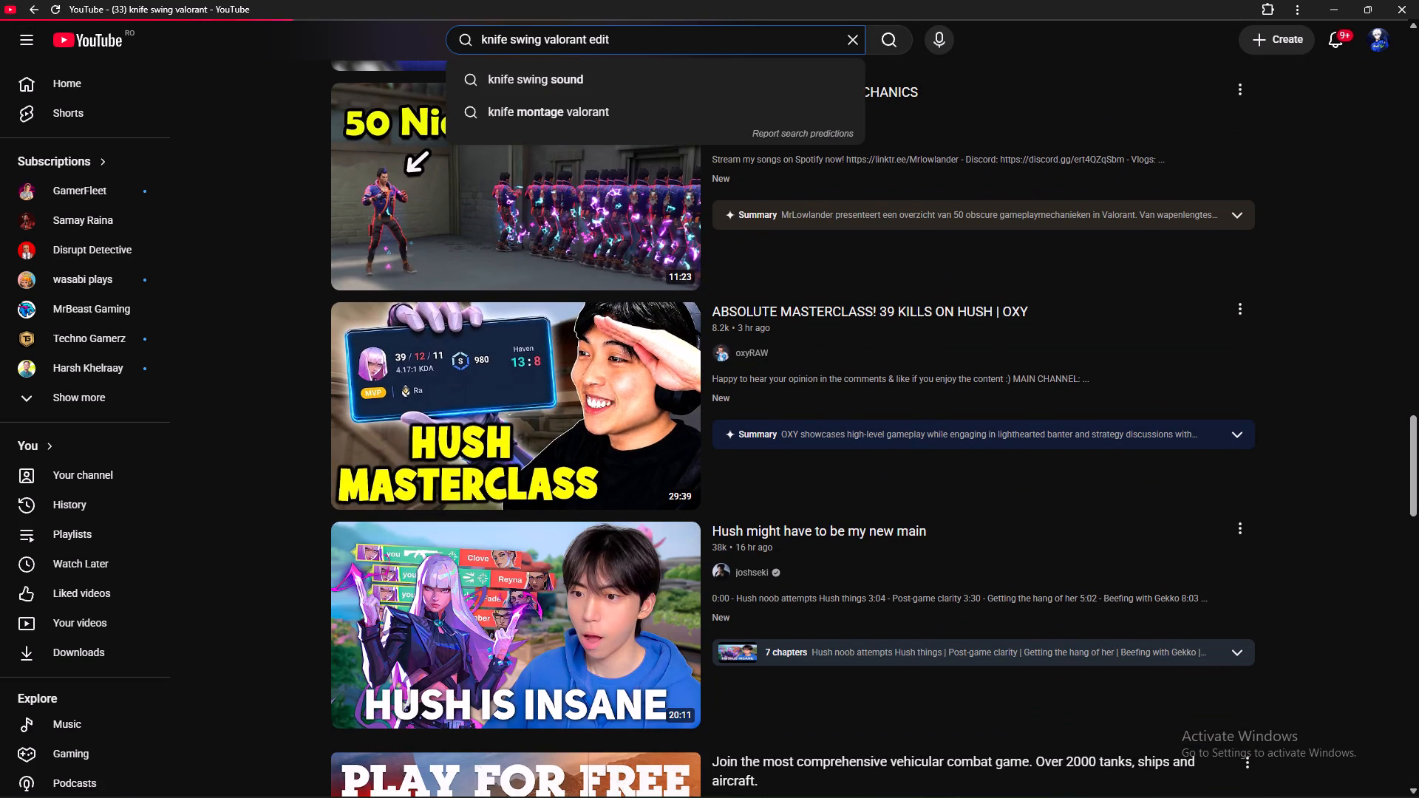
Look through the "knife swing valorant edit" results for a suitable knife clip or montage.
scroll(557, 299, down, 2)
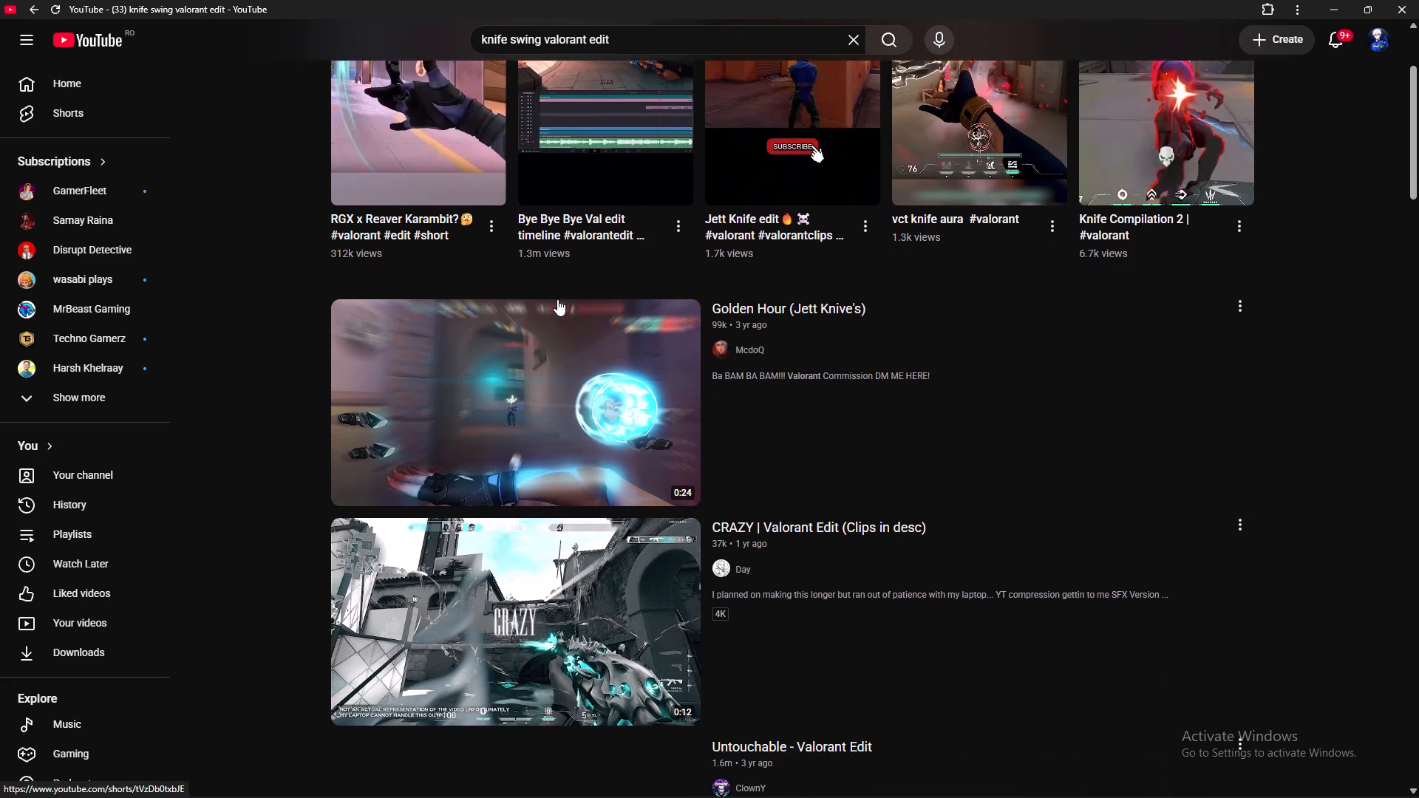
scroll(557, 299, down, 3)
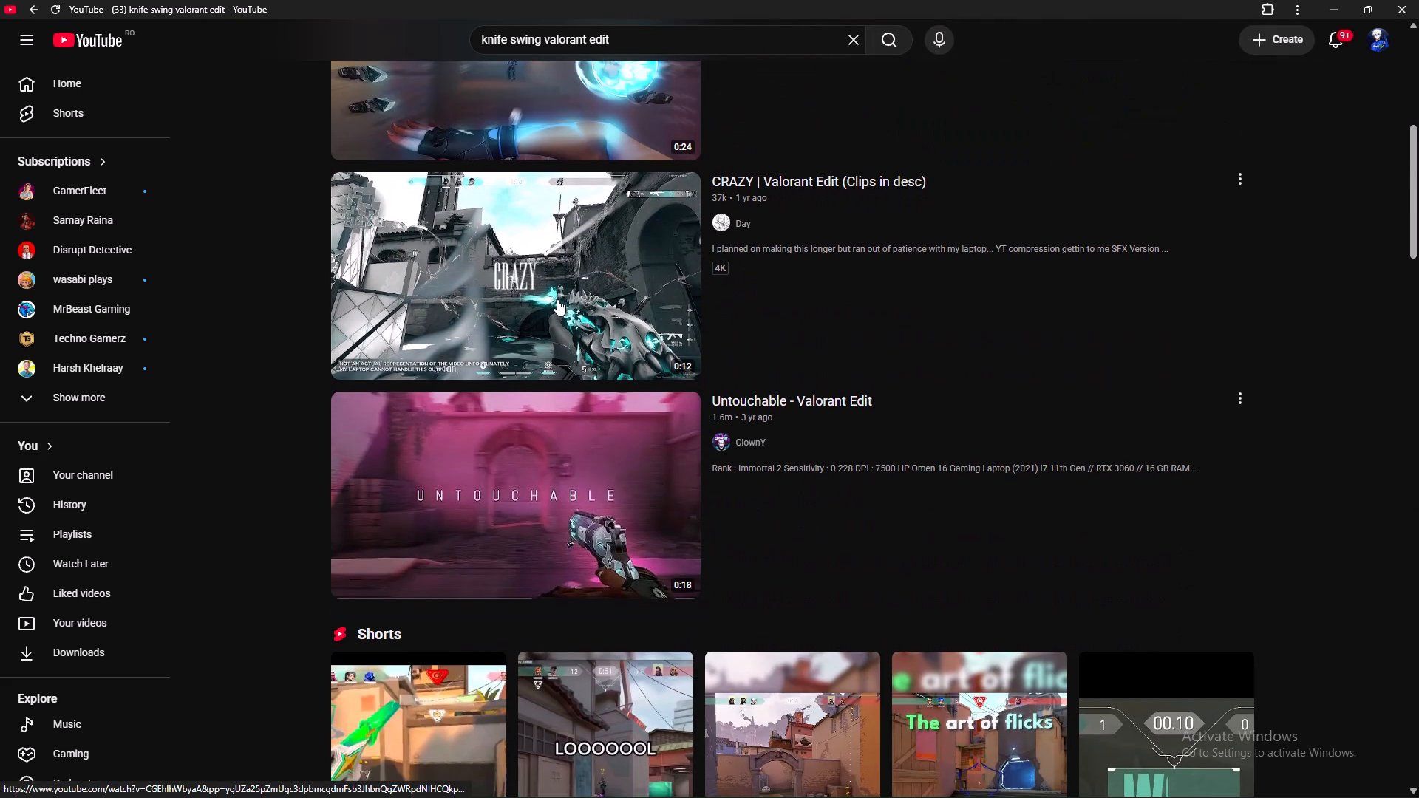
scroll(557, 299, down, 4)
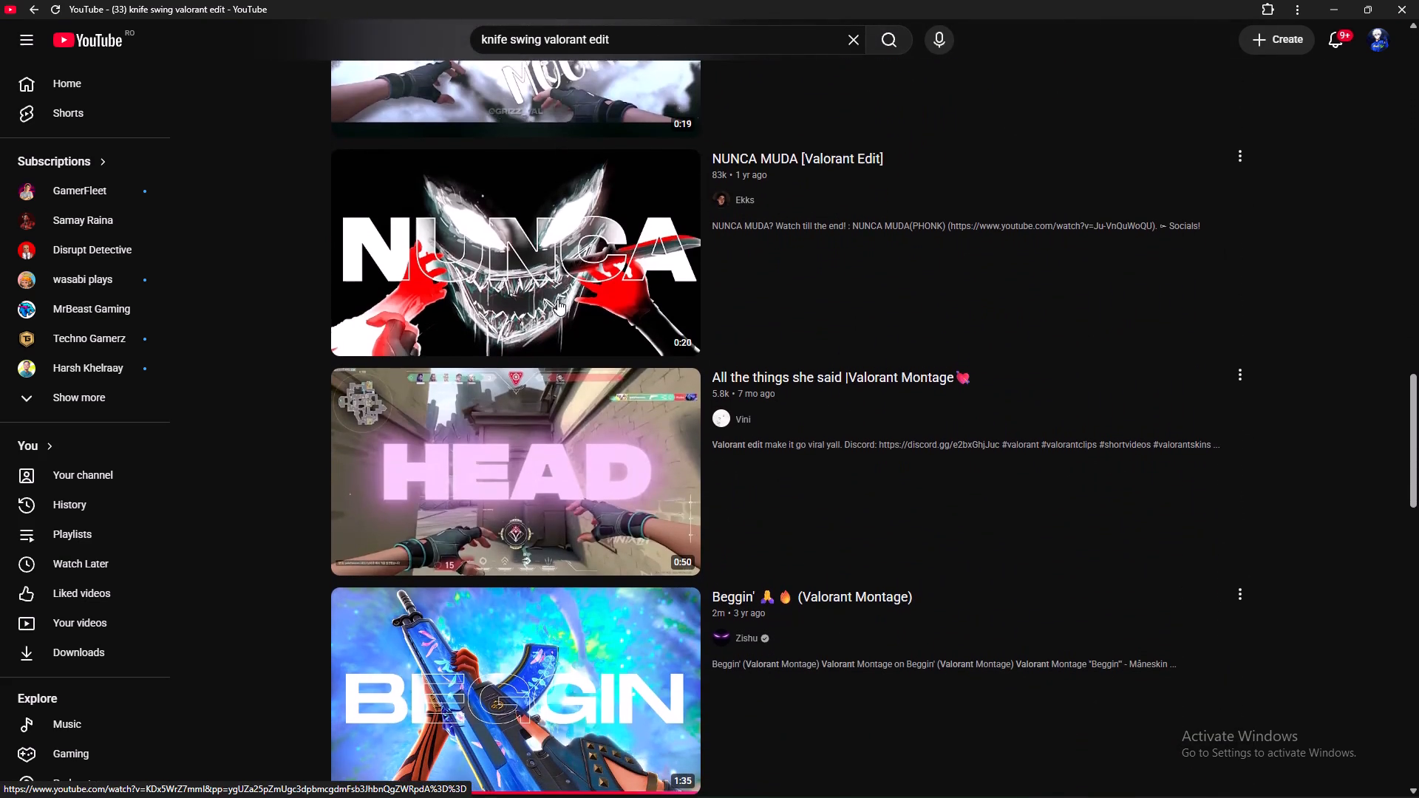
scroll(557, 299, down, 2)
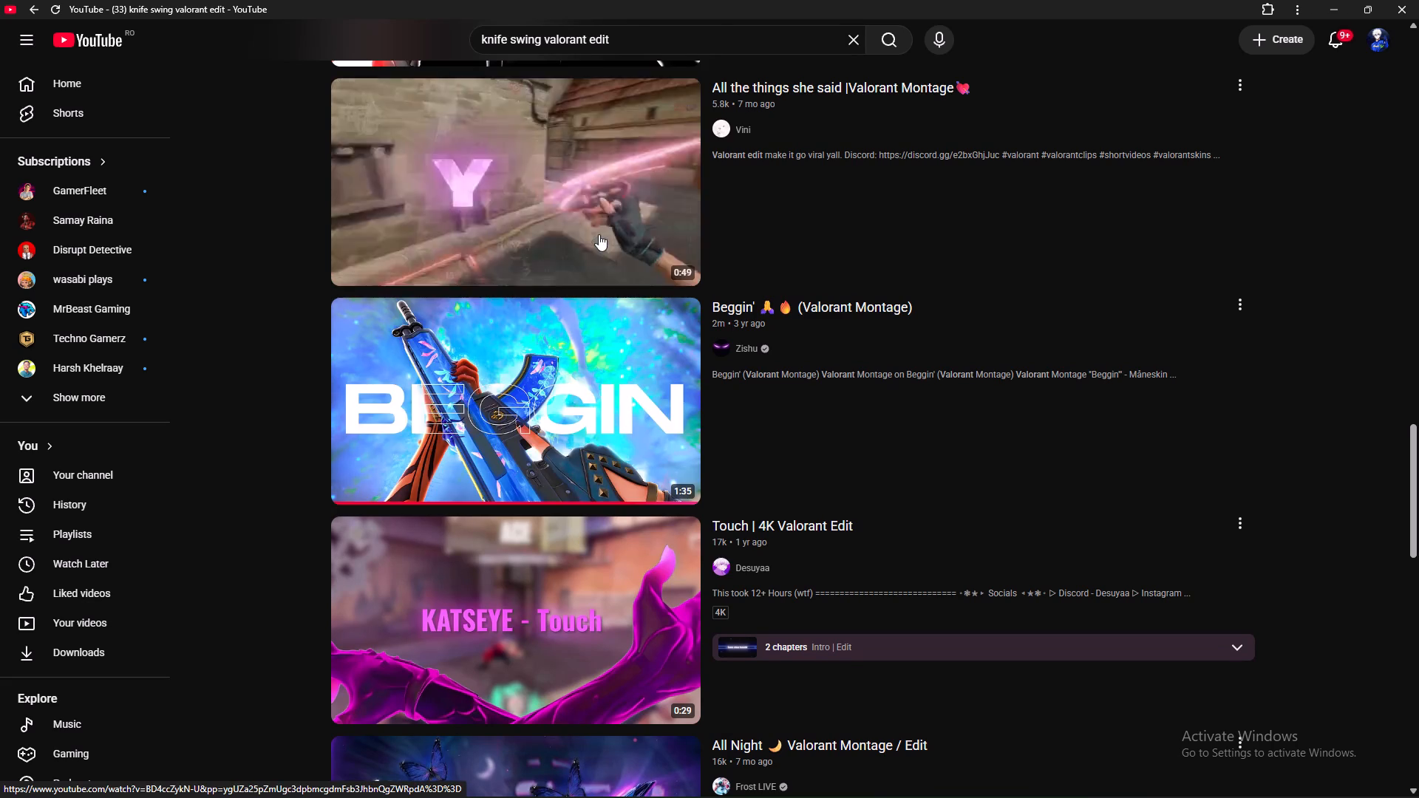
scroll(599, 234, down, 6)
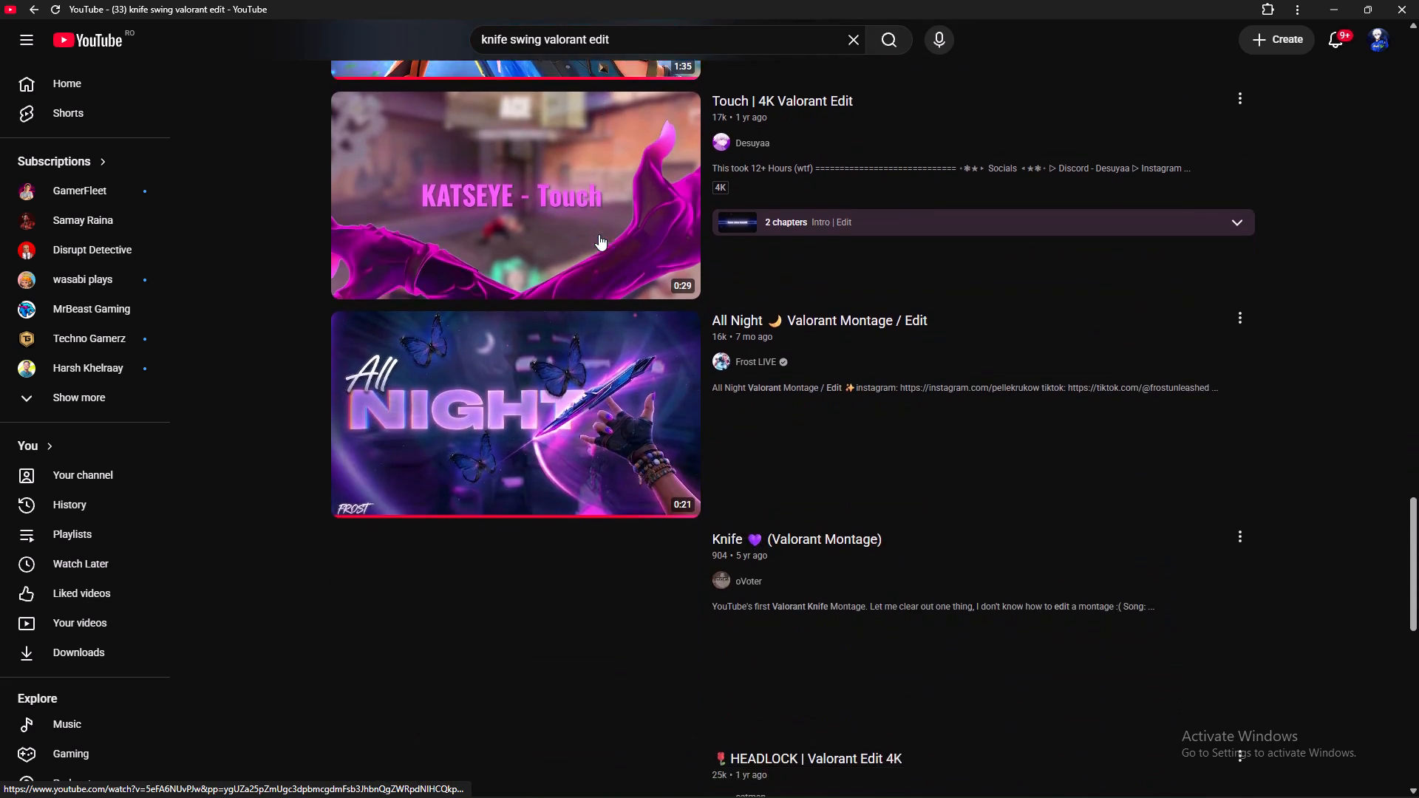
scroll(599, 234, down, 3)
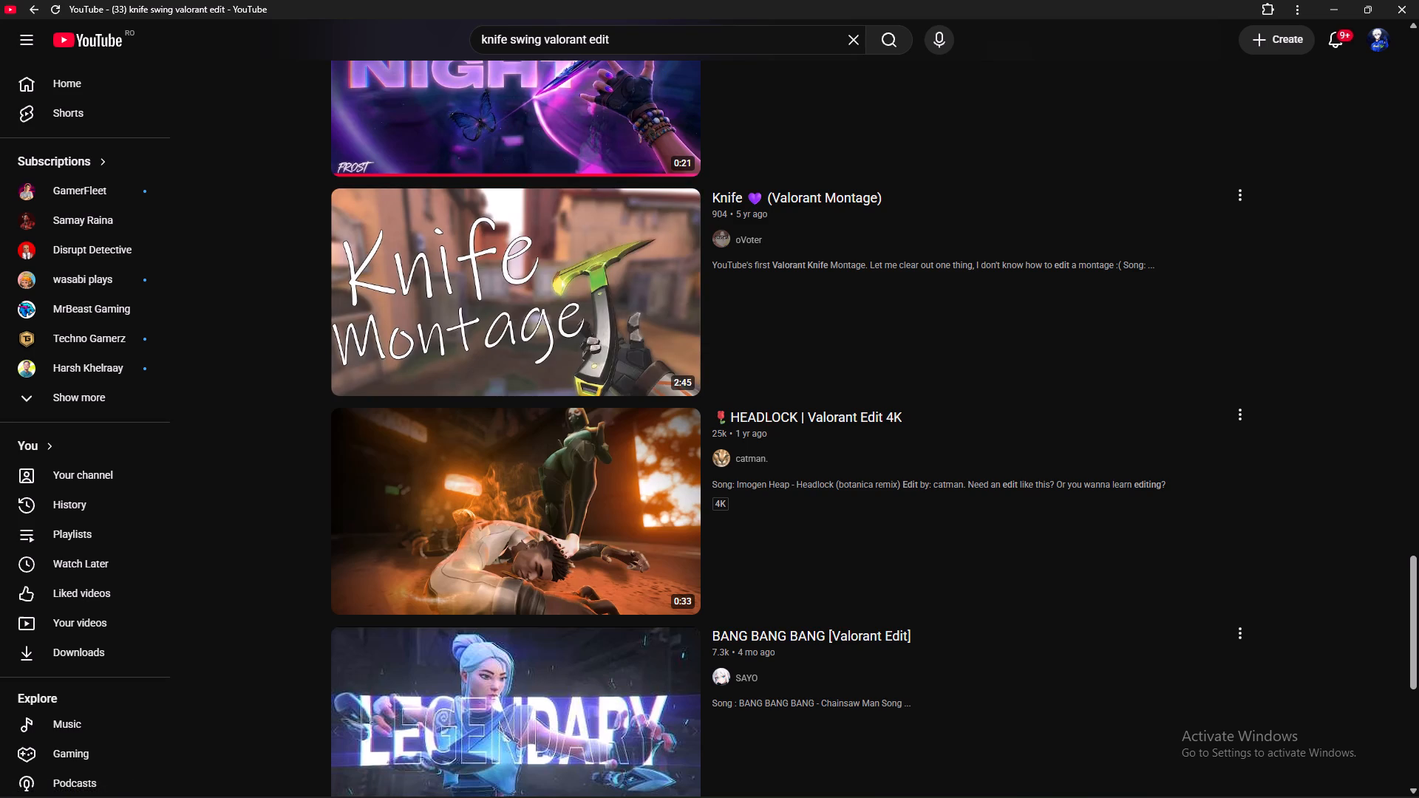
Replace the knife search with a new search for "valorant montage" using the matching suggestion.
click(661, 30)
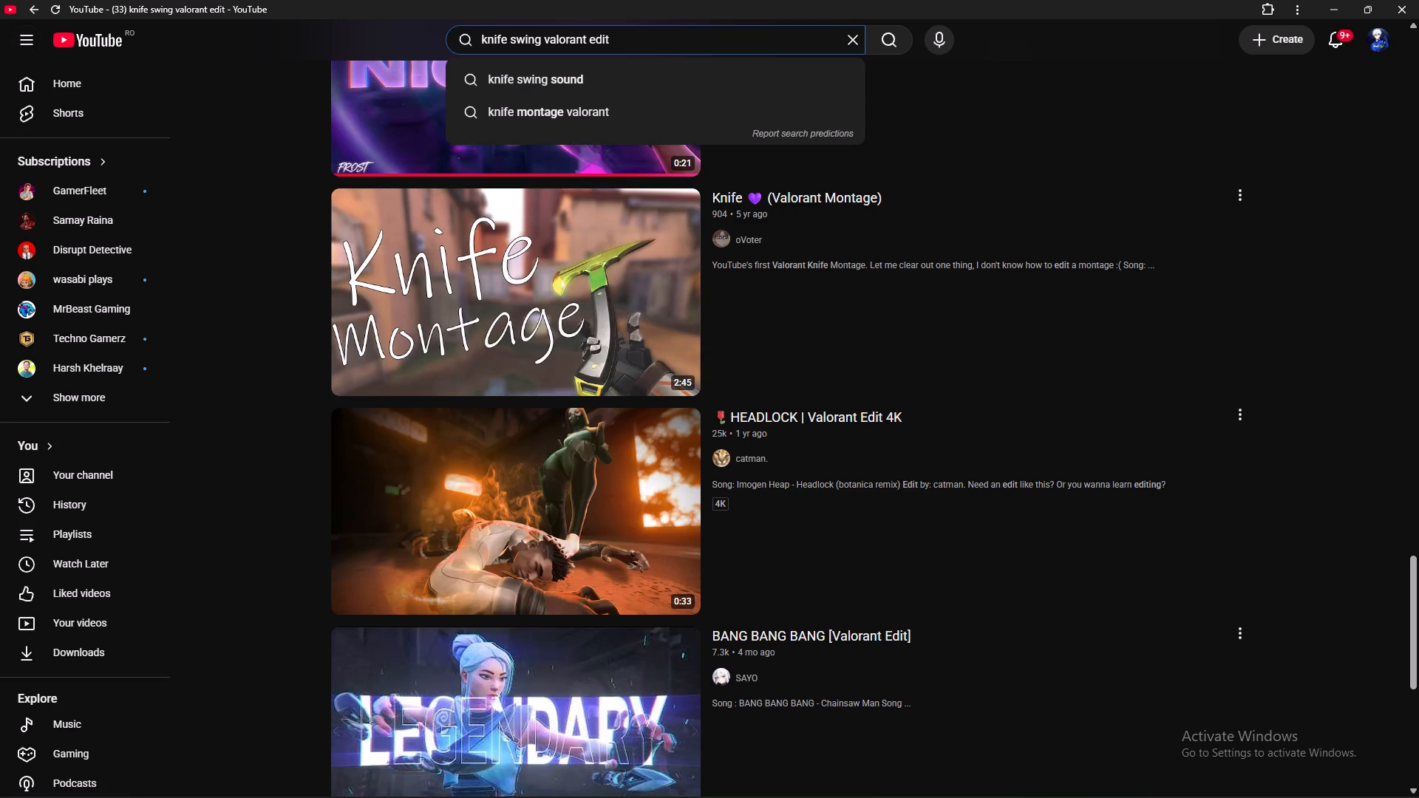
key(BackSpace)
key(BackSpace)
key(BackSpace)
key(BackSpace)
key(BackSpace)
key(BackSpace)
key(BackSpace)
key(BackSpace)
key(BackSpace)
key(BackSpace)
key(BackSpace)
key(BackSpace)
key(BackSpace)
key(BackSpace)
key(BackSpace)
key(BackSpace)
key(BackSpace)
key(BackSpace)
key(BackSpace)
key(BackSpace)
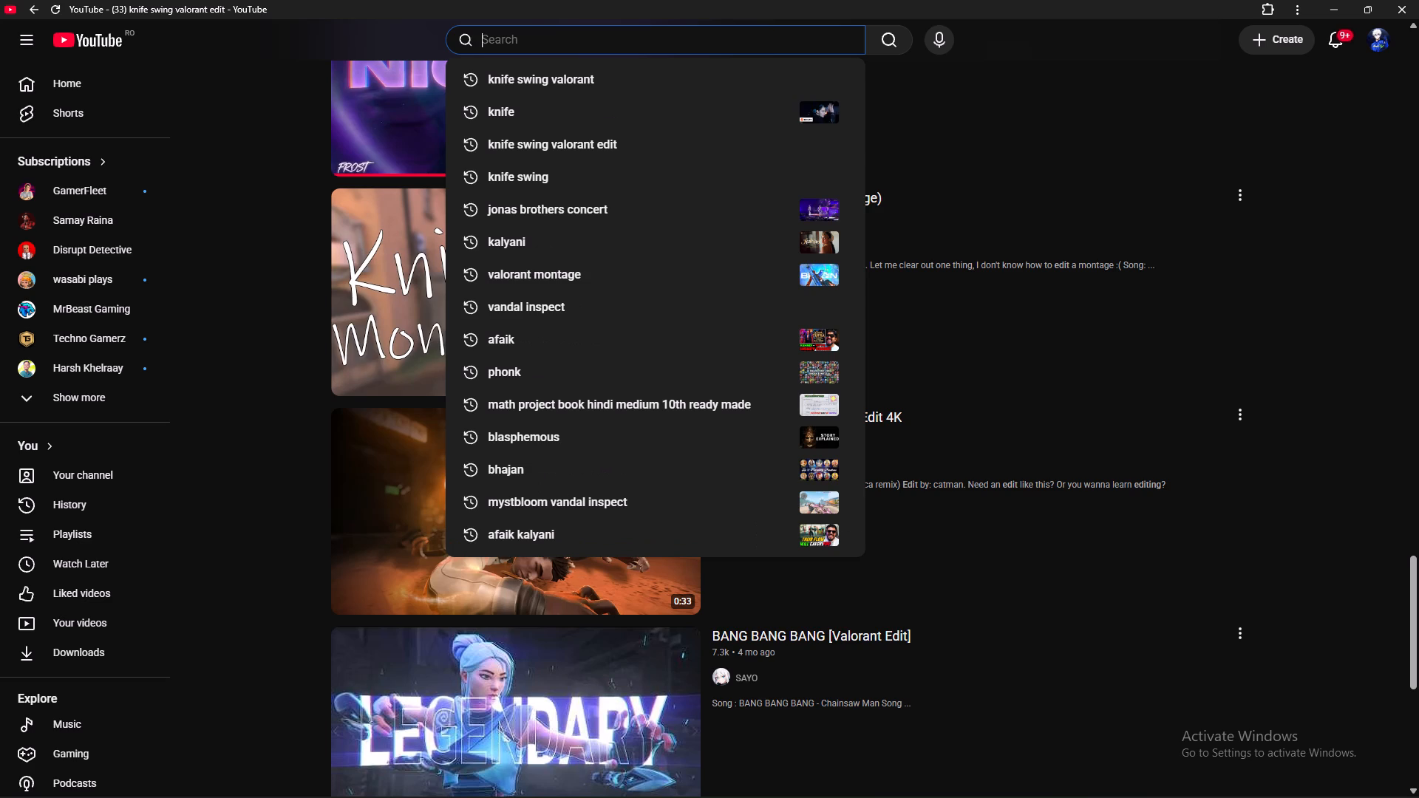
text(va)
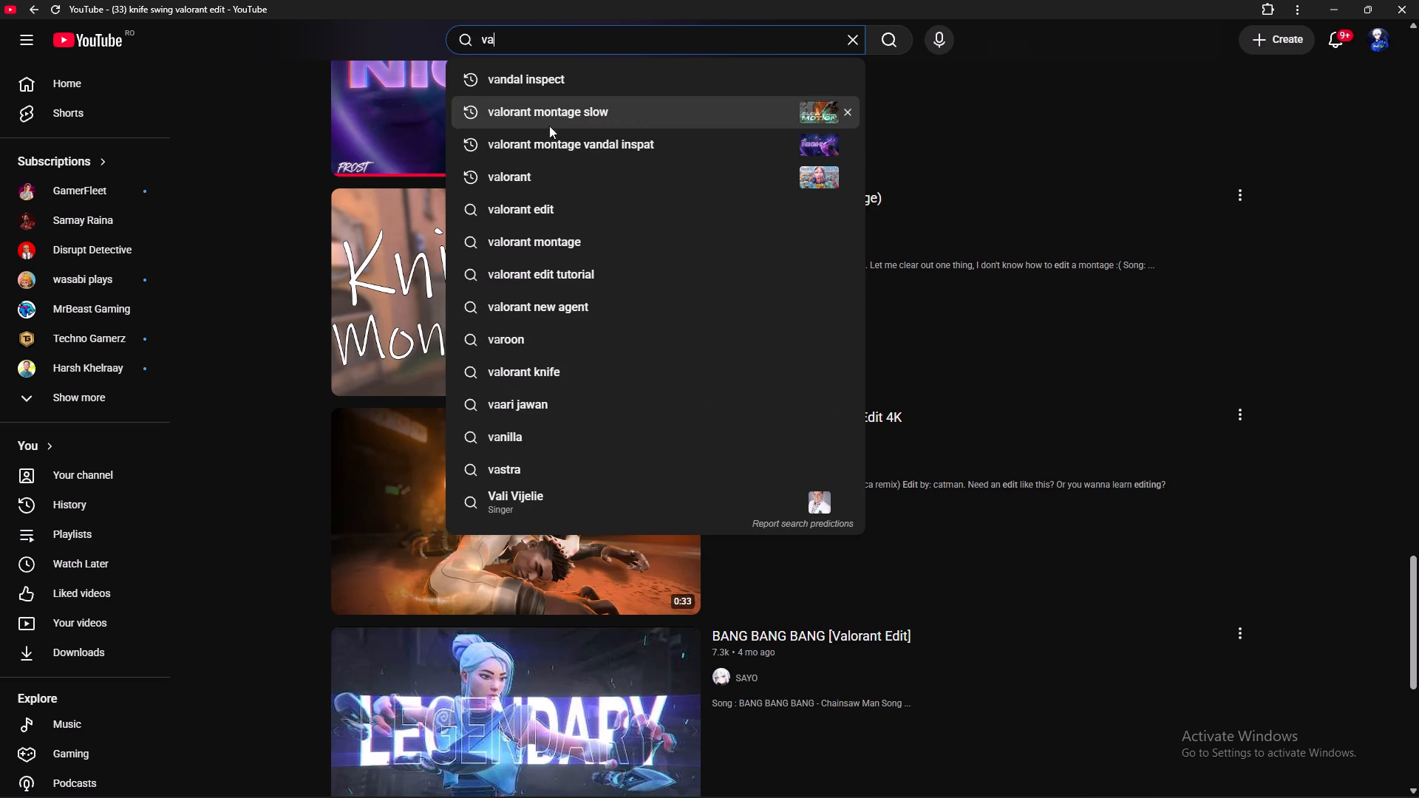
click(510, 239)
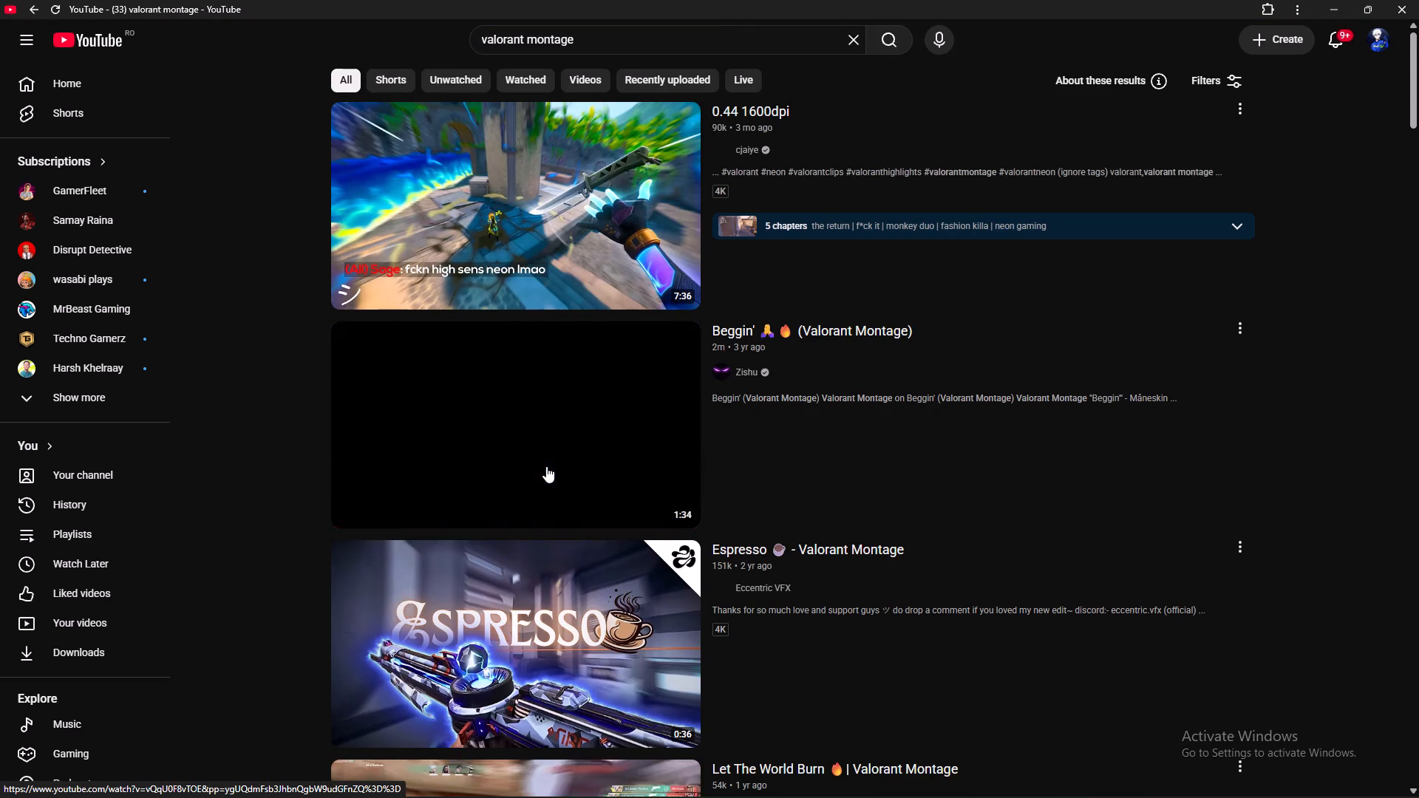
Look through the "valorant montage" results for a video with usable knife footage.
scroll(546, 466, down, 2)
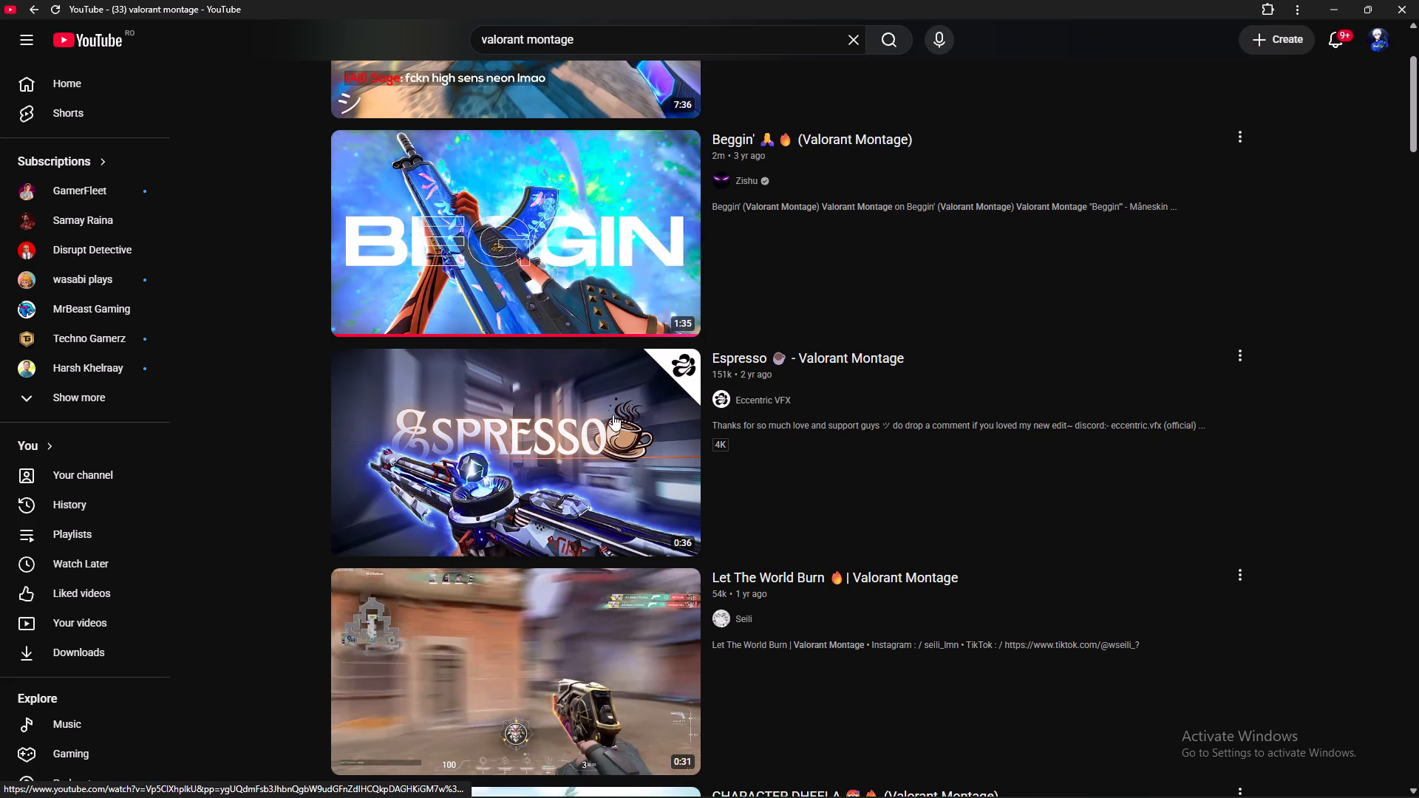
scroll(613, 415, down, 4)
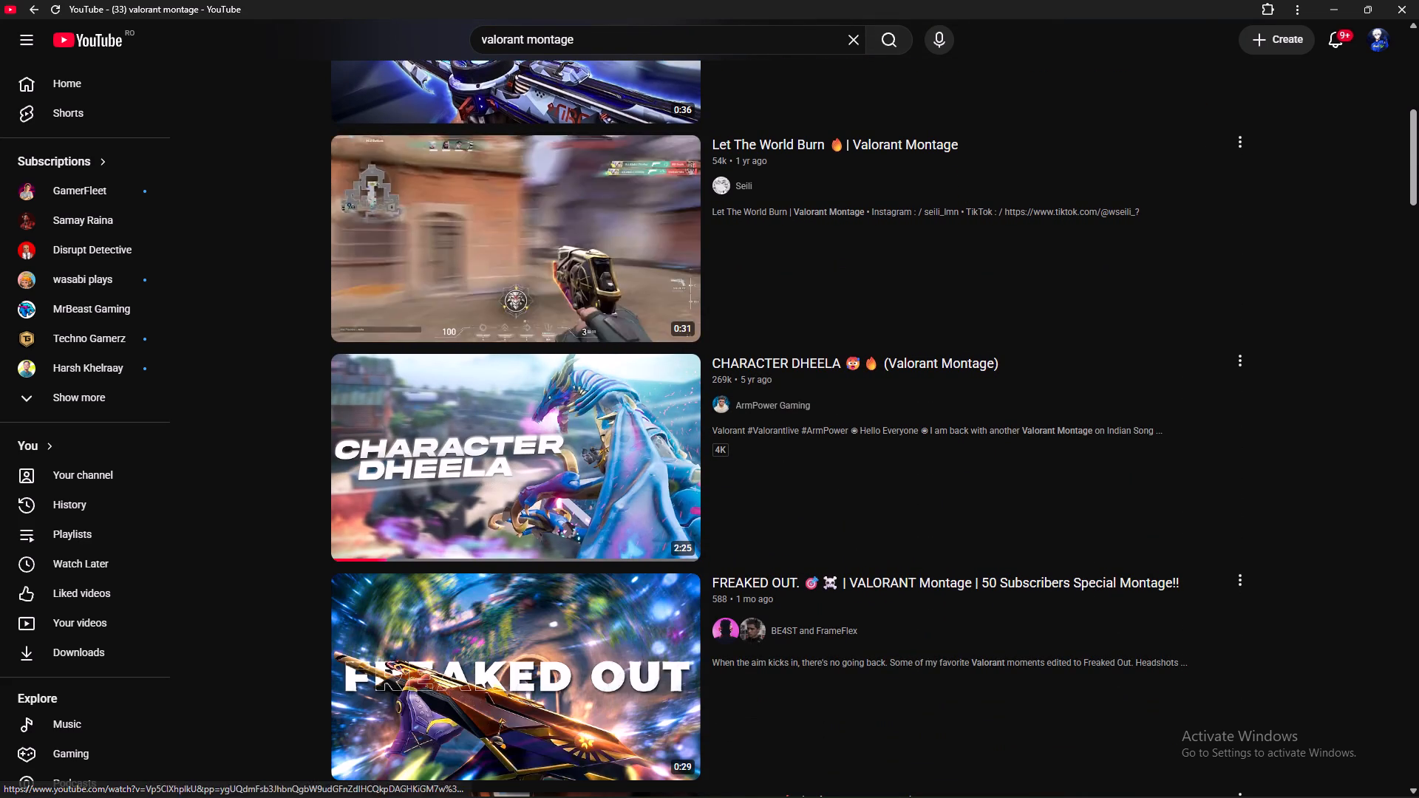
scroll(688, 47, down, 3)
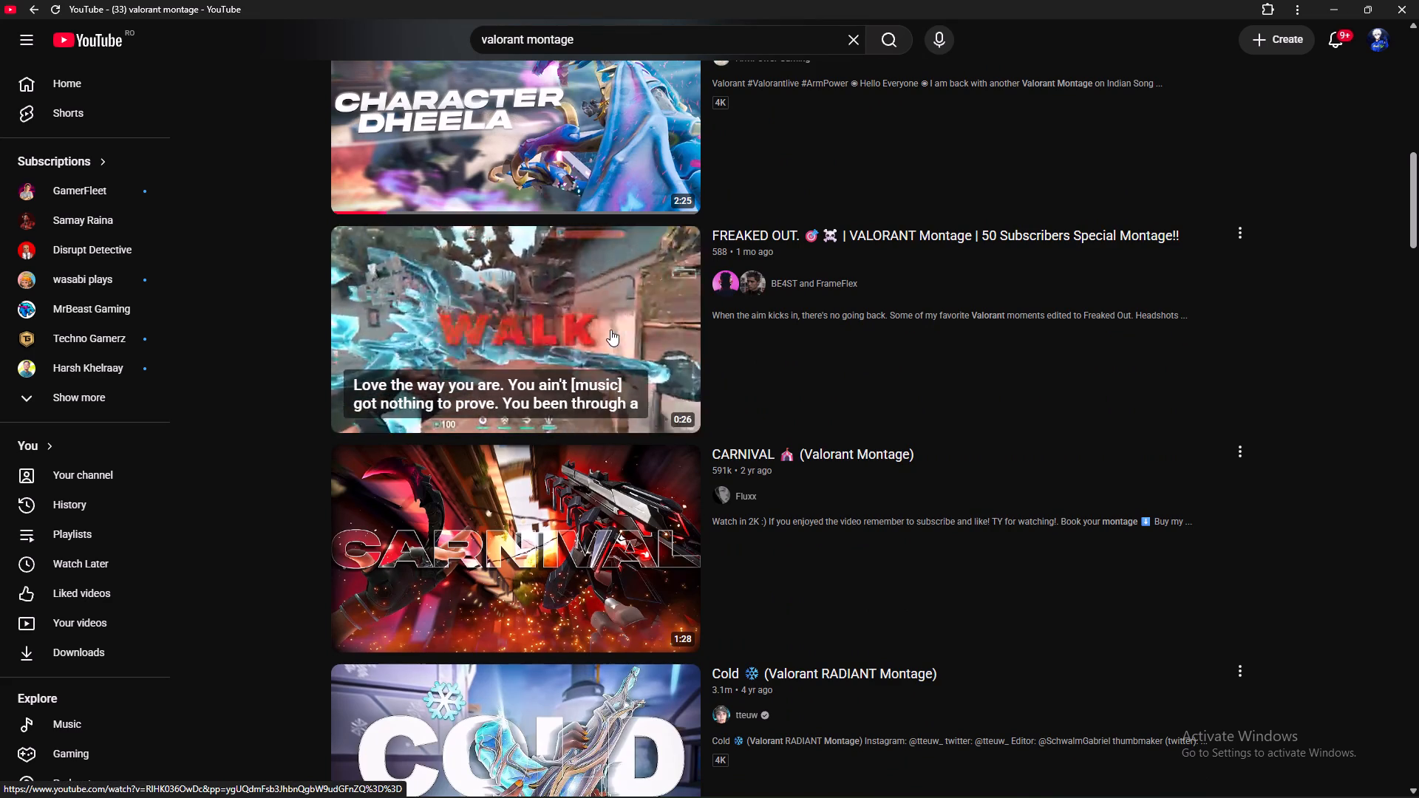
scroll(610, 330, down, 2)
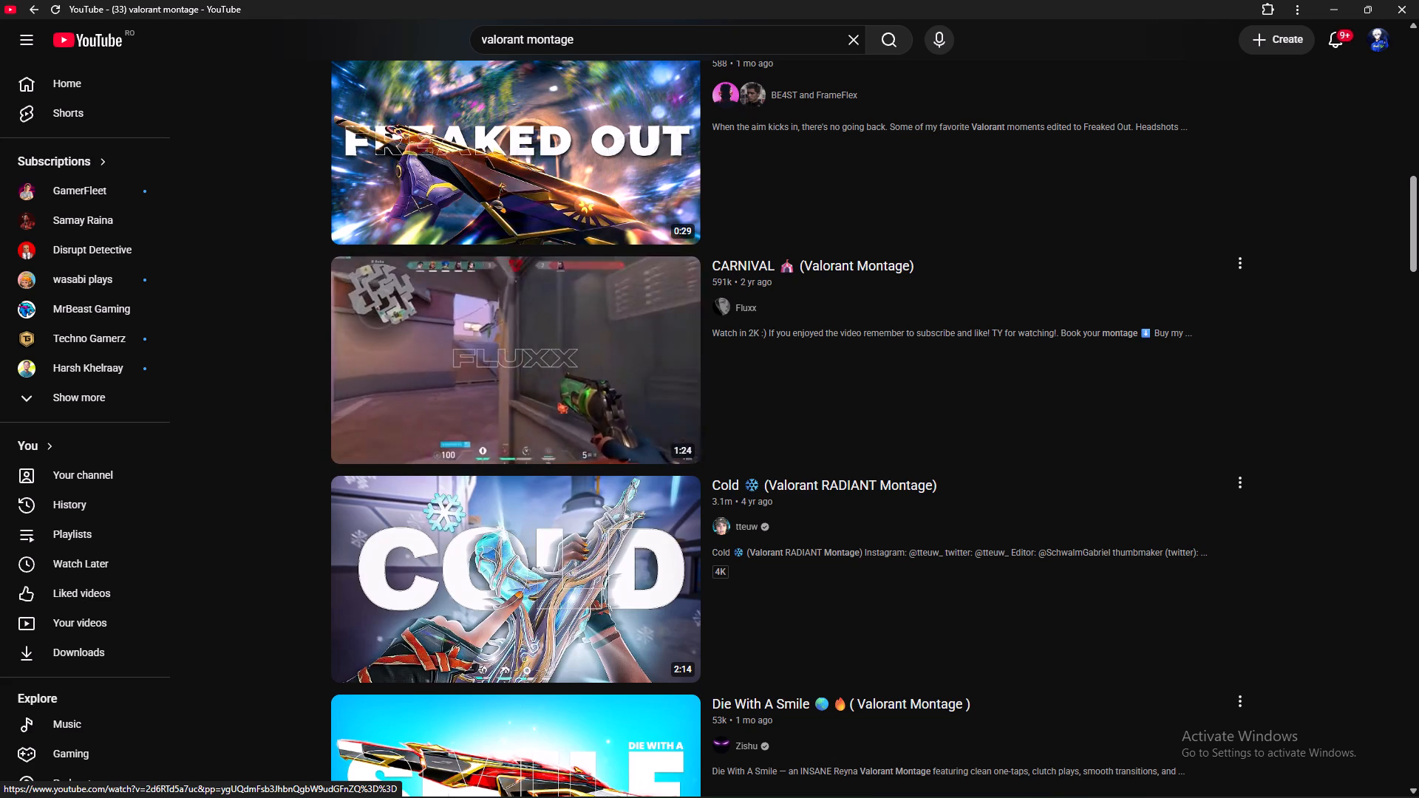
scroll(571, 432, down, 1)
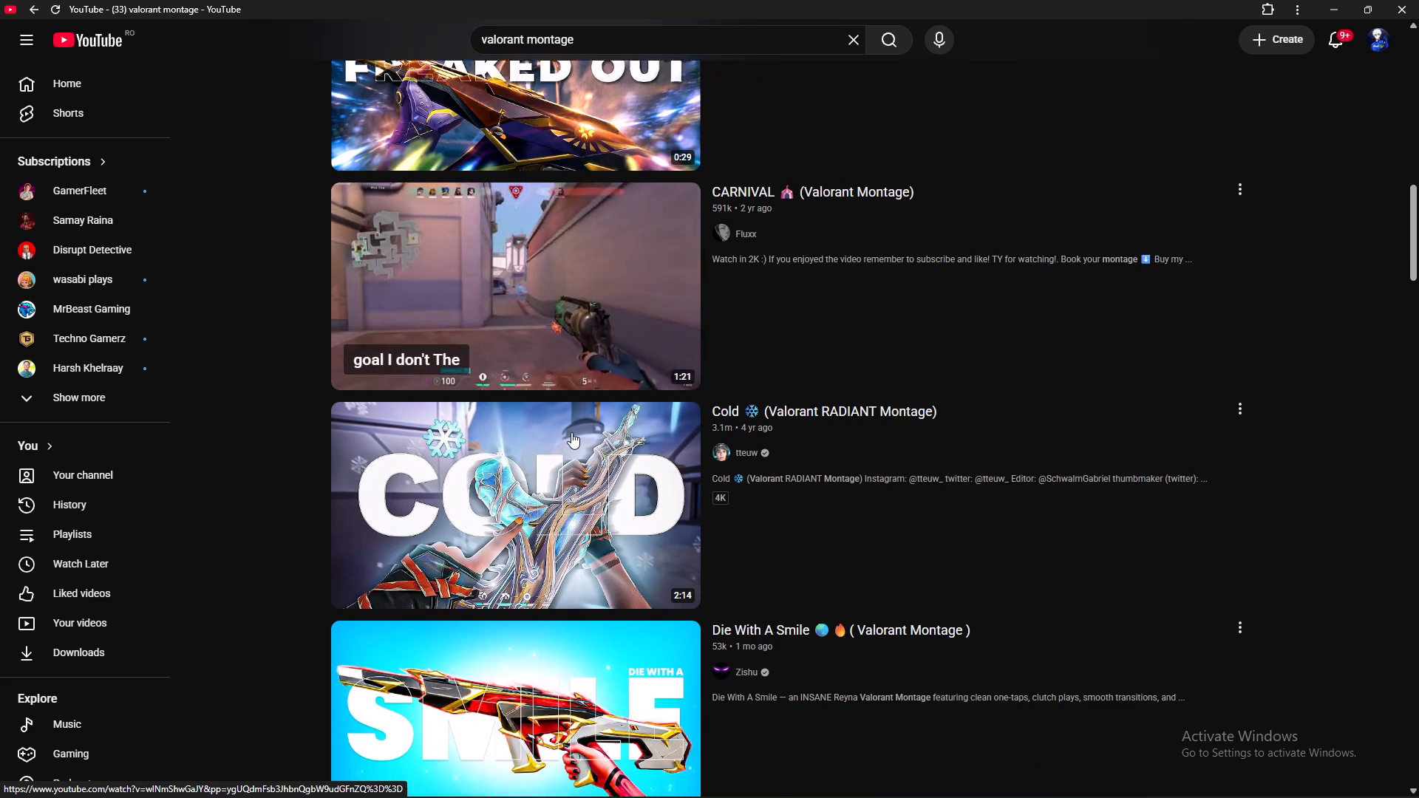
scroll(571, 432, down, 1)
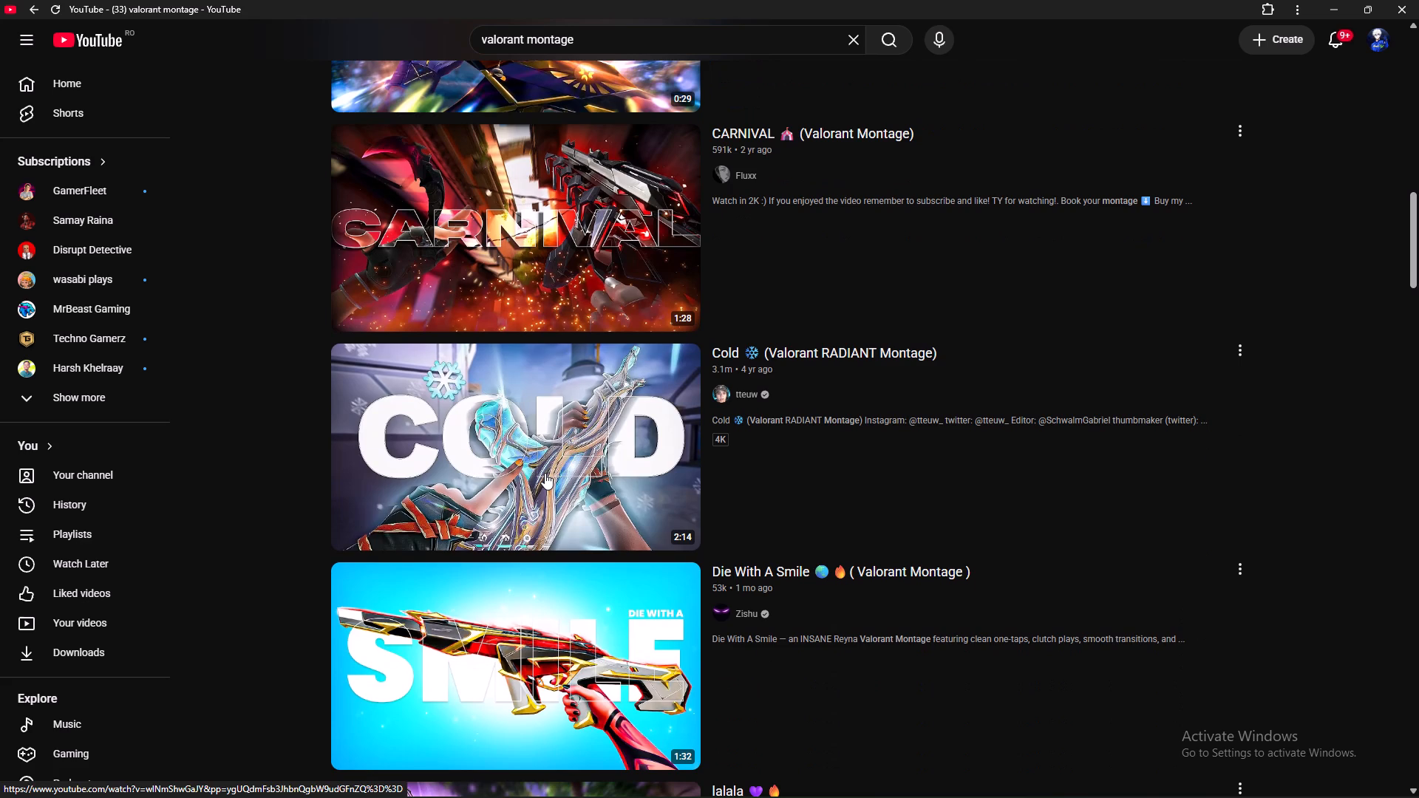
scroll(545, 473, down, 2)
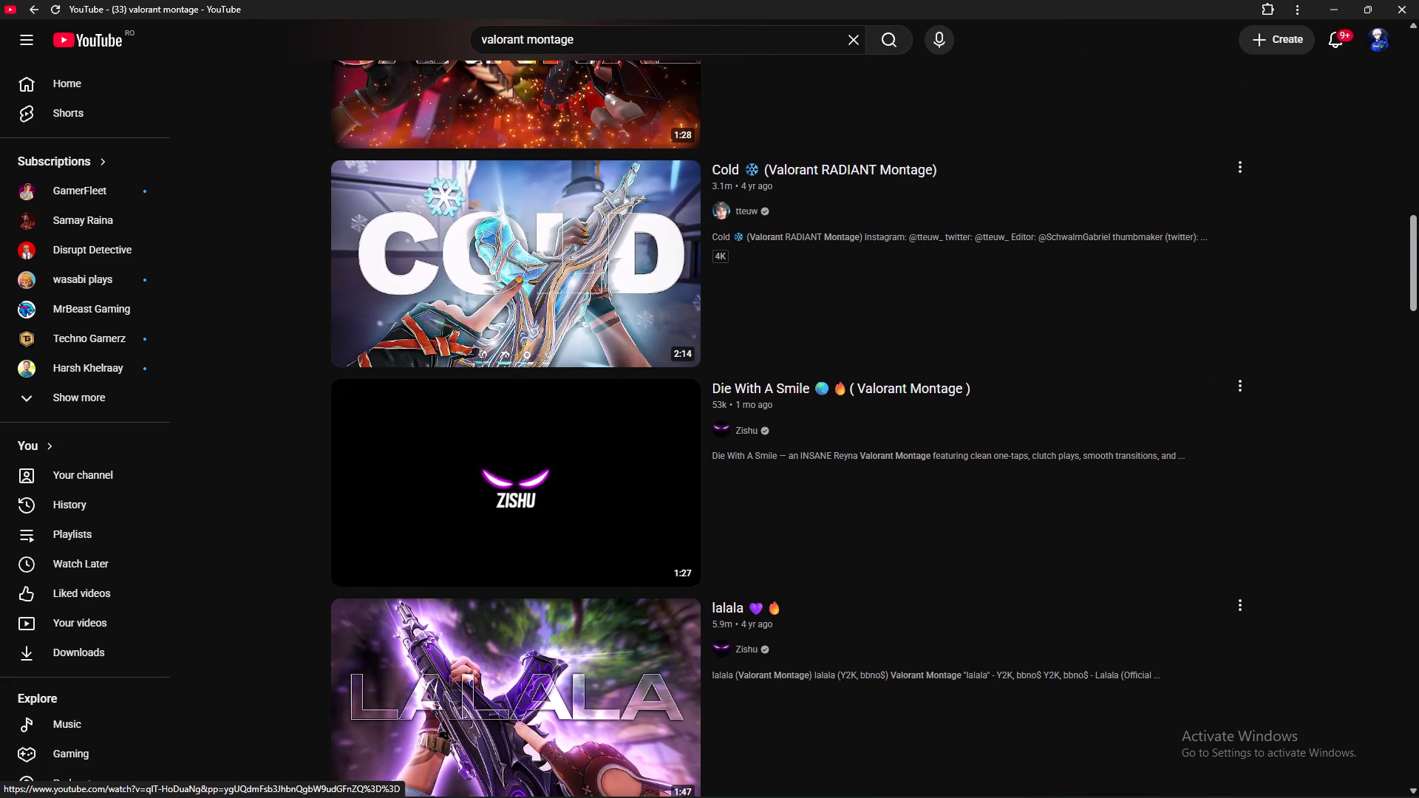
scroll(537, 514, down, 4)
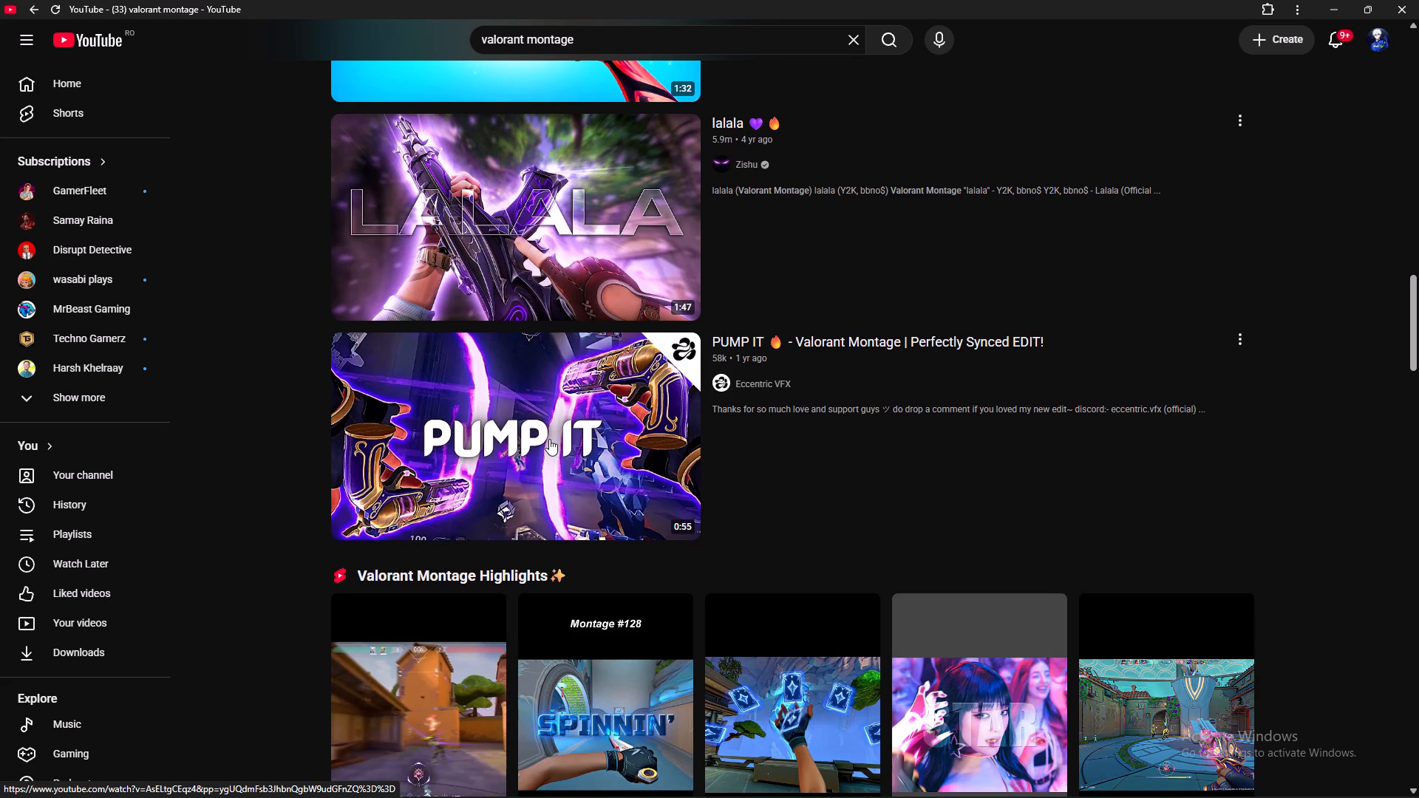
scroll(549, 439, down, 2)
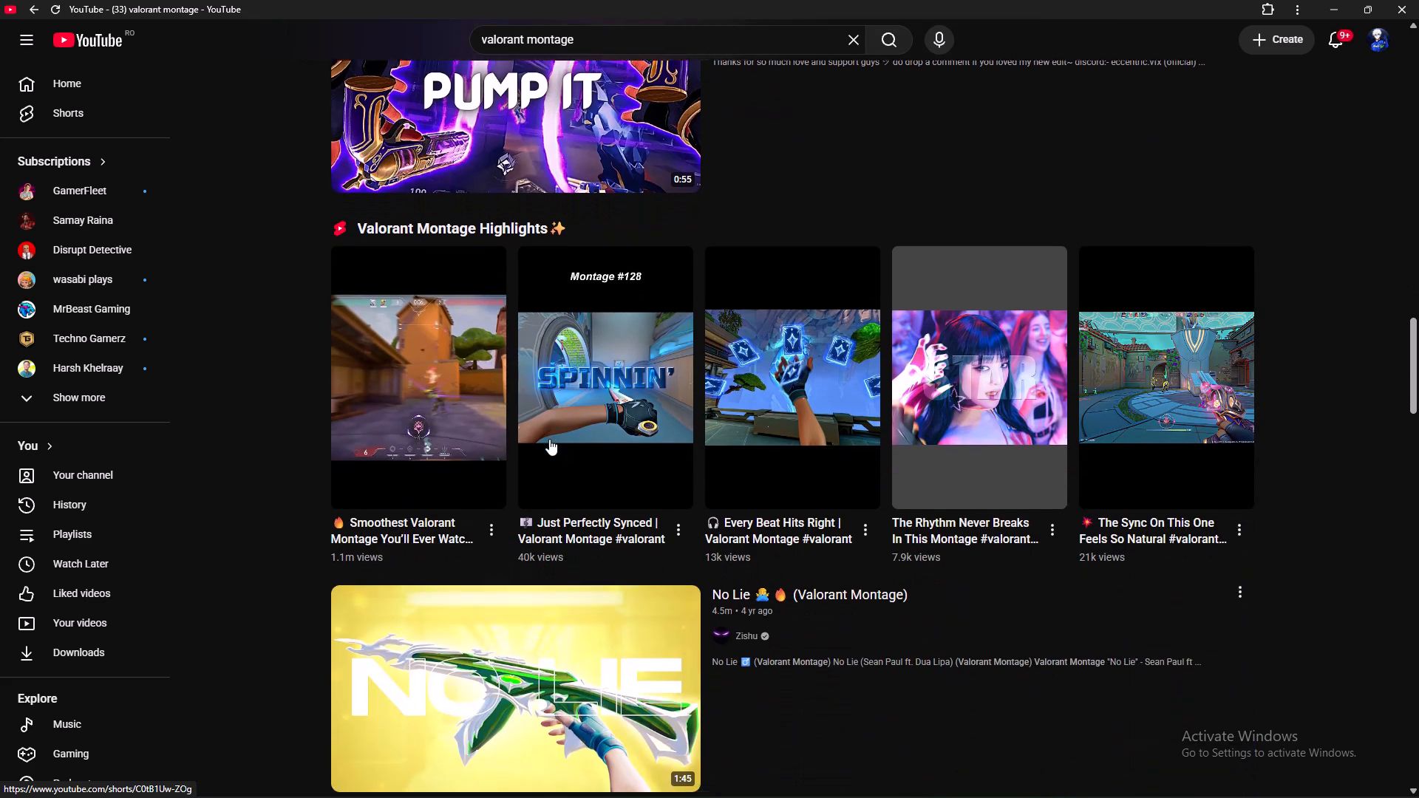
scroll(549, 439, down, 4)
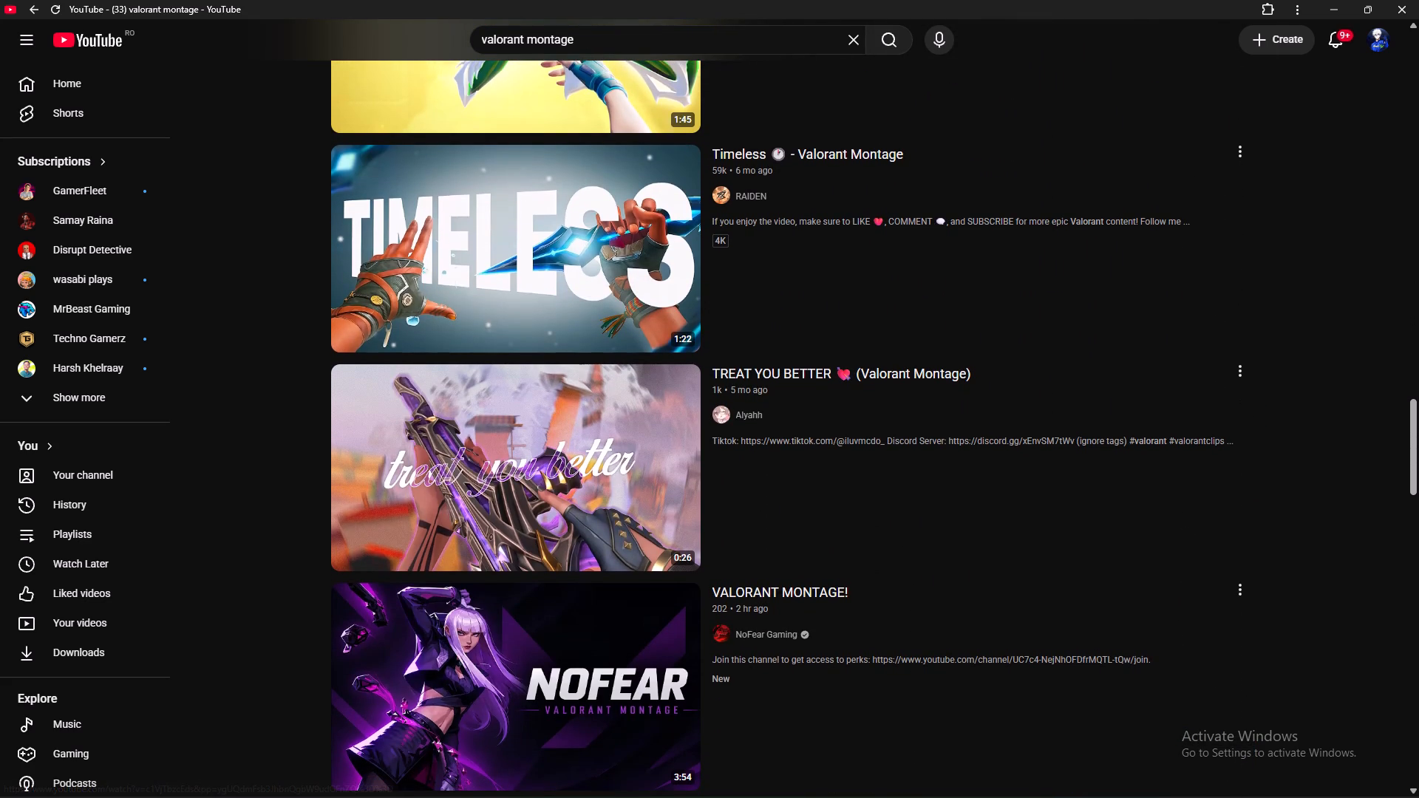
Change the search to "valorant gameplay" using the matching suggestion.
click(605, 43)
key(BackSpace)
key(BackSpace)
key(BackSpace)
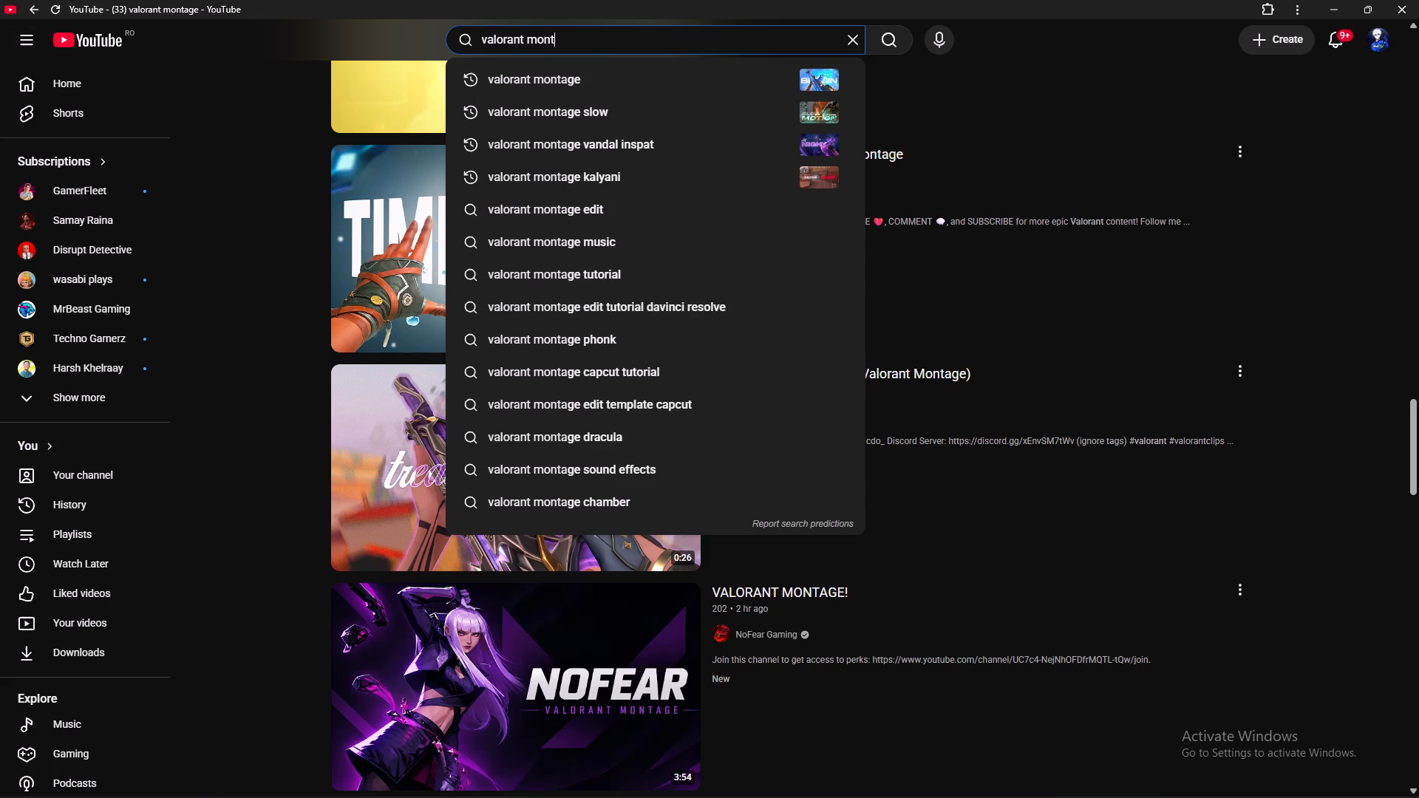
key(BackSpace)
key(BackSpace)
key(BackSpace)
key(BackSpace)
text(game)
click(556, 81)
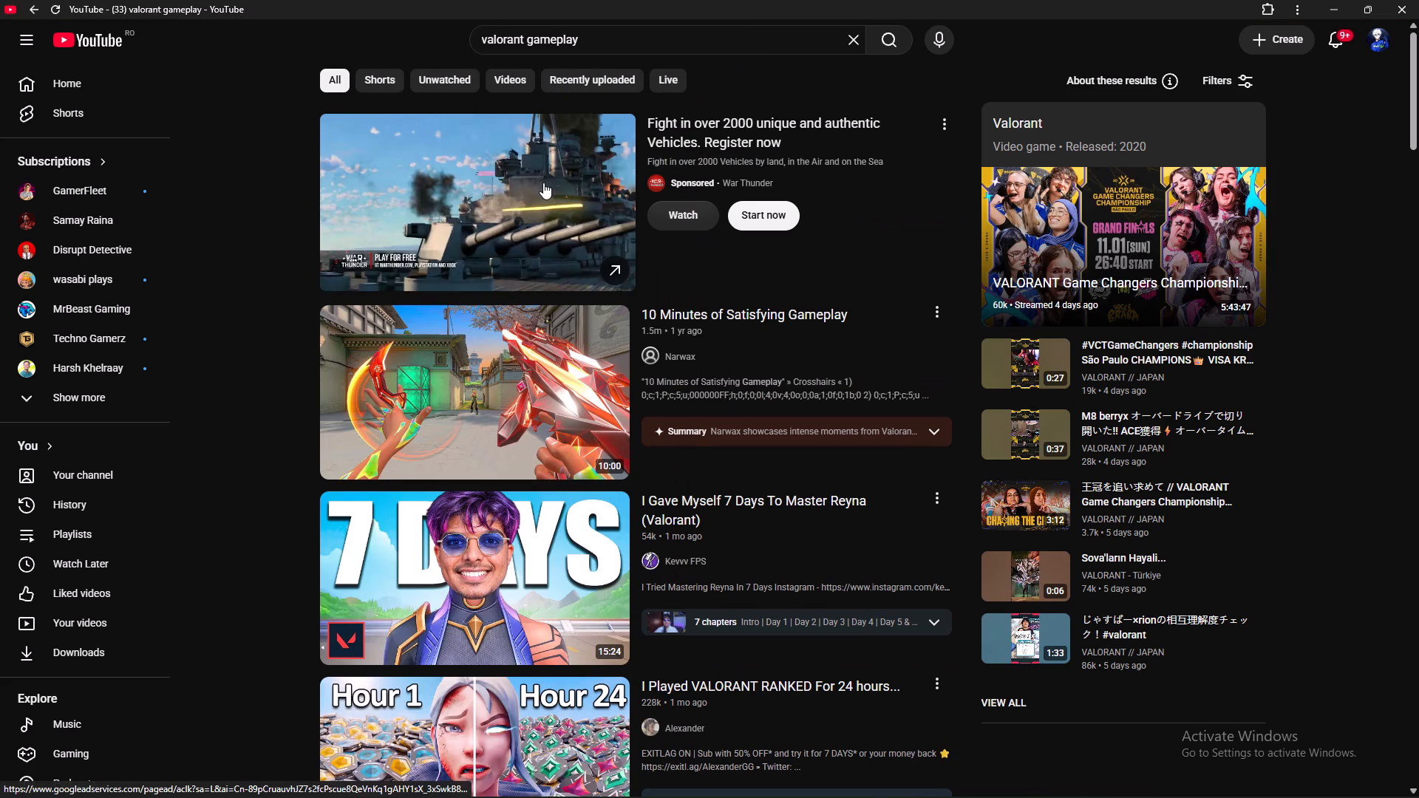
Open the "10 Minutes of Satisfying Gameplay" video by Narwax and skip the ads to start playback.
click(539, 330)
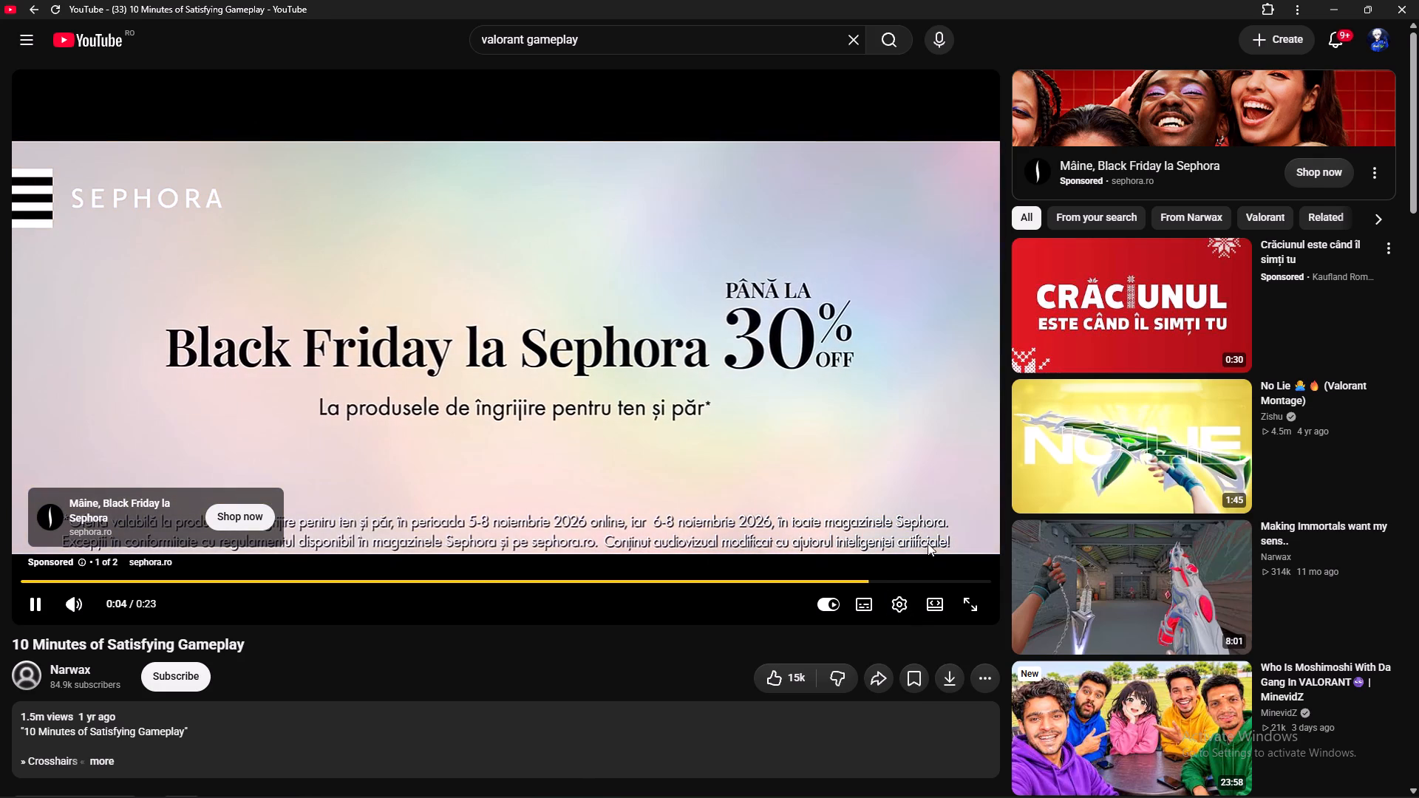
click(938, 546)
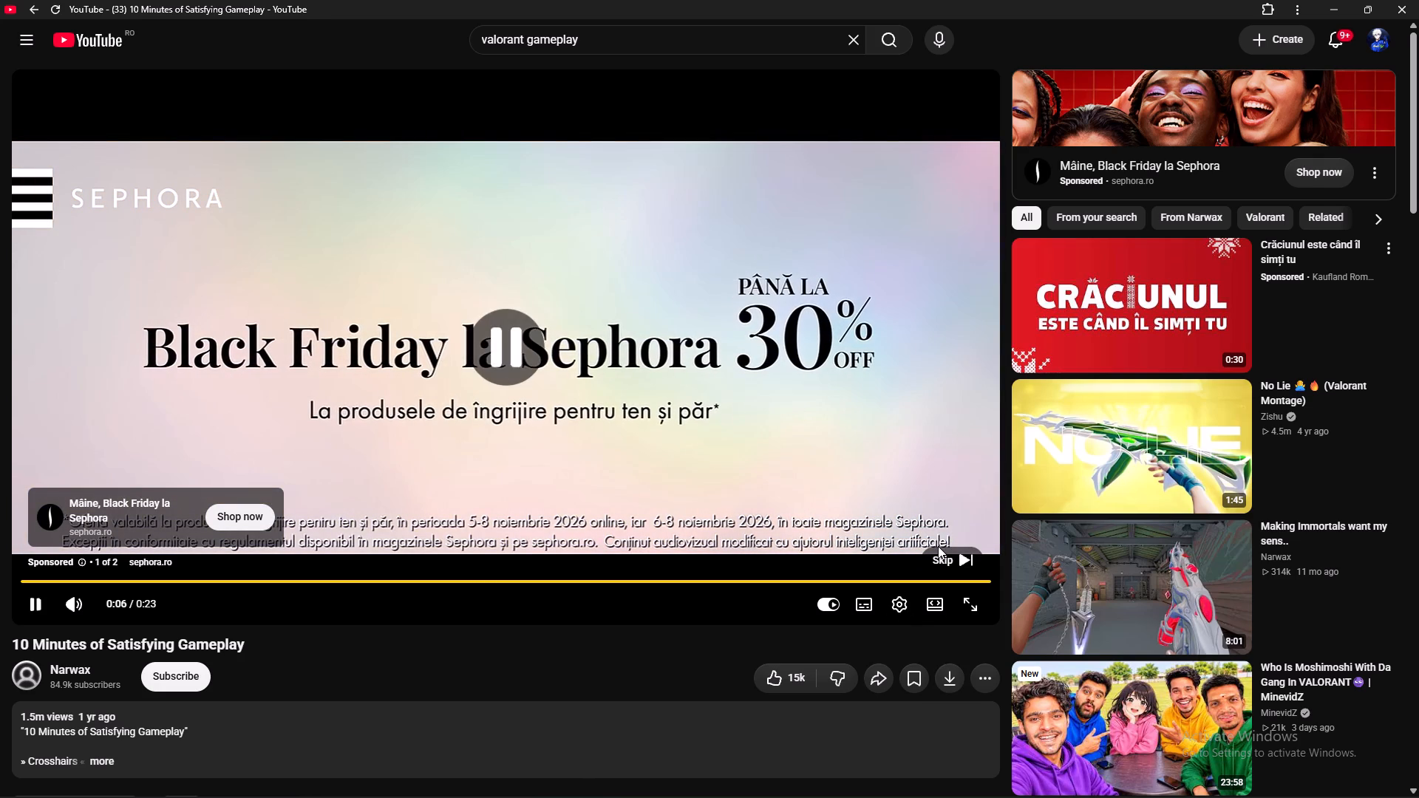
click(938, 556)
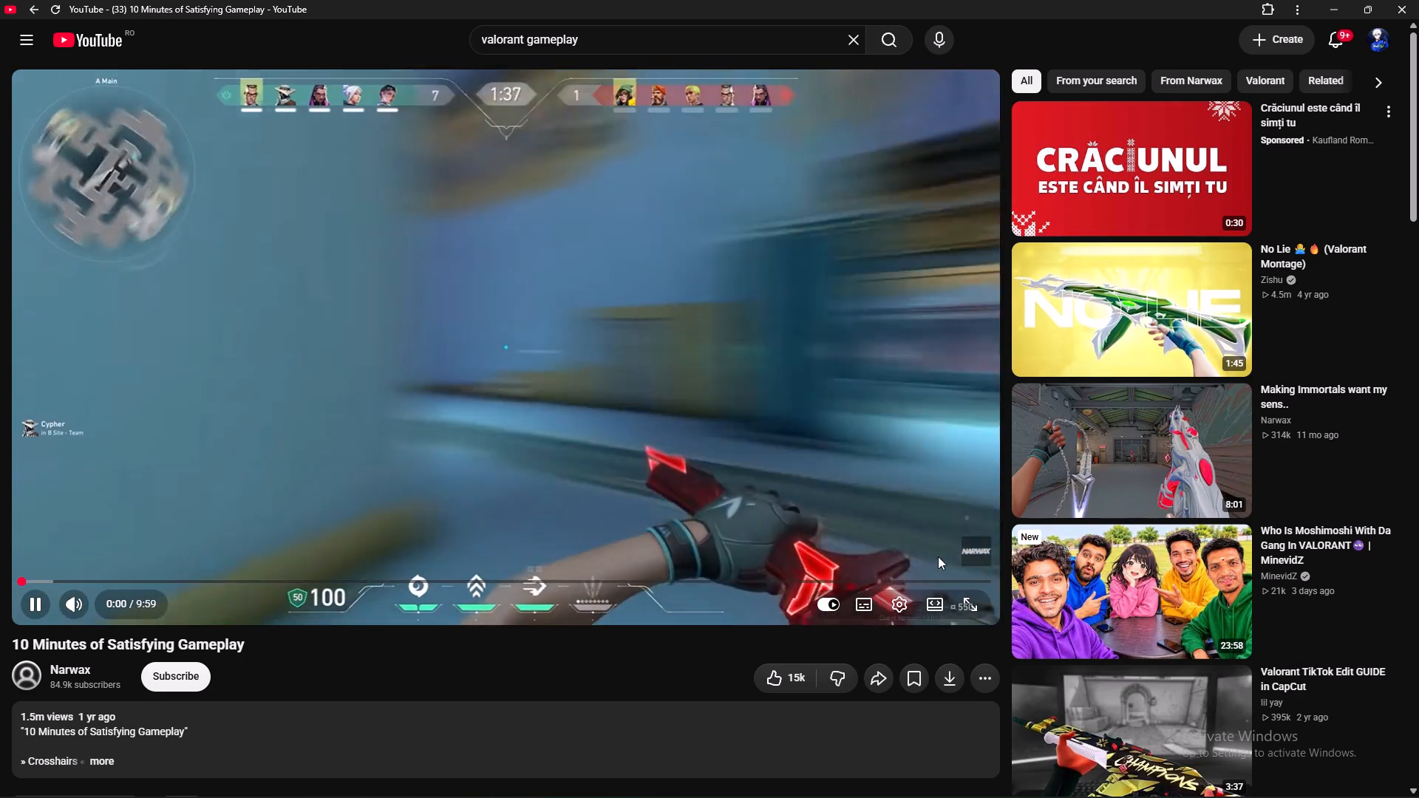
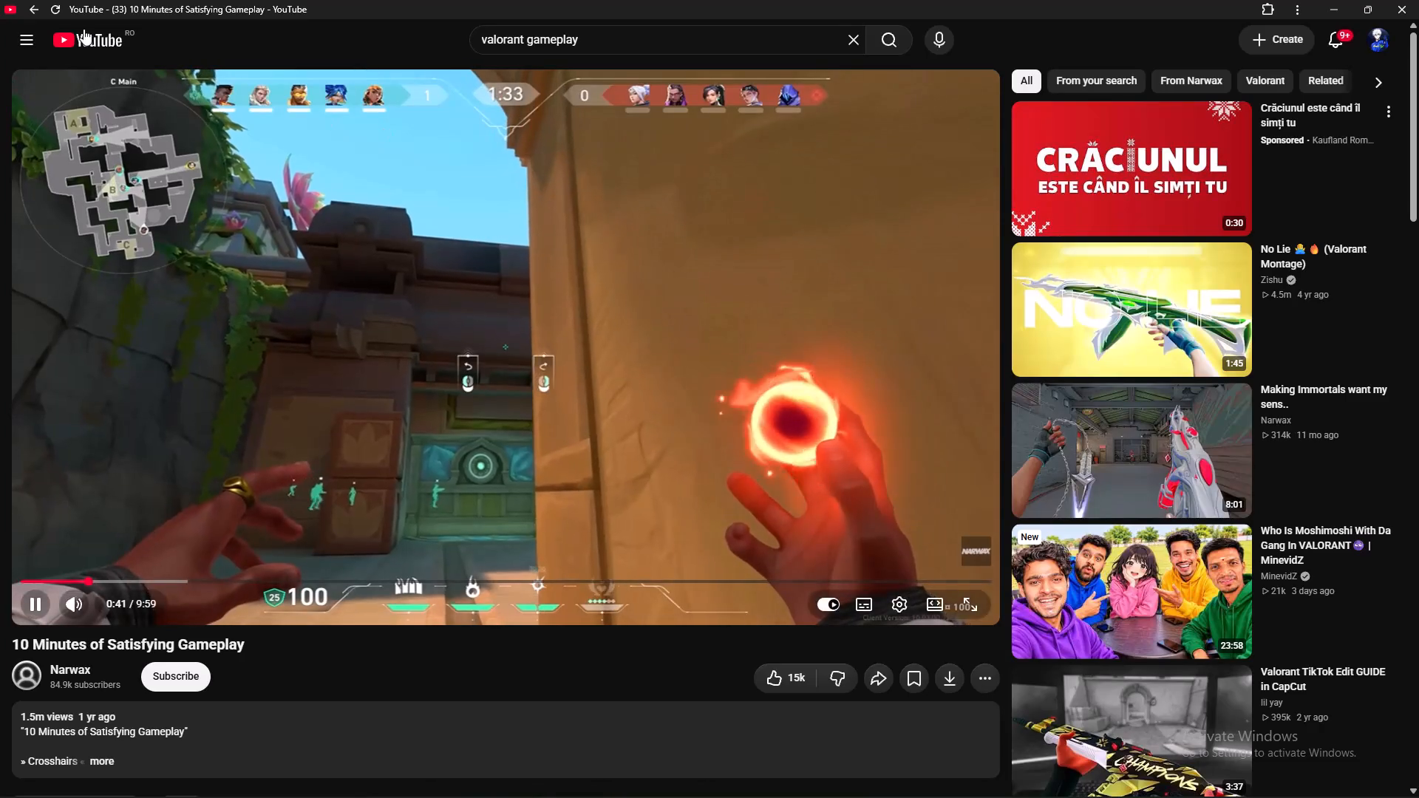
Return to the "valorant gameplay" results and look further through them for usable footage.
click(31, 8)
scroll(518, 517, down, 4)
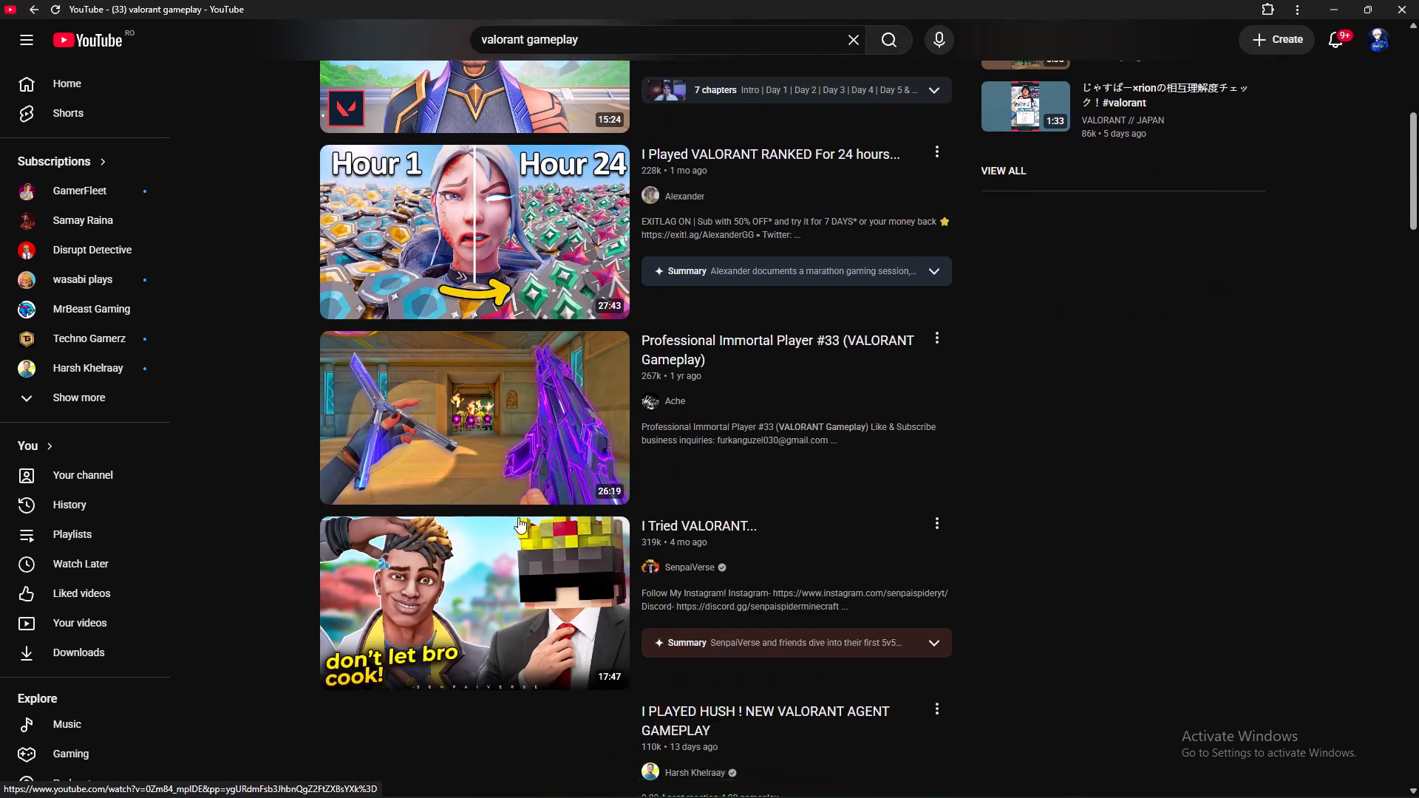
scroll(559, 401, down, 1)
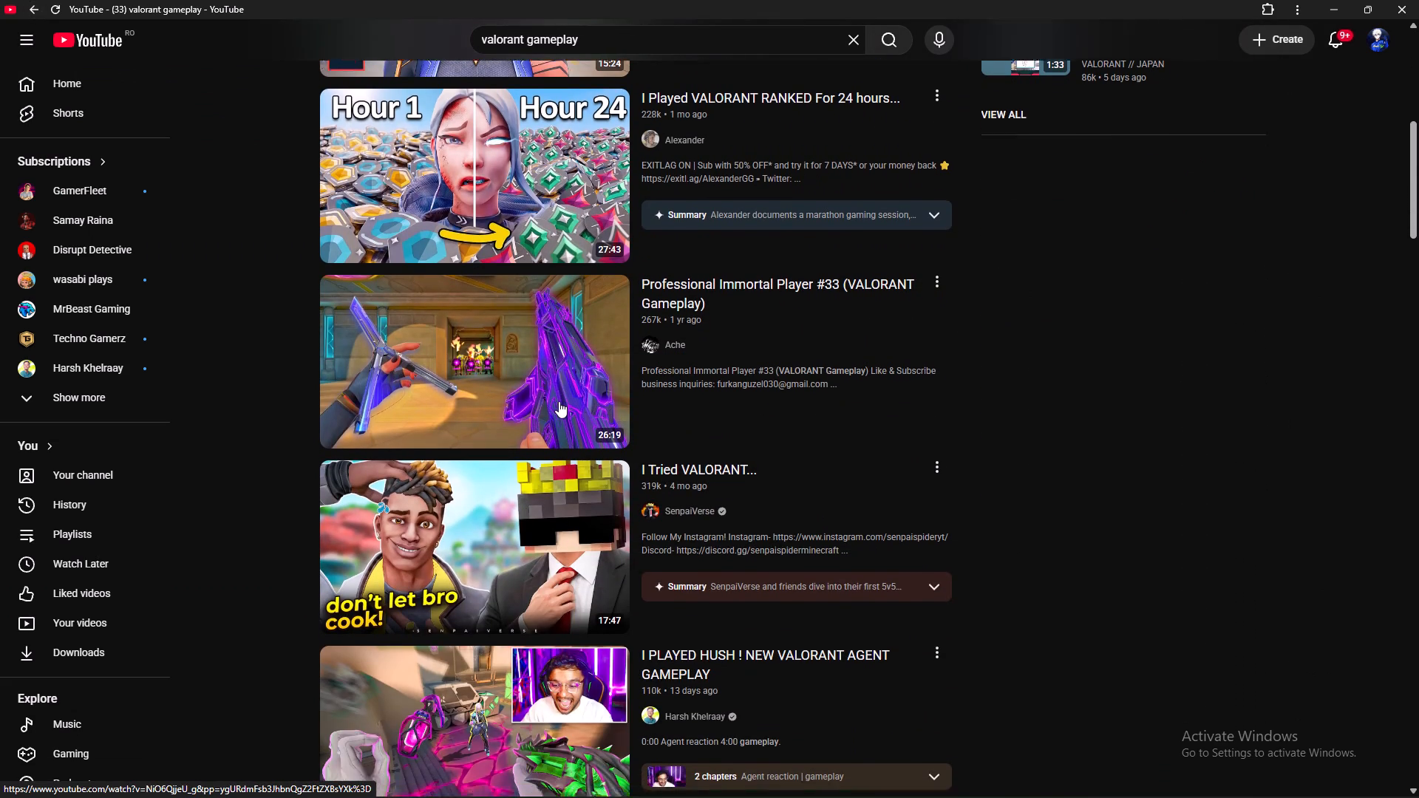
scroll(559, 401, down, 2)
scroll(527, 502, down, 3)
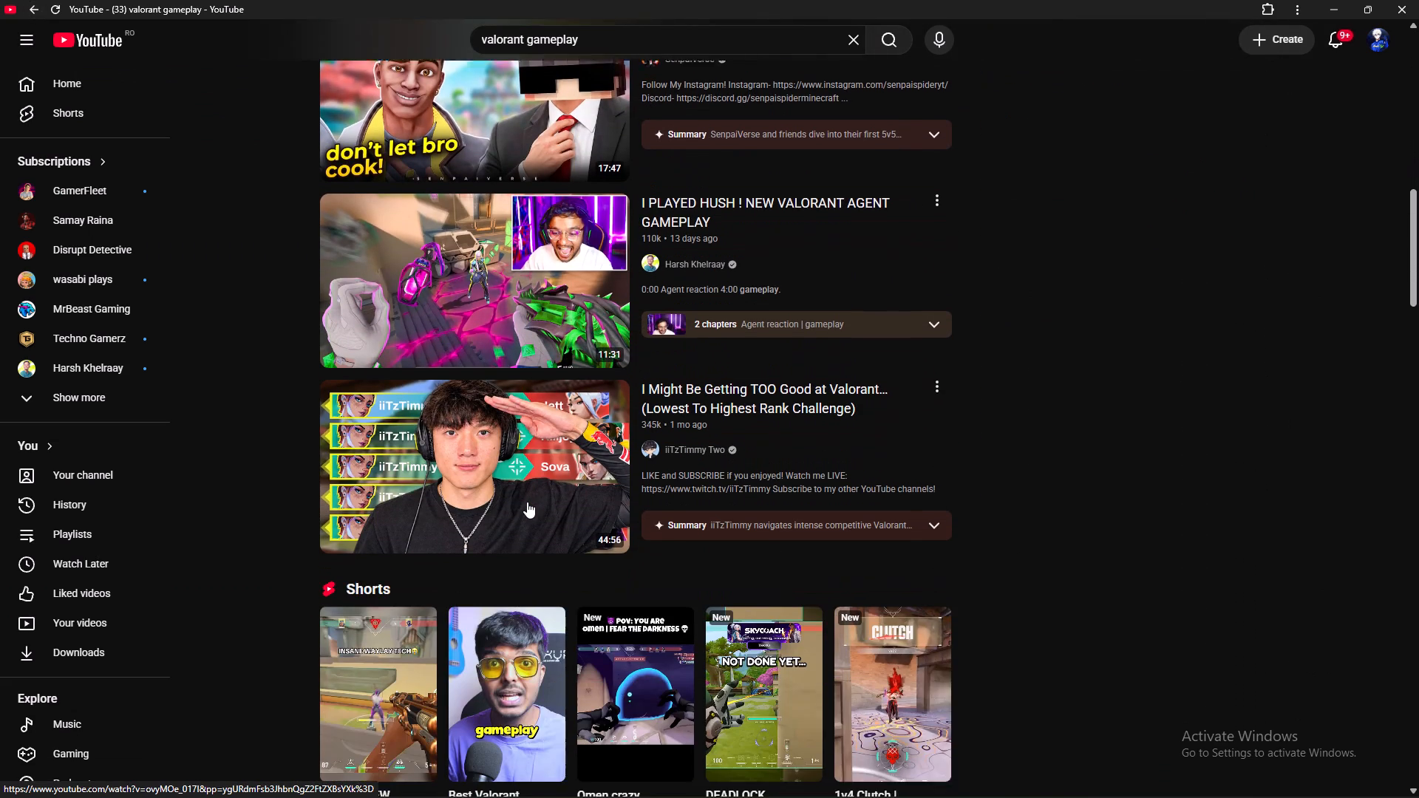
scroll(527, 502, down, 4)
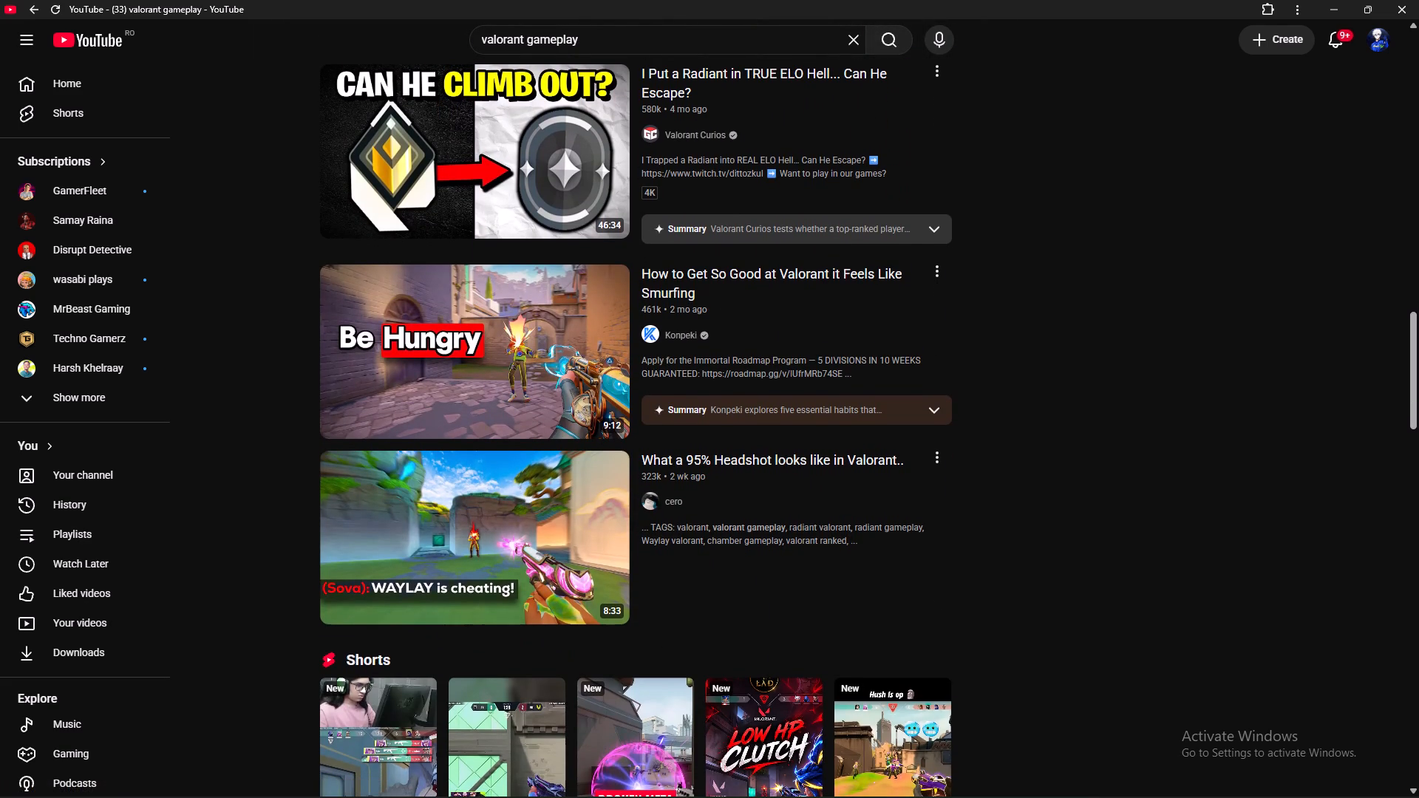
Extend the search to "valorant gameplay jump".
click(622, 40)
key(space)
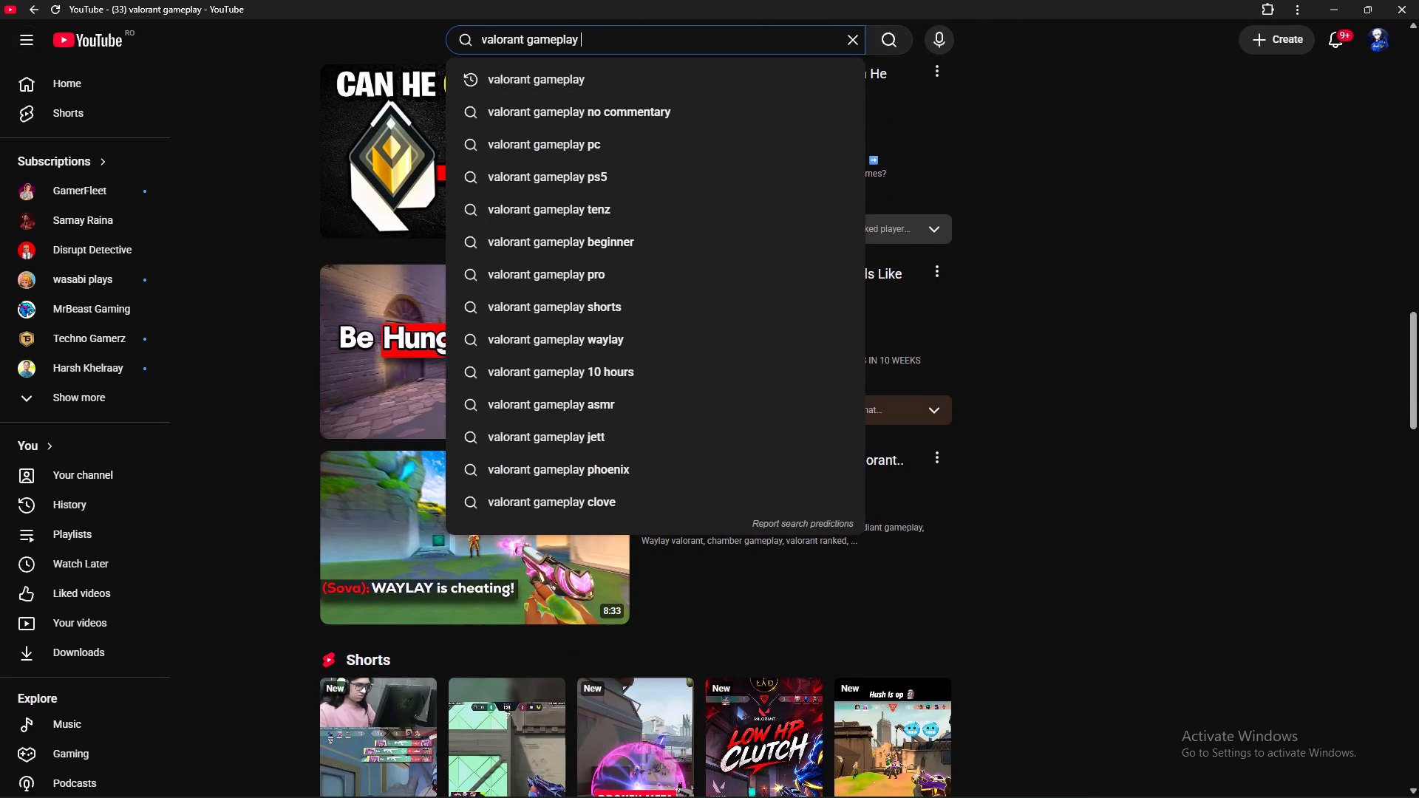
text(jump)
key(Return)
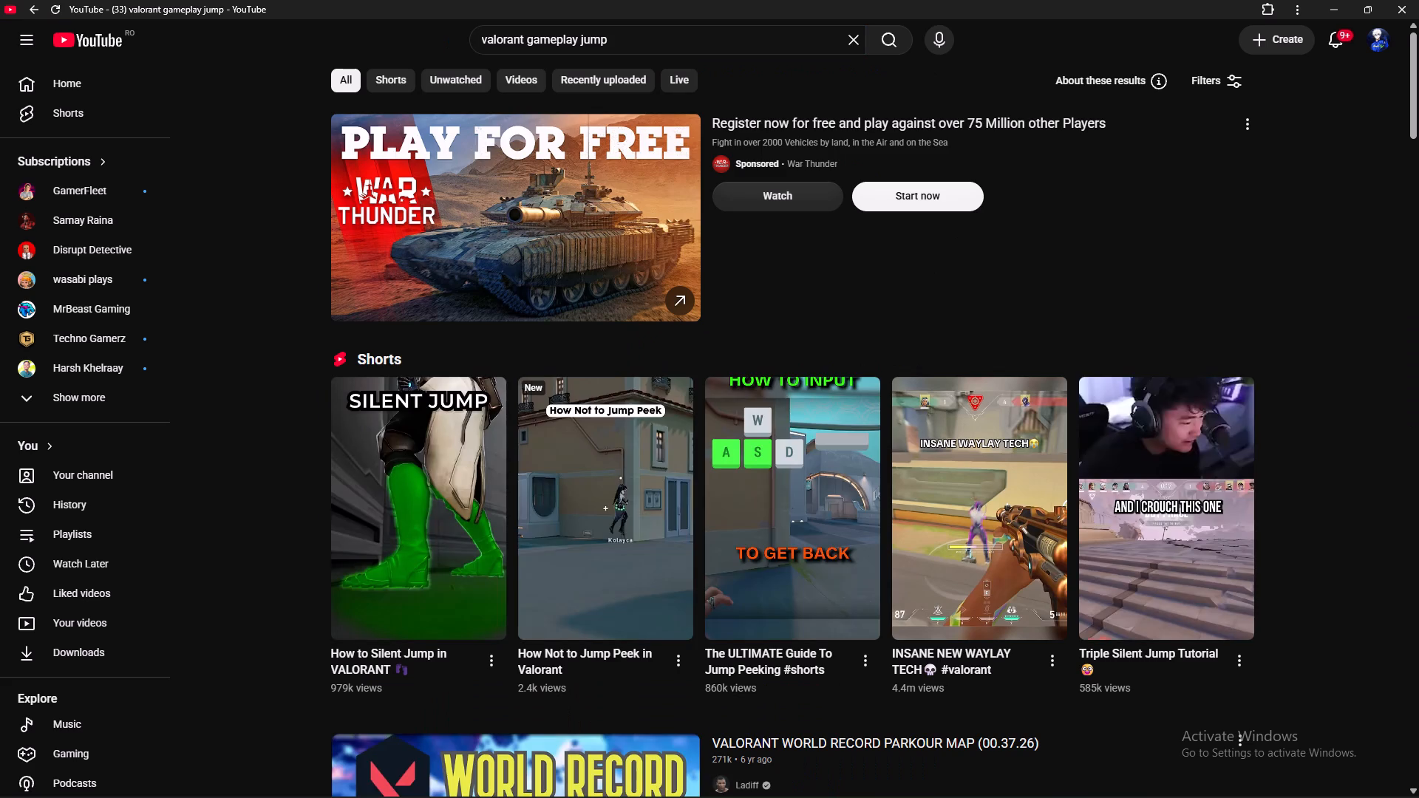
Look through the "valorant gameplay jump" results and their previews for a clip with usable knife or jumping footage.
scroll(596, 210, down, 7)
scroll(596, 210, up, 5)
scroll(596, 210, down, 1)
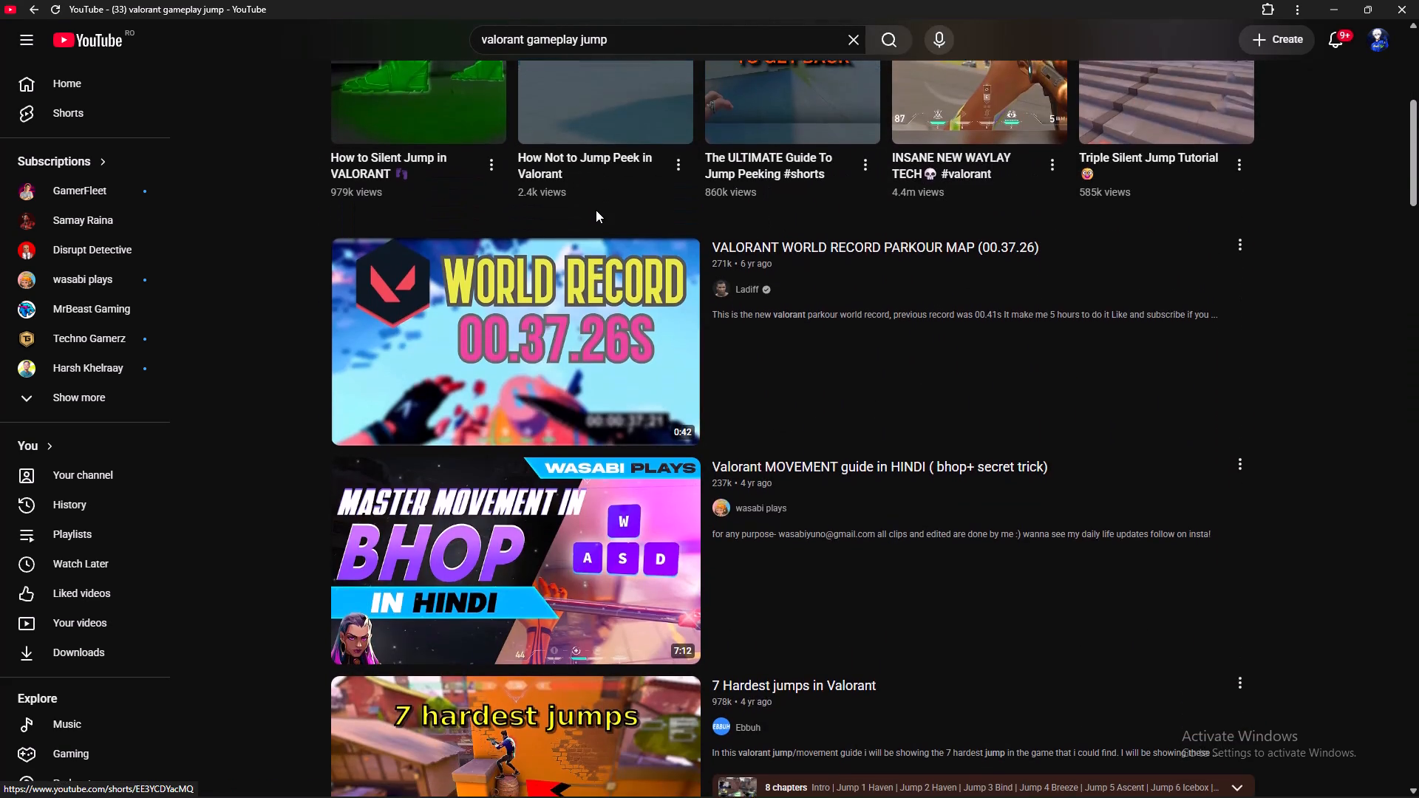
scroll(596, 210, down, 1)
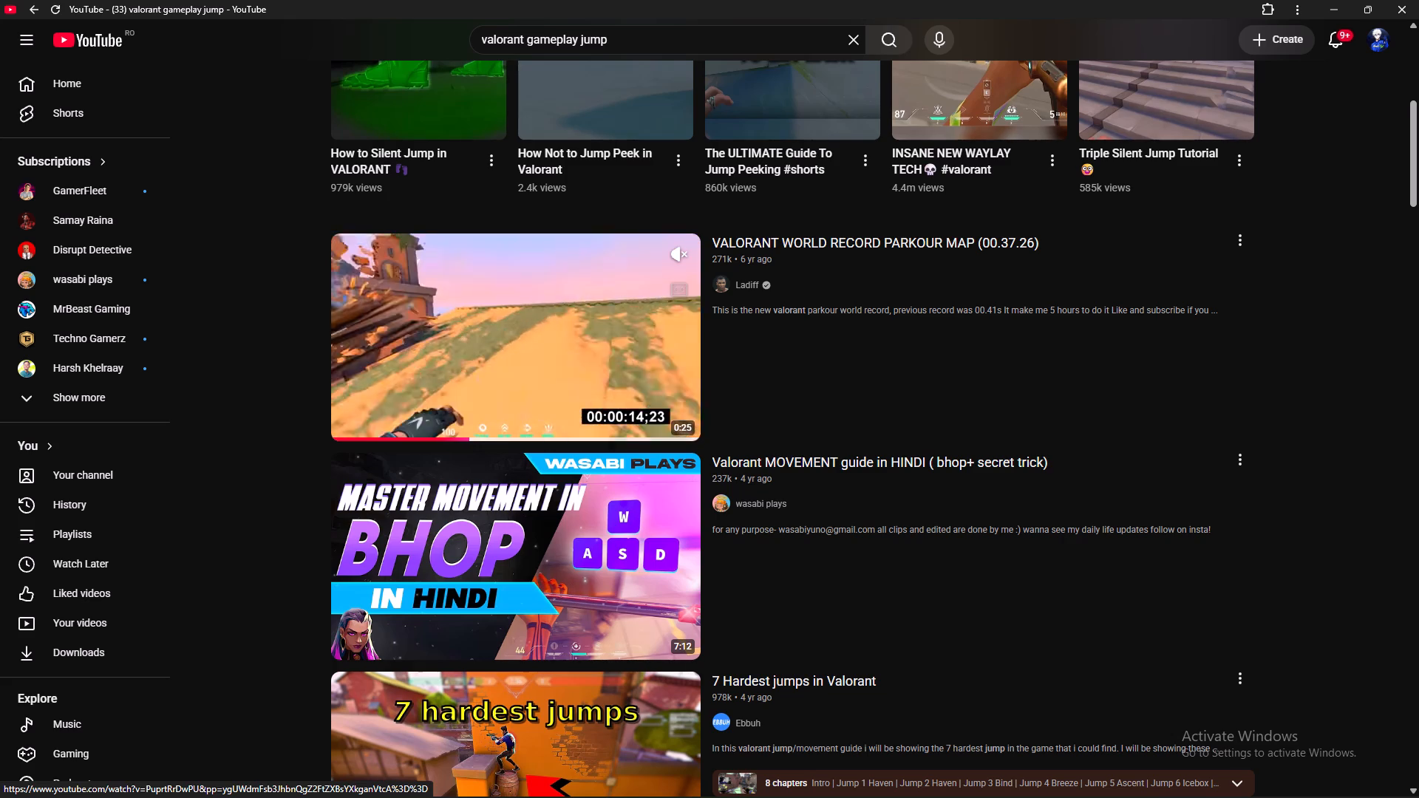
scroll(592, 322, down, 3)
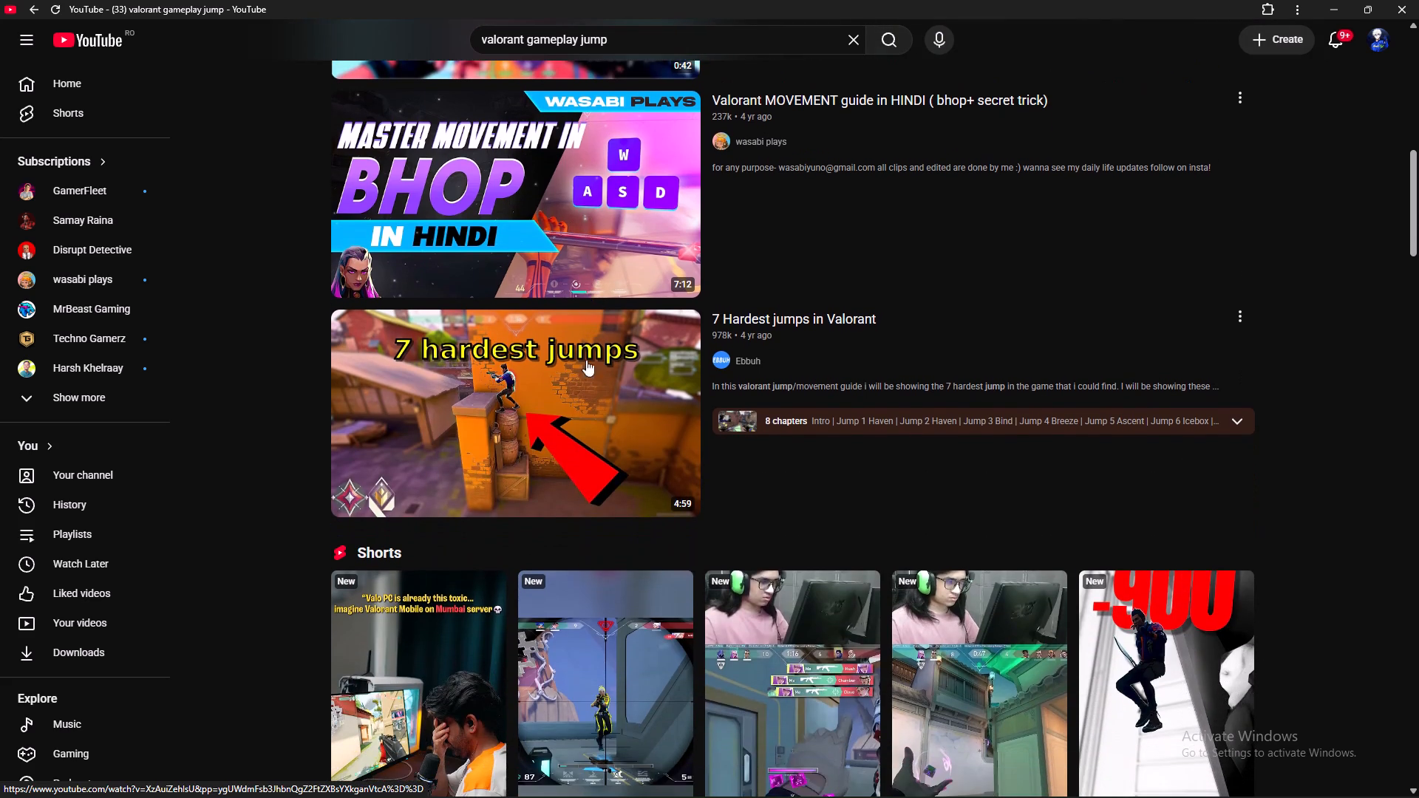
scroll(577, 392, down, 7)
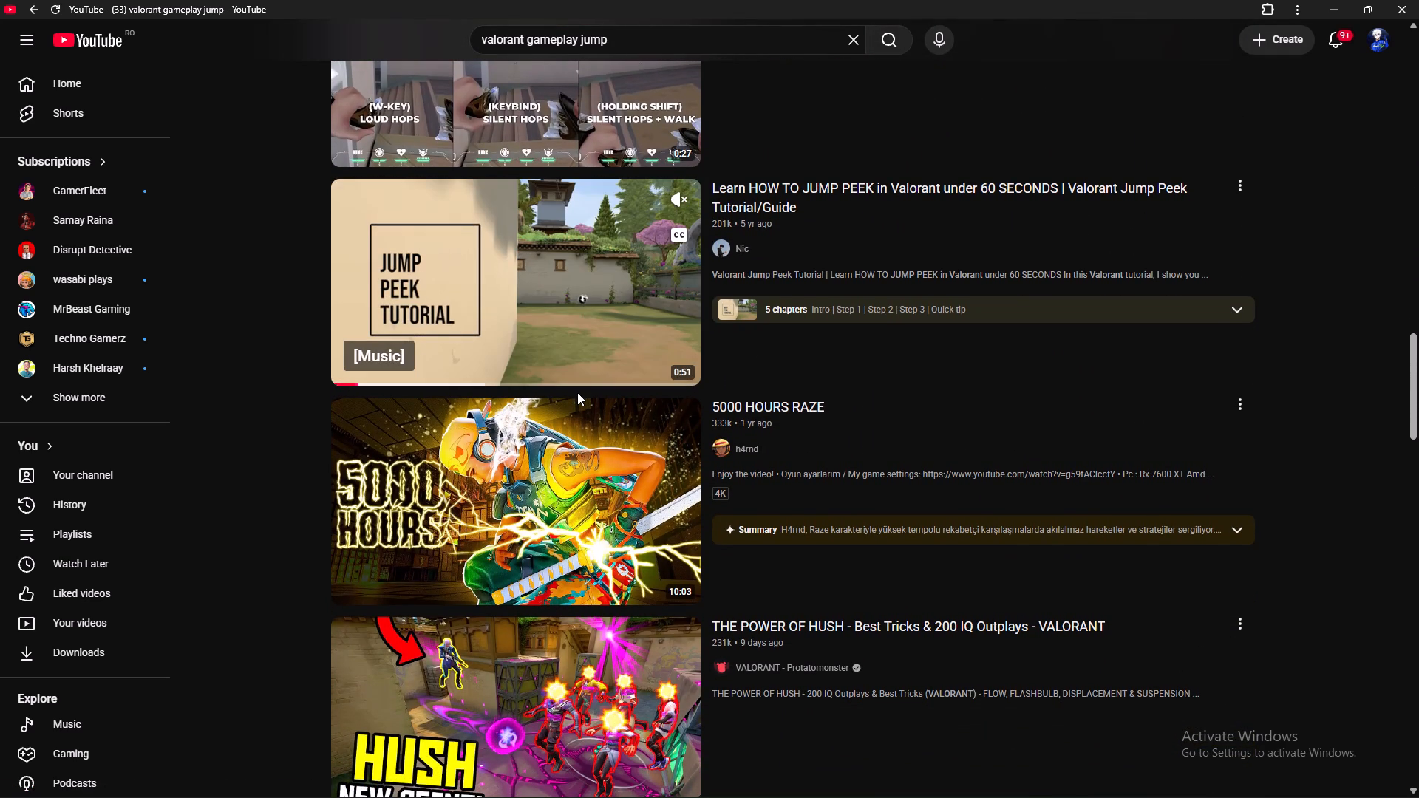
scroll(577, 392, down, 2)
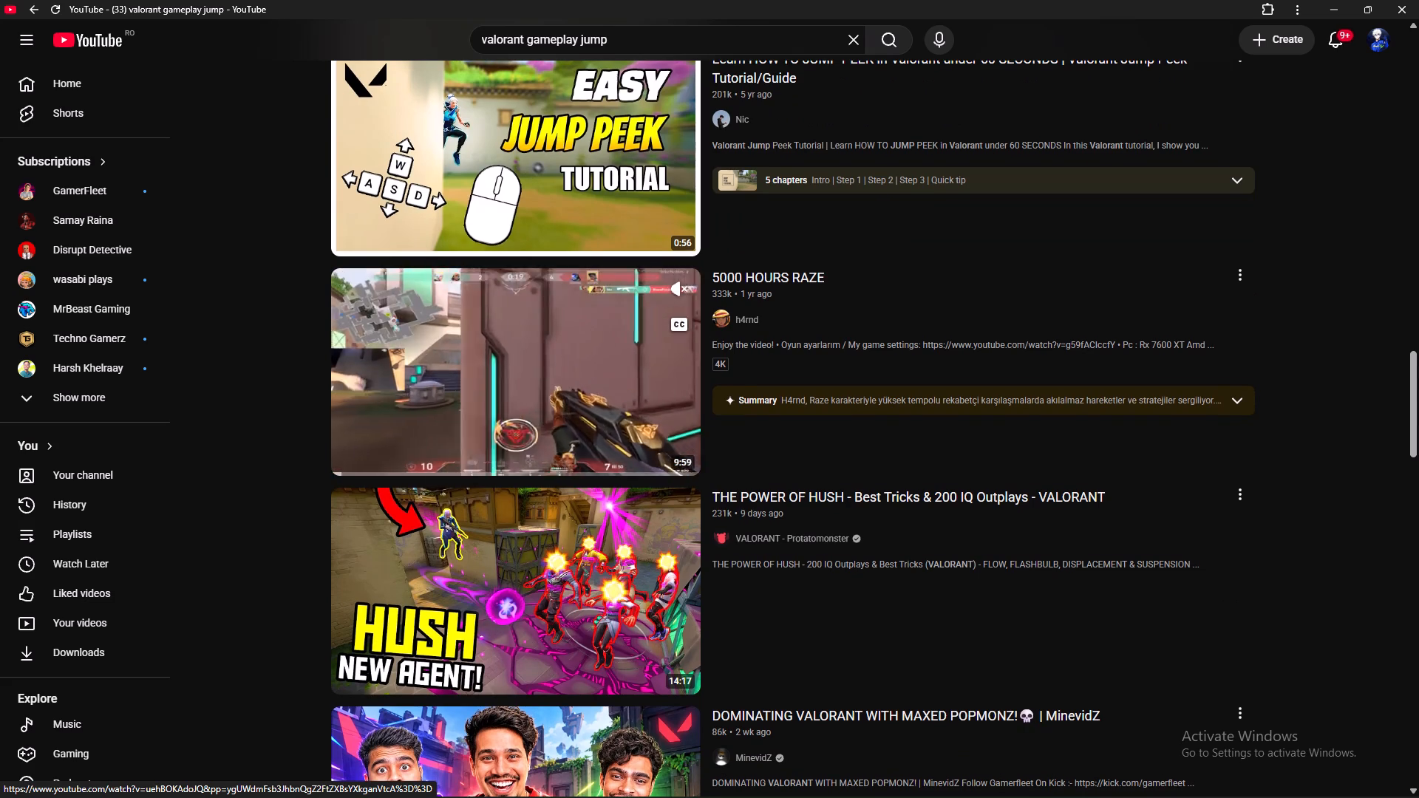
scroll(577, 392, down, 6)
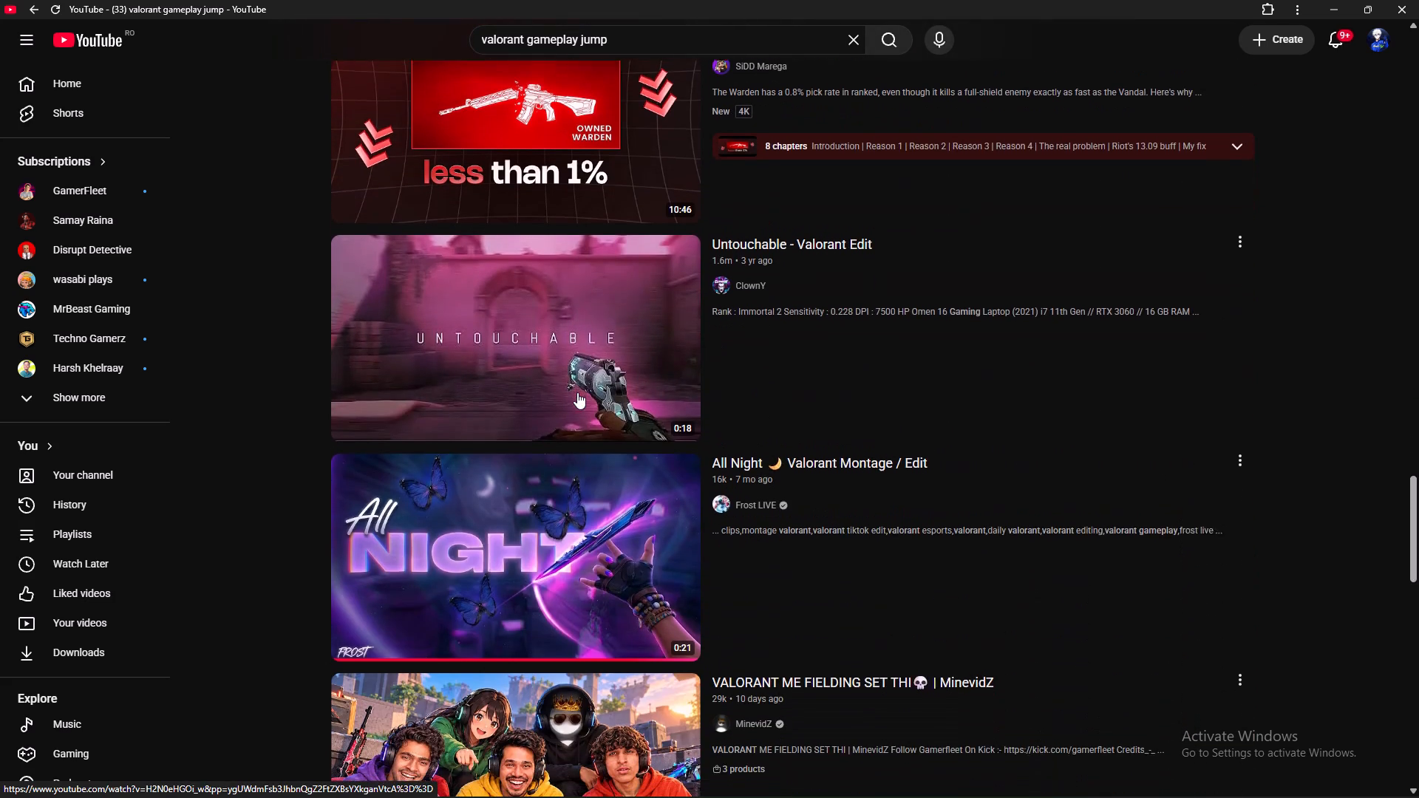
scroll(577, 392, down, 5)
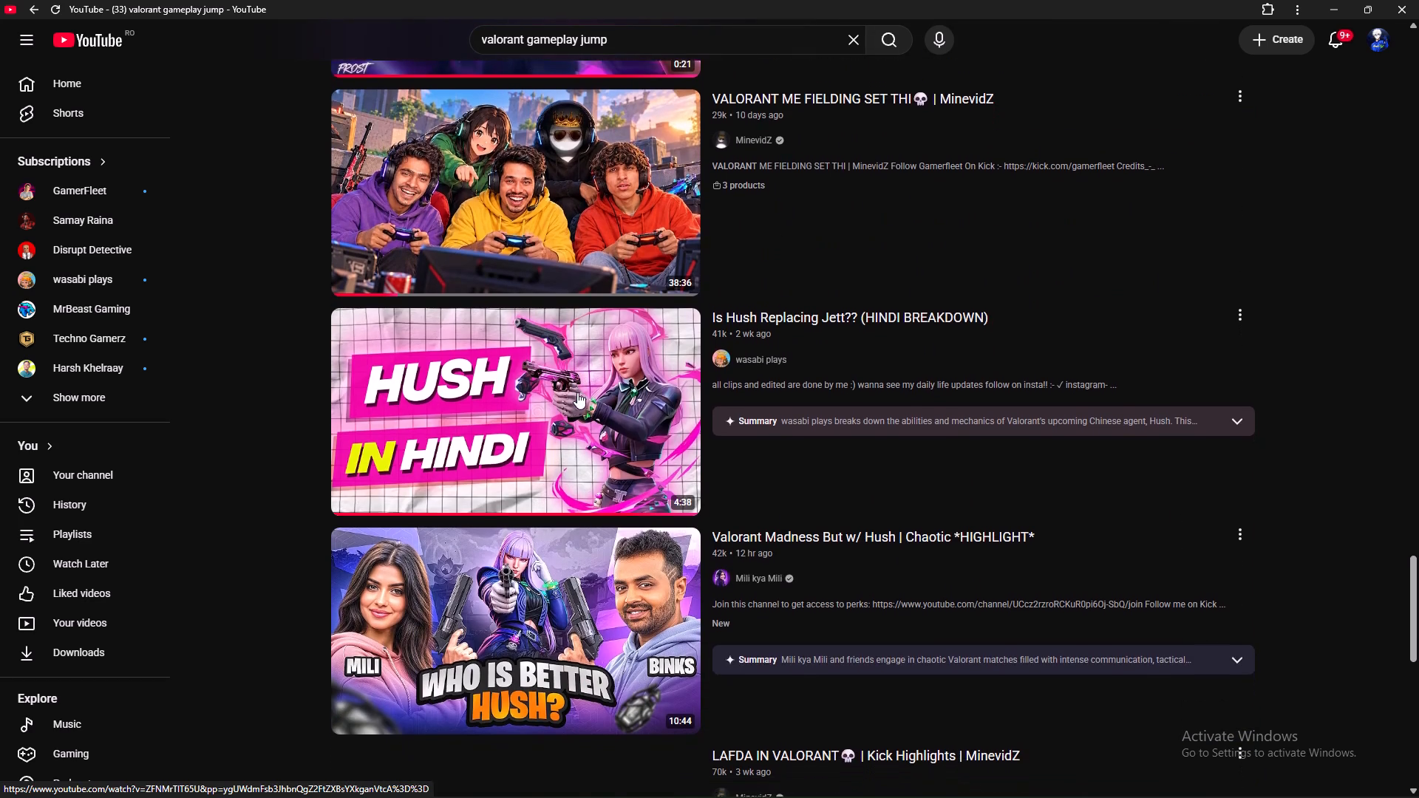
scroll(577, 392, down, 2)
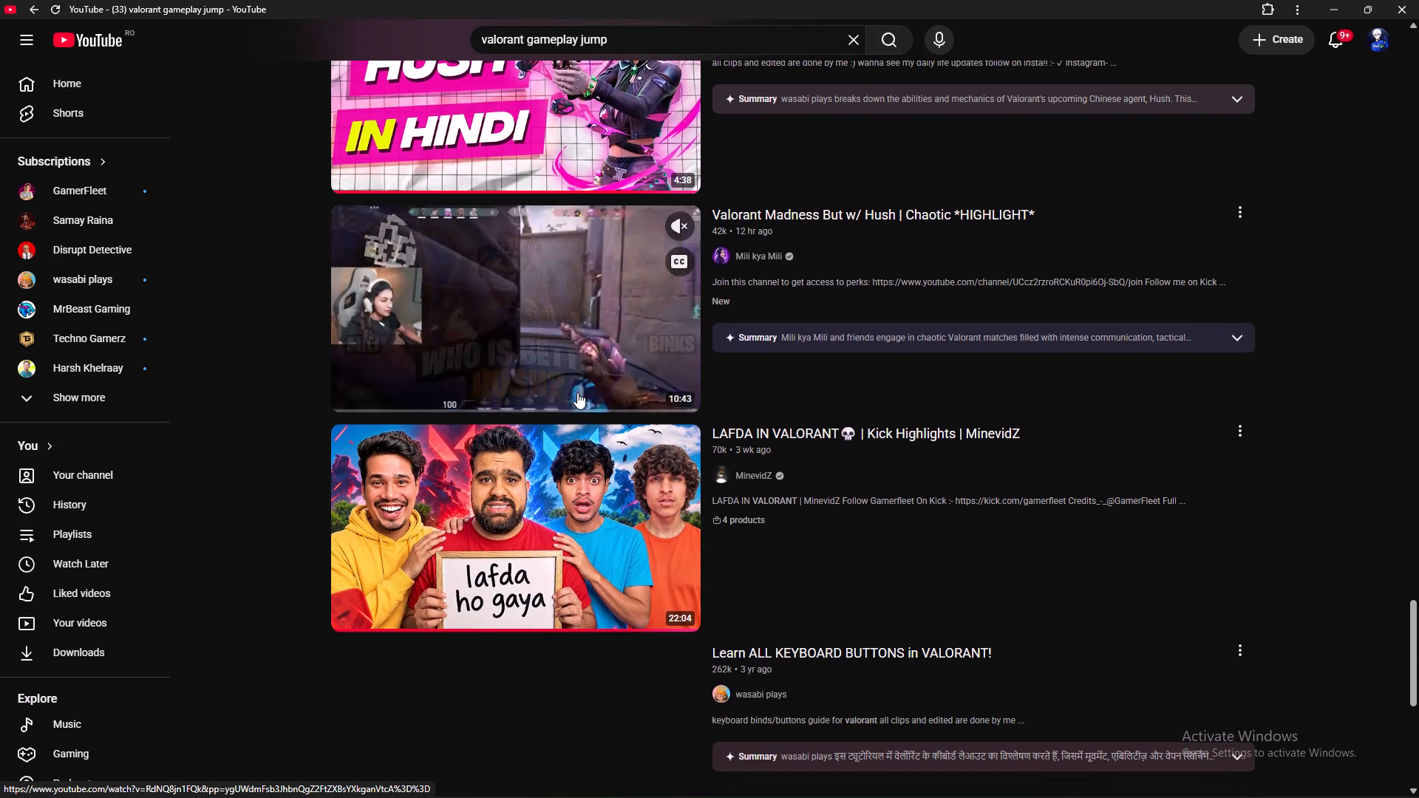
scroll(577, 392, down, 4)
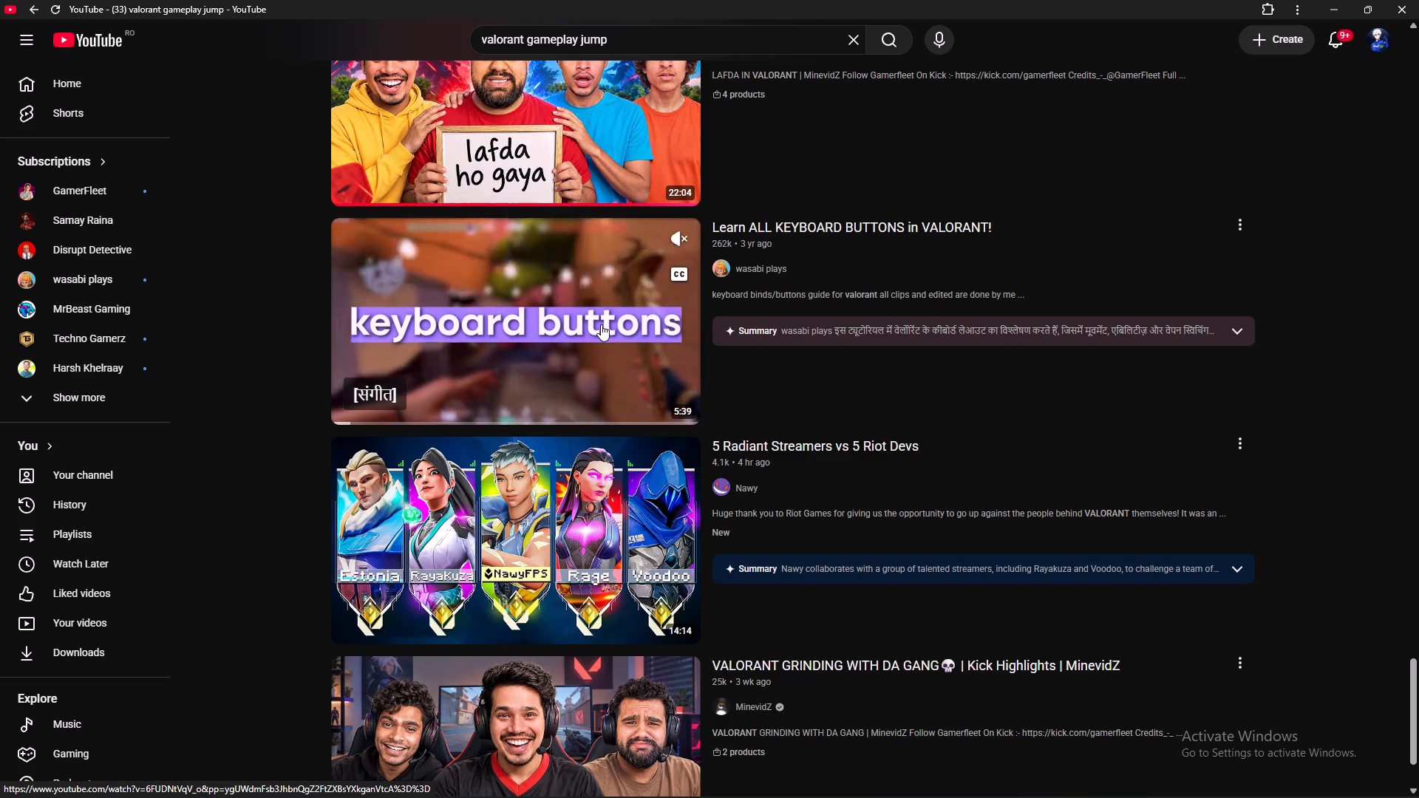
scroll(601, 324, down, 3)
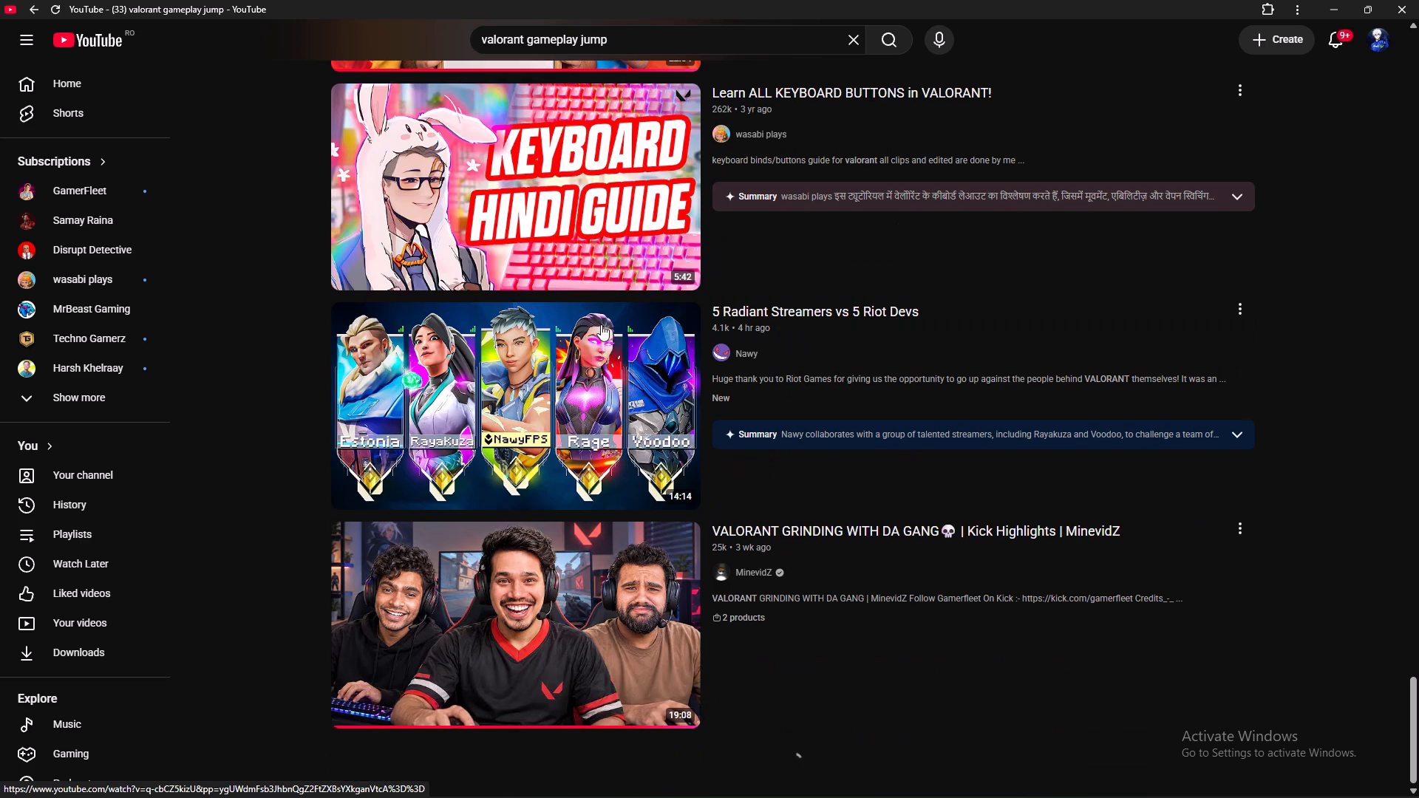
scroll(601, 324, up, 13)
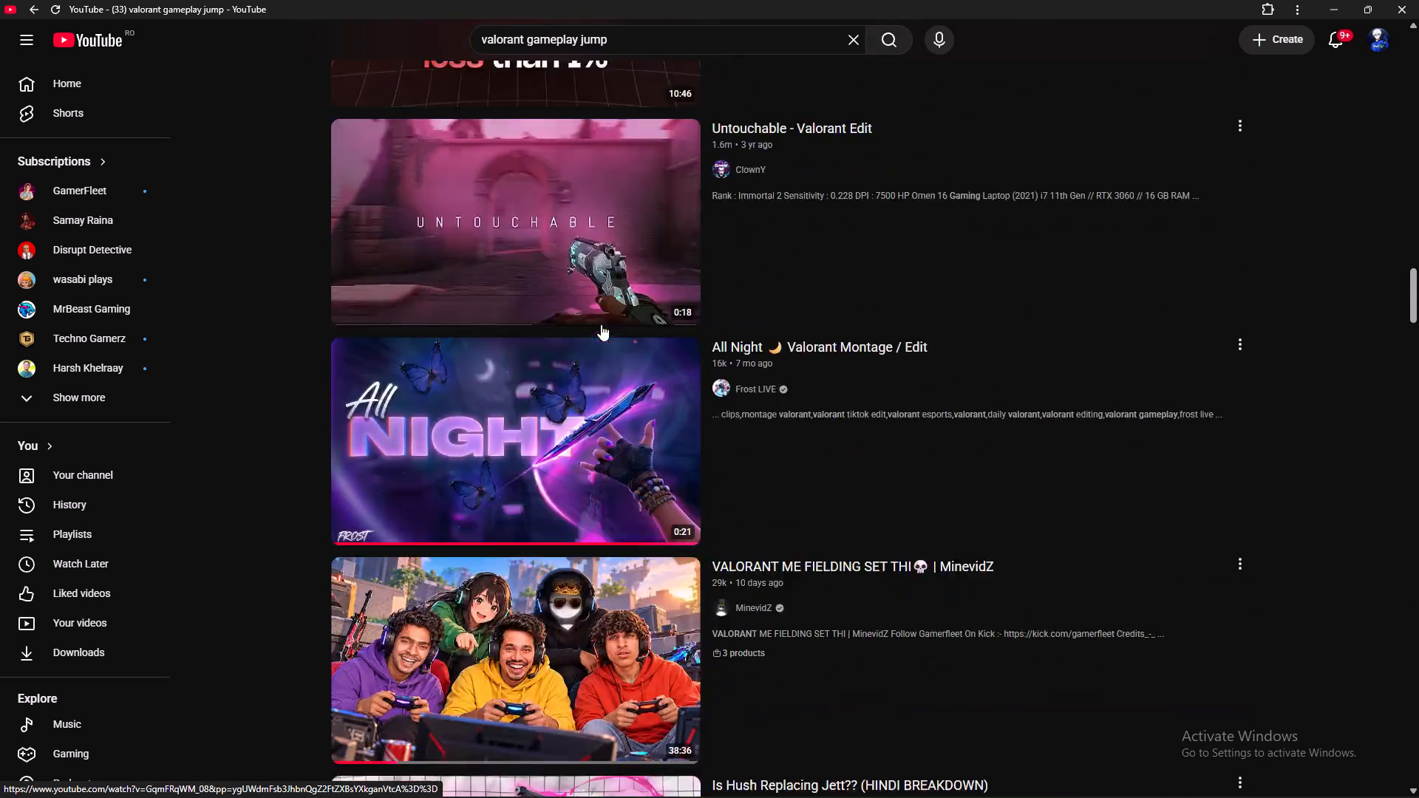
scroll(601, 324, up, 5)
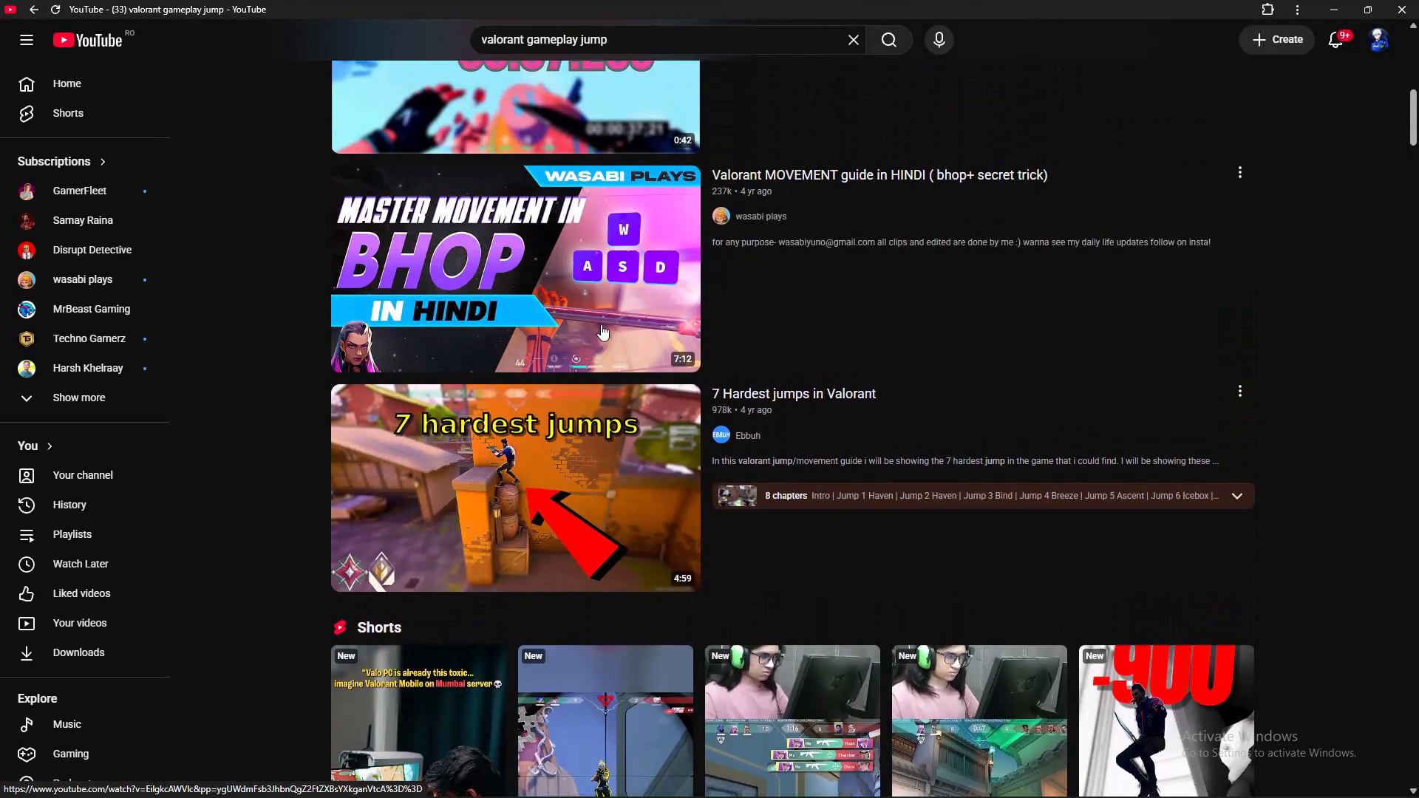
scroll(601, 324, up, 4)
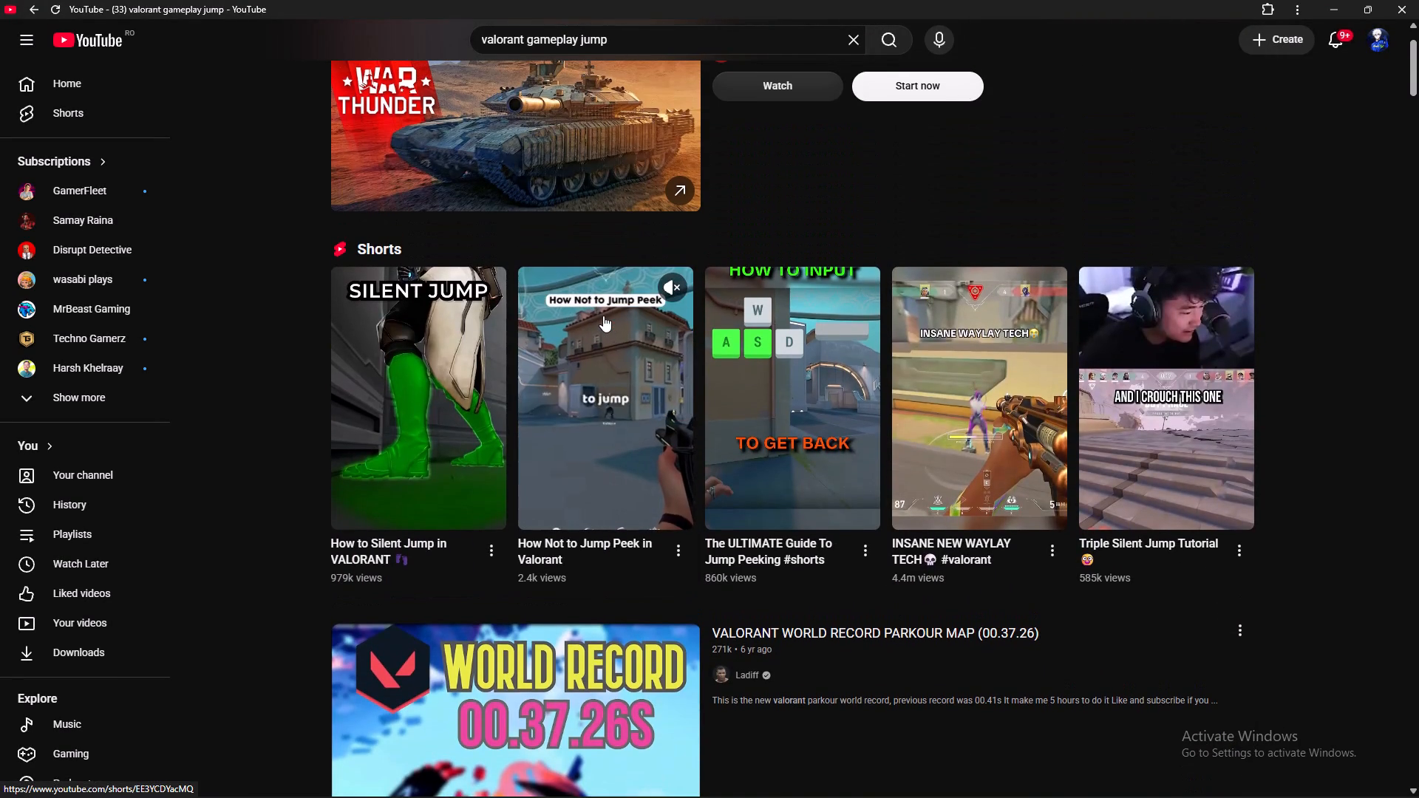
scroll(603, 316, down, 1)
Refine the search to "valorant gameplay jump knife" using the matching suggestion.
click(680, 52)
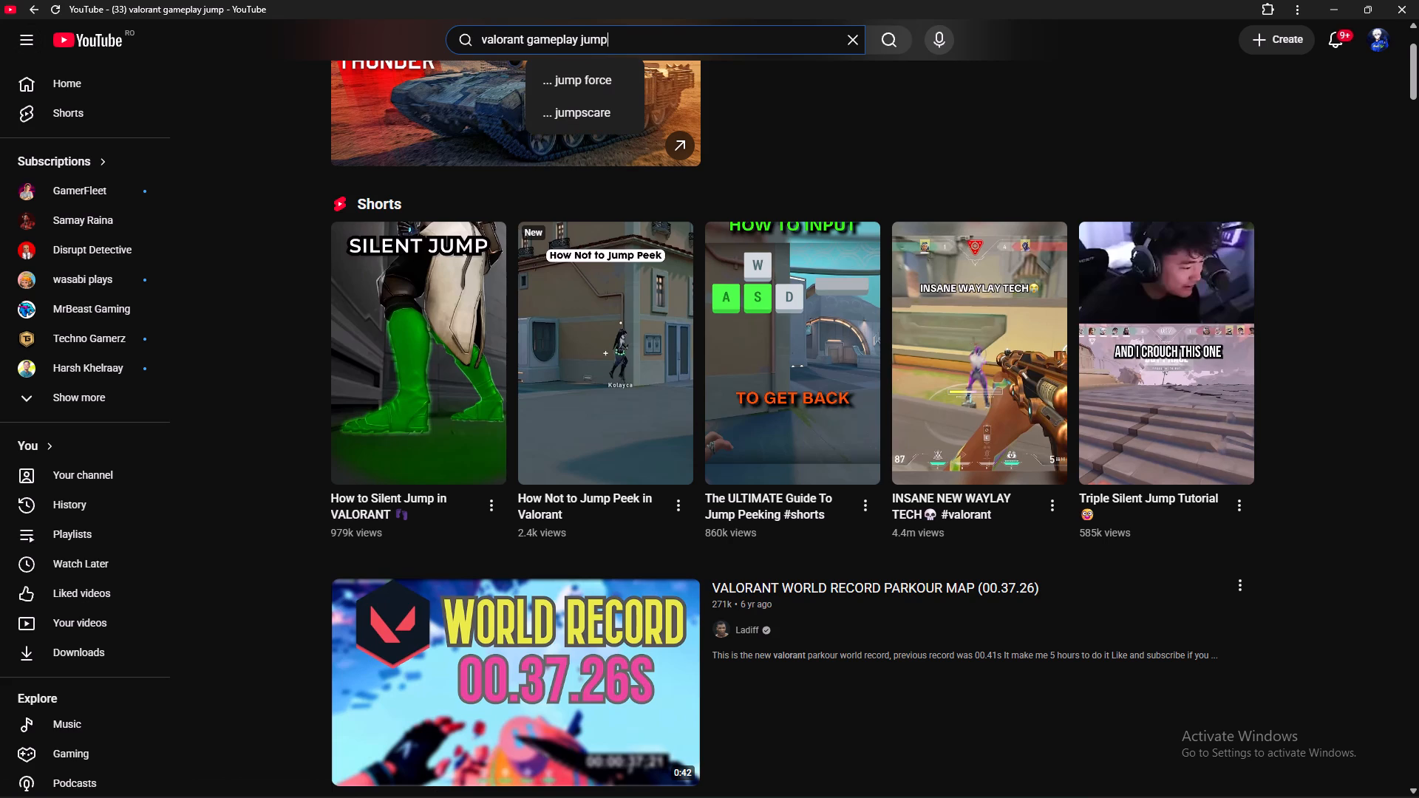
key(space)
text(k)
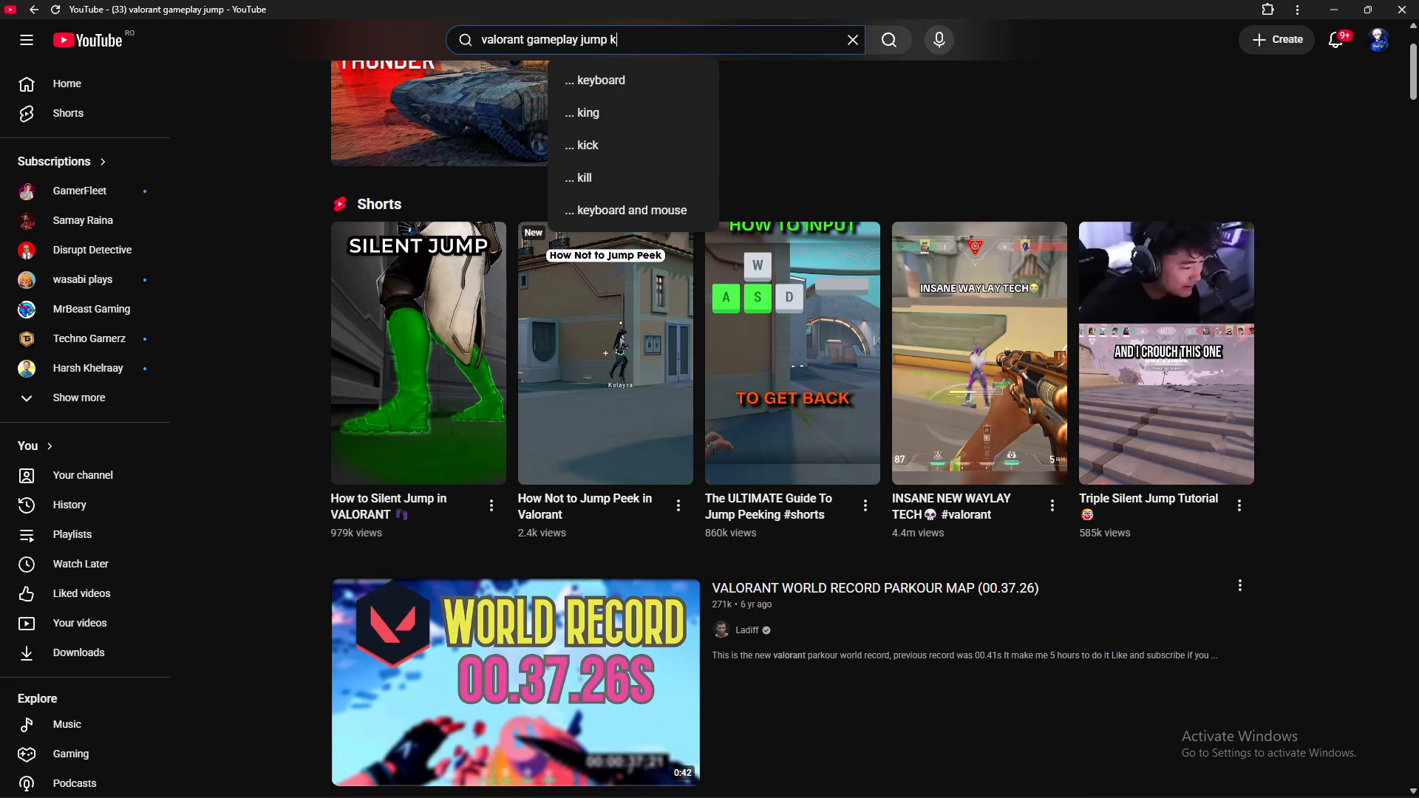
key(i)
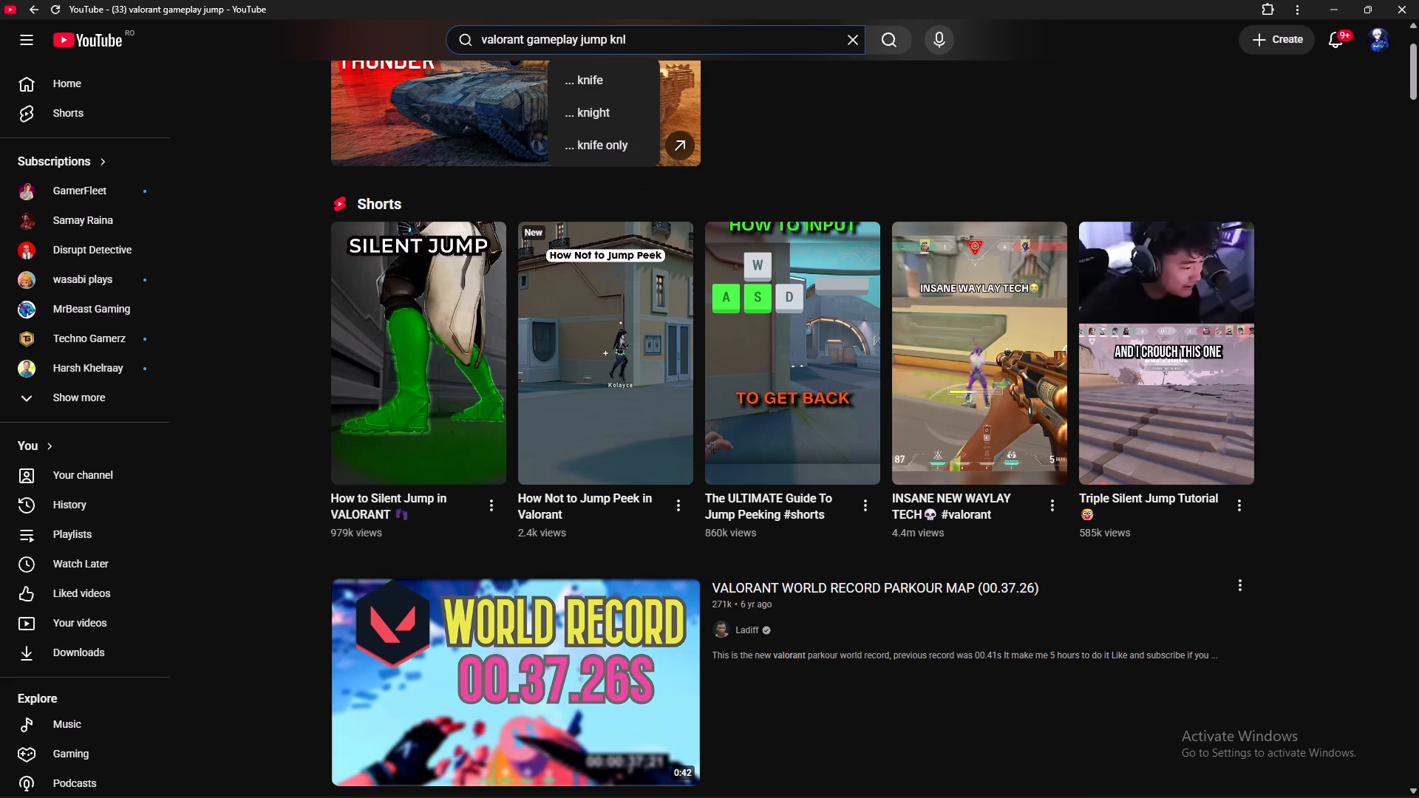
click(631, 81)
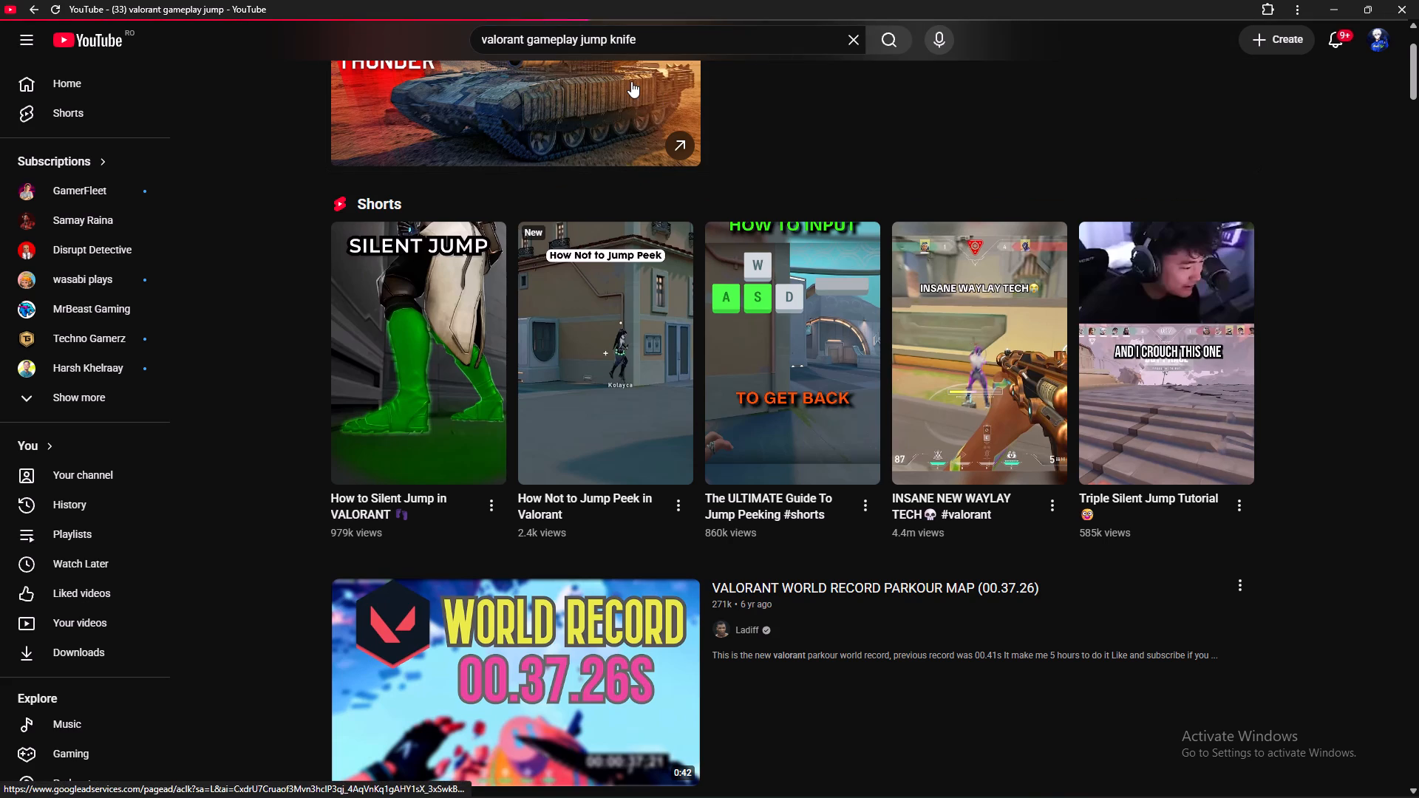
Find "The Knife To Gold Challenge Begins (again)" in the results and skim ahead through its preview for knife gameplay.
scroll(604, 297, down, 4)
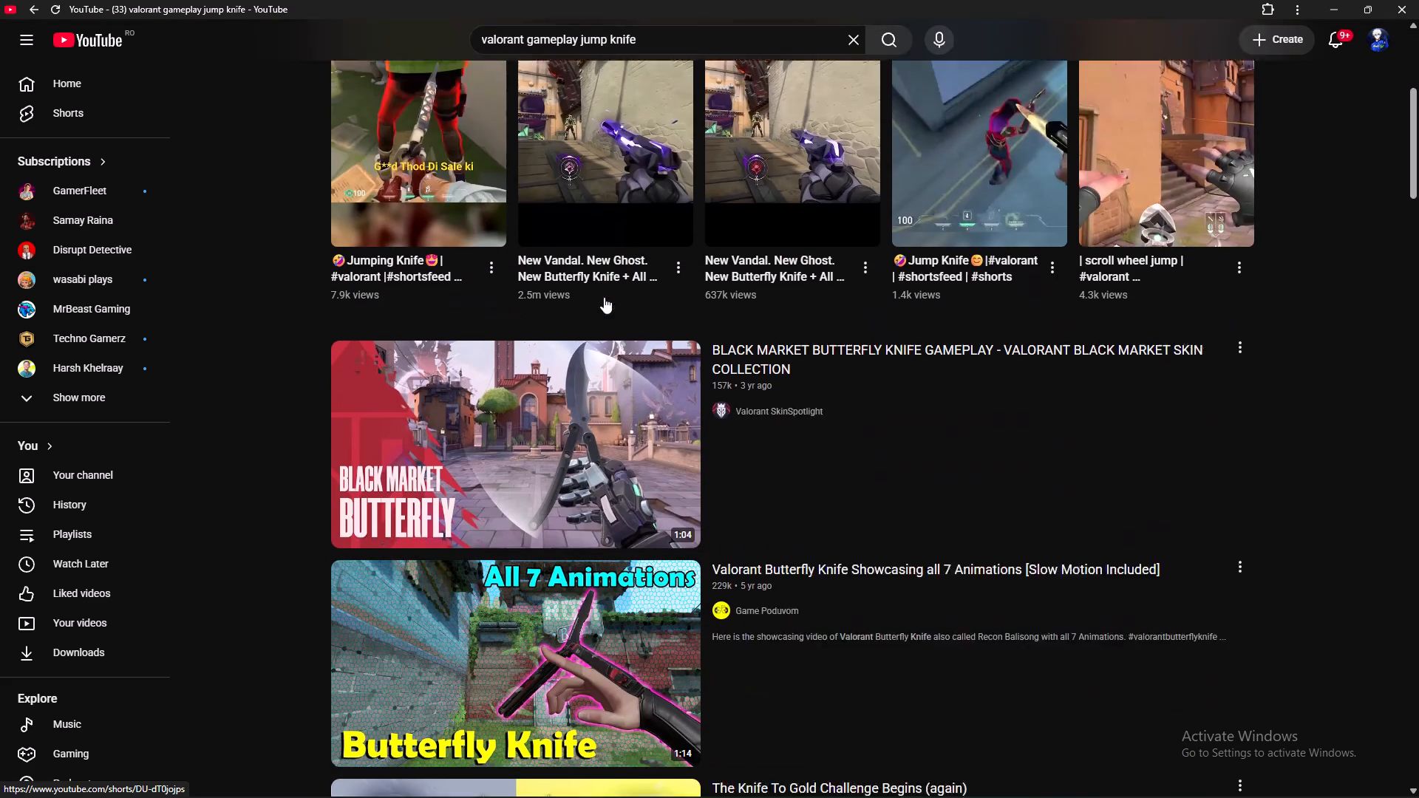
scroll(604, 297, down, 1)
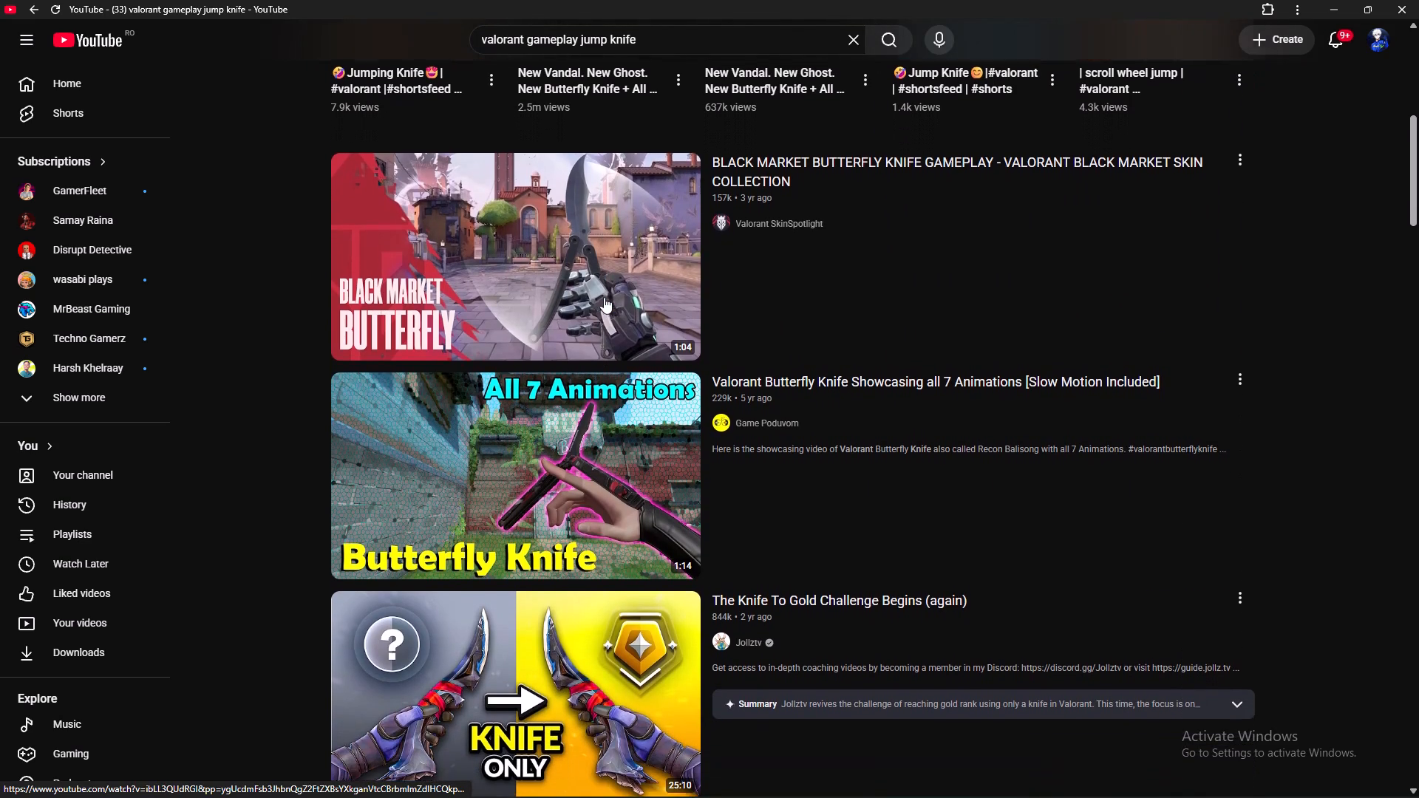
scroll(604, 297, down, 1)
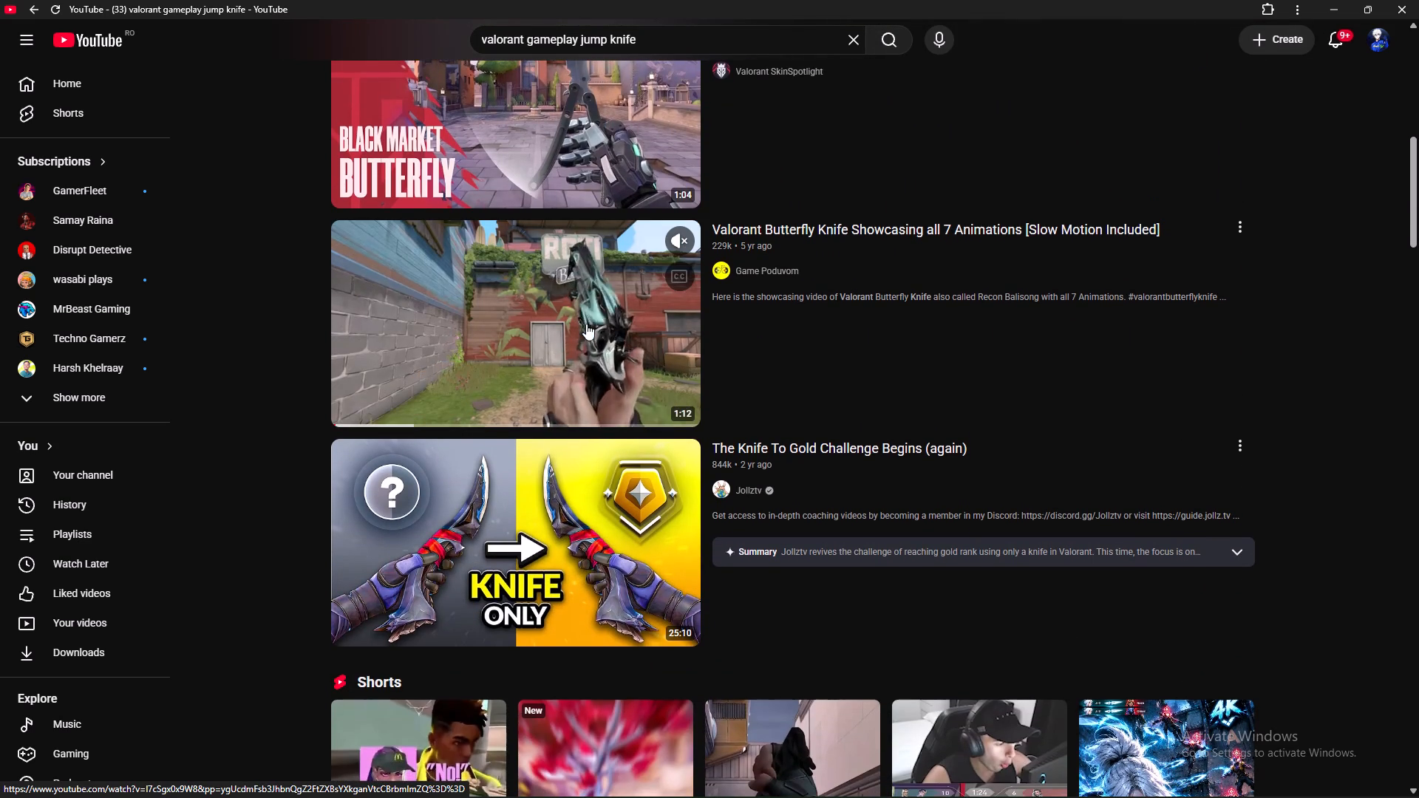
scroll(586, 324, down, 1)
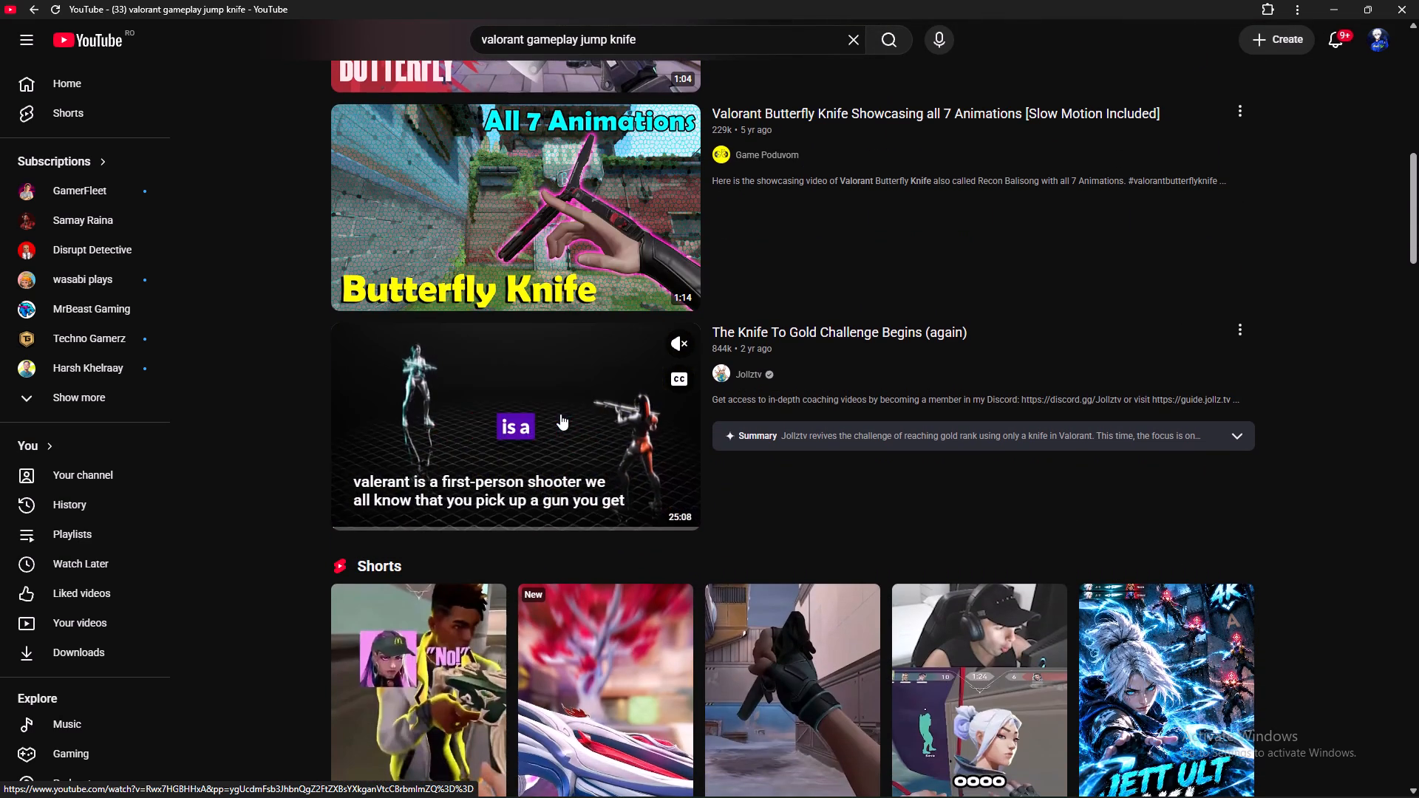
click(348, 516)
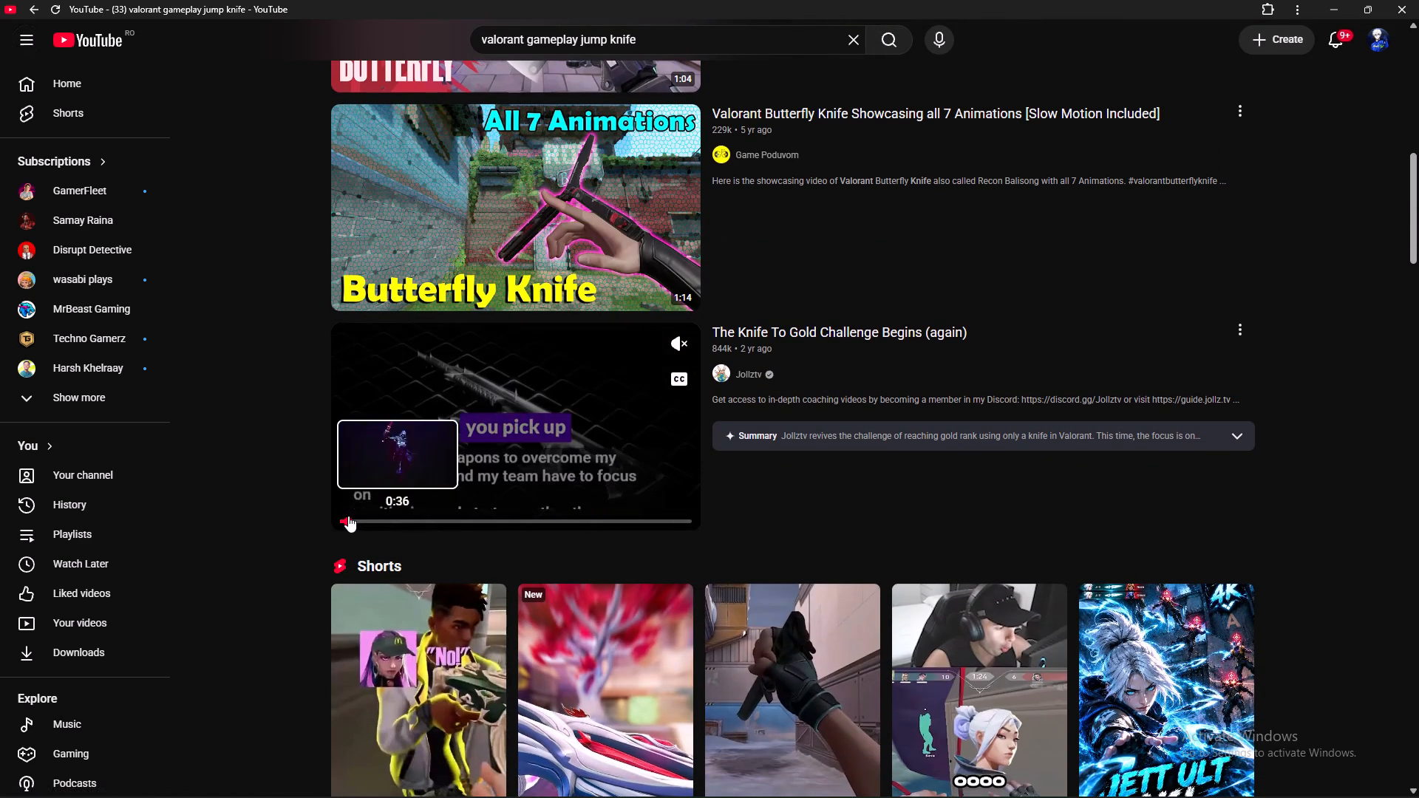
drag(382, 531, 397, 524)
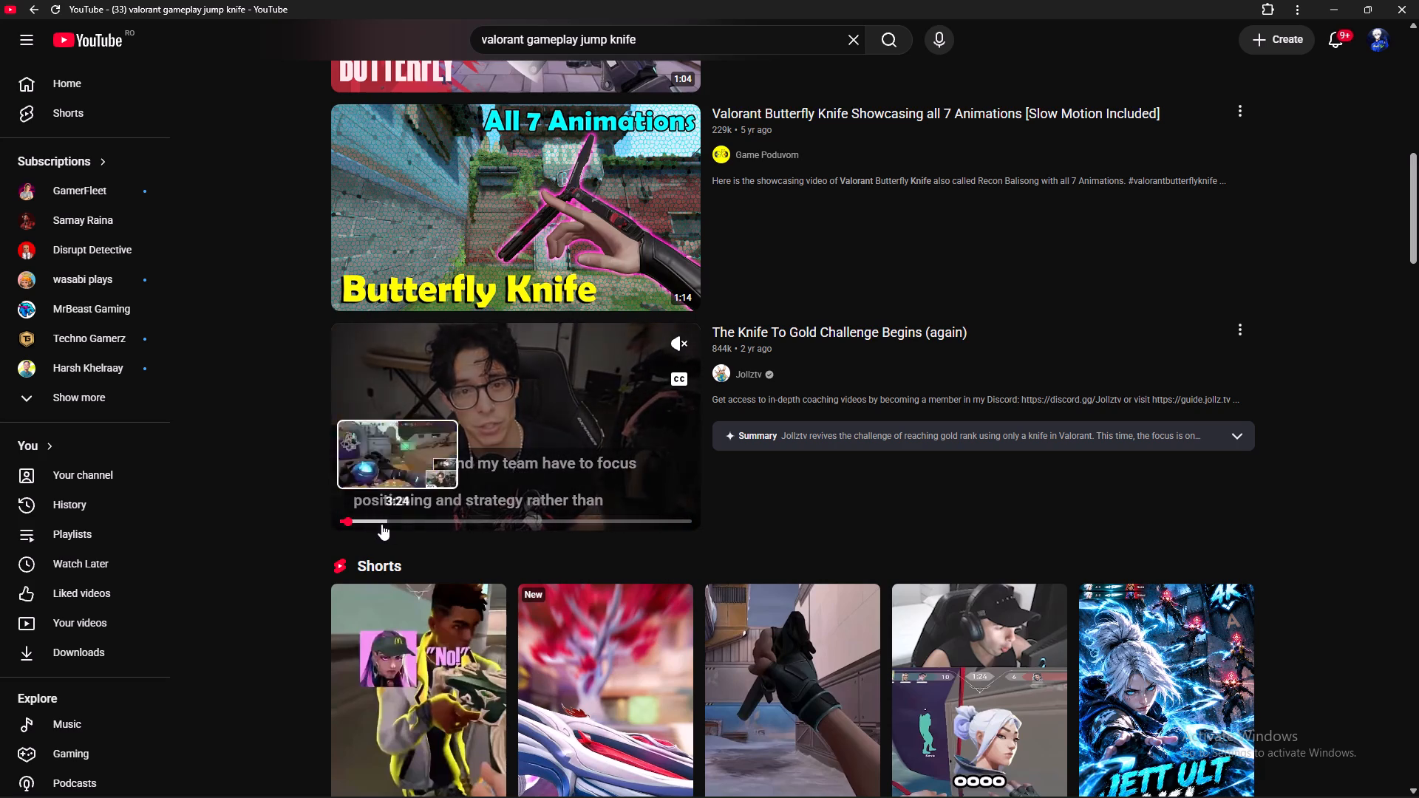
click(358, 522)
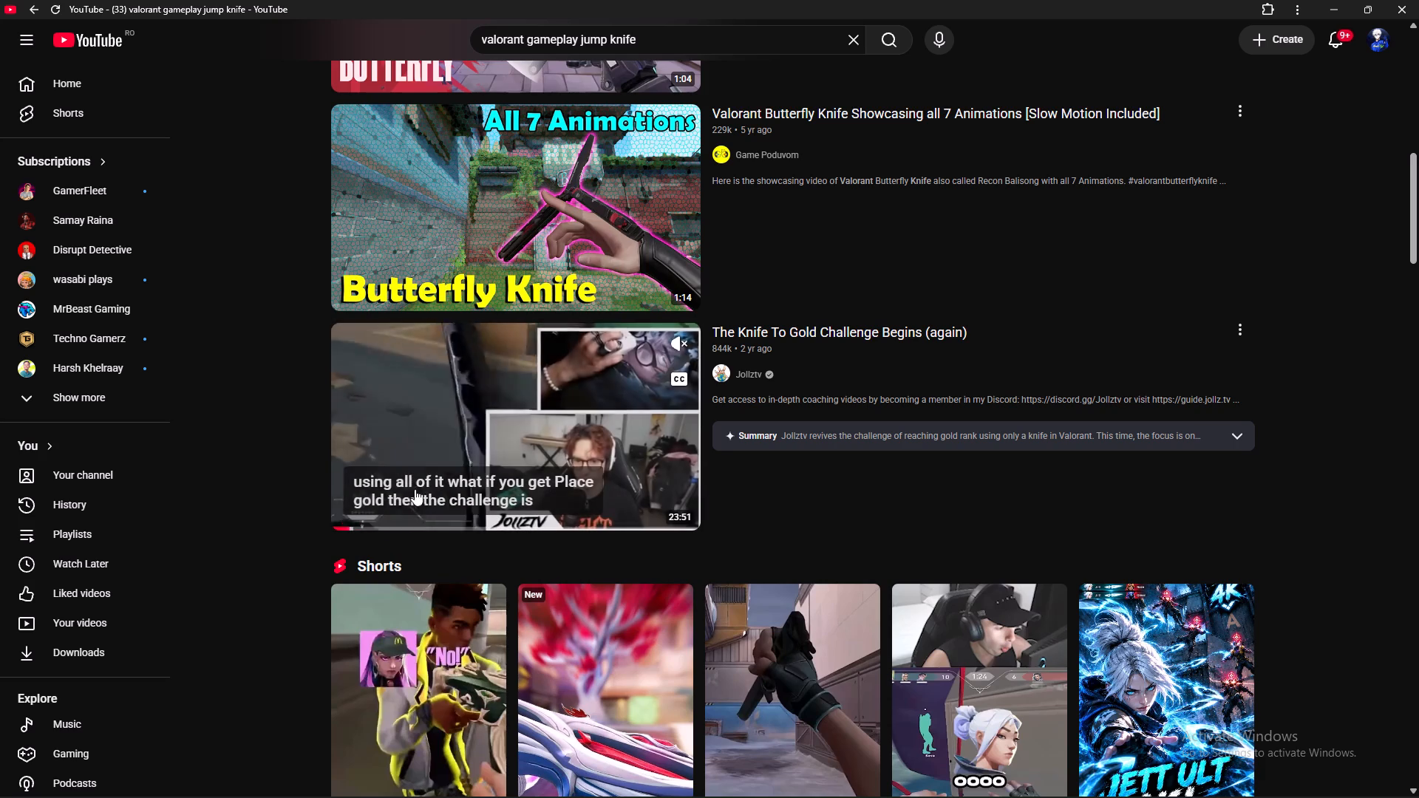
click(371, 514)
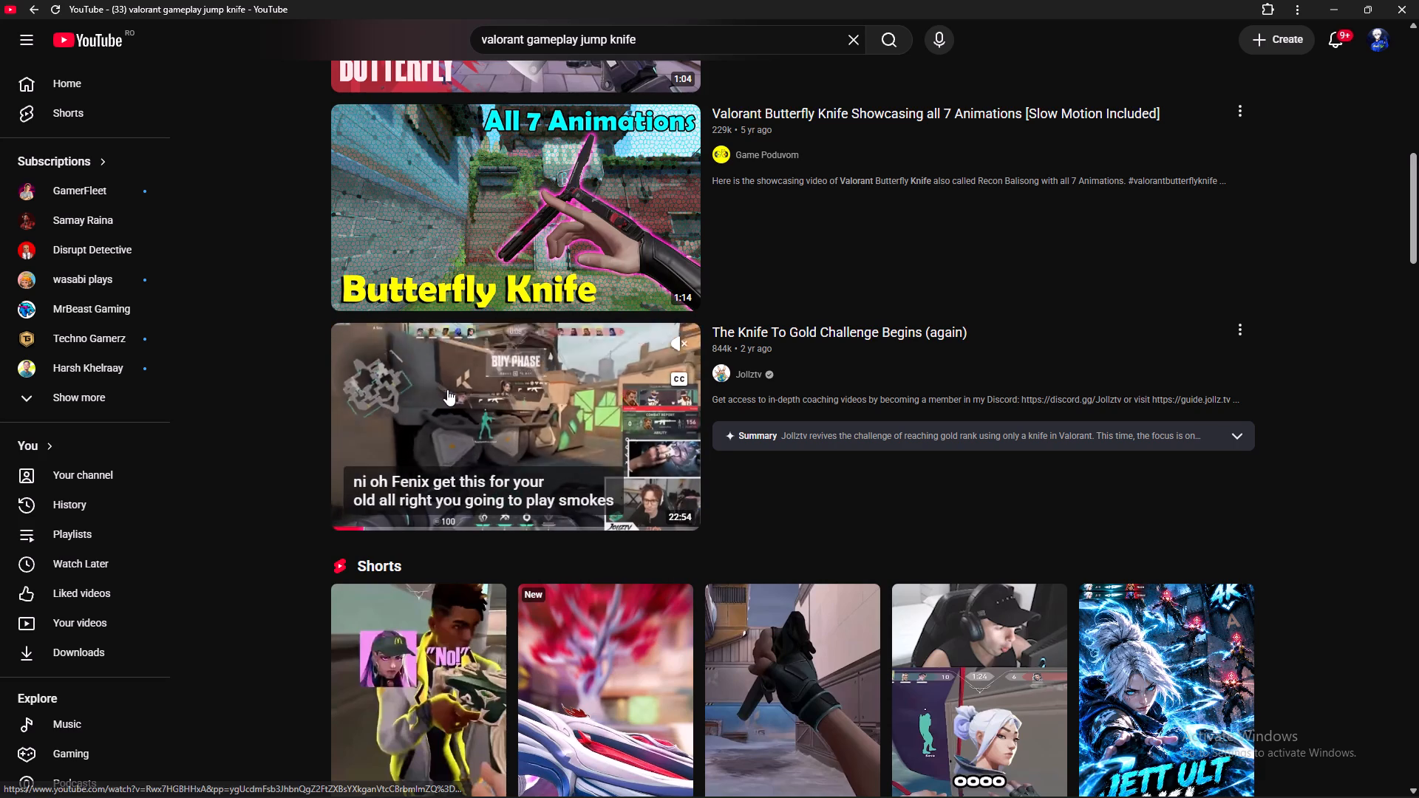
Look through the "valorant gameplay jump knife" results and their previews for usable jumping or knife footage.
scroll(447, 389, down, 4)
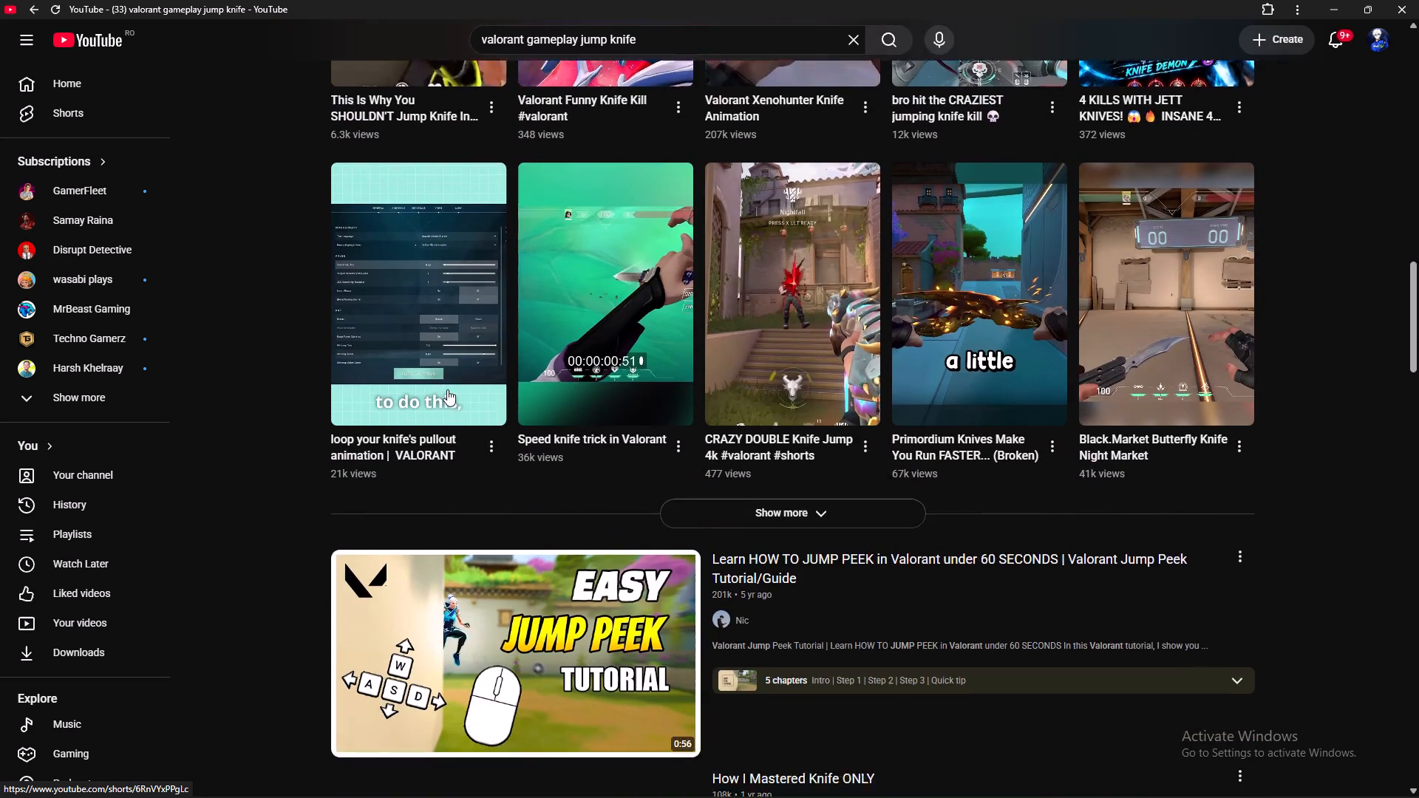
scroll(447, 389, down, 3)
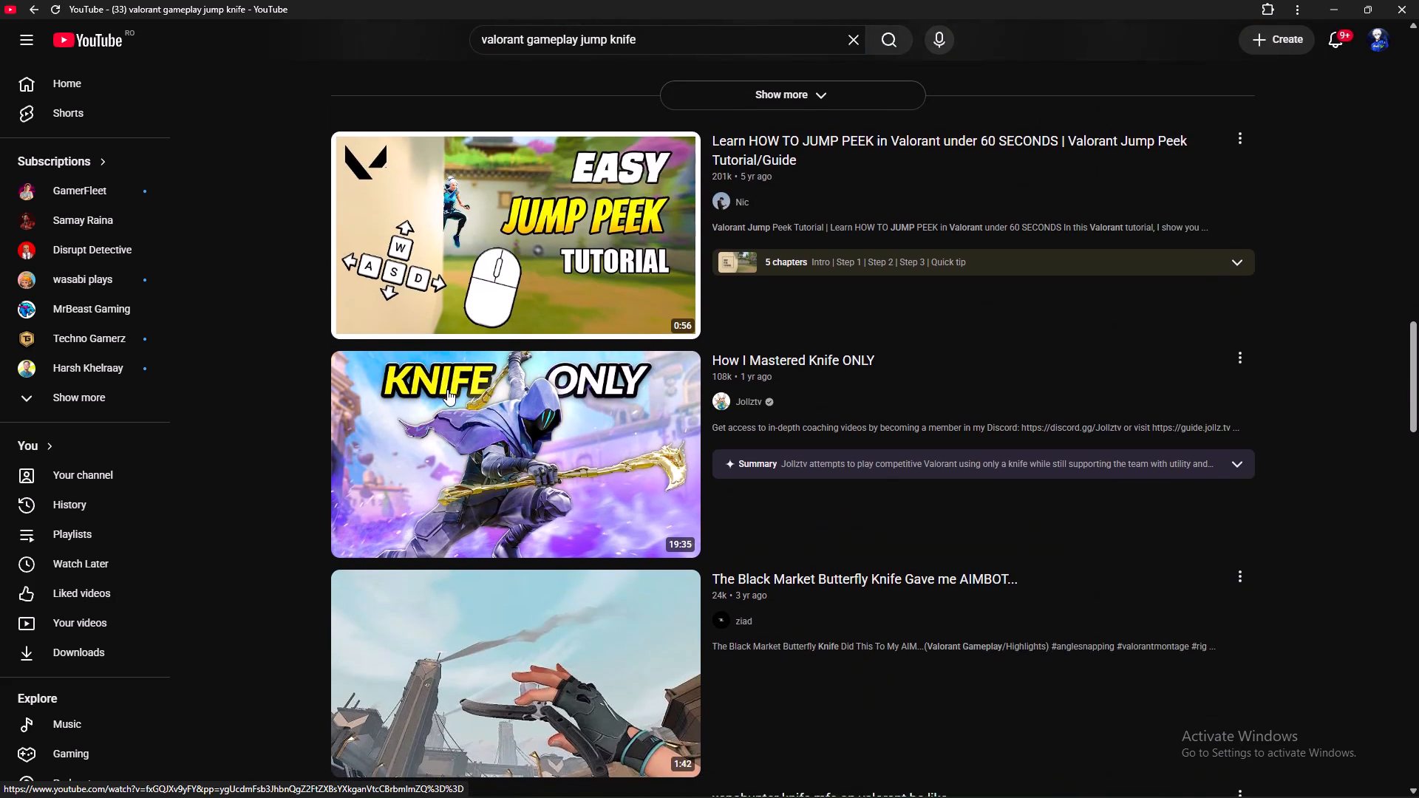
scroll(447, 389, down, 2)
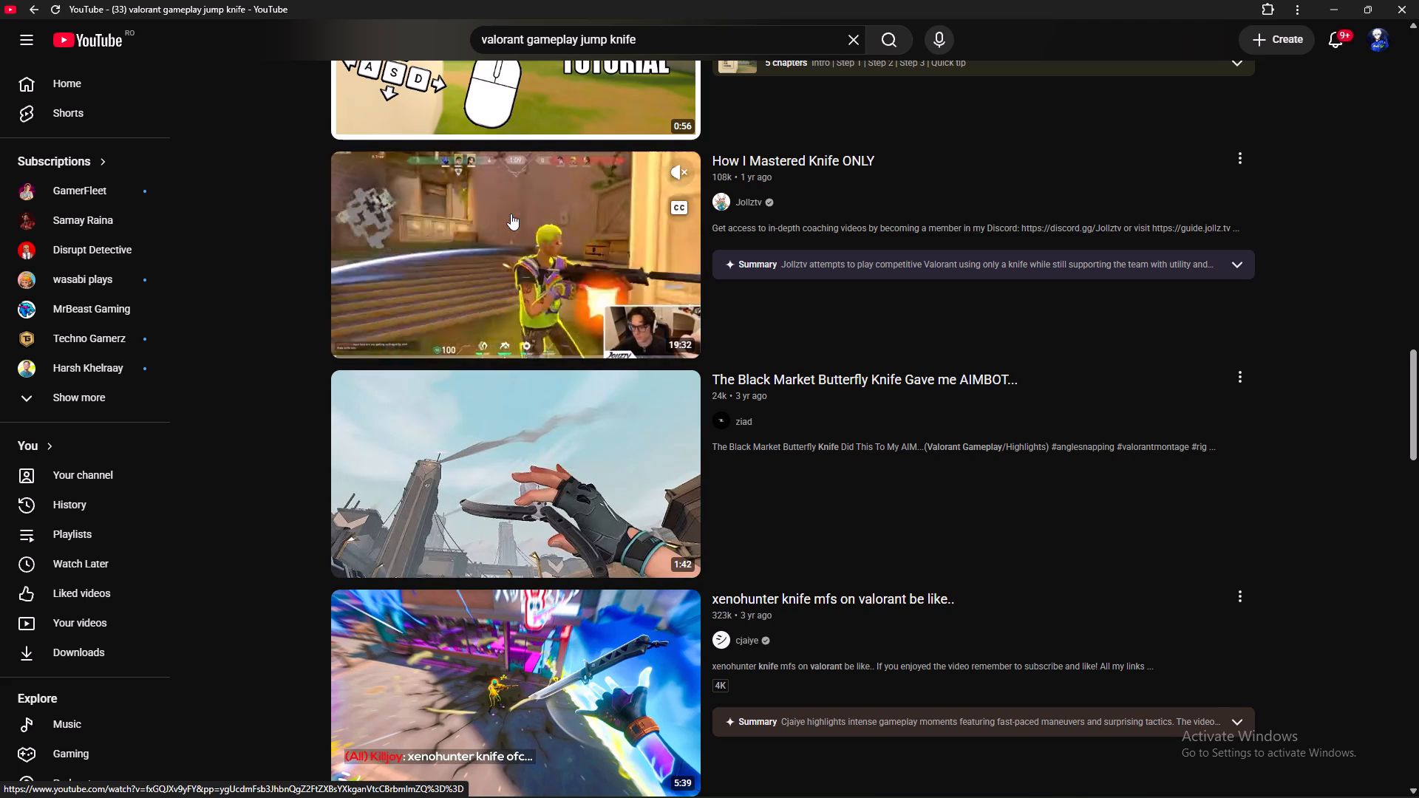
scroll(511, 214, down, 4)
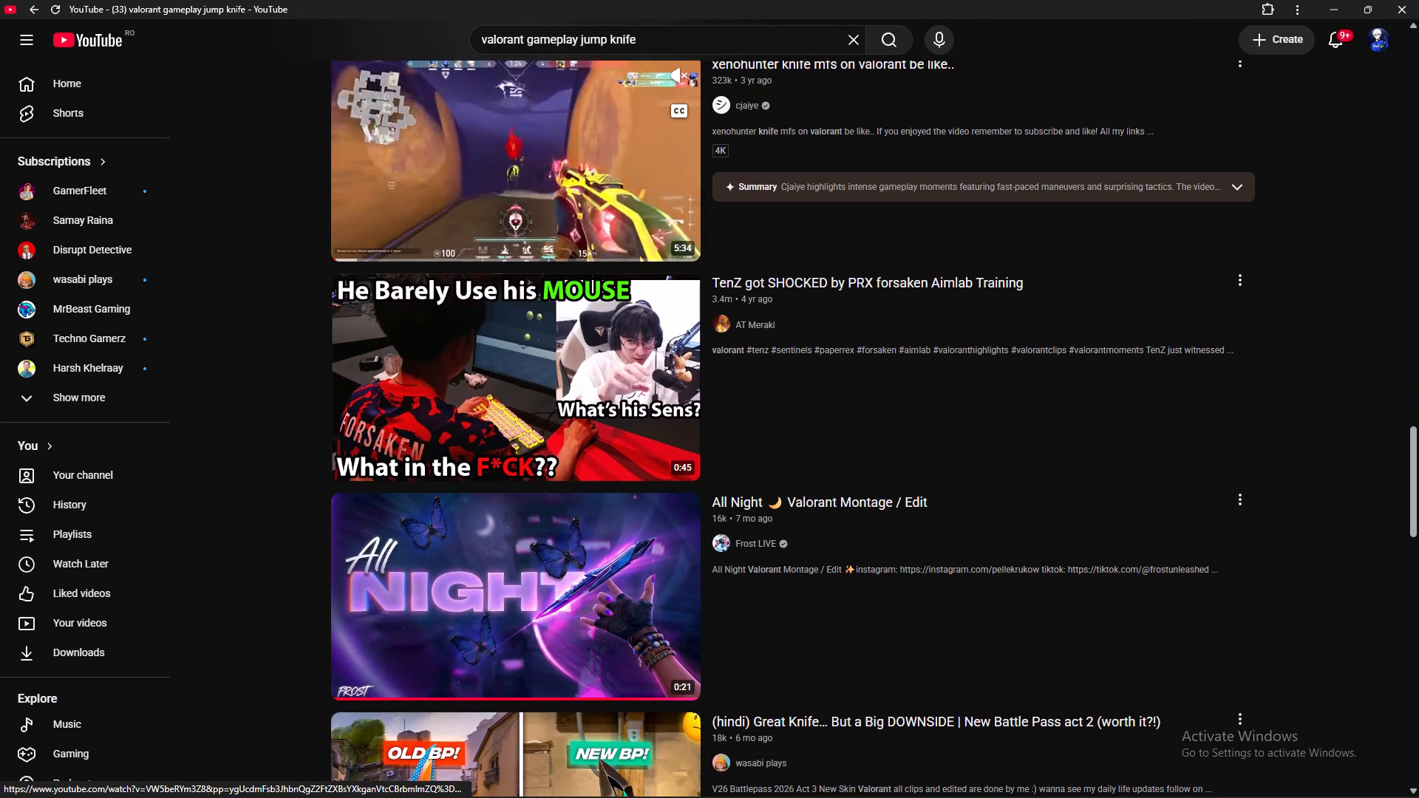
scroll(519, 165, up, 12)
scroll(519, 165, down, 2)
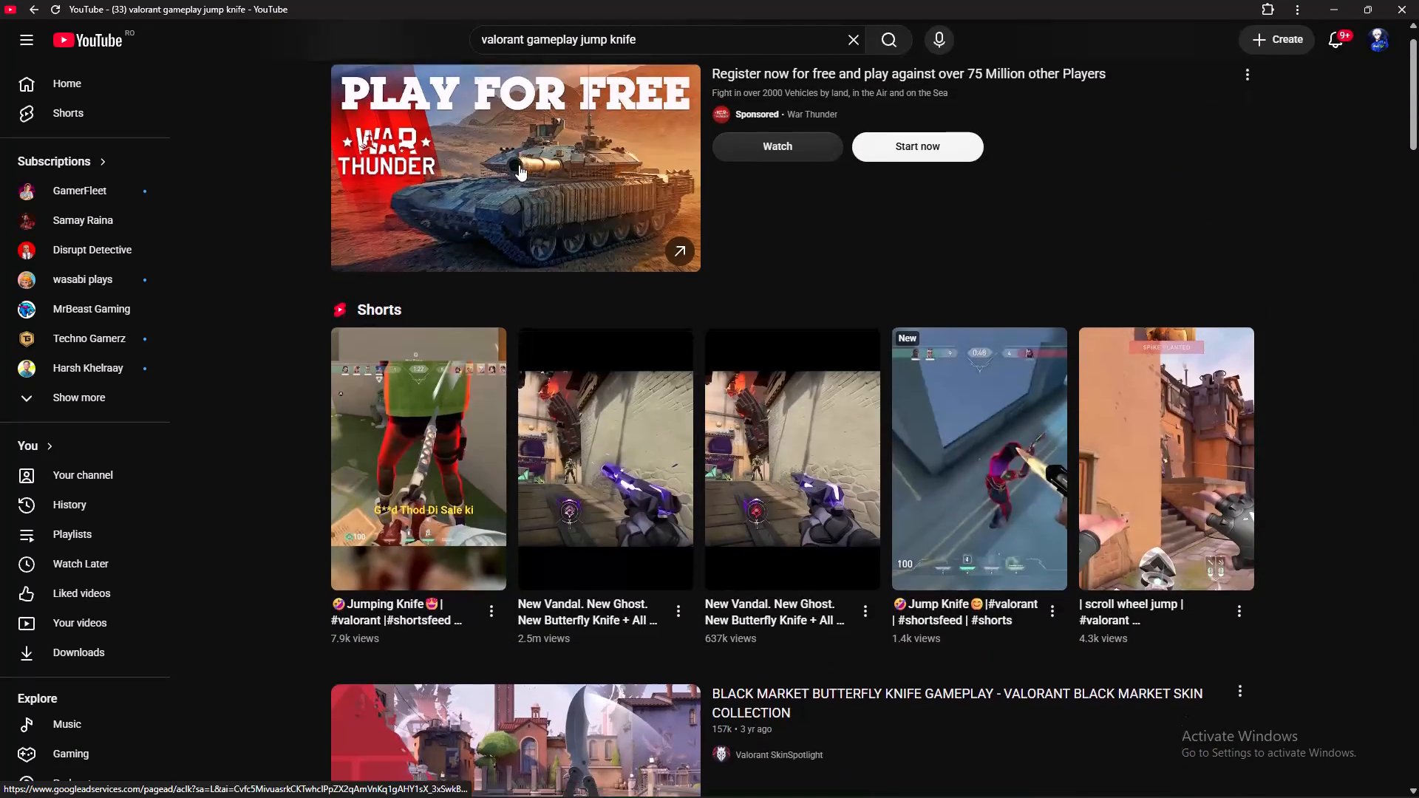
scroll(519, 165, down, 6)
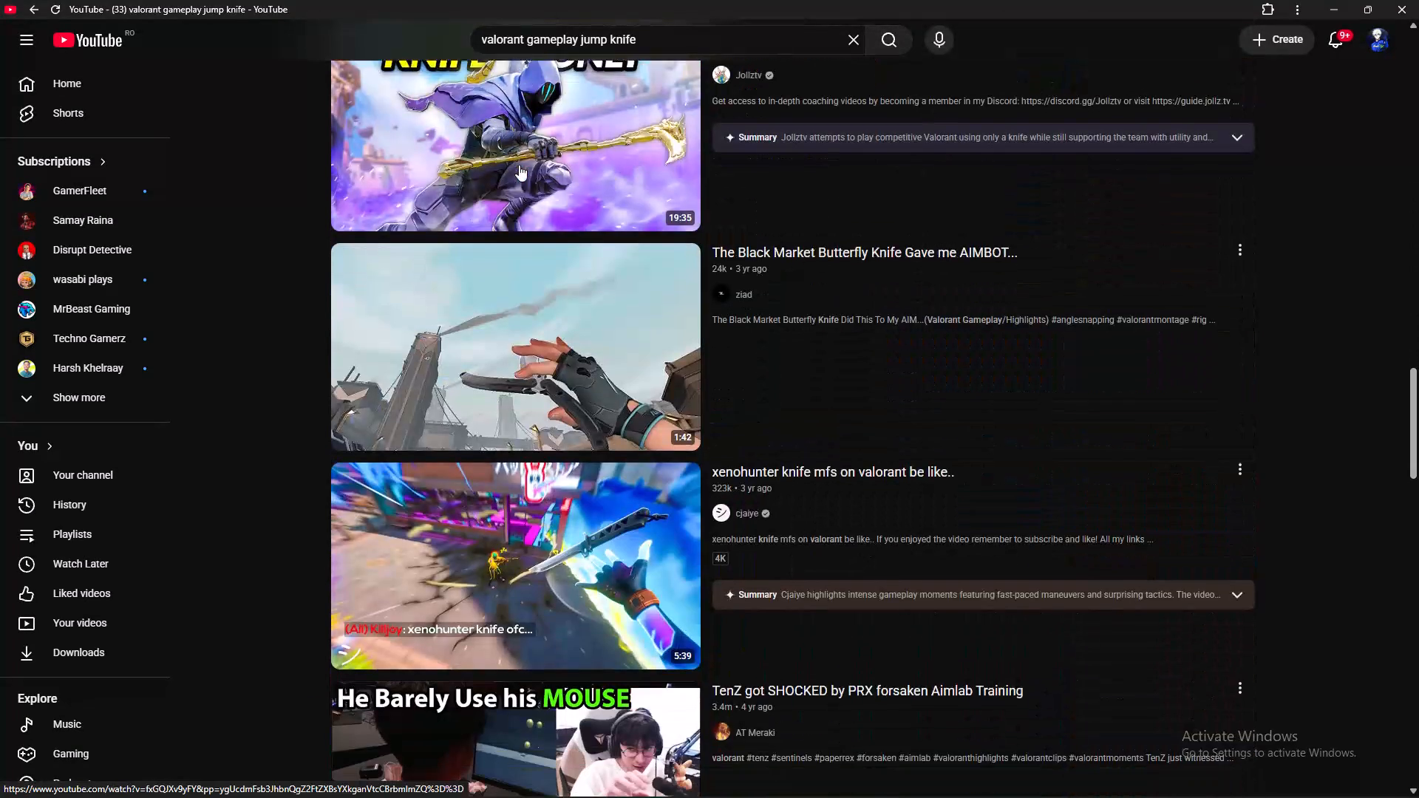
scroll(519, 165, down, 1)
scroll(519, 165, up, 2)
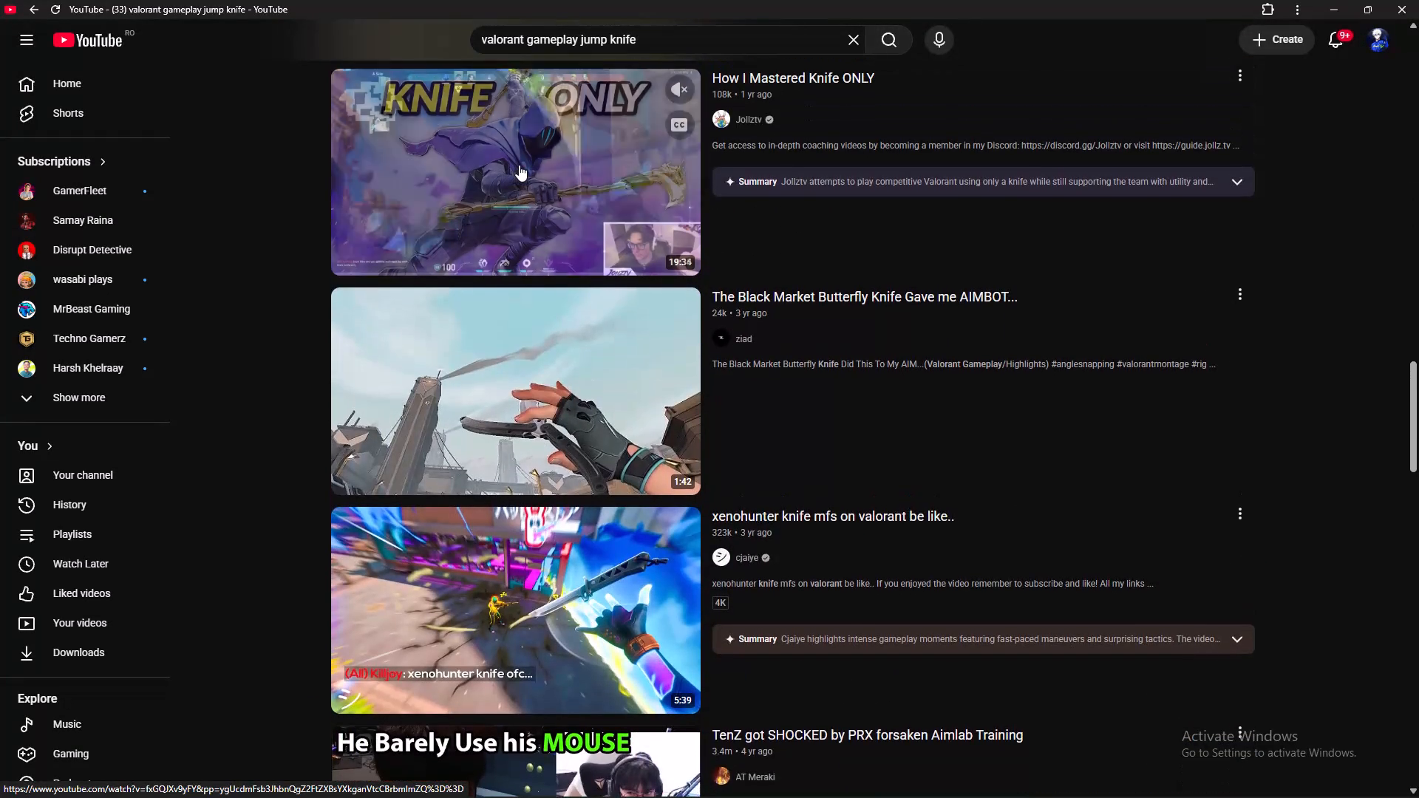
scroll(519, 165, up, 3)
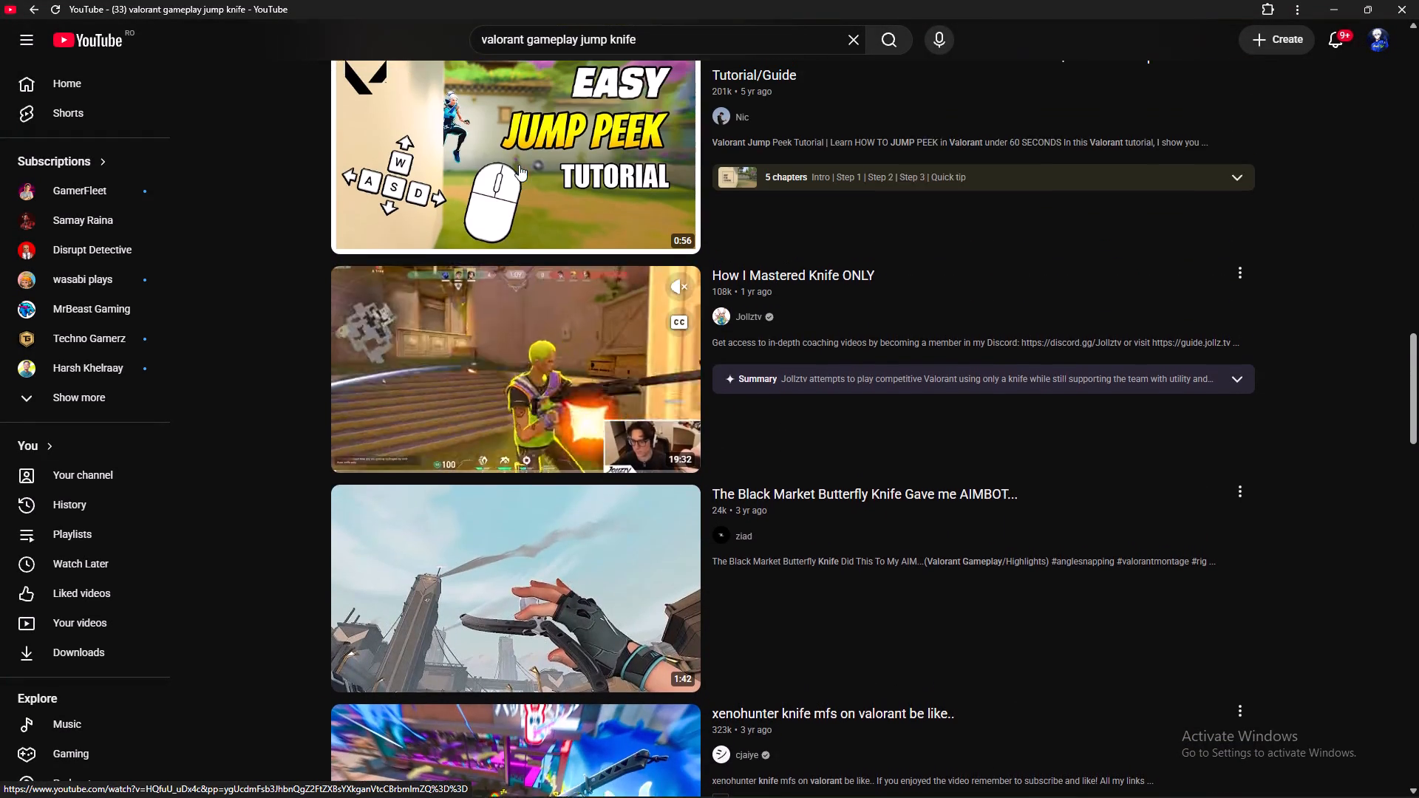
Open the "Learn HOW TO JUMP PEEK in Valorant under 60 SECONDS" video briefly, then return to the search results.
click(519, 165)
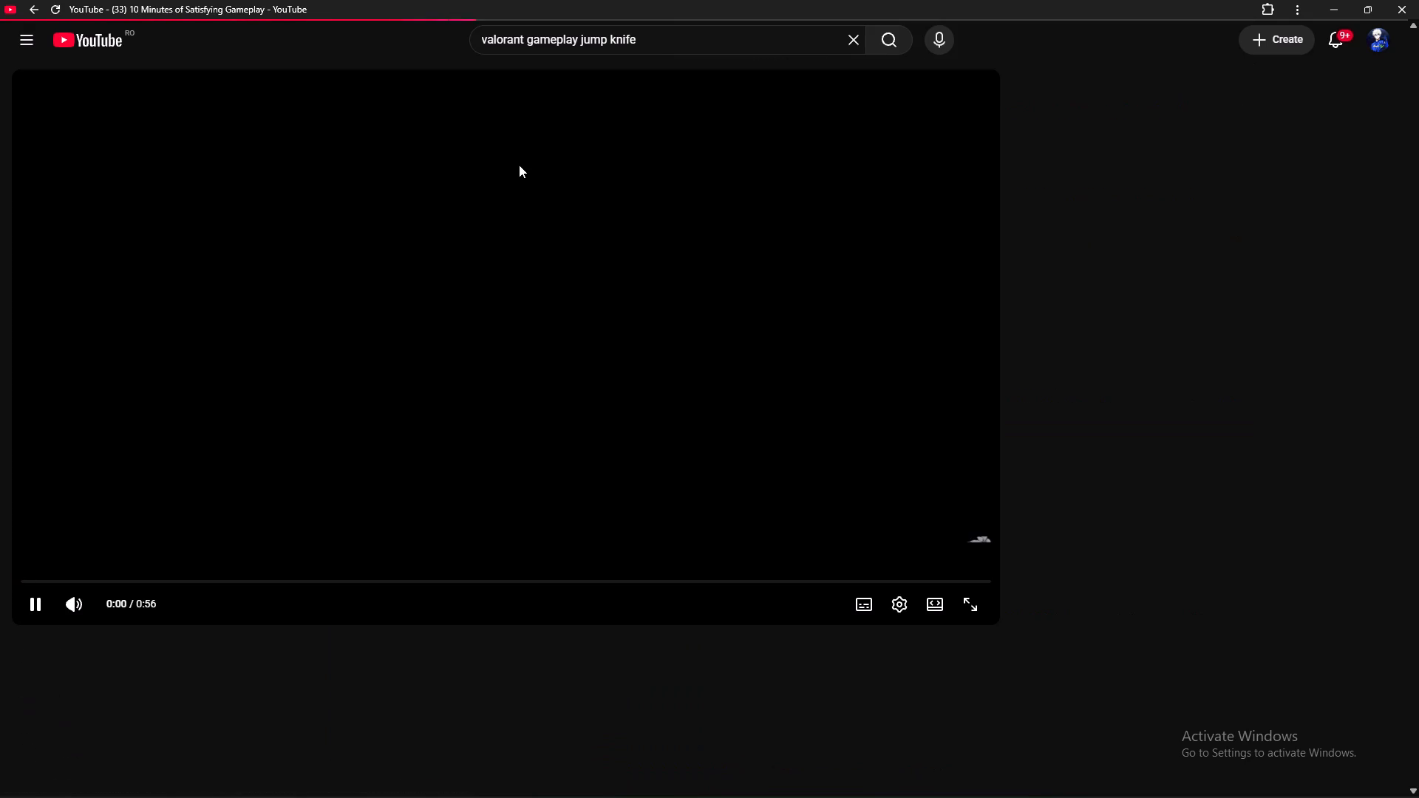
click(24, 6)
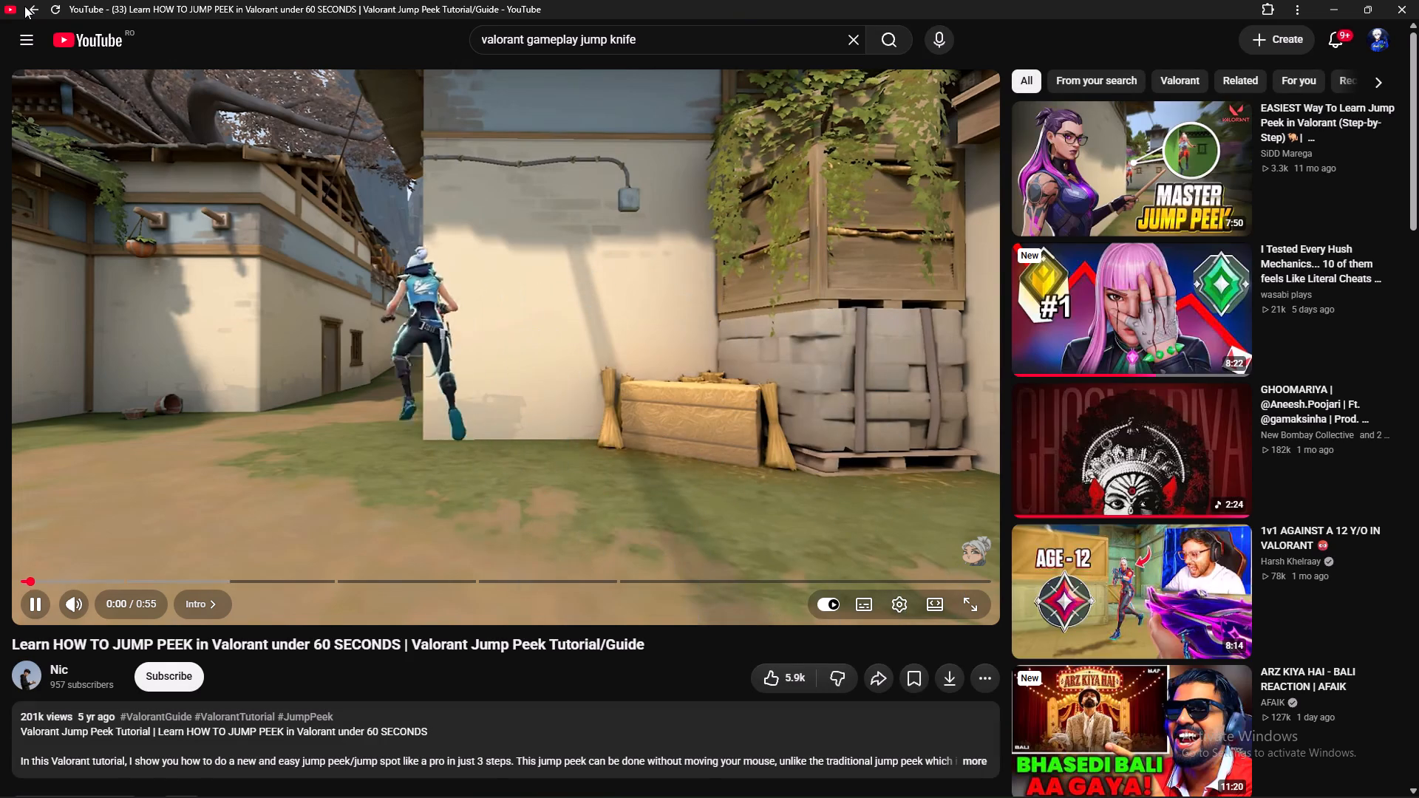
click(30, 10)
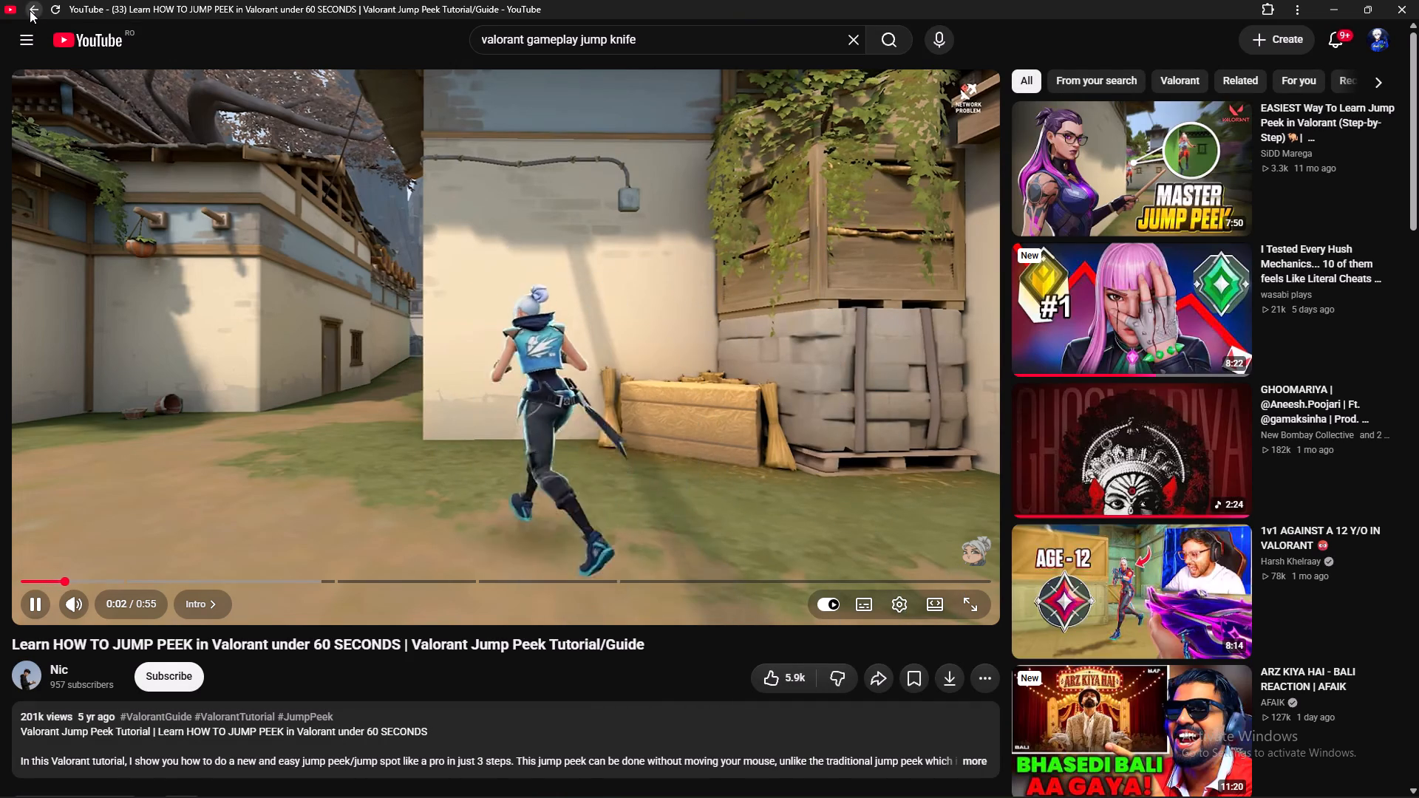
scroll(792, 545, up, 8)
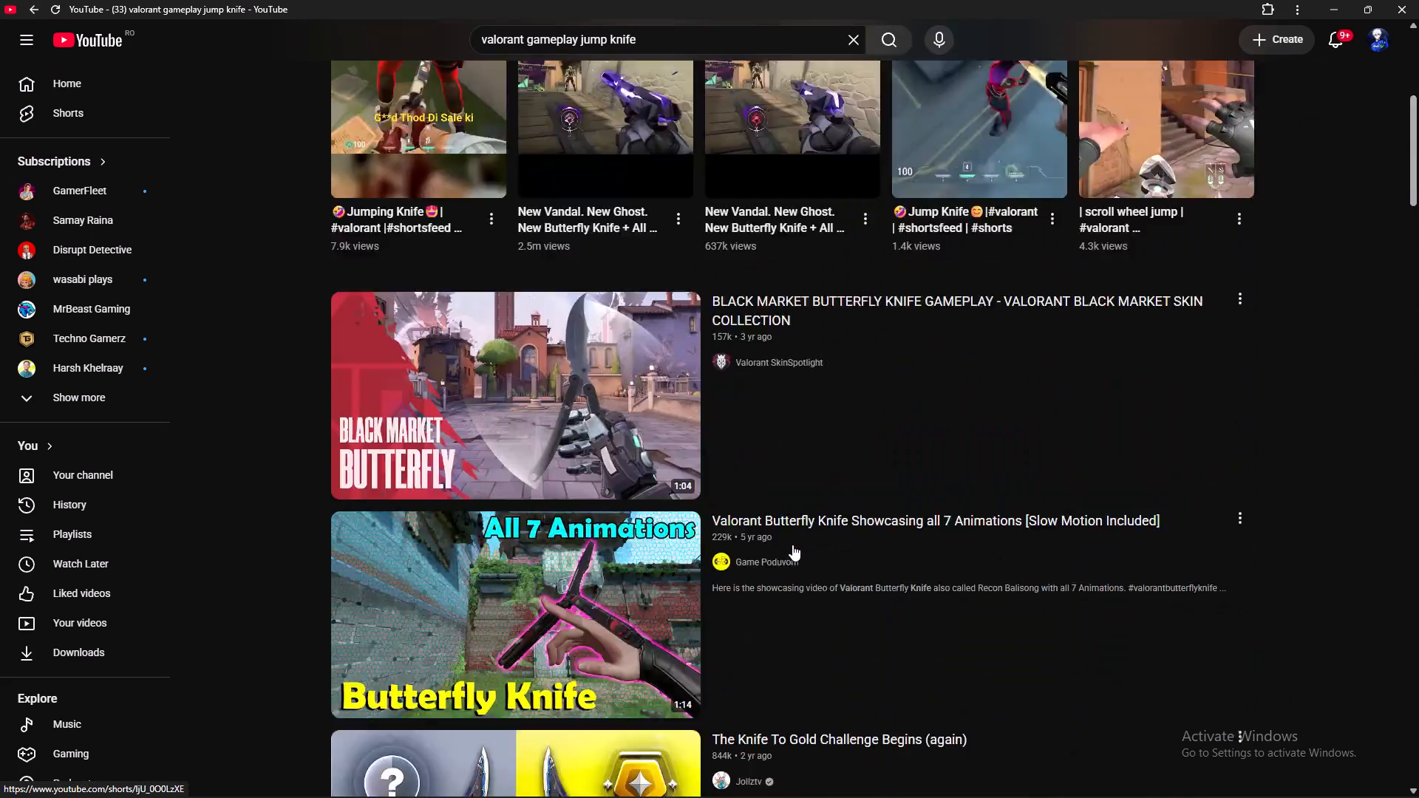
scroll(792, 545, down, 4)
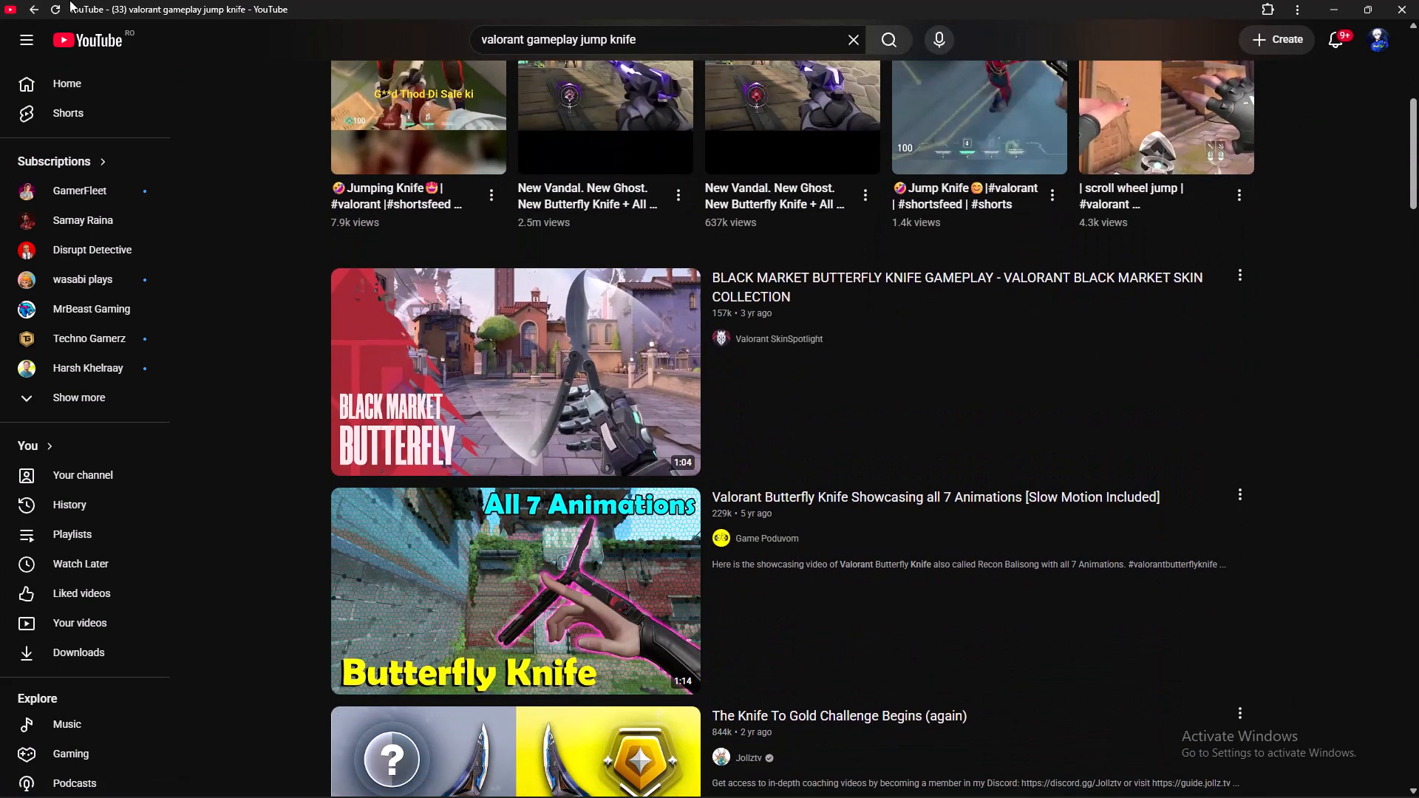
Go back to the "valorant gameplay" results and check them and their previews for suitable gameplay footage.
click(33, 7)
click(33, 7)
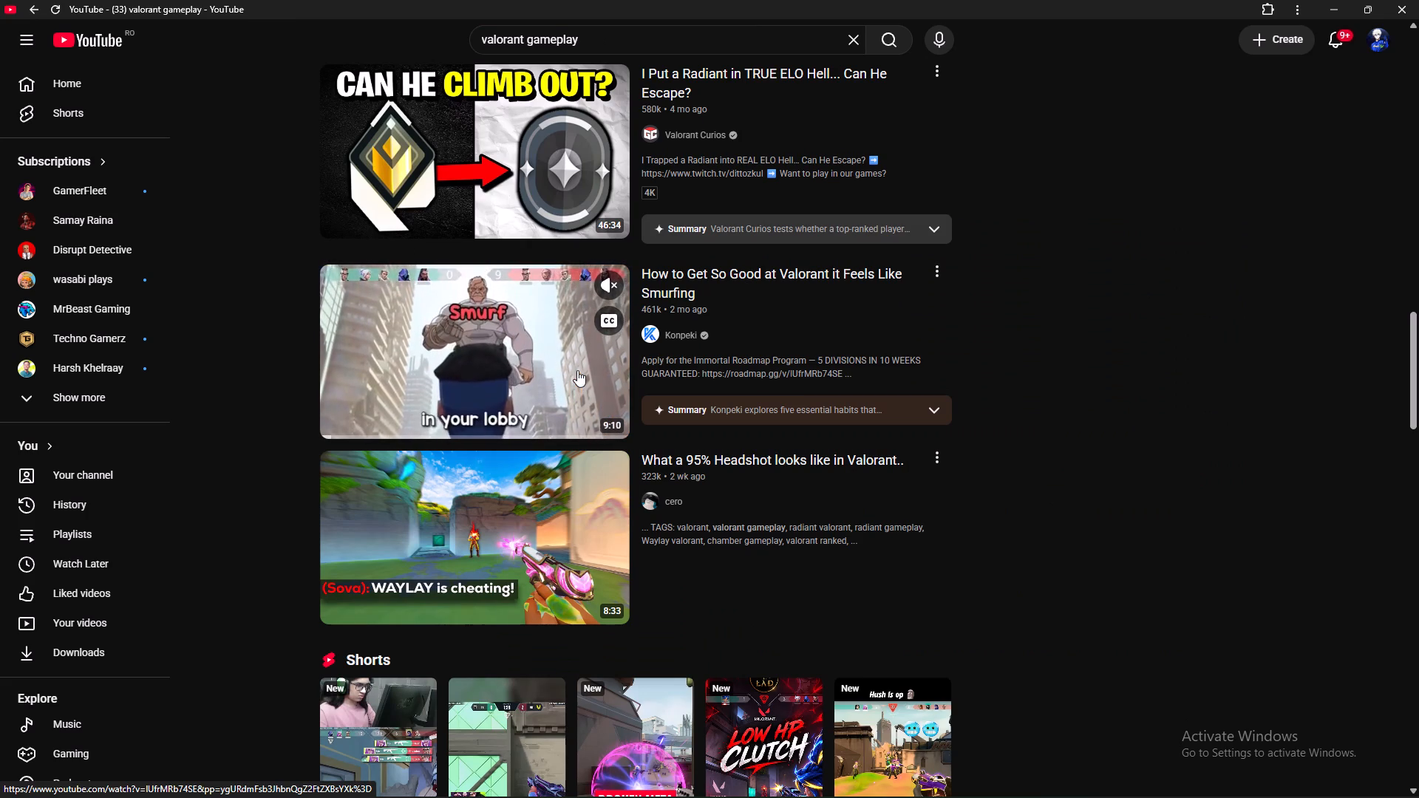
scroll(577, 370, up, 6)
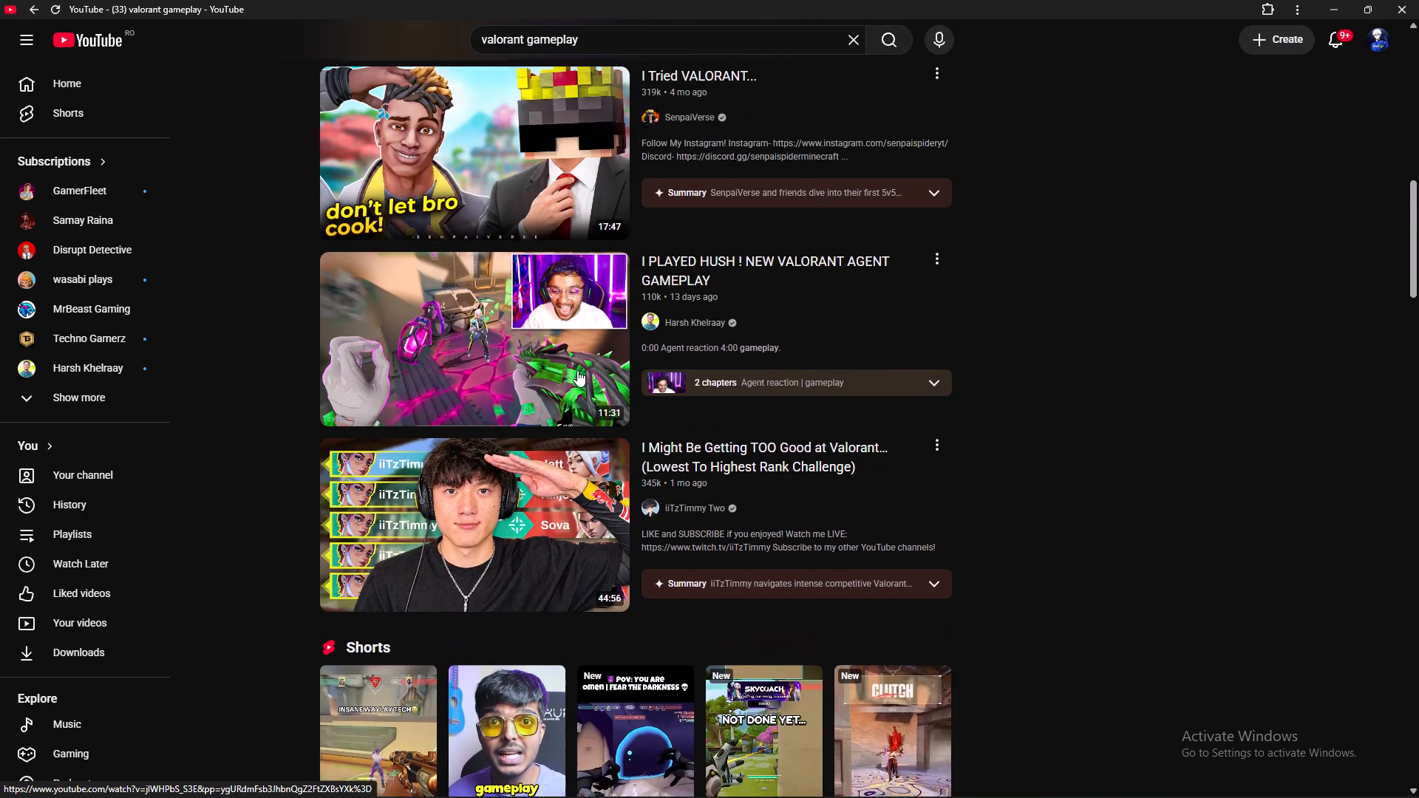
scroll(577, 370, up, 2)
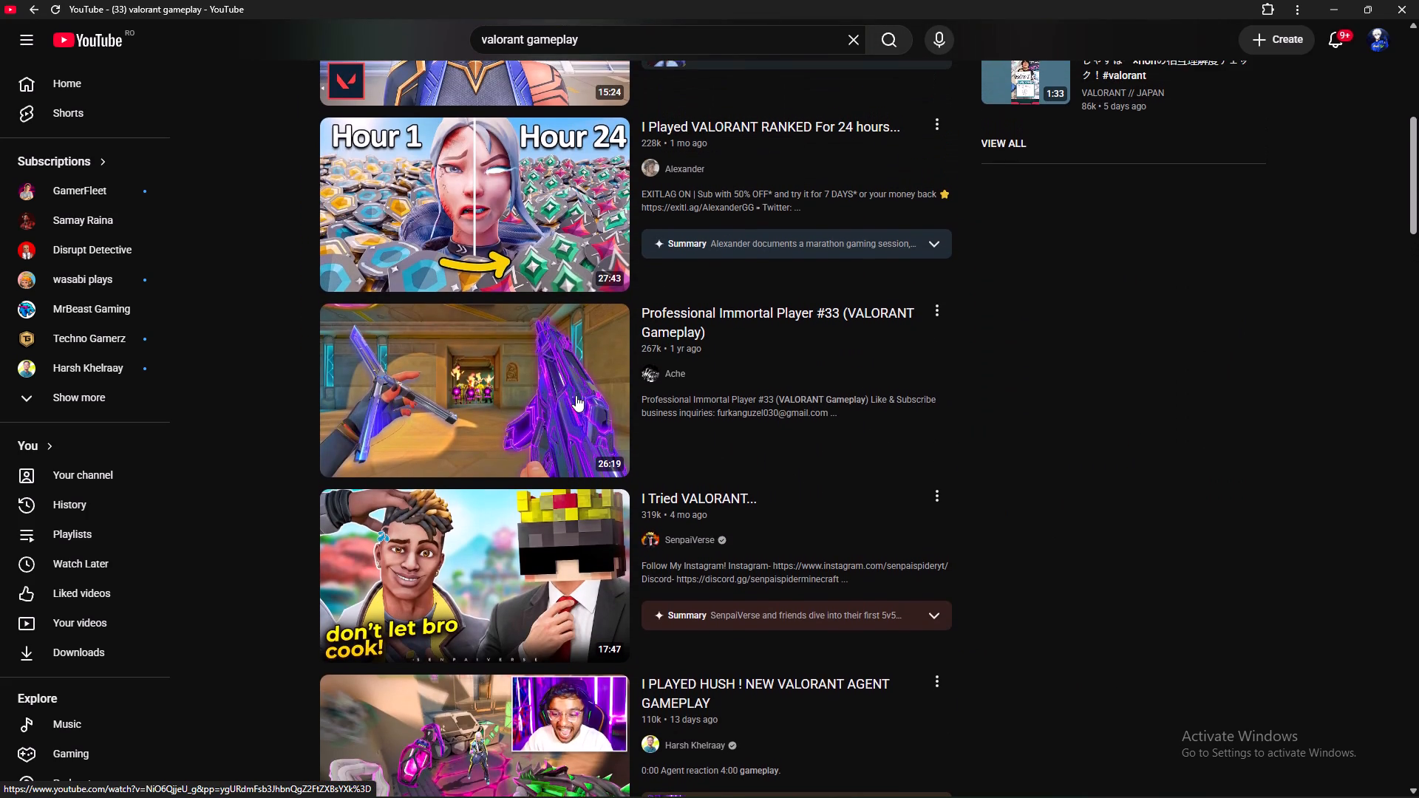
scroll(573, 408, up, 1)
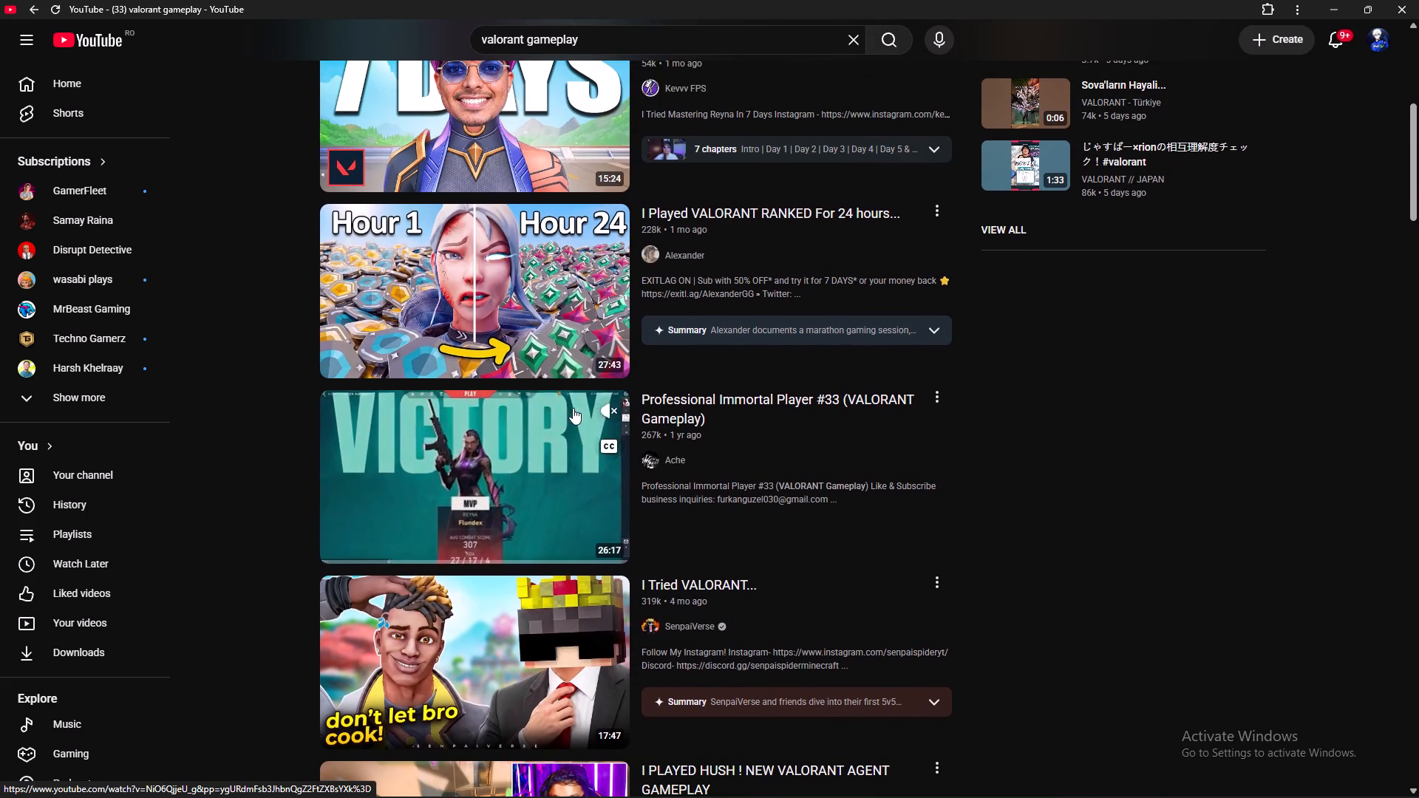
scroll(573, 408, up, 2)
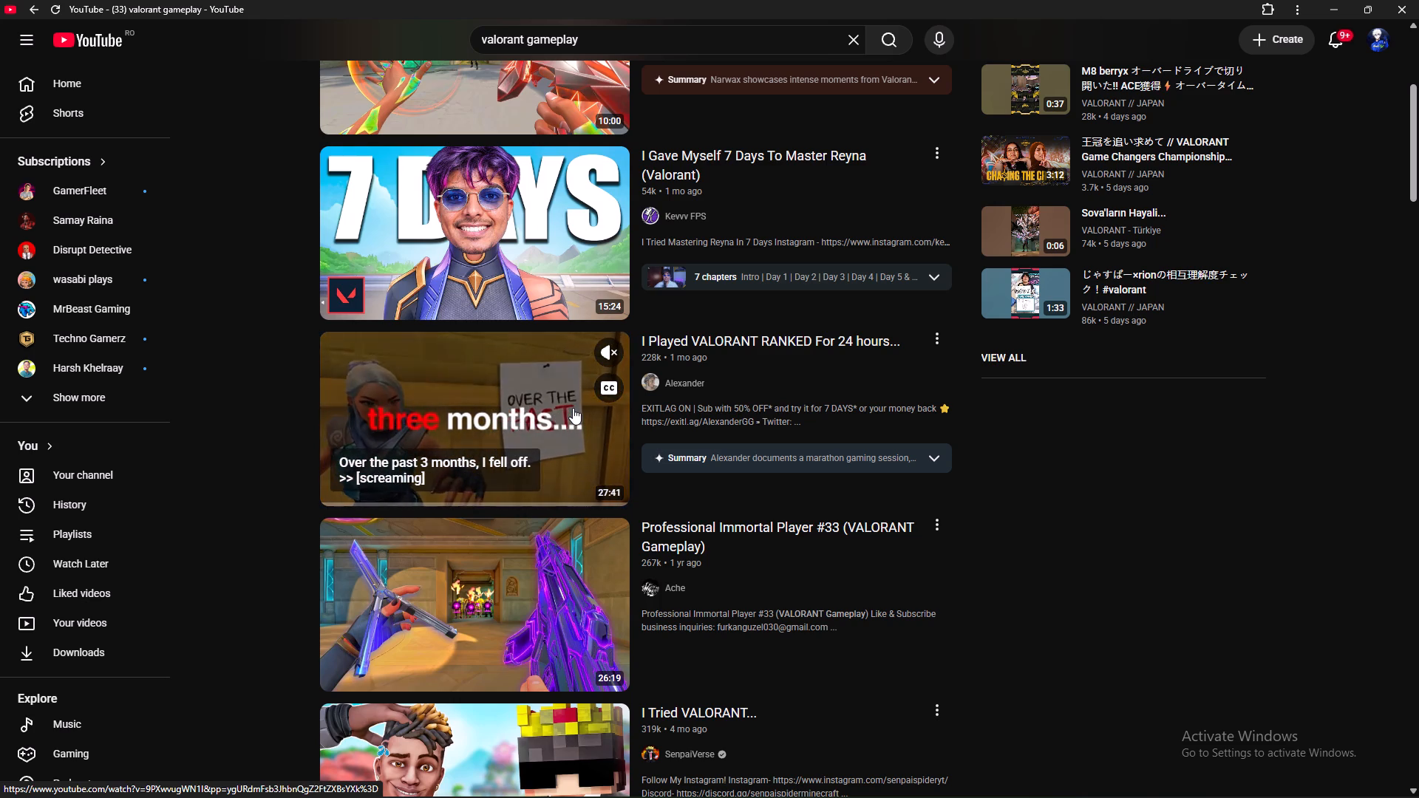
Reload the "valorant gameplay" results and look through the refreshed list for a usable gameplay clip.
click(55, 7)
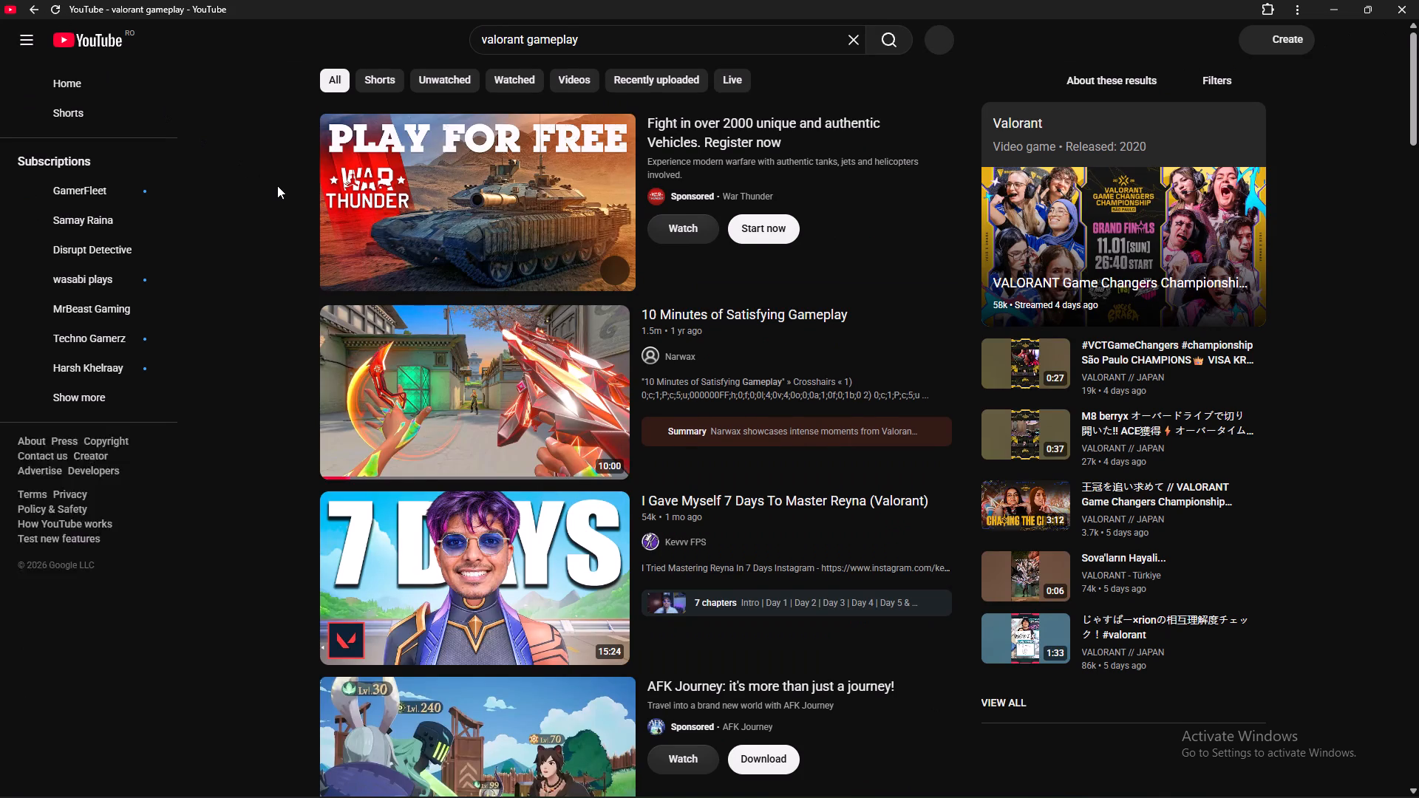
scroll(277, 185, down, 2)
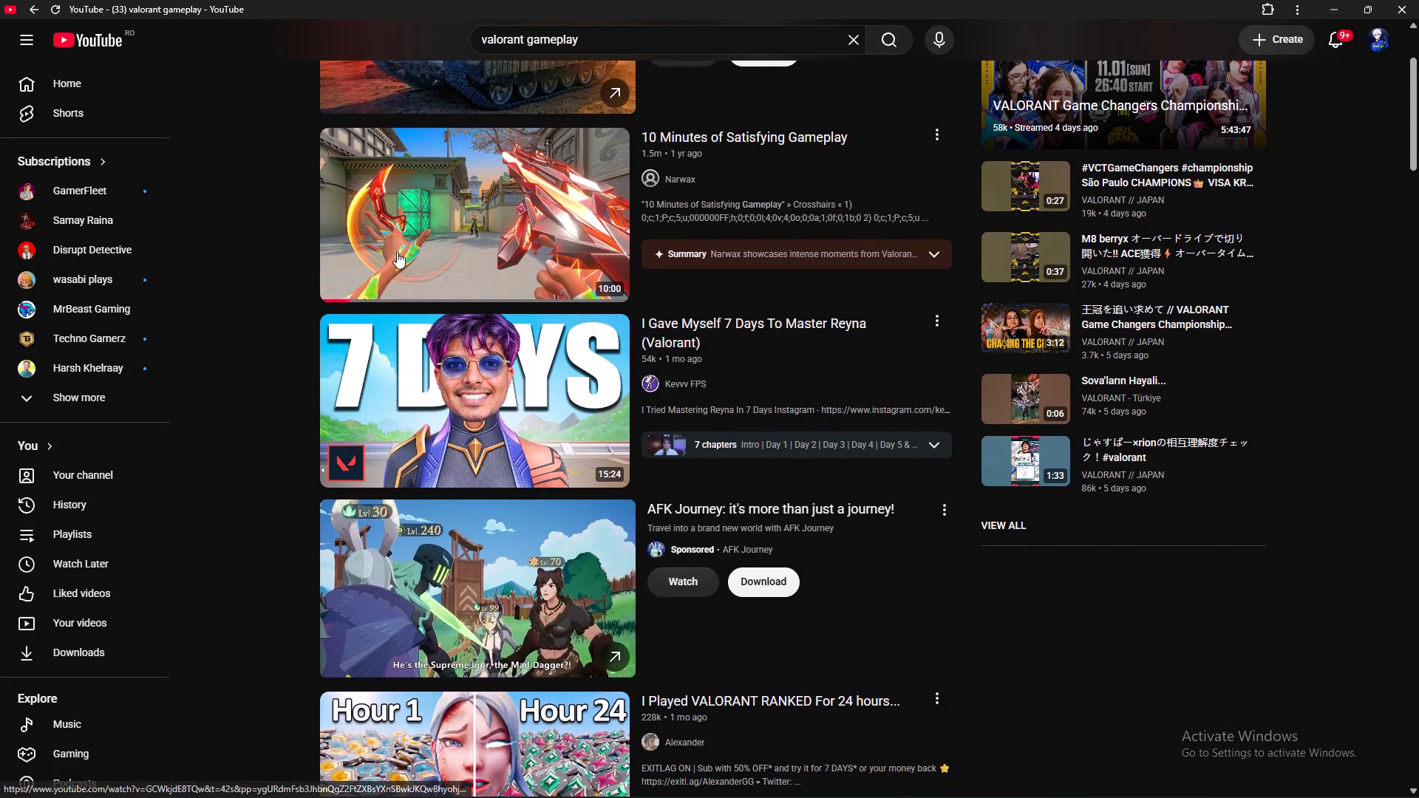
scroll(397, 252, down, 6)
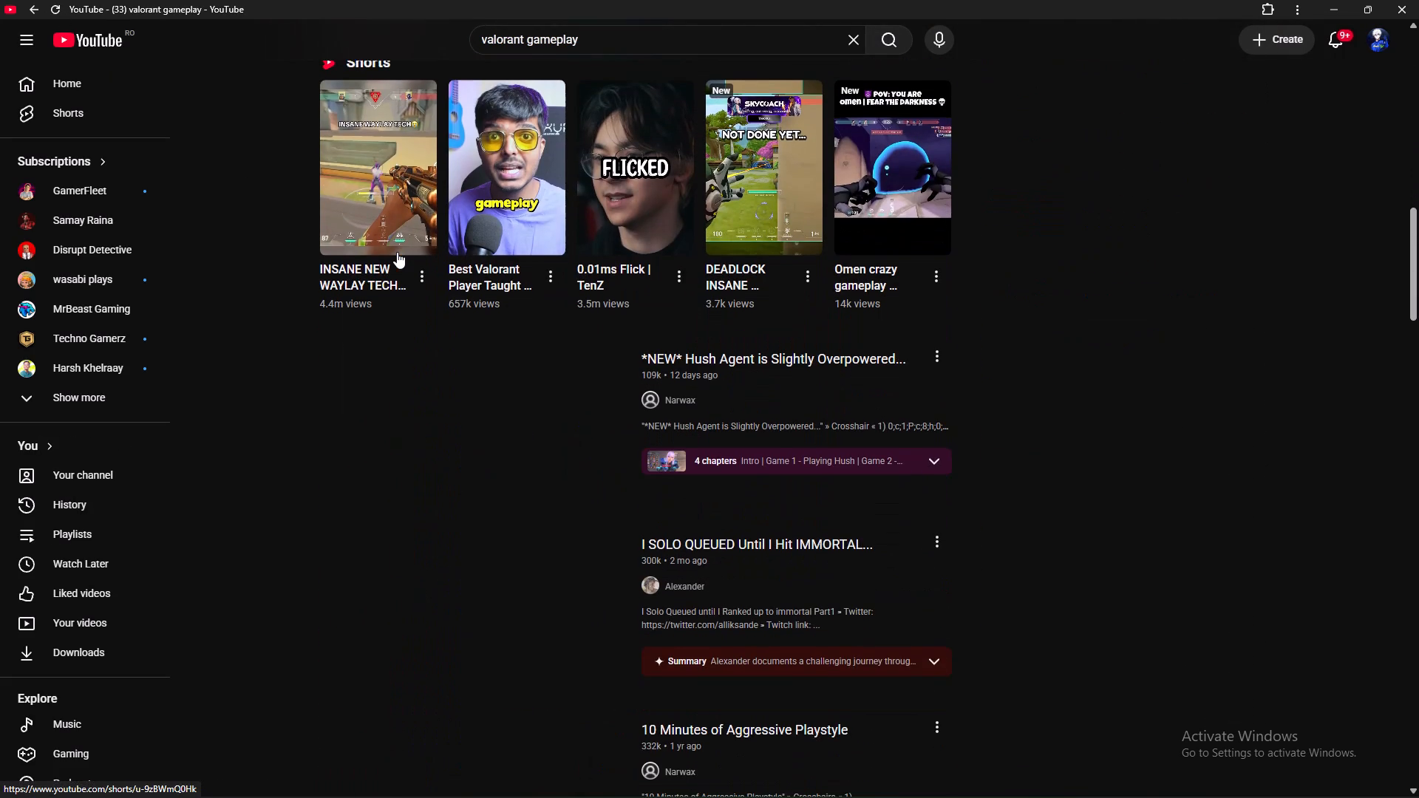
scroll(397, 252, down, 3)
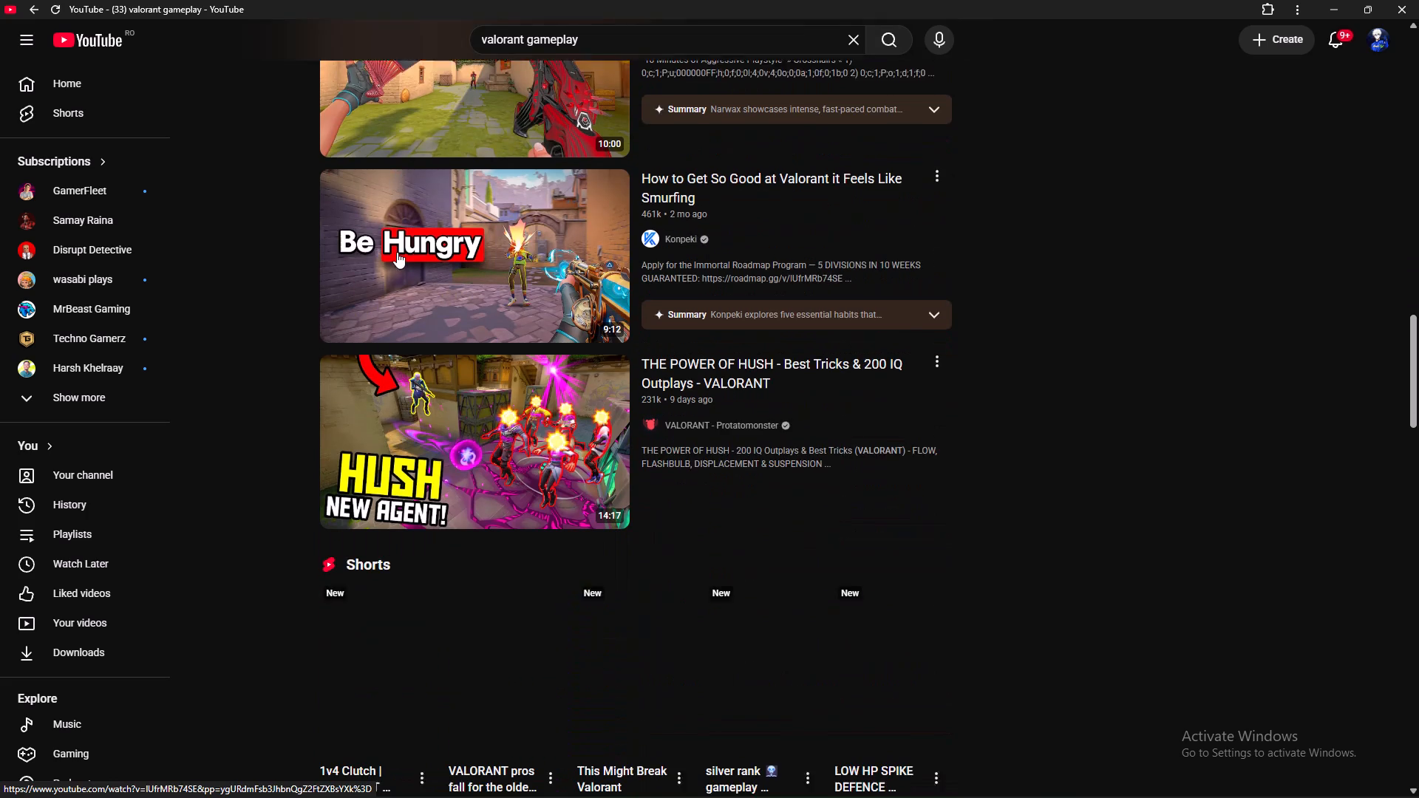
scroll(397, 252, down, 5)
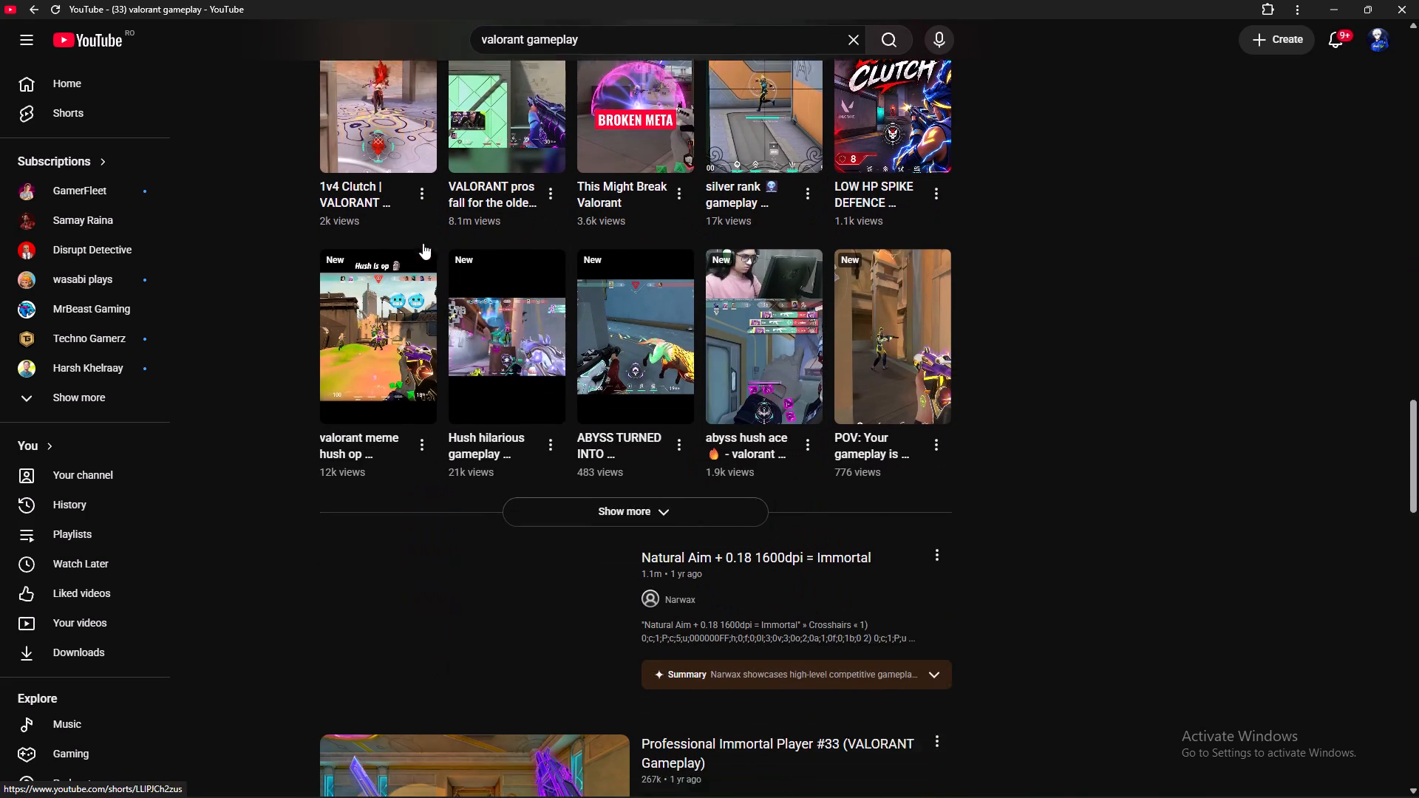
Change the search to "valorant gameplay jump" using the matching suggestion.
click(627, 42)
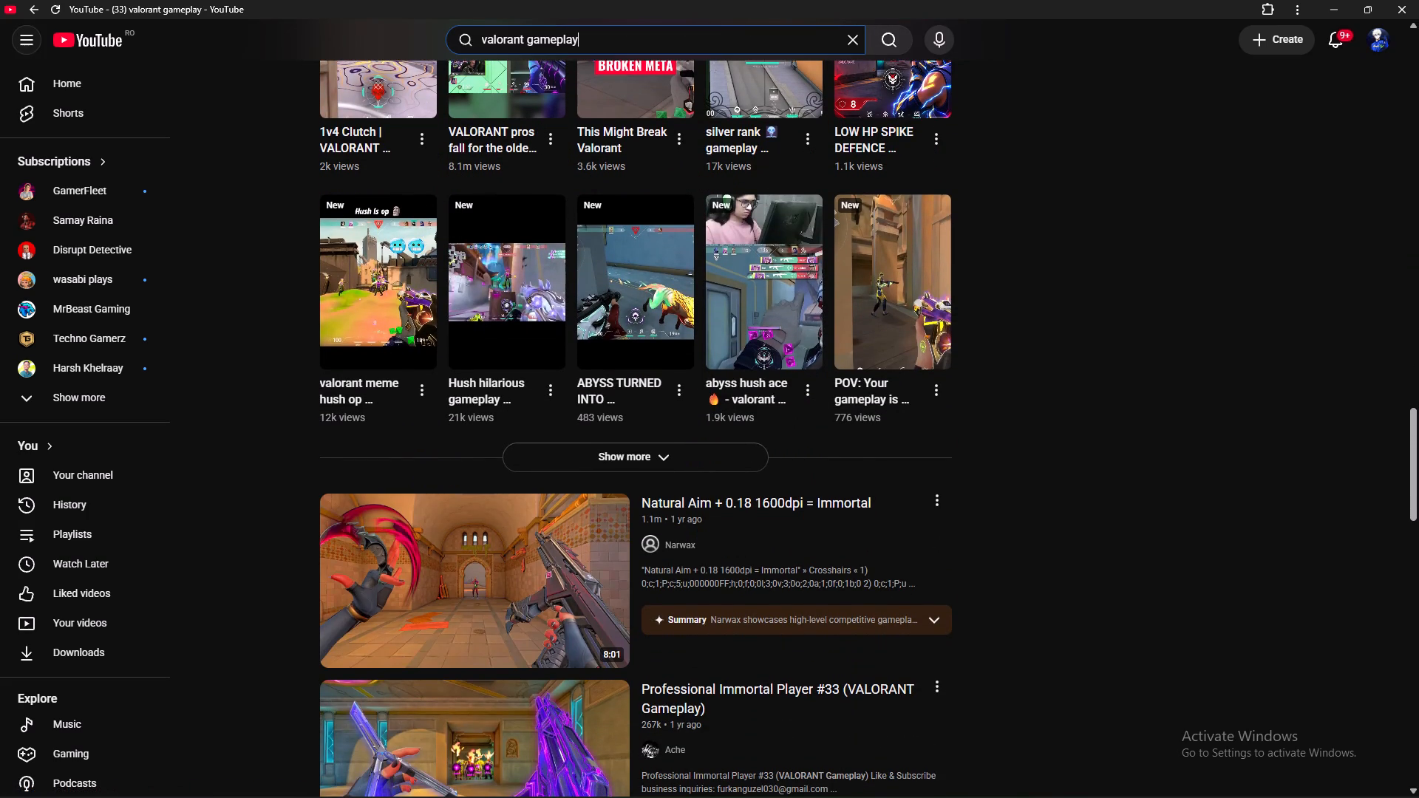
key(BackSpace)
key(BackSpace)
key(BackSpace)
key(BackSpace)
key(BackSpace)
key(BackSpace)
key(BackSpace)
key(BackSpace)
key(BackSpace)
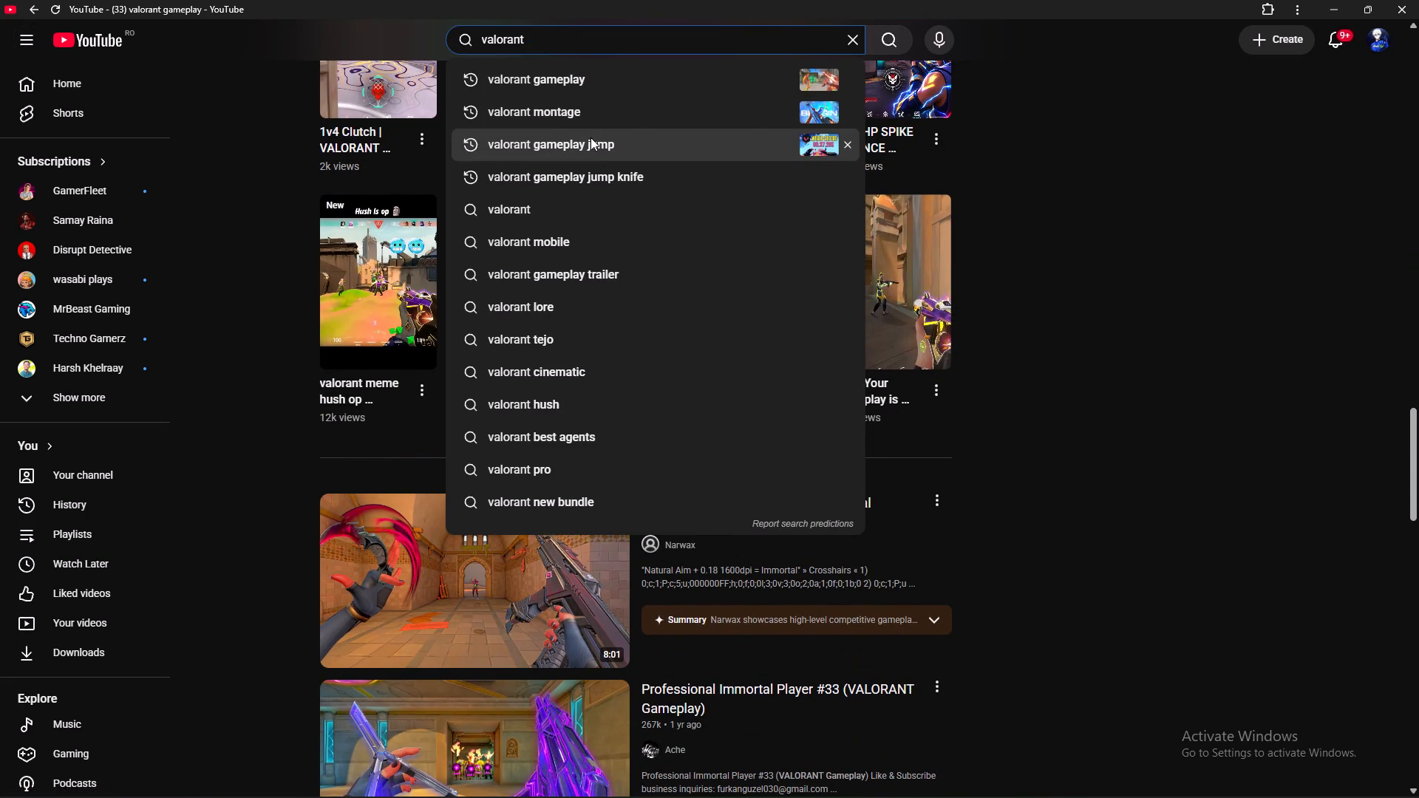
click(591, 137)
click(591, 137)
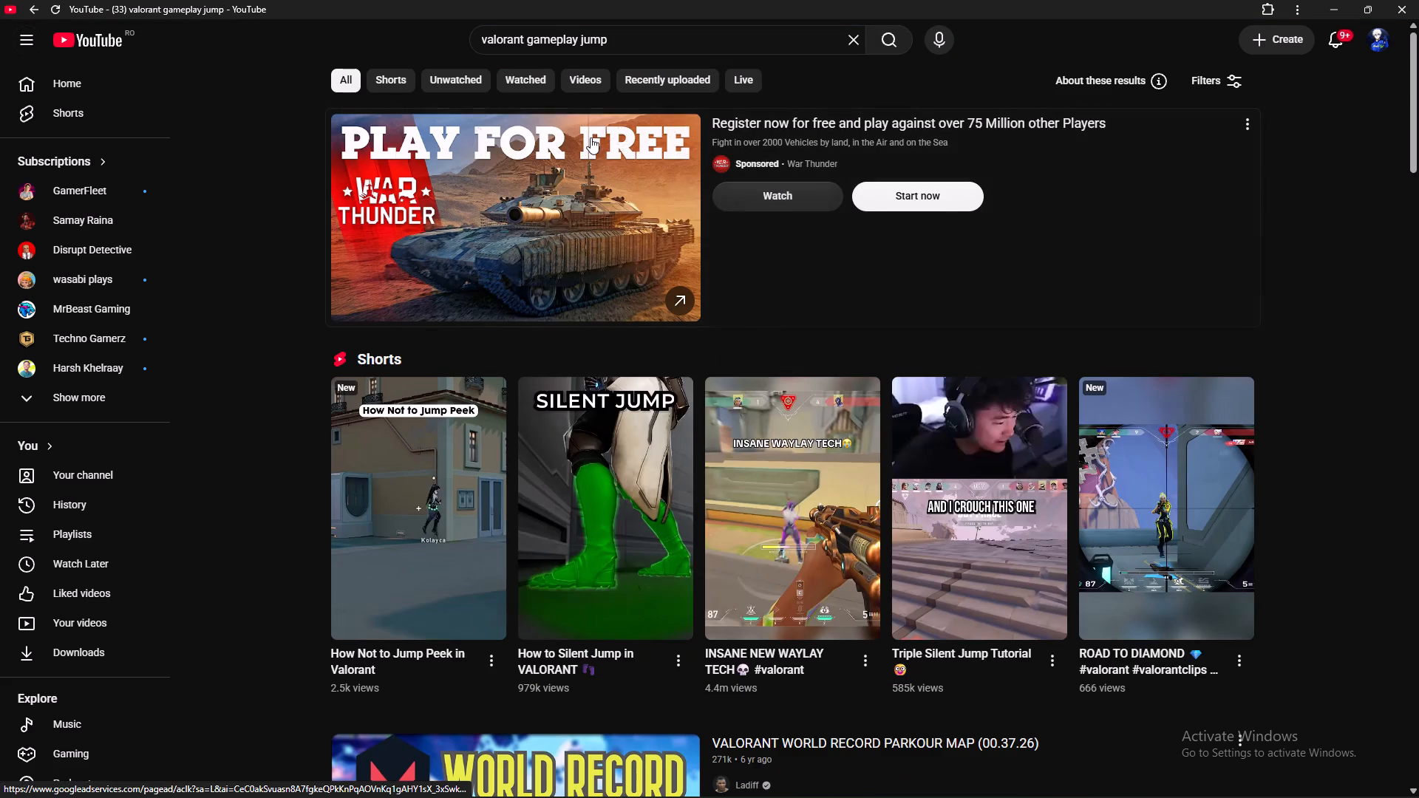
Look through the "valorant gameplay jump" results and their previews for suitable footage of jumping with a knife.
scroll(554, 274, down, 6)
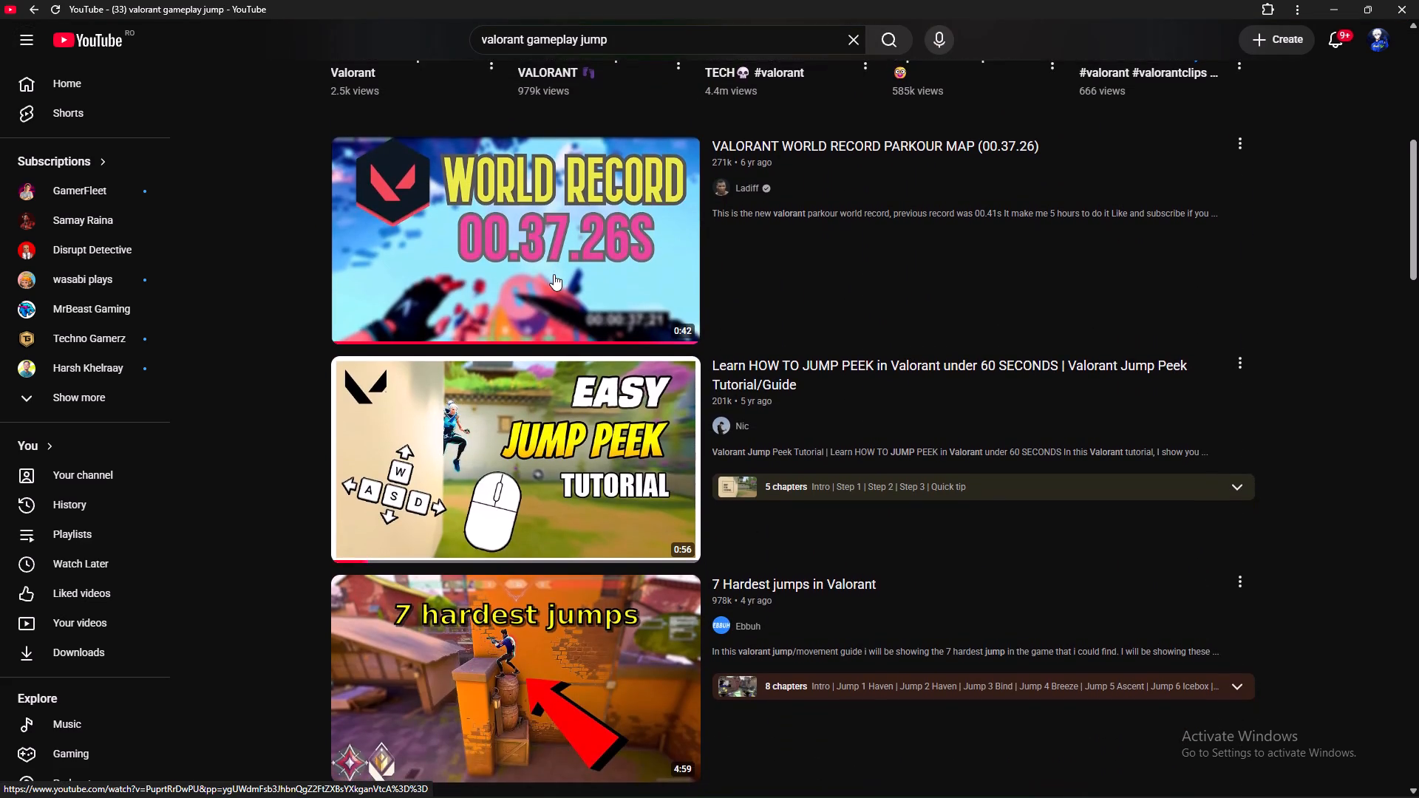
scroll(554, 274, down, 1)
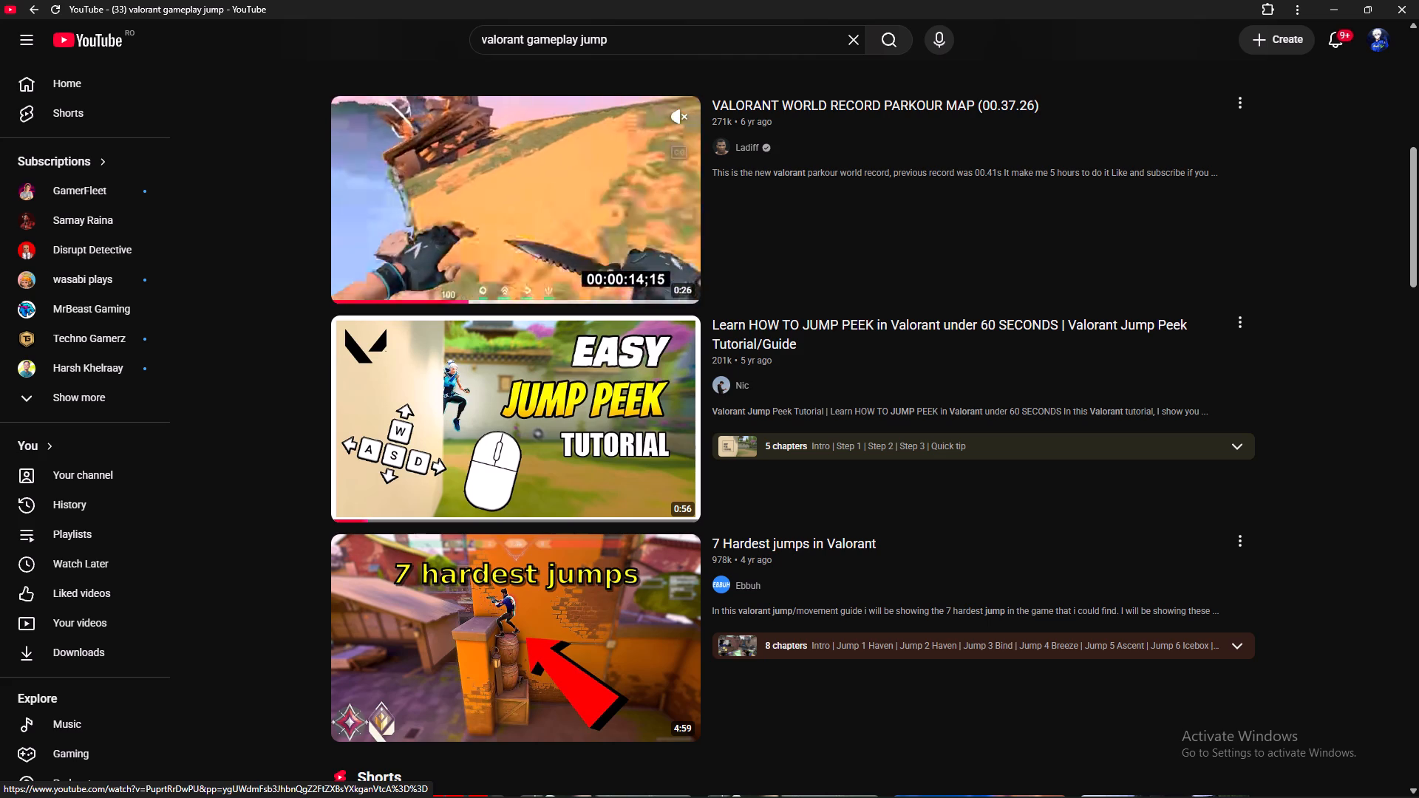
scroll(575, 237, down, 5)
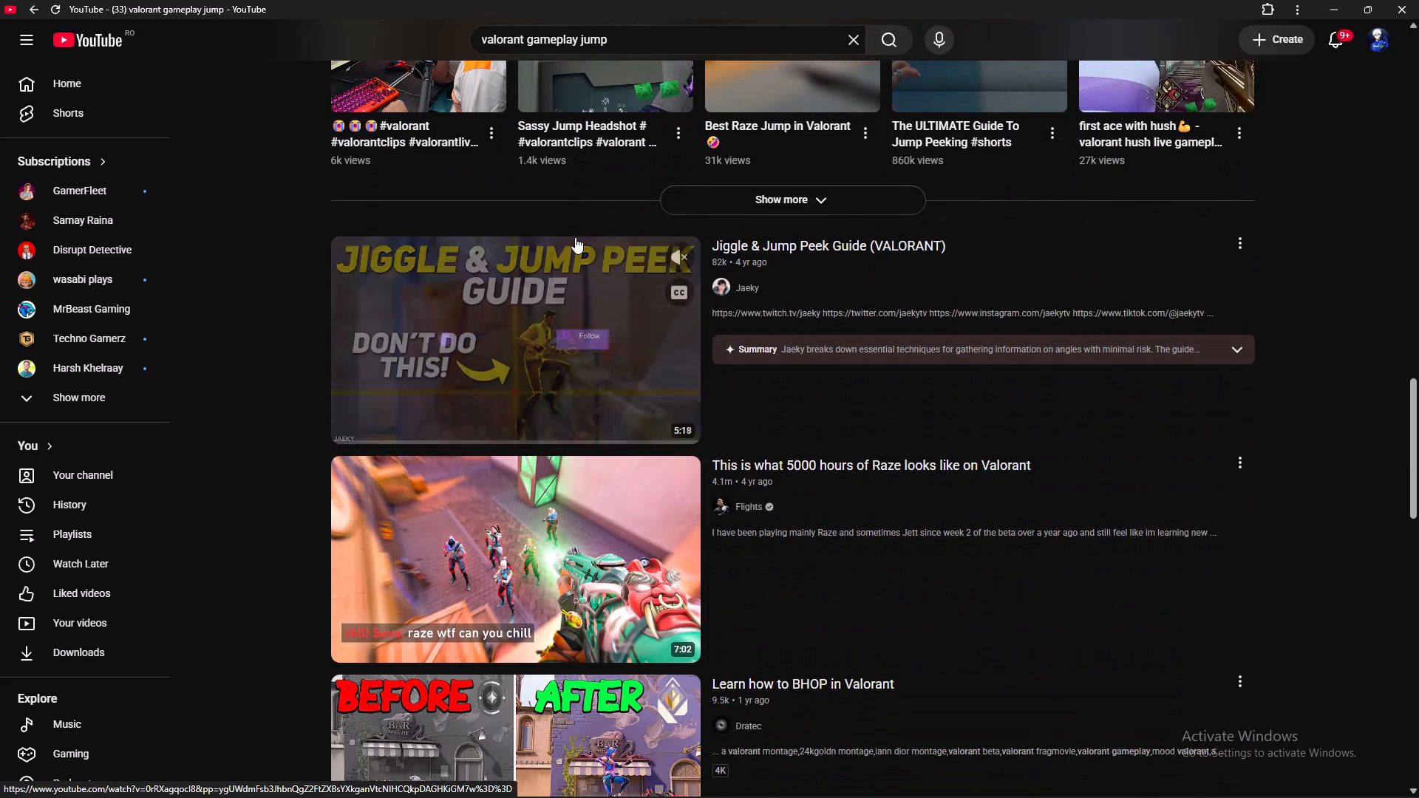
scroll(575, 237, down, 1)
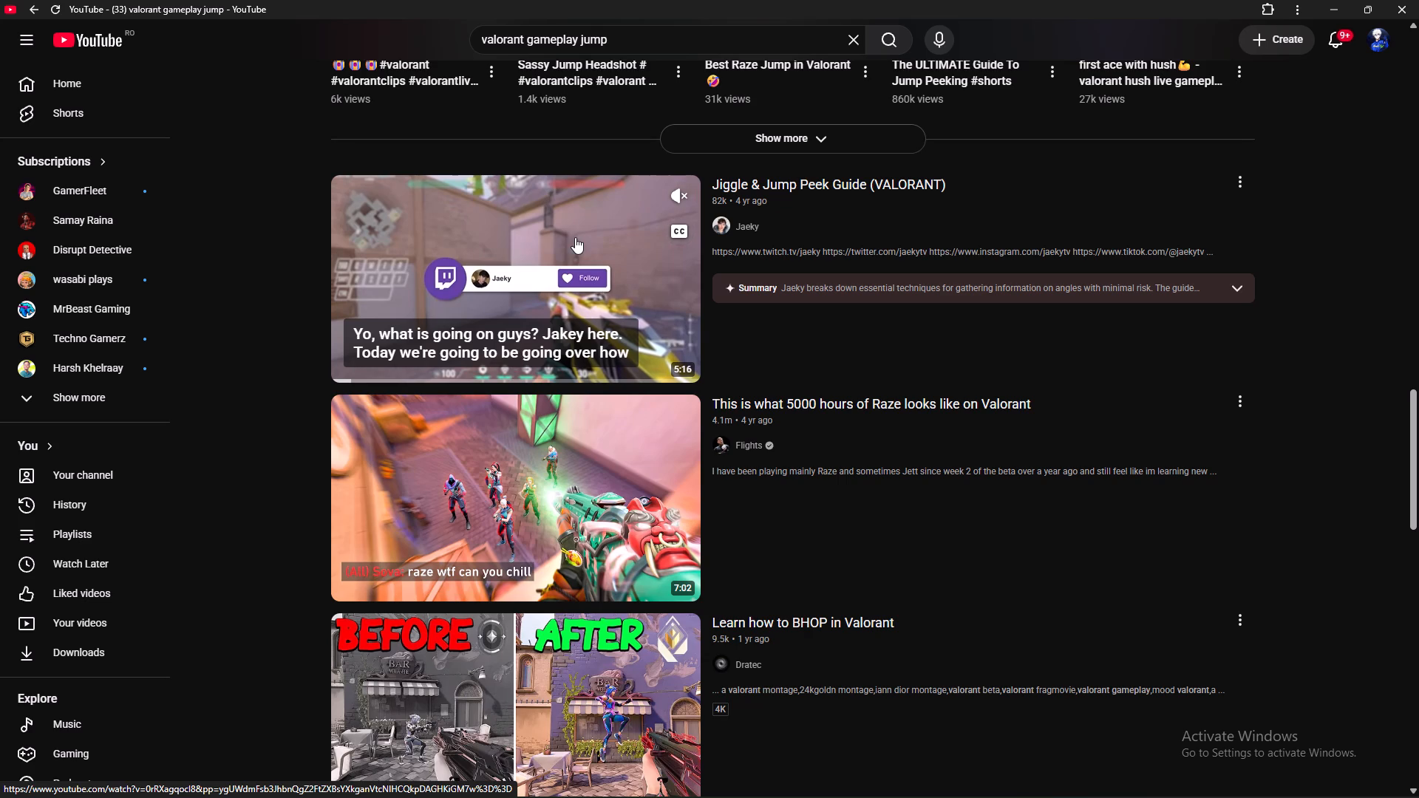
scroll(575, 237, down, 2)
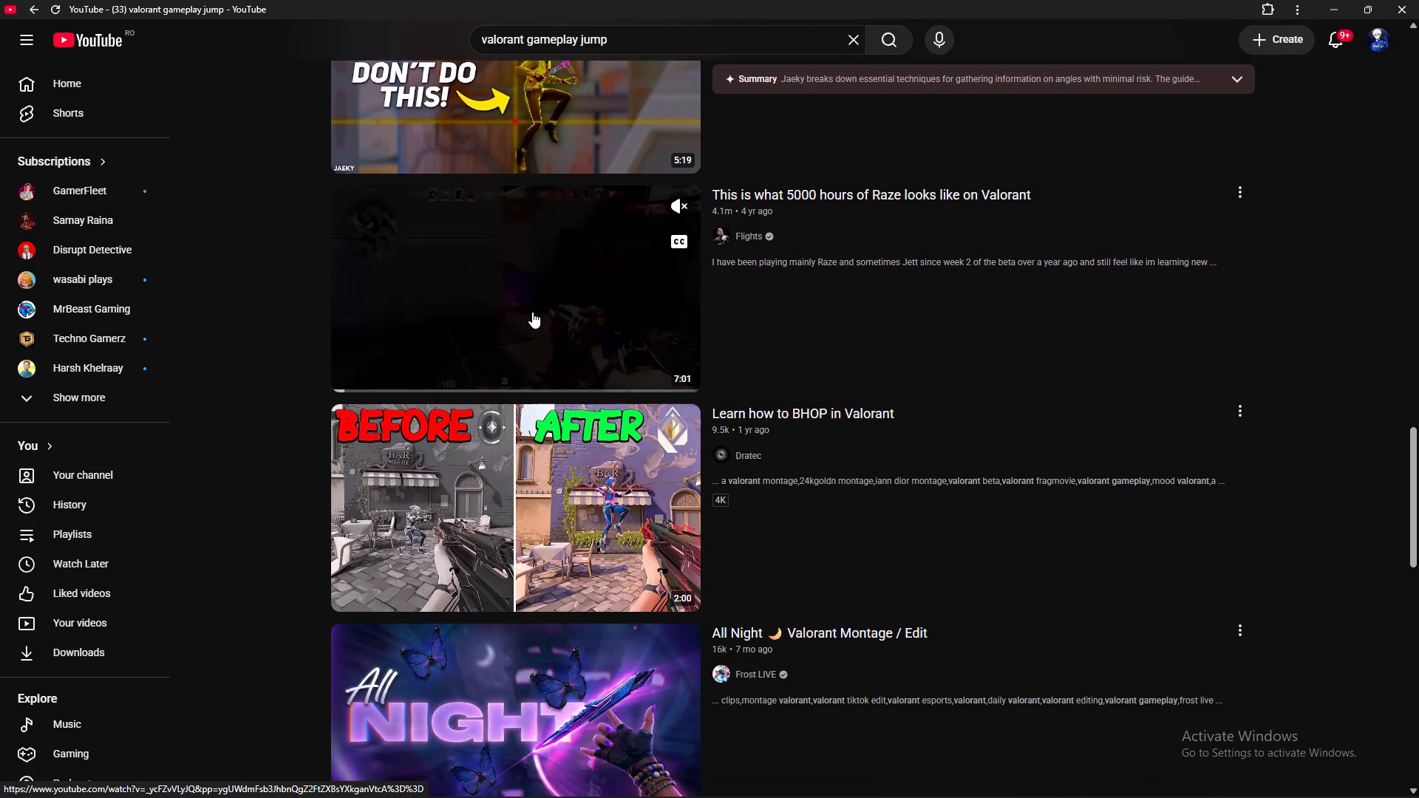
scroll(532, 312, down, 2)
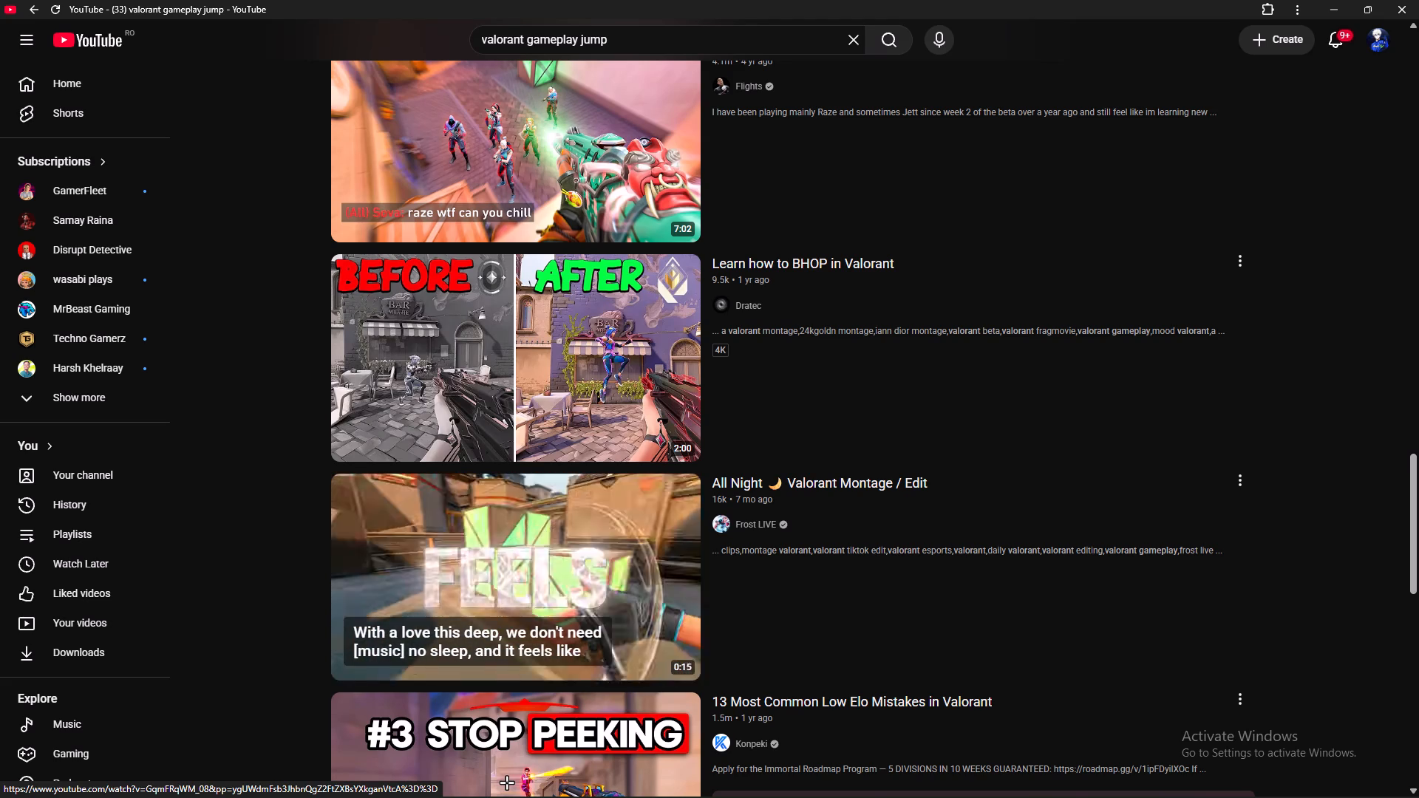
scroll(536, 576, down, 2)
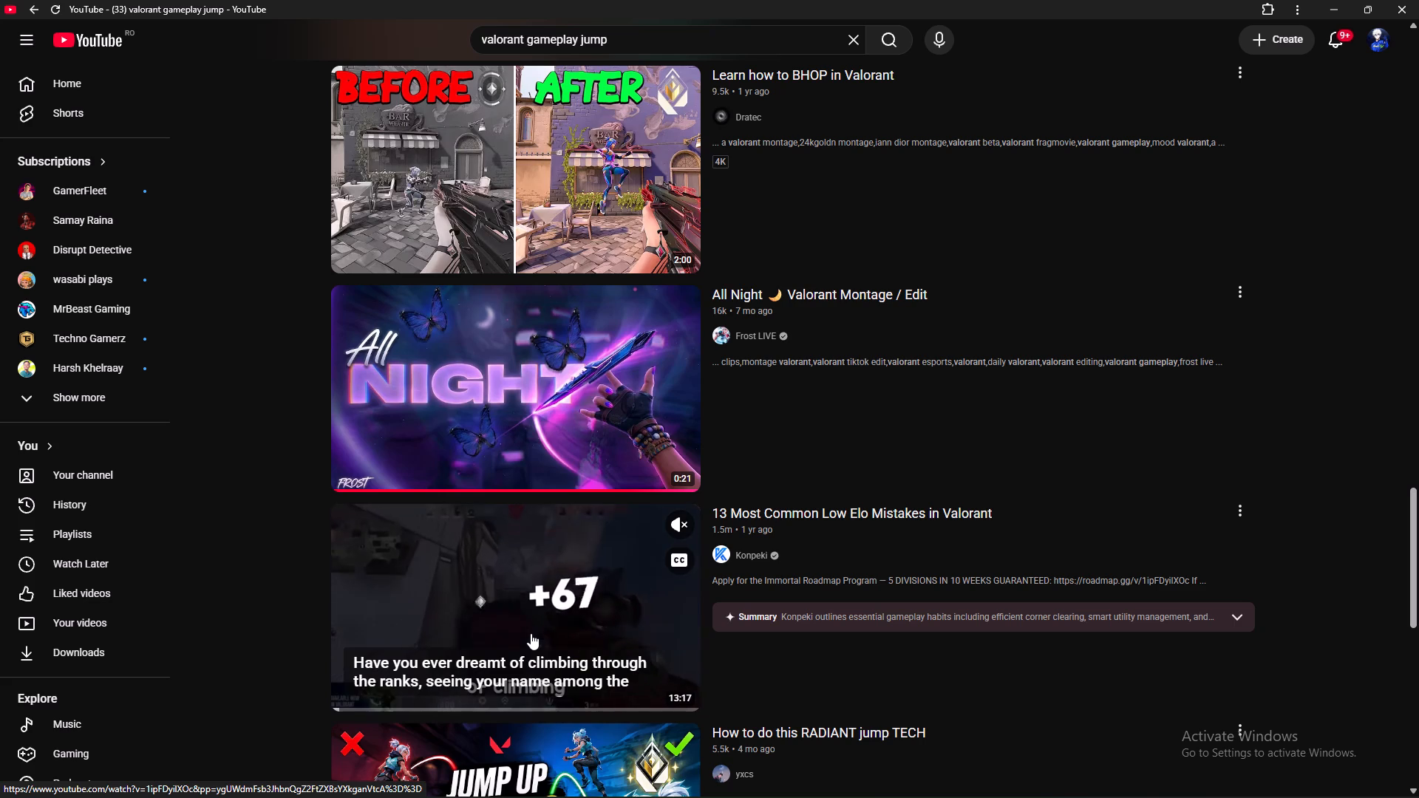
scroll(531, 633, down, 2)
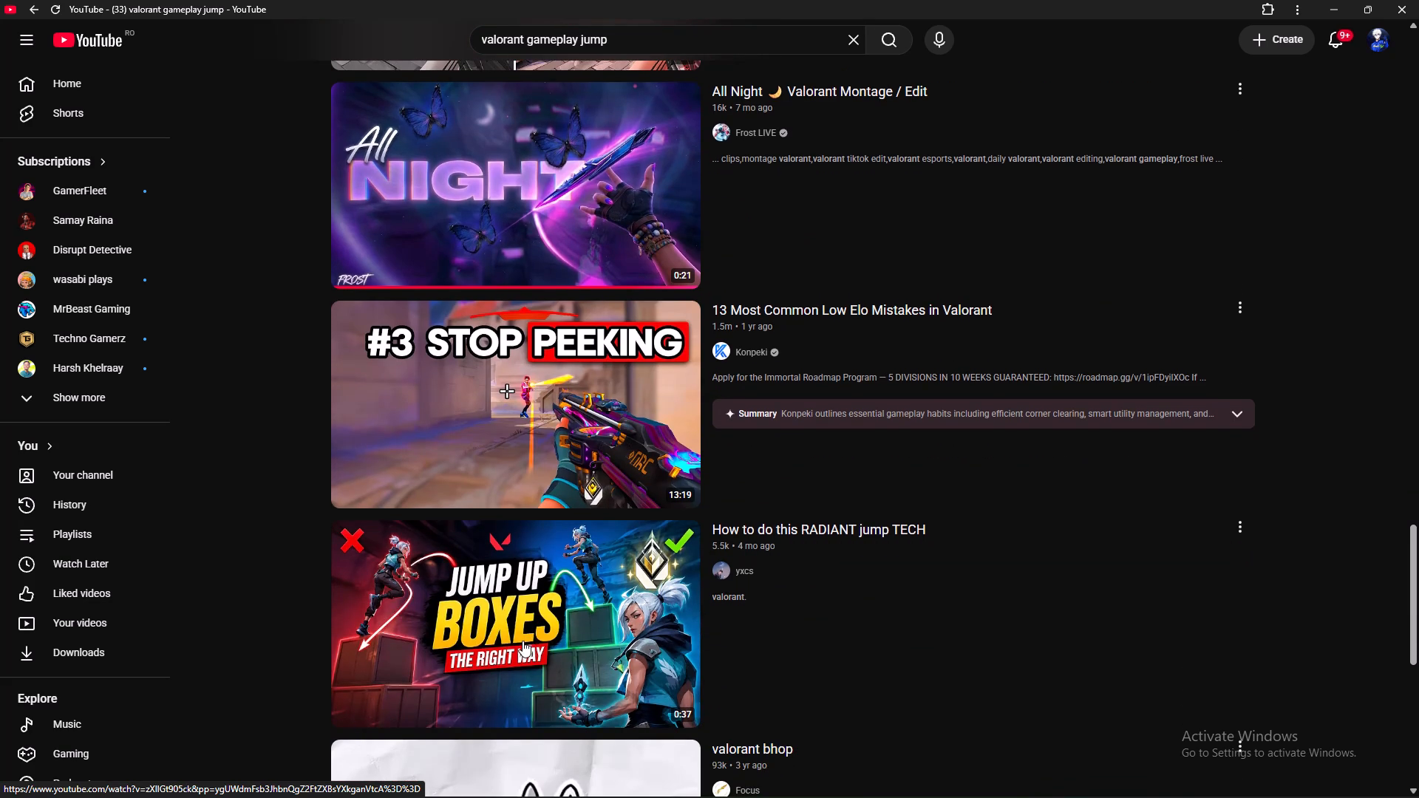
scroll(523, 641, down, 4)
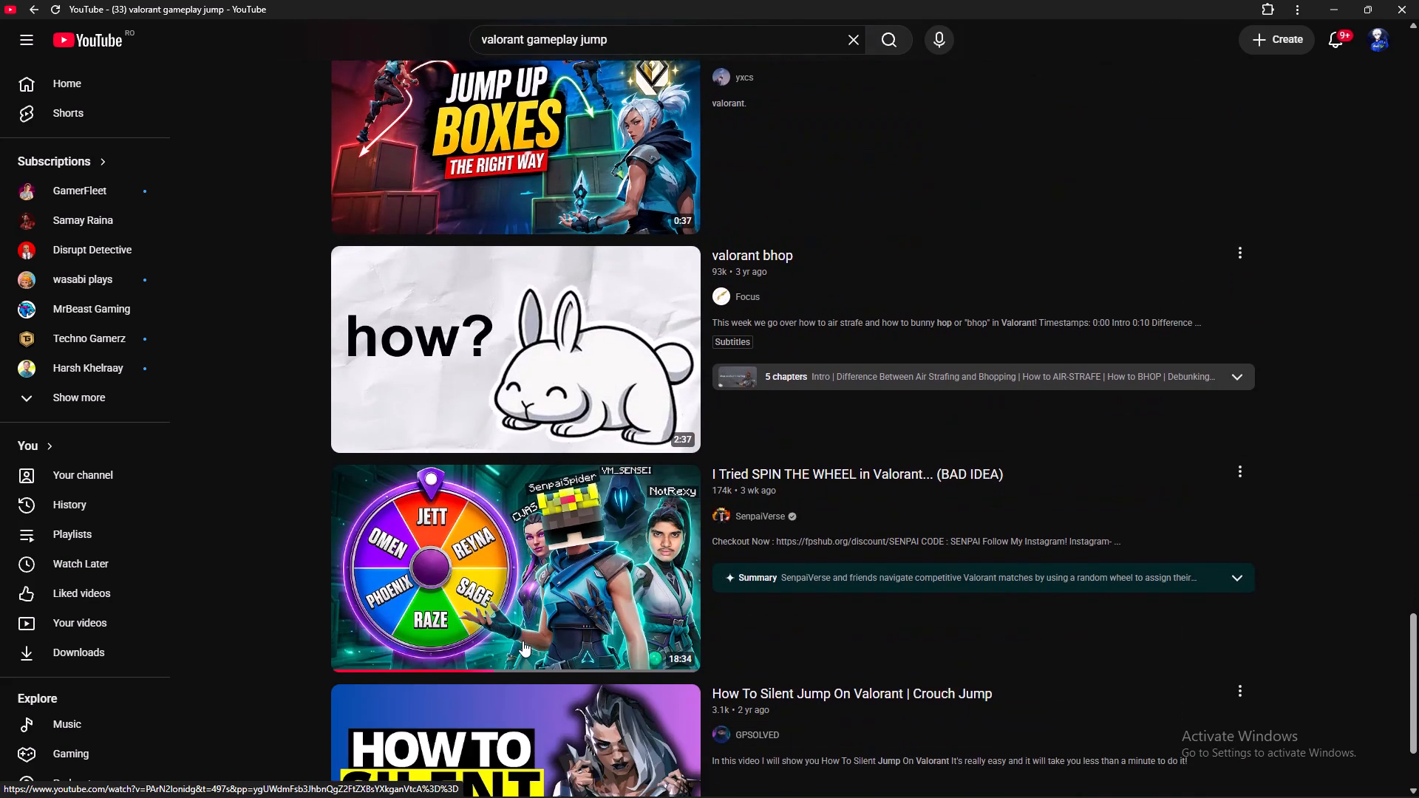
scroll(523, 641, down, 5)
Recheck the earlier results, watch part of the "All Night Valorant Montage / Edit" video, and return to the results.
scroll(523, 641, up, 6)
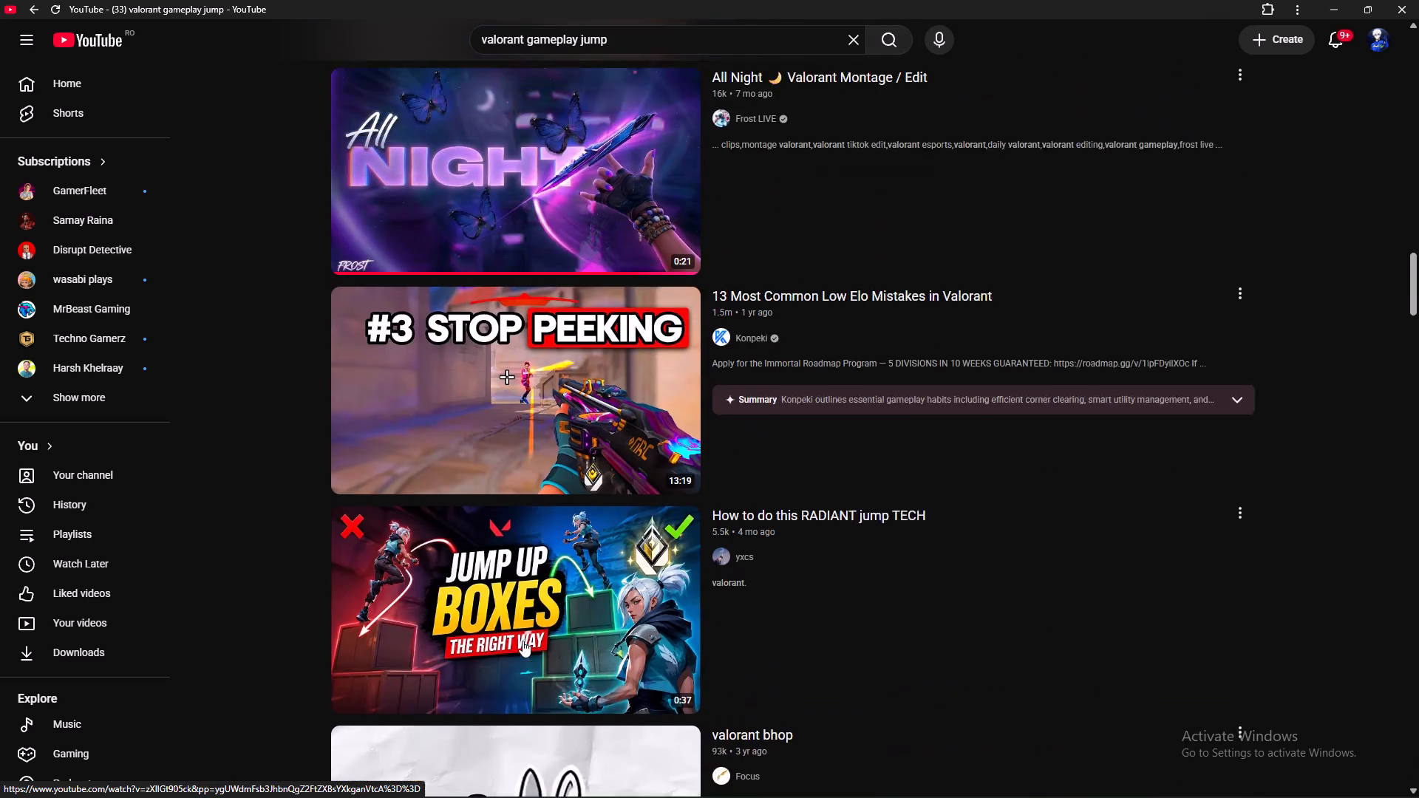
scroll(523, 641, up, 7)
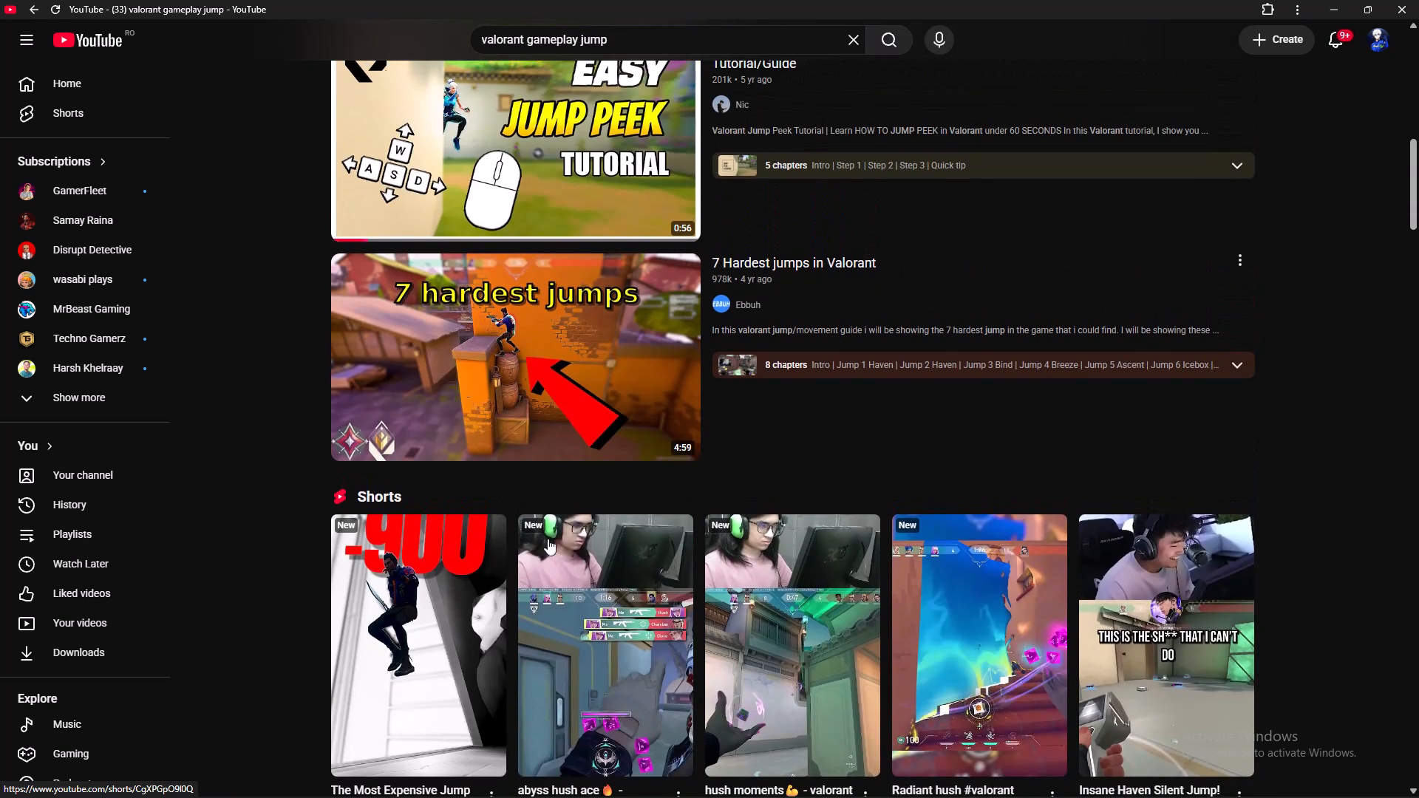
scroll(574, 447, down, 7)
scroll(570, 569, down, 1)
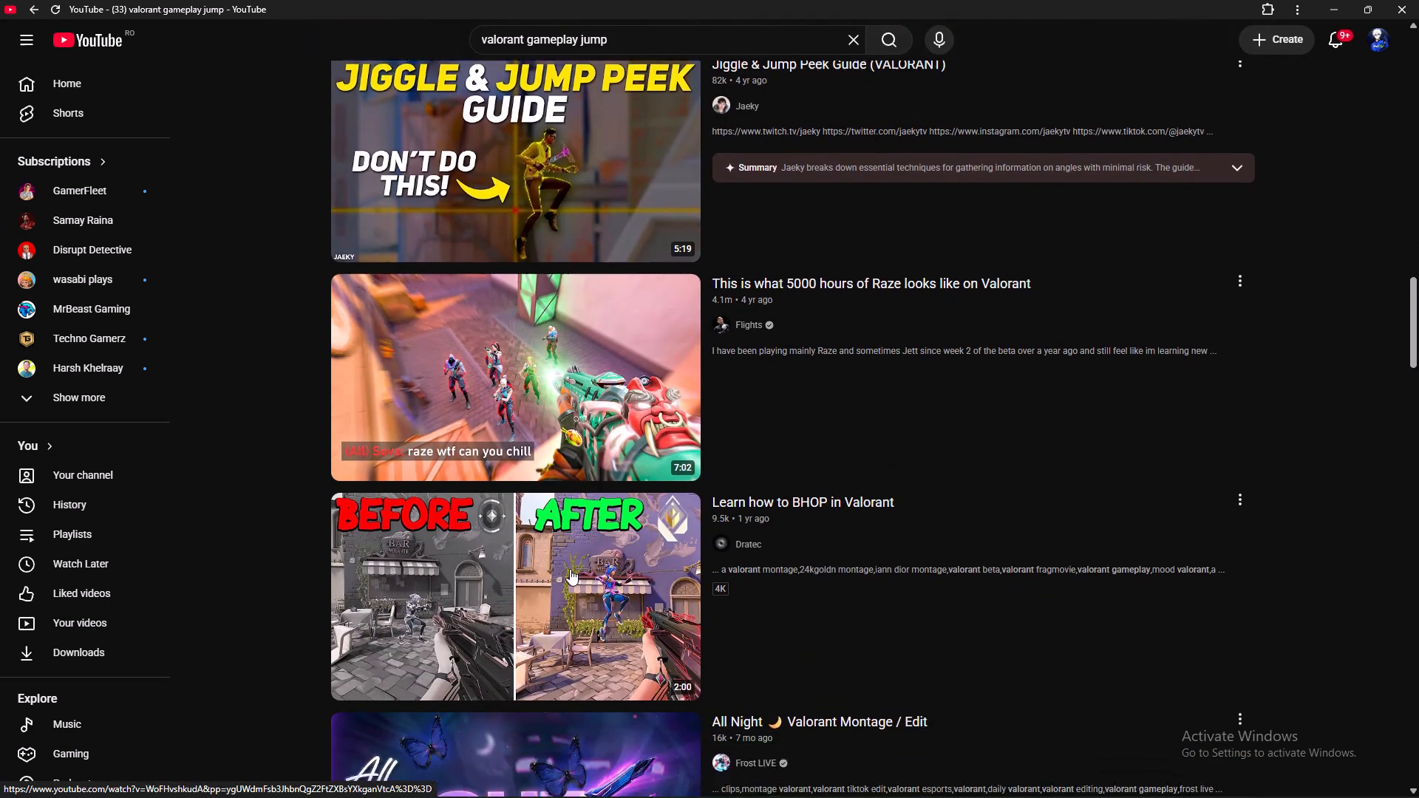
scroll(570, 569, down, 2)
click(570, 569)
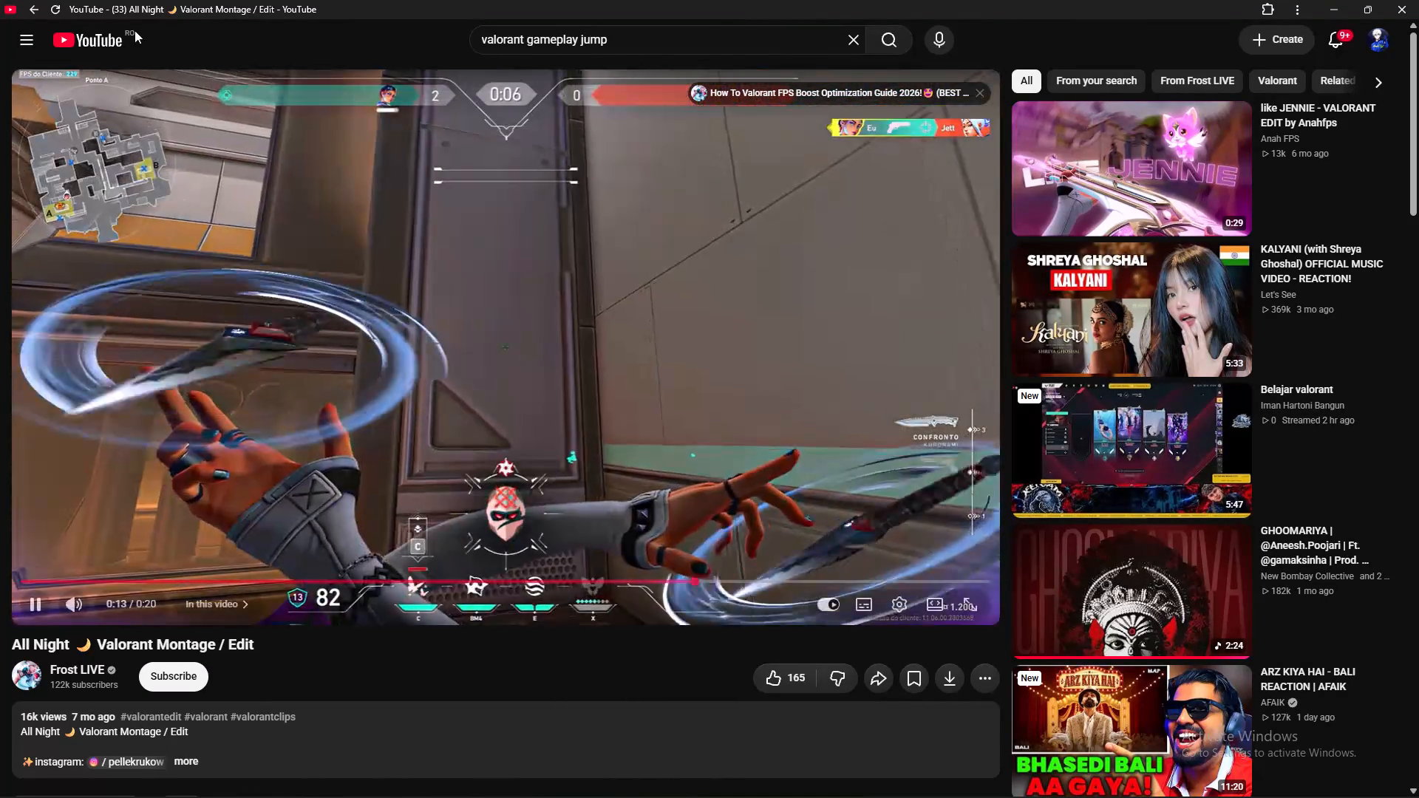
click(27, 11)
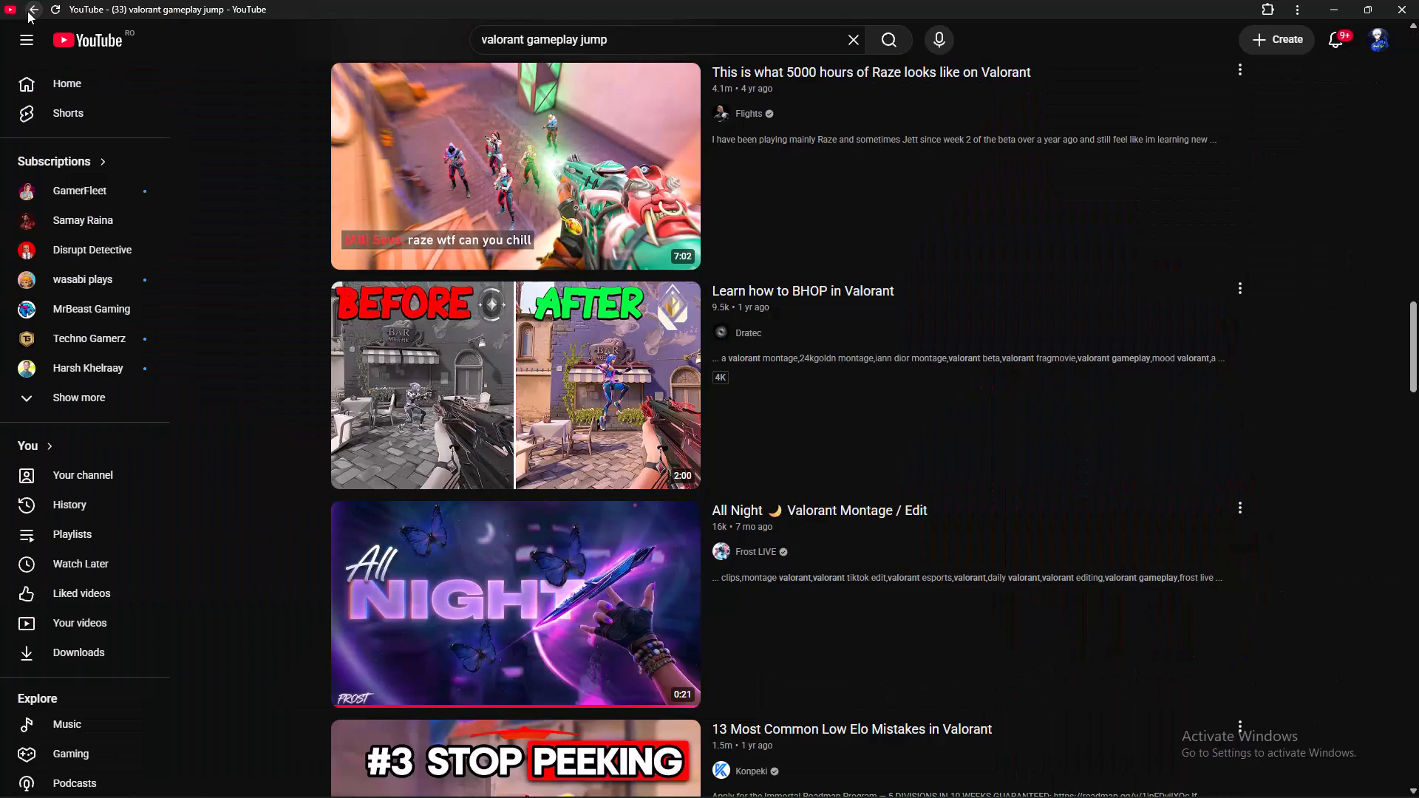
Open the "Jiggle & Jump Peek Guide (VALORANT)" video, skip forward through it to check its footage, and return to the results.
scroll(580, 548, up, 5)
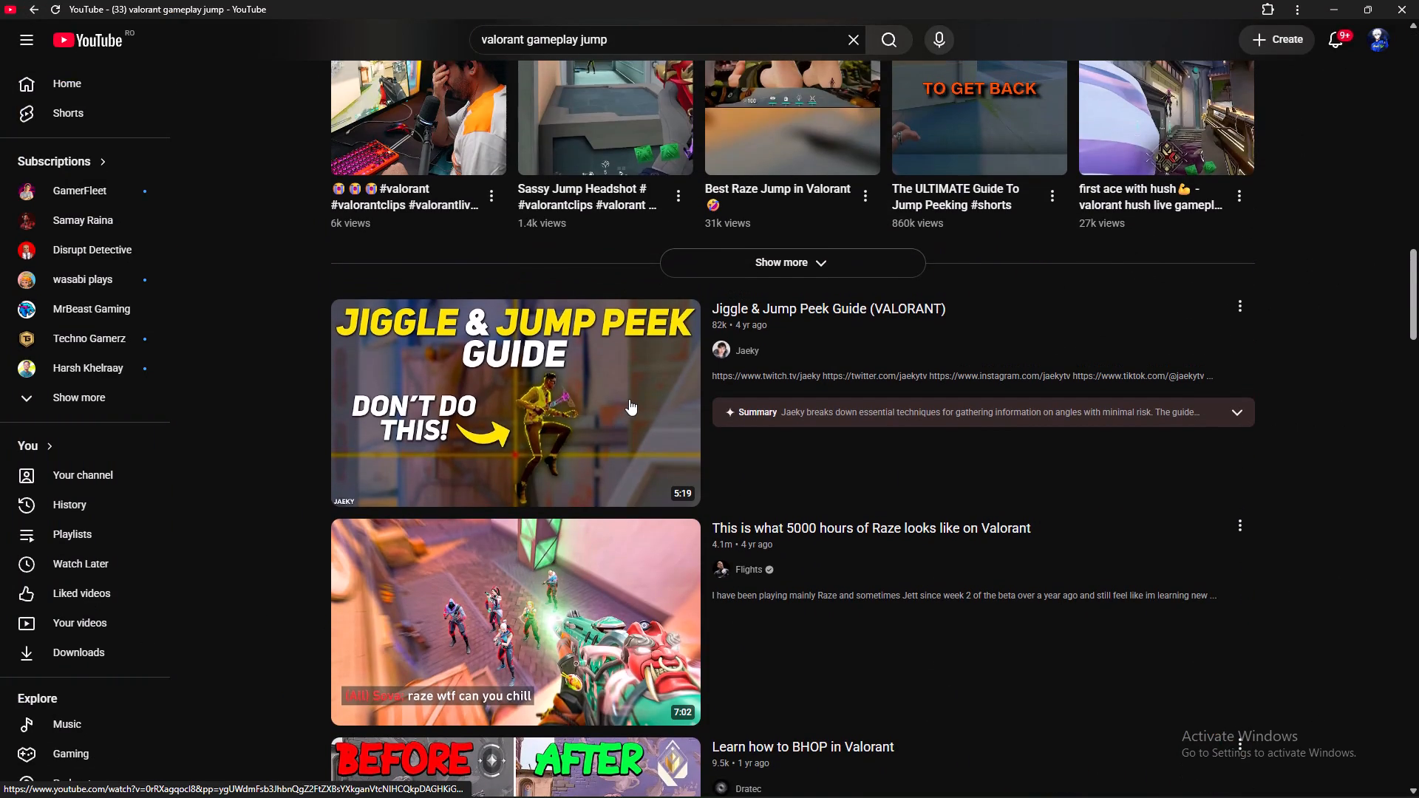
click(629, 399)
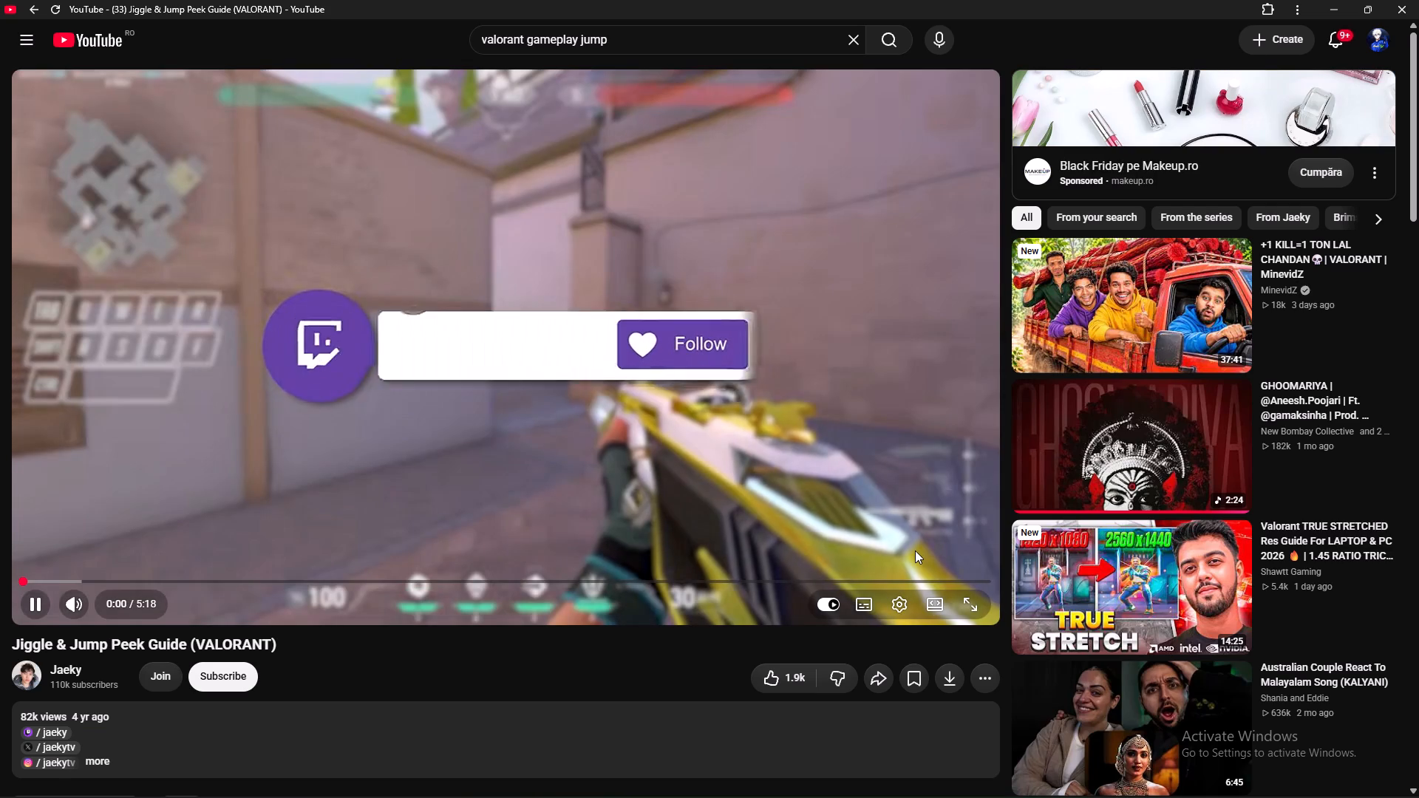
key(Right)
key(Right)
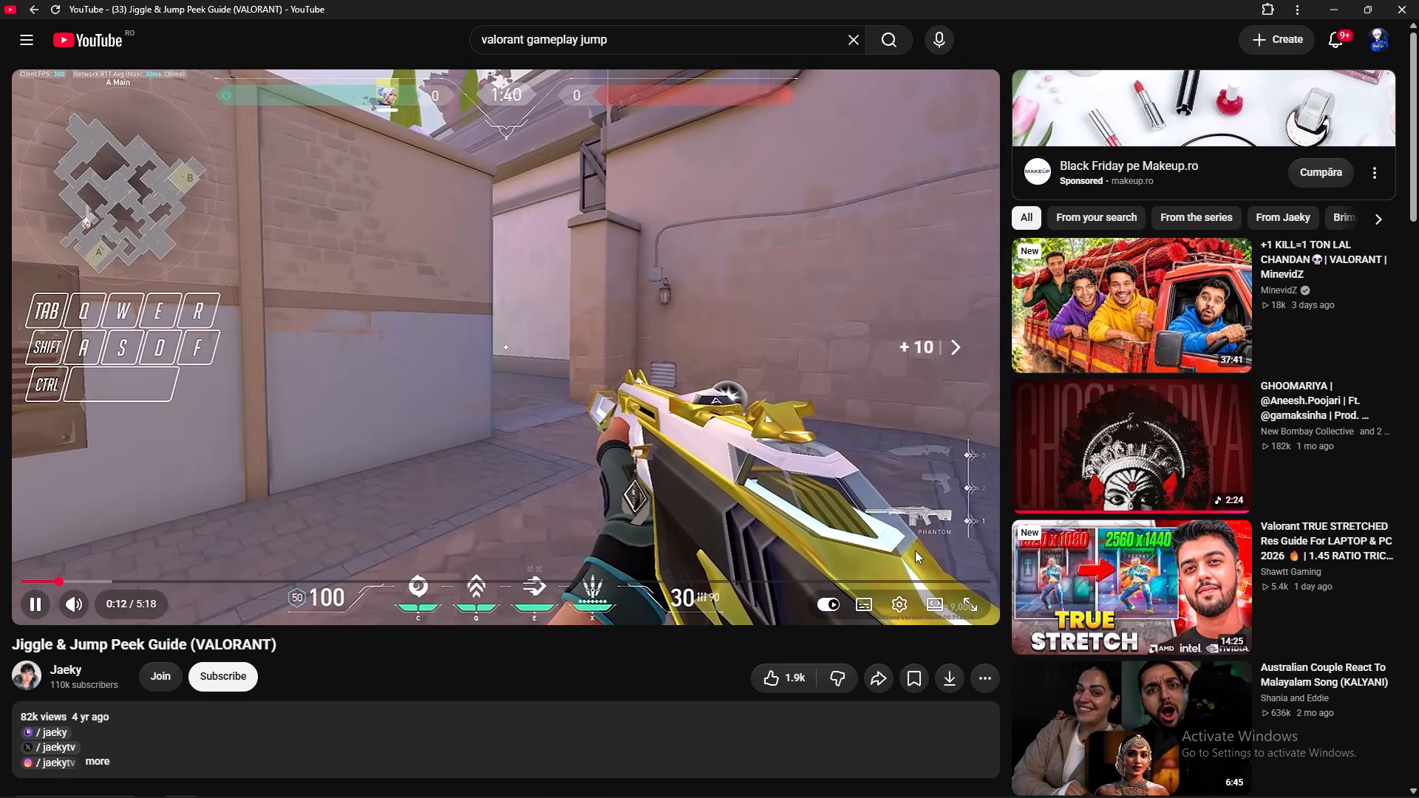
key(Right)
key(Right)
key(Right)
key(Right)
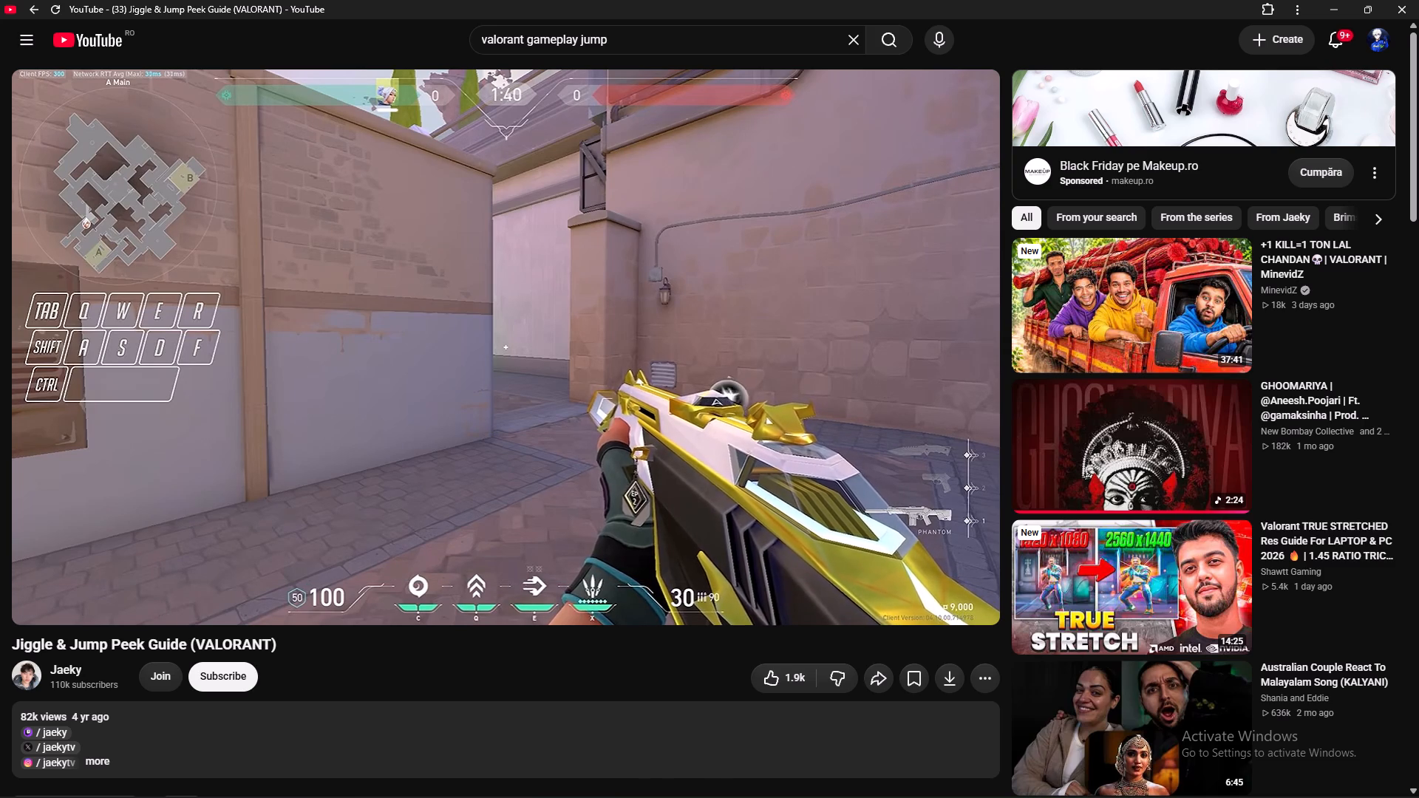
key(Right)
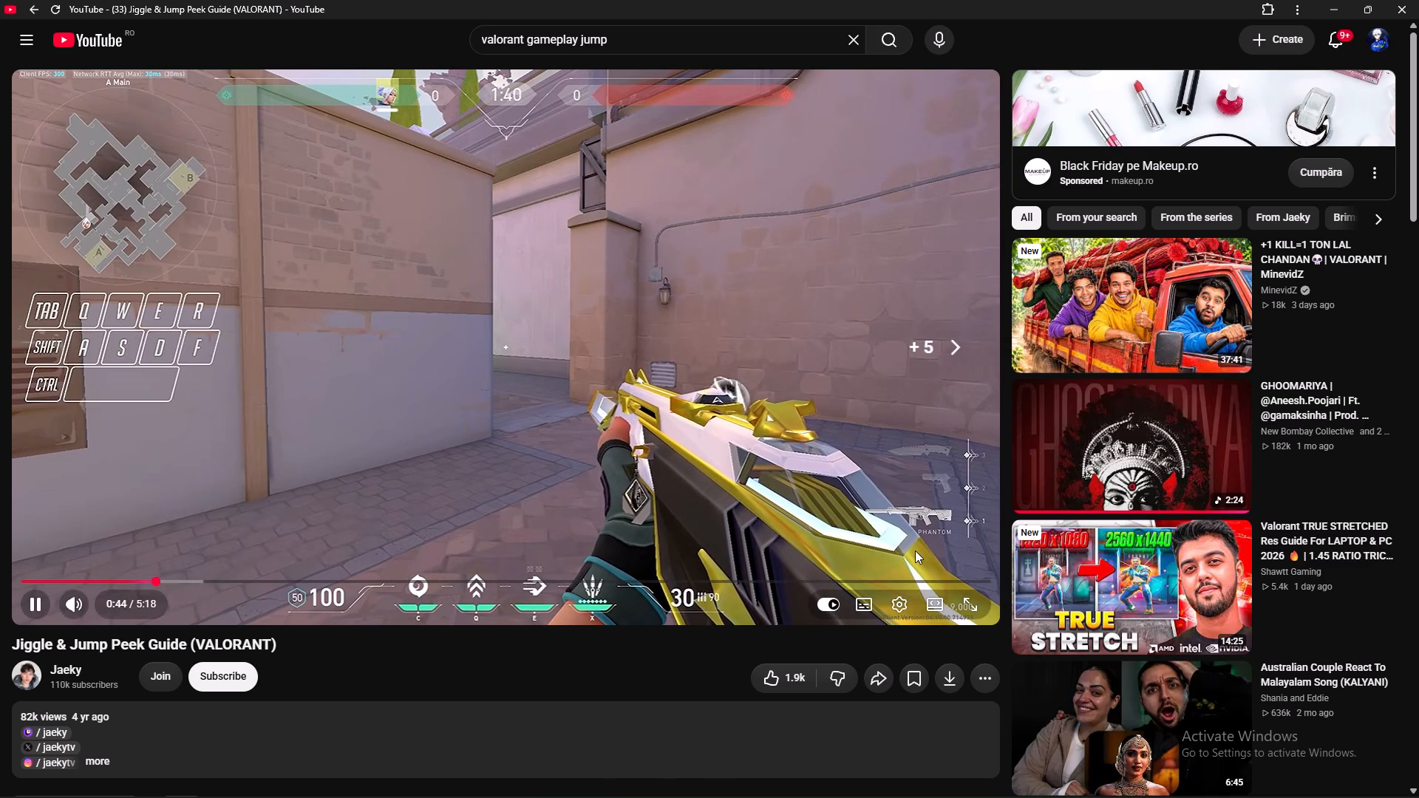
key(Right)
key(Right)
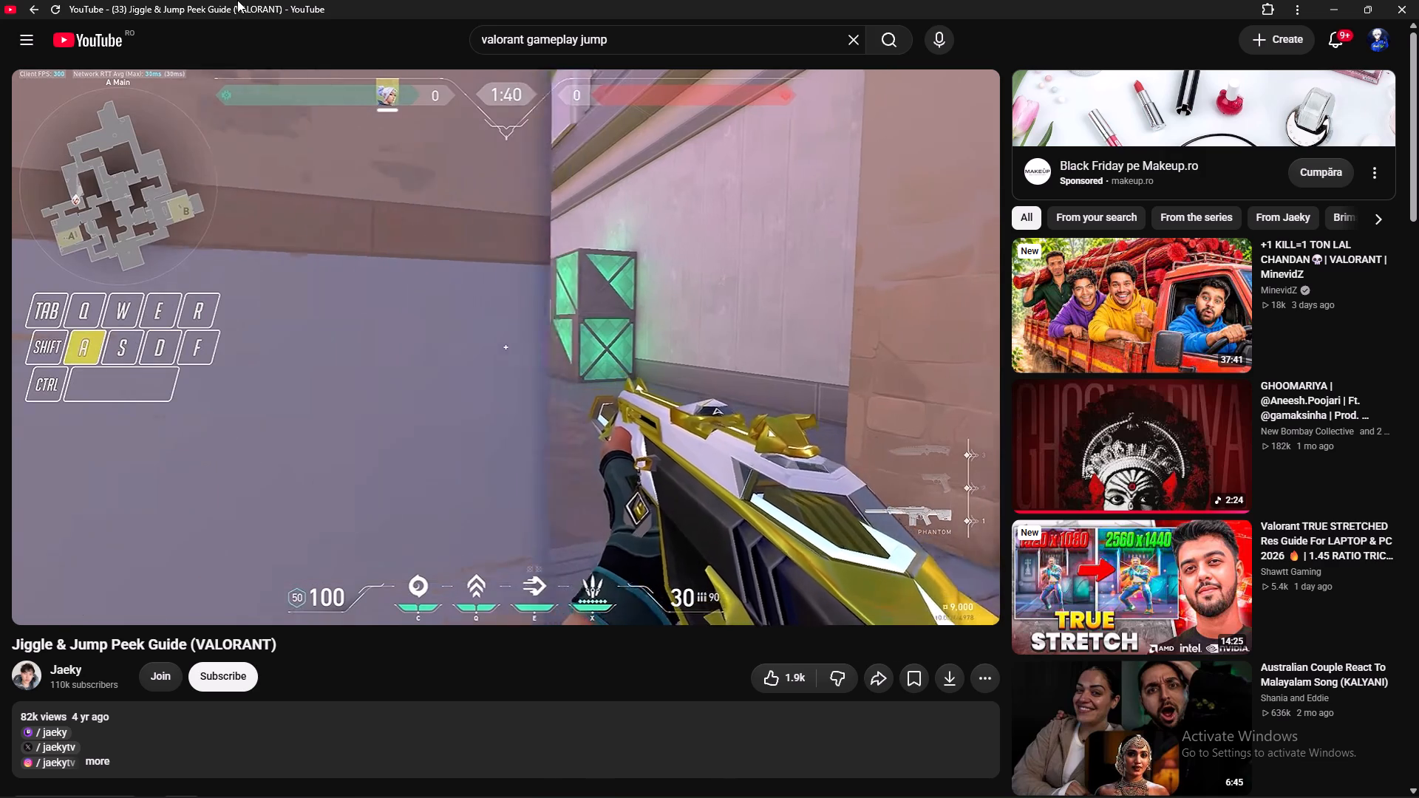
click(30, 1)
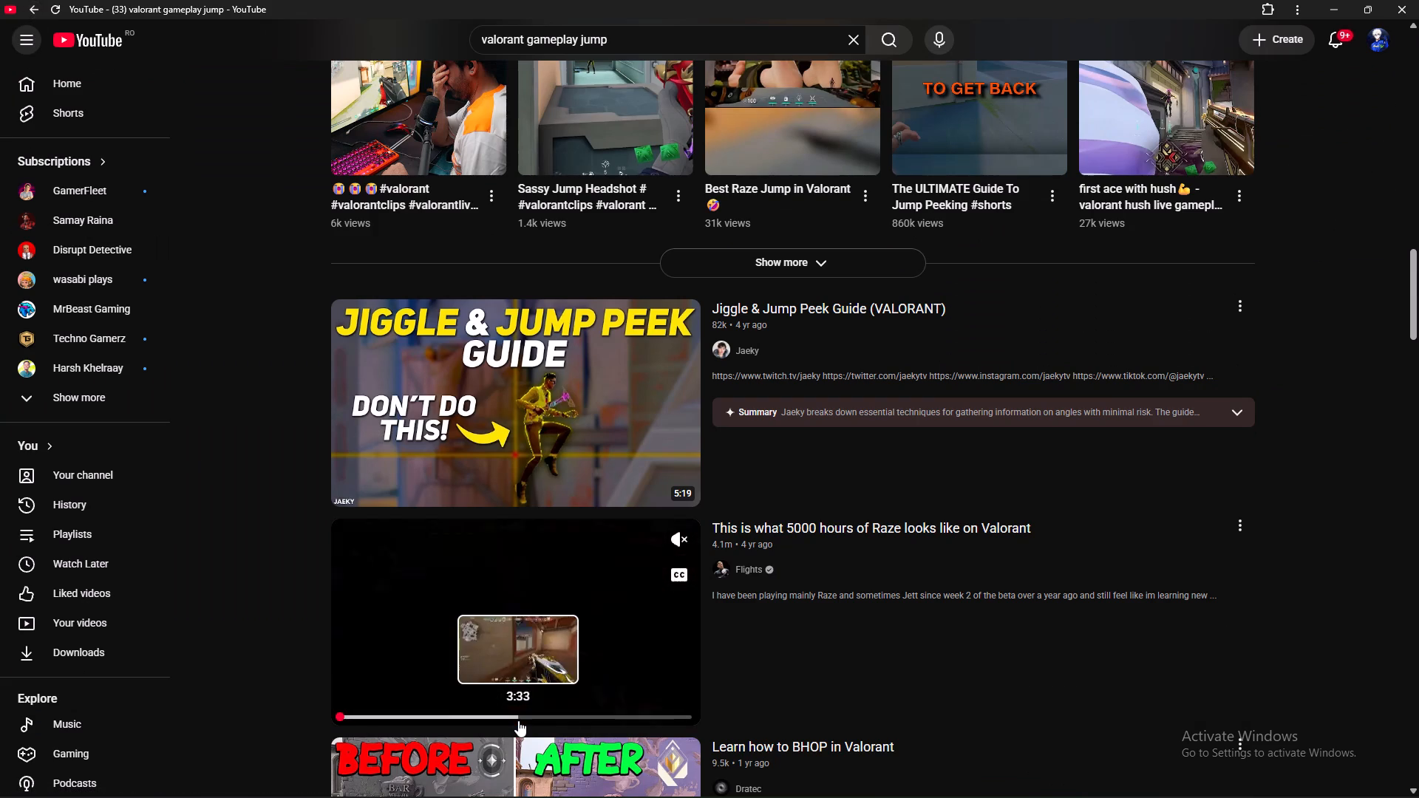
Examine the remaining "valorant gameplay jump" videos and Shorts further down the results for a usable clip.
scroll(518, 720, down, 4)
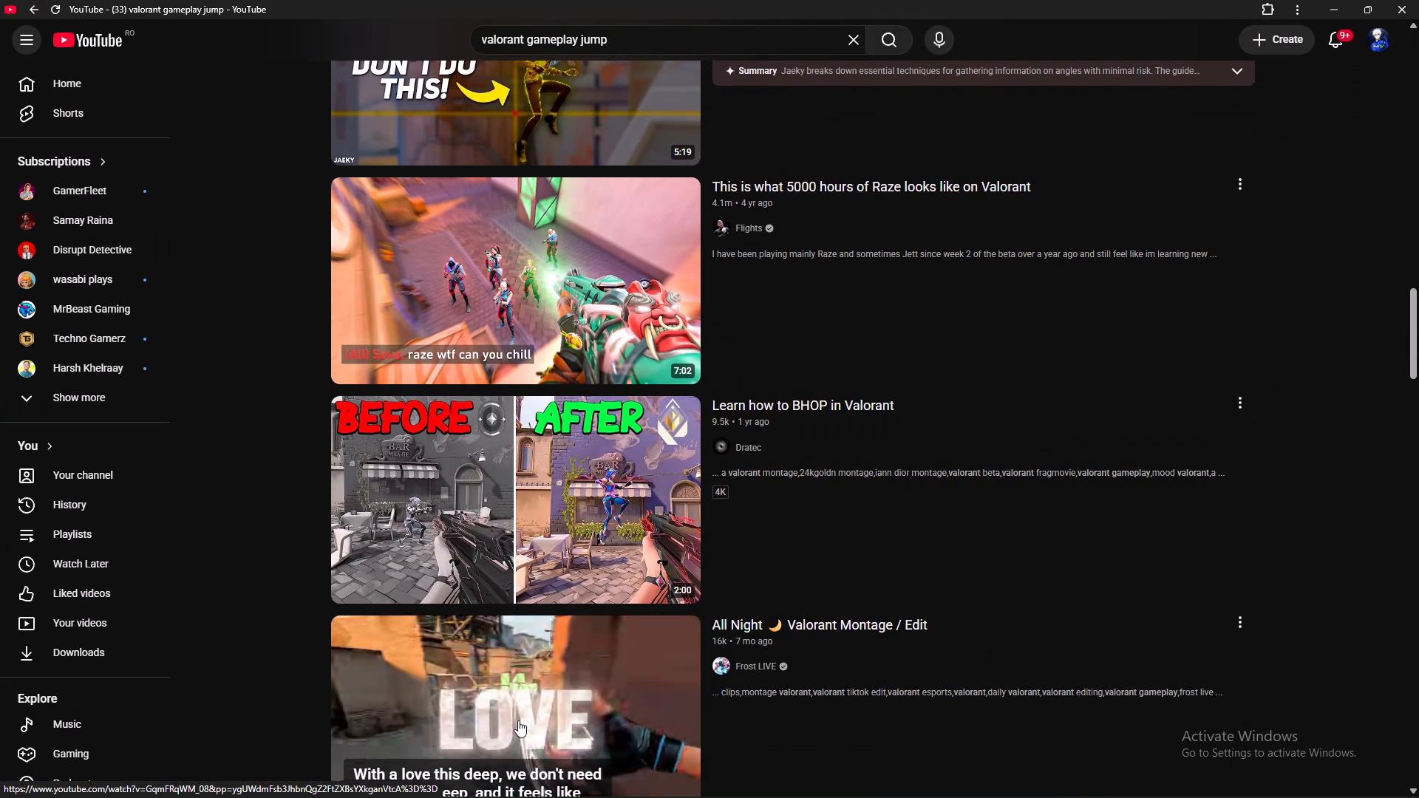
scroll(518, 720, down, 5)
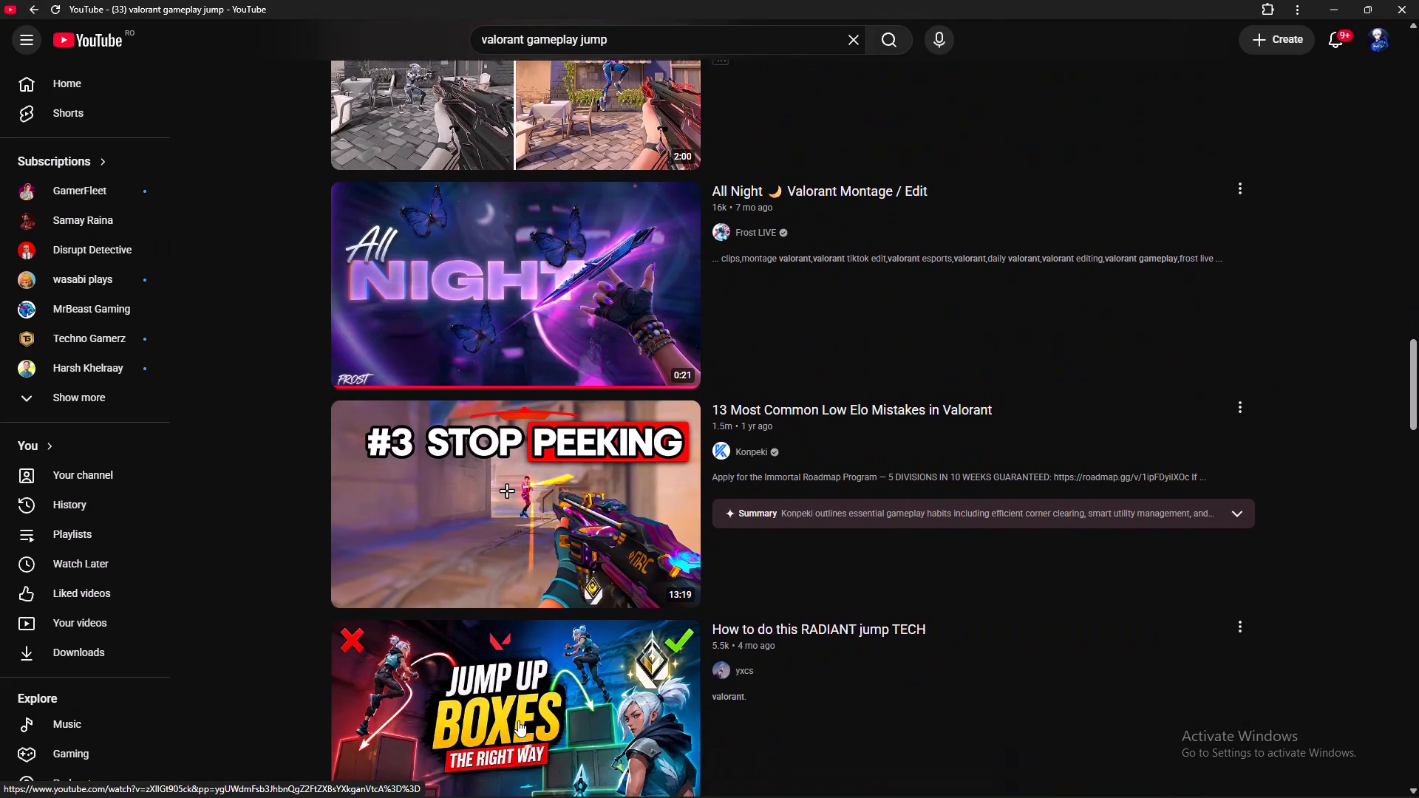
scroll(518, 720, down, 5)
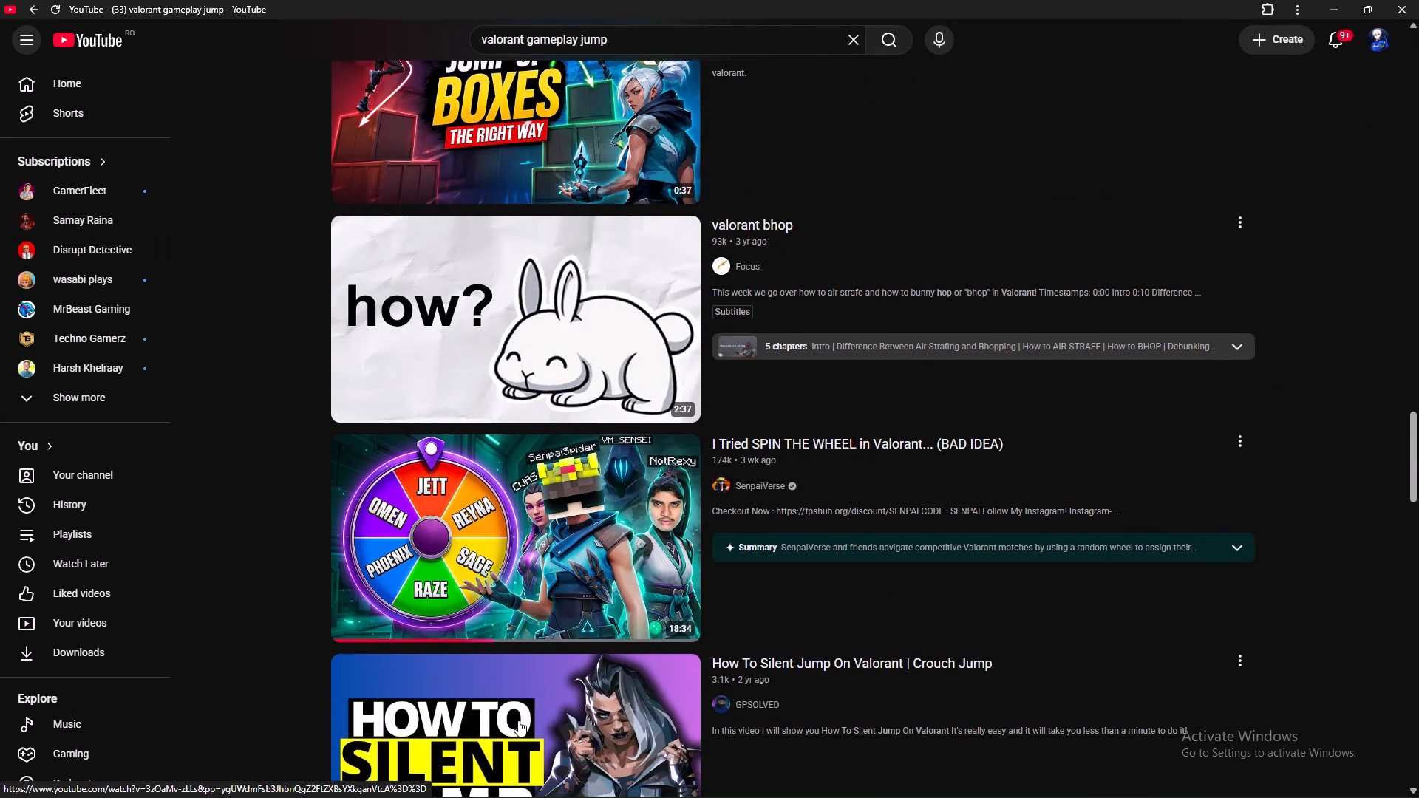
scroll(518, 720, down, 2)
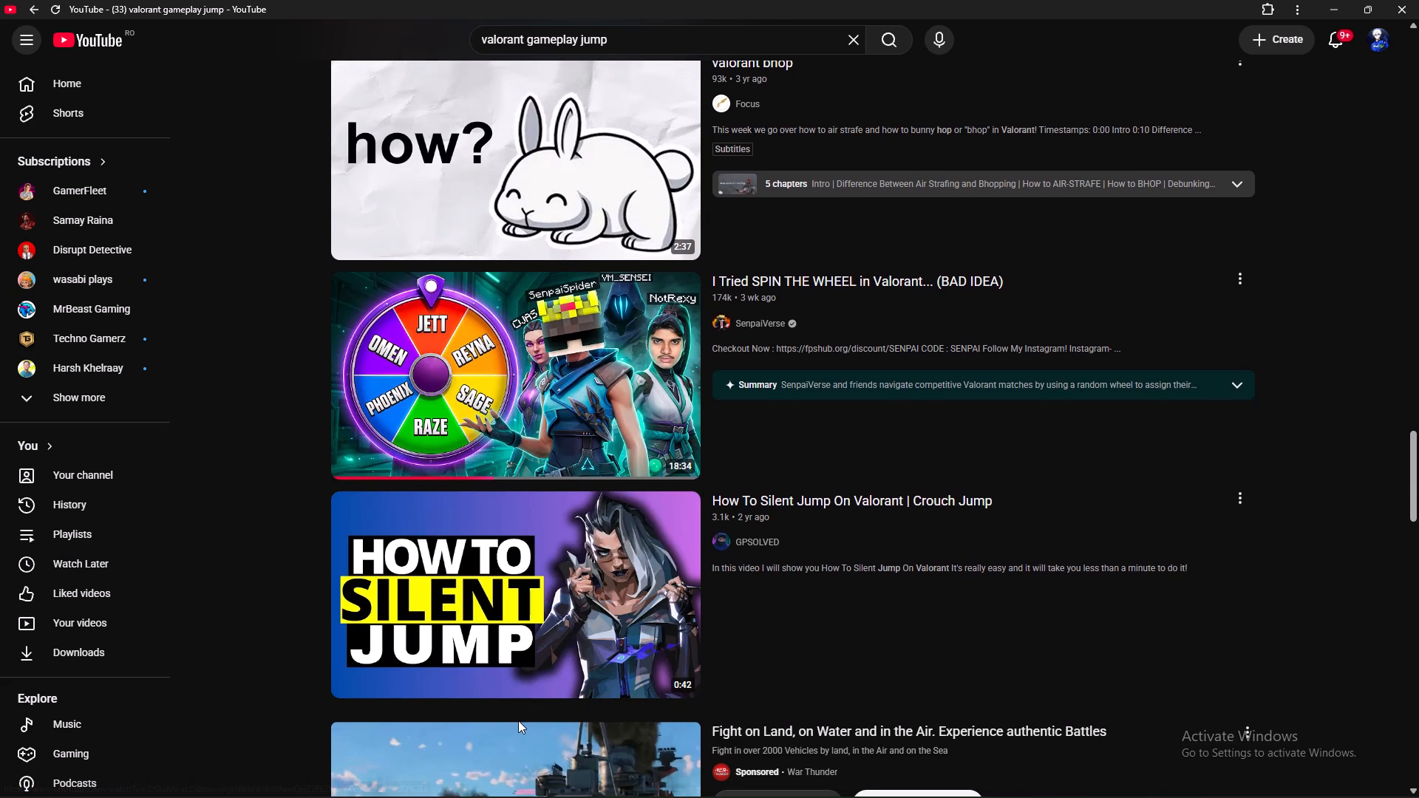
scroll(568, 598, down, 6)
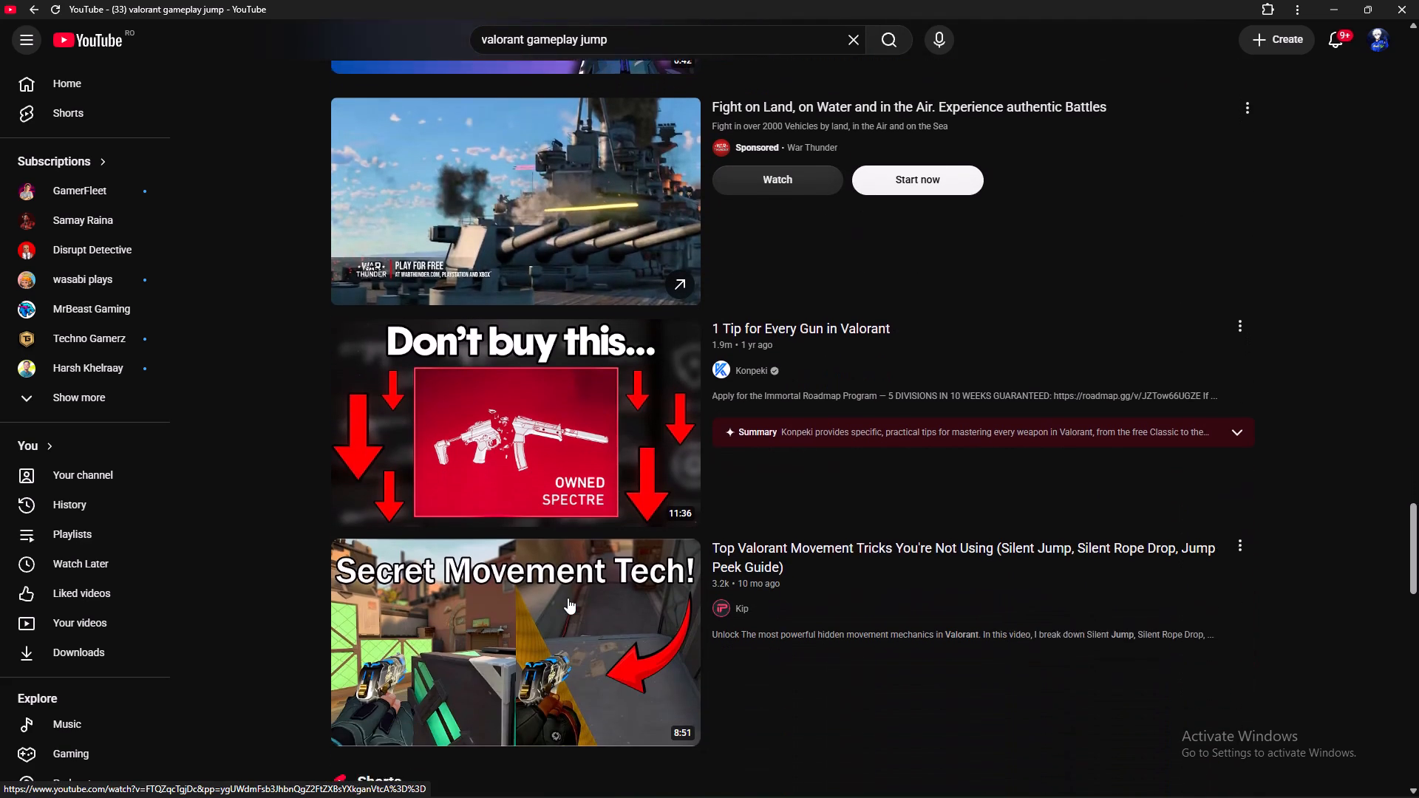
scroll(568, 598, down, 6)
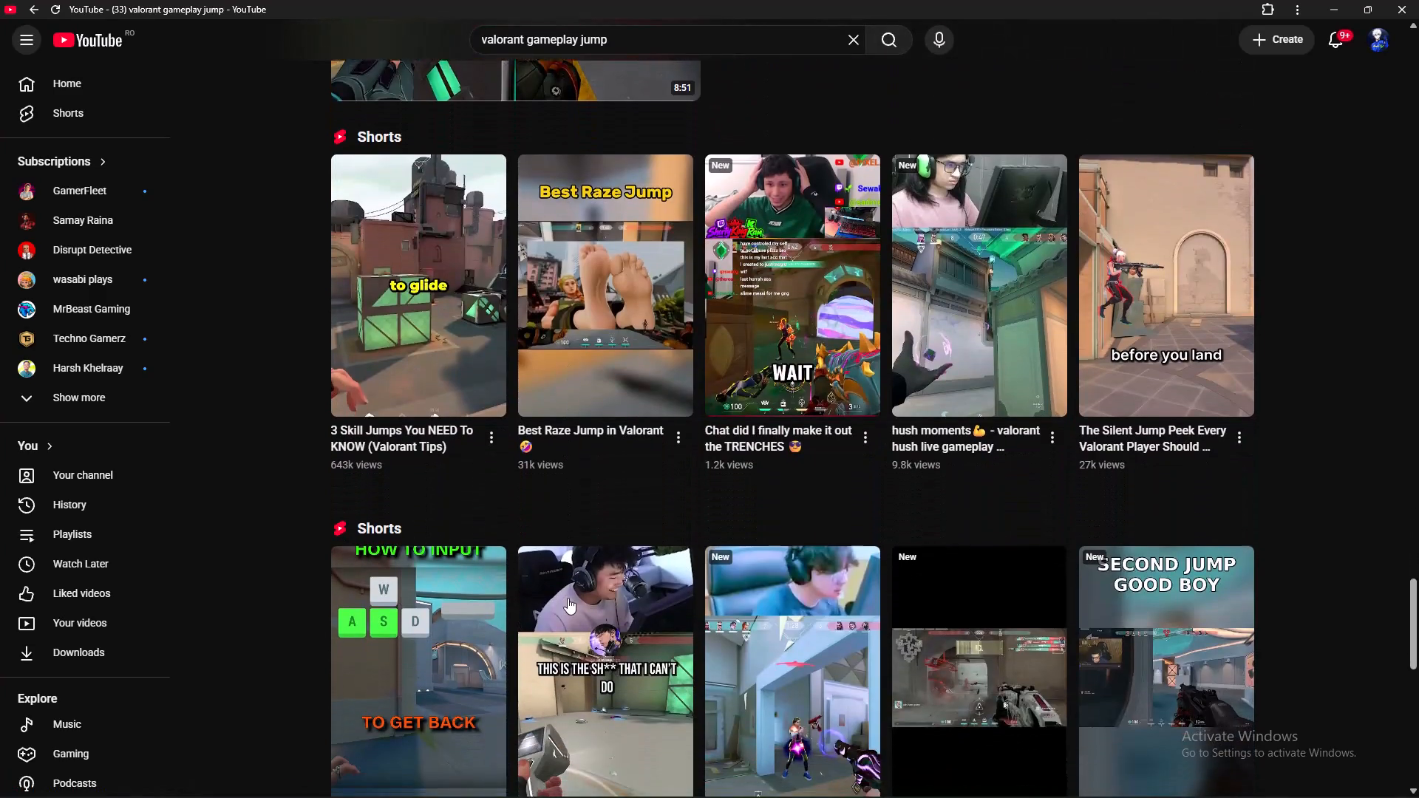
scroll(568, 598, down, 2)
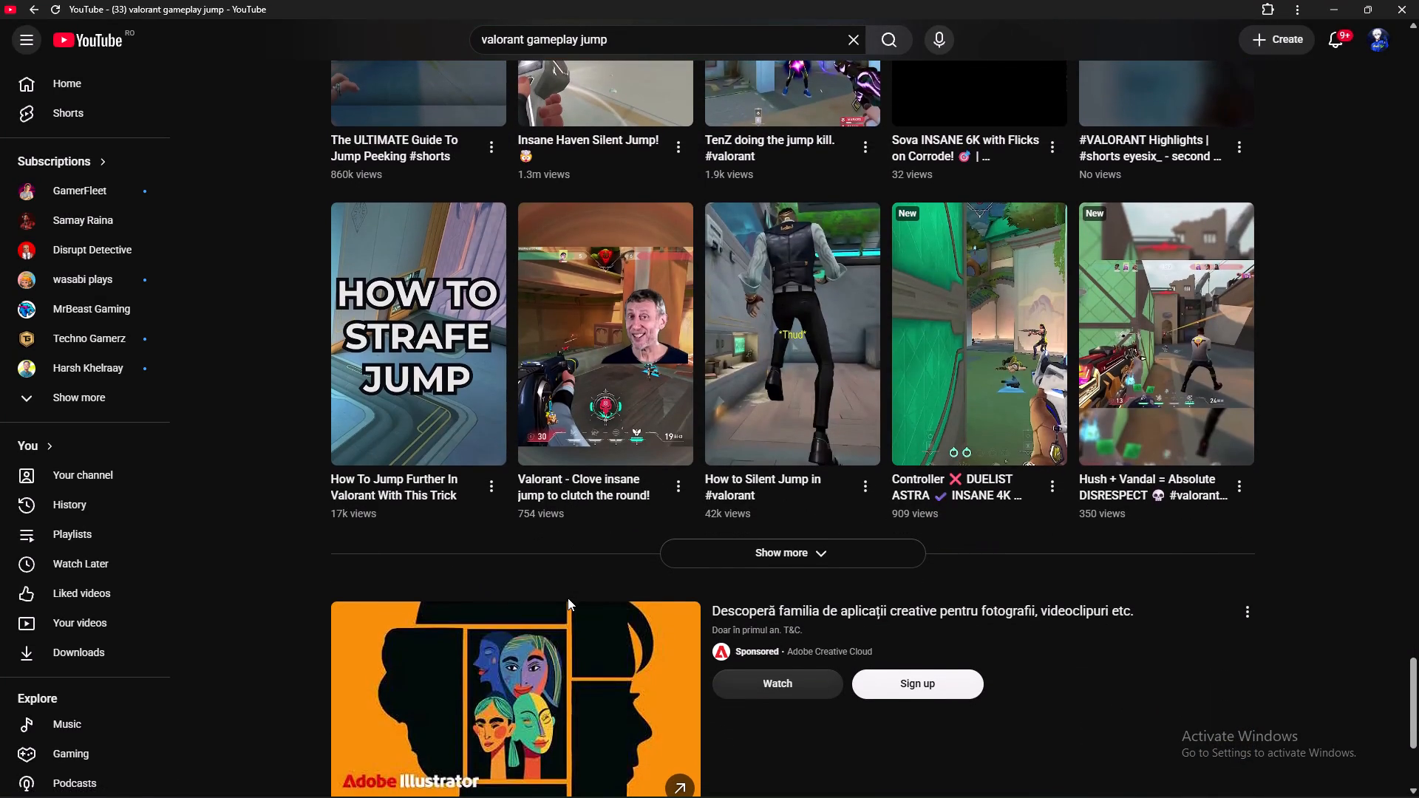
scroll(602, 403, up, 6)
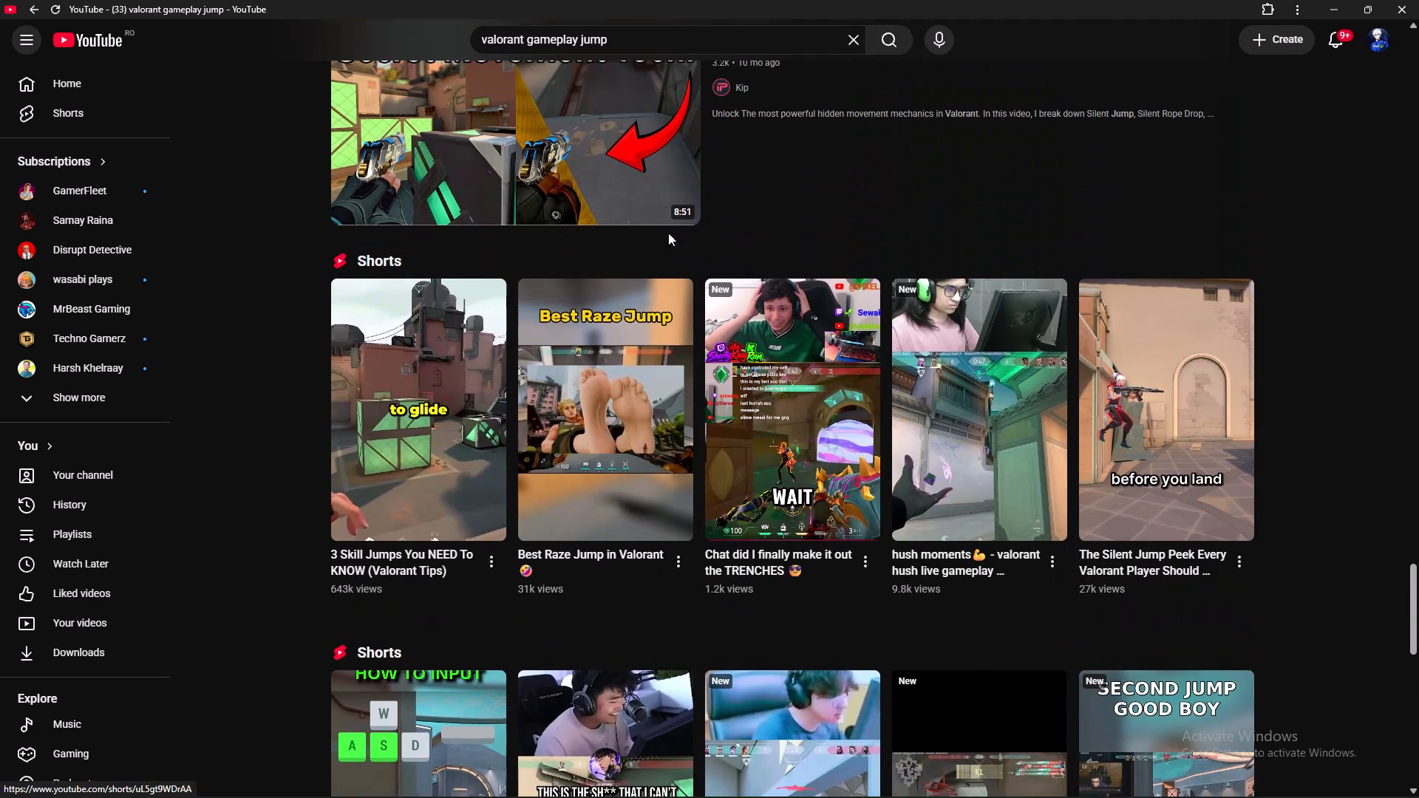
Change the search to "valorant gameplay gameplay" using the matching suggestion.
click(725, 33)
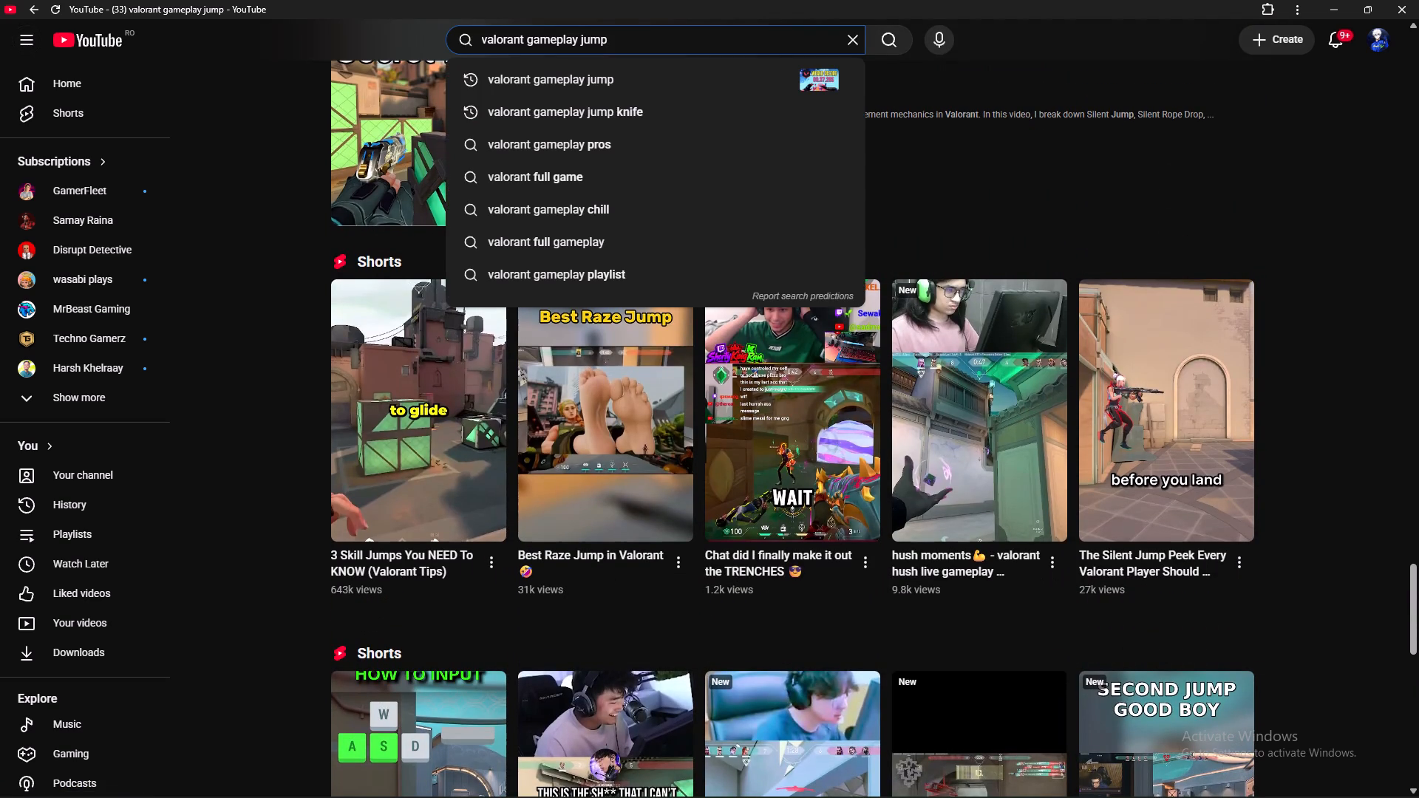
key(BackSpace)
key(BackSpace)
key(BackSpace)
key(BackSpace)
text(GA)
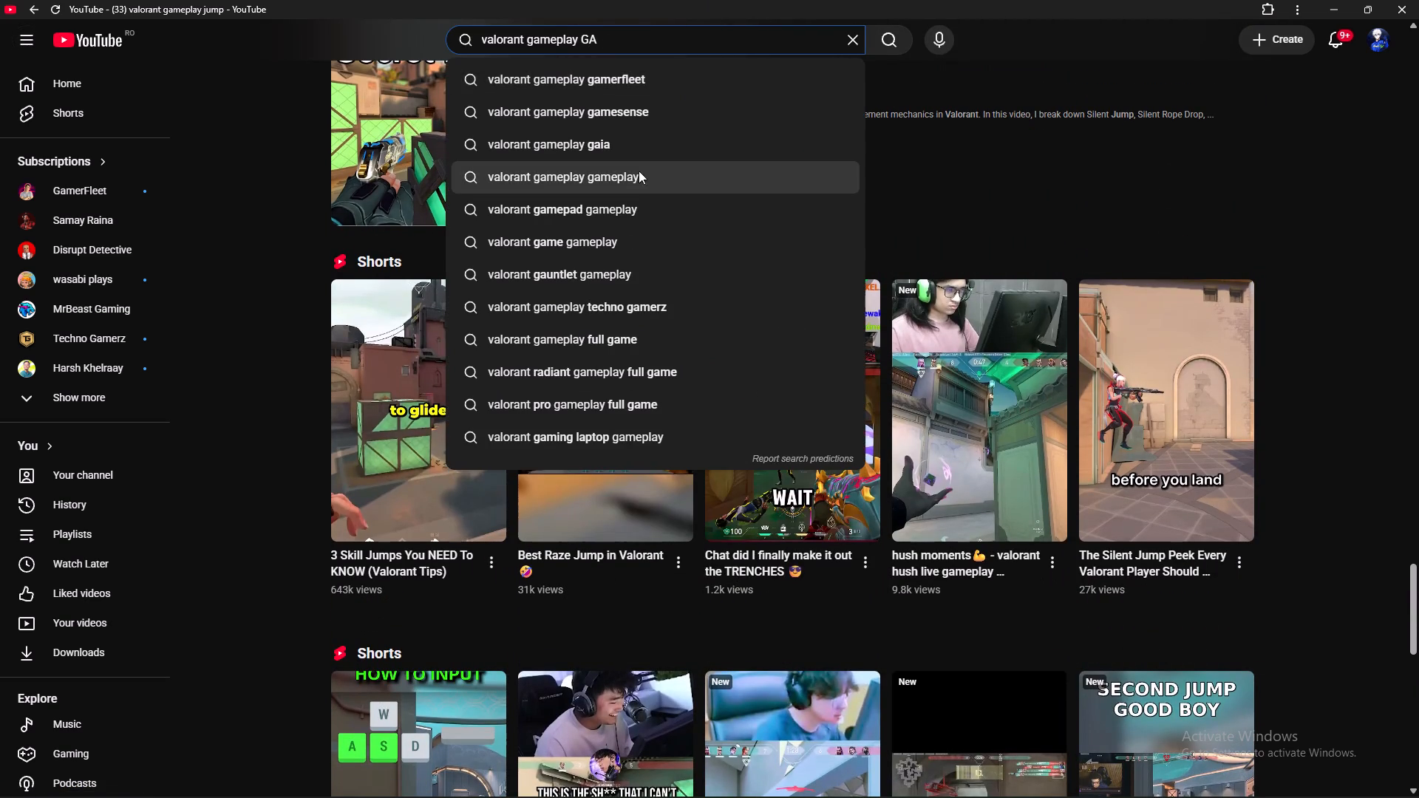
click(633, 173)
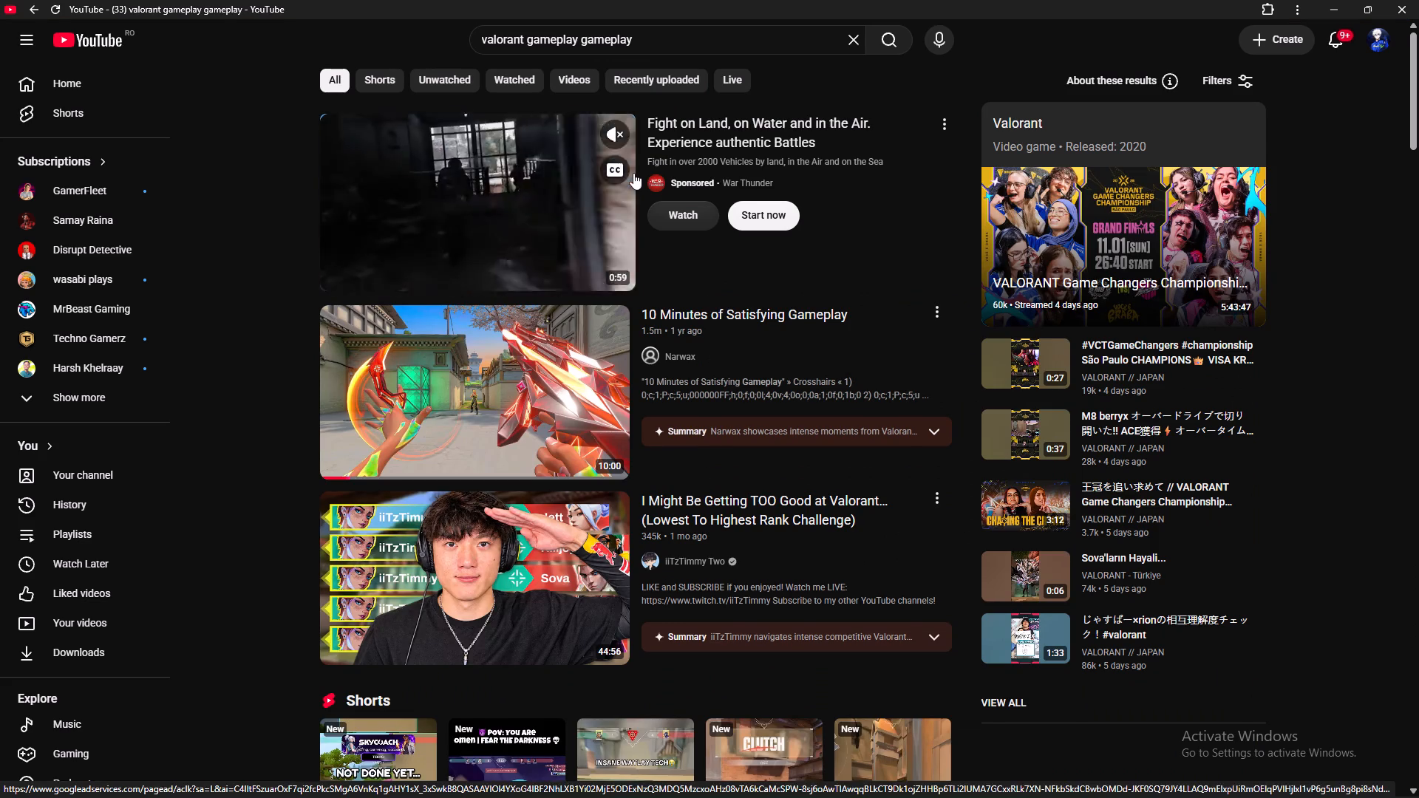
Find the "20 Minutes of Satisfying Valorant Clips" video by Rawzu in the new results and open it.
scroll(633, 173, down, 3)
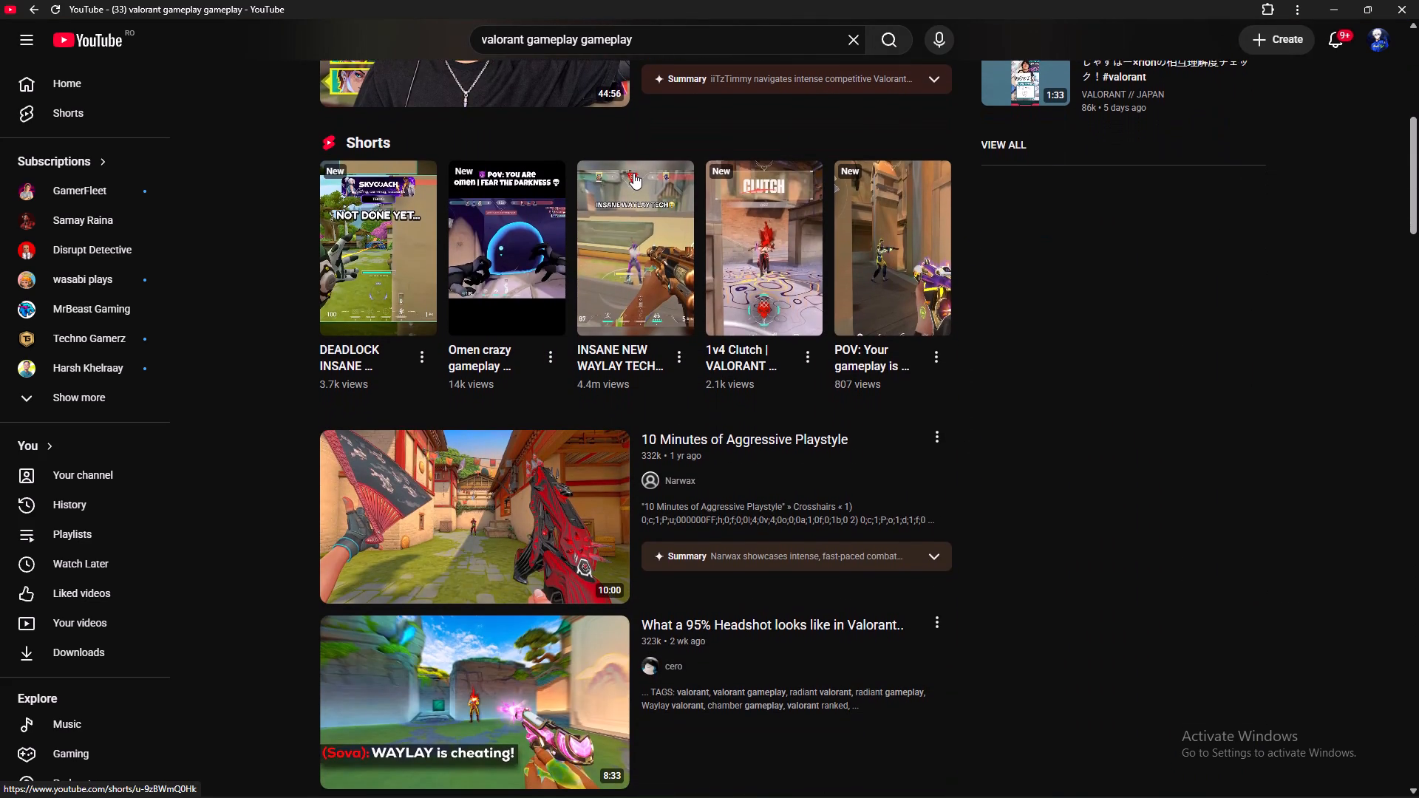
scroll(633, 173, down, 2)
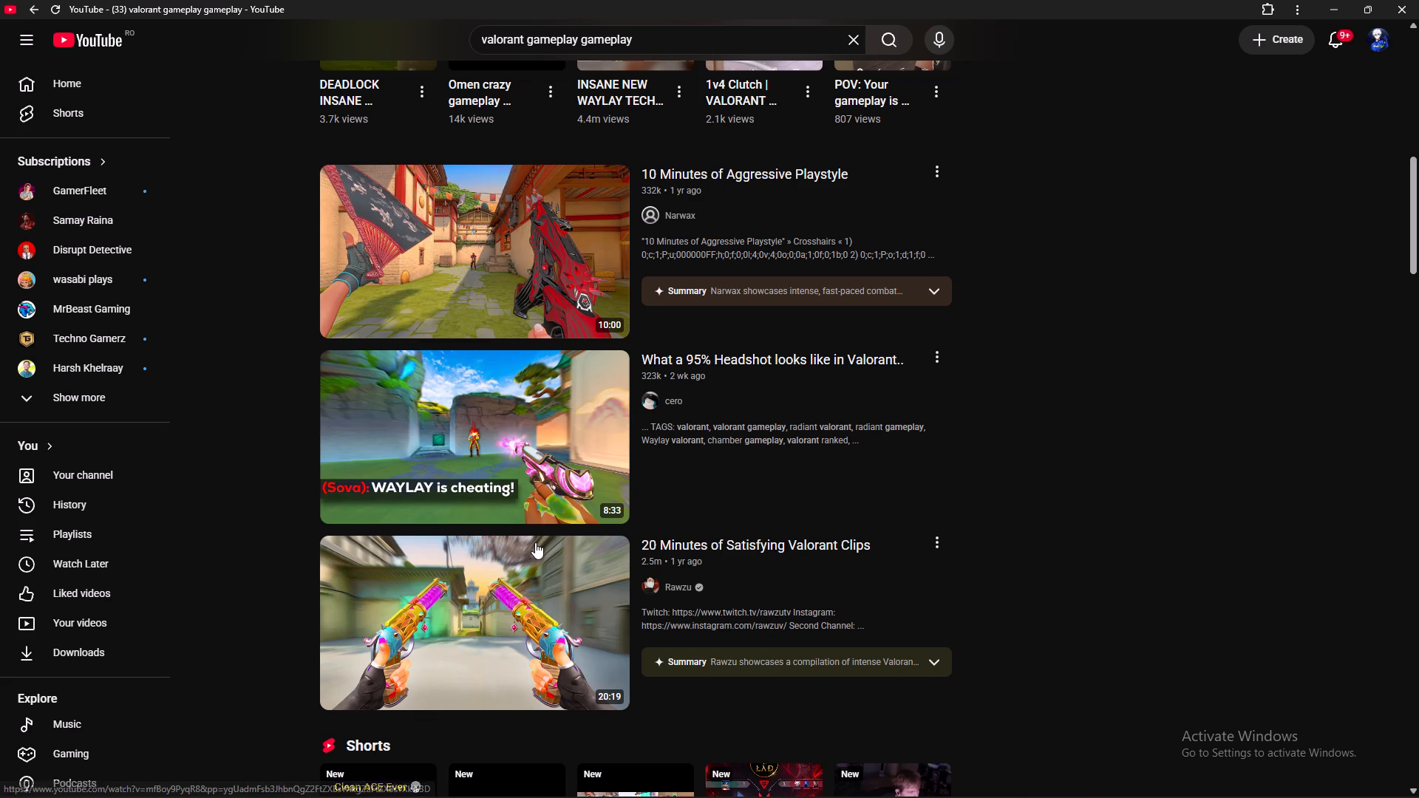
click(533, 579)
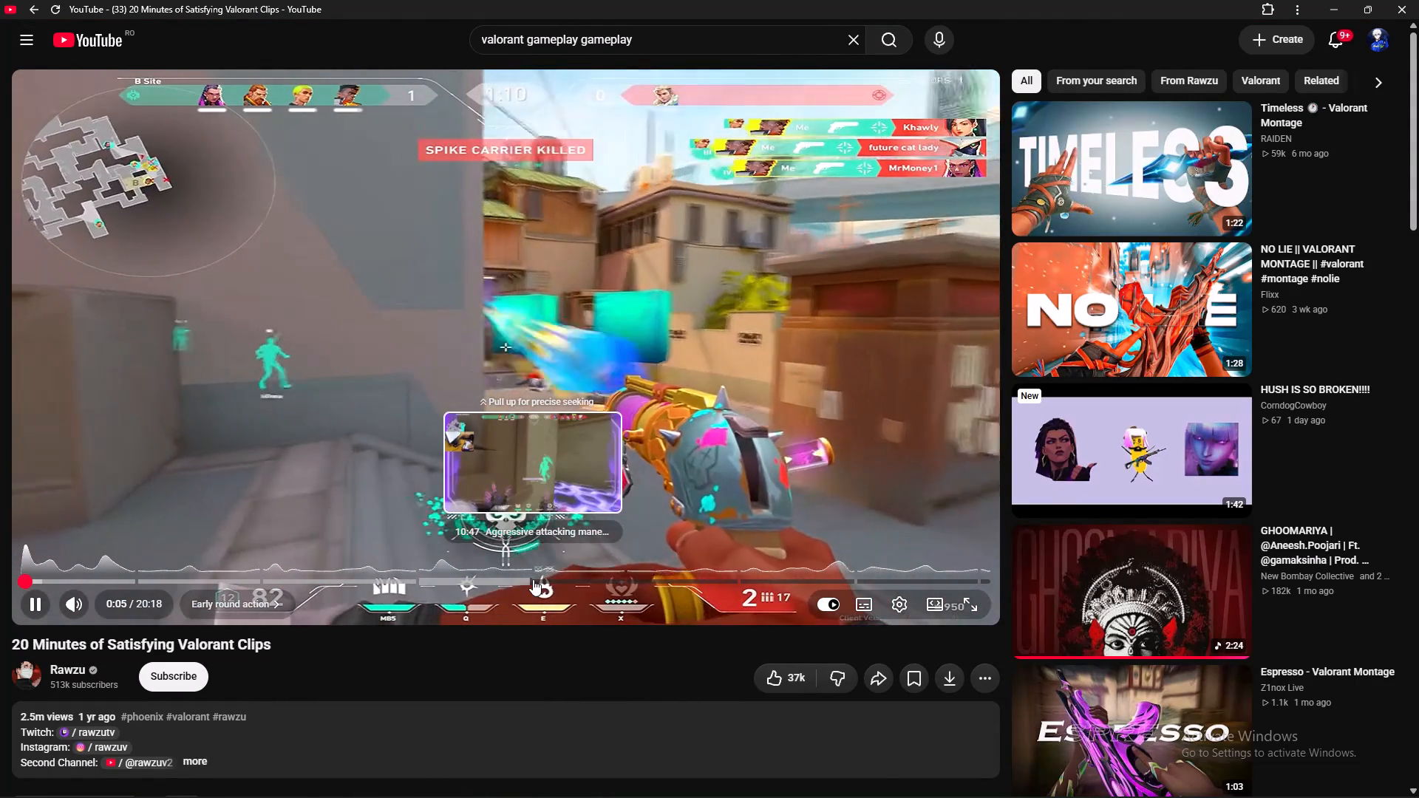
Return to the "valorant gameplay gameplay" results and examine the videos and Shorts further down for usable footage.
scroll(533, 579, left, 3)
click(35, 5)
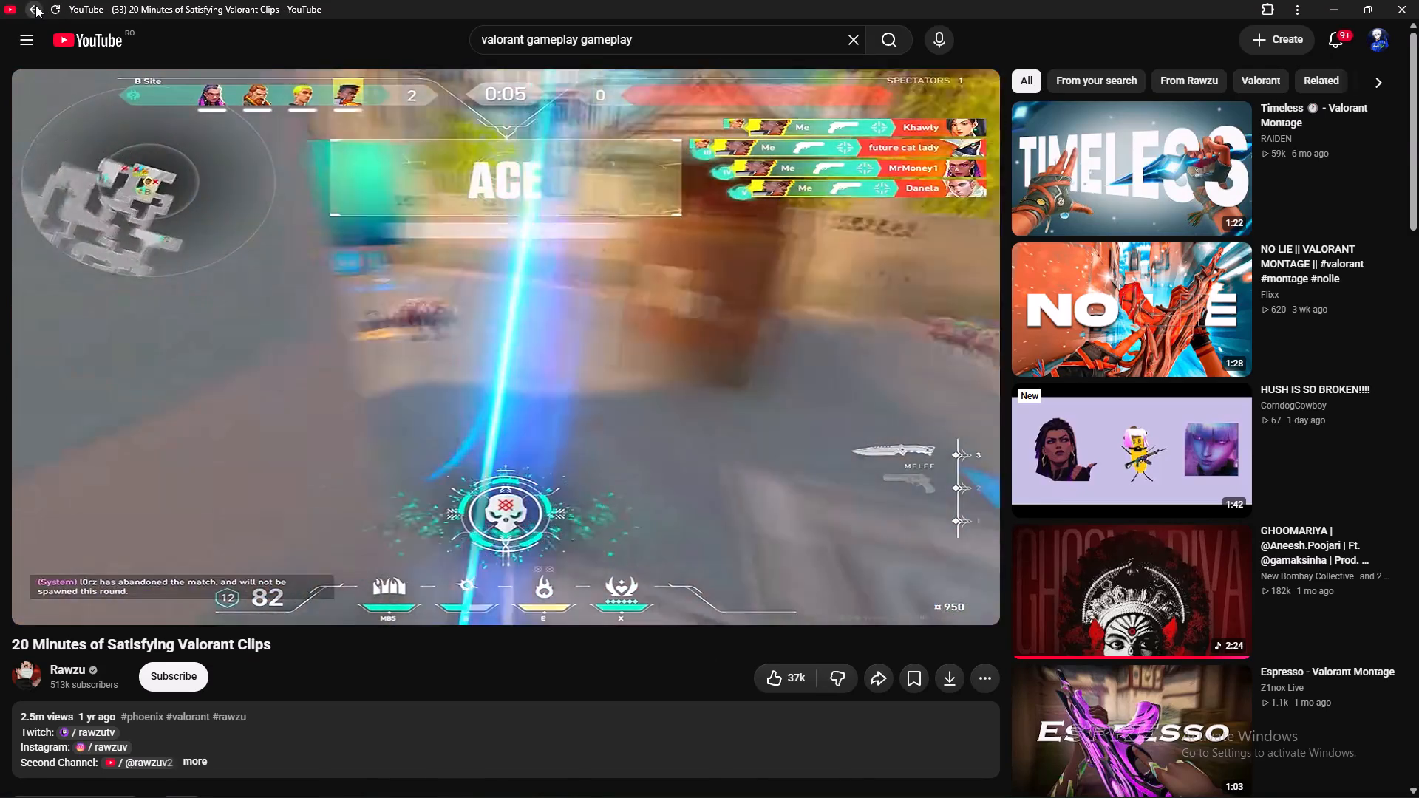
scroll(308, 460, down, 6)
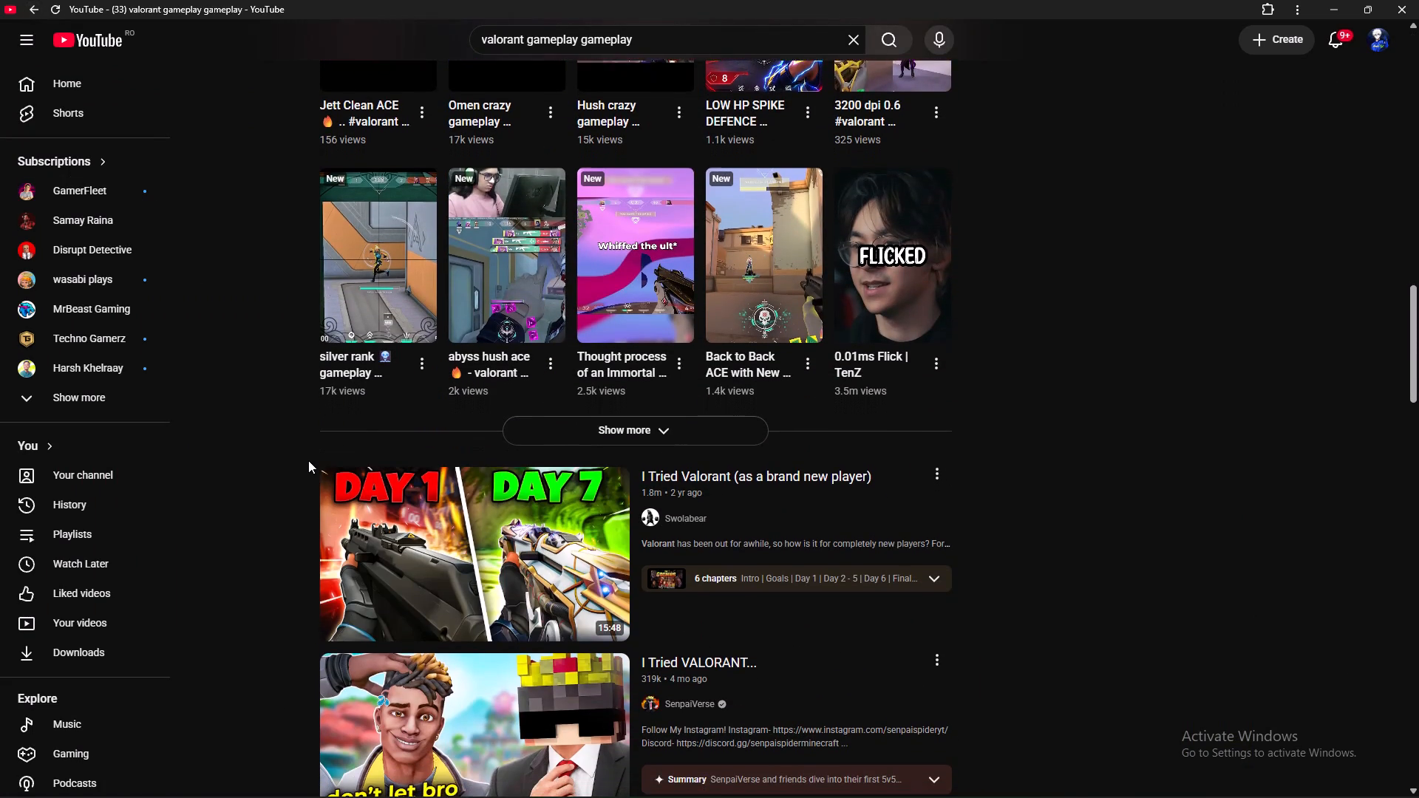
scroll(308, 460, down, 4)
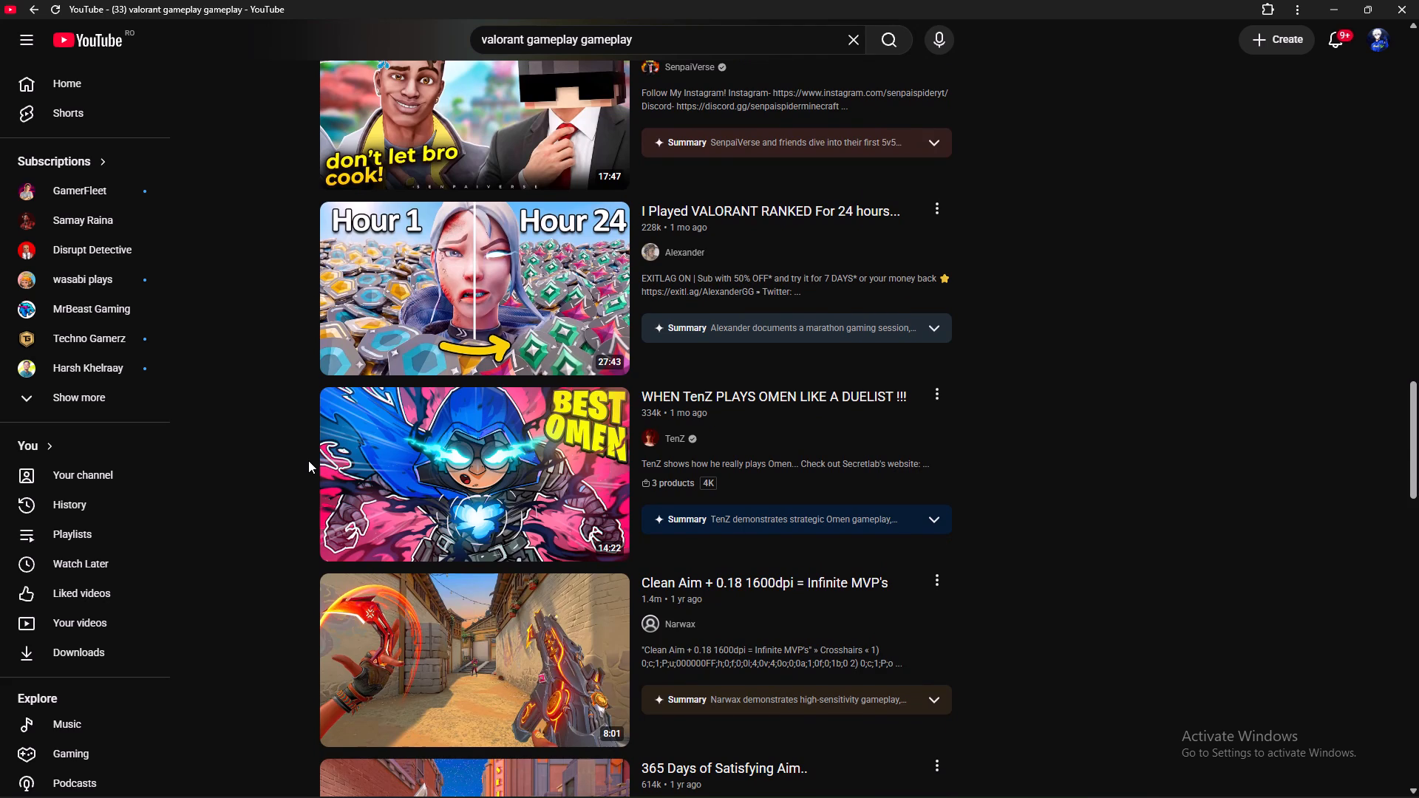
scroll(308, 460, up, 7)
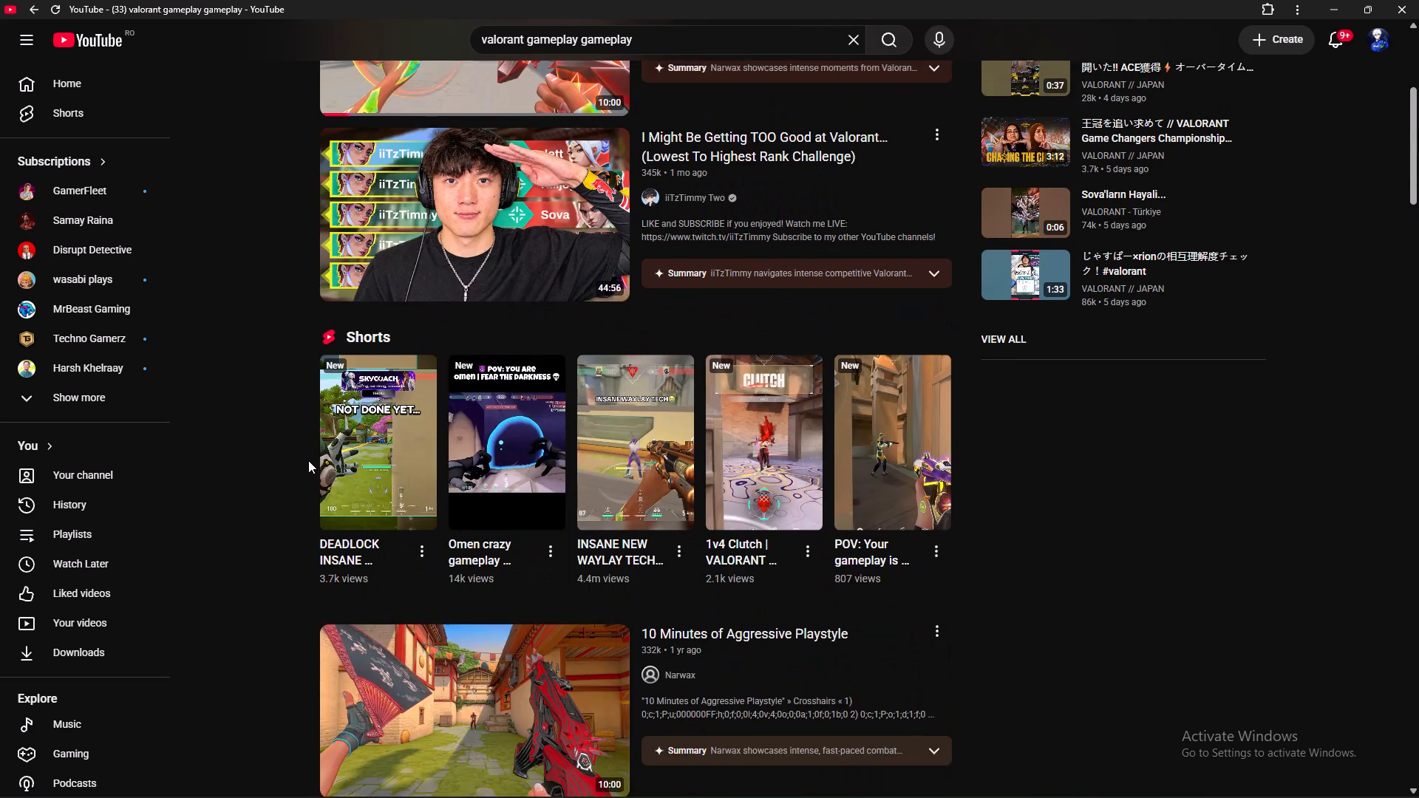
Preview the "10 Minutes of Satisfying Gameplay" video by Narwax with sound in the results and open it.
scroll(469, 485, up, 2)
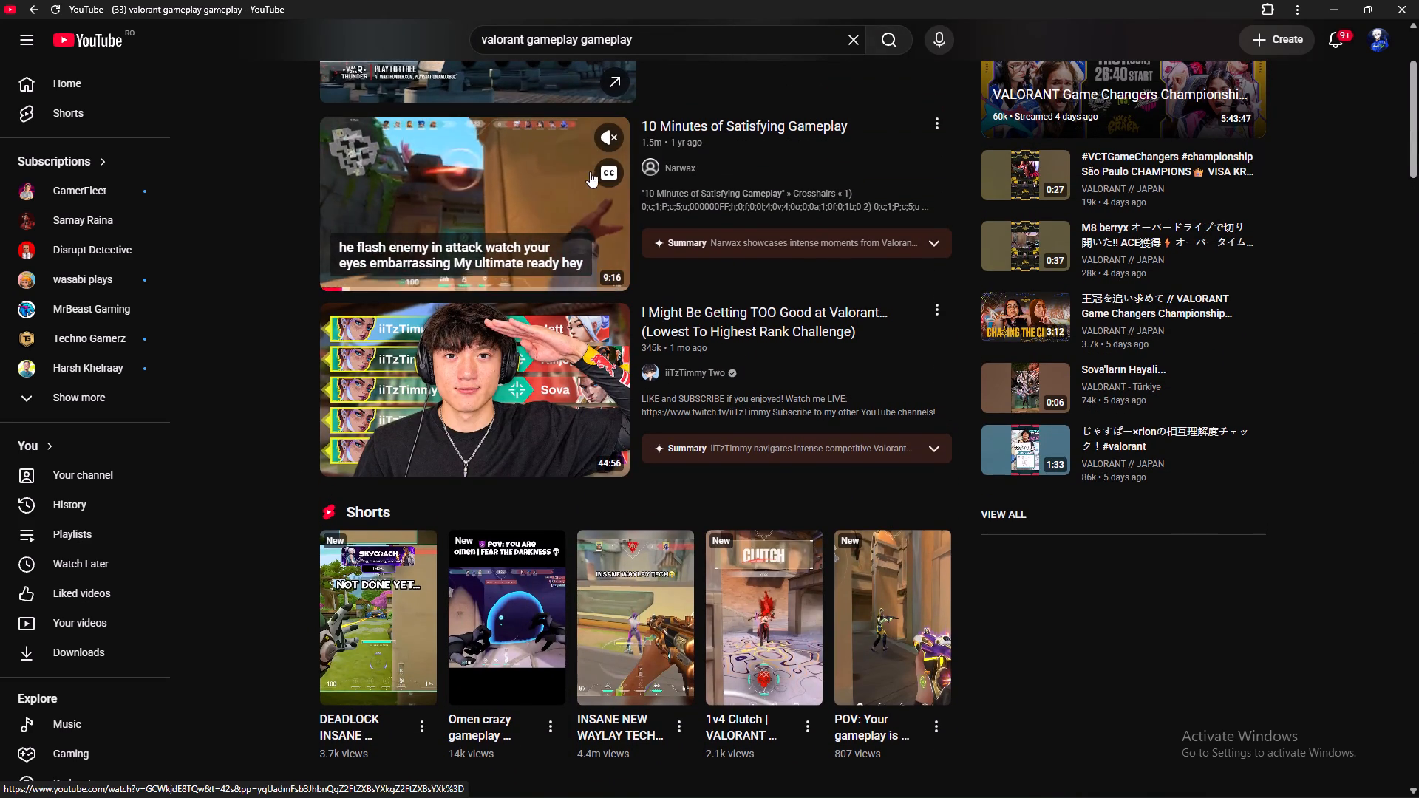
click(605, 133)
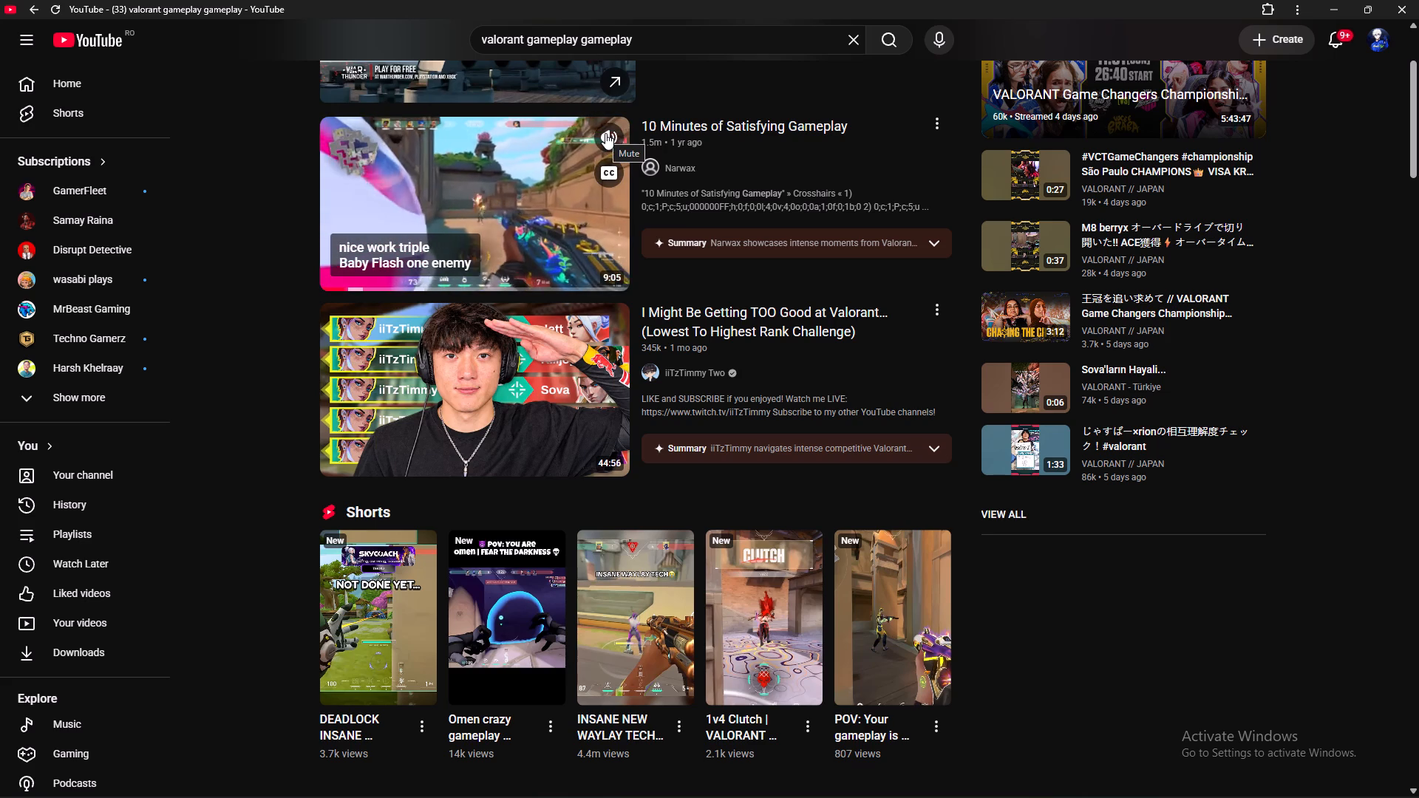
click(564, 198)
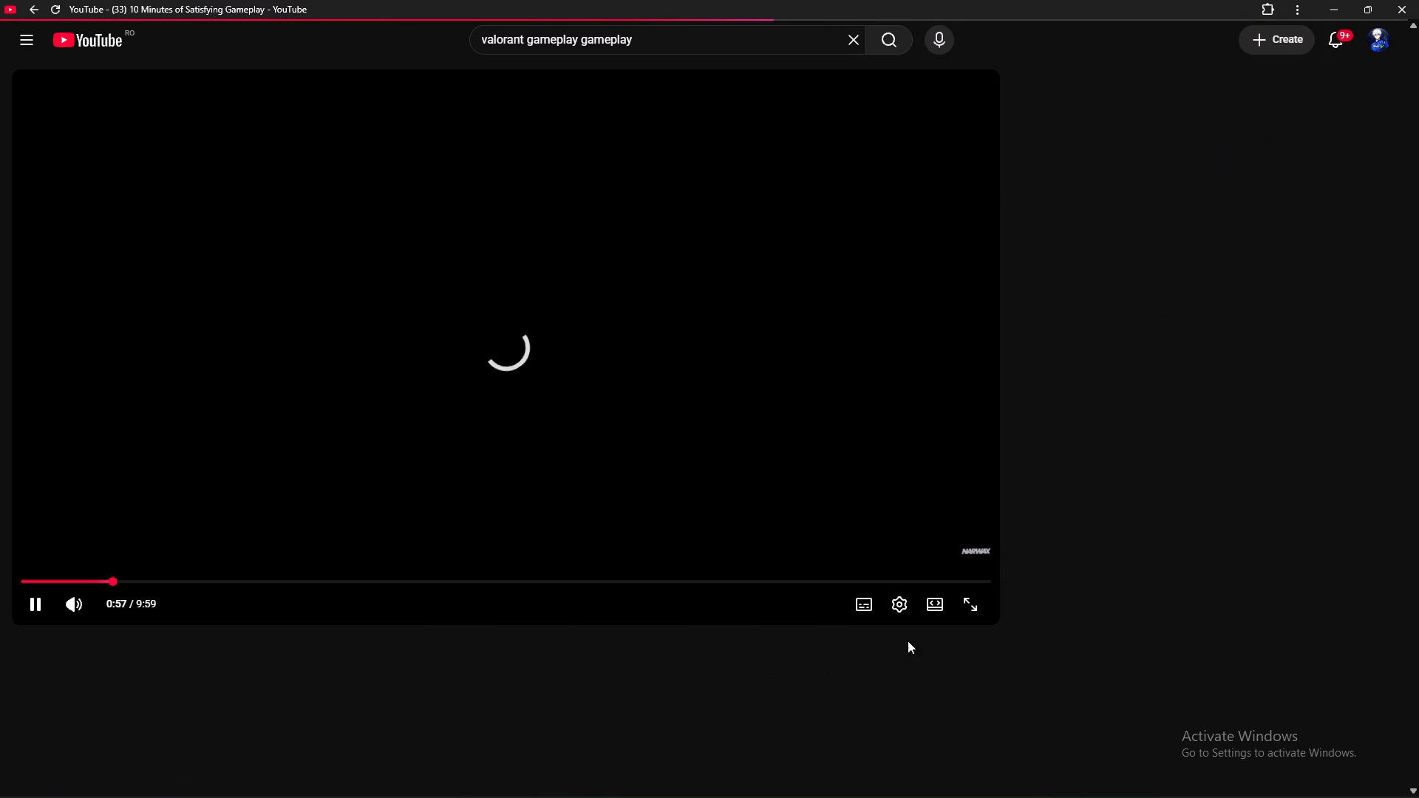
Copy the share link of the "10 Minutes of Satisfying Gameplay" video.
click(904, 610)
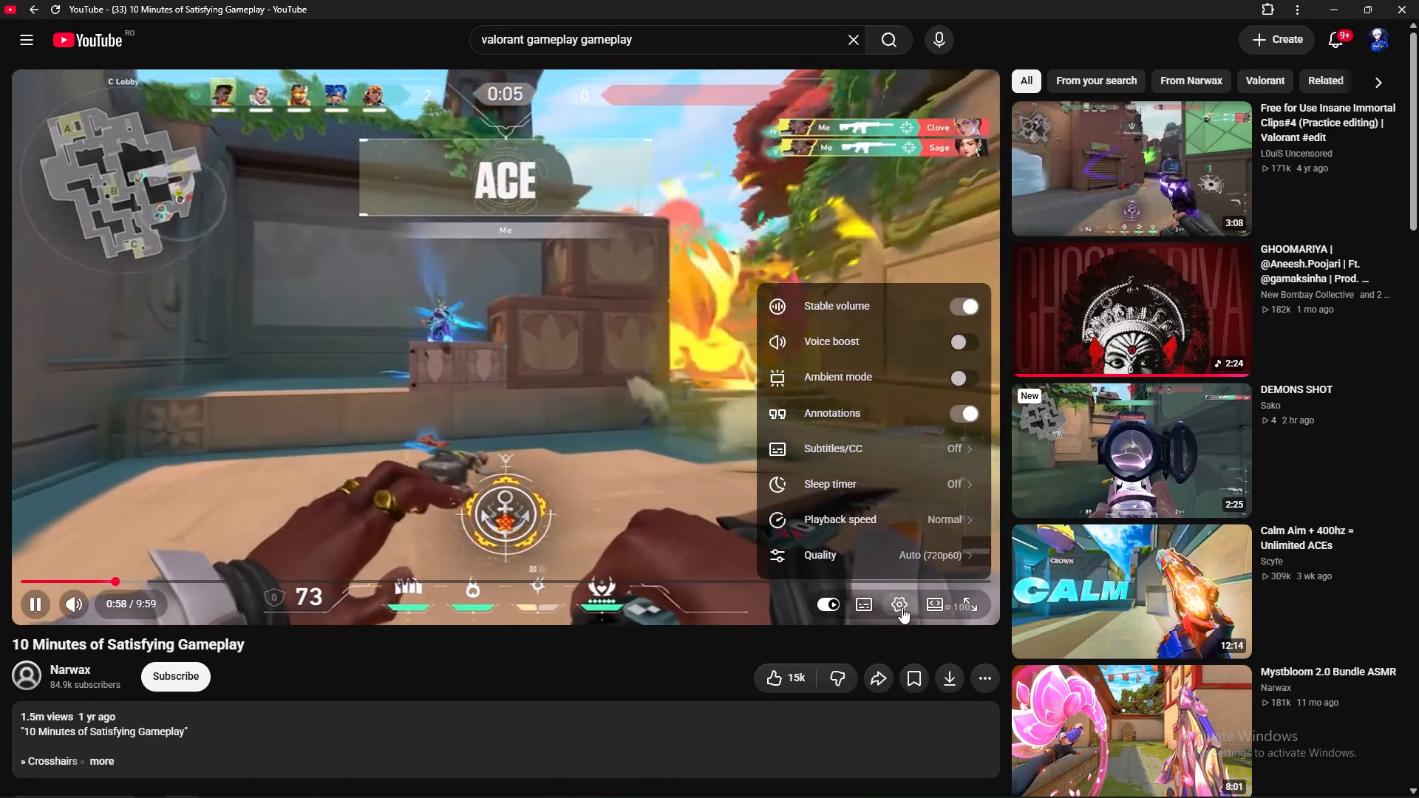
click(876, 667)
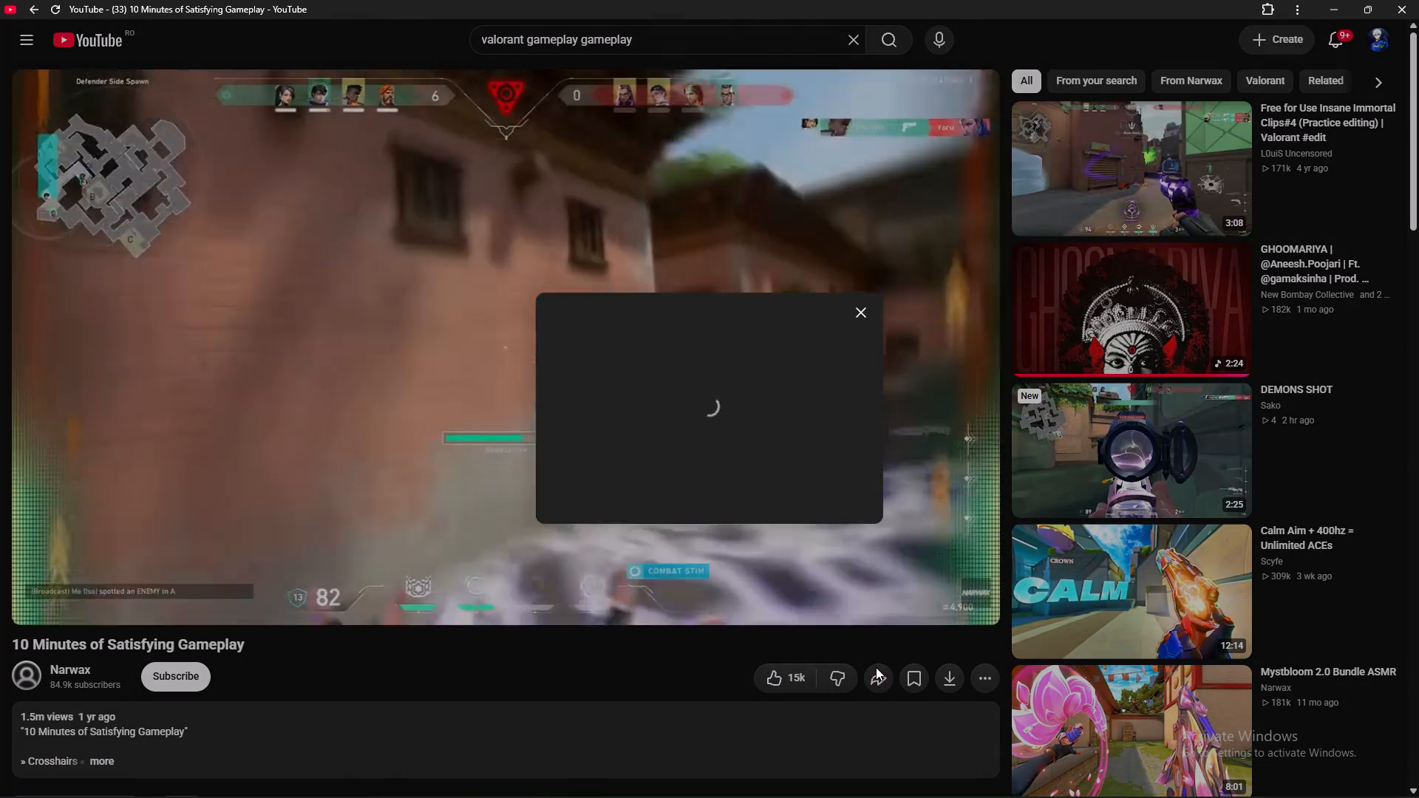
click(842, 485)
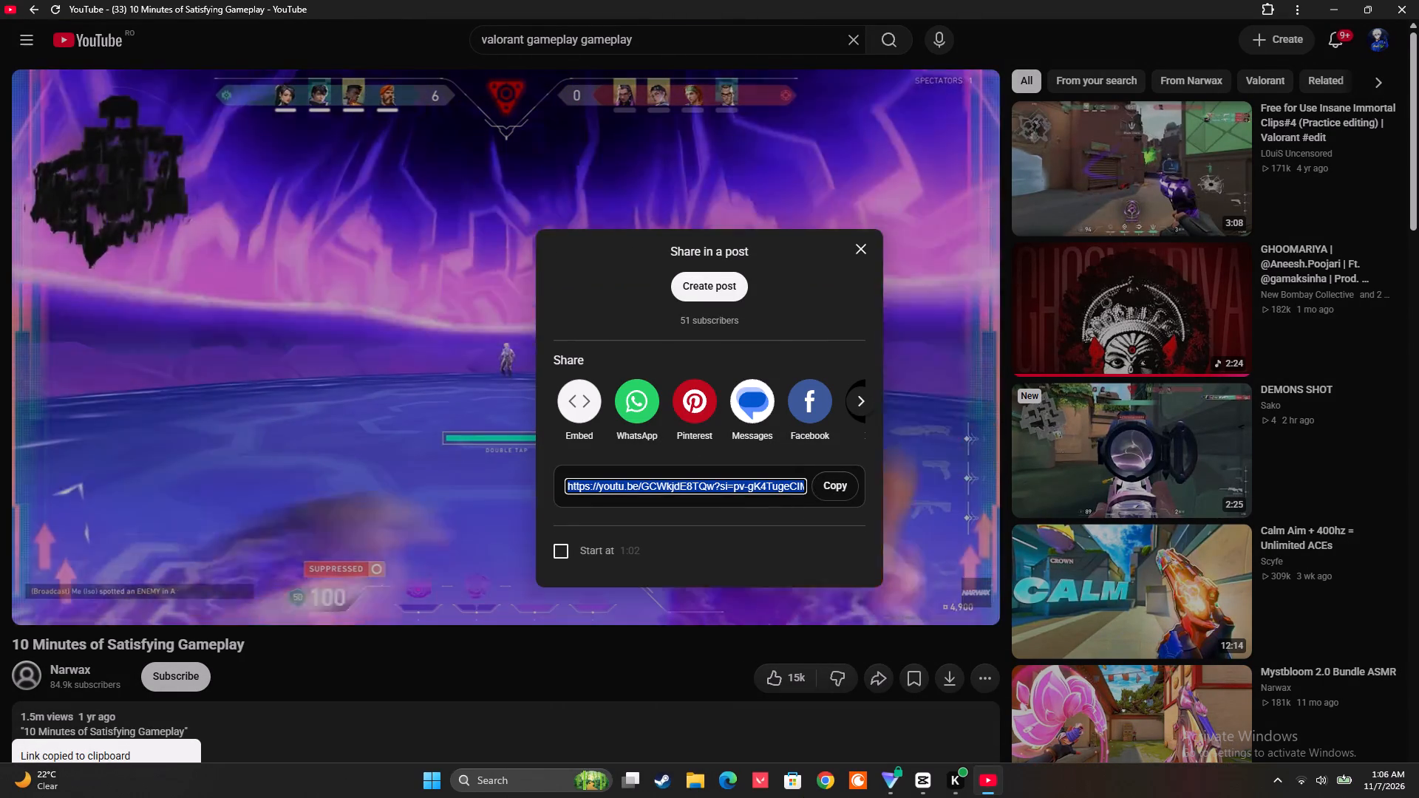
Open the Y2mate YouTube downloader in a new Chrome window and submit the copied video link.
click(817, 781)
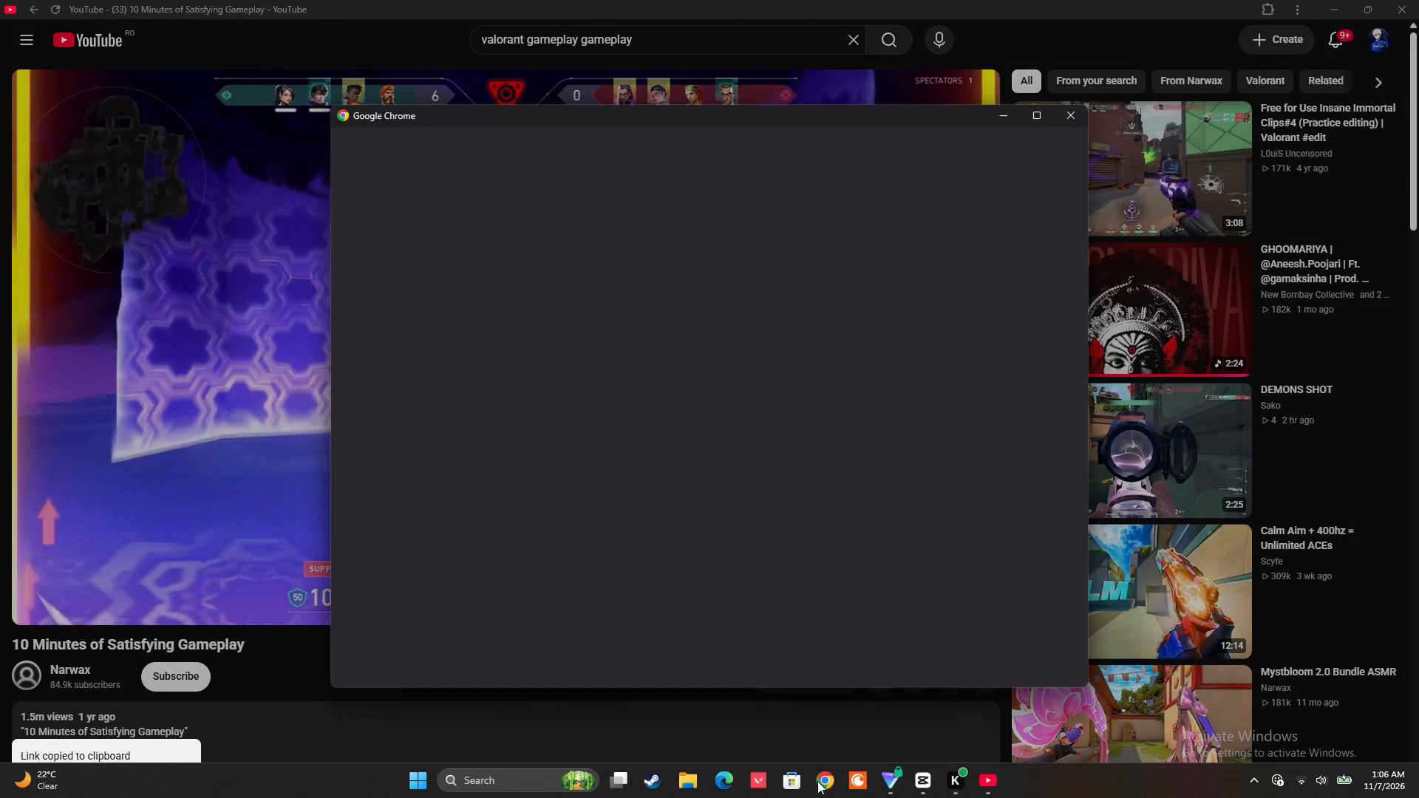
click(648, 401)
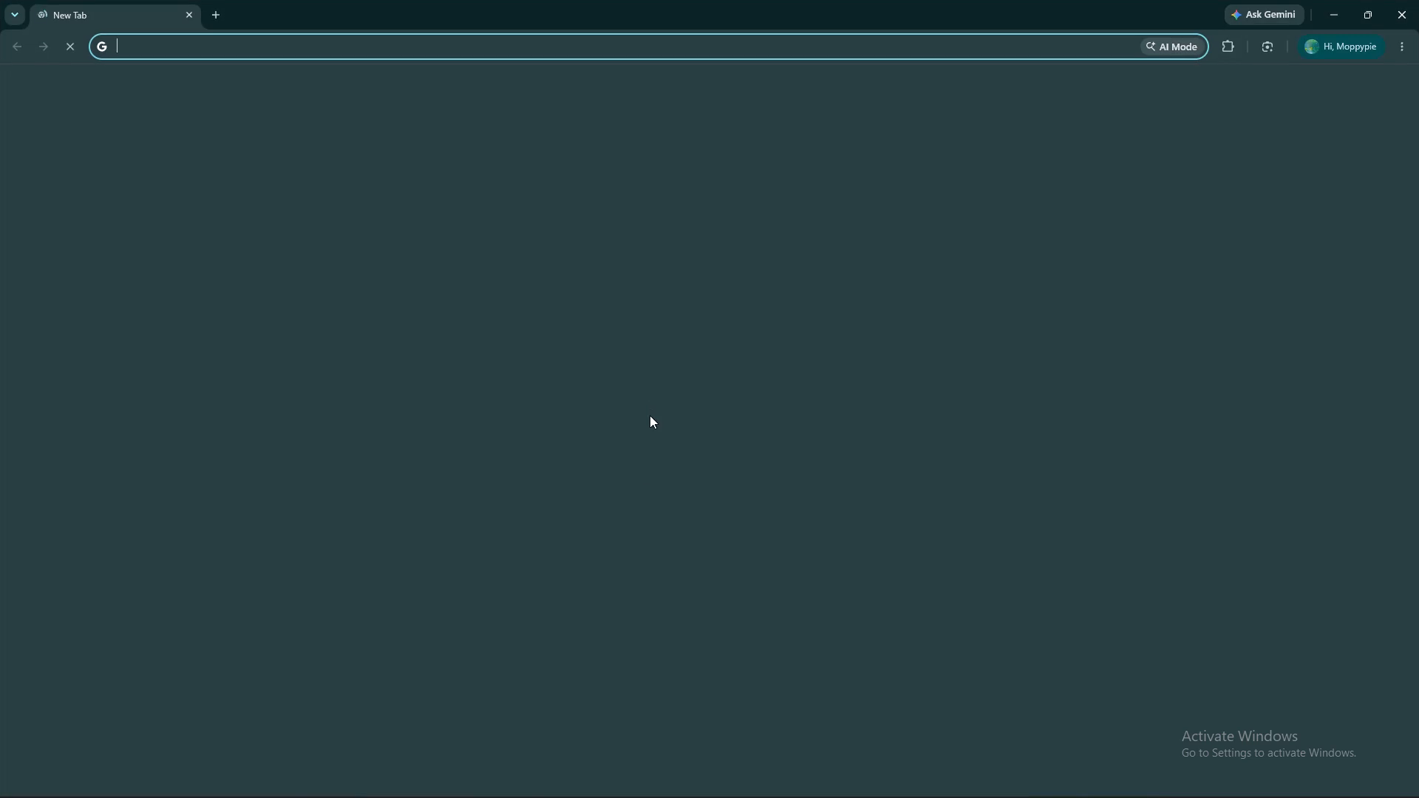
click(558, 432)
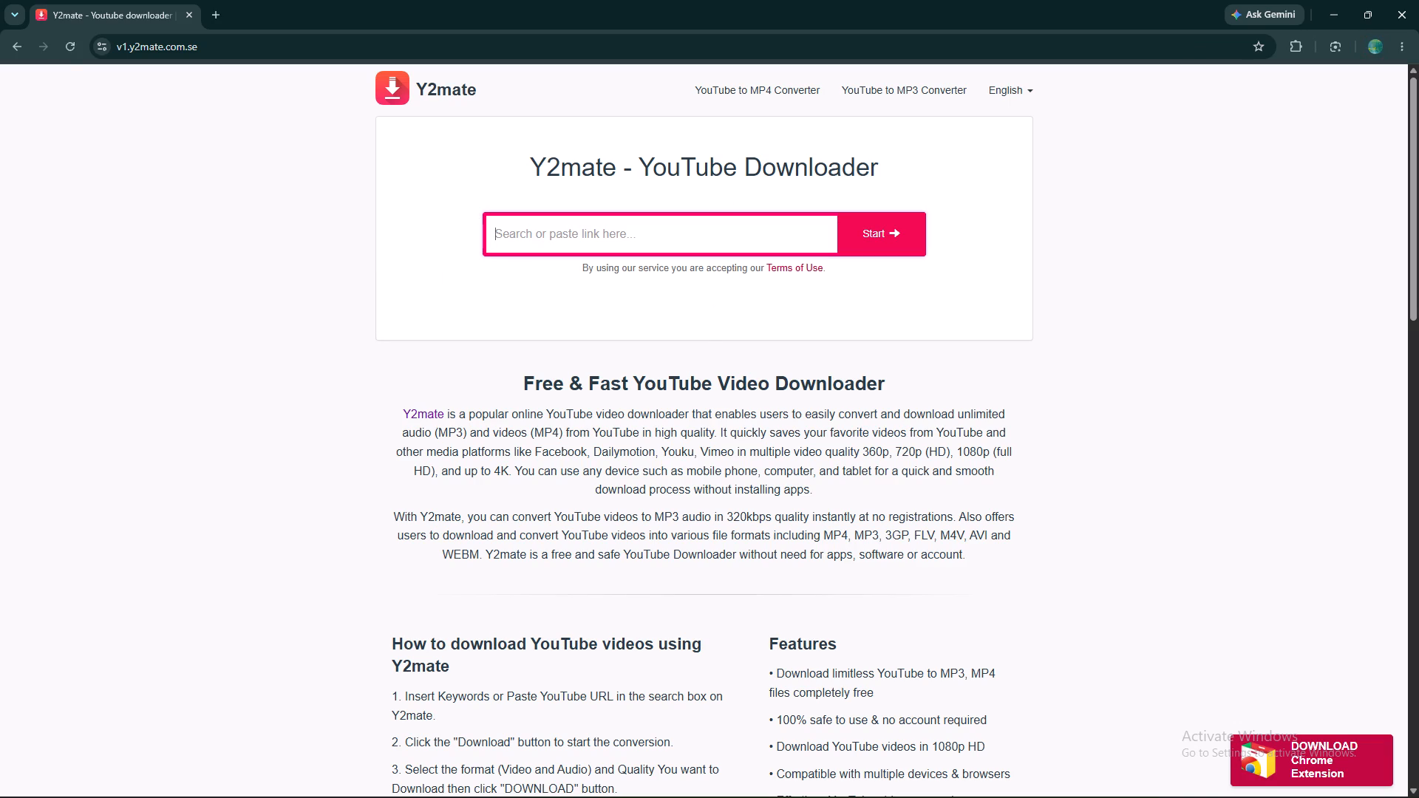
click(694, 219)
key(ctrl+v)
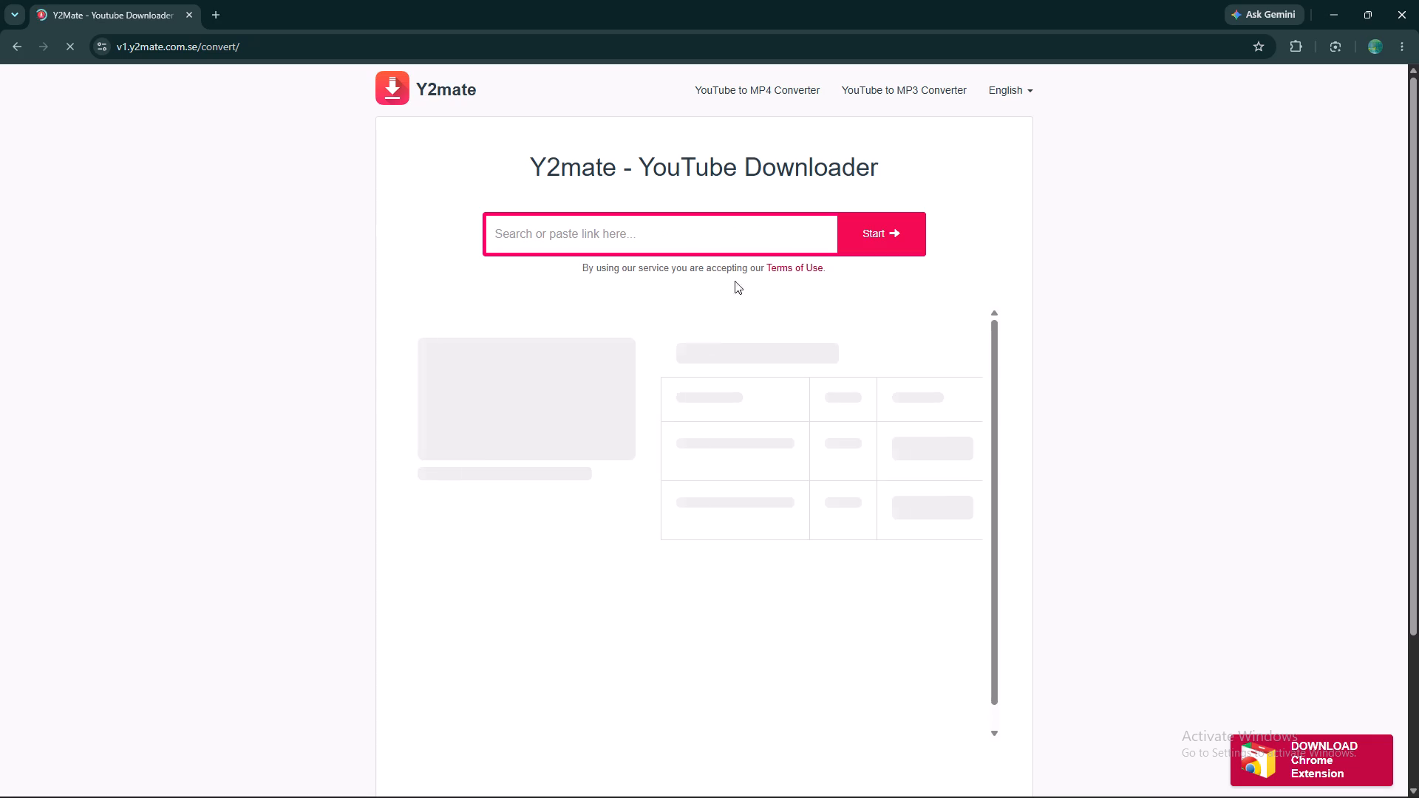
Request the 1080p MP4 download of "10 Minutes of Satisfying Gameplay" on Y2mate, returning from any ad tabs.
click(760, 352)
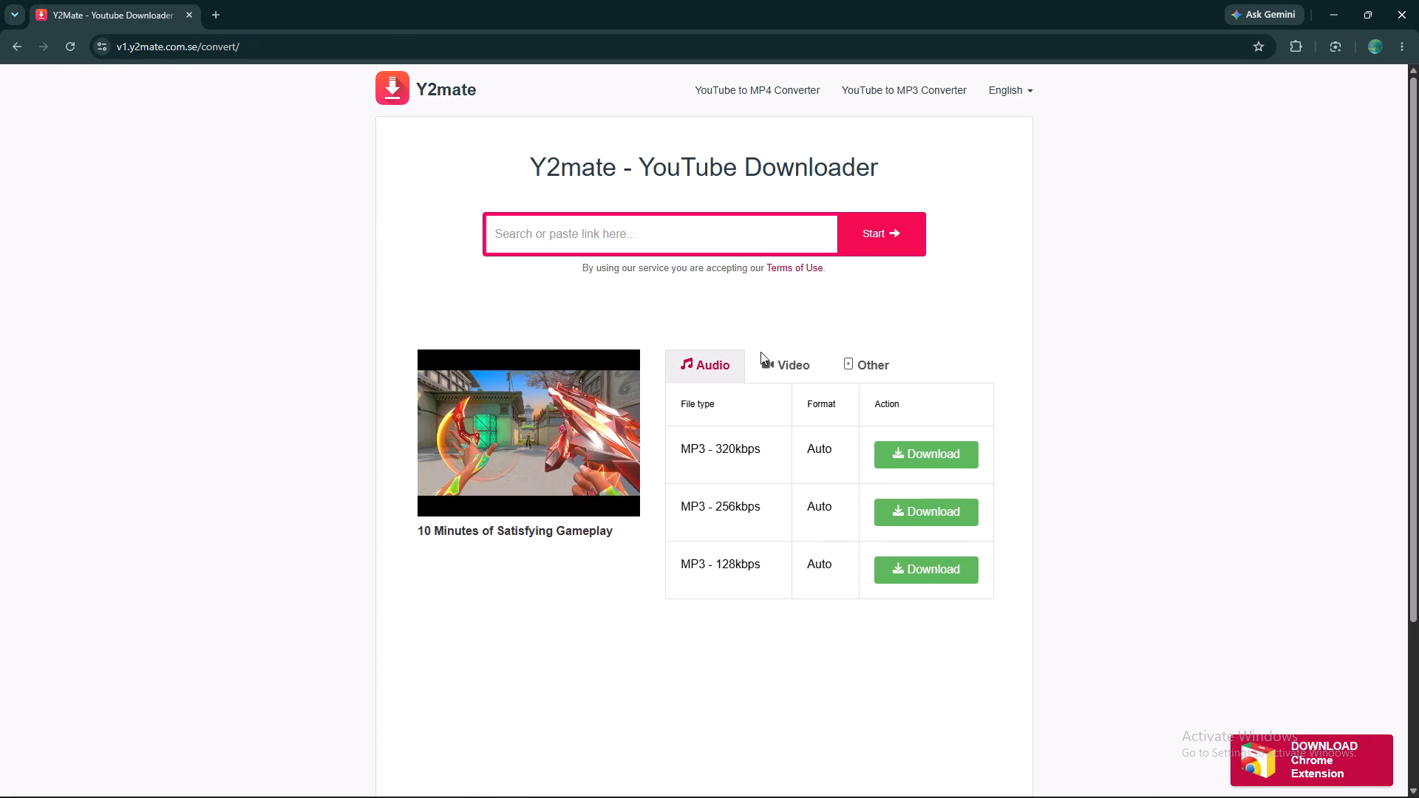
click(137, 2)
click(793, 374)
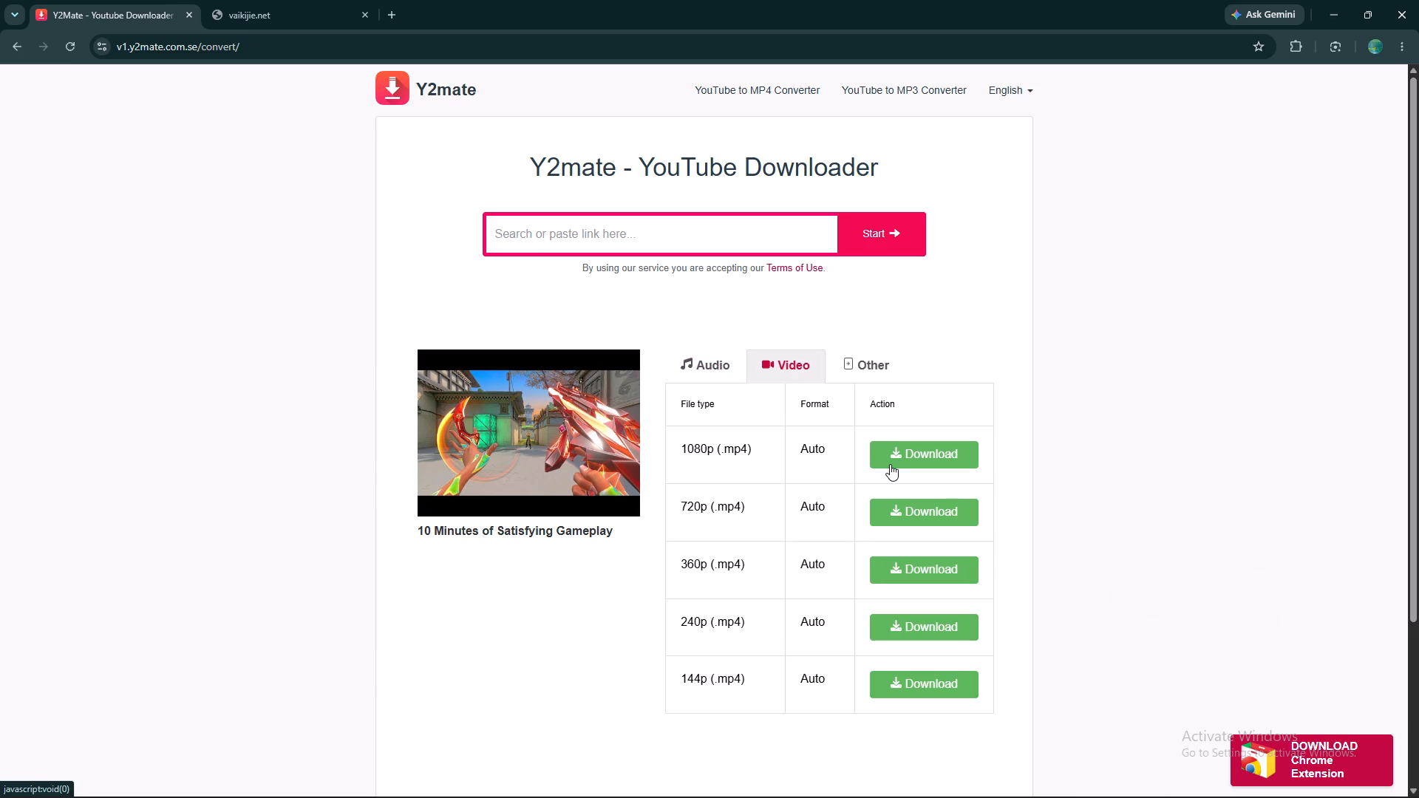
click(893, 467)
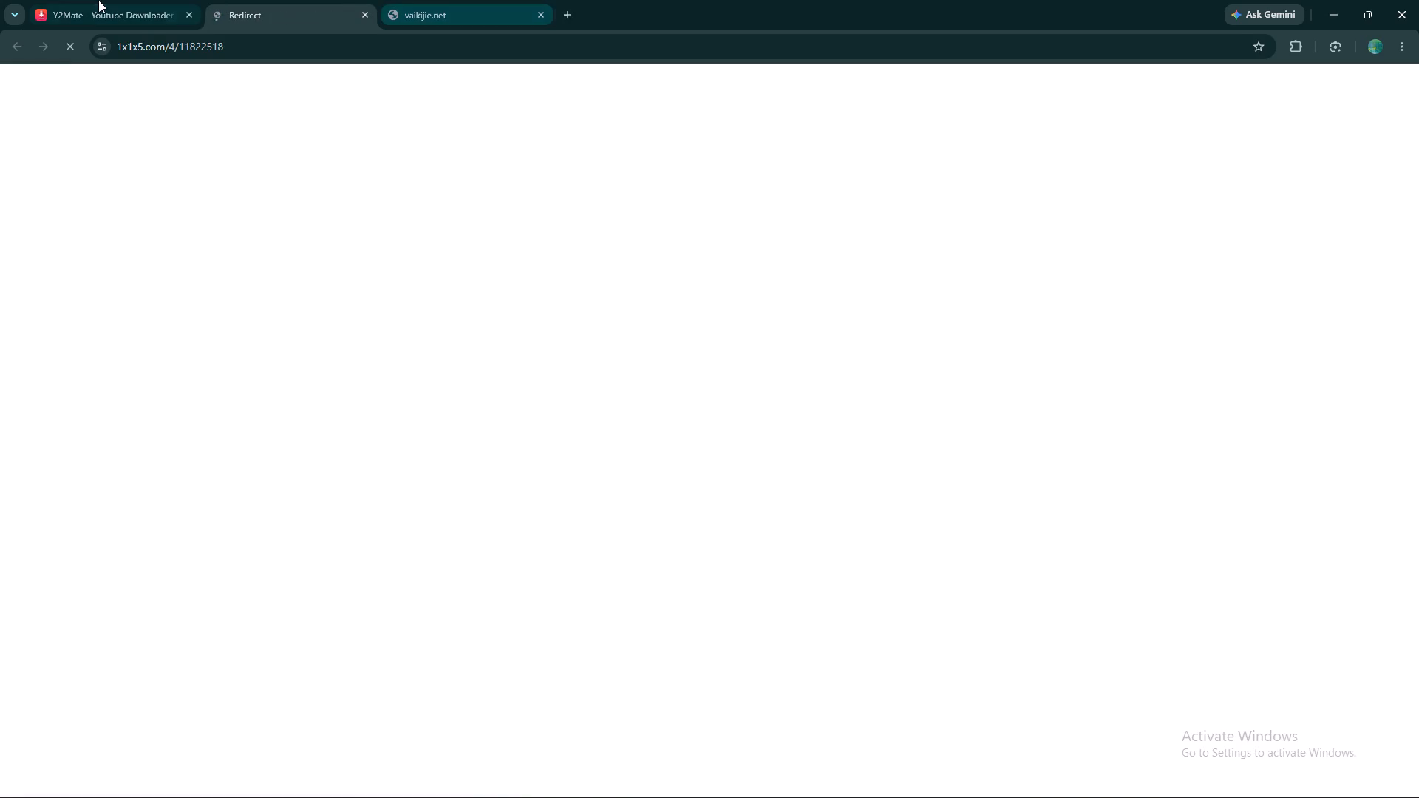
click(92, 0)
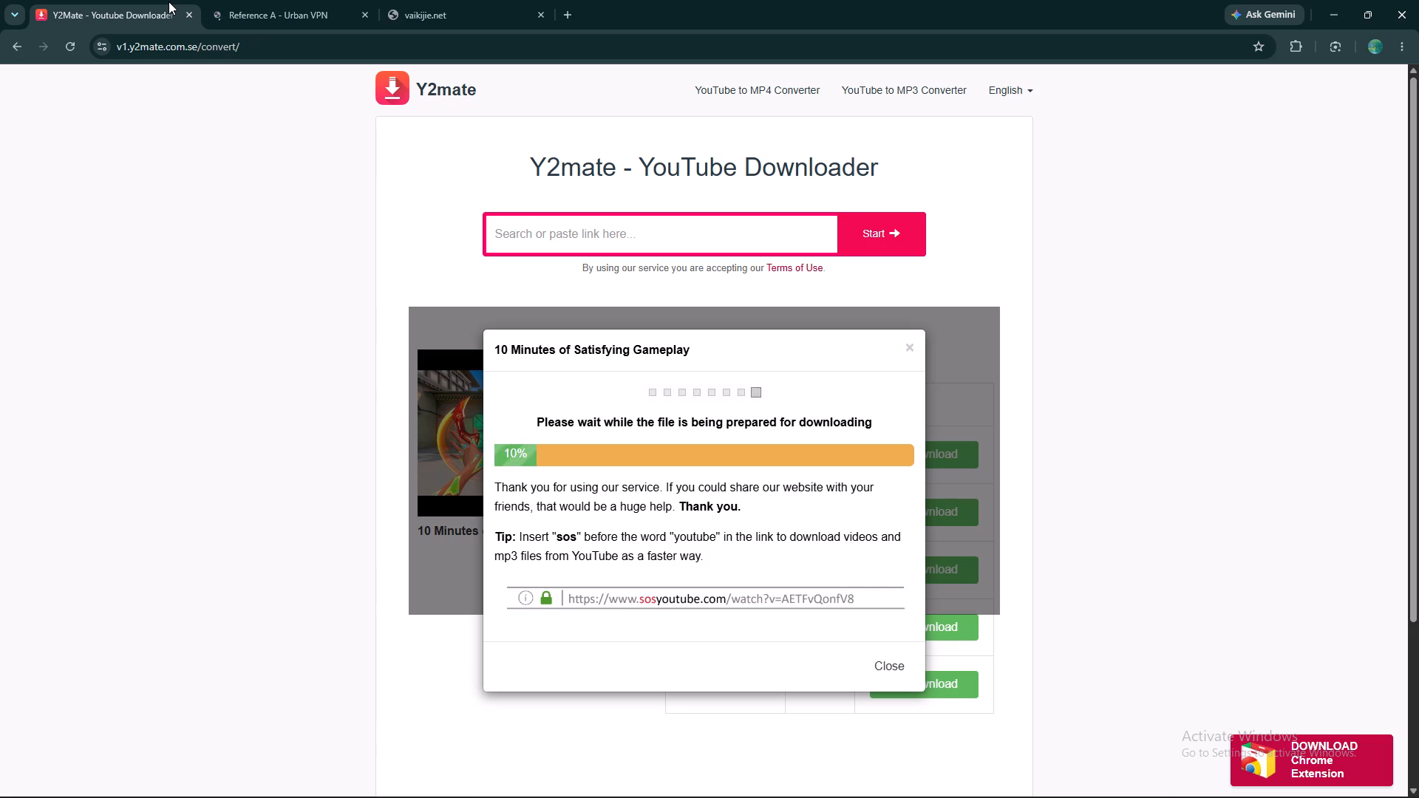
click(412, 0)
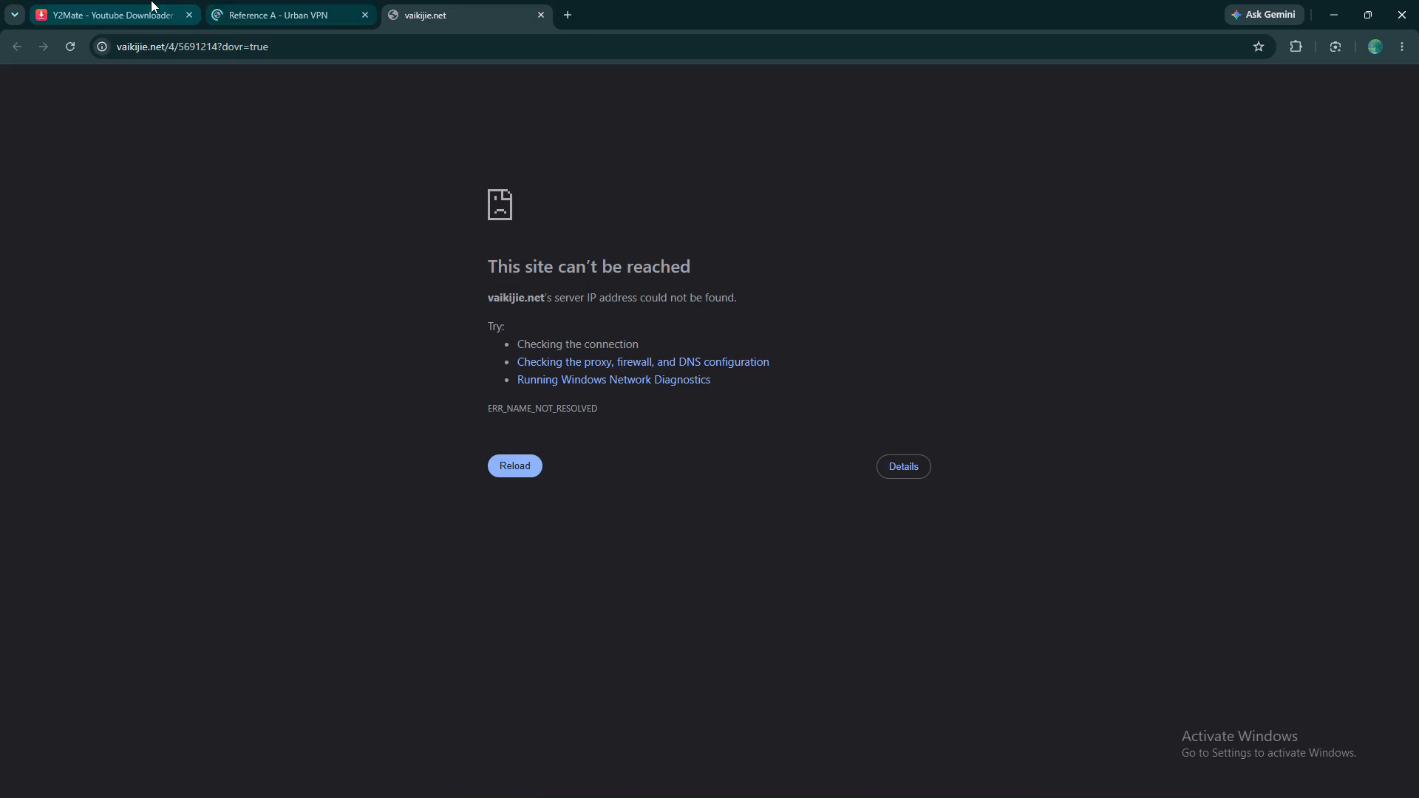
click(151, 0)
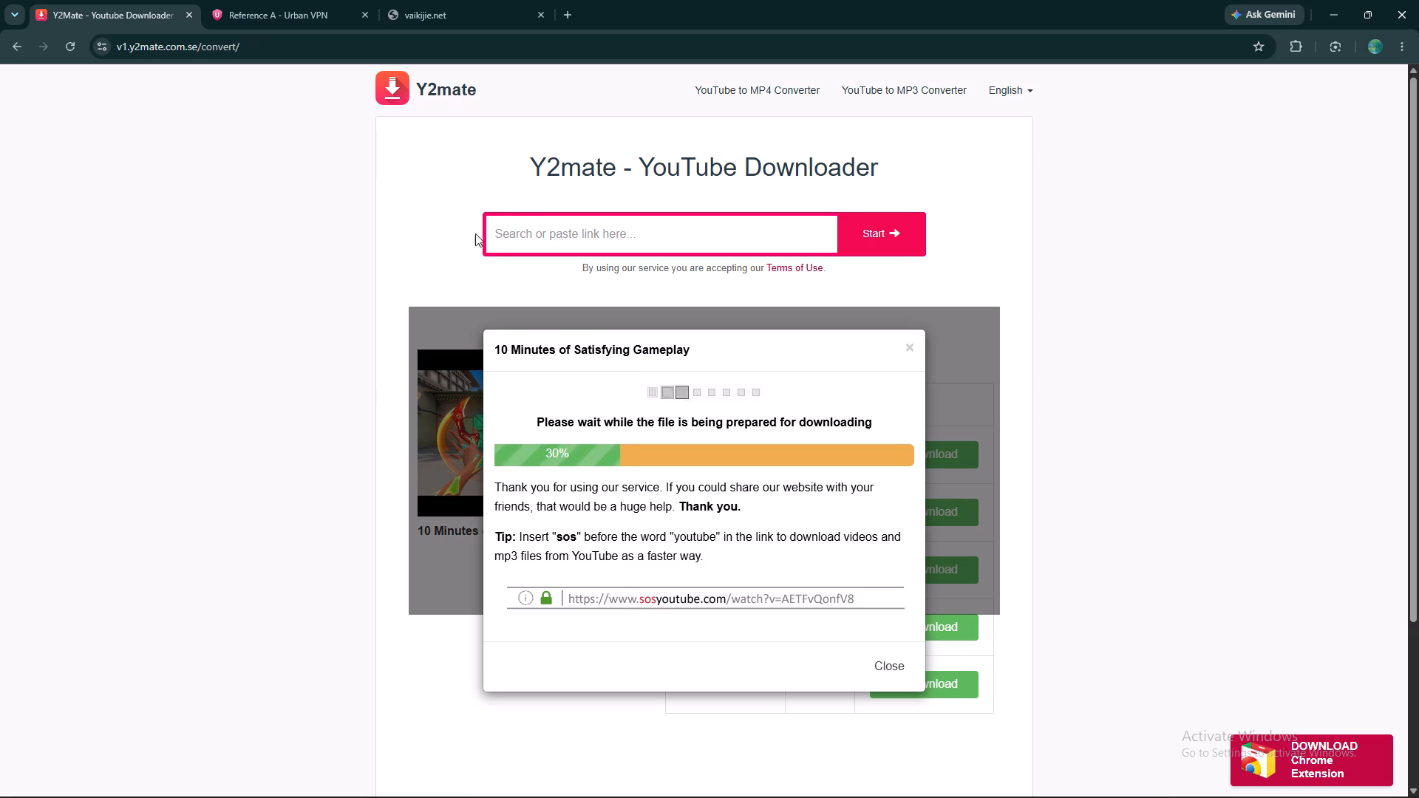
click(459, 256)
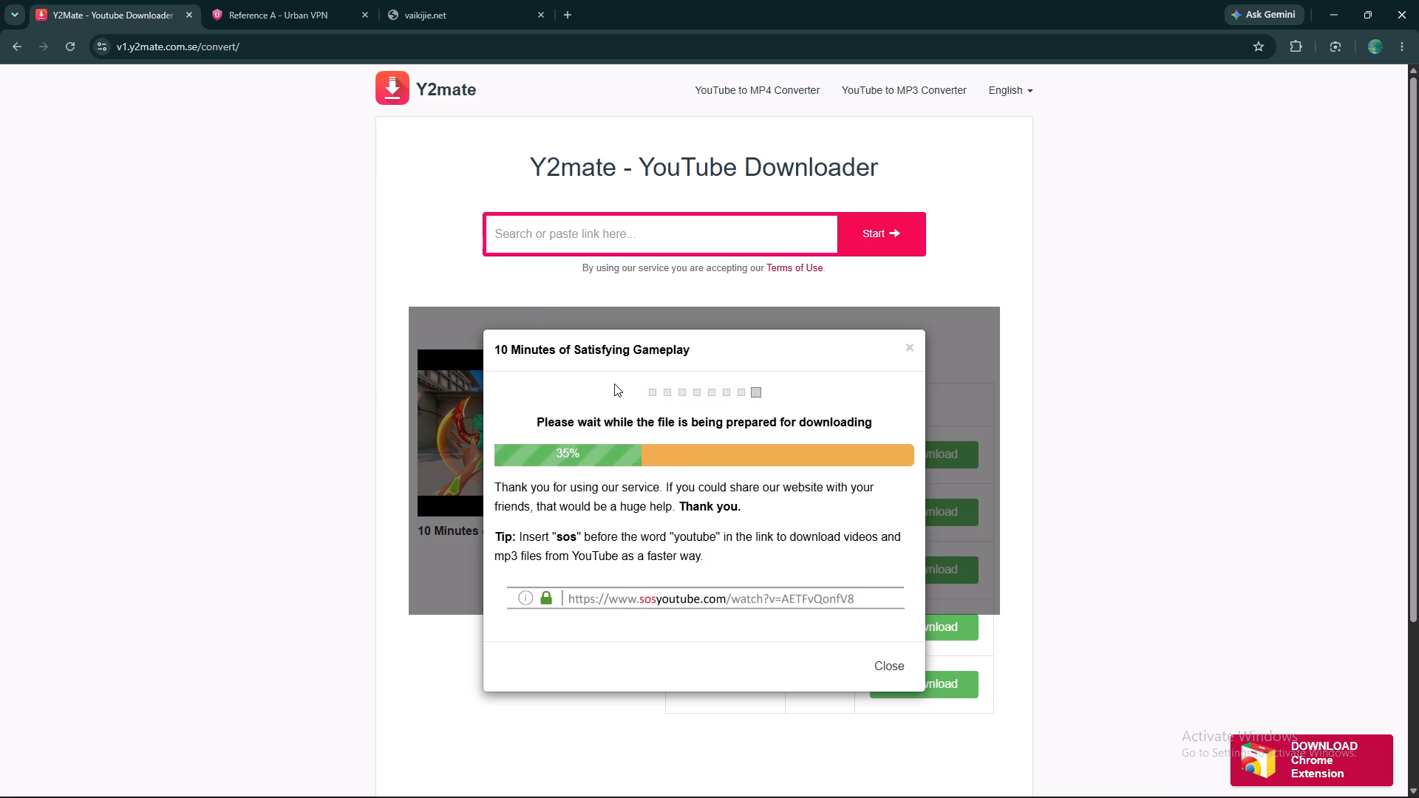
Dismiss the file preparation and request the 1080p MP4 download again, returning to the Y2mate page.
click(885, 672)
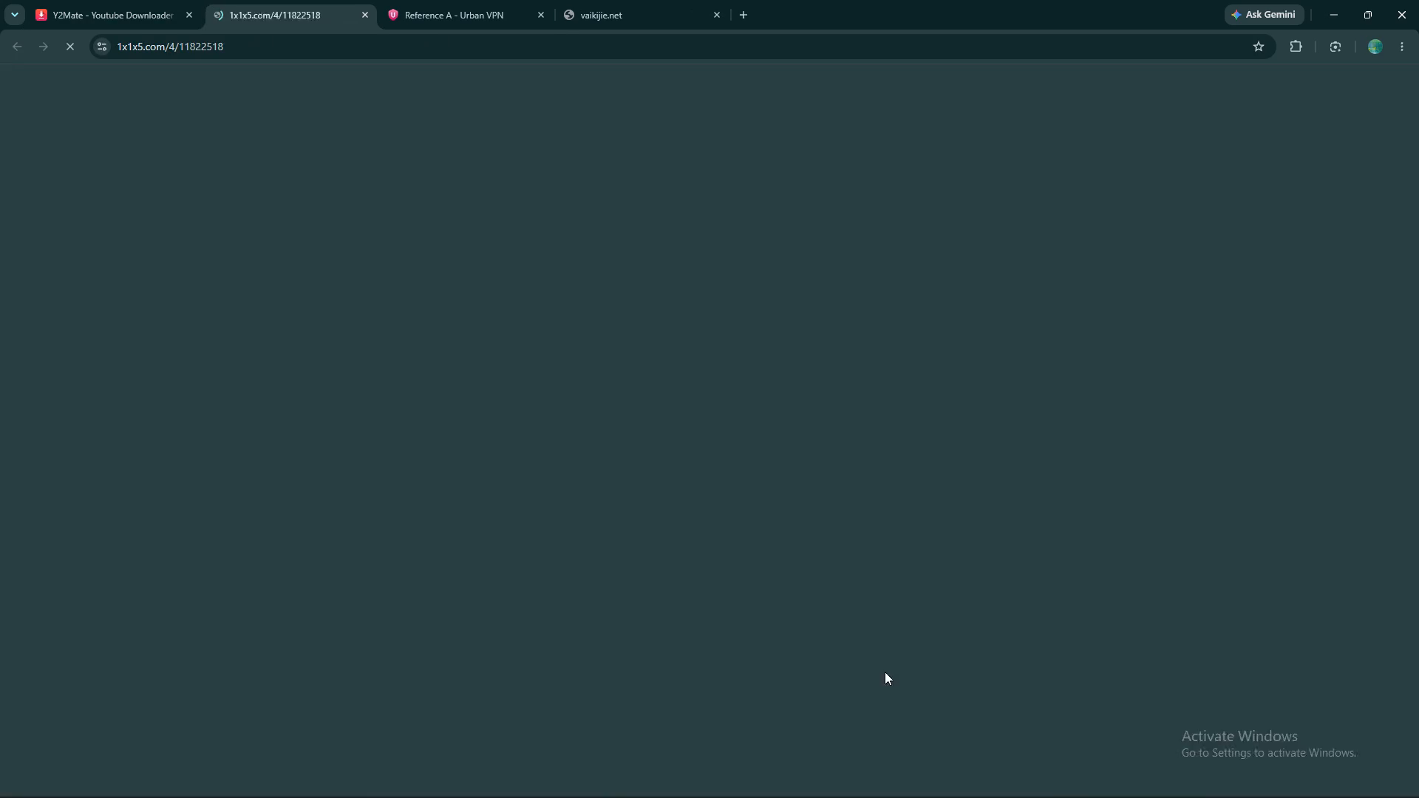
click(82, 10)
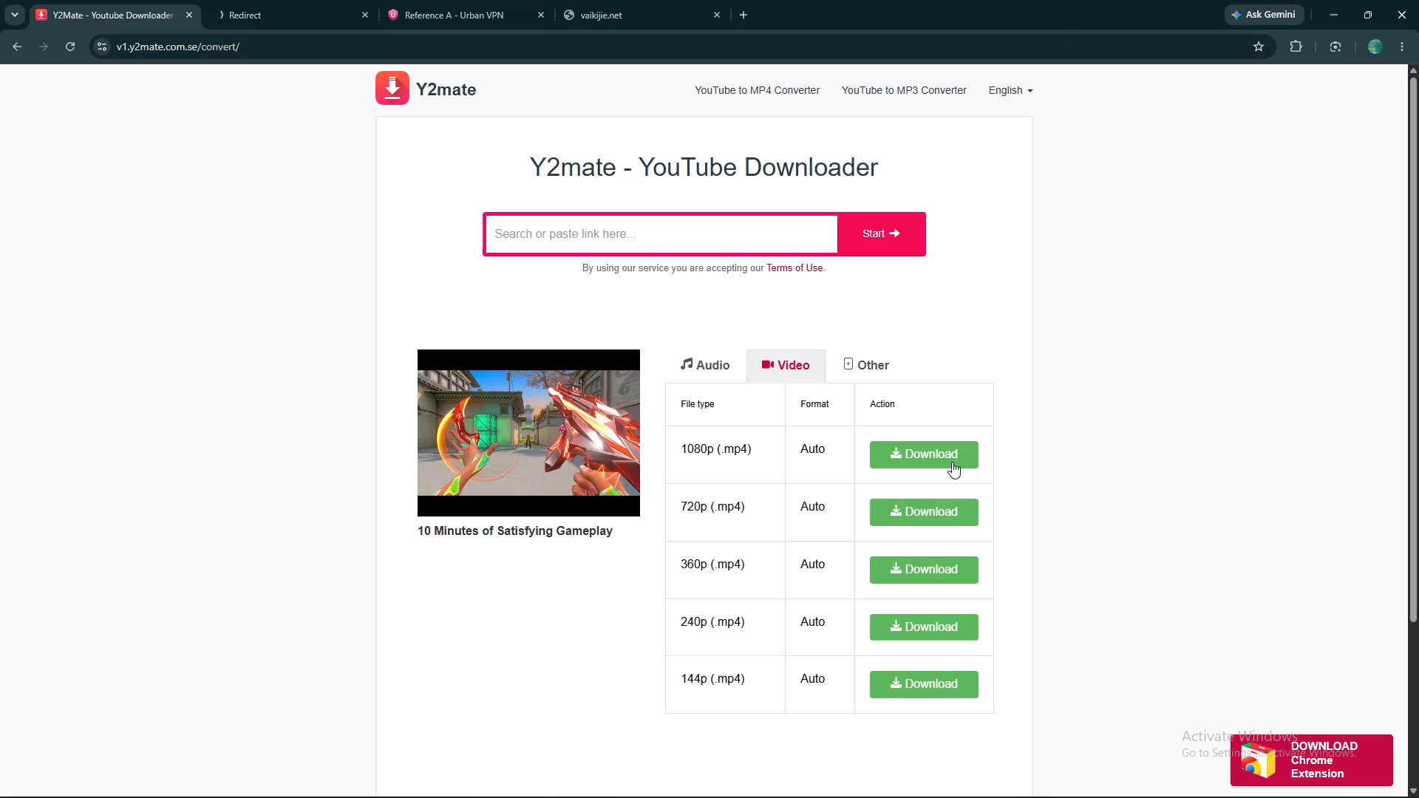
click(939, 456)
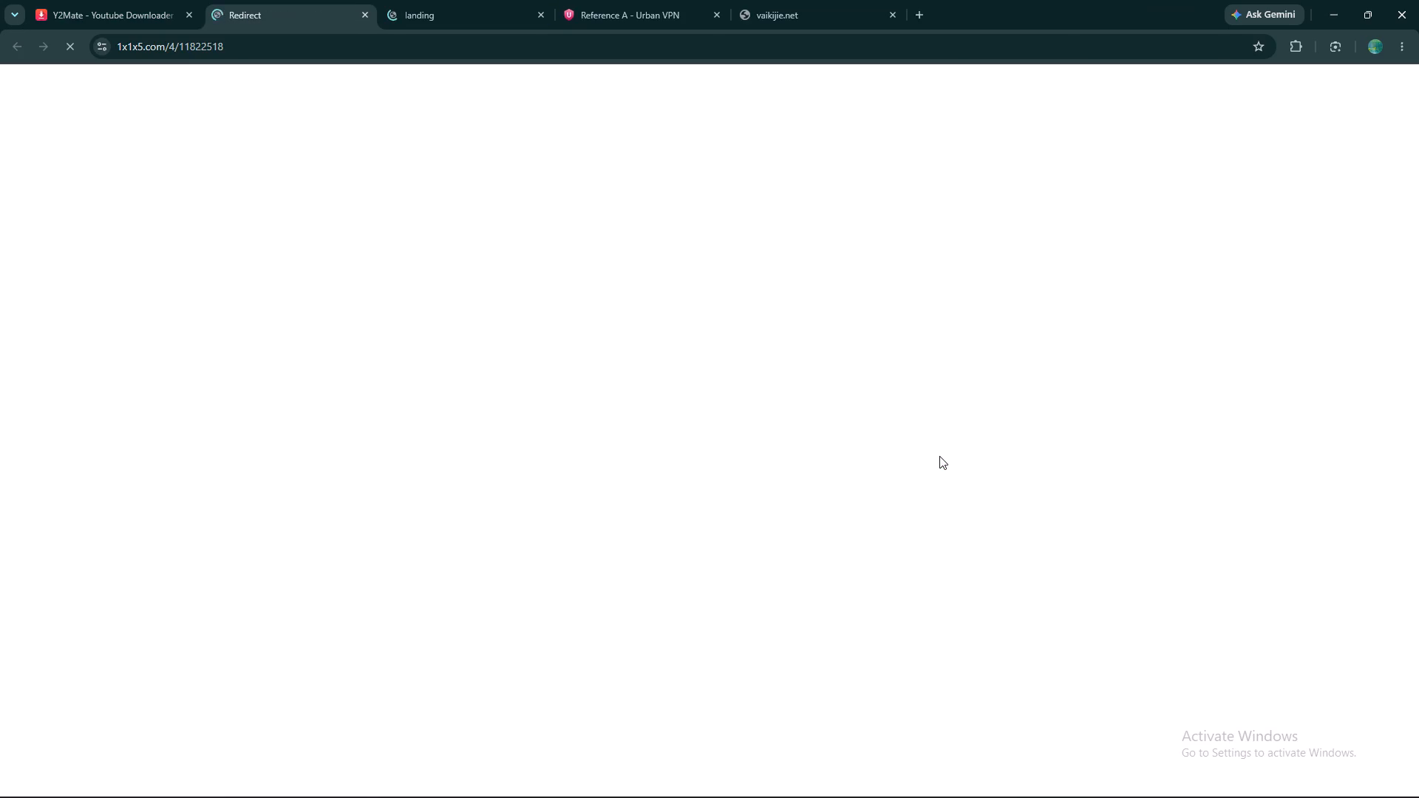
click(160, 0)
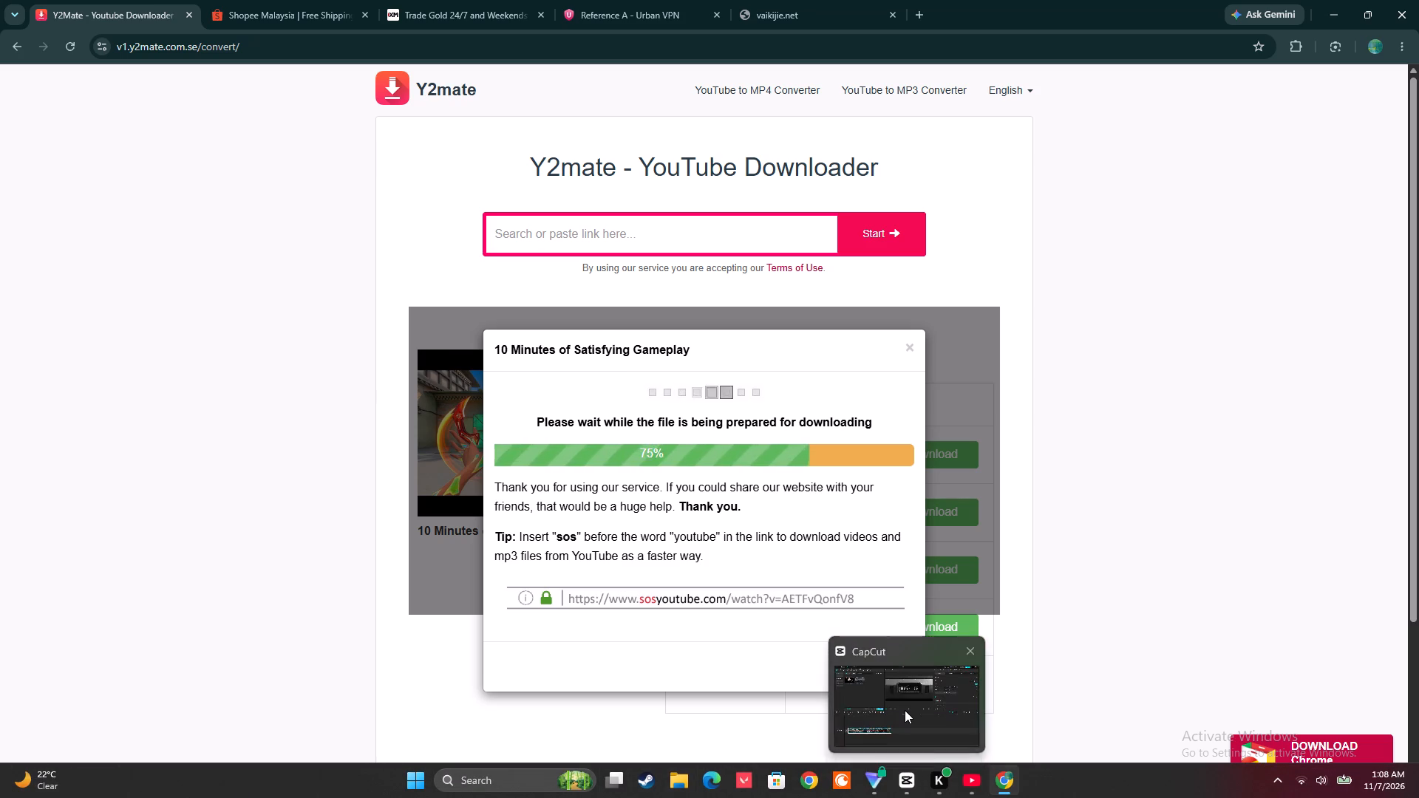
Switch to CapCut and play the KALYANI music video on the timeline of project 1106.
click(905, 709)
key(space)
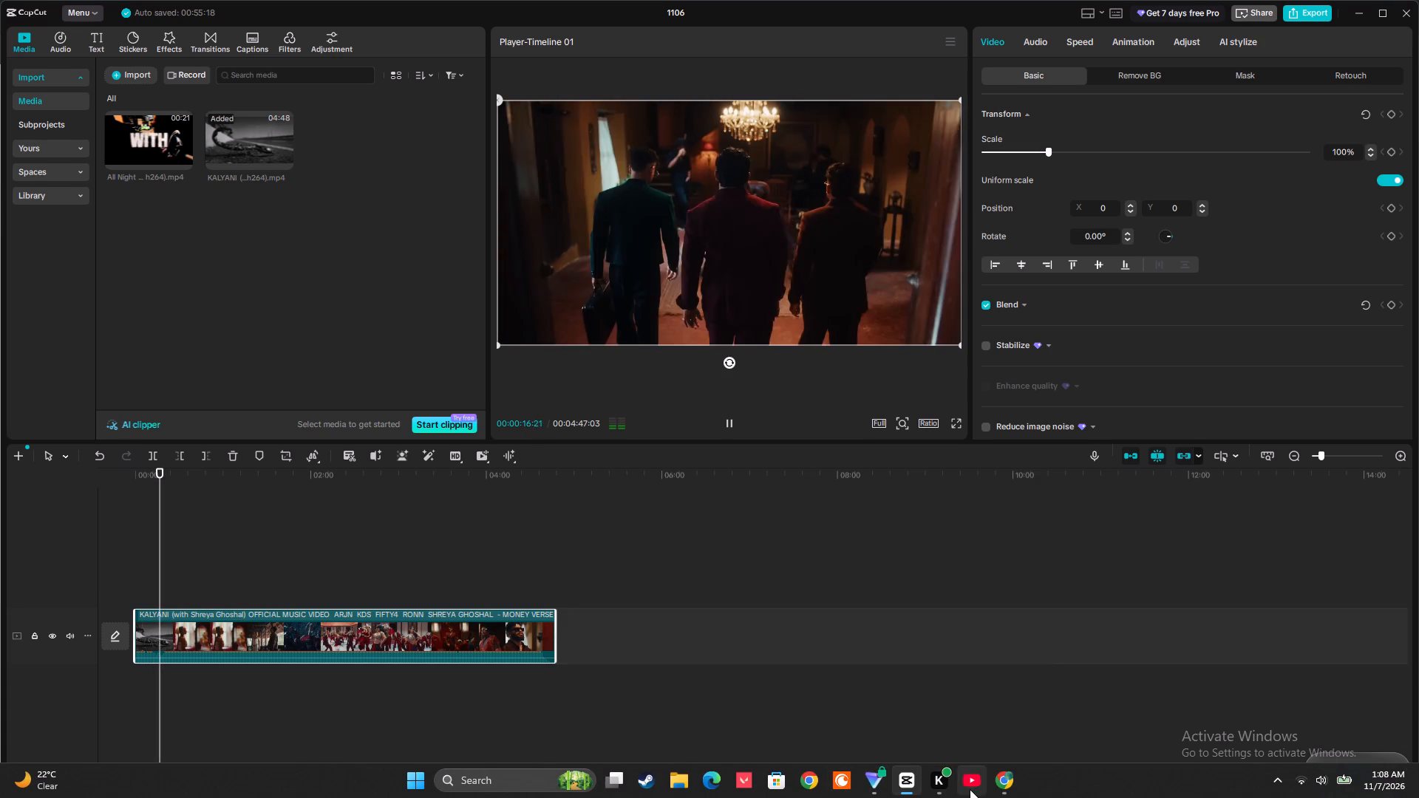
click(1030, 646)
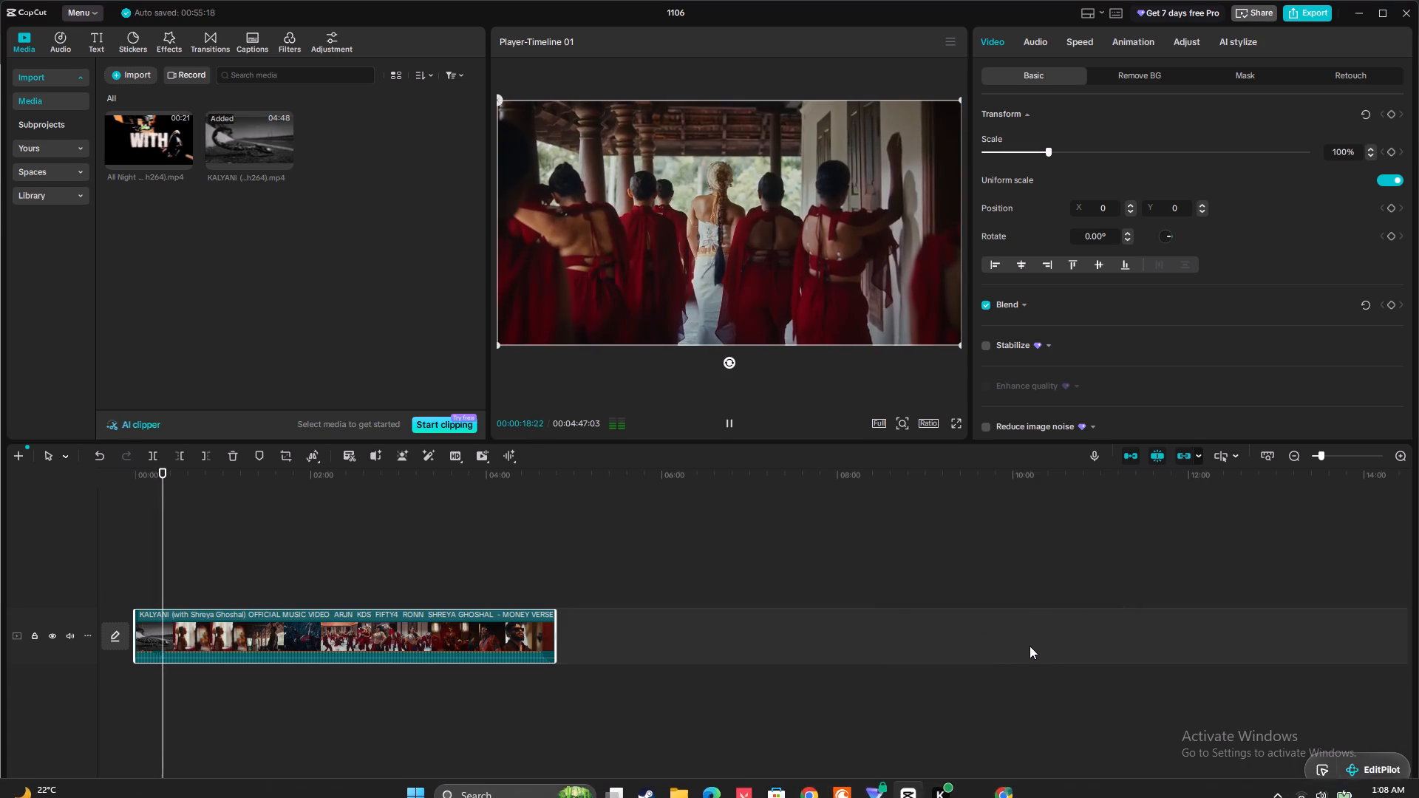
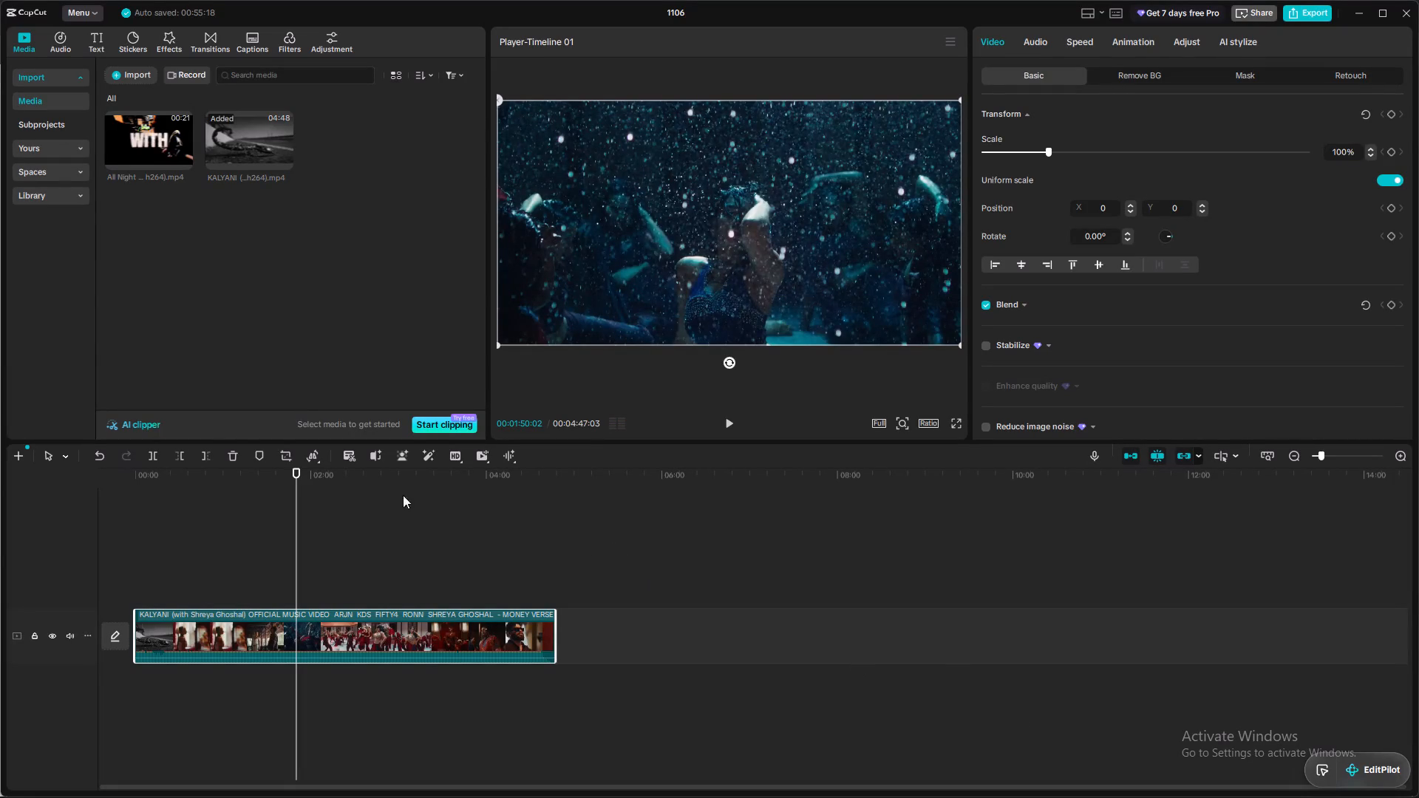
Remove the part of the KALYANI clip before 00:01:50:02 and play the trimmed clip.
click(186, 453)
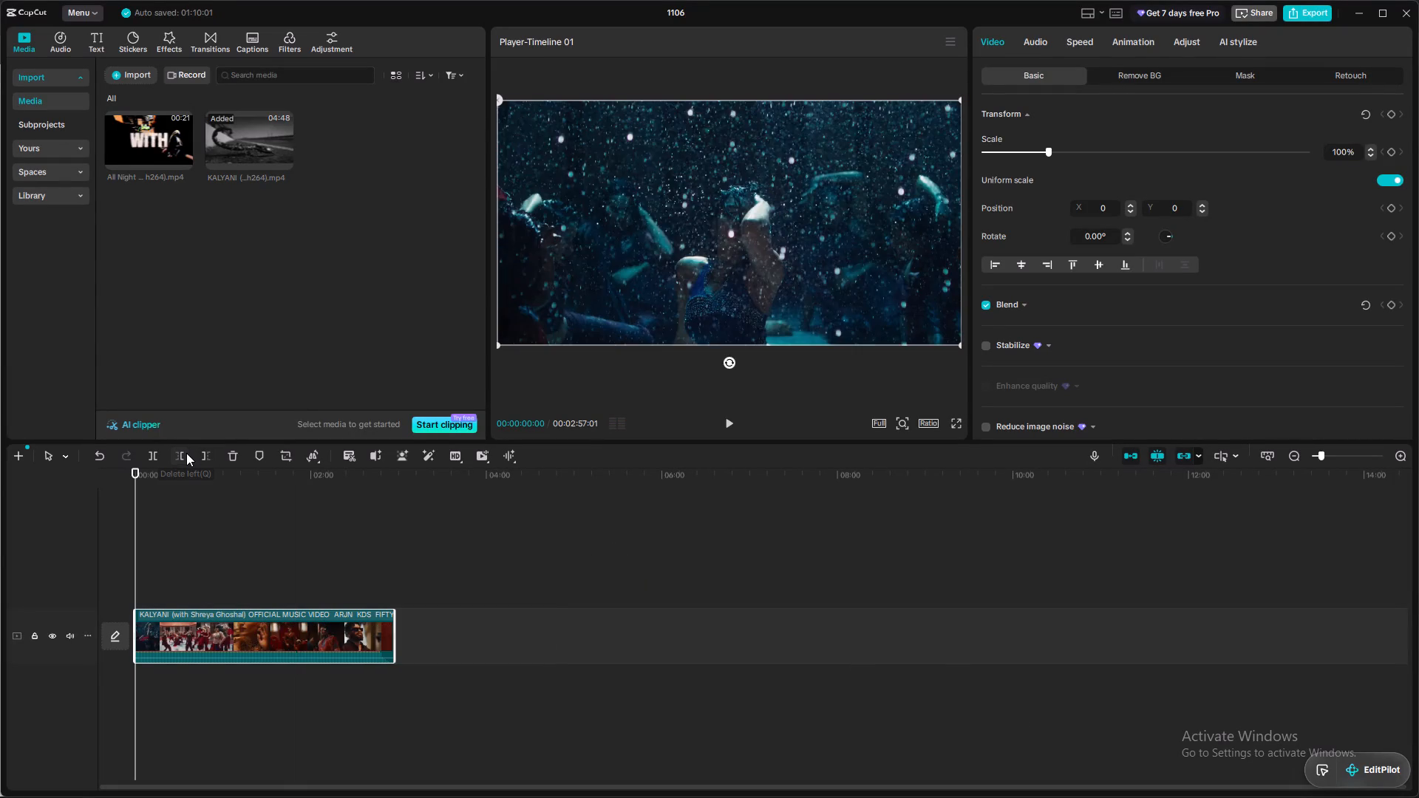
key(space)
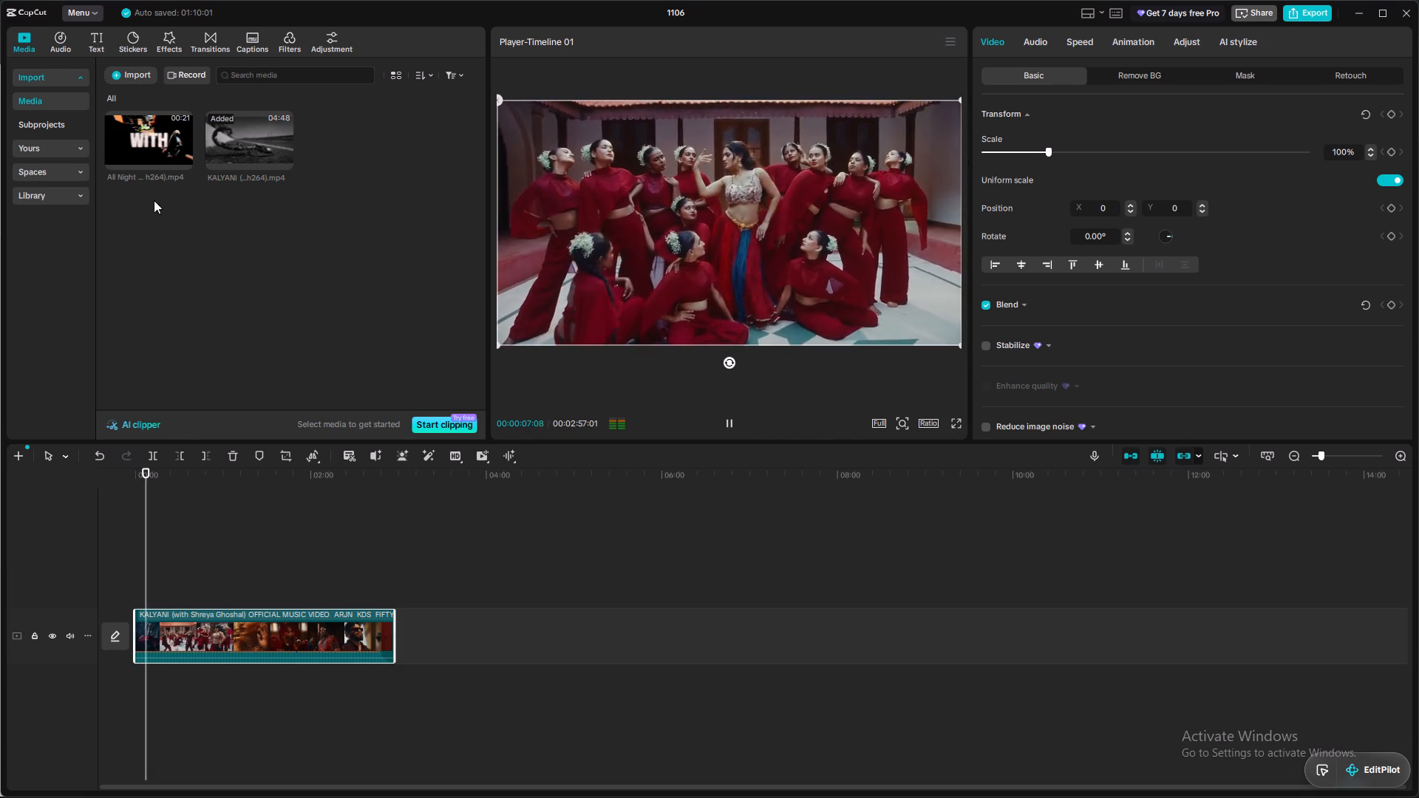
Place the All Night Valorant montage on a track above the KALYANI clip at the timeline start and preview it.
drag(162, 144, 138, 598)
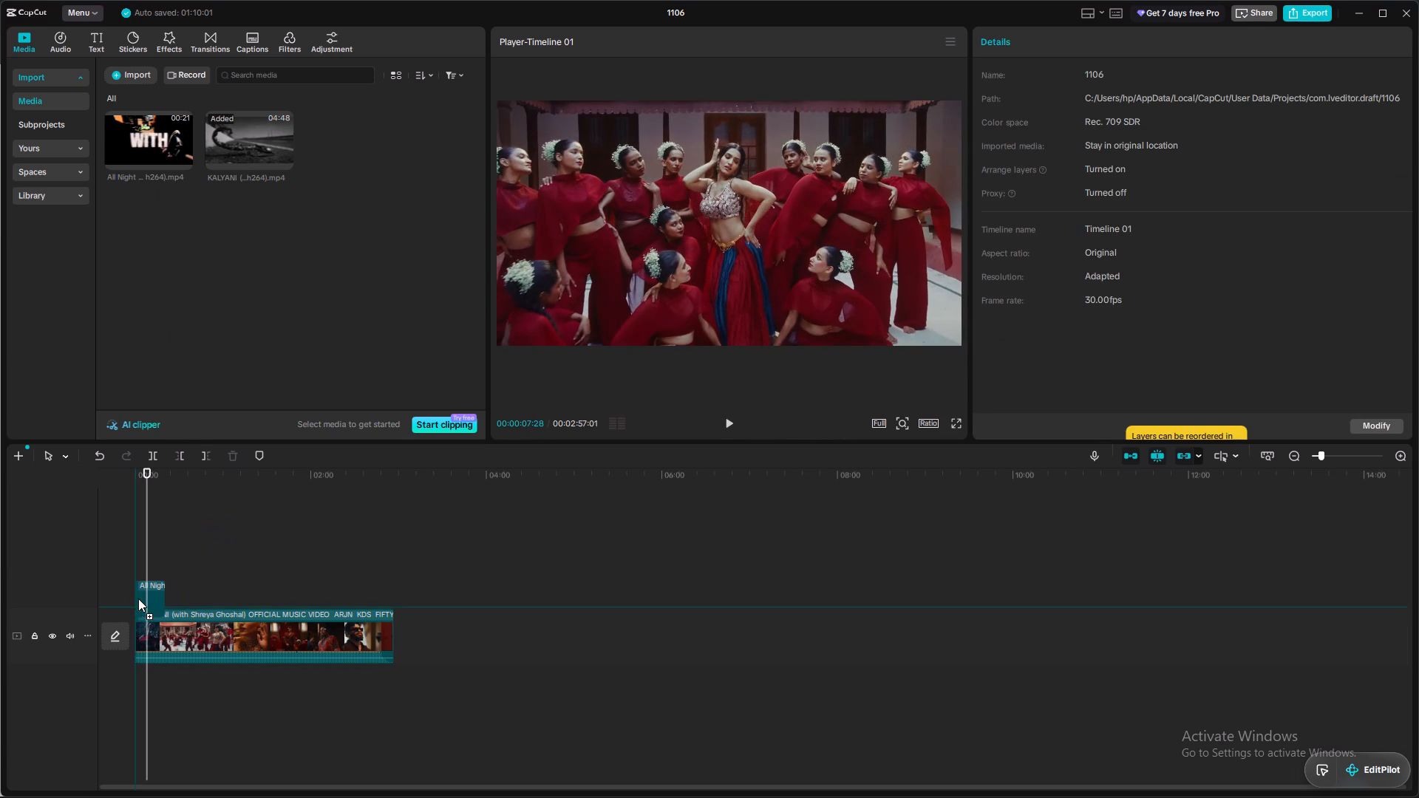
drag(138, 598, 136, 597)
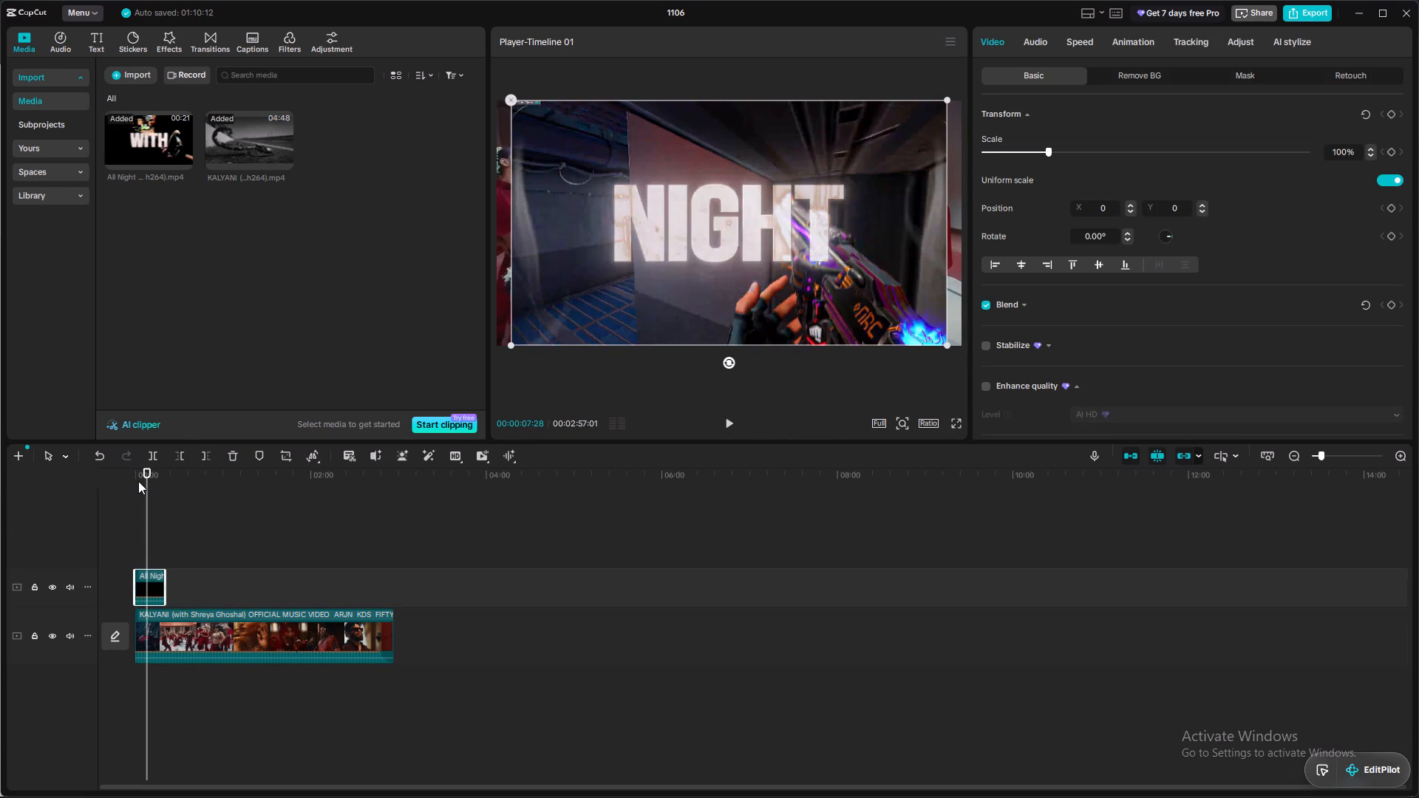
click(135, 481)
click(135, 481)
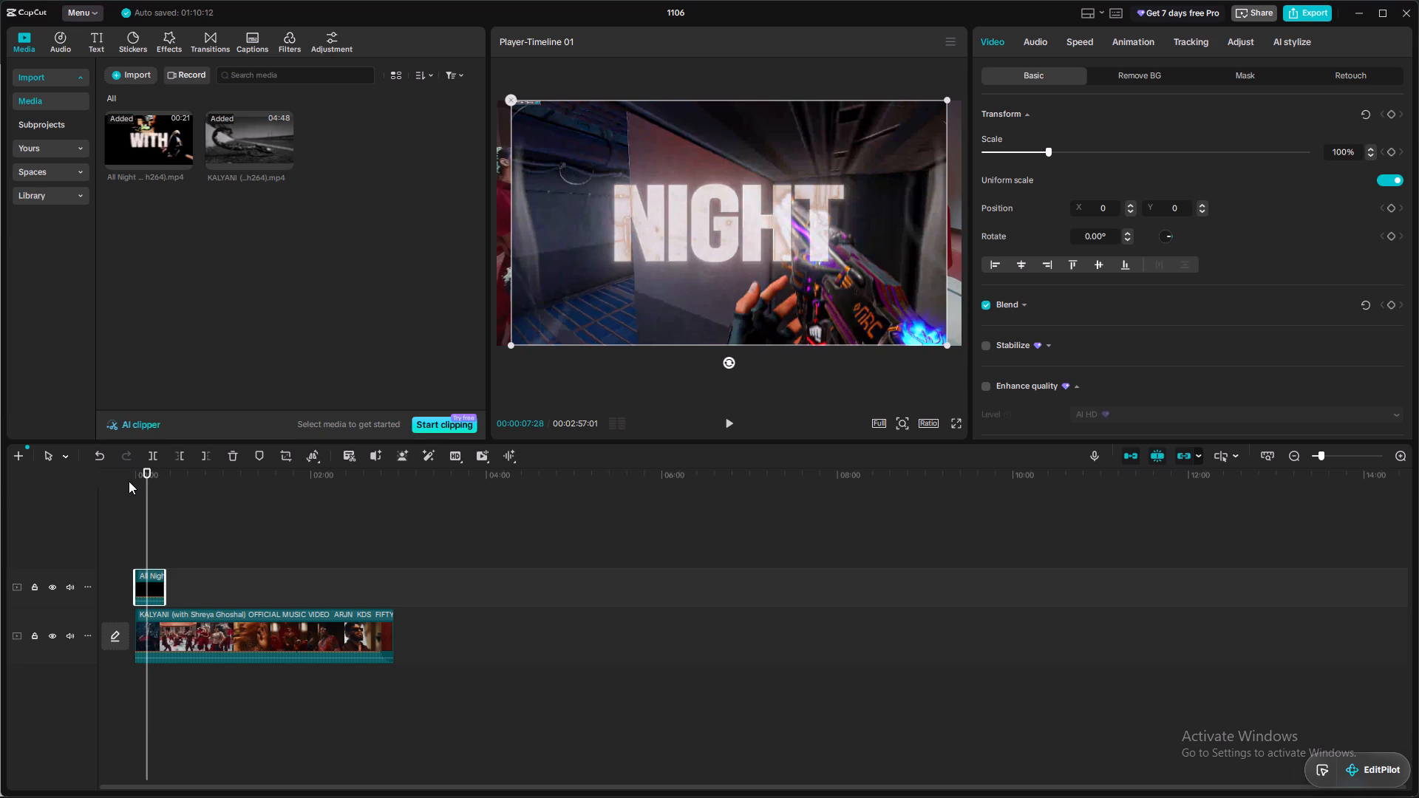
click(129, 481)
click(139, 475)
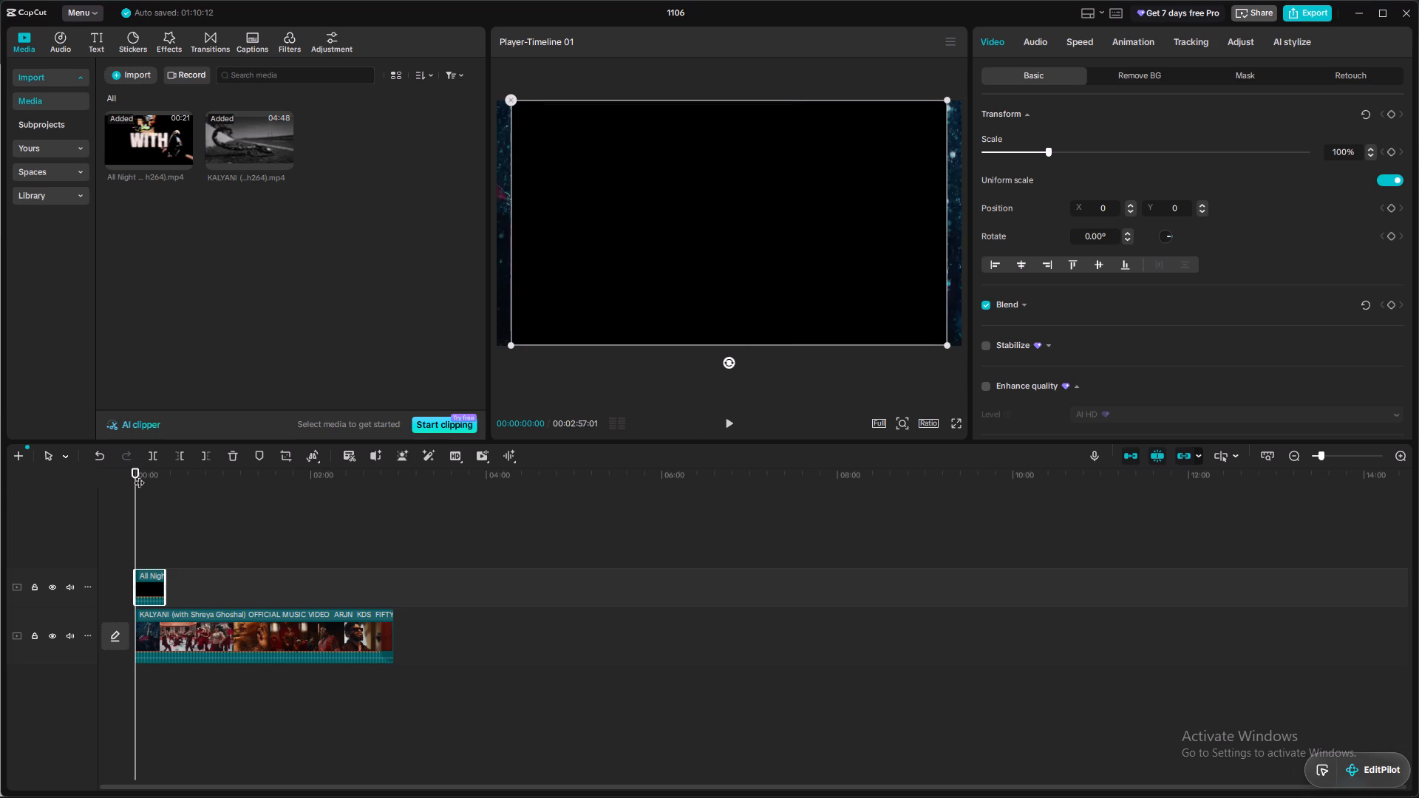
key(space)
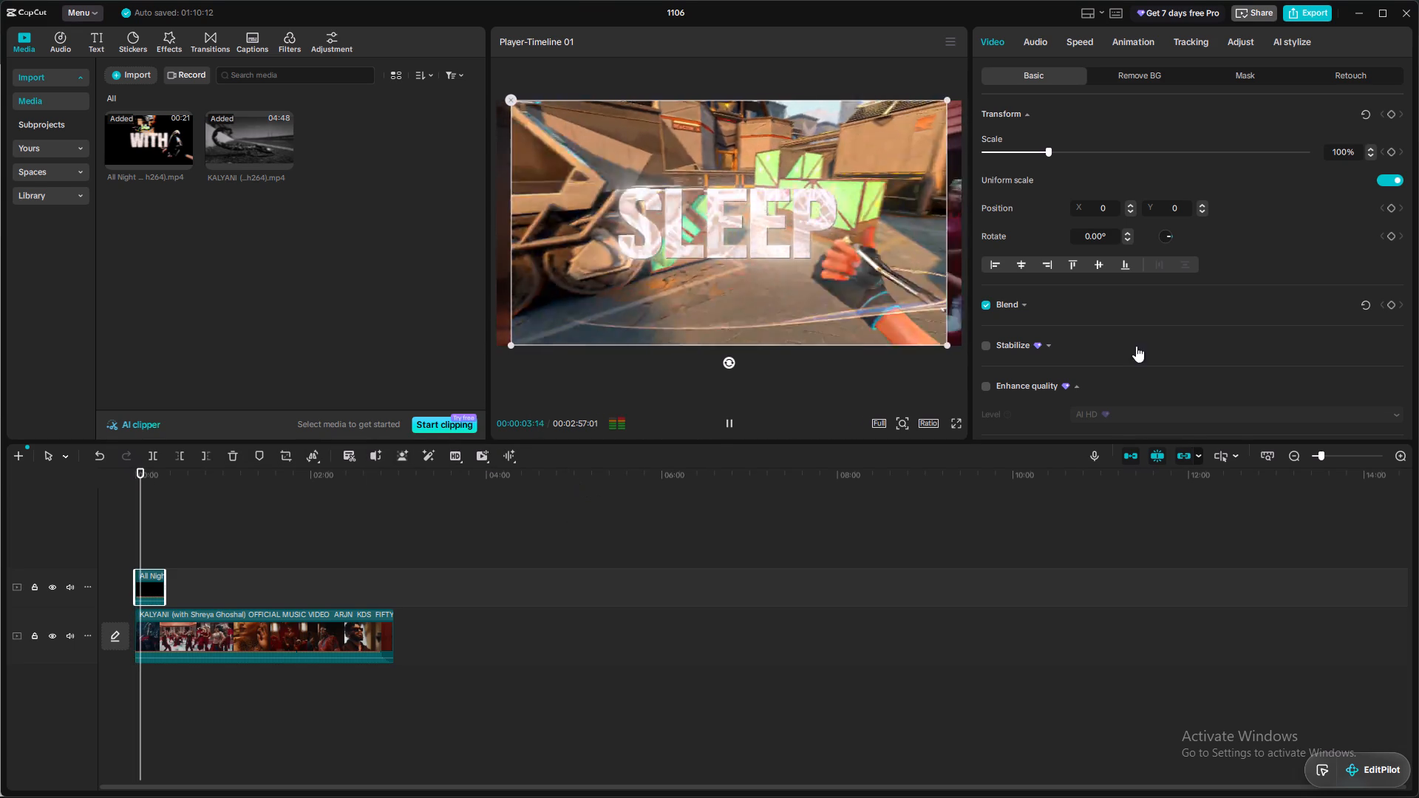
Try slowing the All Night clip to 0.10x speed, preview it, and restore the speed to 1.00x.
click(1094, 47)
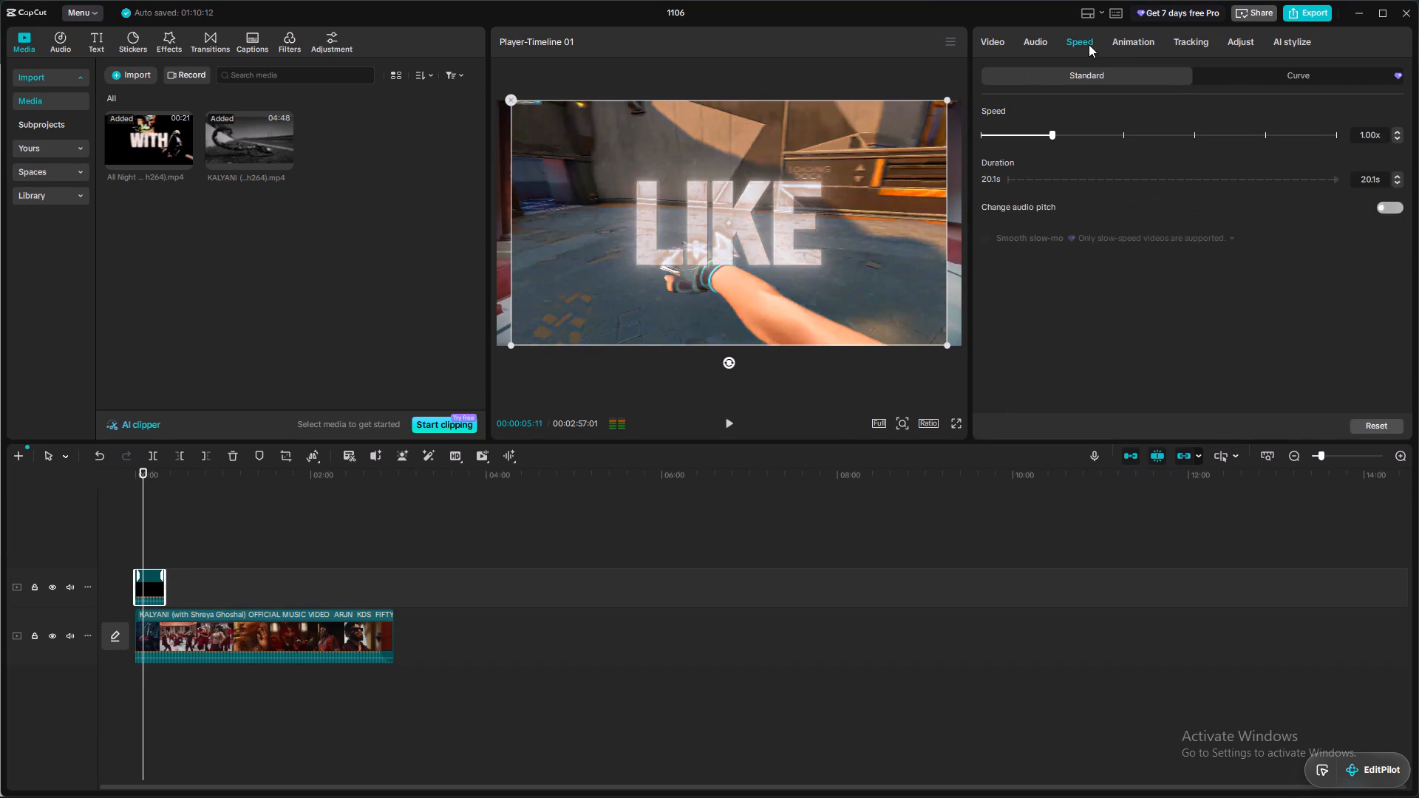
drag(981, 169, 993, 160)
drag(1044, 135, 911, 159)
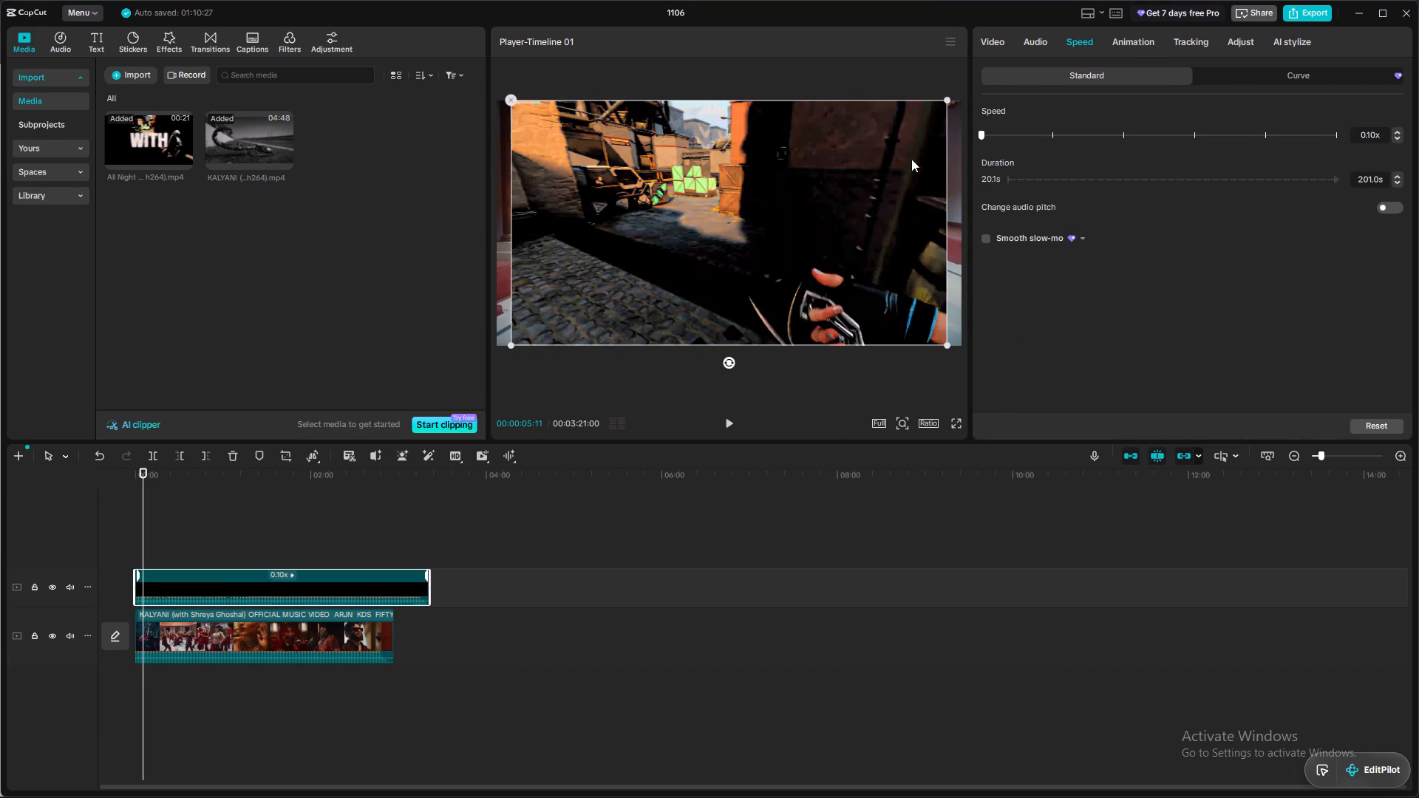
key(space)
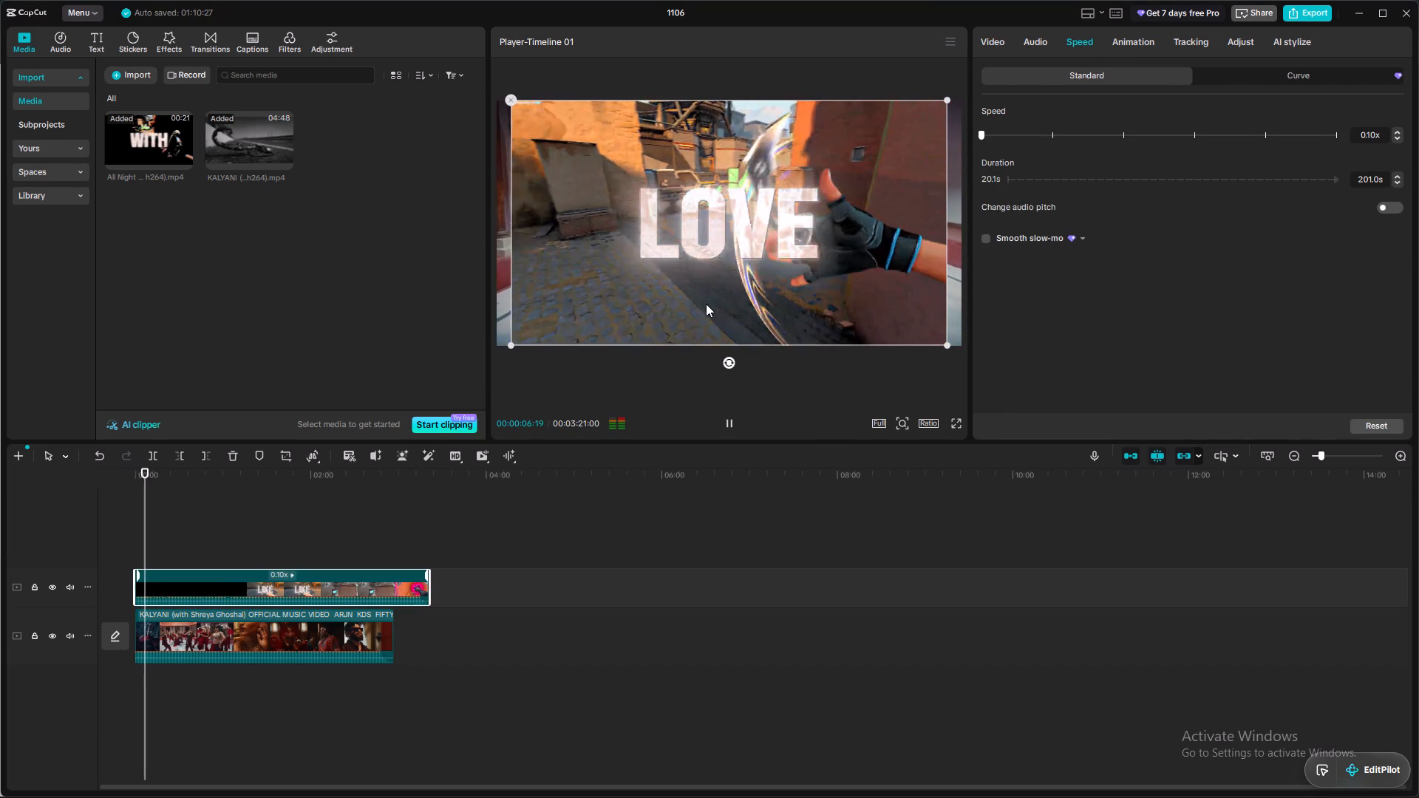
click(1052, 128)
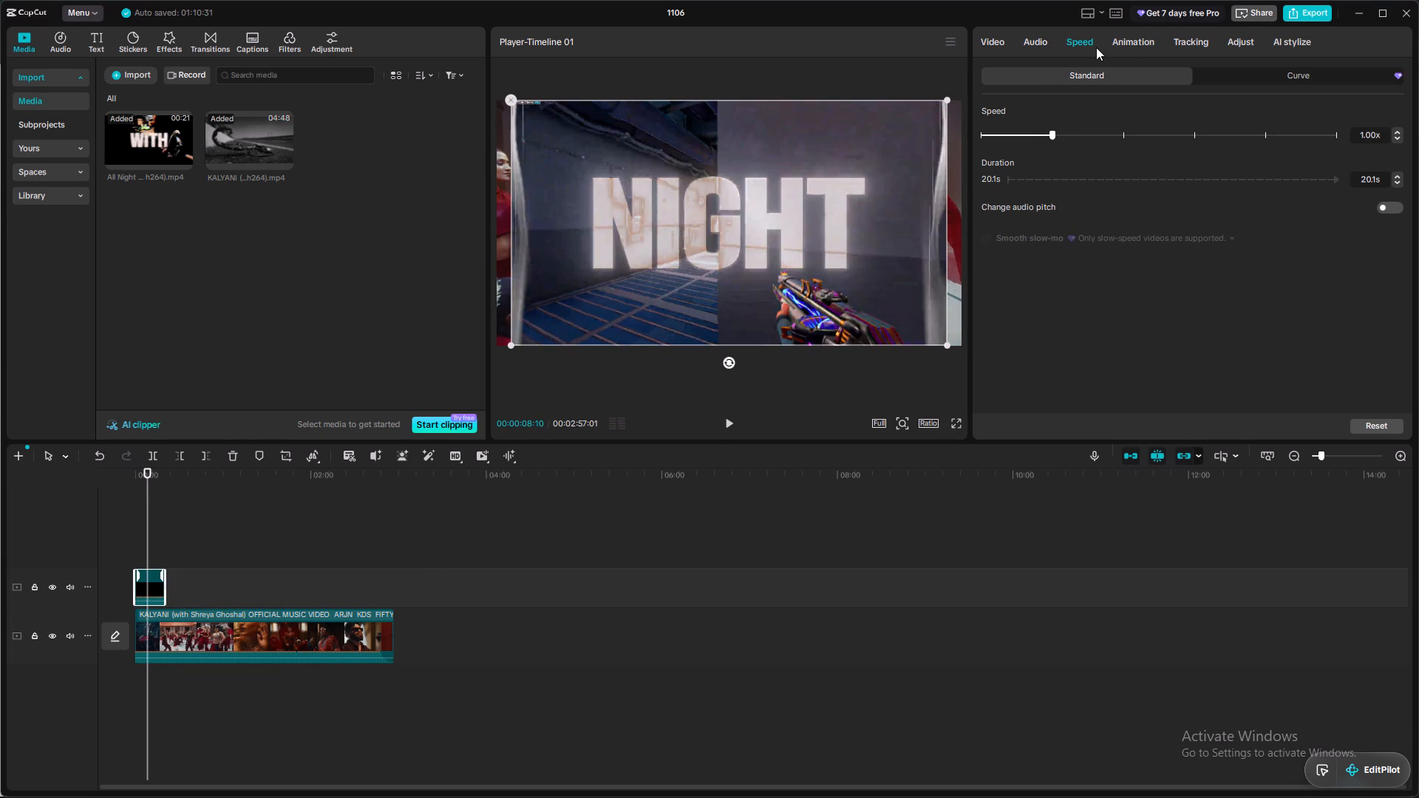
Mute the All Night clip by lowering its volume to -∞ dB.
click(1126, 44)
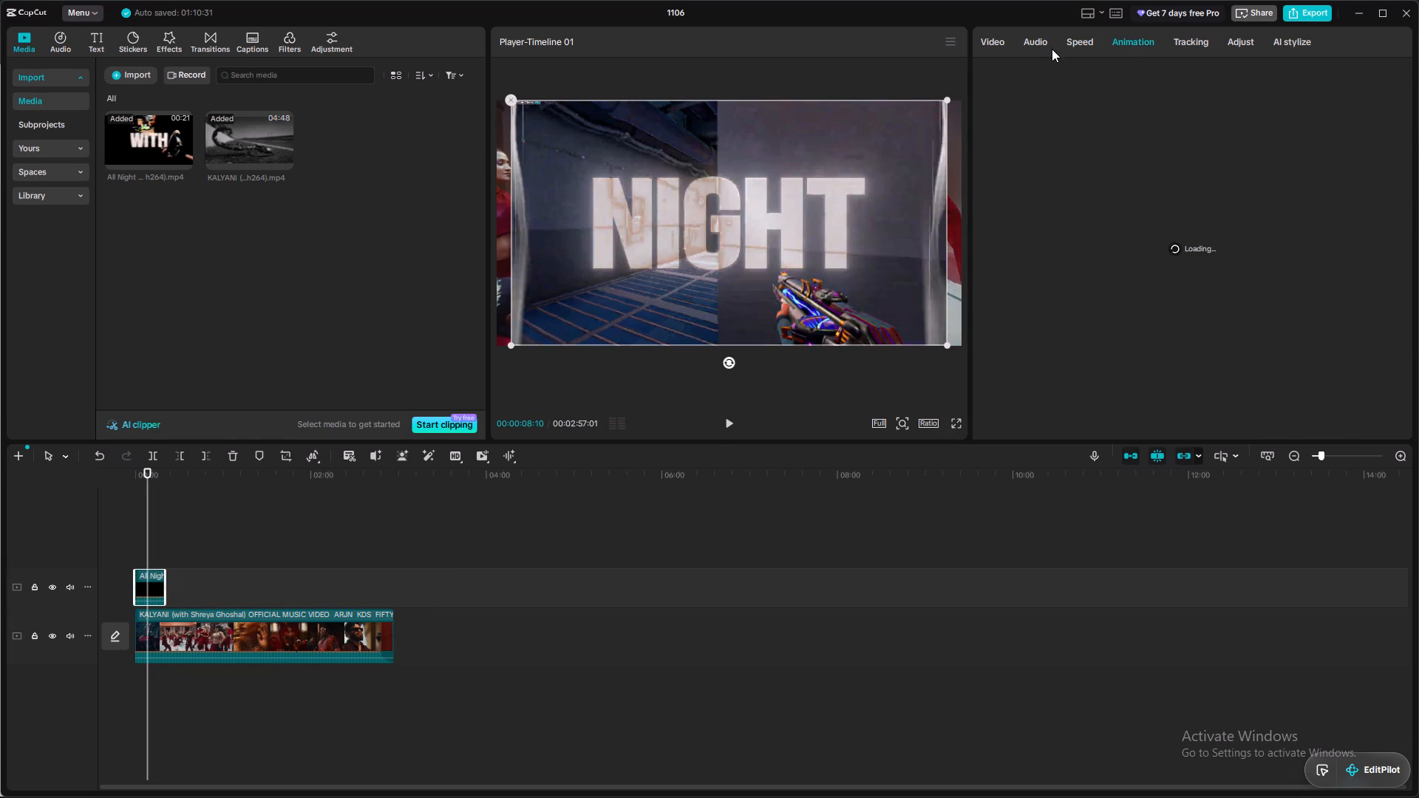
click(1030, 48)
click(1030, 48)
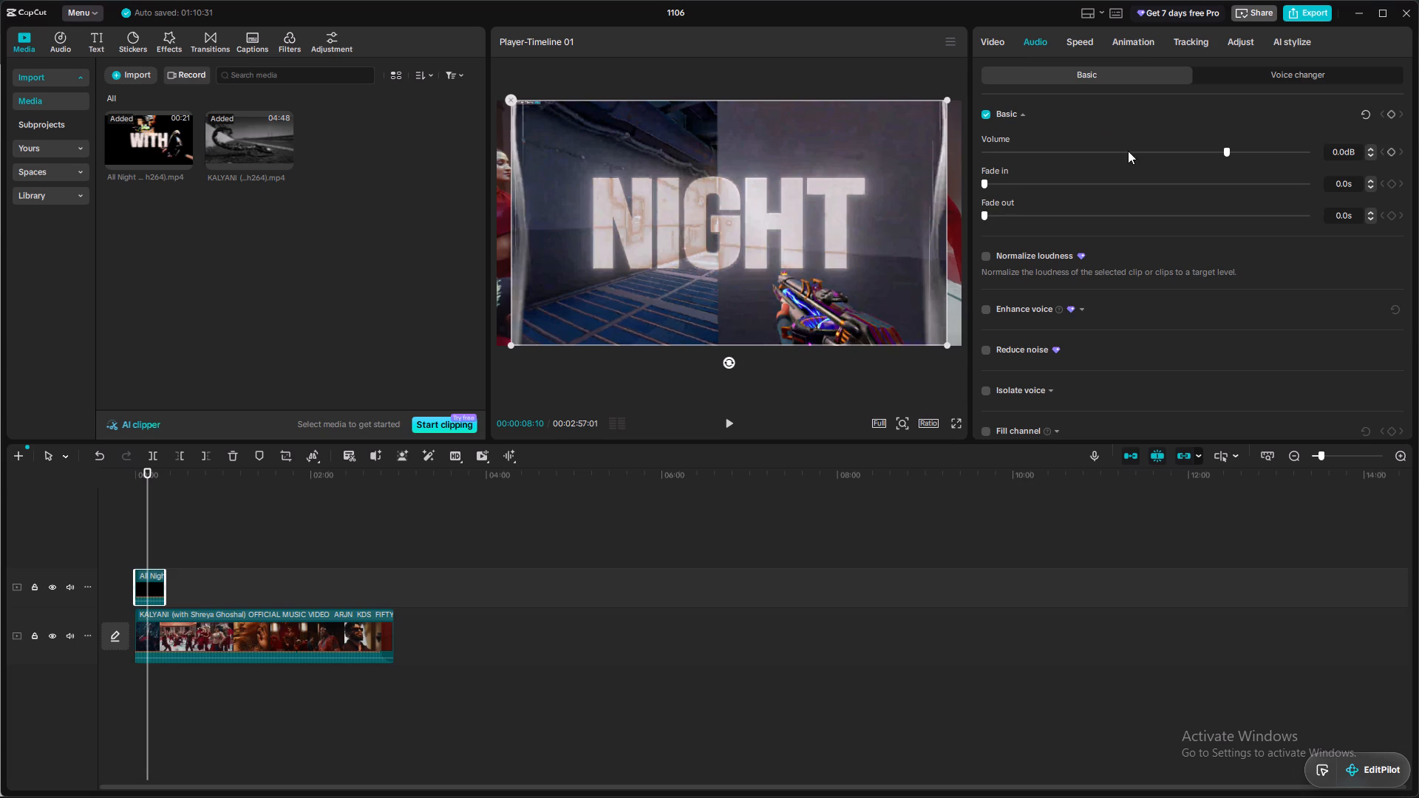
click(1092, 147)
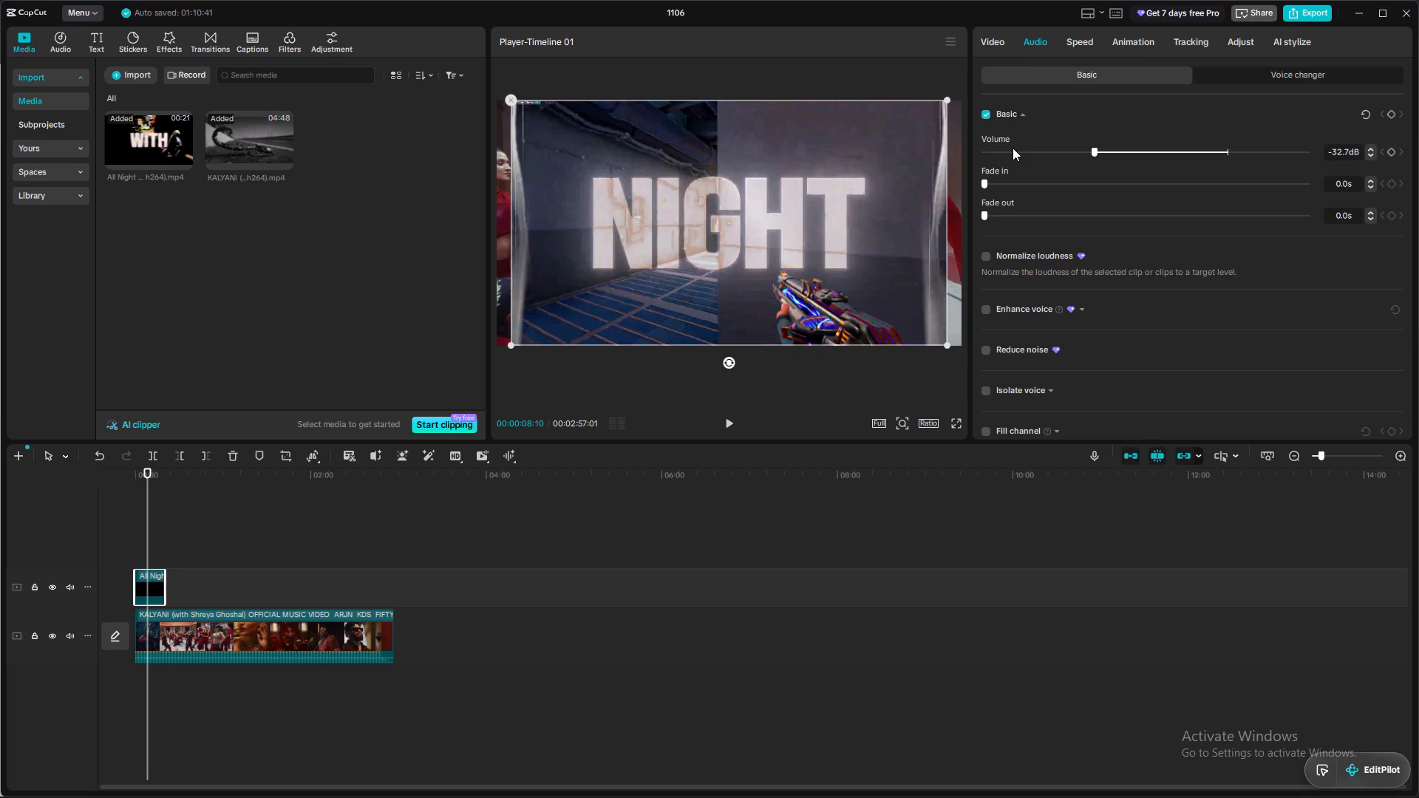
click(1013, 148)
click(990, 150)
drag(982, 152, 868, 180)
Play the timeline and replay it in short bursts from about 19 seconds to examine the music's beat timing.
key(space)
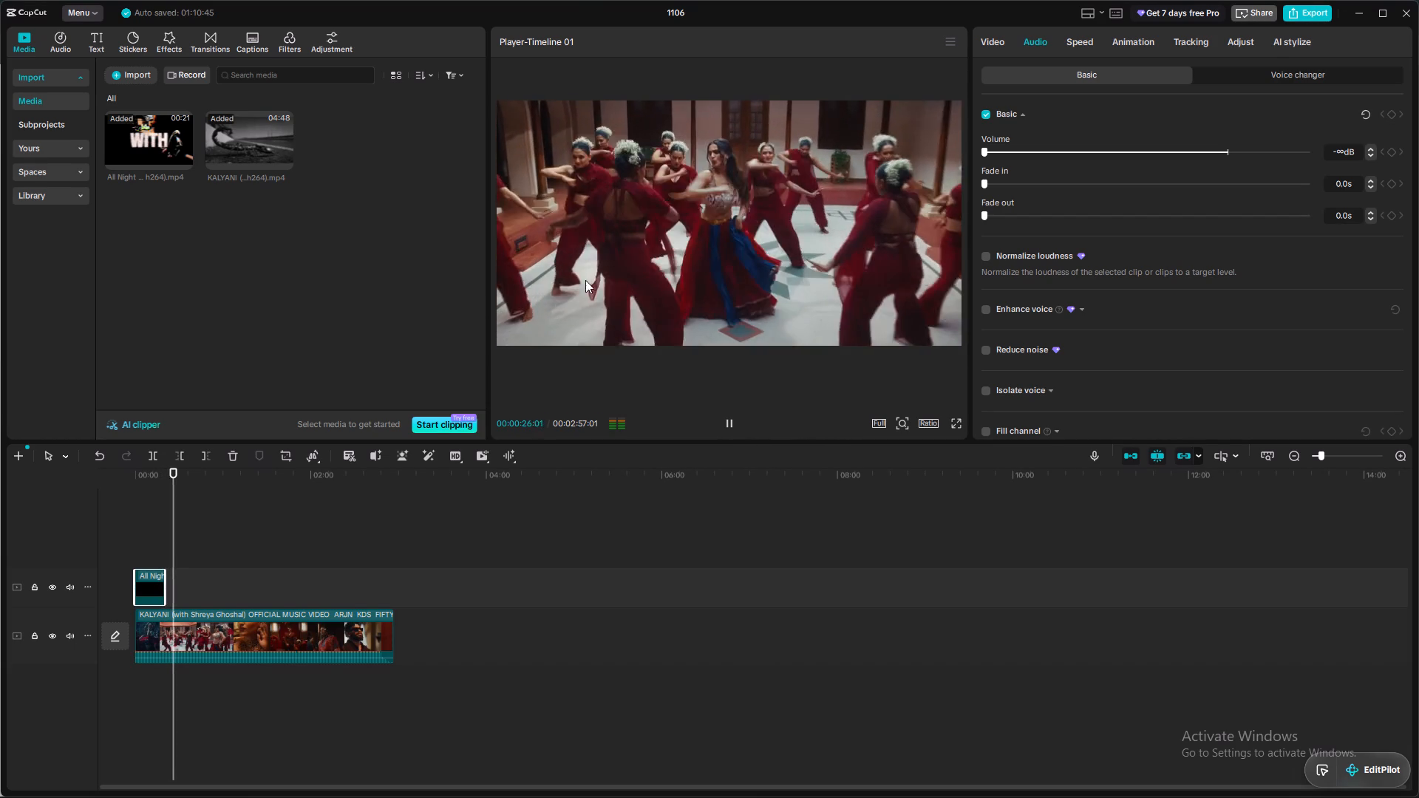
ctrl+scroll(509, 491, up, 5)
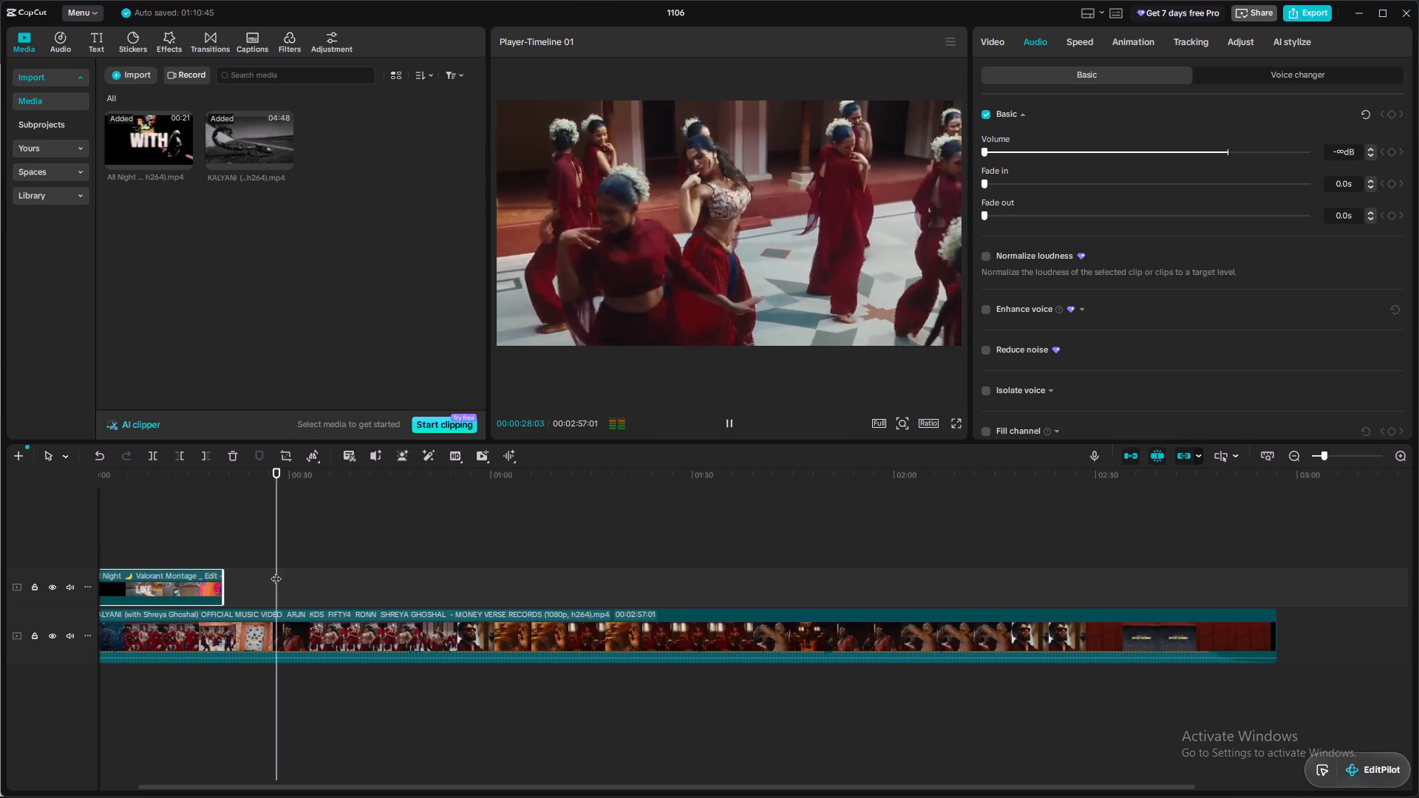
click(217, 558)
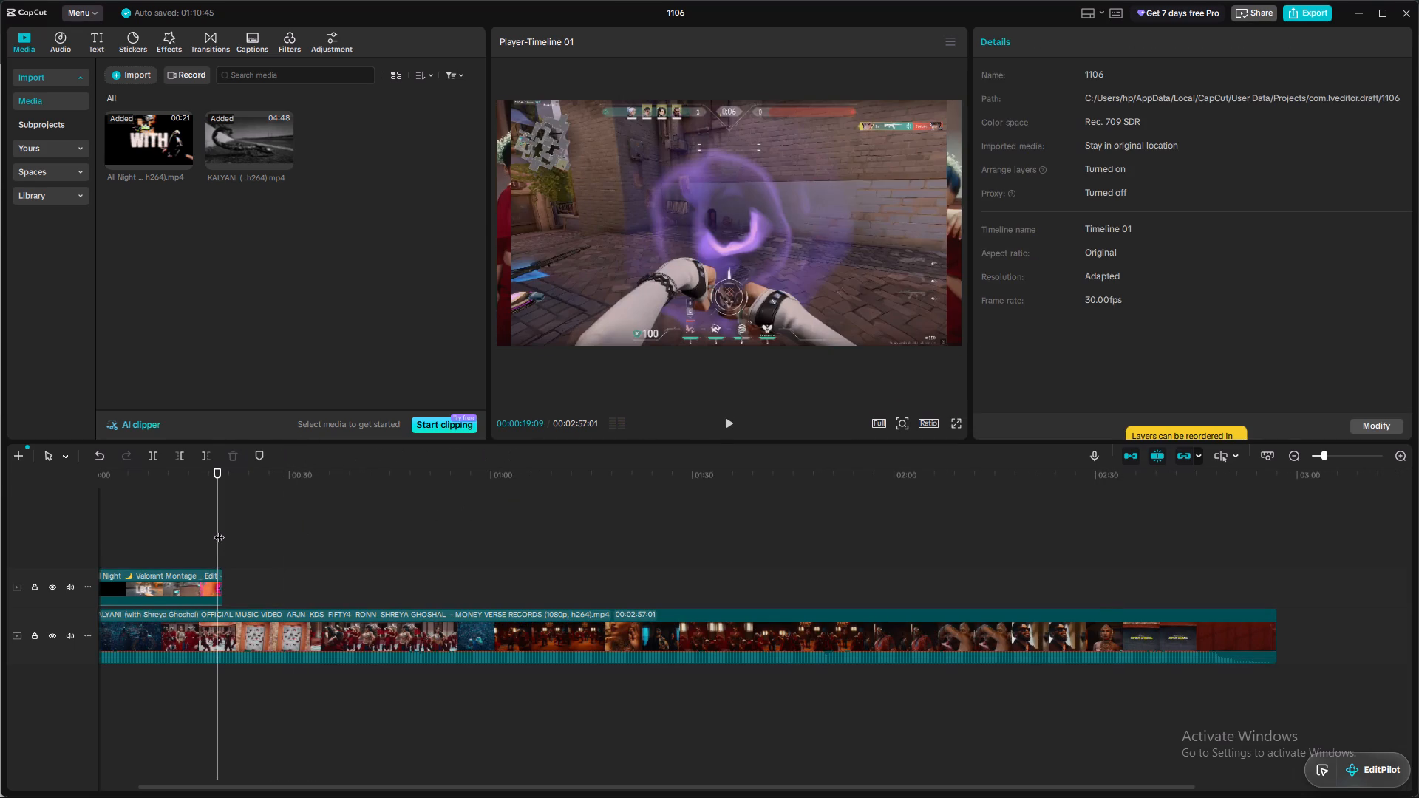
key(space)
key(space)
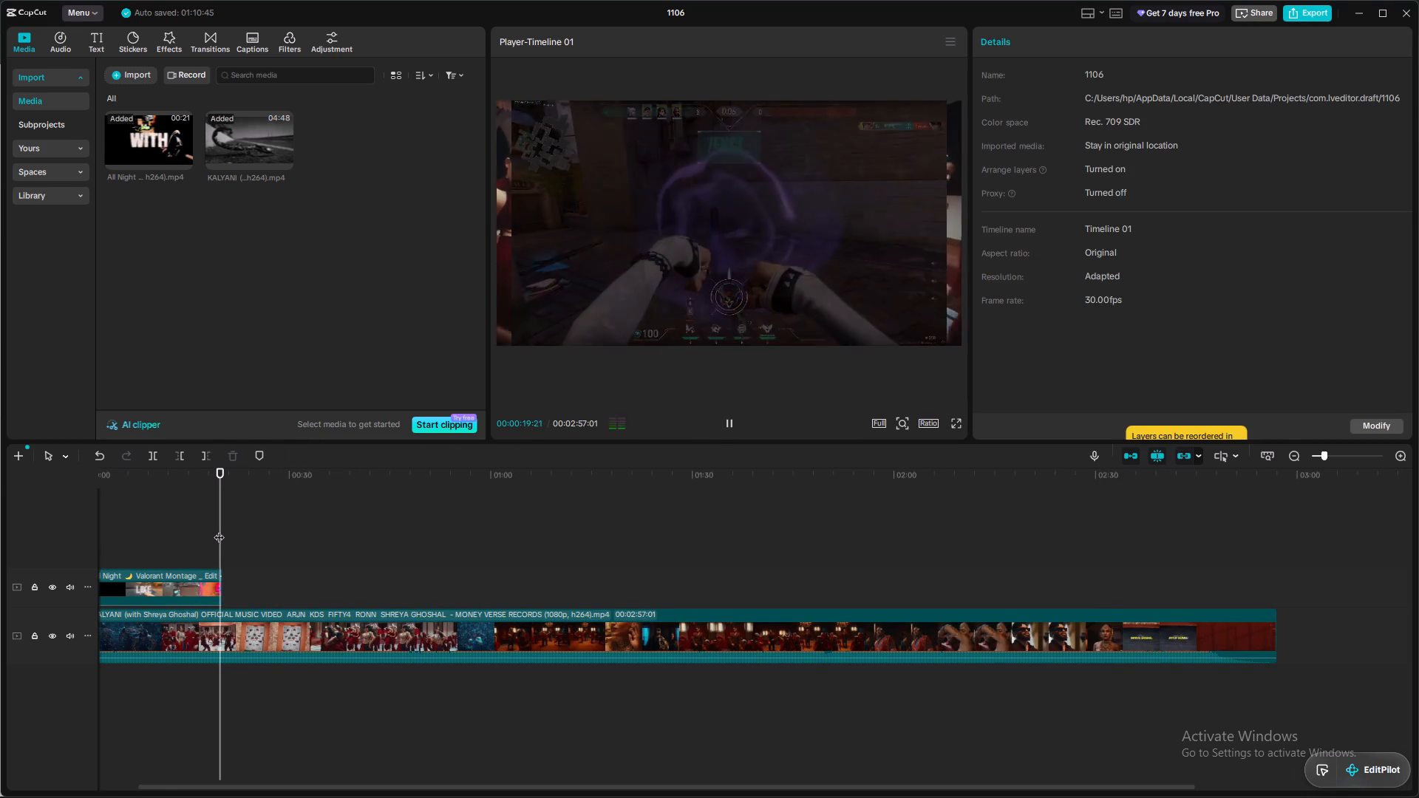
key(space)
key(space)
key(space)
key(space)
key(space)
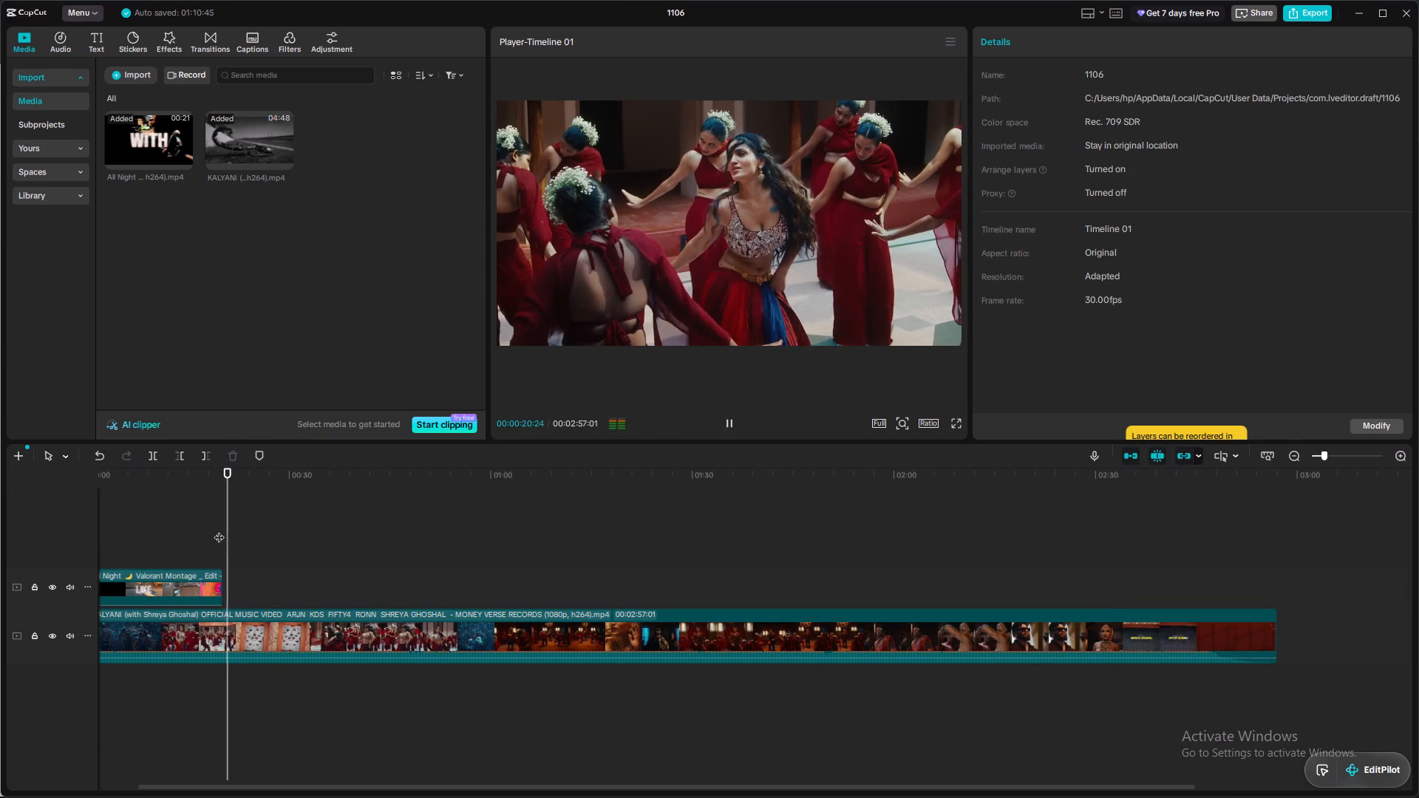
key(space)
key(space)
key(space)
key(space)
key(space)
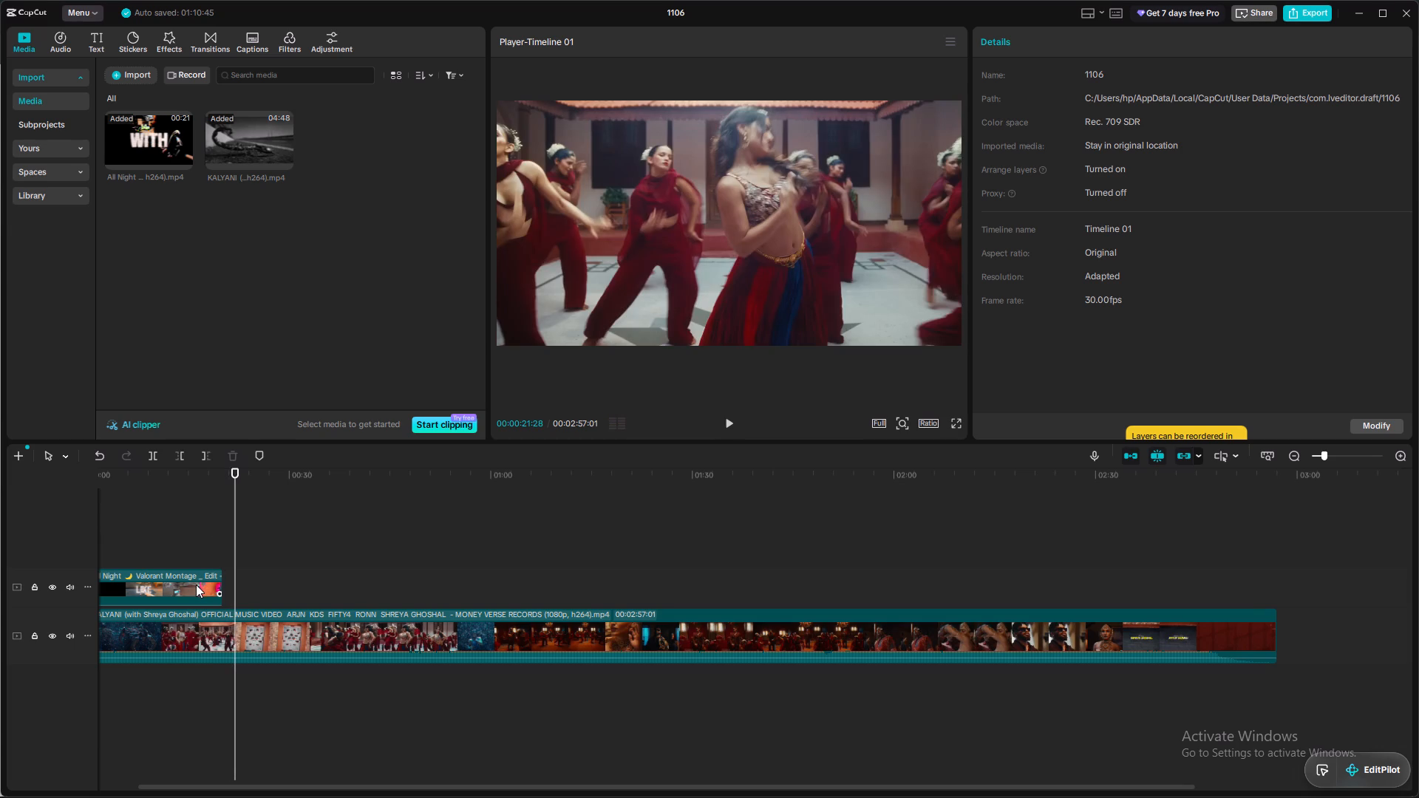
Move the All Night clip along its track so that it starts at about 19 seconds.
drag(196, 584, 325, 585)
Add beat markers to the KALYANI clip from 00:00:21:28, including 00:00:22:22 and 00:00:23:00, advancing playback in short bursts.
click(247, 632)
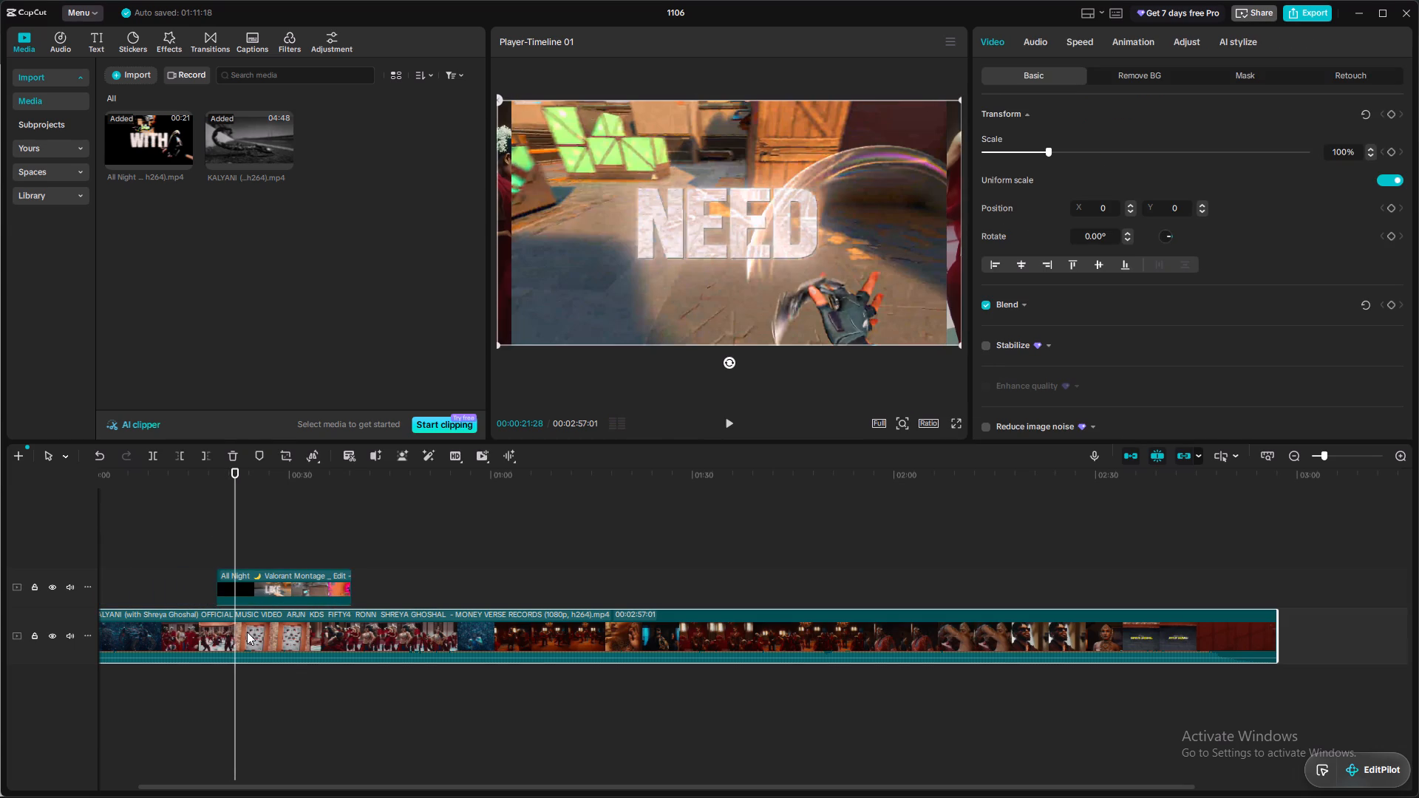
key(m)
key(space)
key(space)
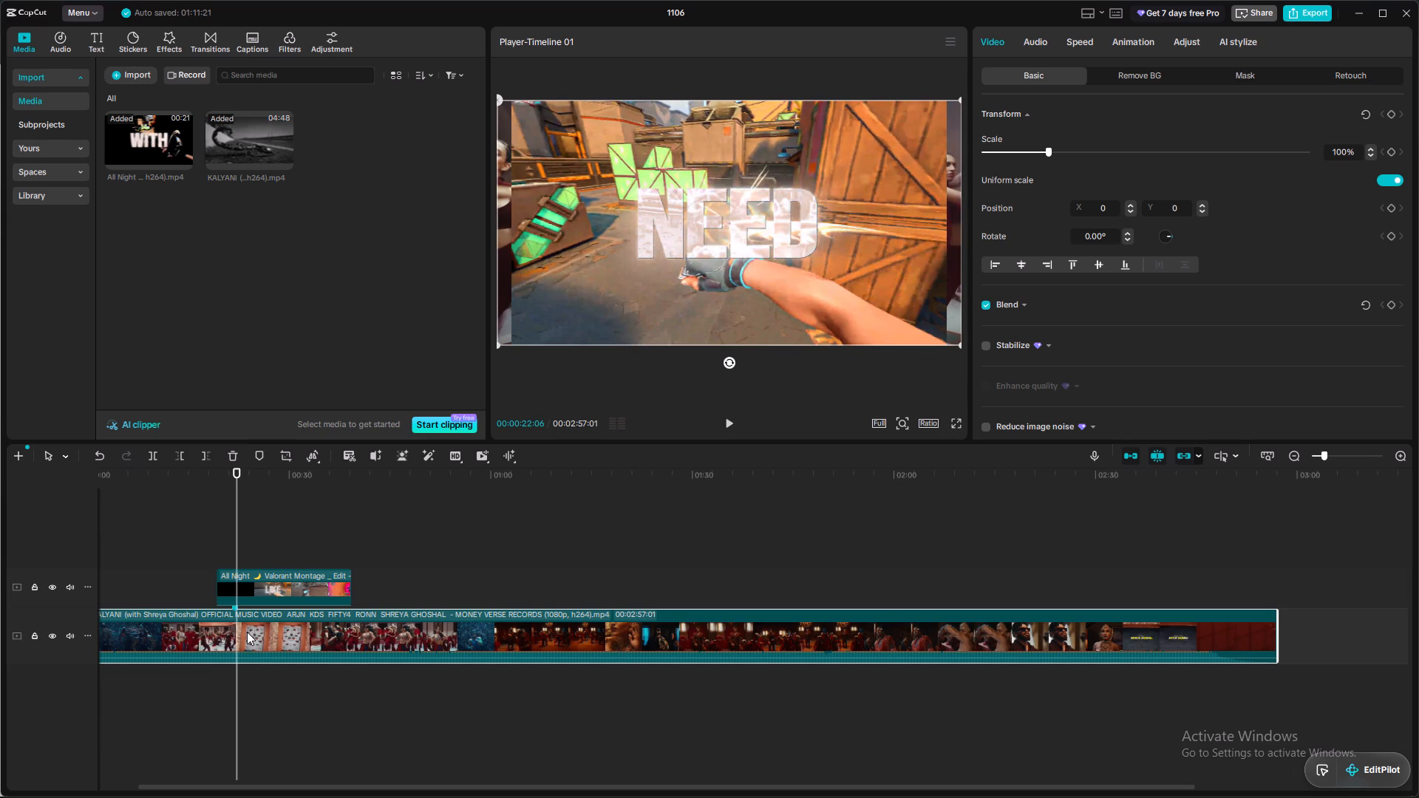
key(space)
key(space)
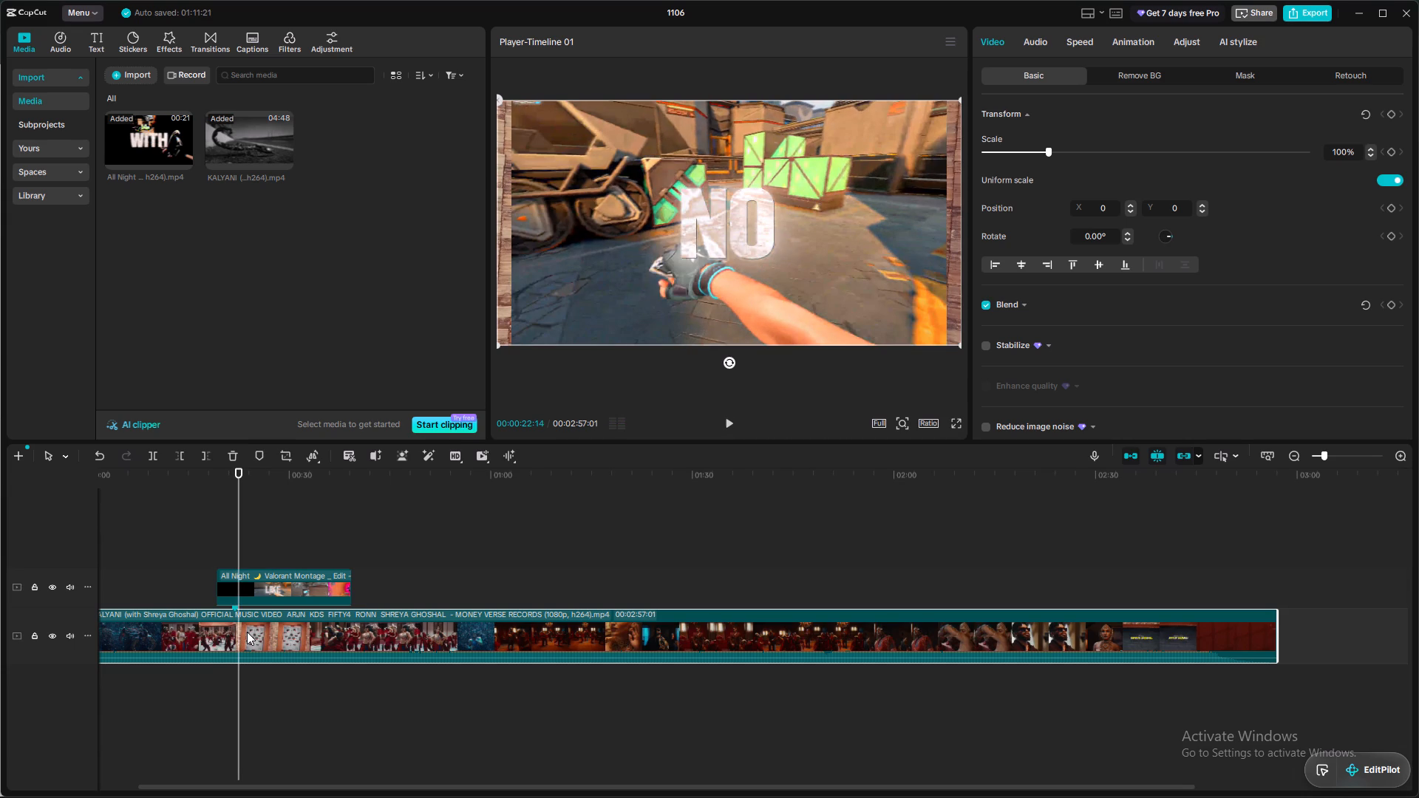
key(space)
key(space)
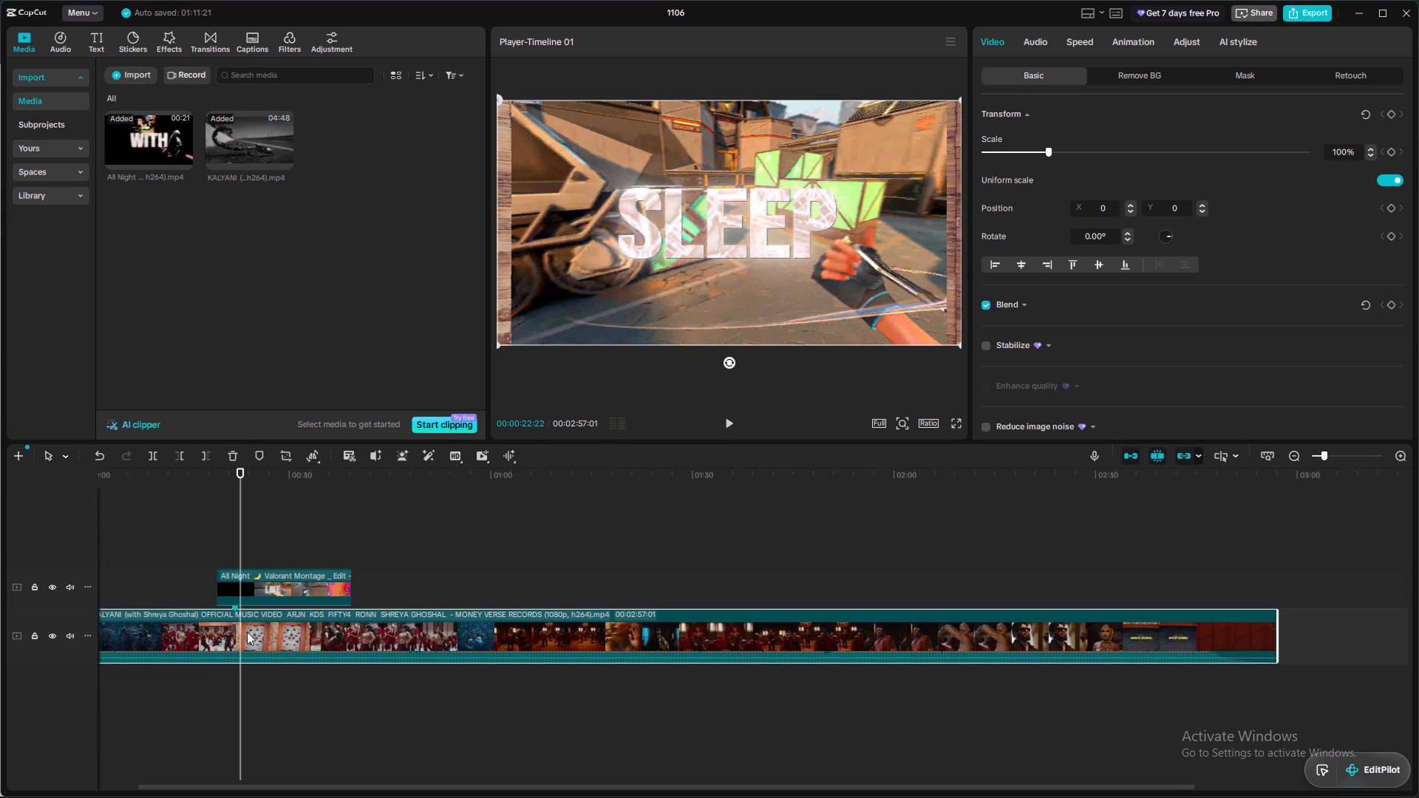
text(M)
key(space)
key(space)
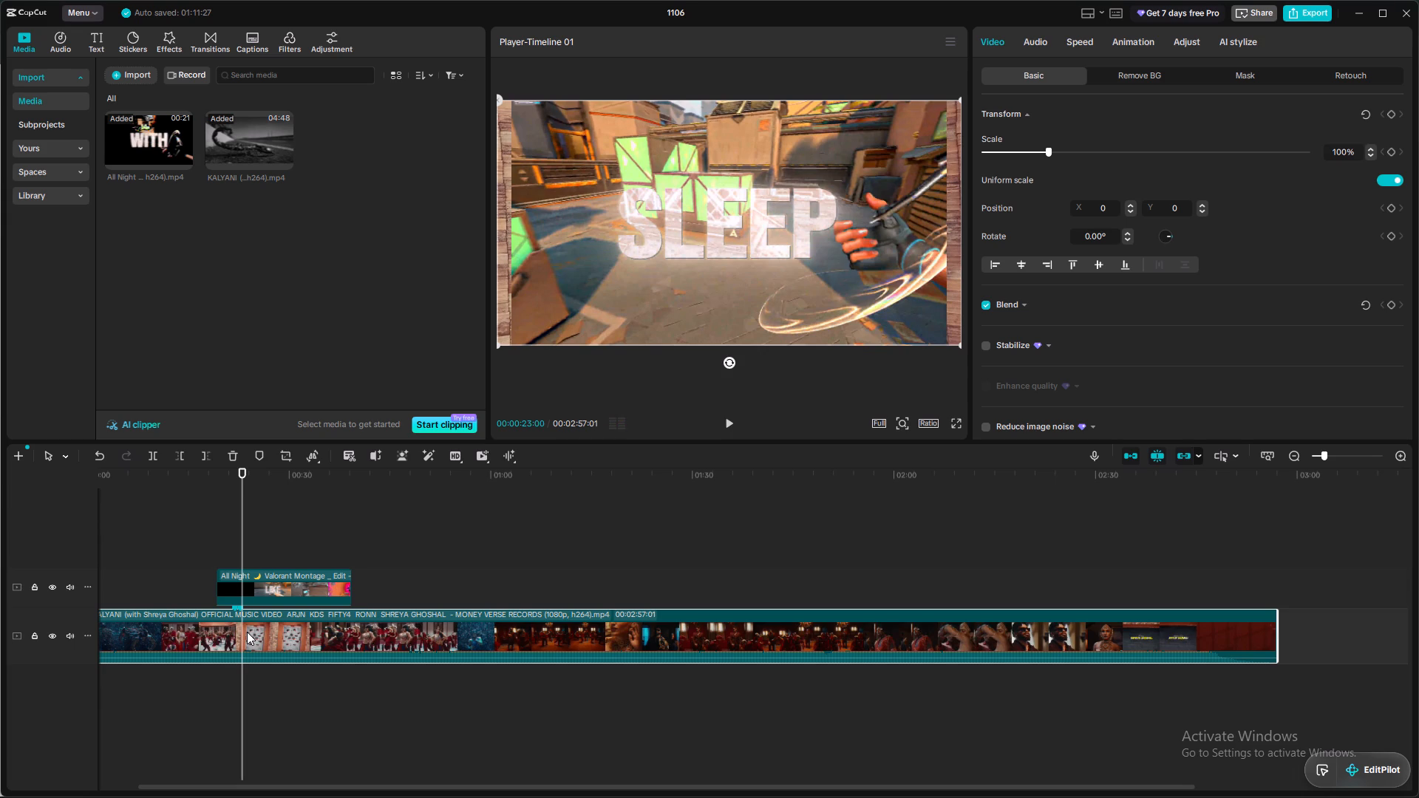
text(M M)
key(space)
key(space)
text(M)
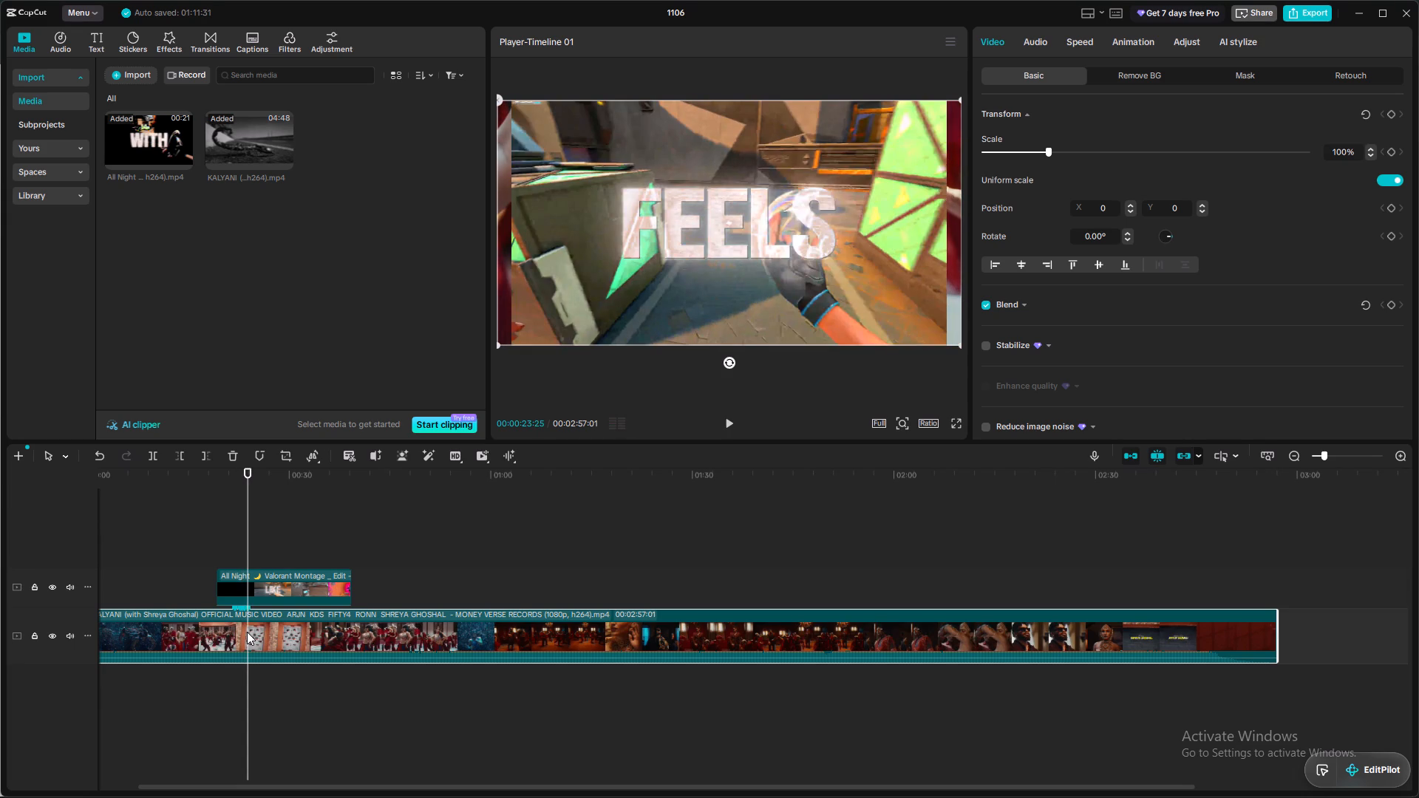
Play the timeline in short bursts from 00:00:23:25 to examine where the next beats fall.
key(space)
key(space)
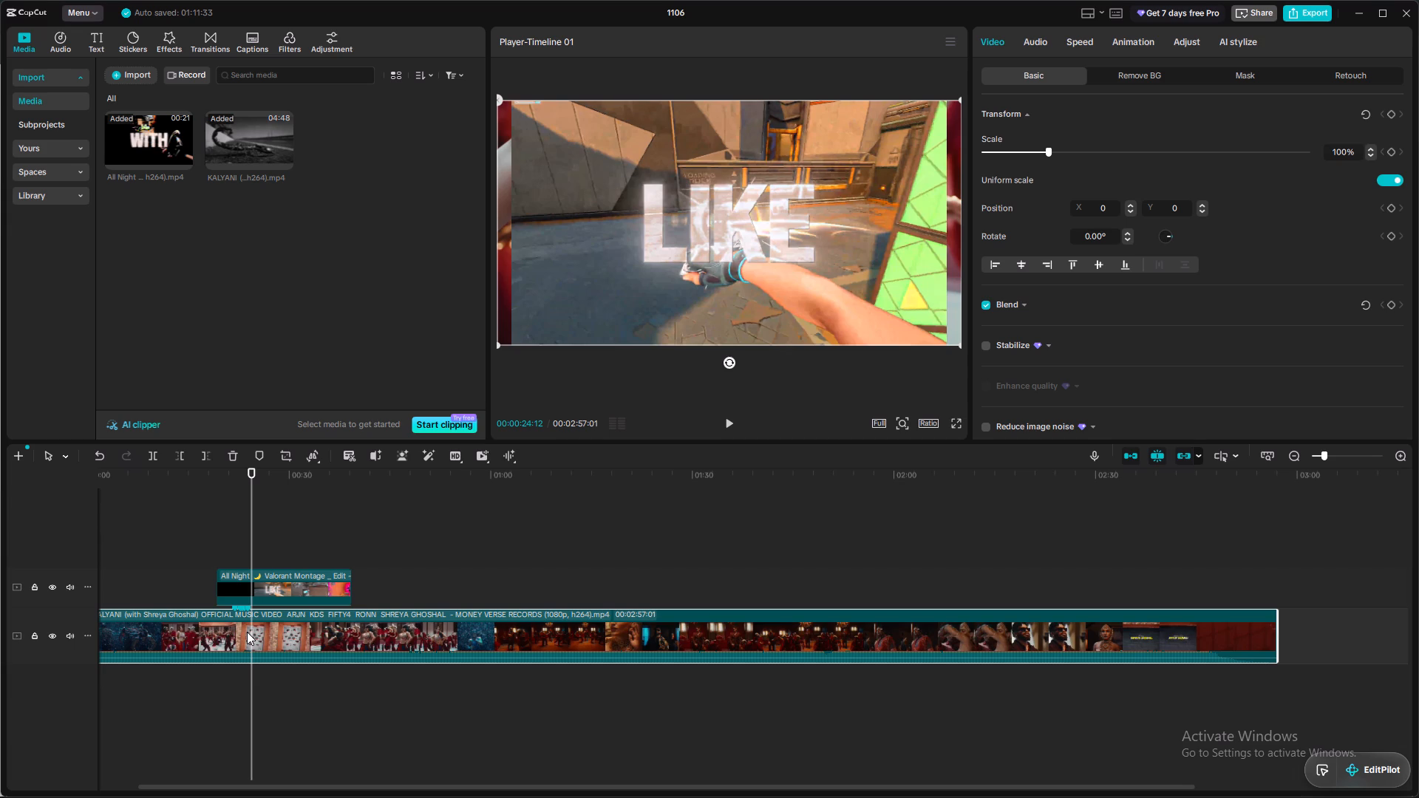
key(space)
key(space)
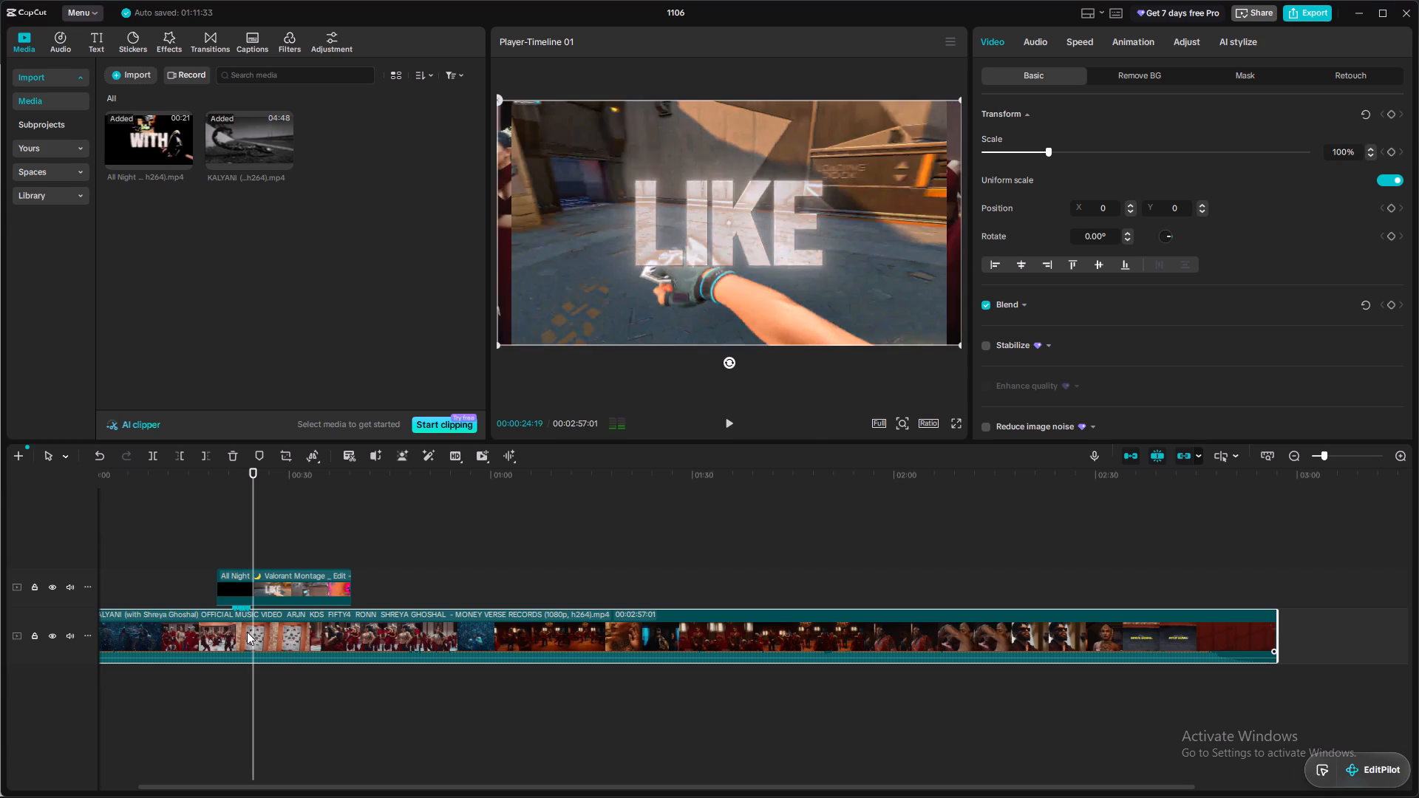
key(space)
key(space)
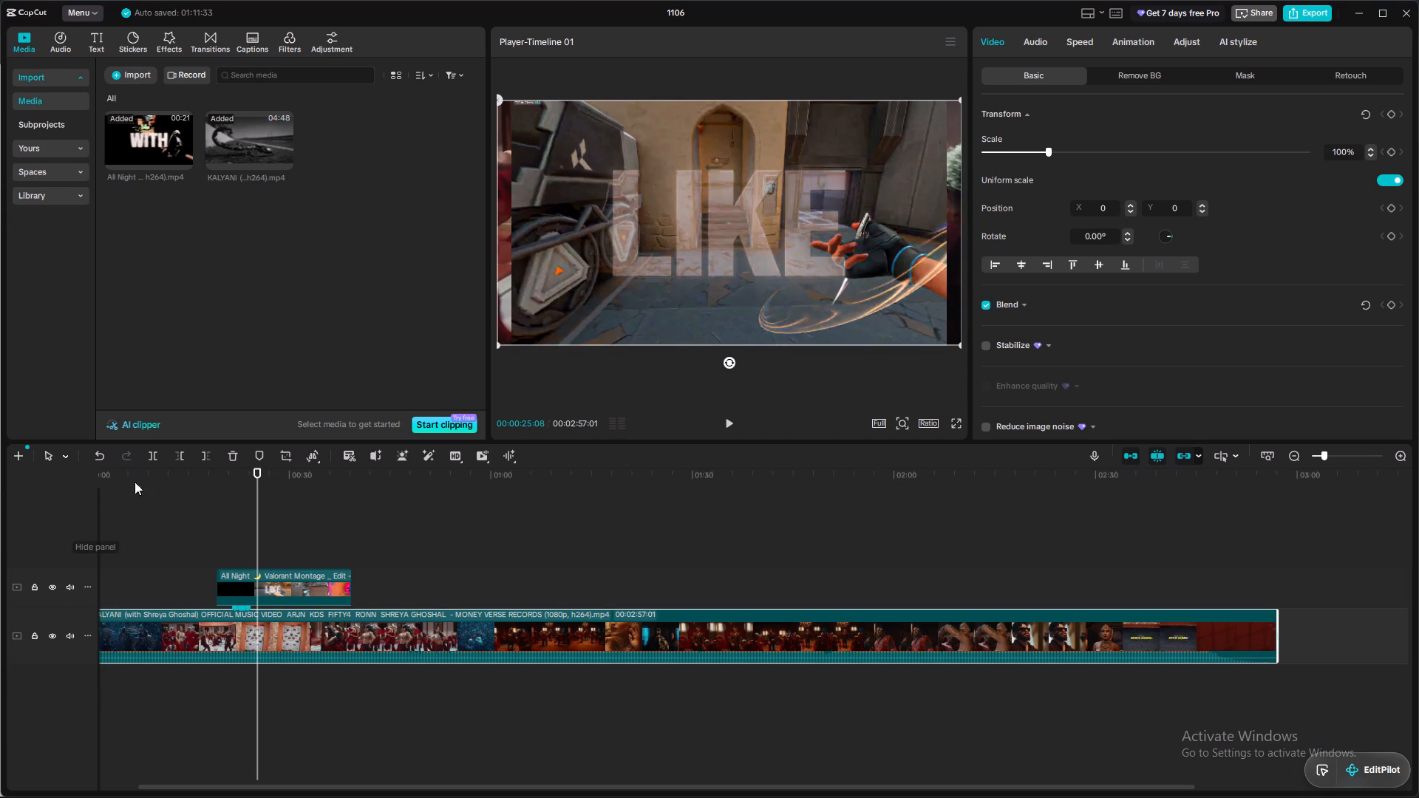
Replay the timeline from about 13 seconds, pausing in short bursts past 21 seconds, to compare the music's beats with the existing markers.
click(178, 480)
key(space)
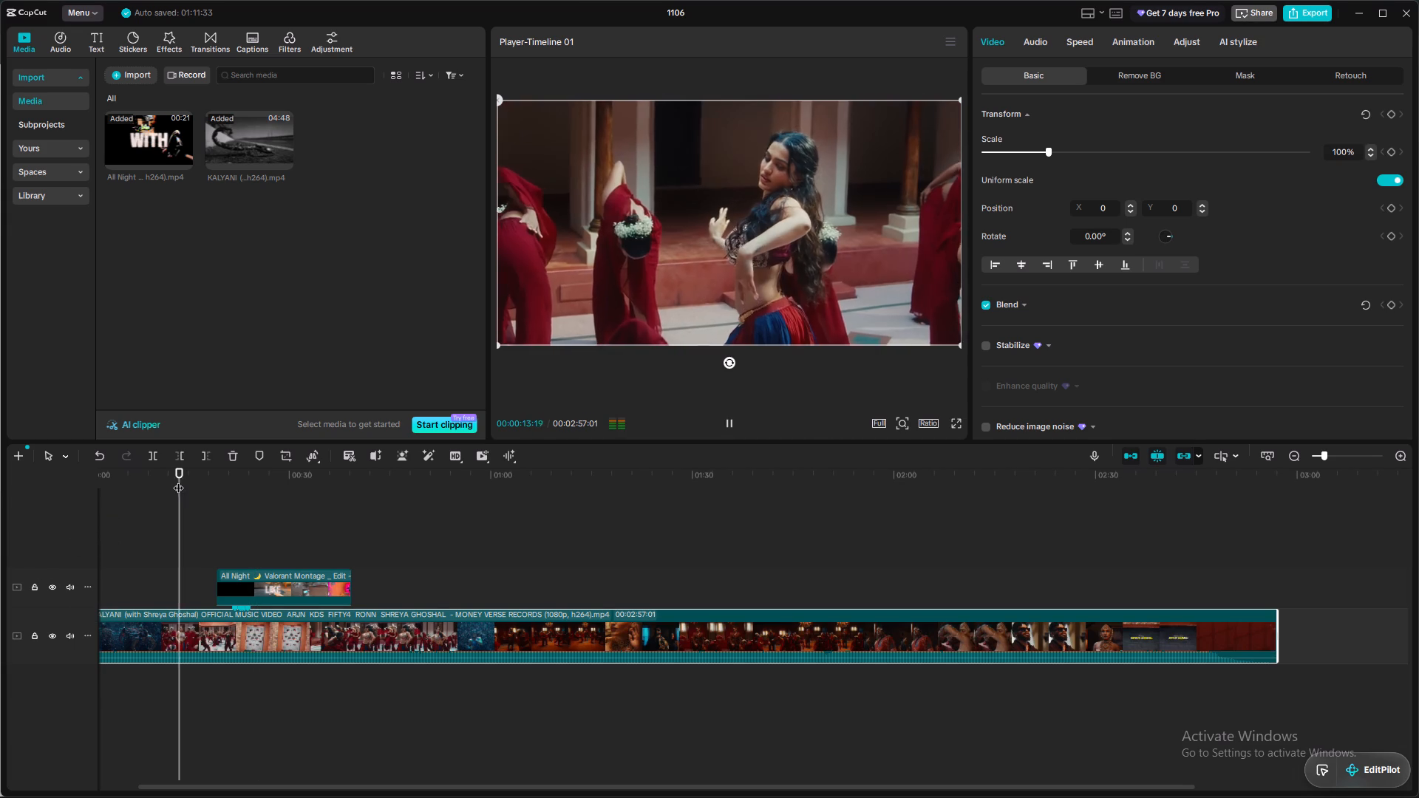
ctrl+scroll(178, 480, up, 3)
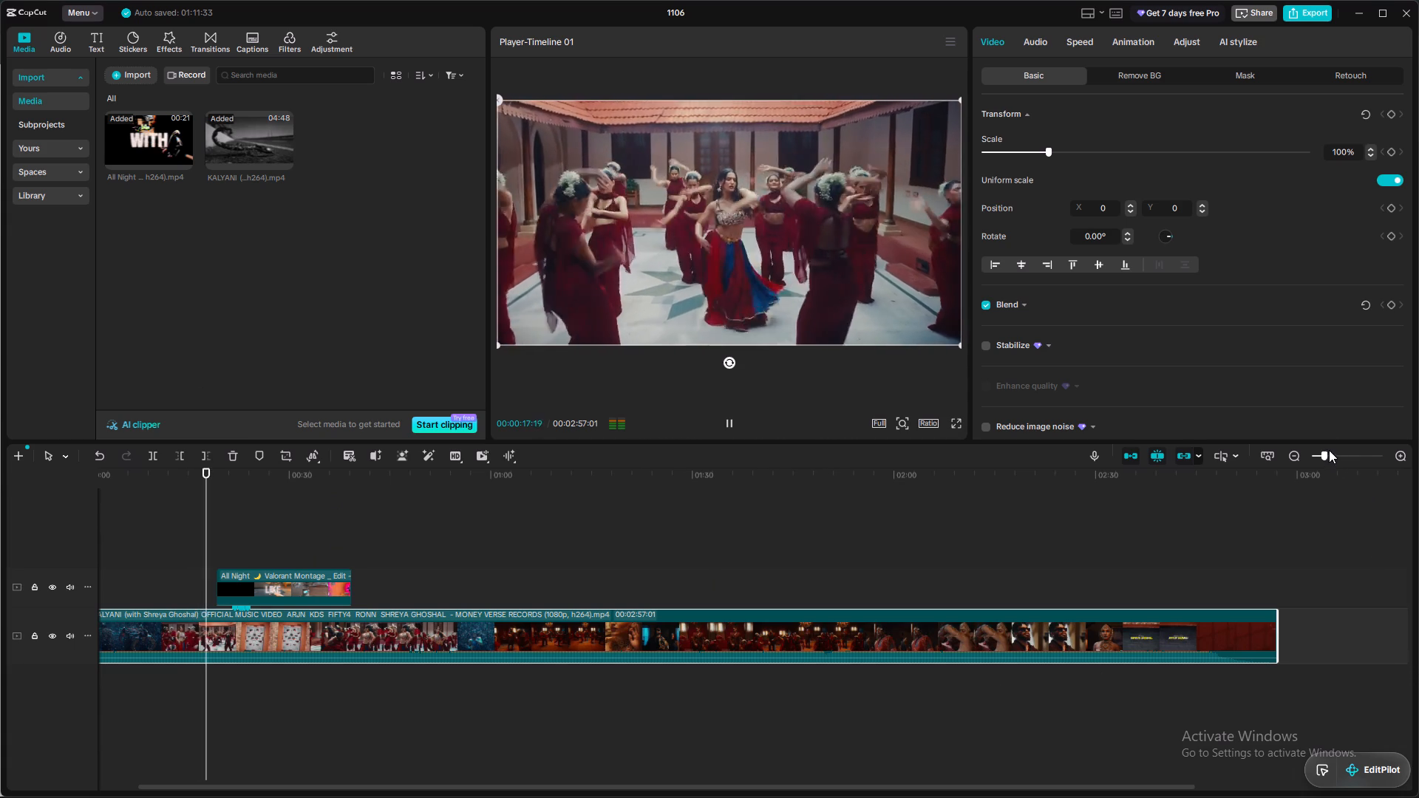
drag(1329, 450, 1399, 449)
click(1369, 453)
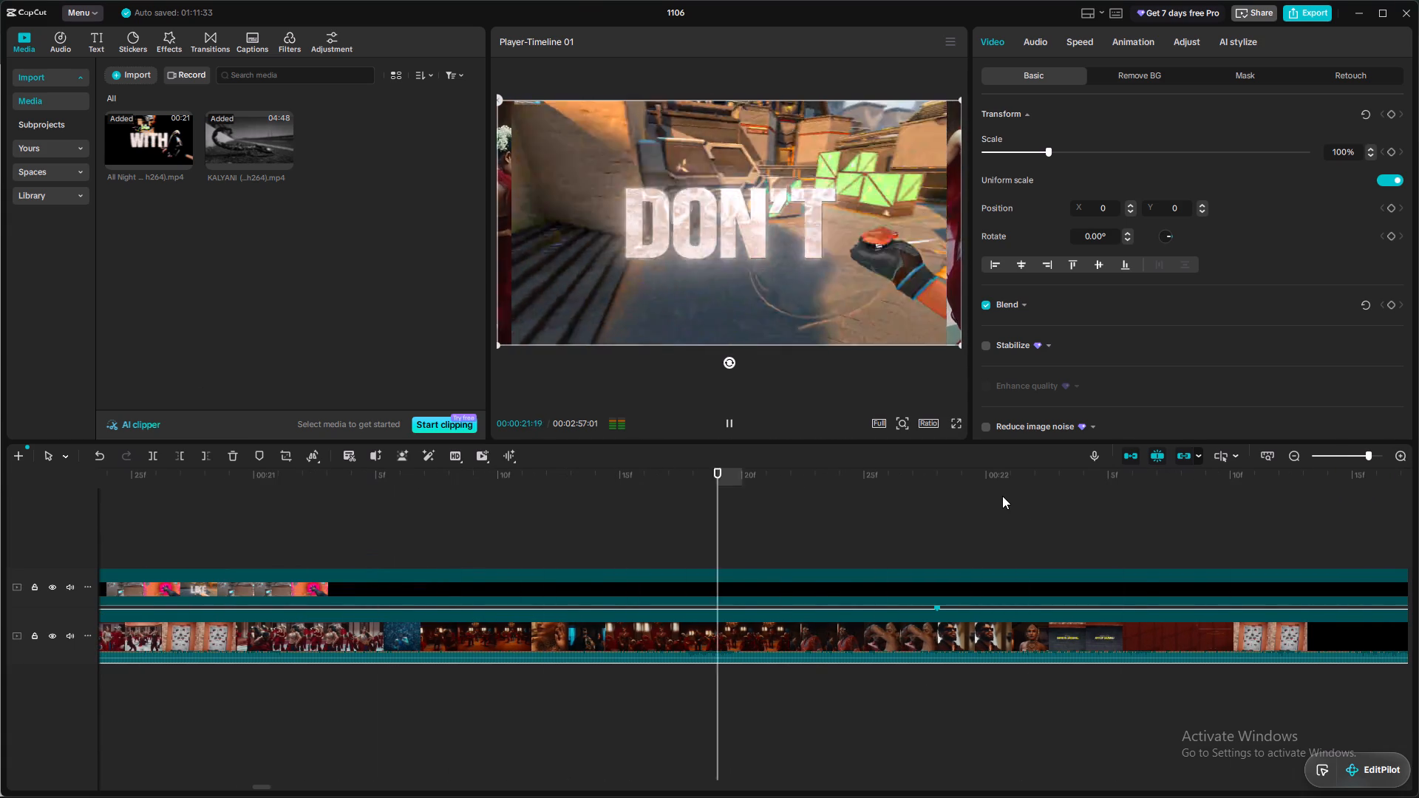
key(space)
key(space)
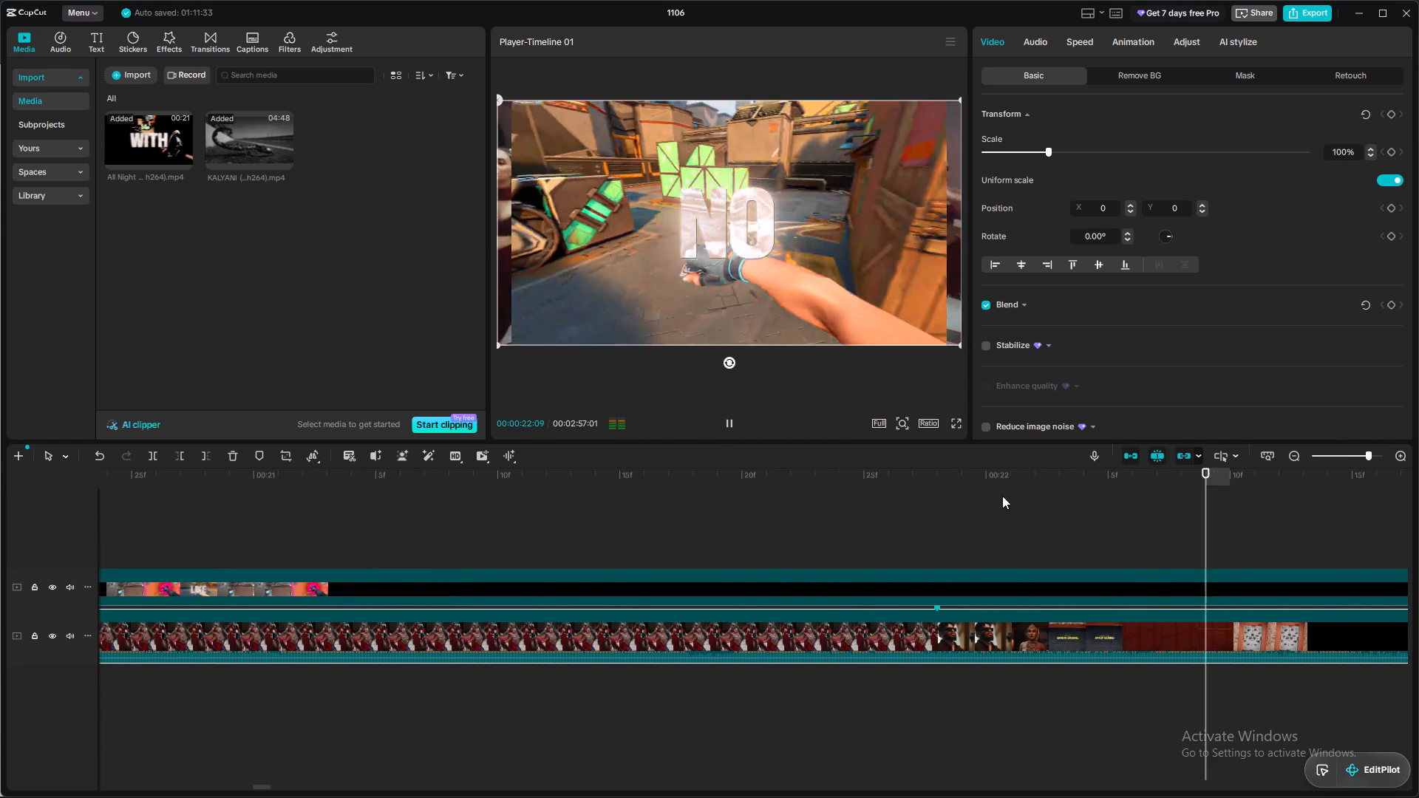
key(space)
key(space)
key(space)
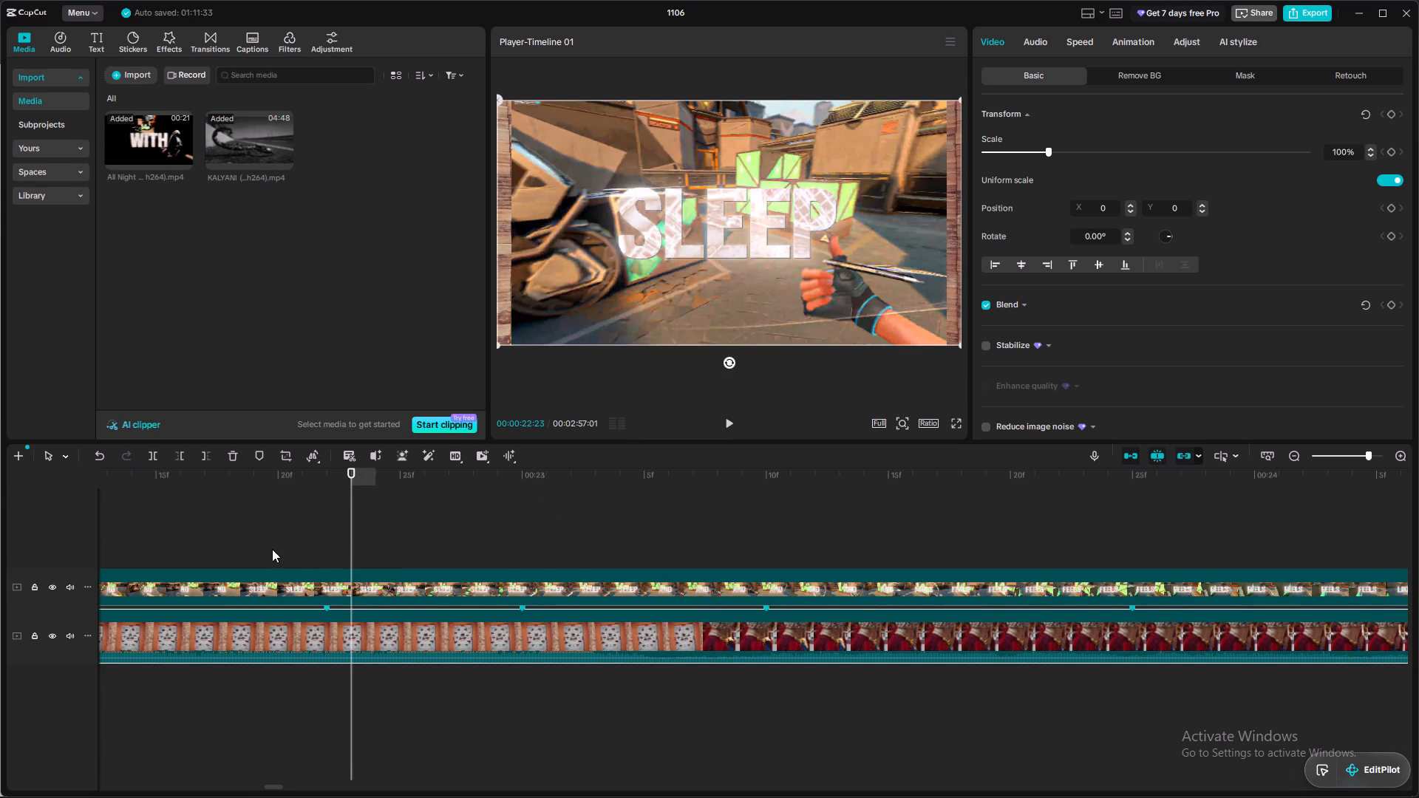
Replay the passage around 00:00:22:20 in short bursts to examine the beat just before the 00:00:22:22 marker.
click(282, 503)
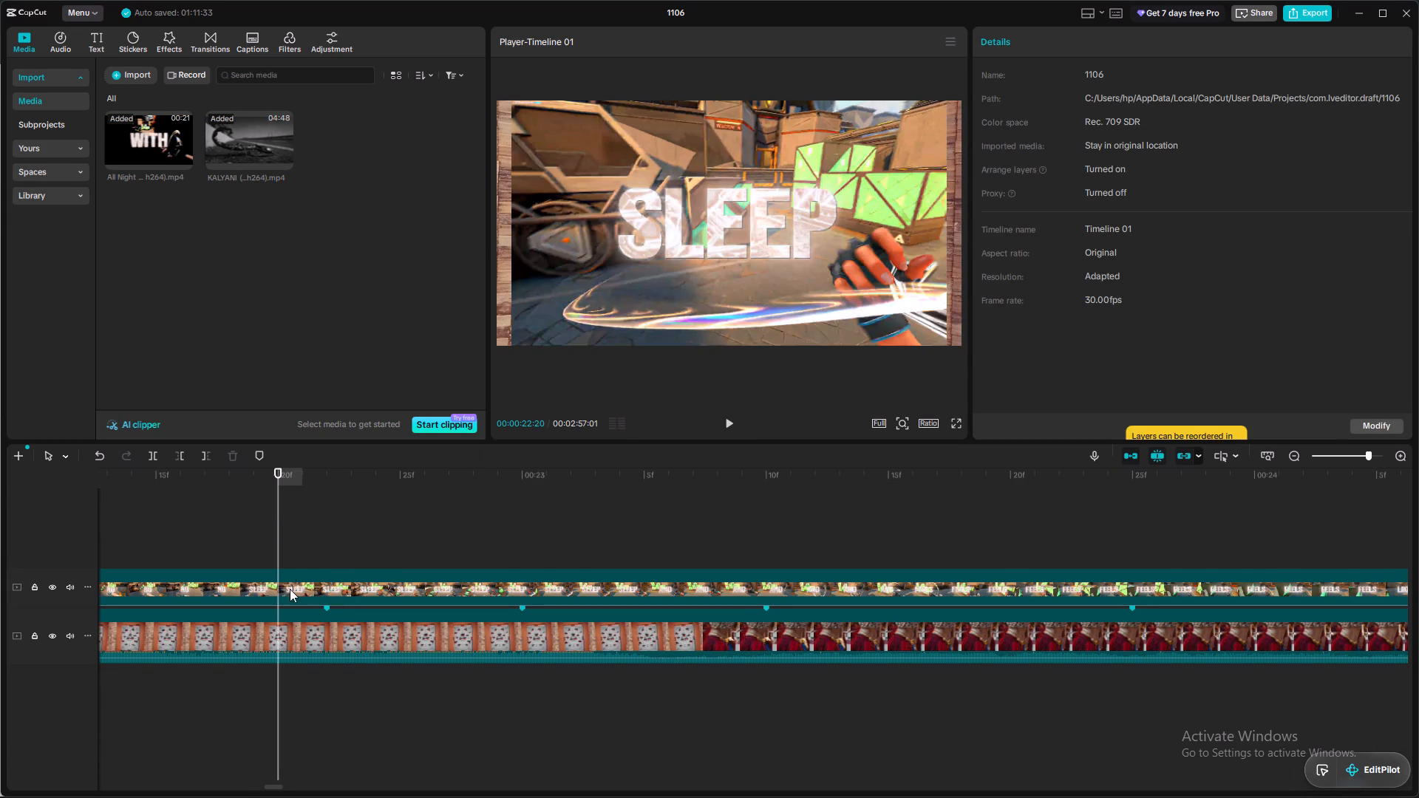
click(295, 665)
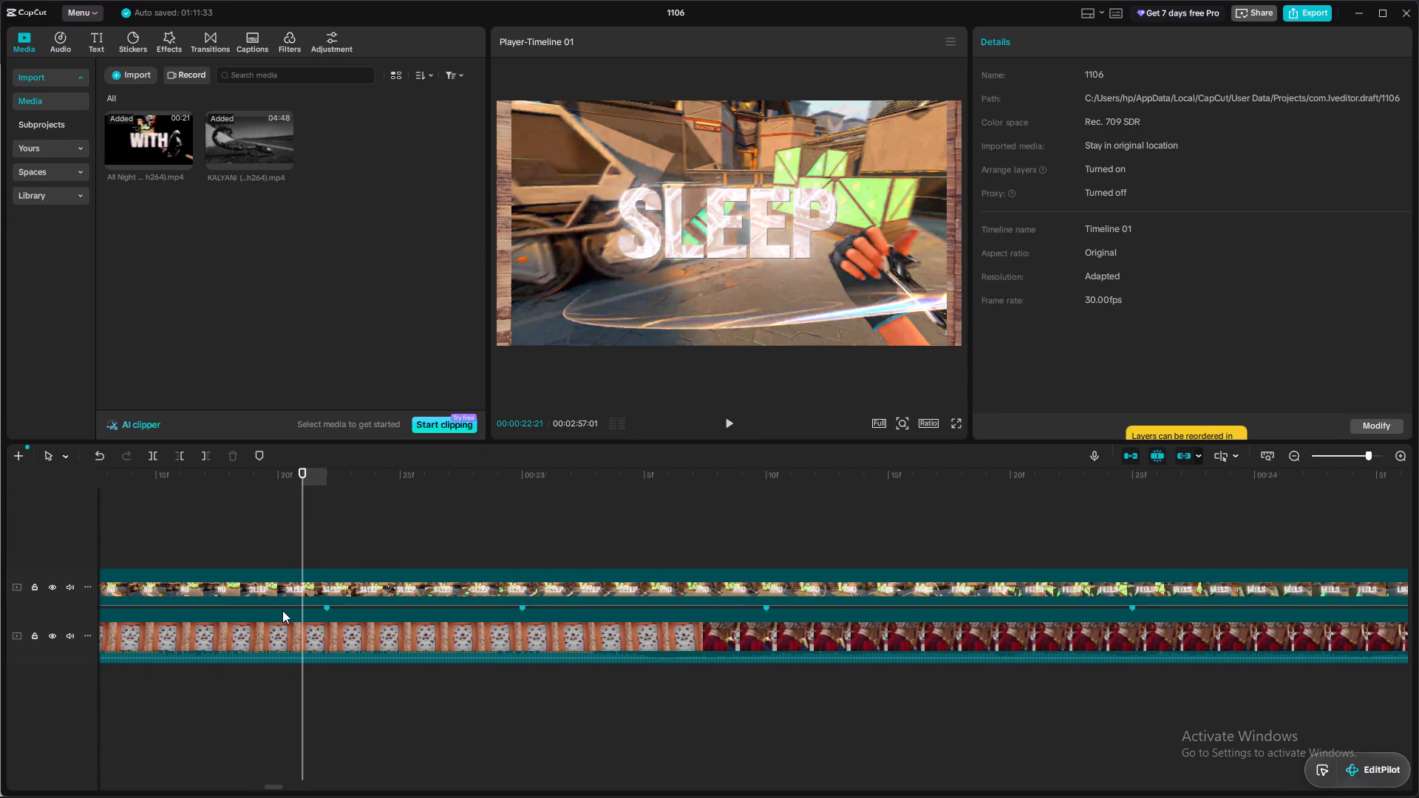
click(282, 610)
click(270, 545)
click(180, 530)
key(space)
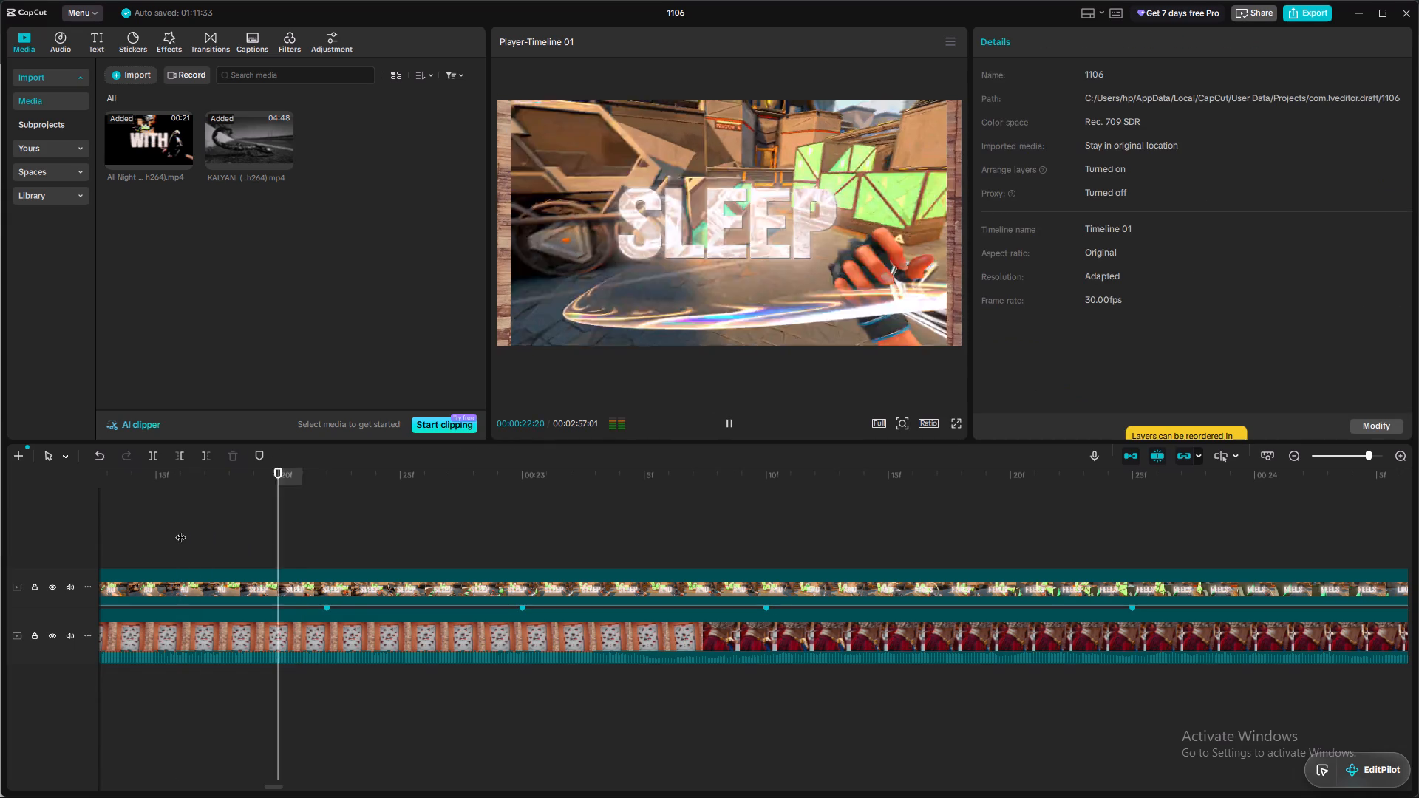
key(space)
click(266, 524)
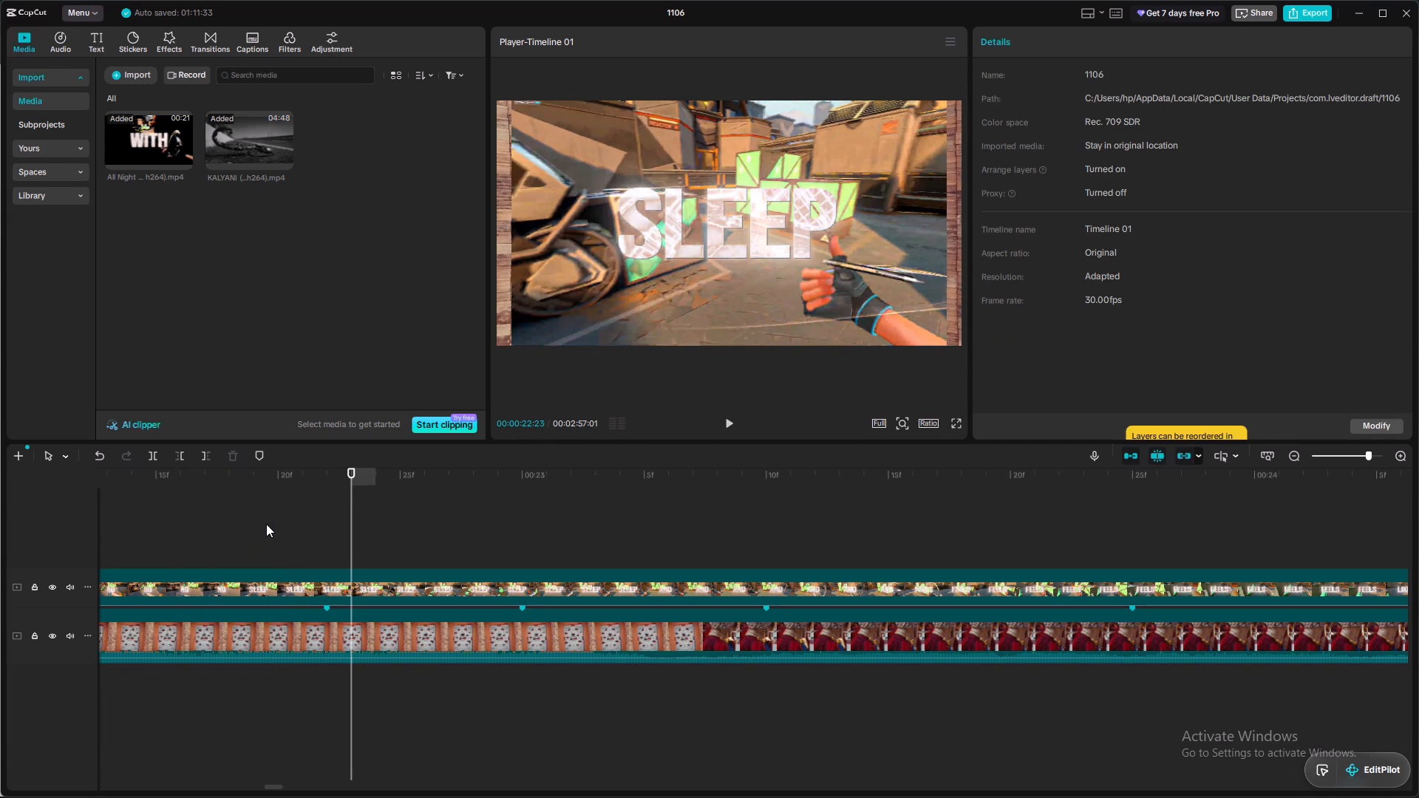
key(space)
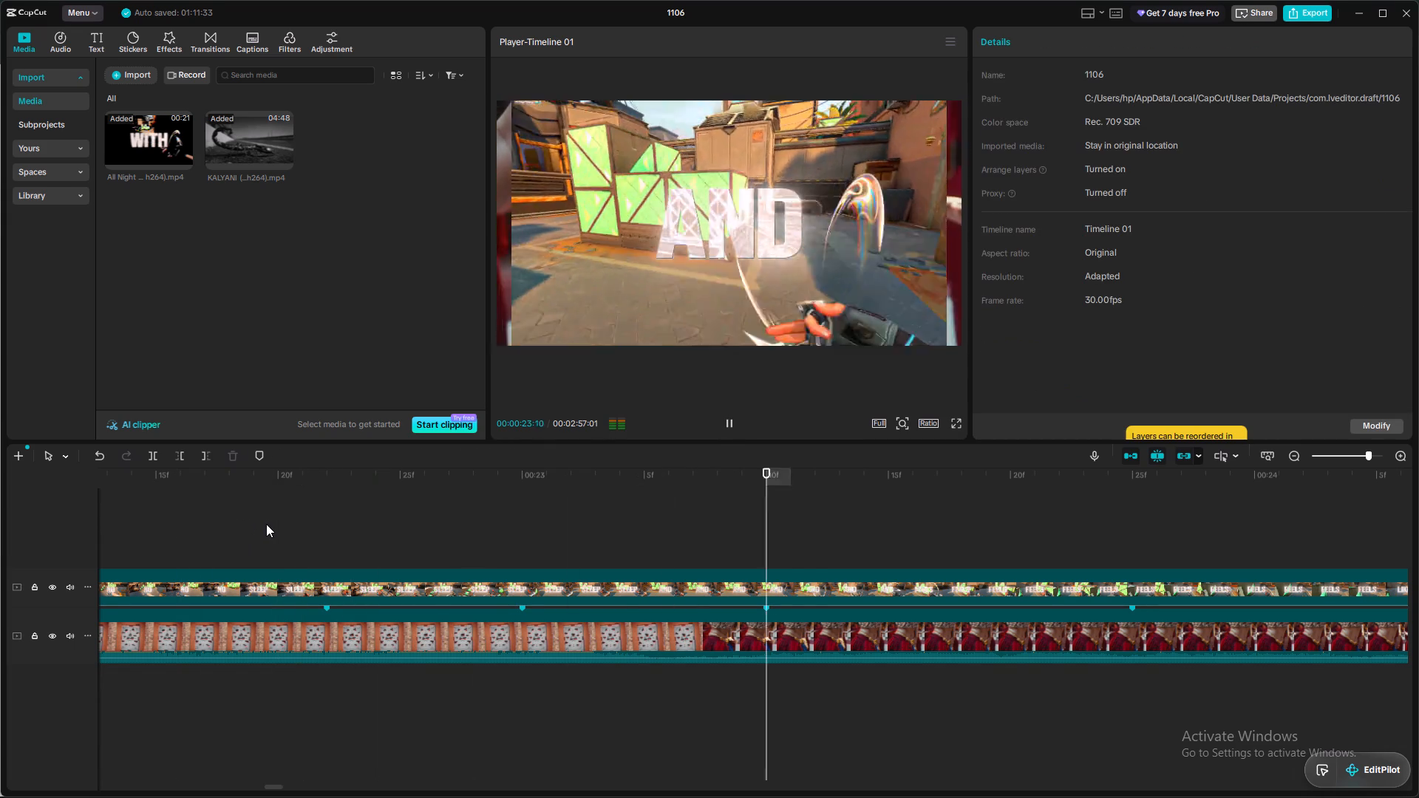
Add a beat marker to the KALYANI clip at 00:00:22:20.
click(266, 524)
key(m)
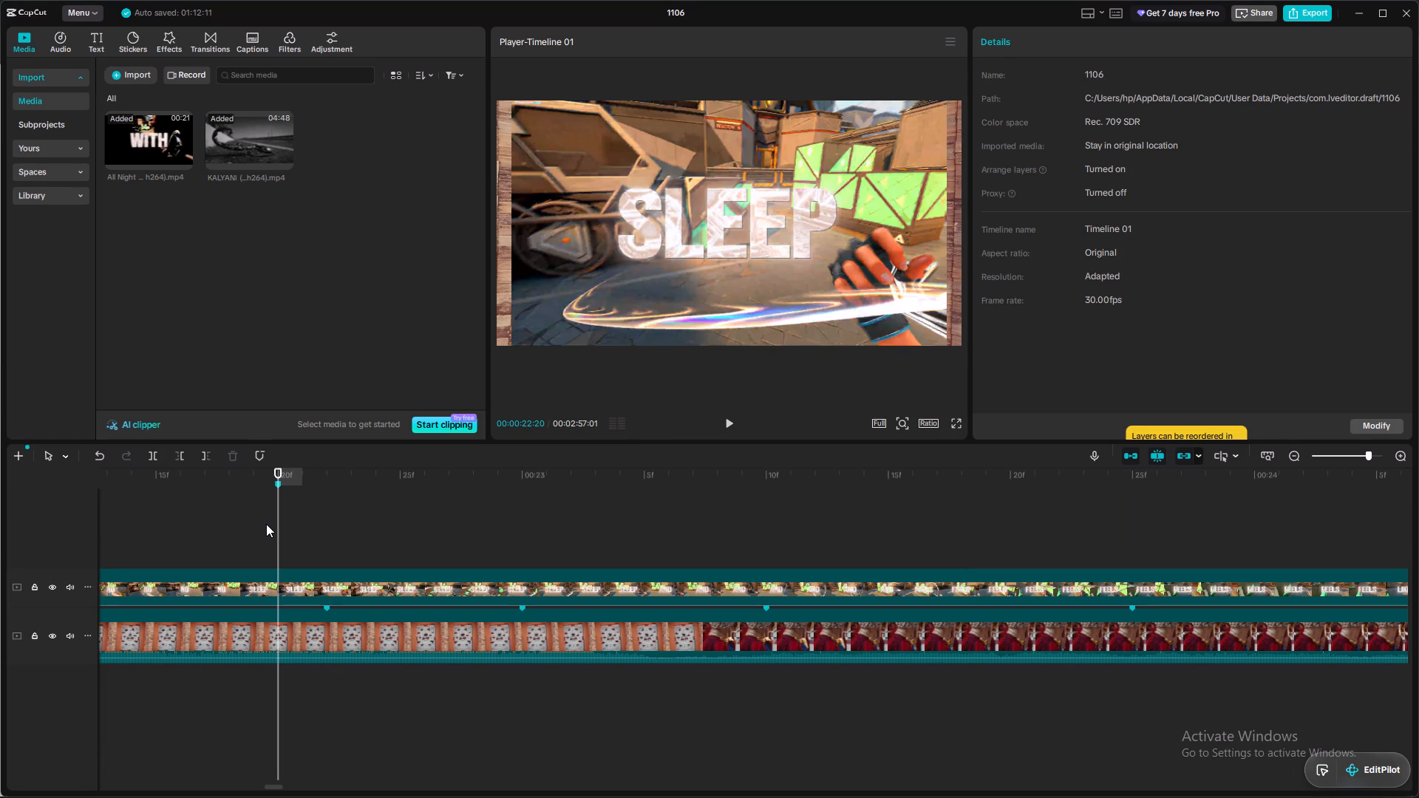
key(ctrl+z)
click(313, 636)
key(m)
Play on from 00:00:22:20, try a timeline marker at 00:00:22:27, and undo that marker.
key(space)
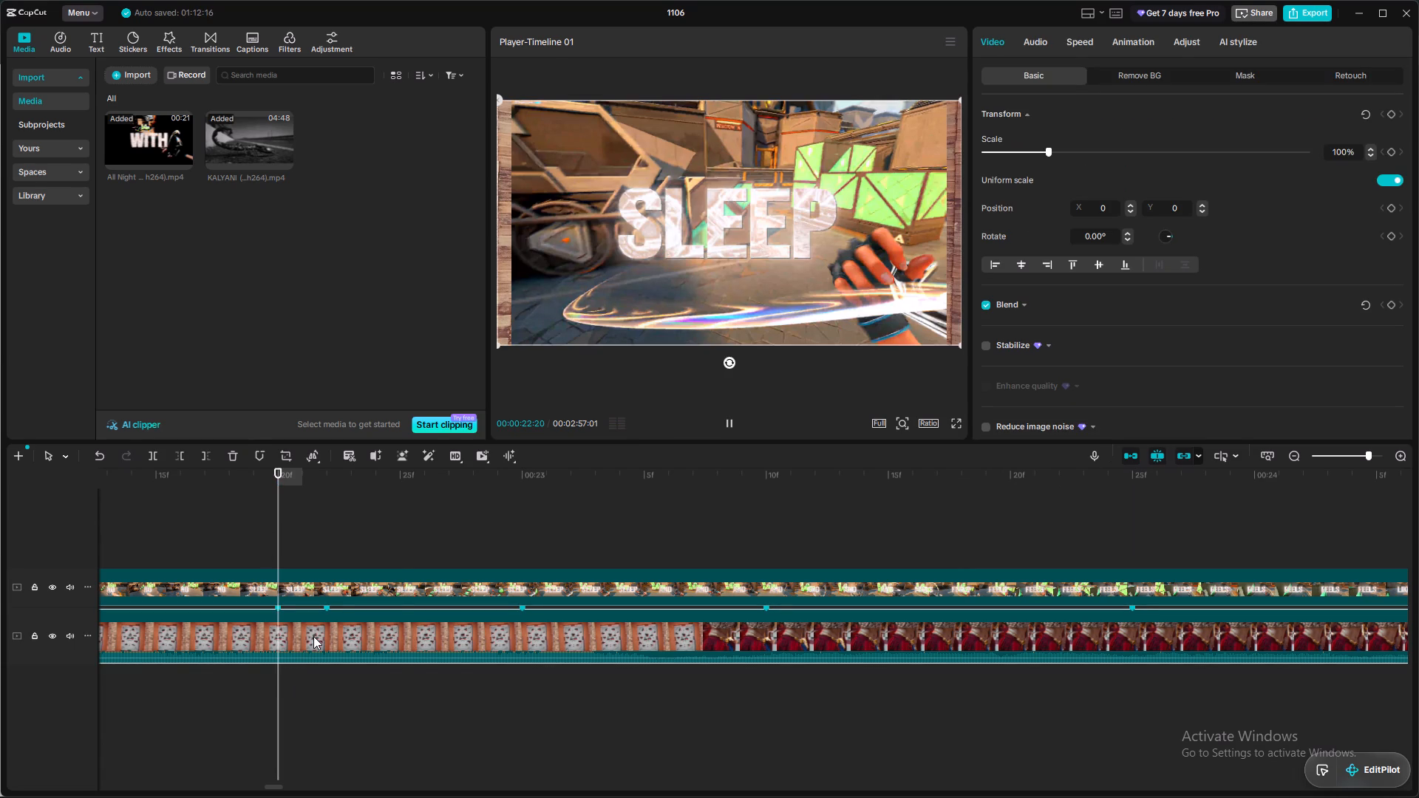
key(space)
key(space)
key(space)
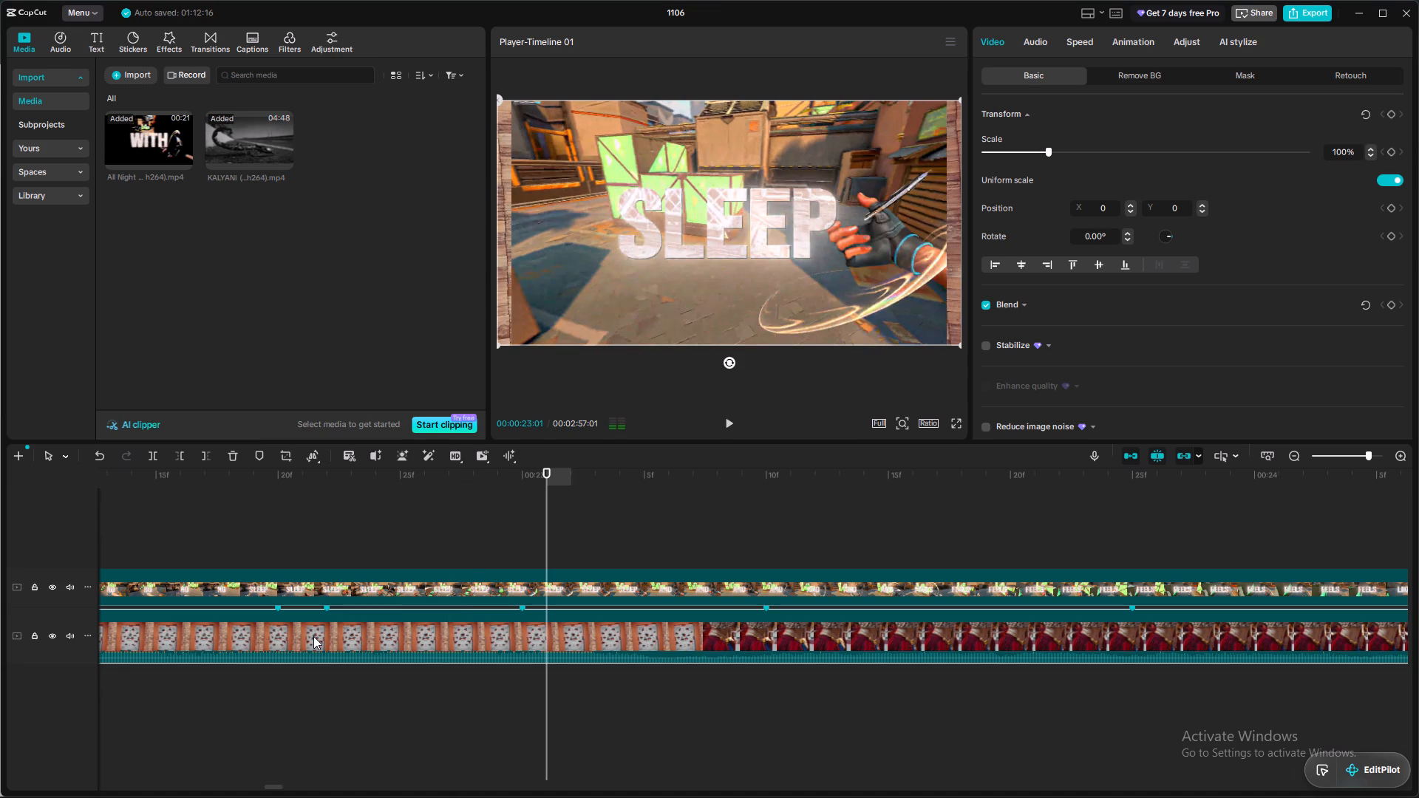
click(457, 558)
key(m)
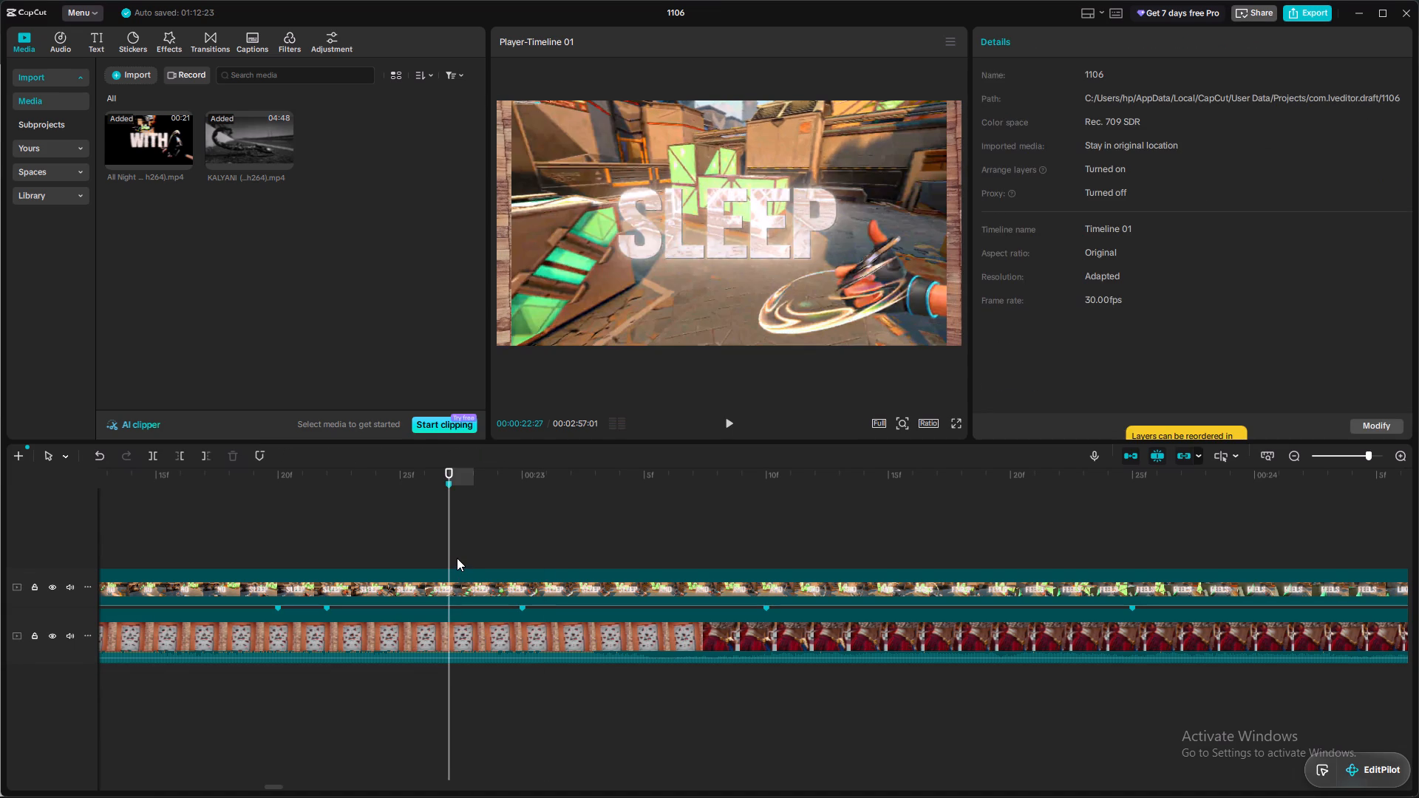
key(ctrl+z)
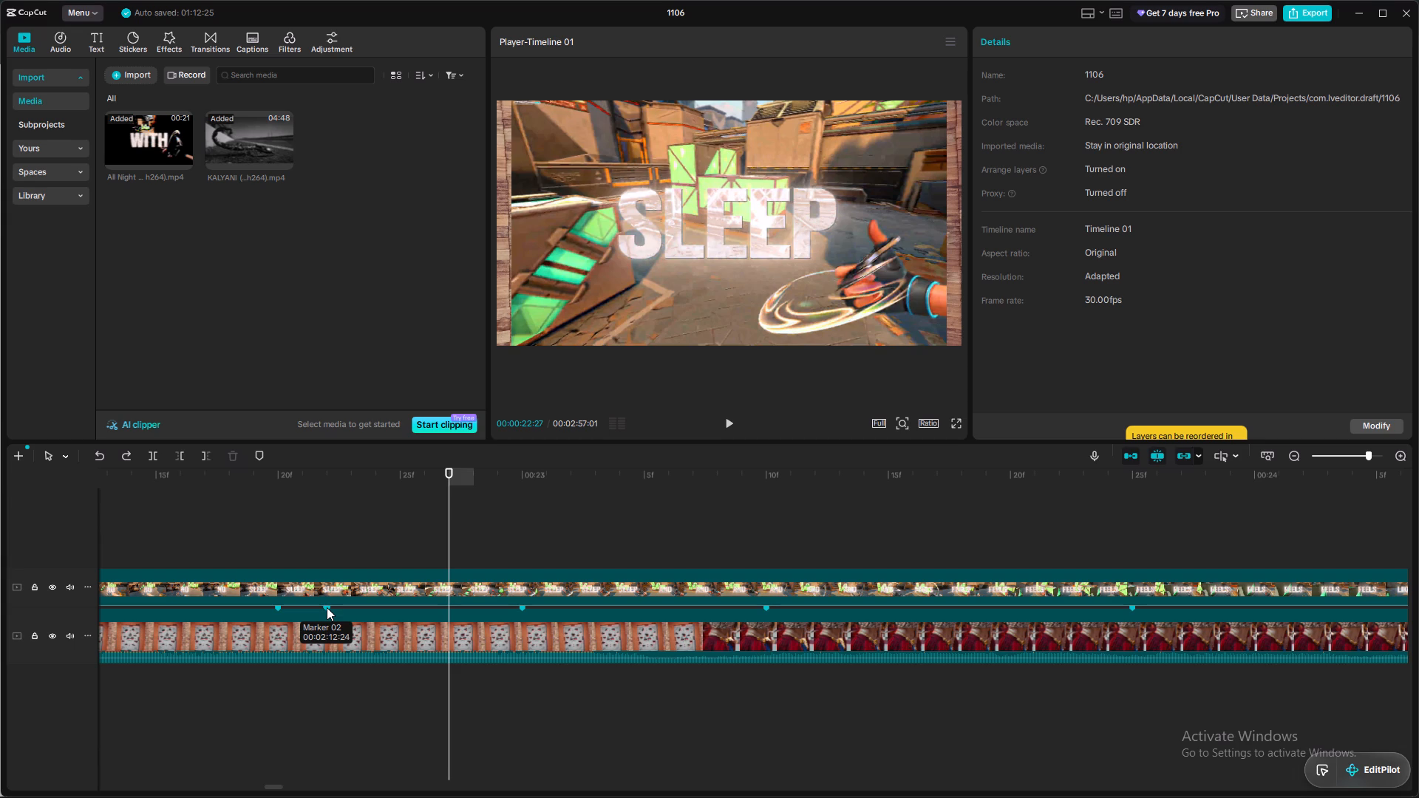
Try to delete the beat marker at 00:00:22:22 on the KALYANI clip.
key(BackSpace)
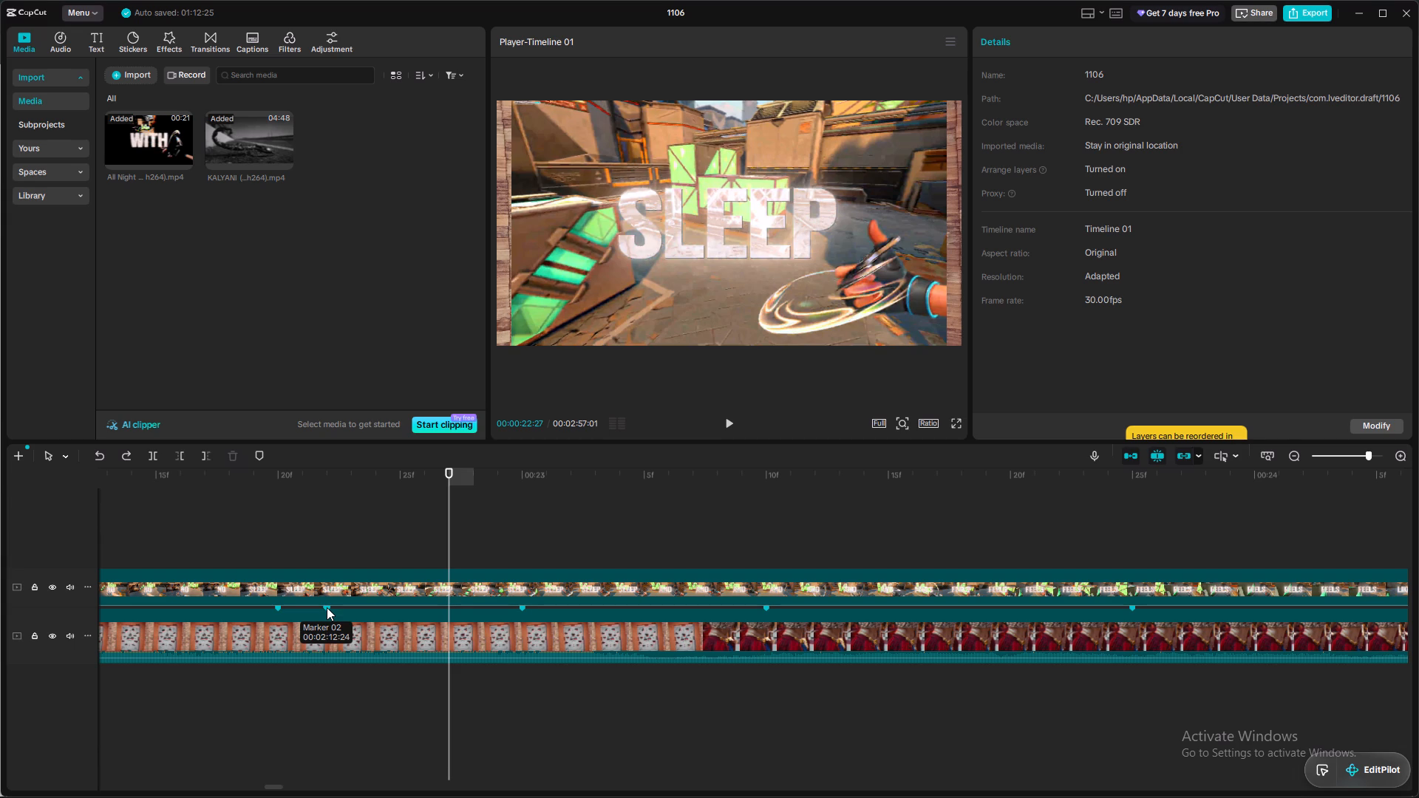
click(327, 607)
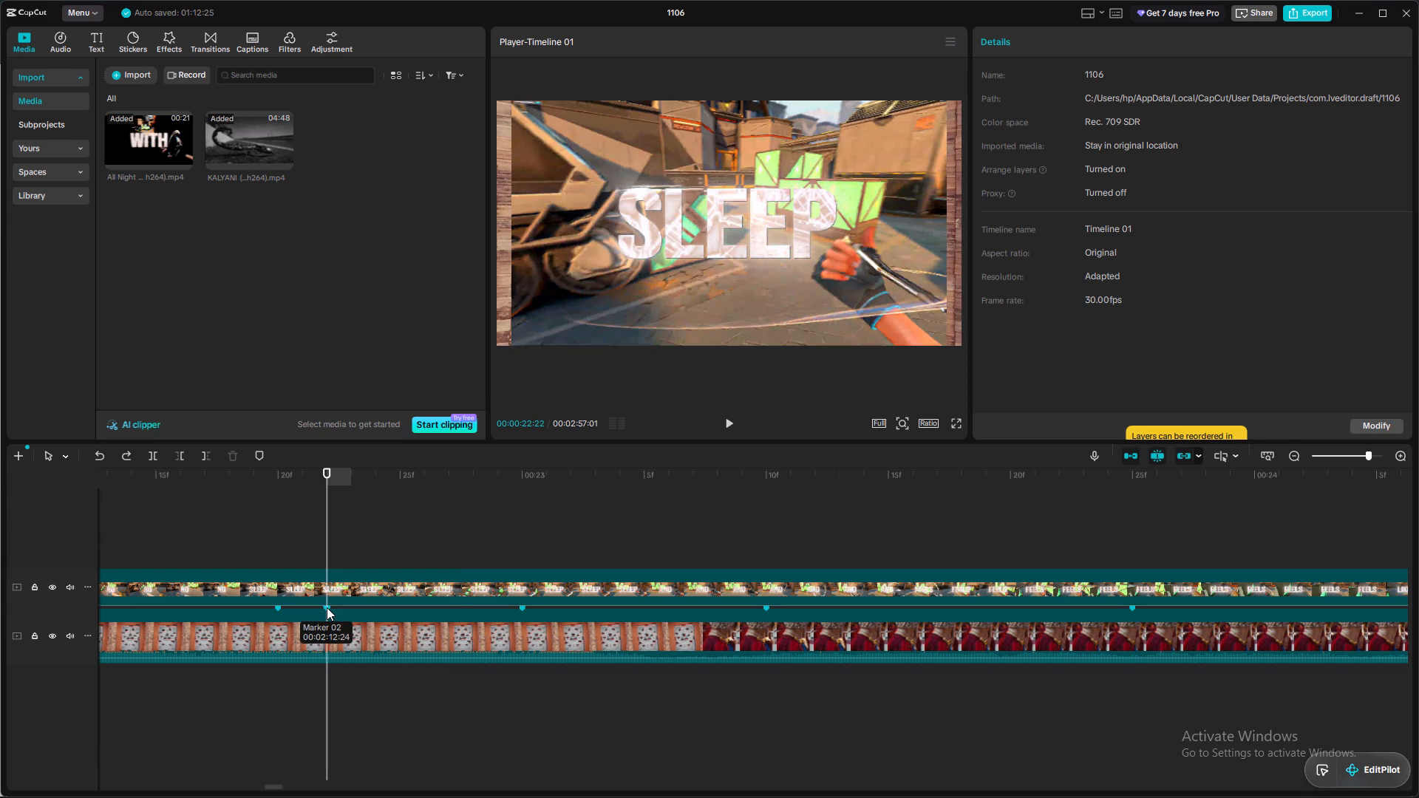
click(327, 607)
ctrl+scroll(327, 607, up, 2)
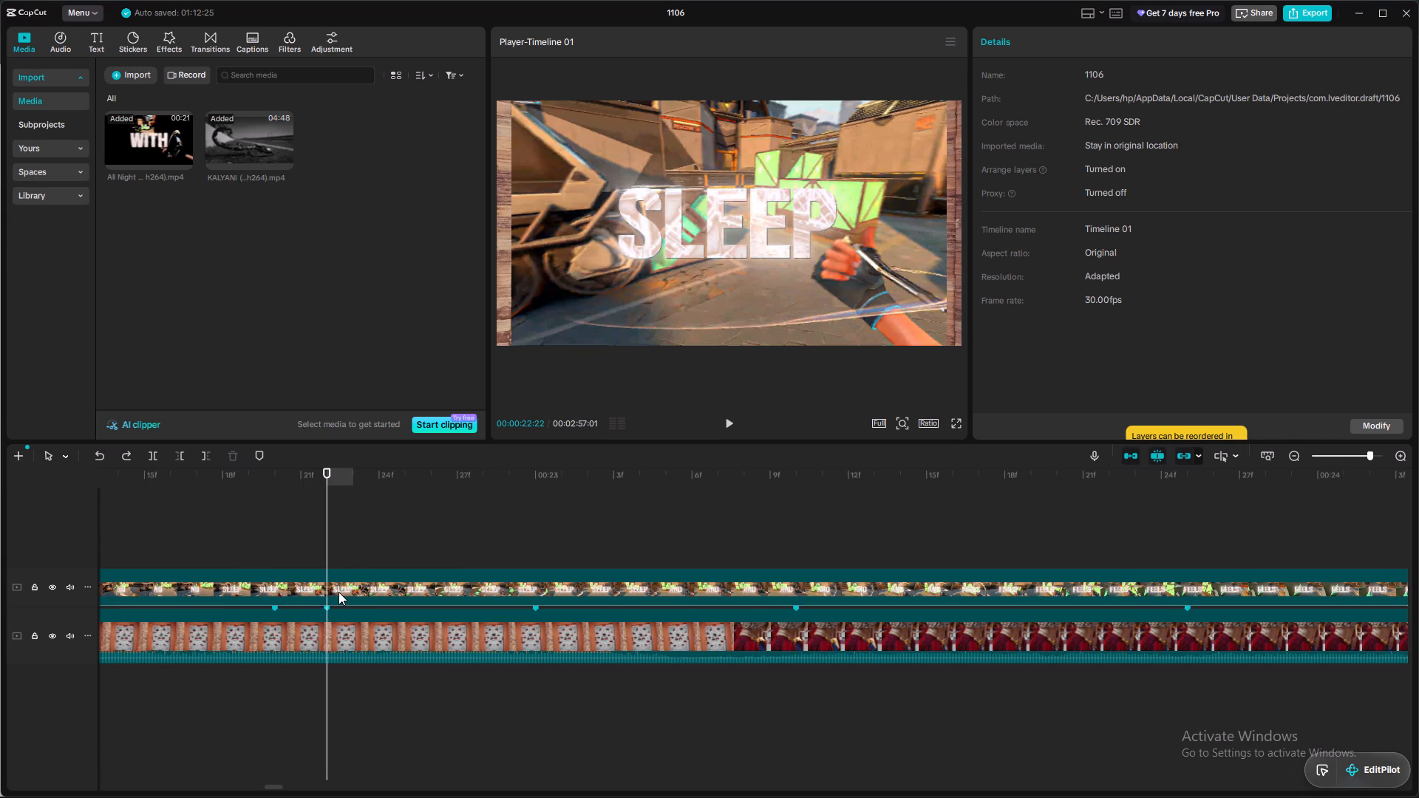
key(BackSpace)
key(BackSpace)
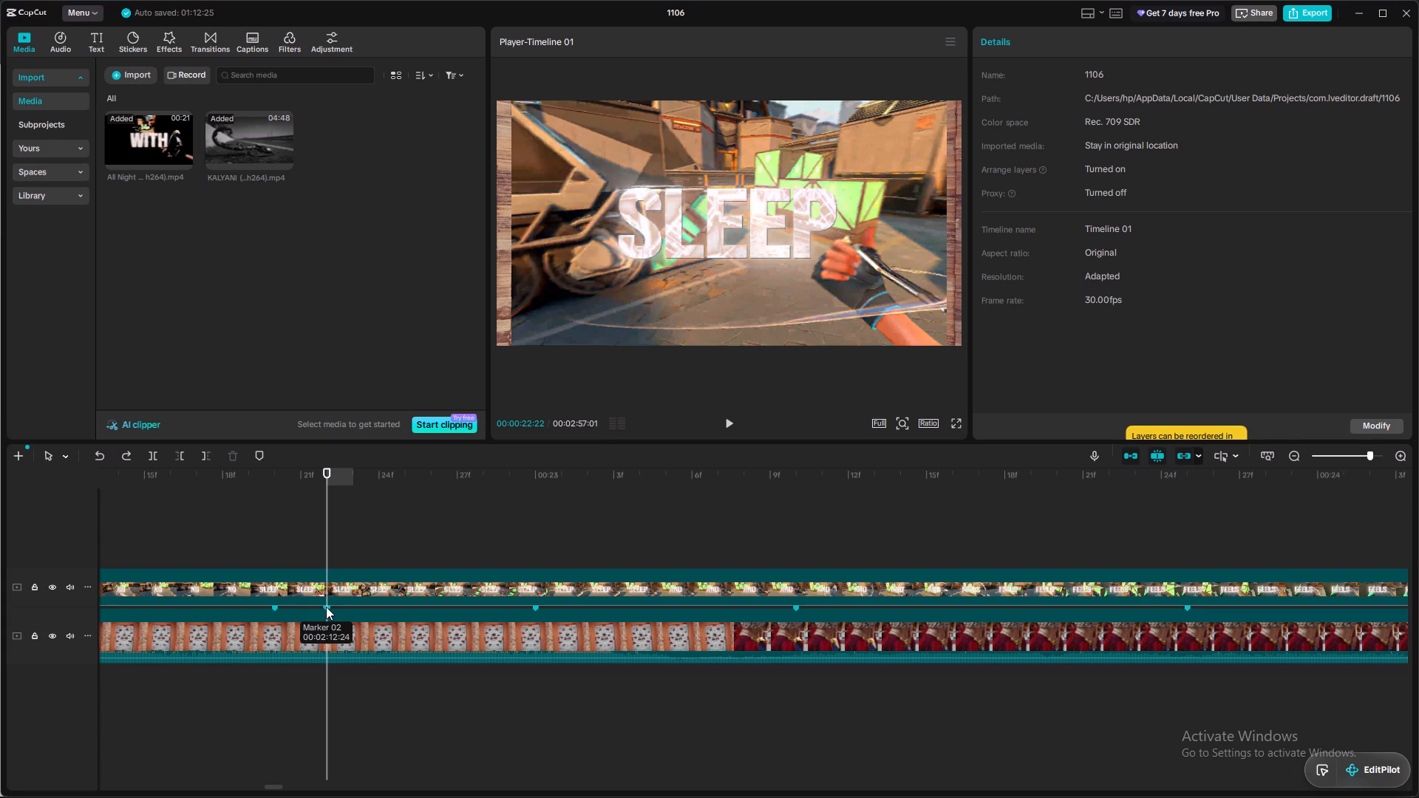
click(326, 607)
Replay the section between about 00:00:22:15 and 00:00:24:02 in short bursts to examine how the markers match the beats.
key(space)
key(space)
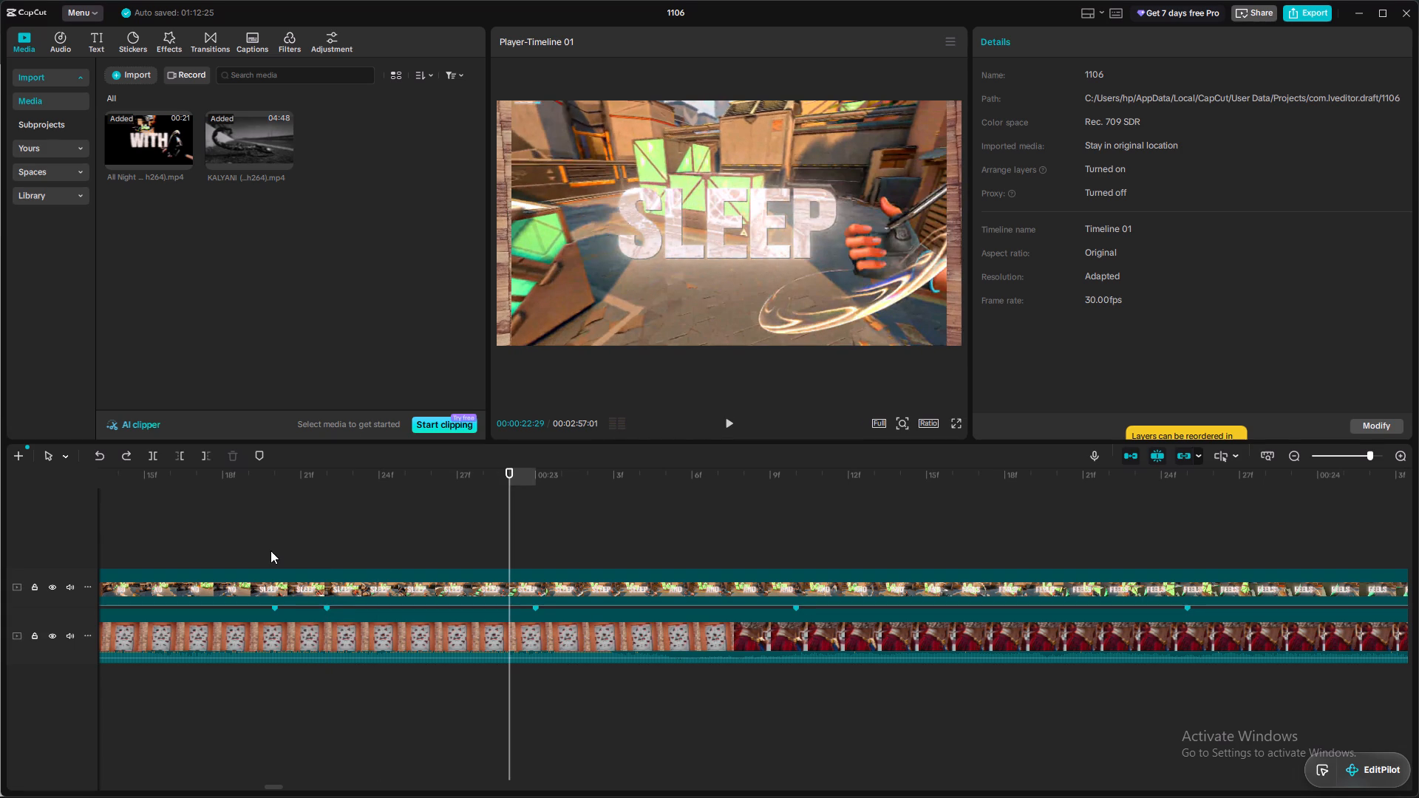
click(273, 550)
key(space)
key(space)
key(space)
key(space)
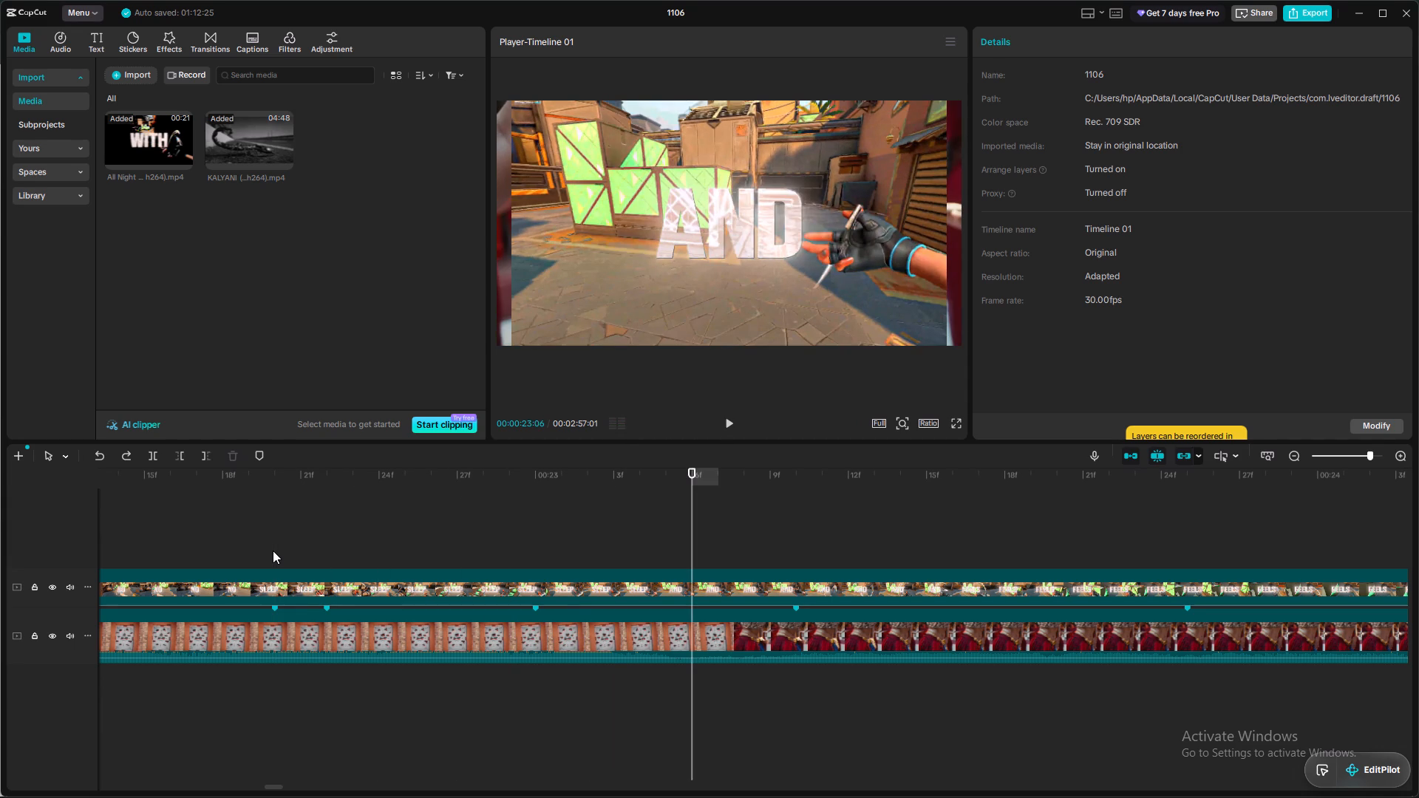
click(279, 550)
key(space)
key(space)
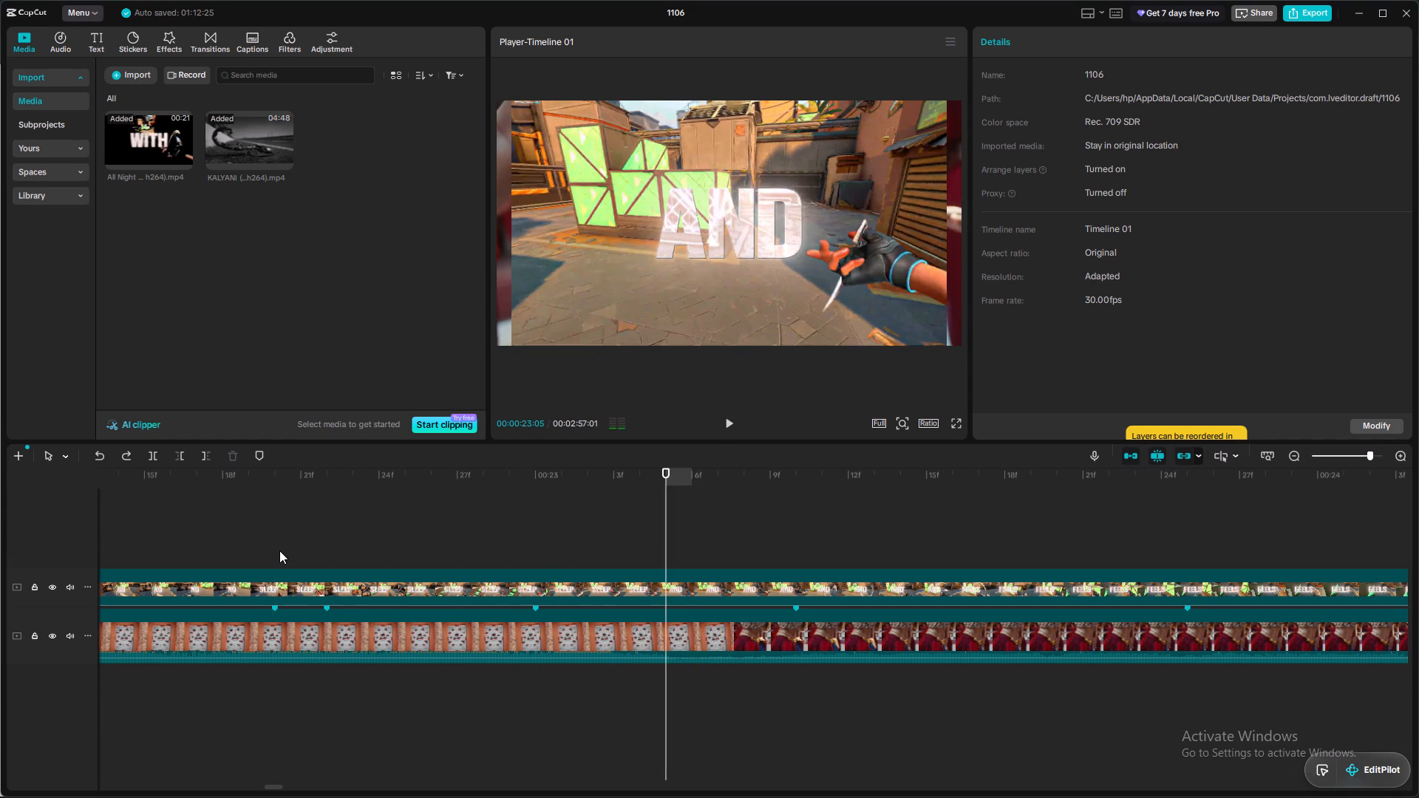
key(space)
key(space)
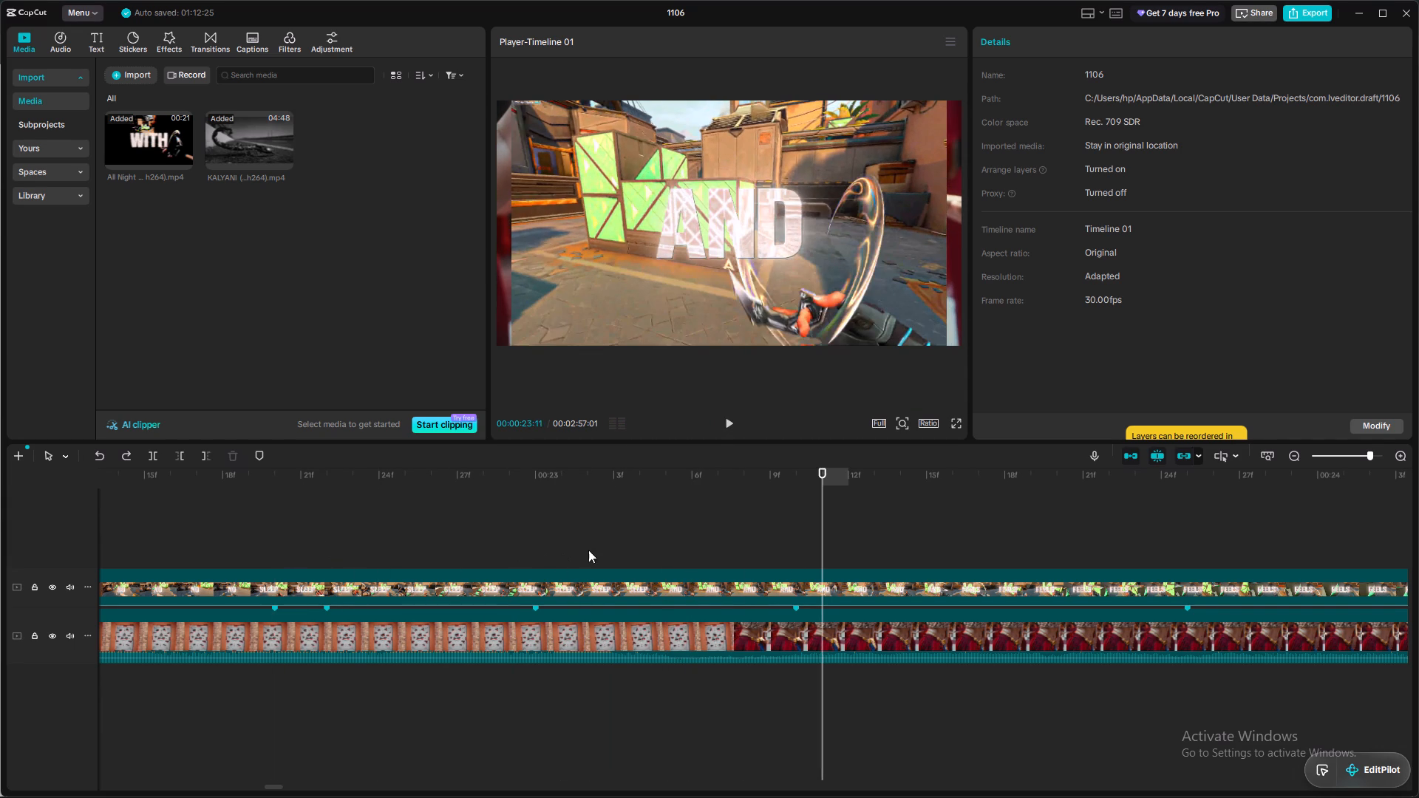
key(space)
key(space)
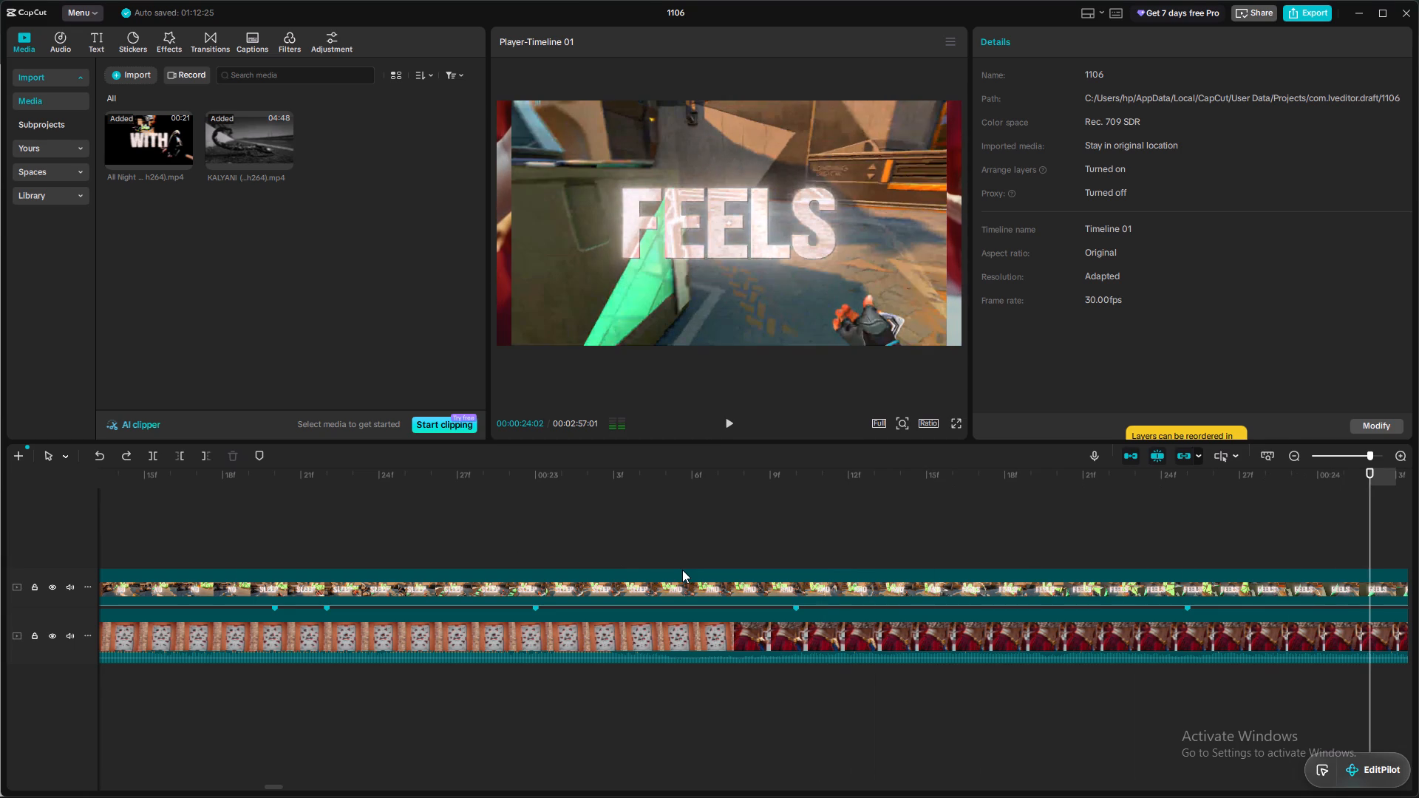
click(132, 477)
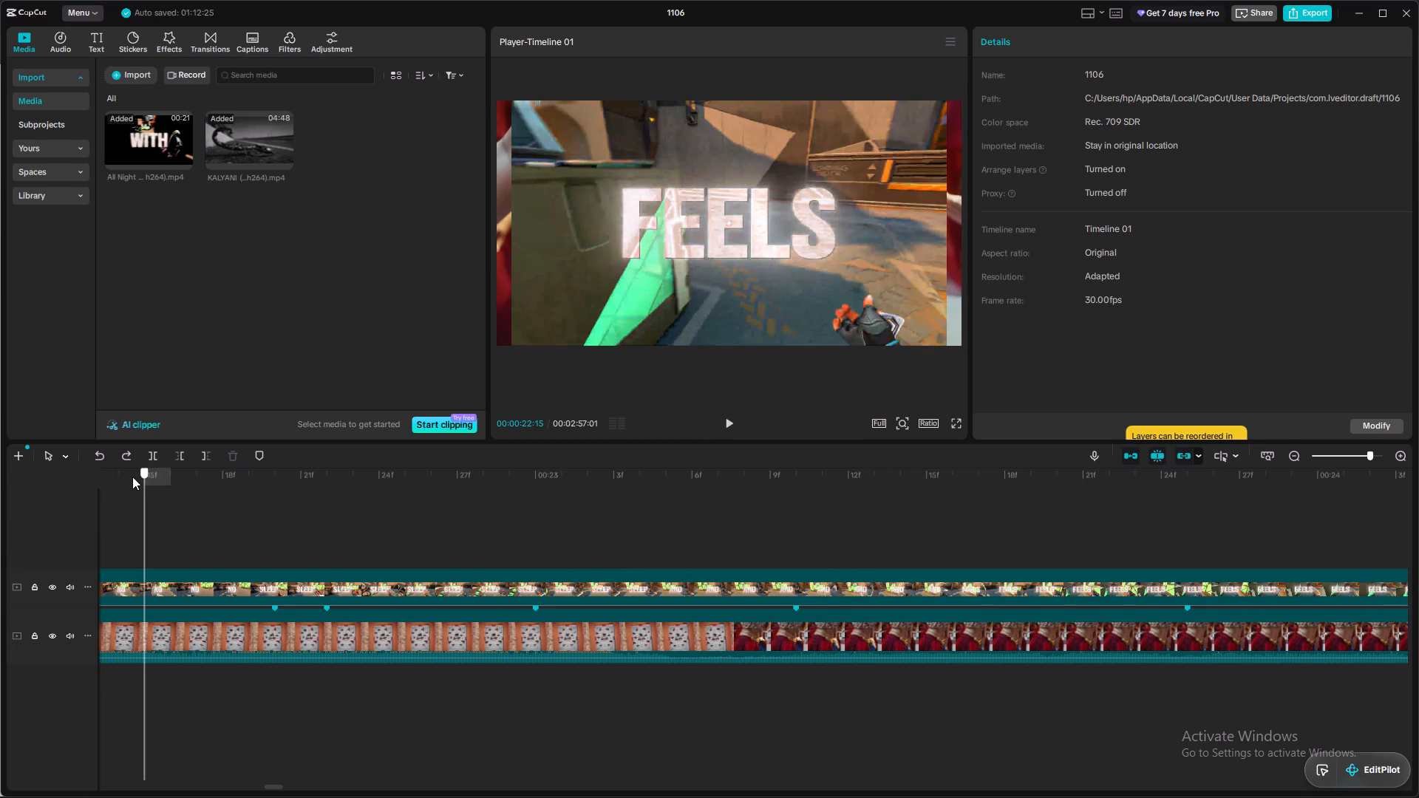
key(space)
key(space)
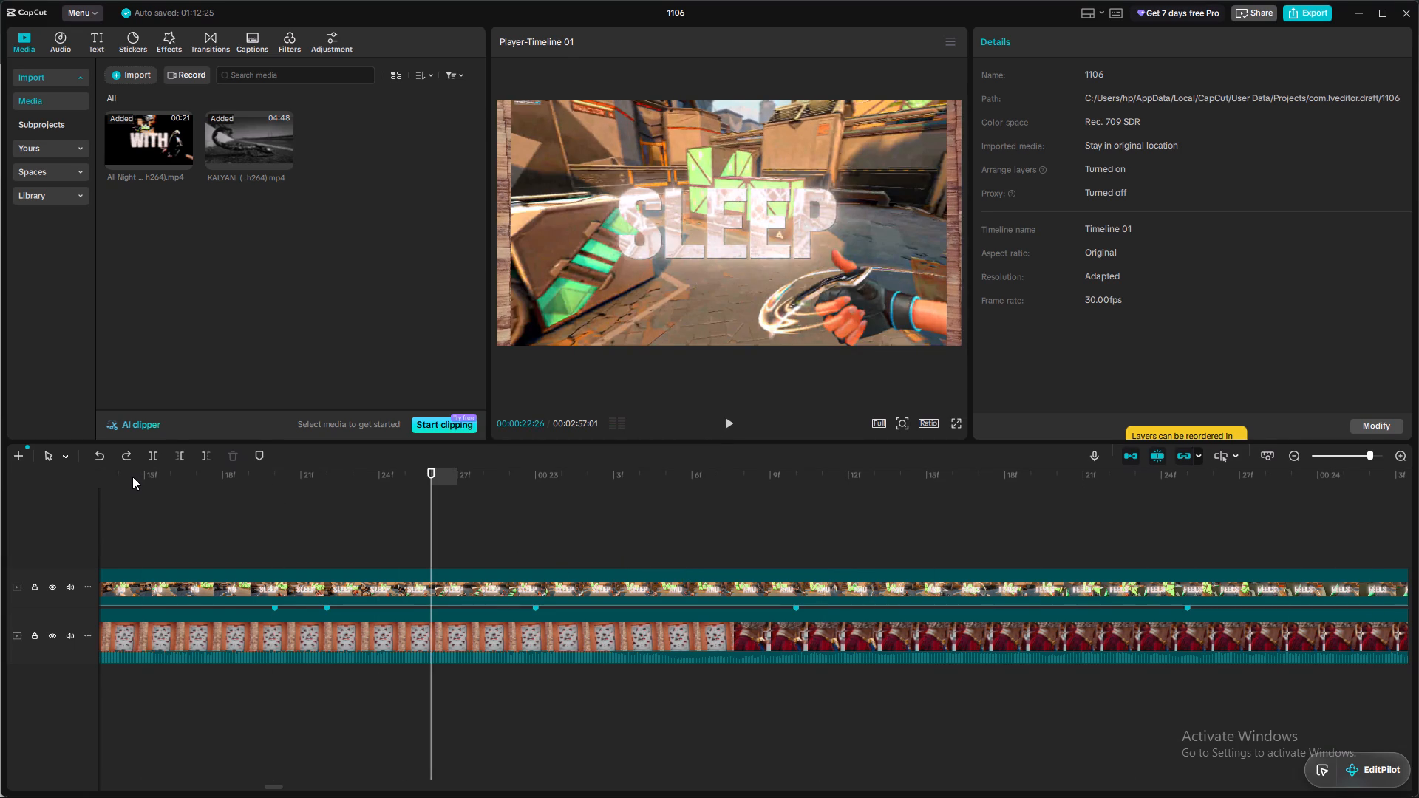
Play the edit from shortly before 00:00:20:00 to 00:00:22:21, pausing on beats to compare the KALYANI music with the gameplay.
drag(131, 477, 0, 518)
key(space)
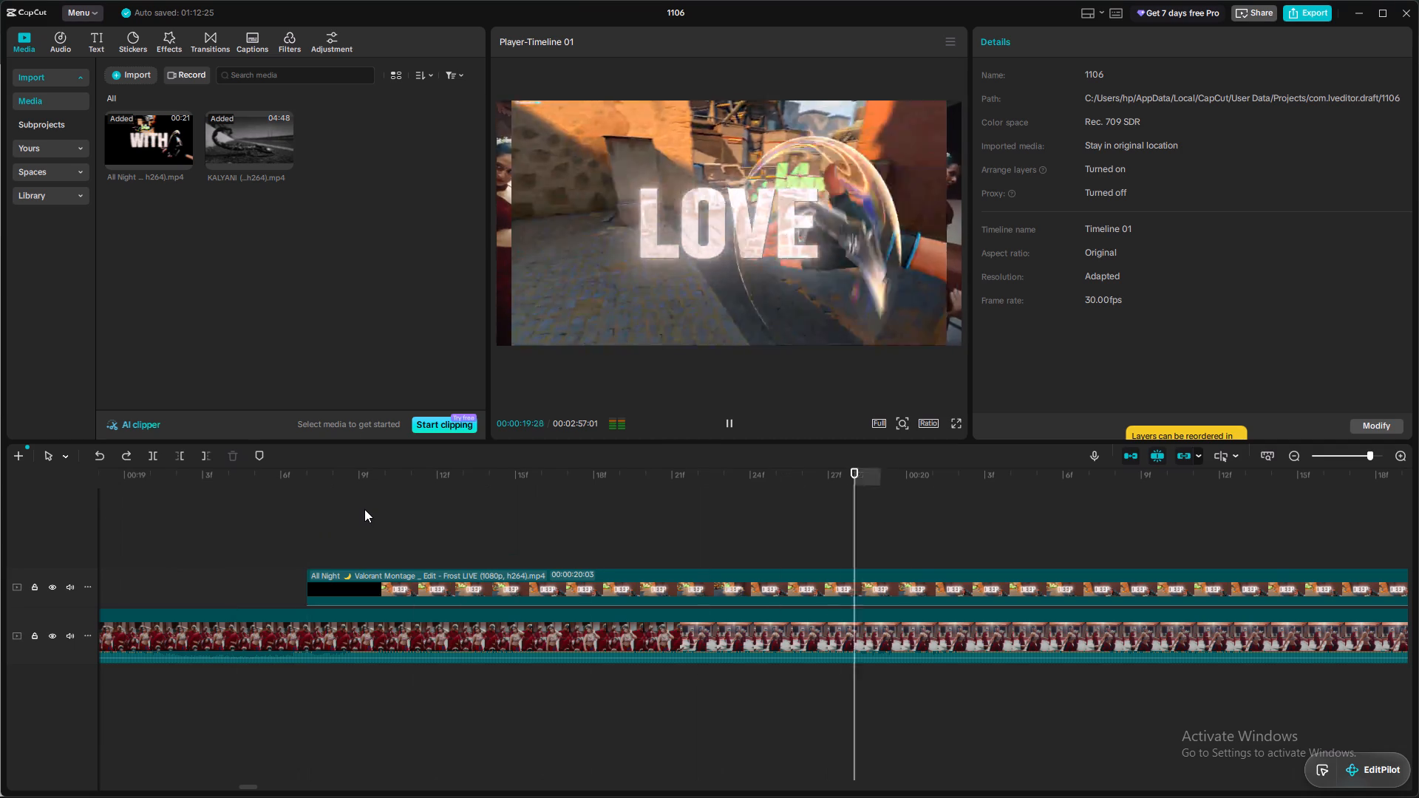
key(space)
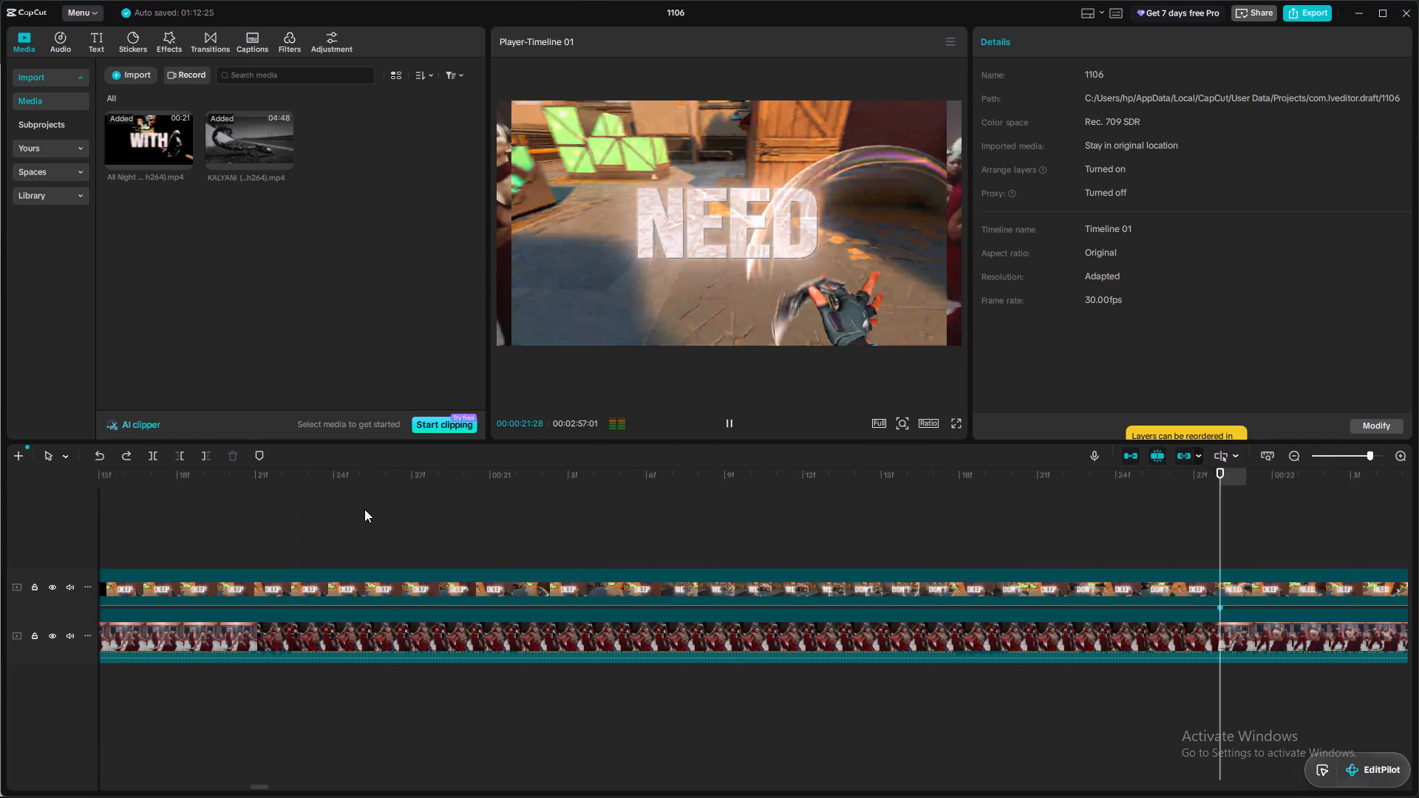
key(space)
key(space)
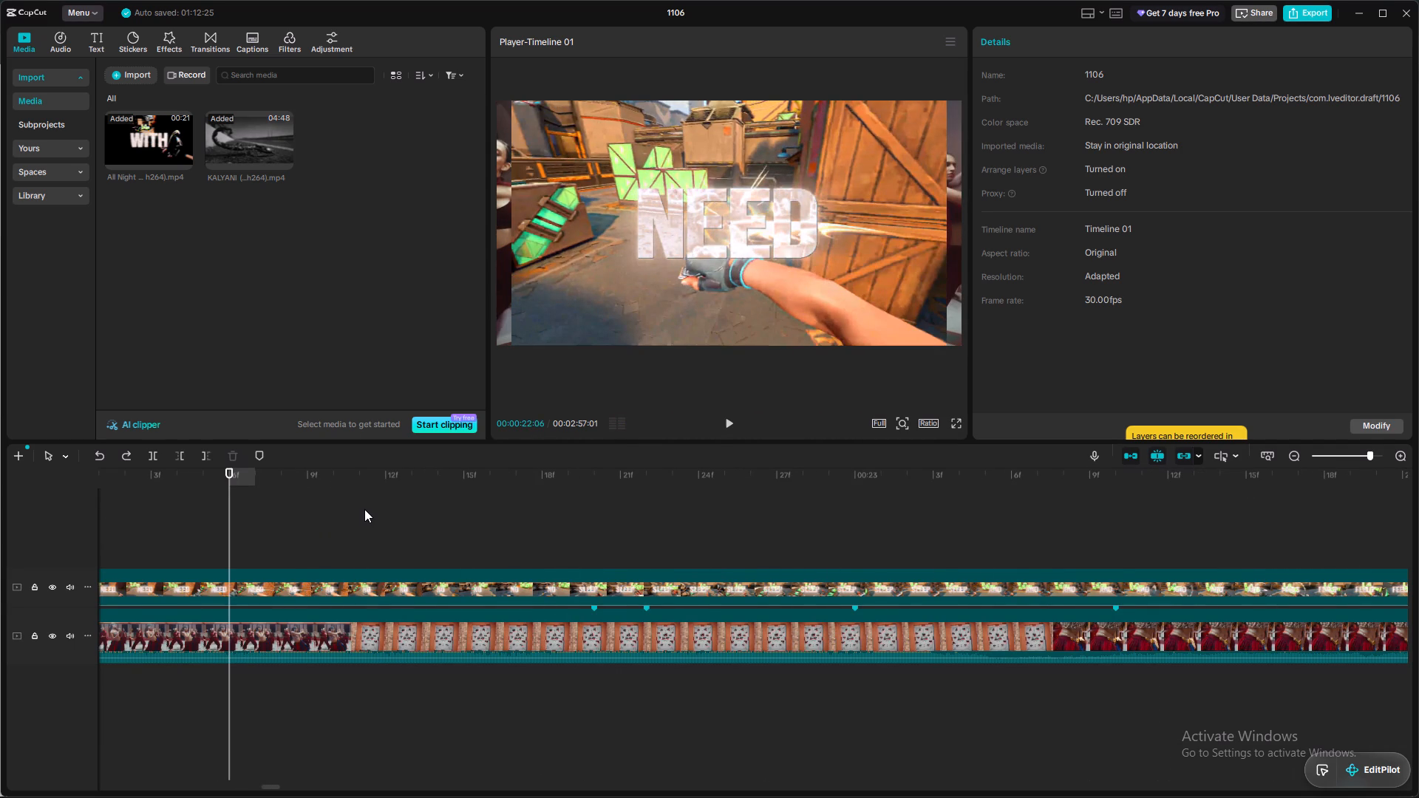
key(space)
key(space)
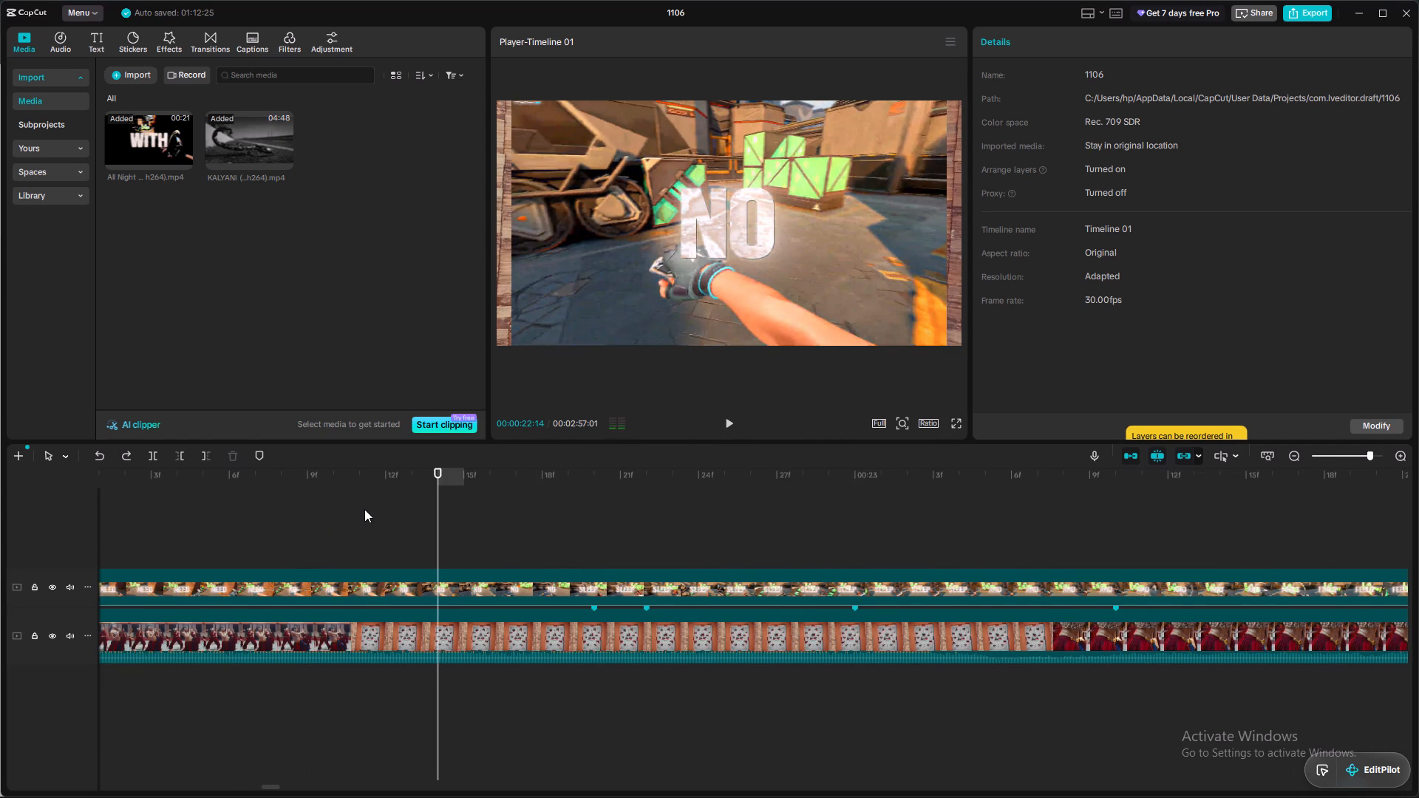
key(space)
key(space)
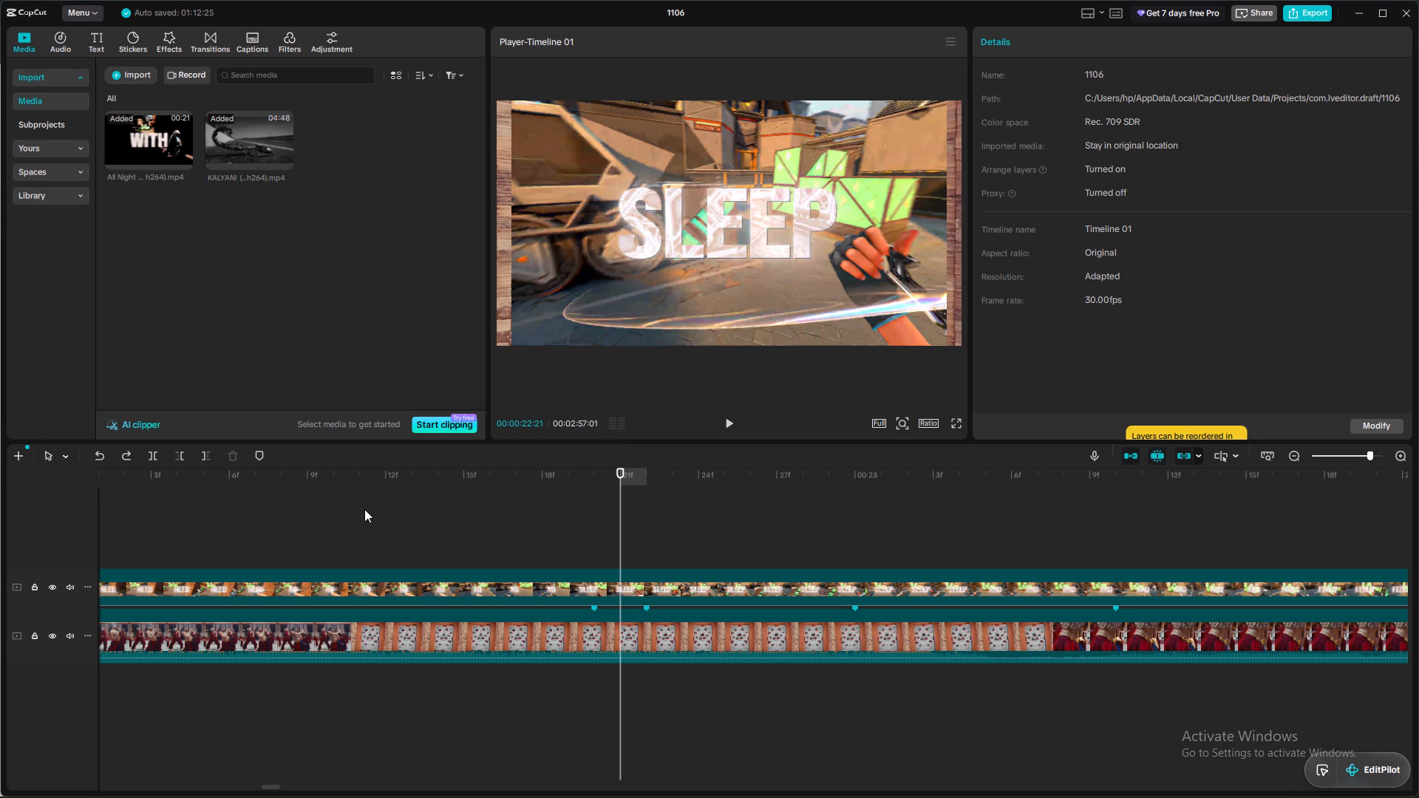
Replay the stretch between about 00:00:21:20 and 00:00:22:21 in short bursts to examine the beats leading to the marker at 00:00:22:20.
click(147, 514)
key(space)
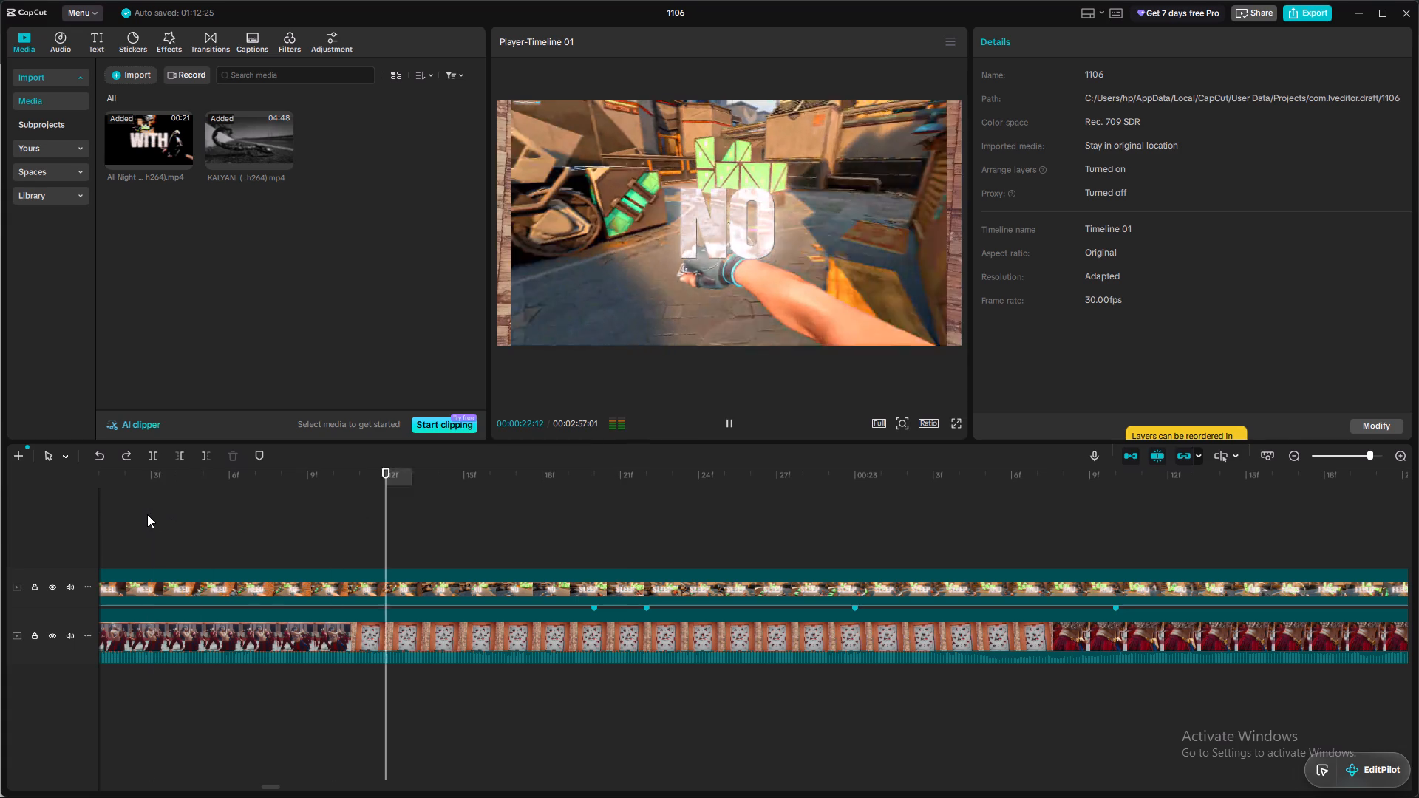
key(space)
click(103, 507)
key(space)
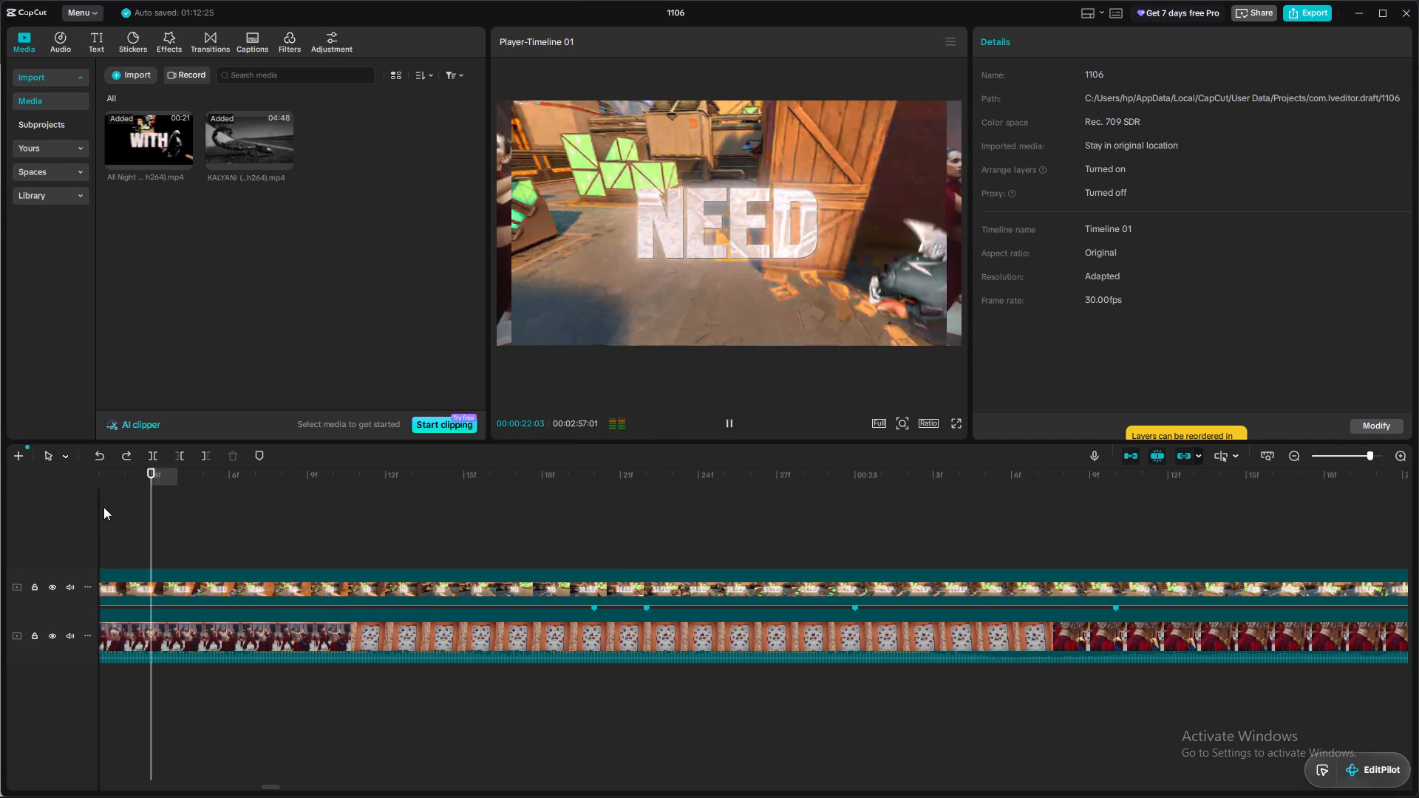
key(space)
drag(145, 518, 62, 535)
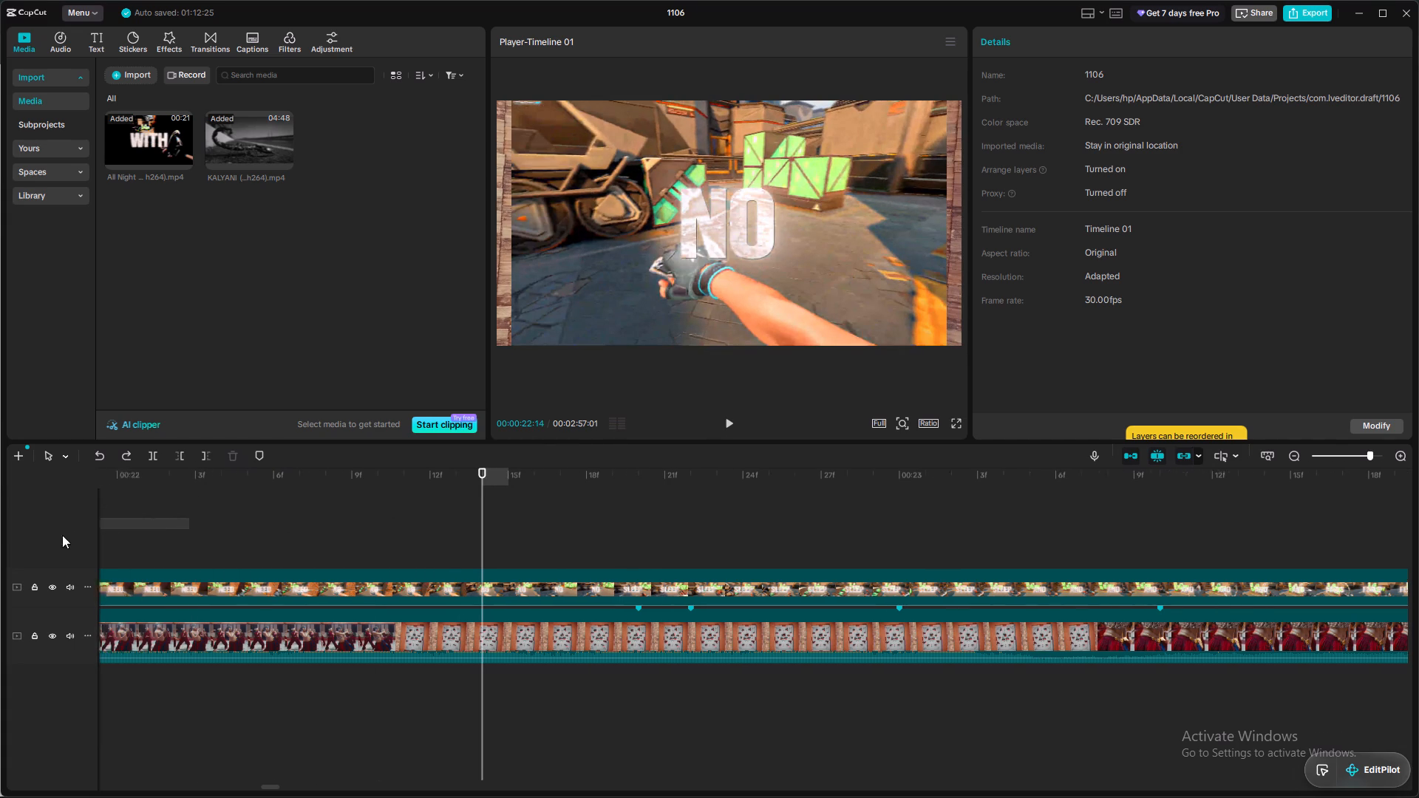
drag(62, 535, 36, 542)
click(205, 522)
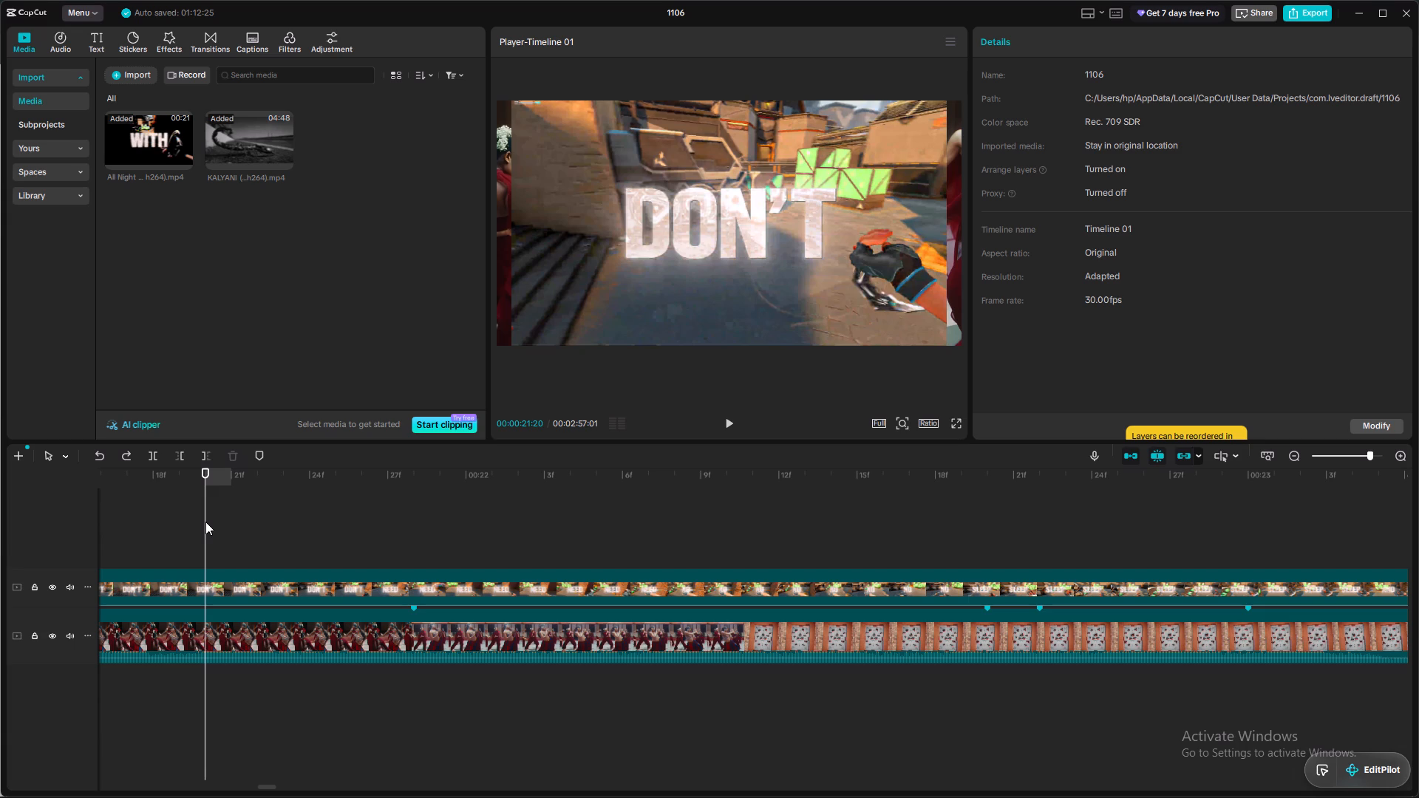
key(space)
key(space)
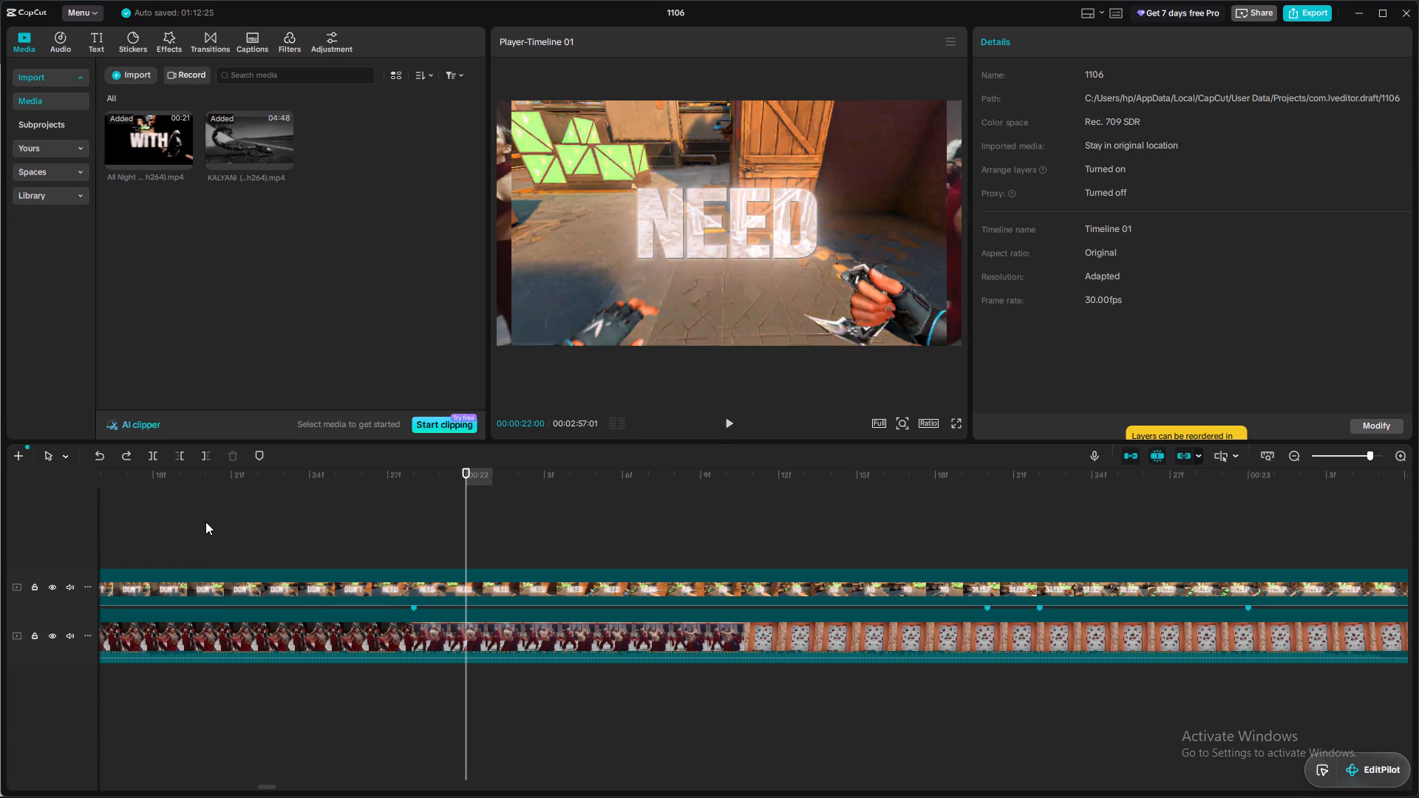
key(space)
key(space)
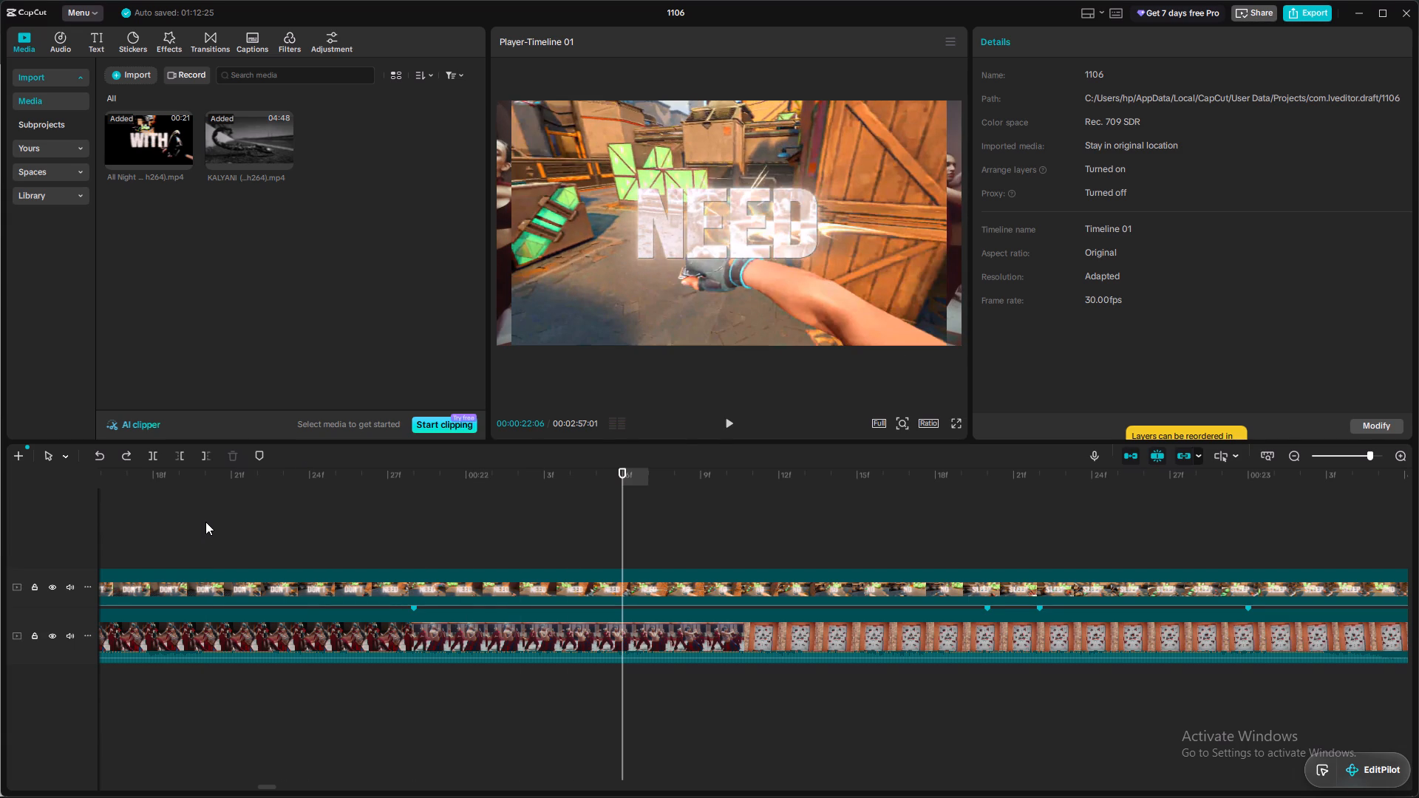
click(414, 487)
key(space)
key(space)
key(space)
key(space)
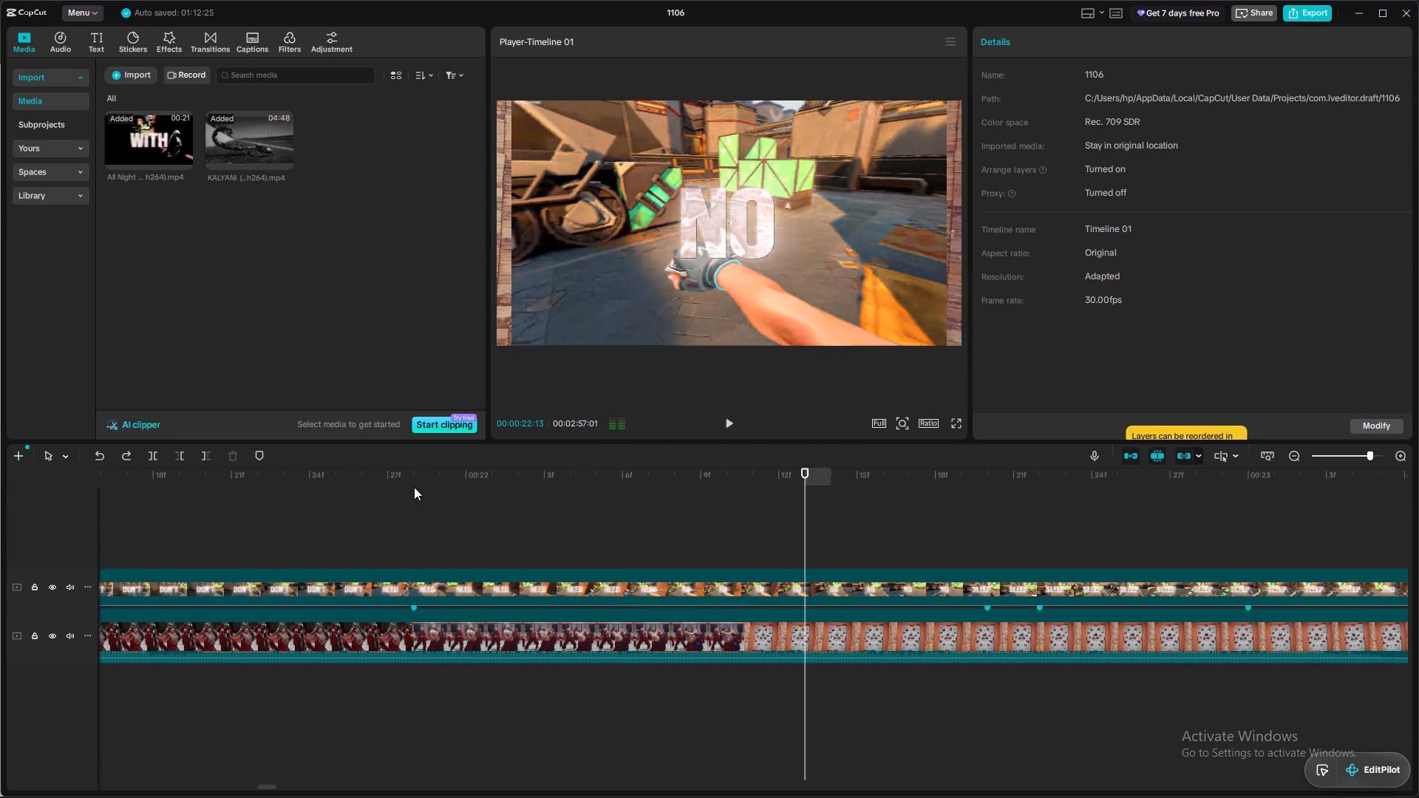
key(space)
key(space)
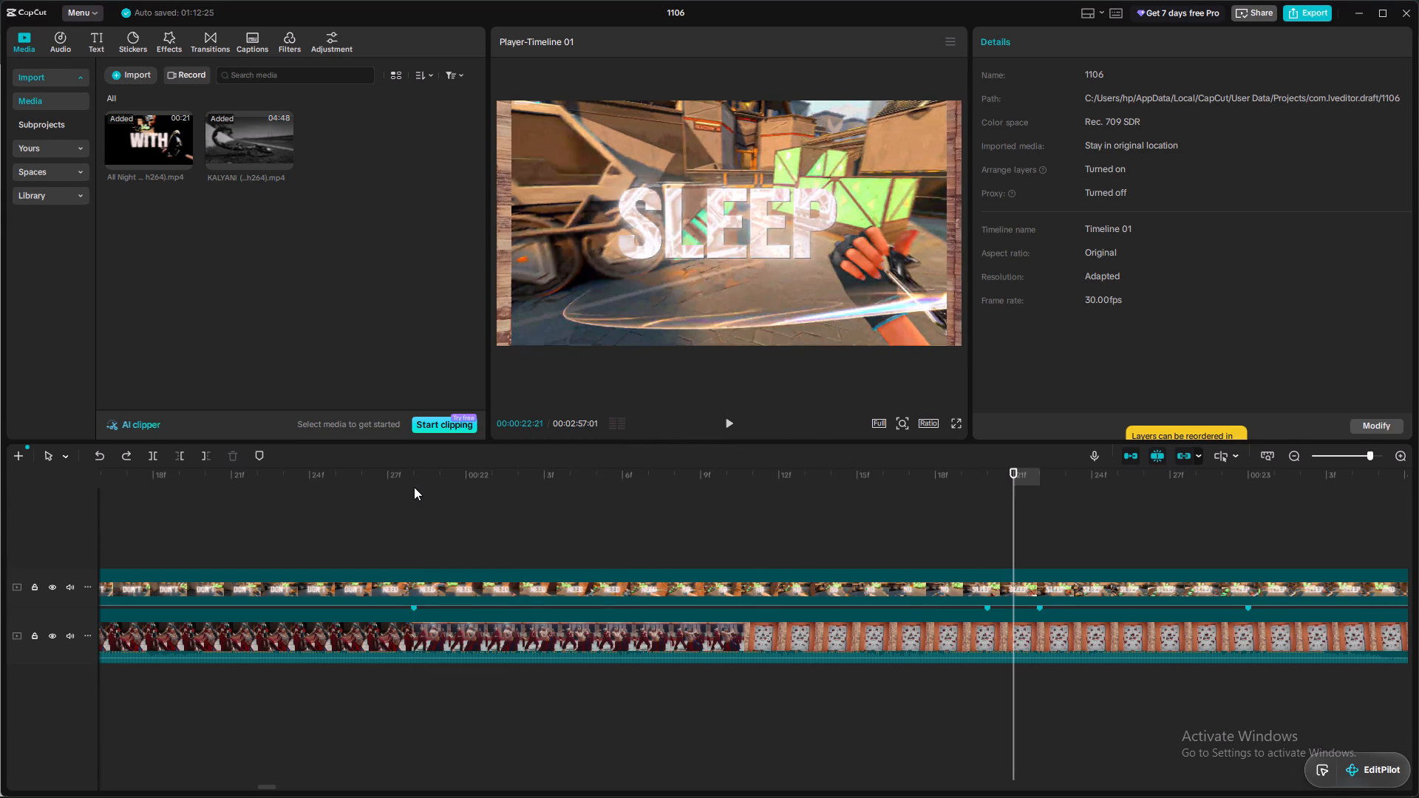
Replay from the beat markers at 00:00:22:20 and 00:00:23:00 onward to about 00:00:23:15 to examine their timing.
click(992, 536)
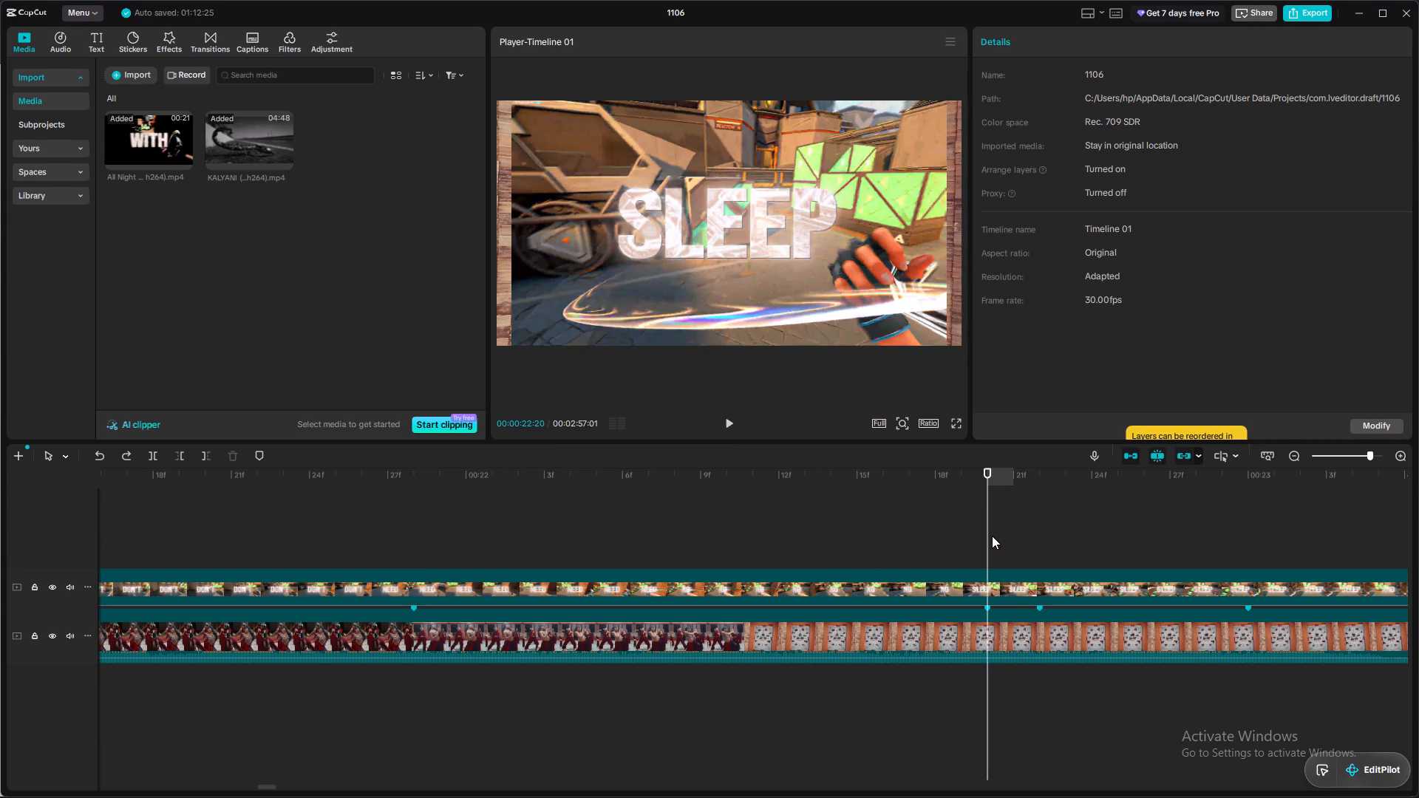
key(space)
key(space)
key(space)
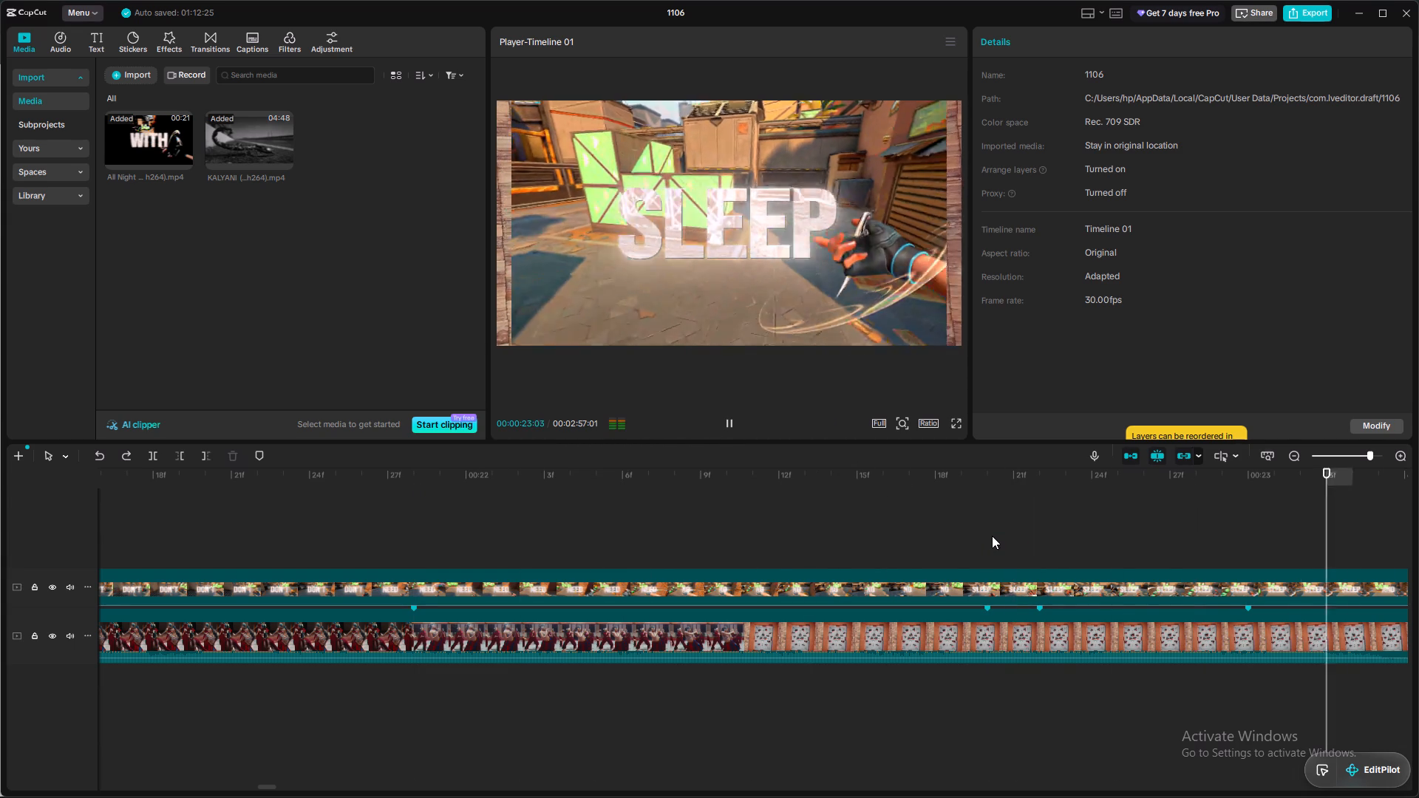
key(space)
click(1252, 530)
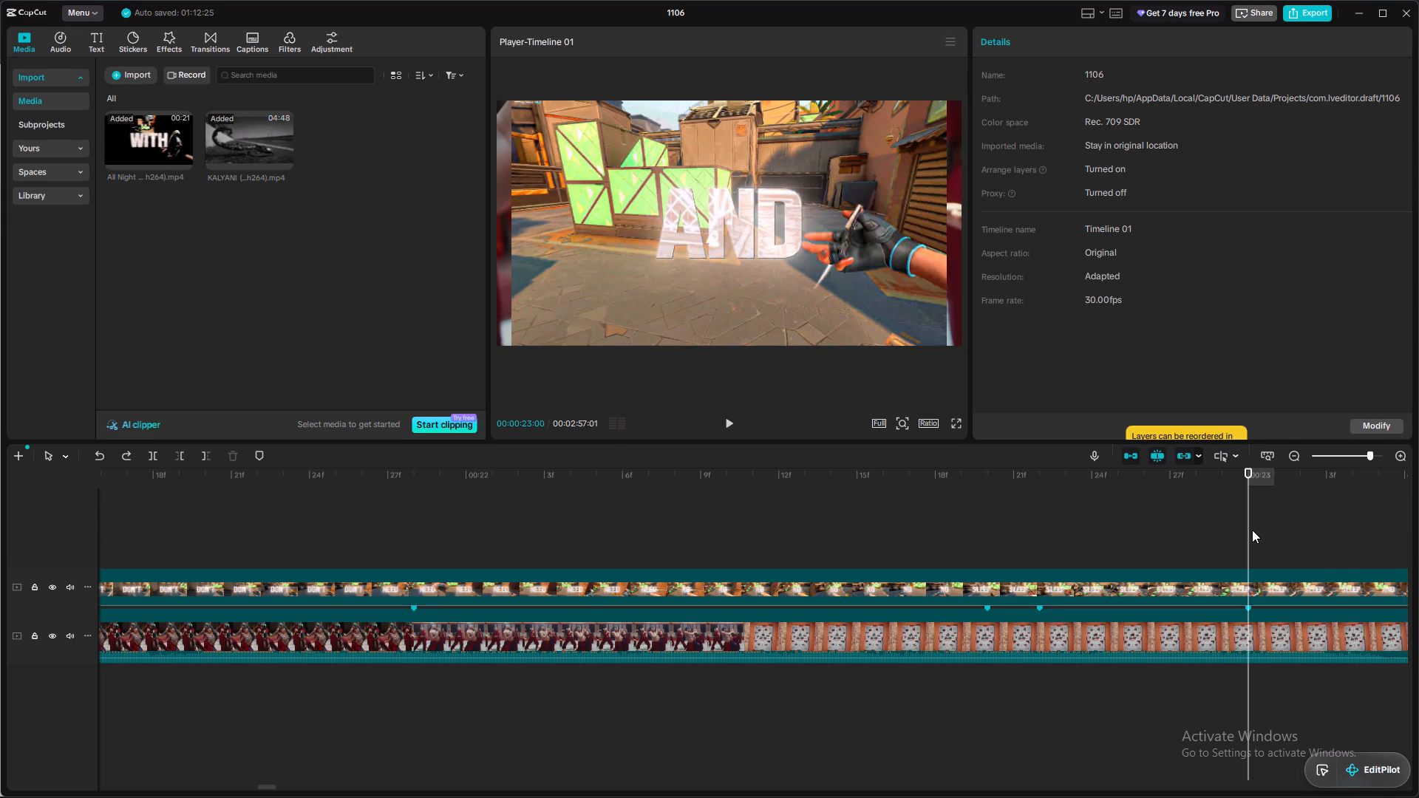
key(space)
key(space)
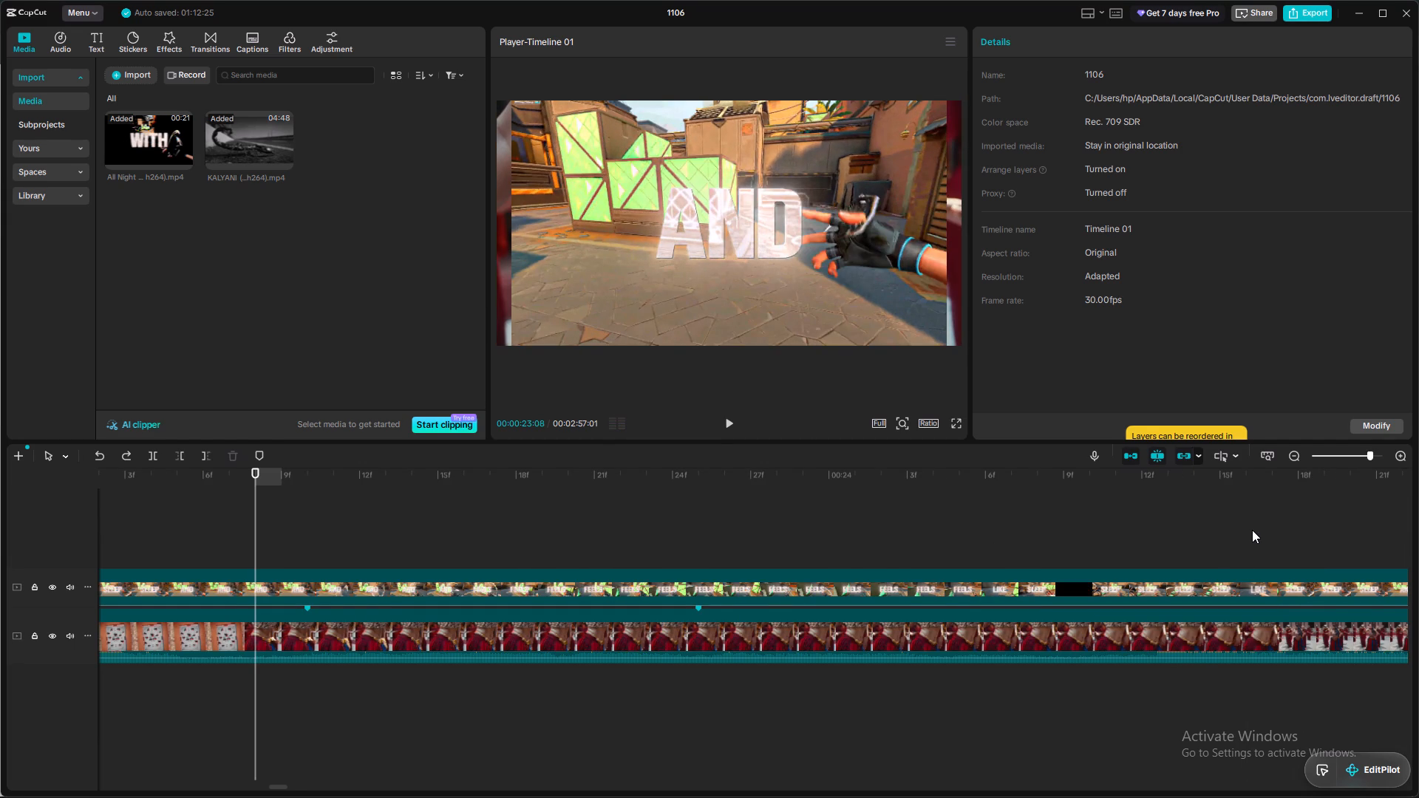
key(space)
key(space)
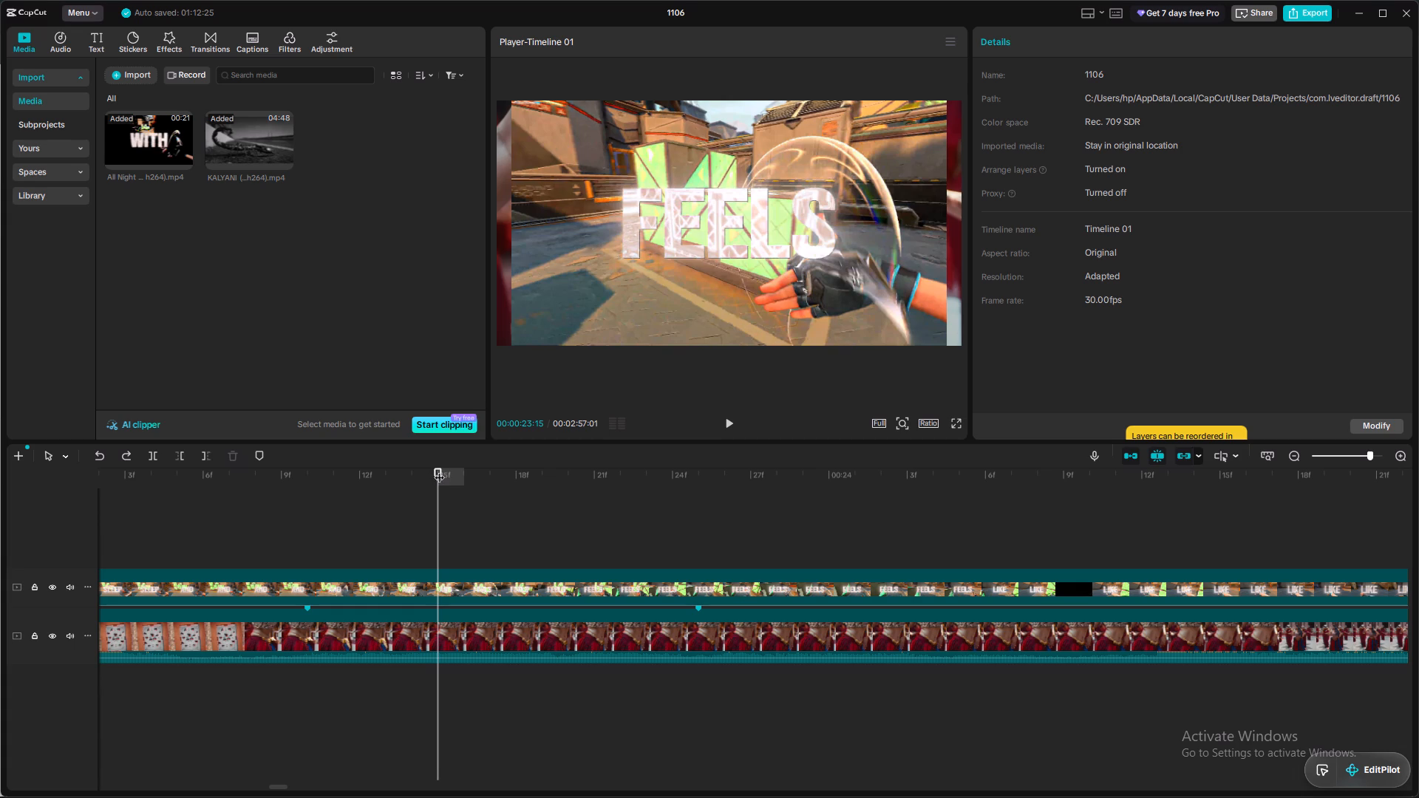
Replay the section up to 00:00:22:23 in short bursts with more of the timeline in view to examine the closely spaced markers.
drag(439, 470, 124, 526)
key(space)
key(space)
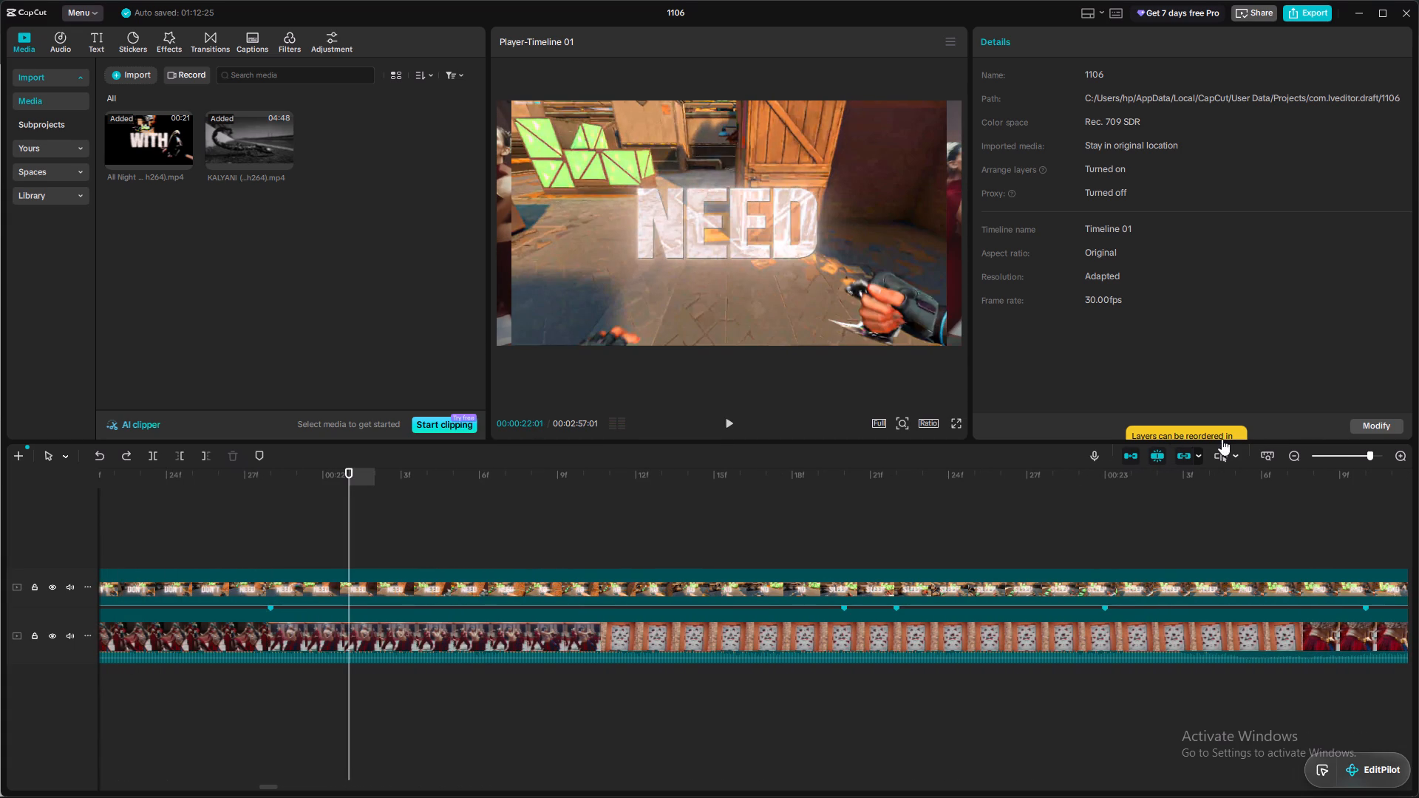
drag(1361, 451, 1331, 459)
drag(1331, 459, 1347, 454)
drag(1365, 454, 1361, 456)
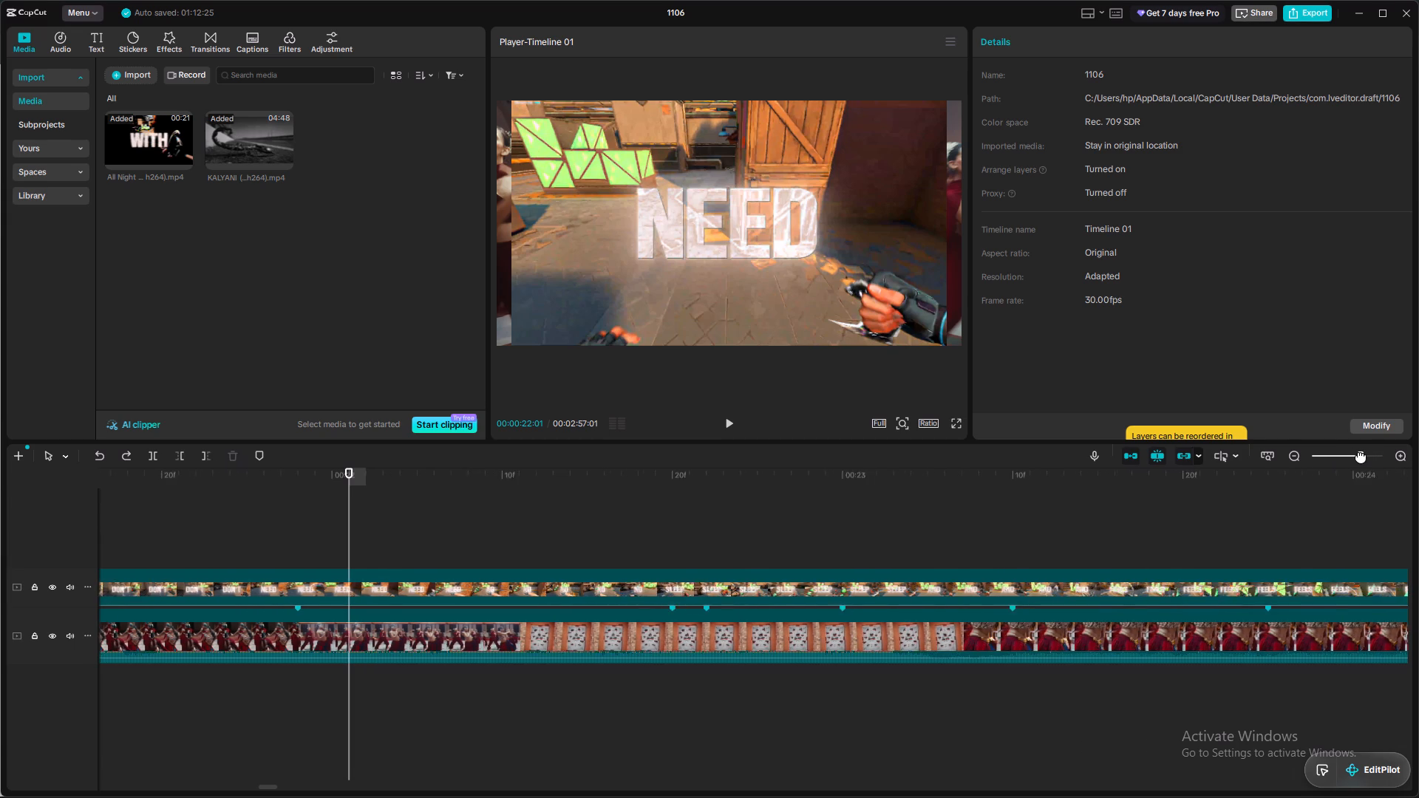
drag(1361, 456, 1351, 457)
key(space)
key(space)
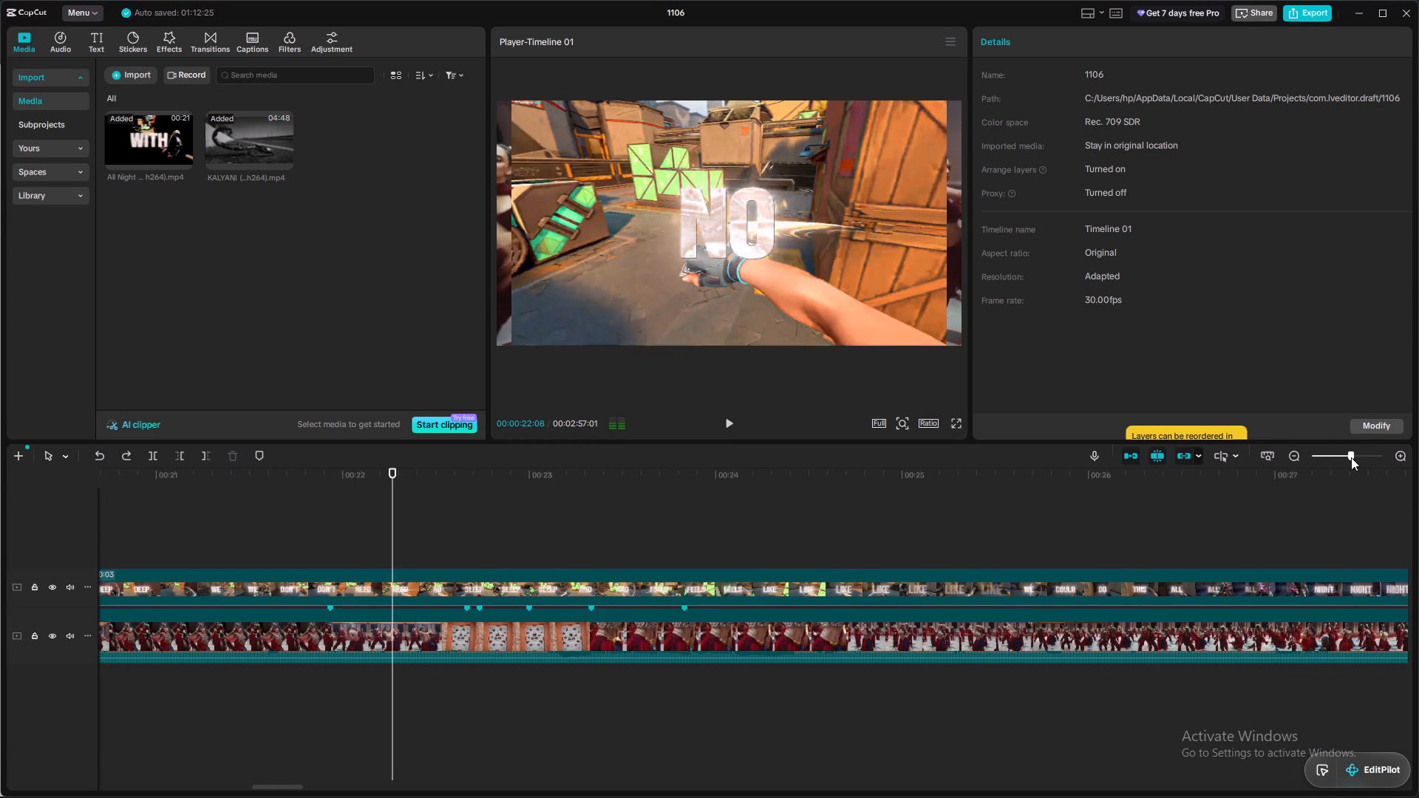
key(space)
key(space)
key(space)
key(space)
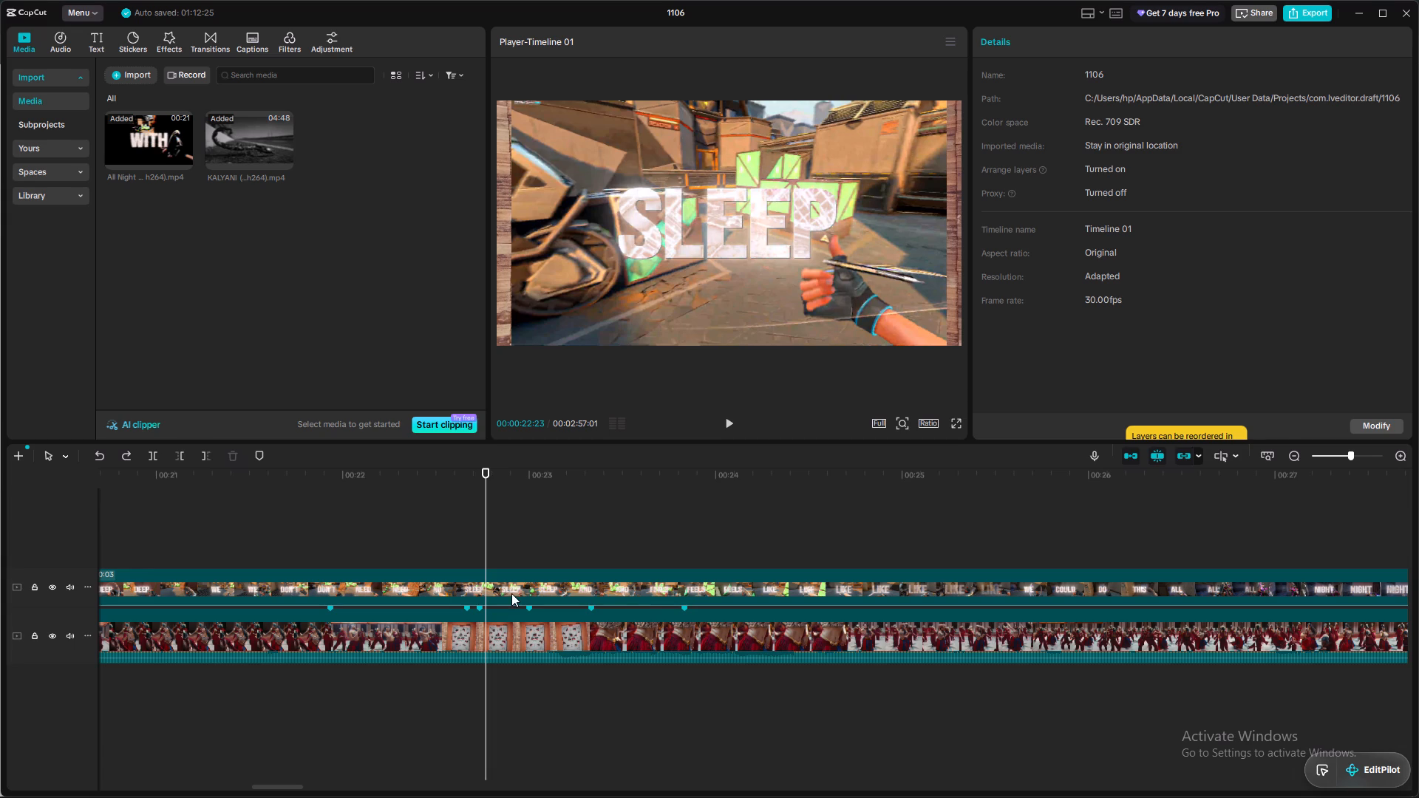
Move the beat marker at 00:00:22:22 on the KALYANI clip to 00:00:22:27 and try to delete it.
click(481, 607)
drag(481, 607, 457, 624)
drag(457, 624, 508, 653)
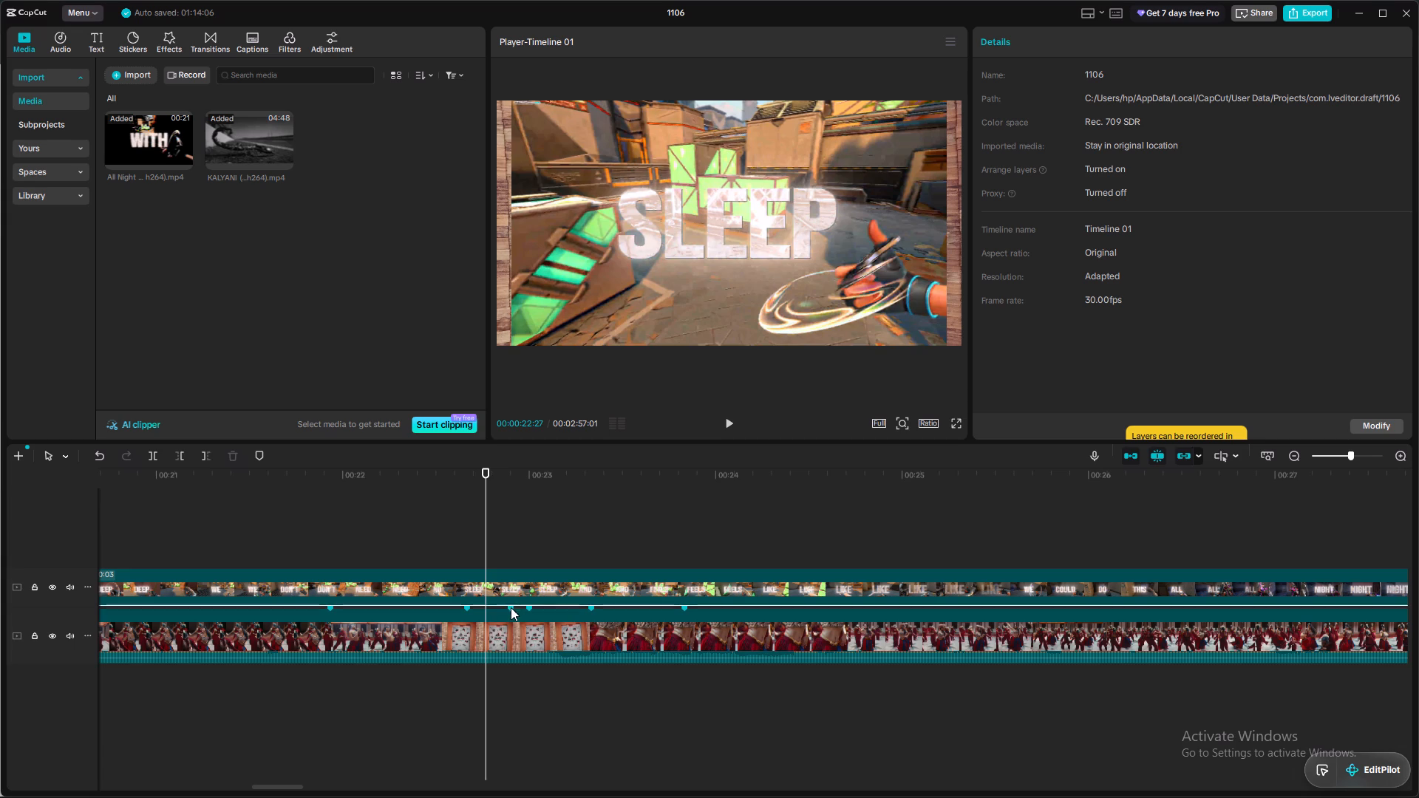
key(BackSpace)
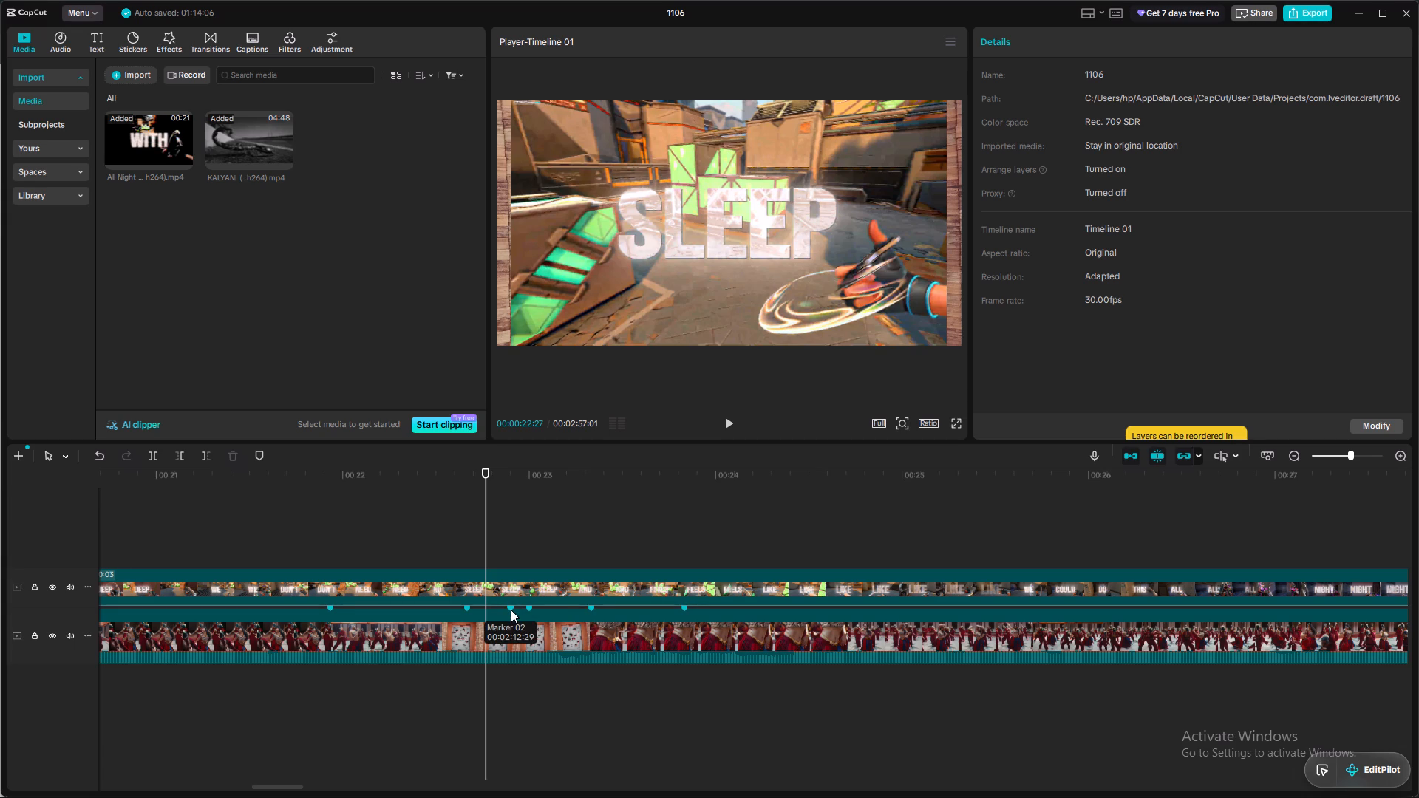
Replay from about 00:00:21:25 to 00:00:23:19, pausing beat by beat, to check the moved marker against the music.
click(310, 525)
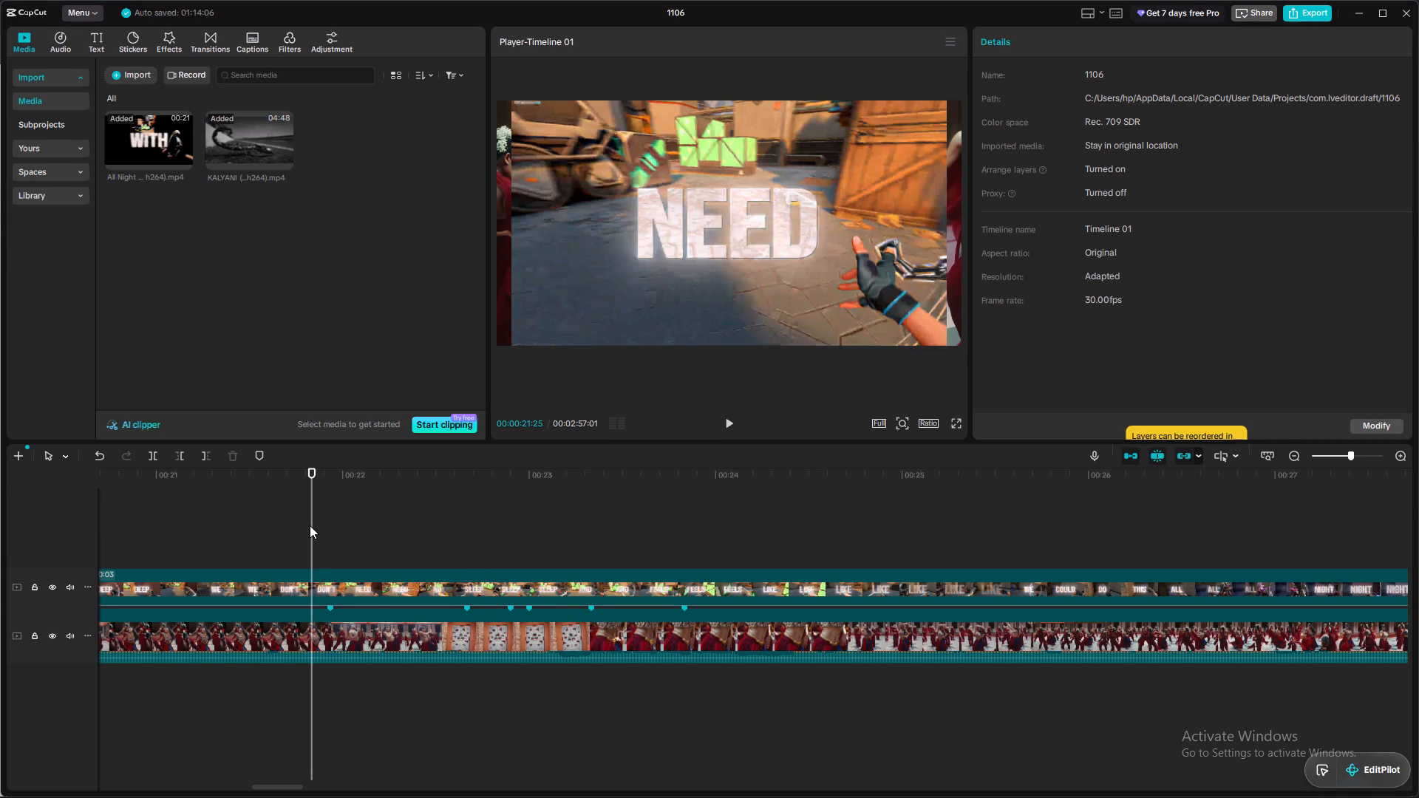
key(space)
key(space)
click(334, 520)
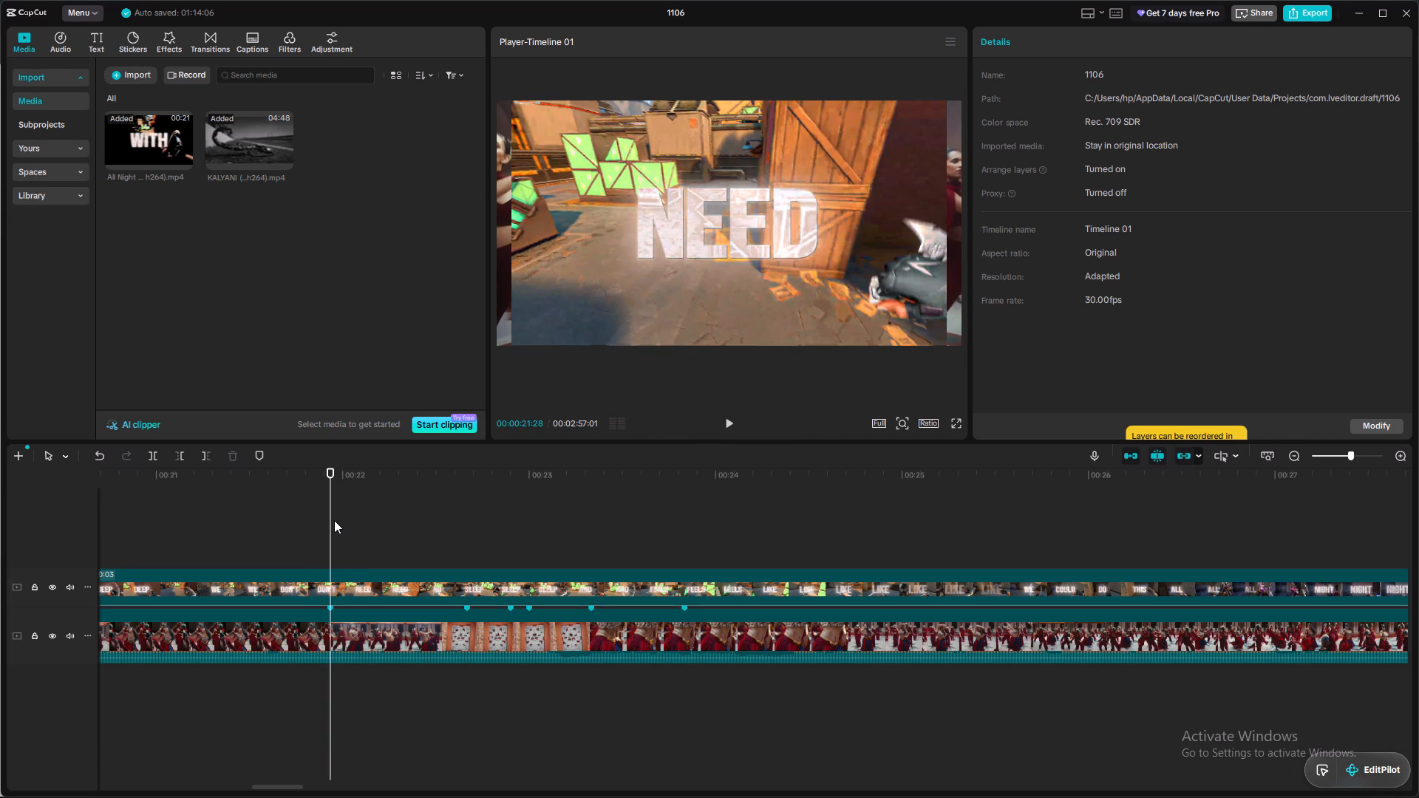
key(space)
key(space)
key(space)
key(space)
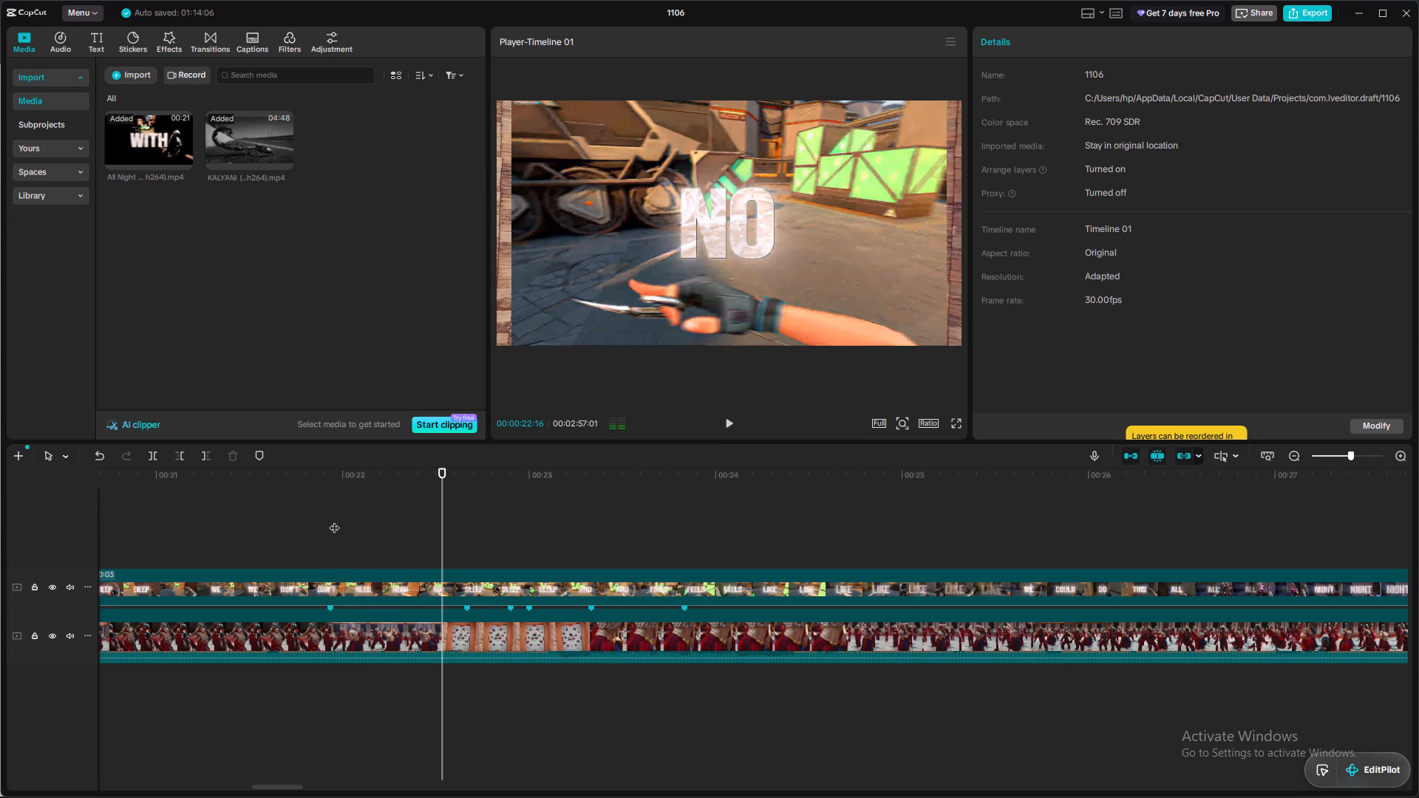
key(space)
key(space)
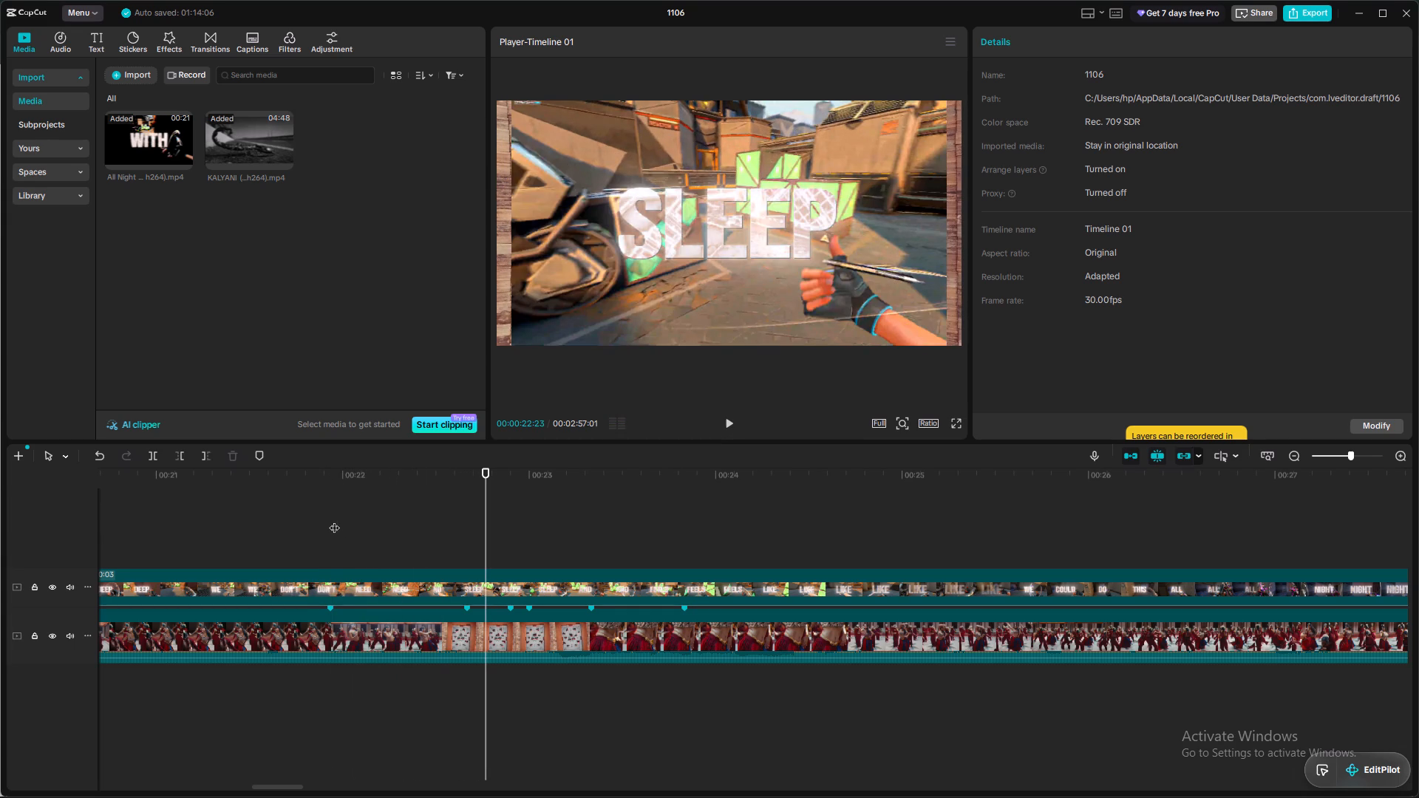
key(space)
key(space)
key(space)
key(space)
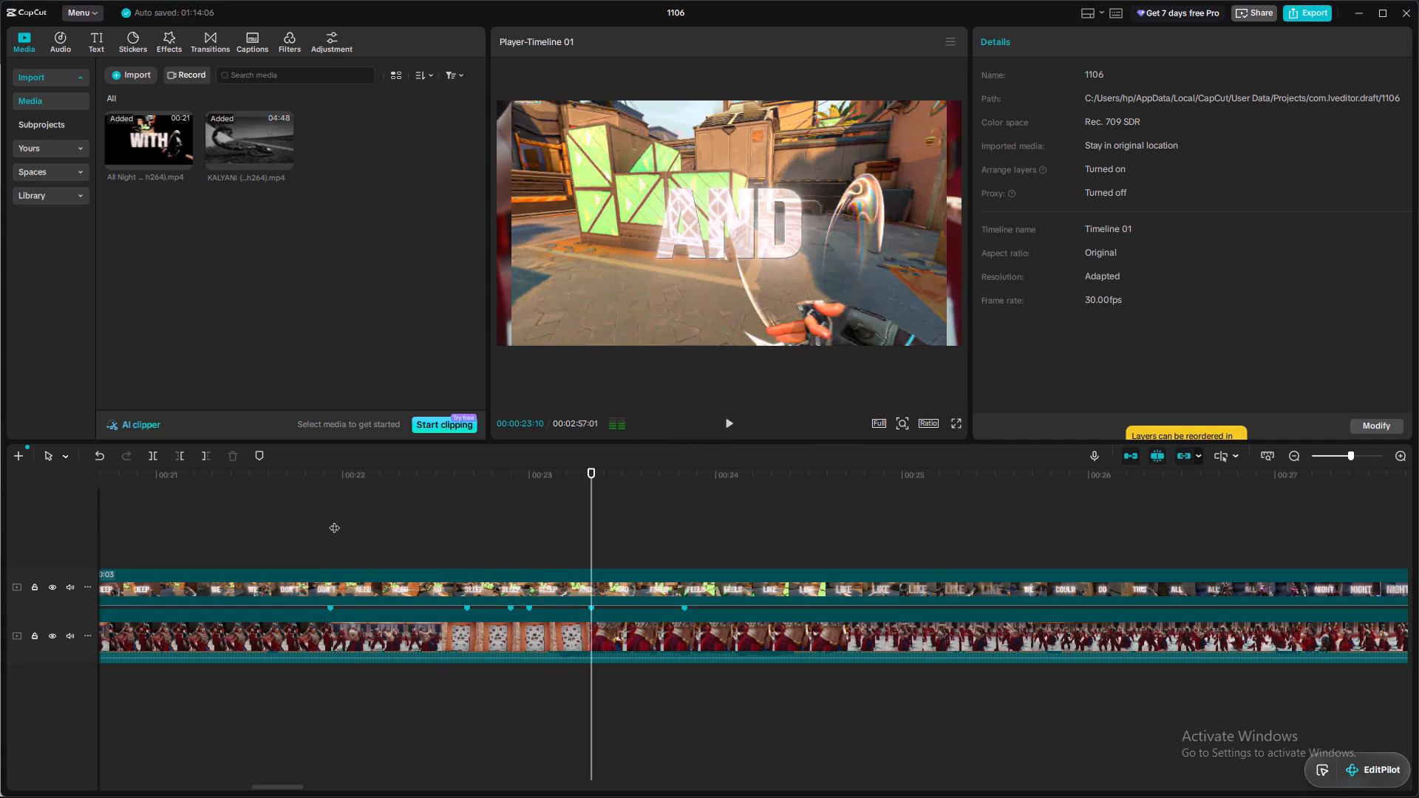
key(space)
key(space)
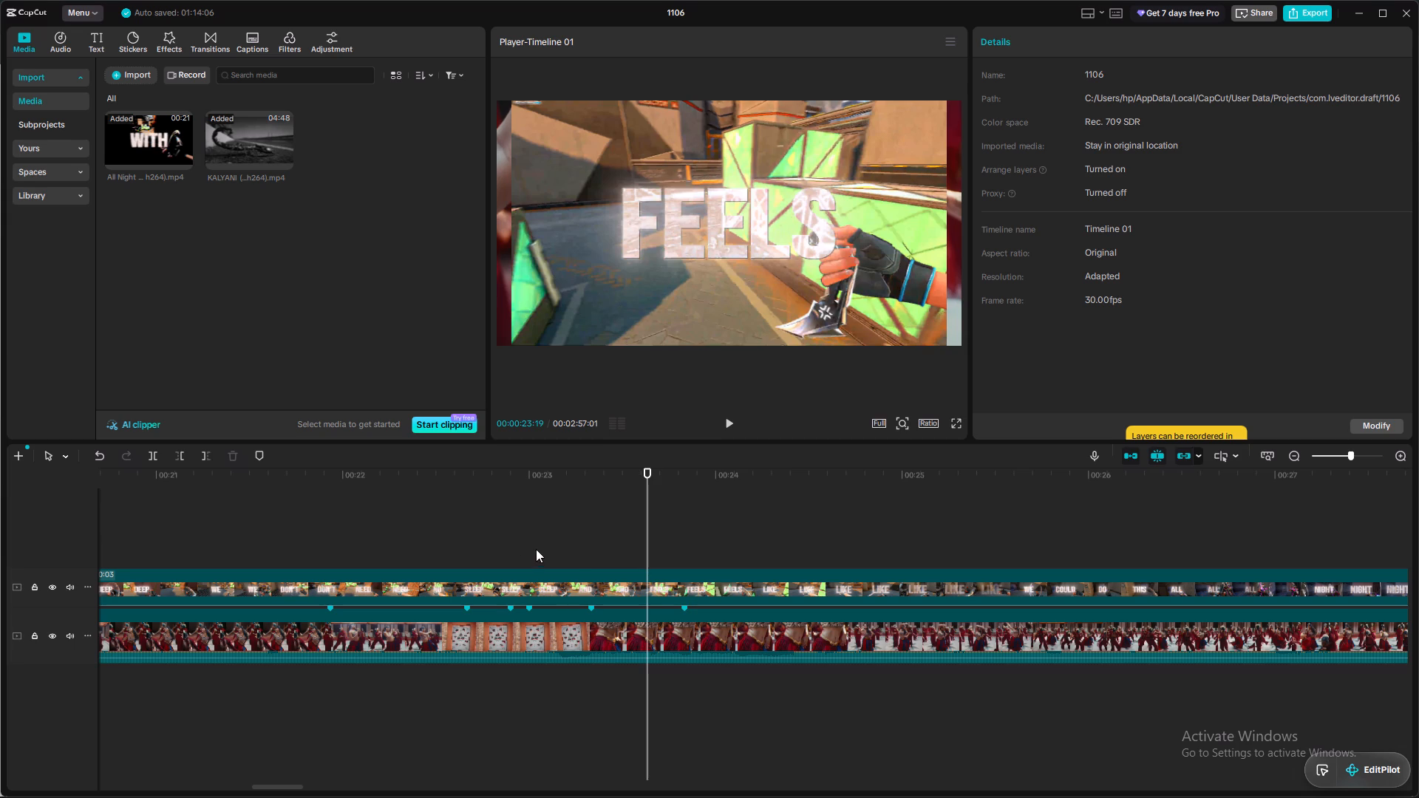
Replay the stretch from about 00:00:23:07 to 00:00:23:21 in short bursts to examine the beat near the marker at 00:00:23:10.
click(578, 547)
key(space)
key(space)
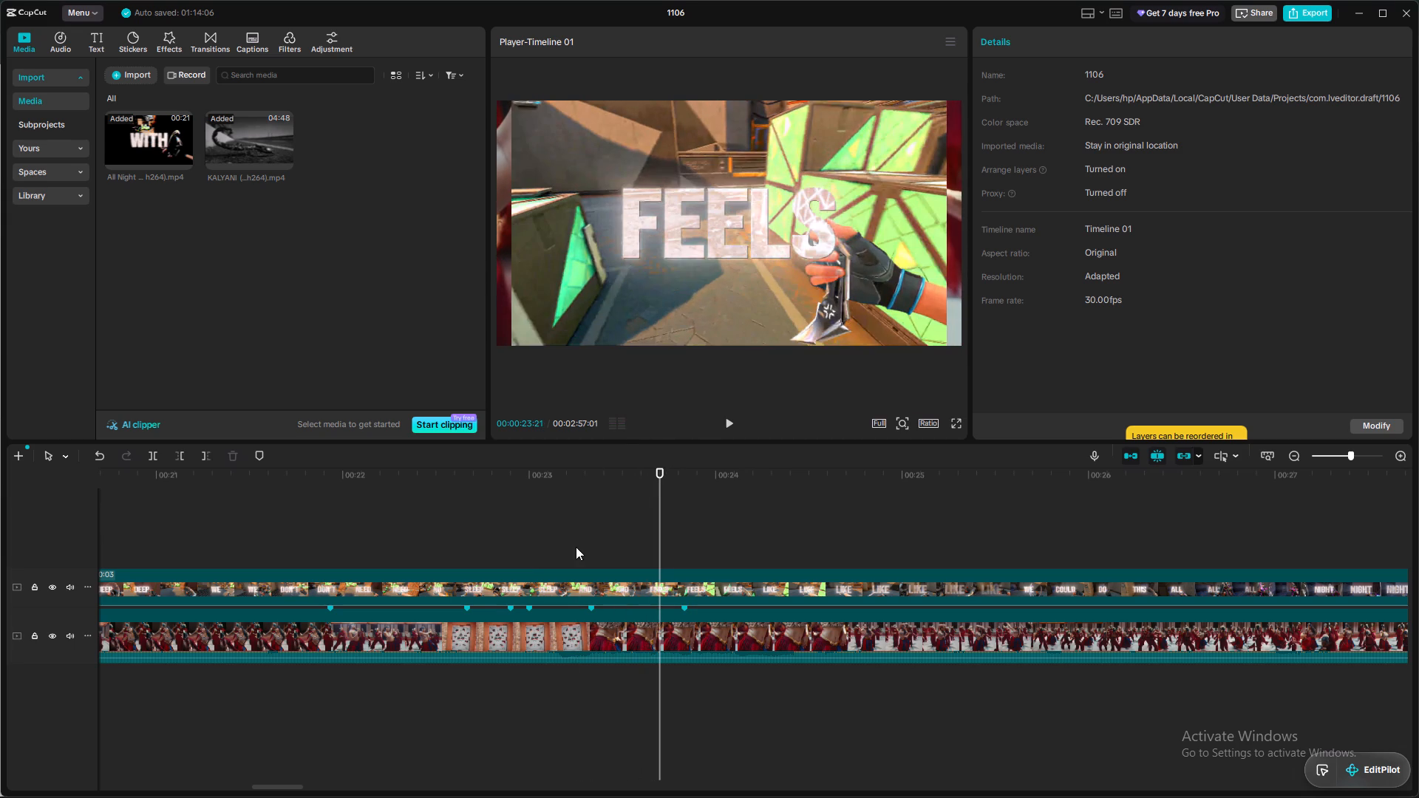
click(575, 546)
key(space)
key(space)
click(575, 546)
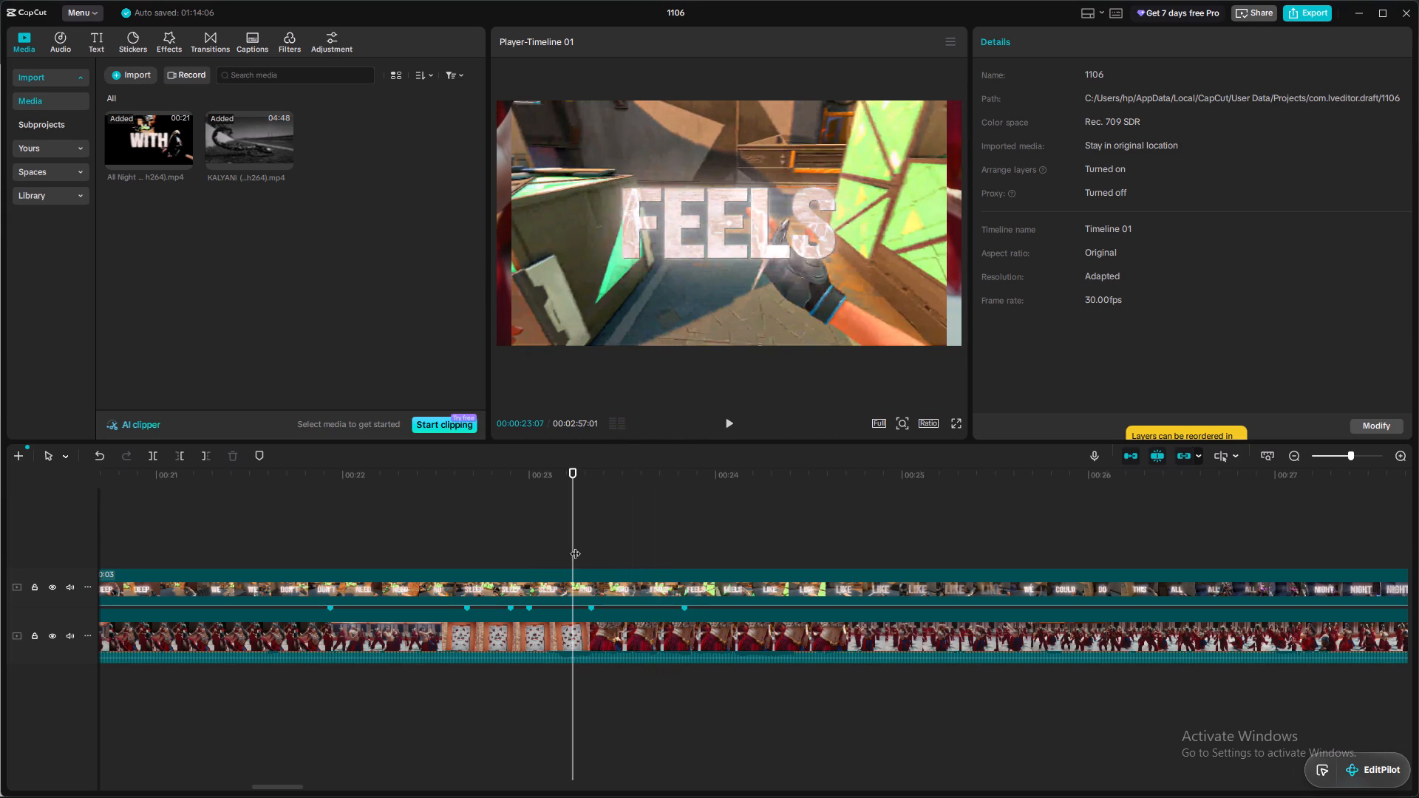
key(space)
key(space)
Add a timeline marker at 00:00:23:07.
click(575, 546)
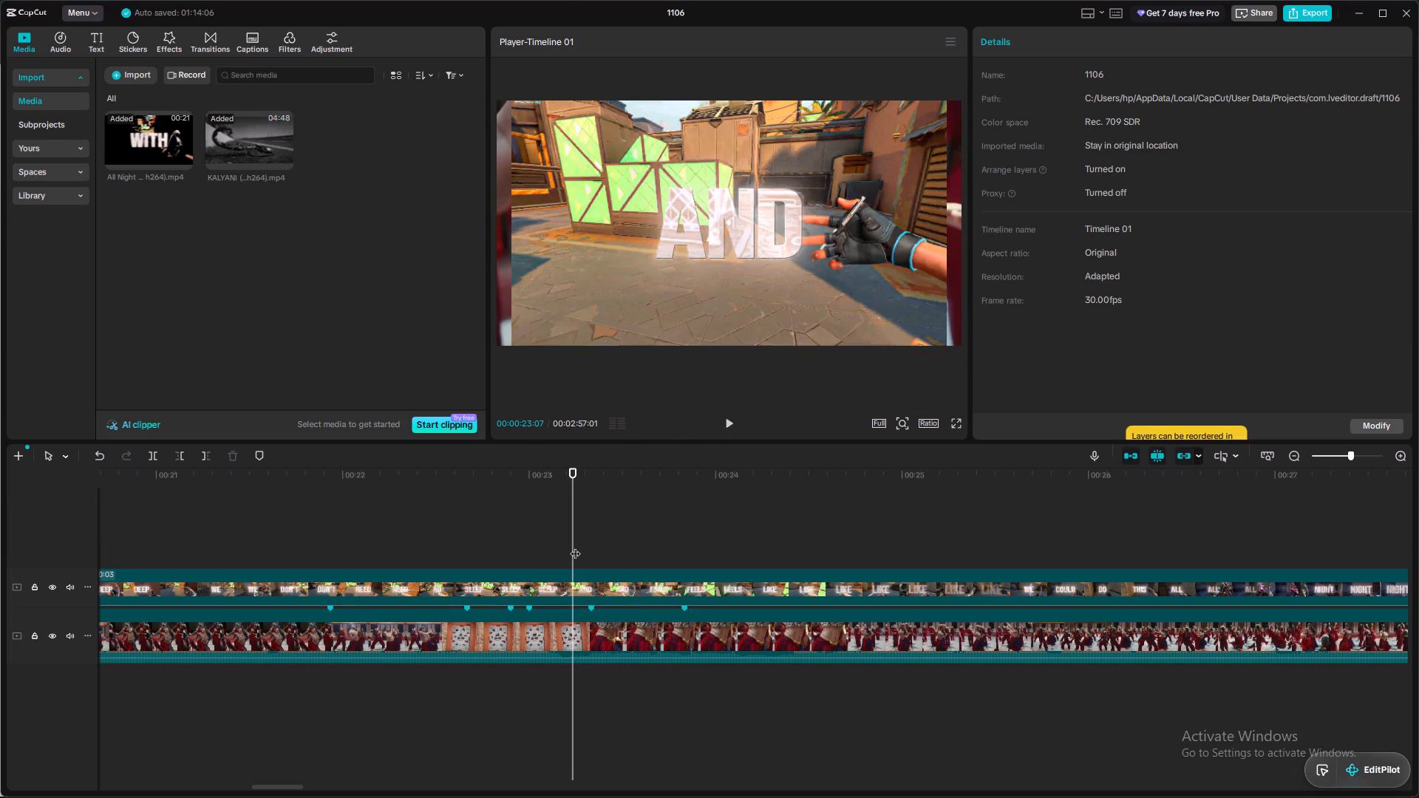
key(m)
Move the beat marker at 00:00:23:10 on the KALYANI clip to about 00:00:24:22.
click(590, 636)
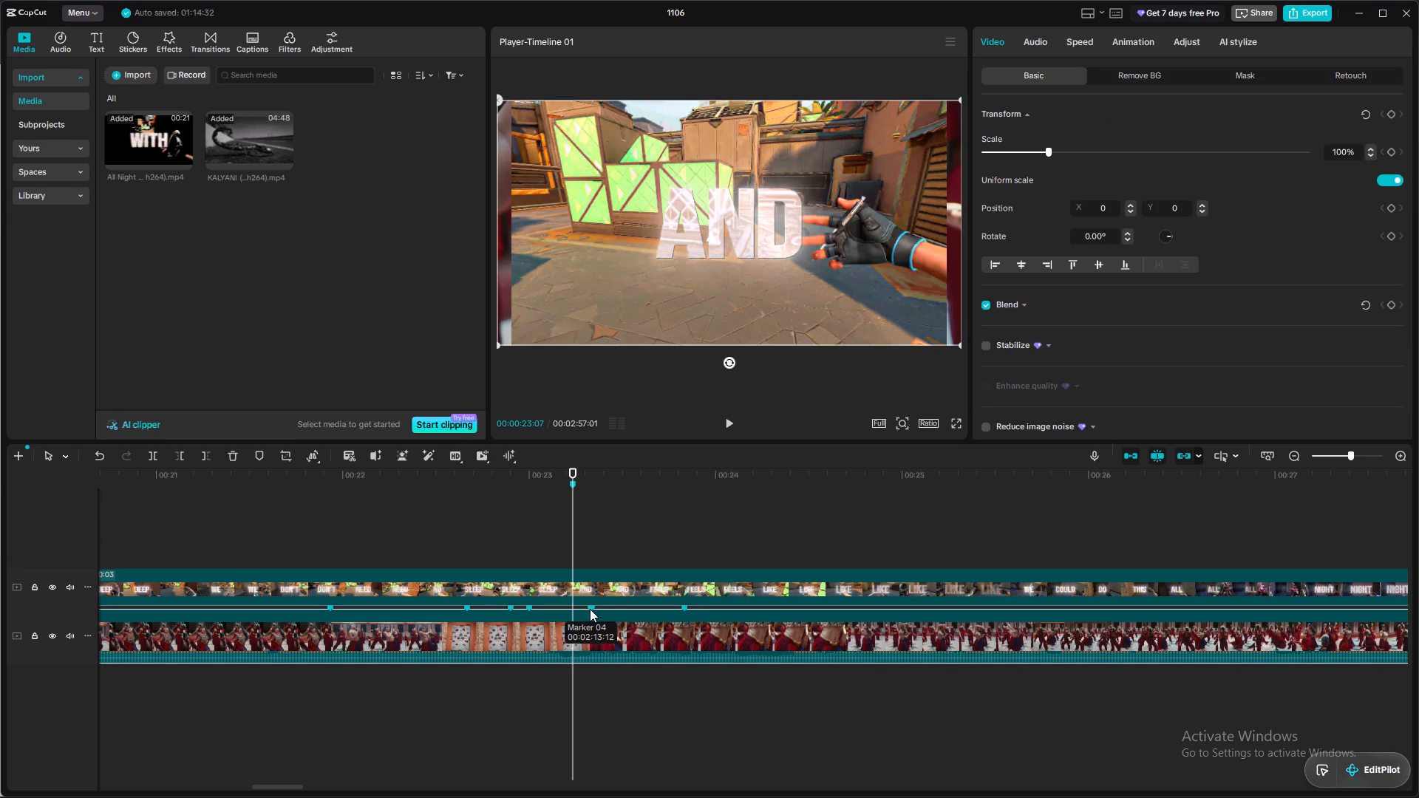
click(590, 609)
drag(590, 609, 740, 553)
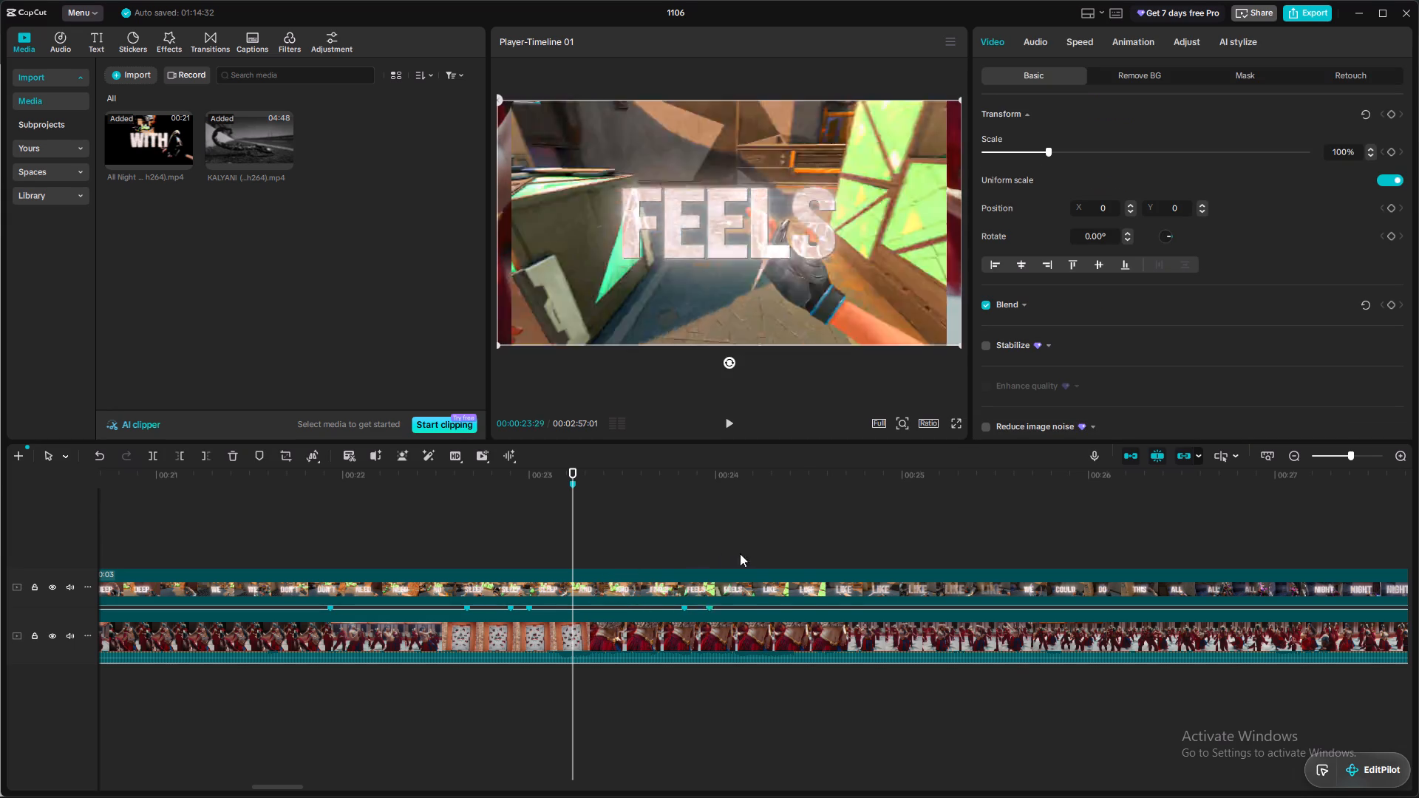
drag(740, 553, 850, 559)
Replay from 00:00:22:18 to about 00:00:24:02, pausing on the beats, to check the markers against the music.
click(456, 482)
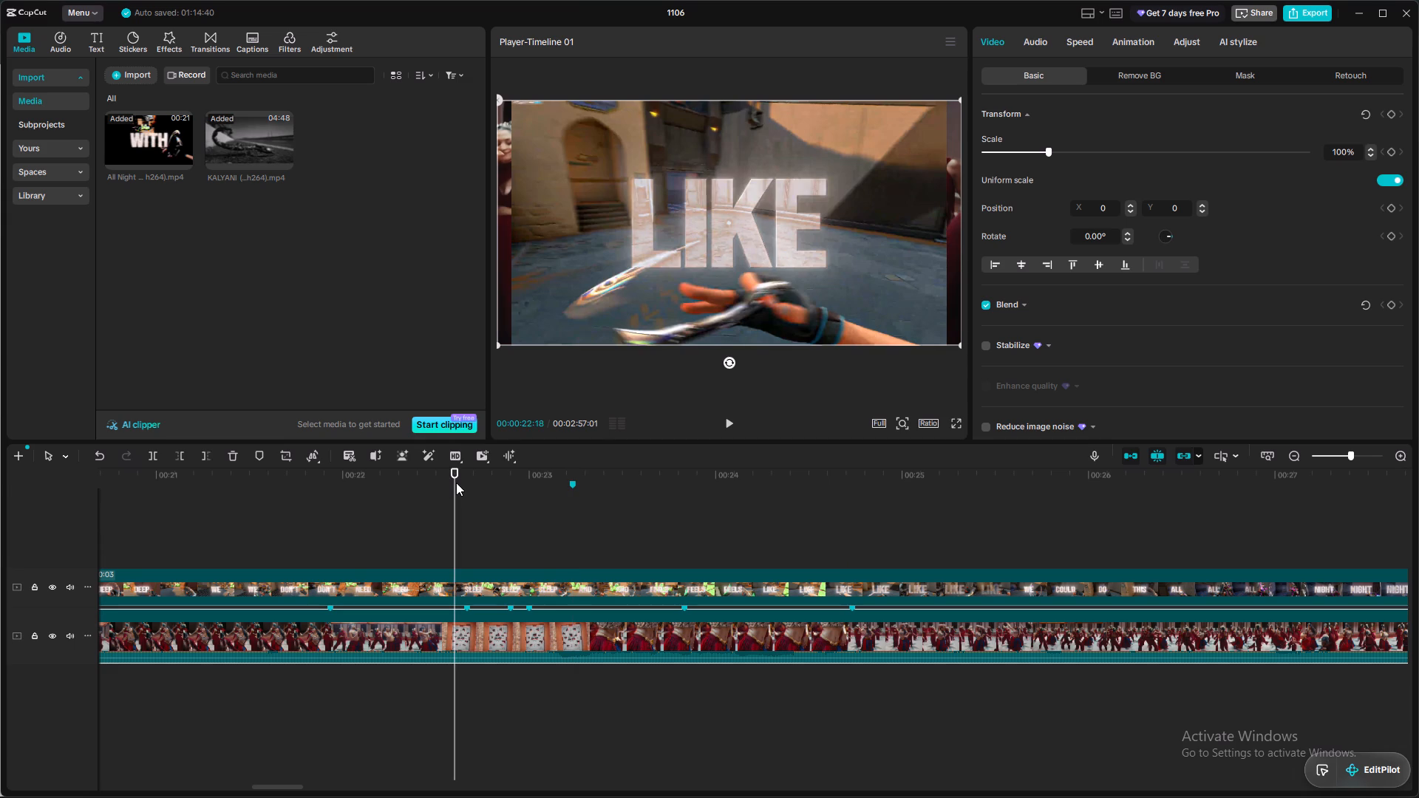
key(space)
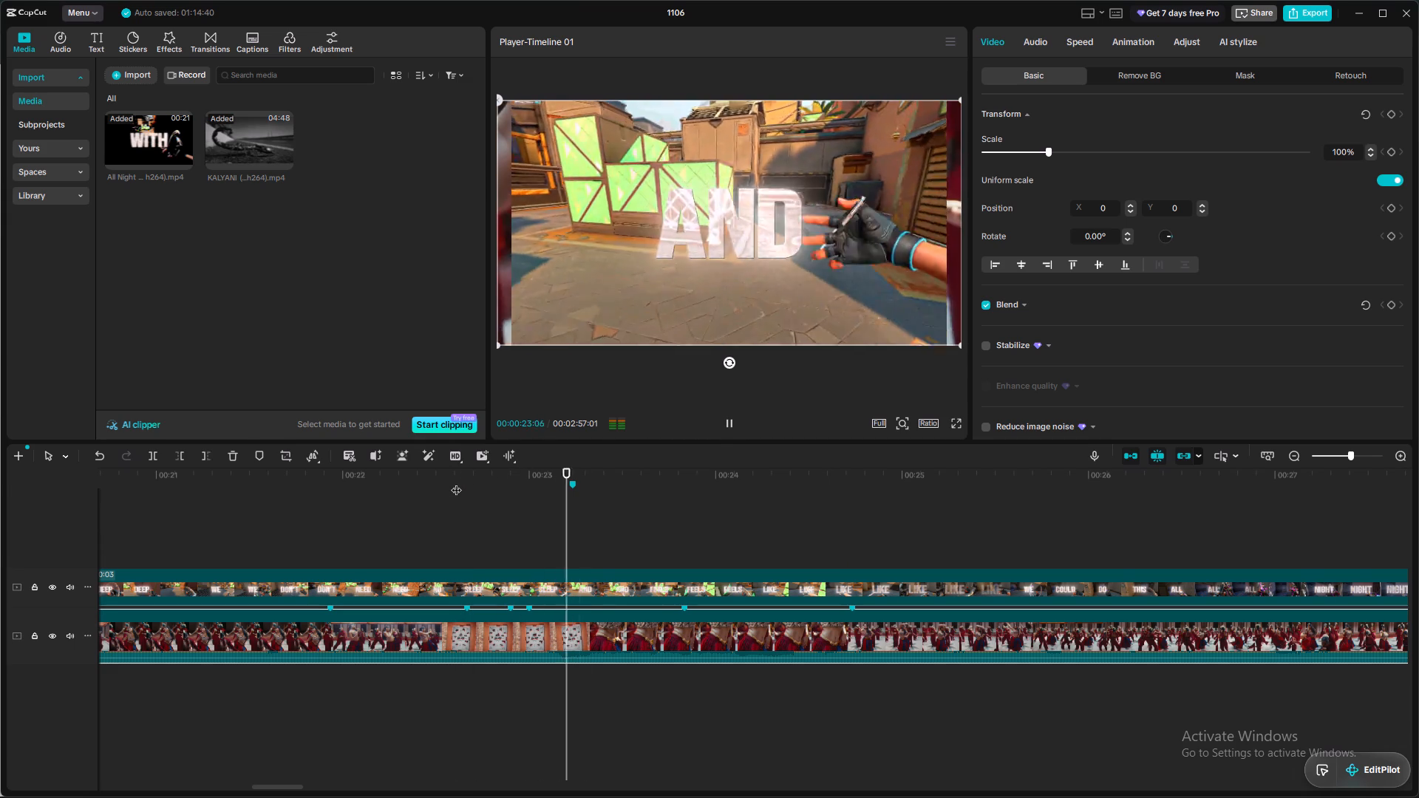
key(space)
key(space)
key(space)
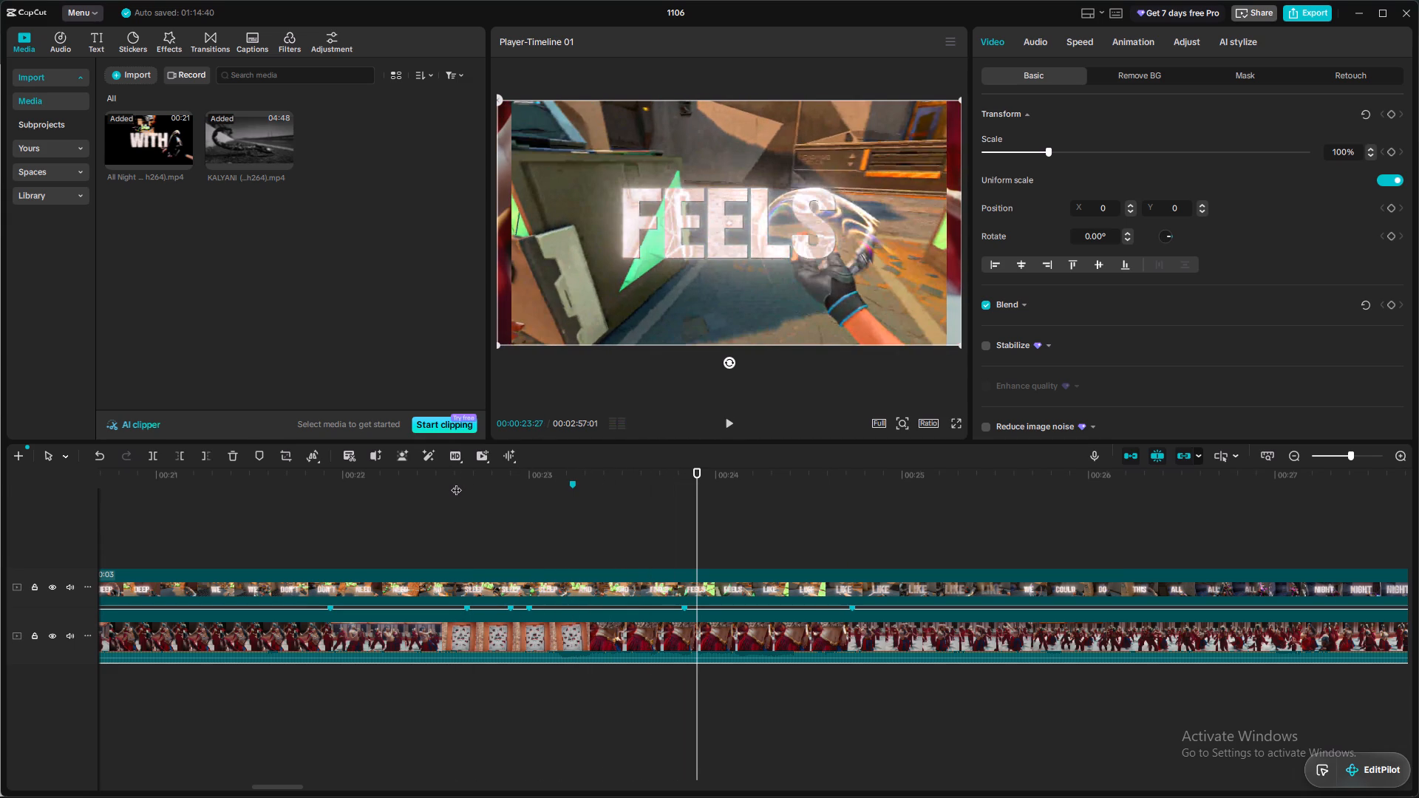
click(693, 502)
click(693, 502)
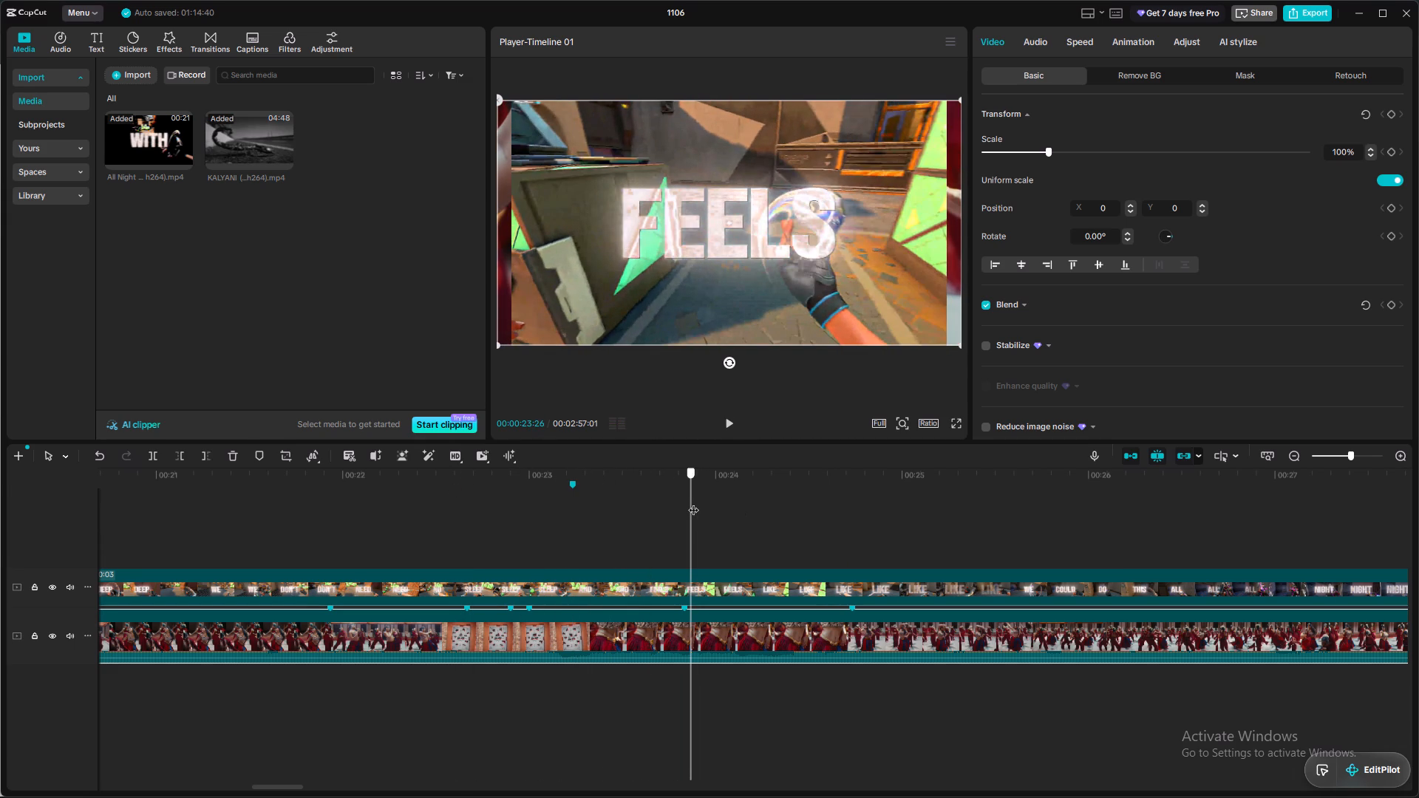
click(678, 502)
key(space)
key(space)
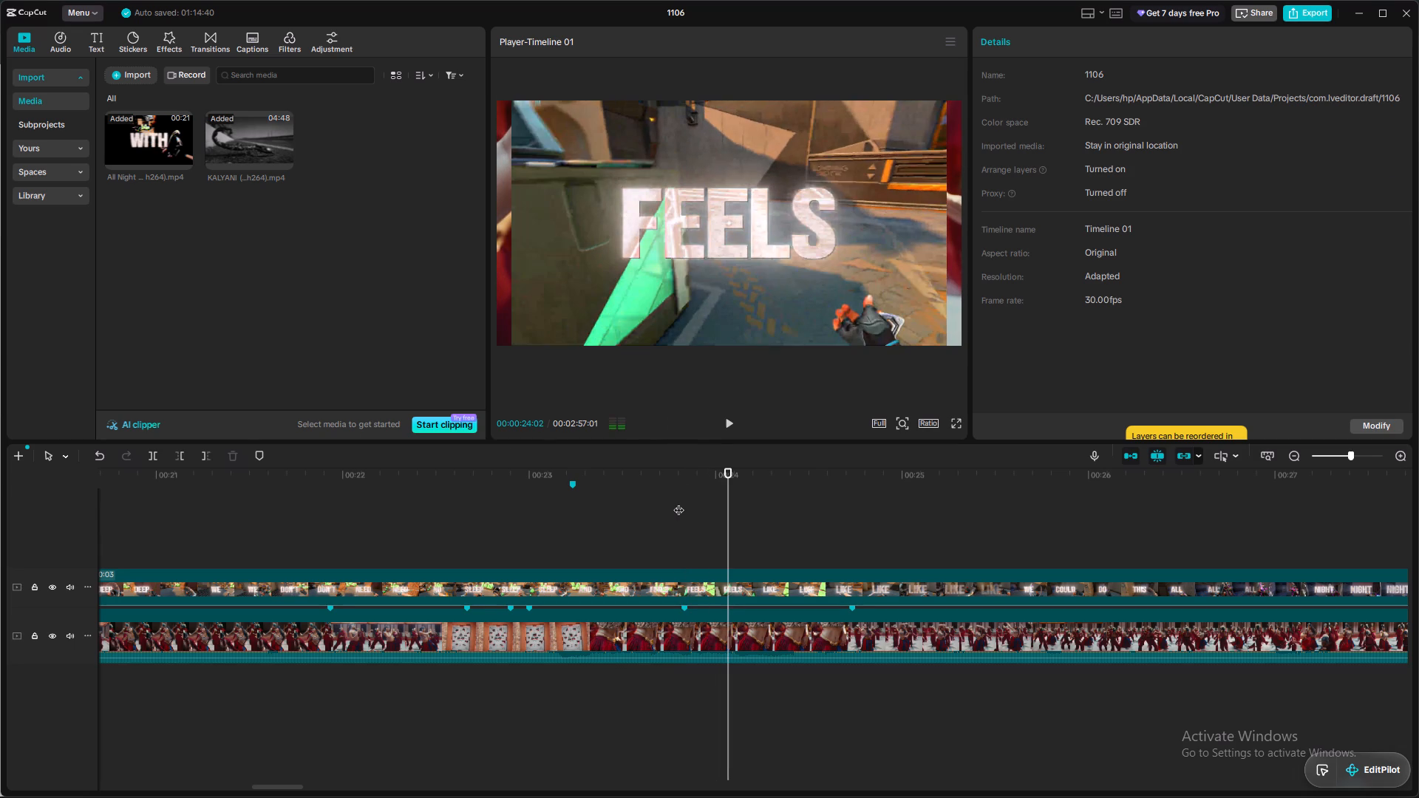
click(678, 502)
key(space)
key(space)
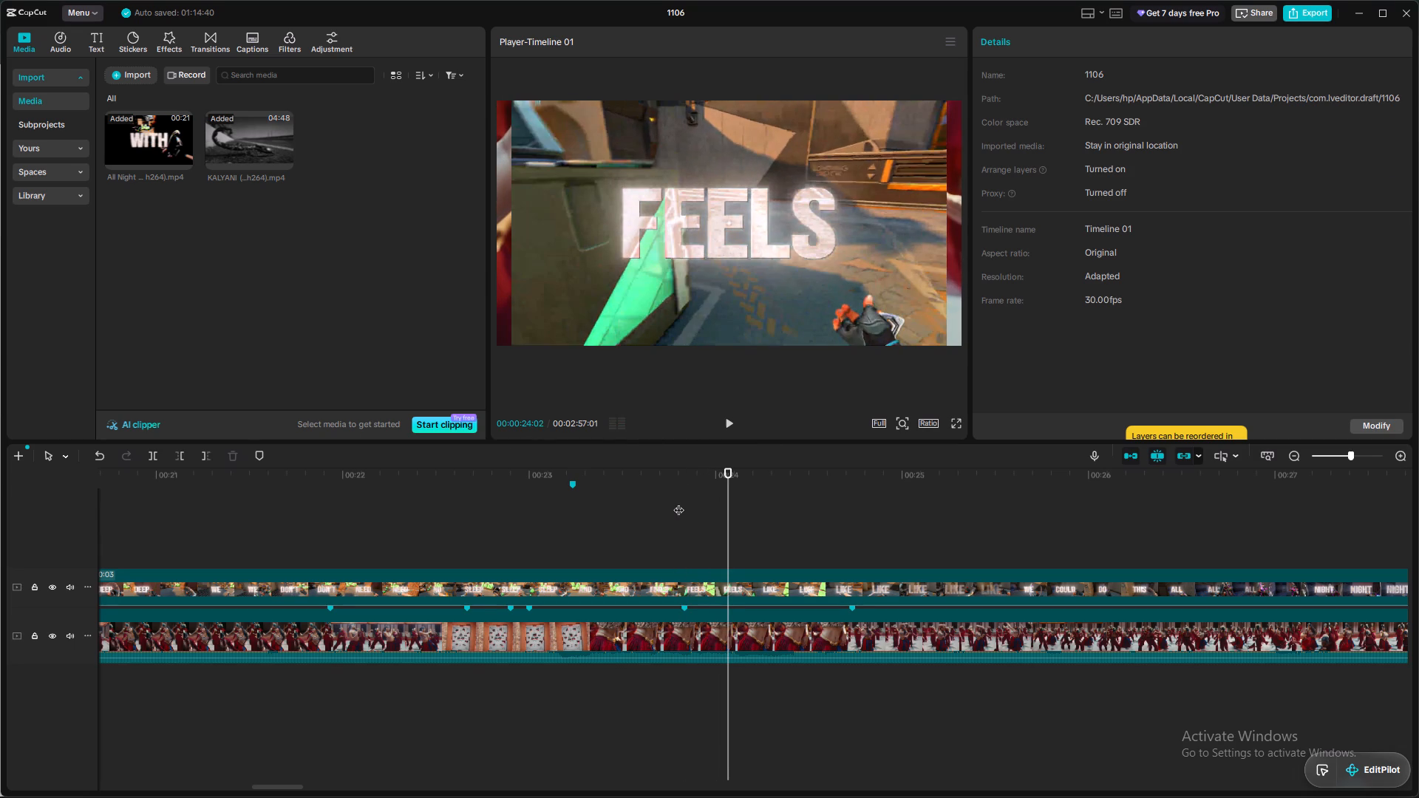
Replay between about 00:00:23:15 and 00:00:23:28 in short bursts to examine the beat around the marker at 00:00:23:25.
click(661, 505)
key(space)
key(space)
click(661, 505)
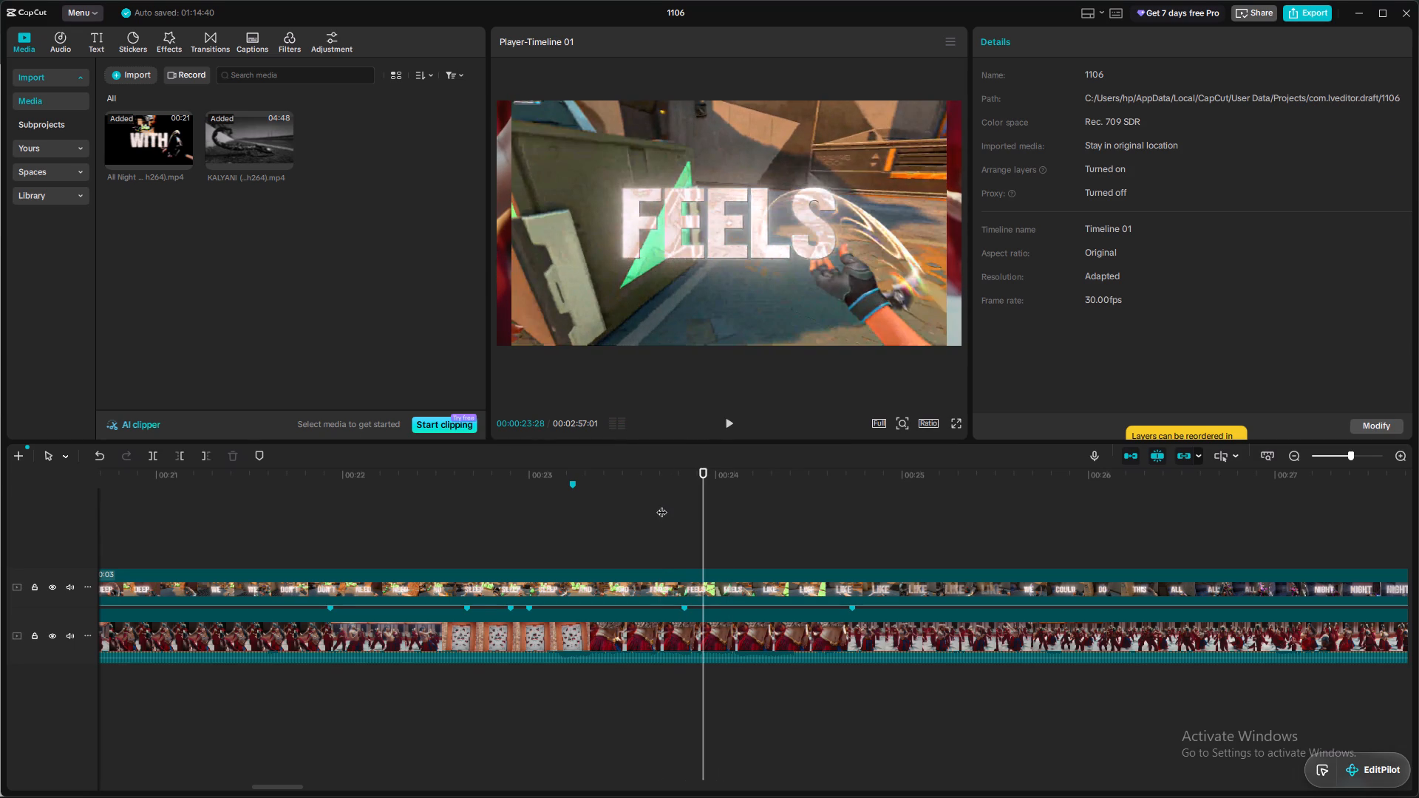
click(619, 516)
key(space)
key(space)
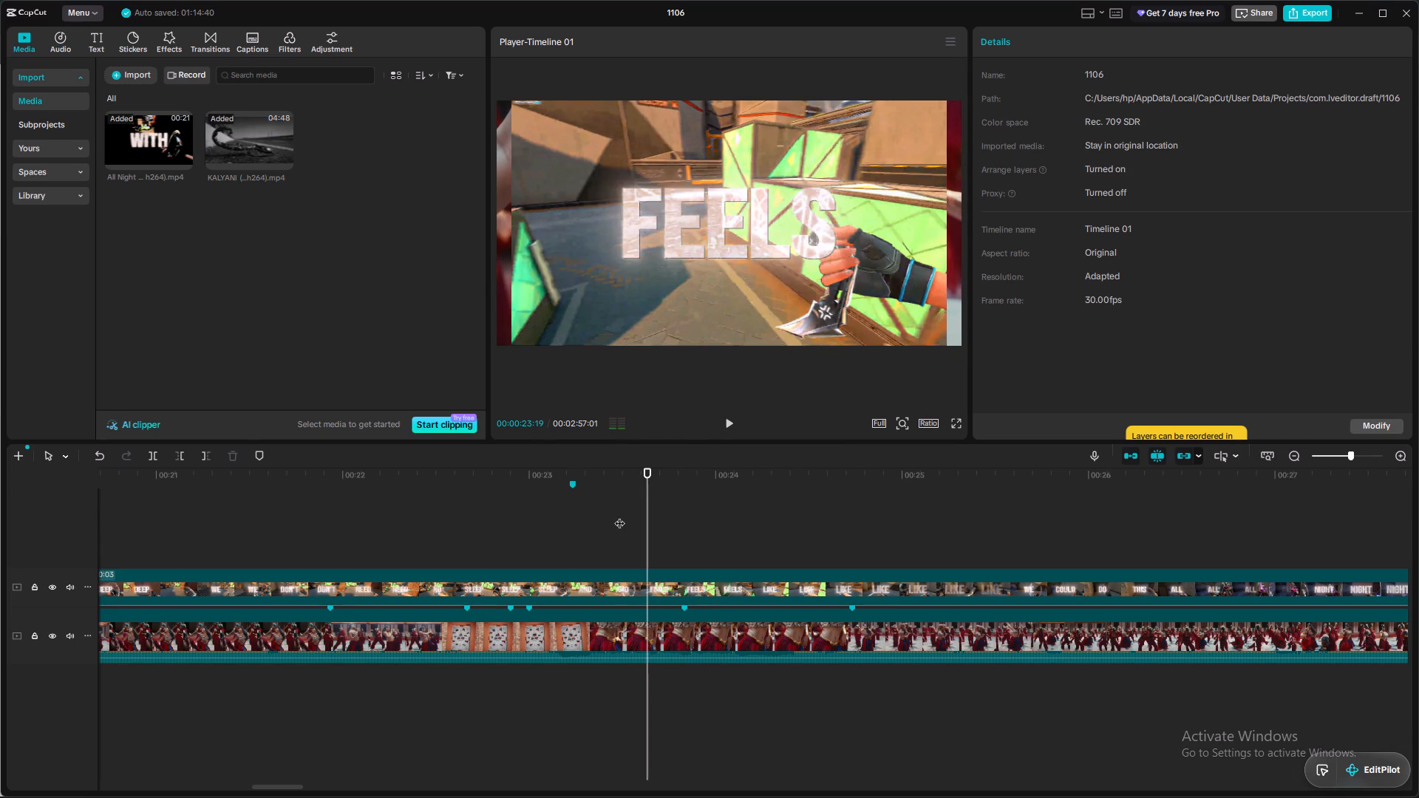
key(space)
key(space)
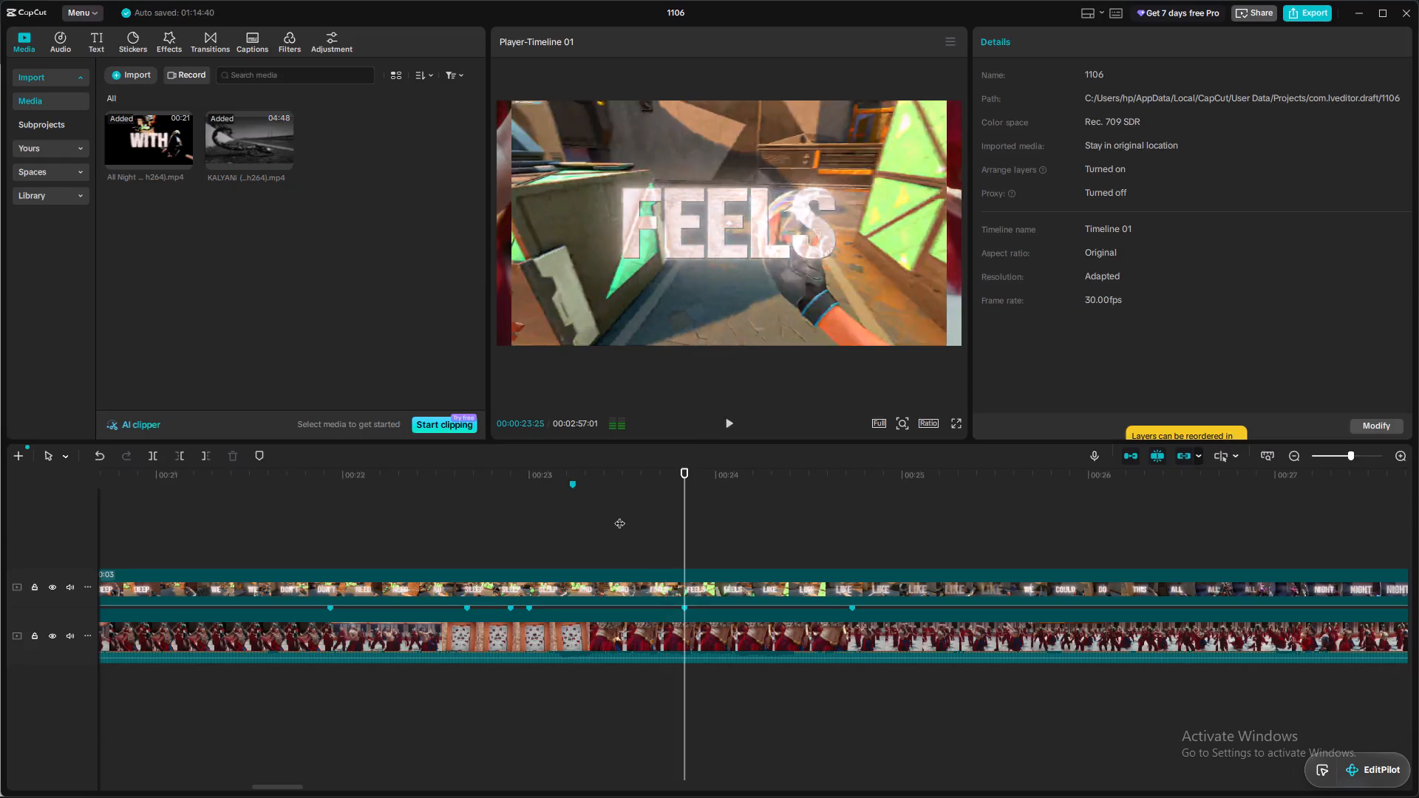
click(631, 515)
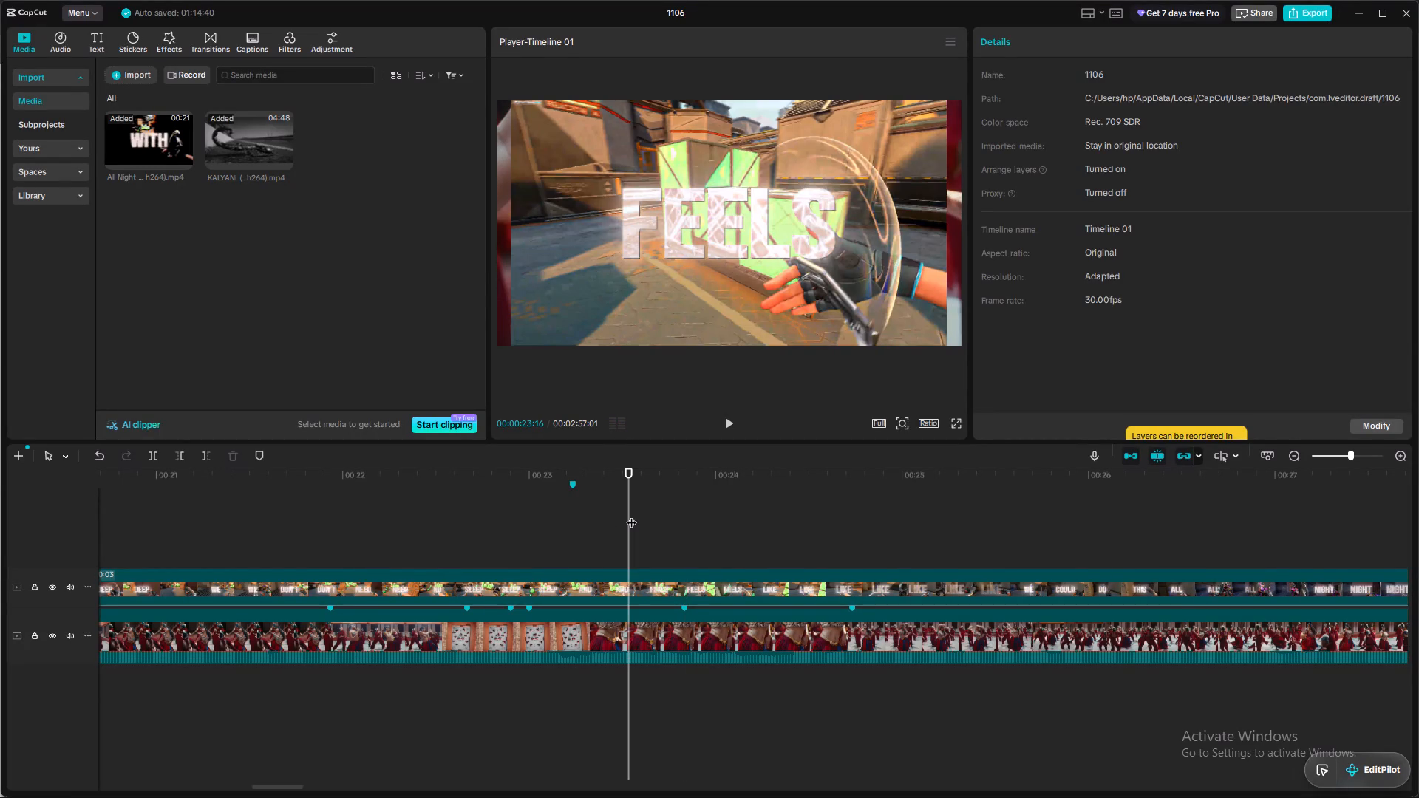
key(Right)
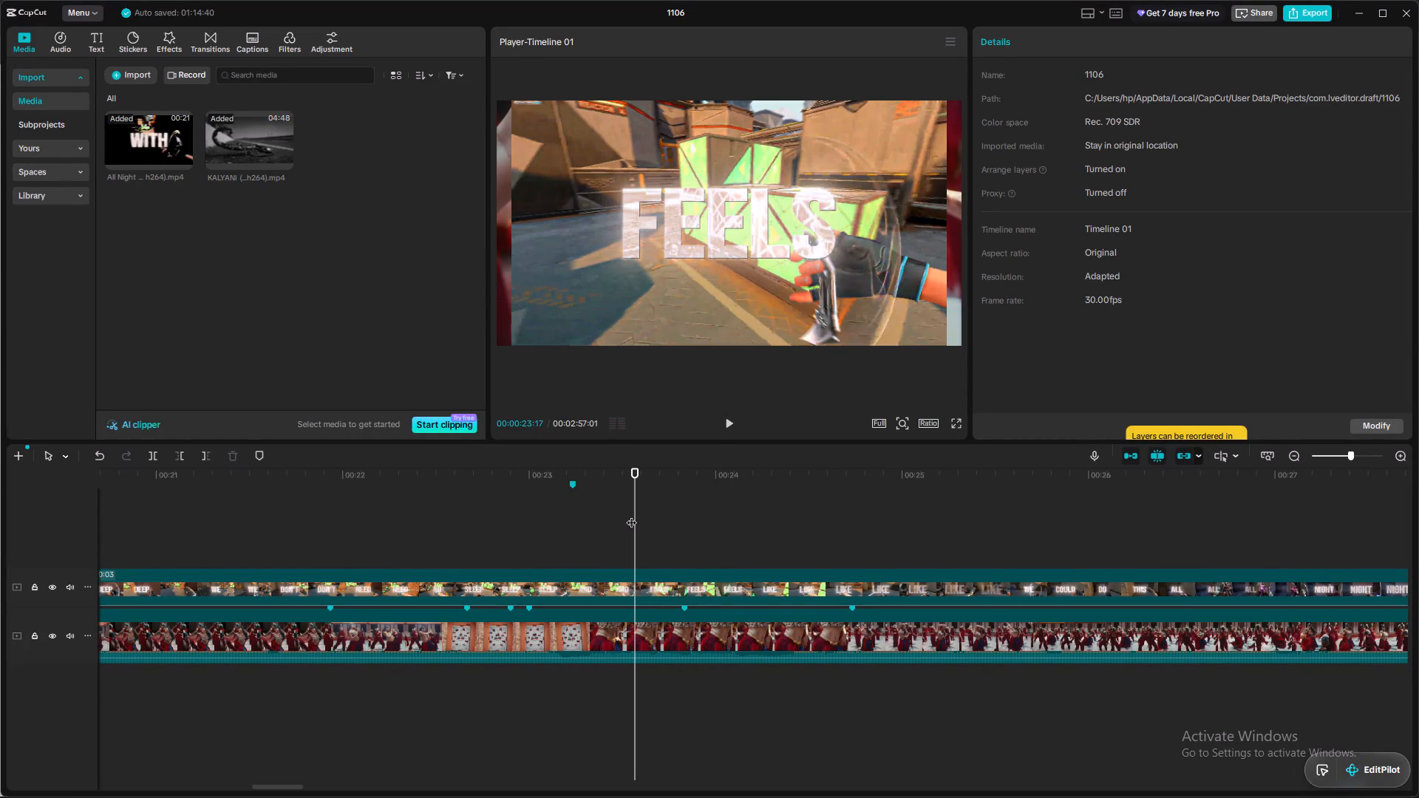
key(space)
key(space)
key(space)
key(space)
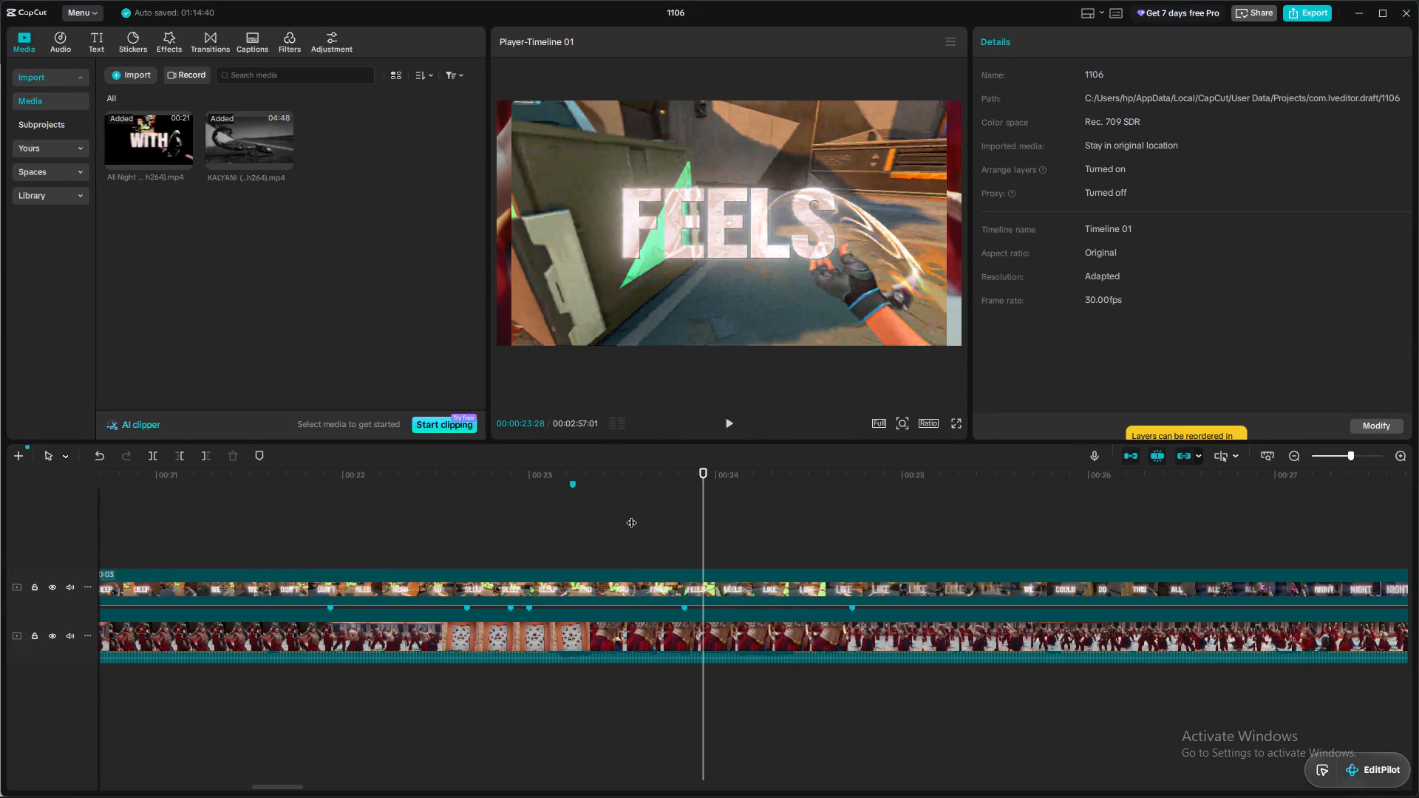
Add a beat marker to the KALYANI clip at 00:00:23:21.
click(661, 503)
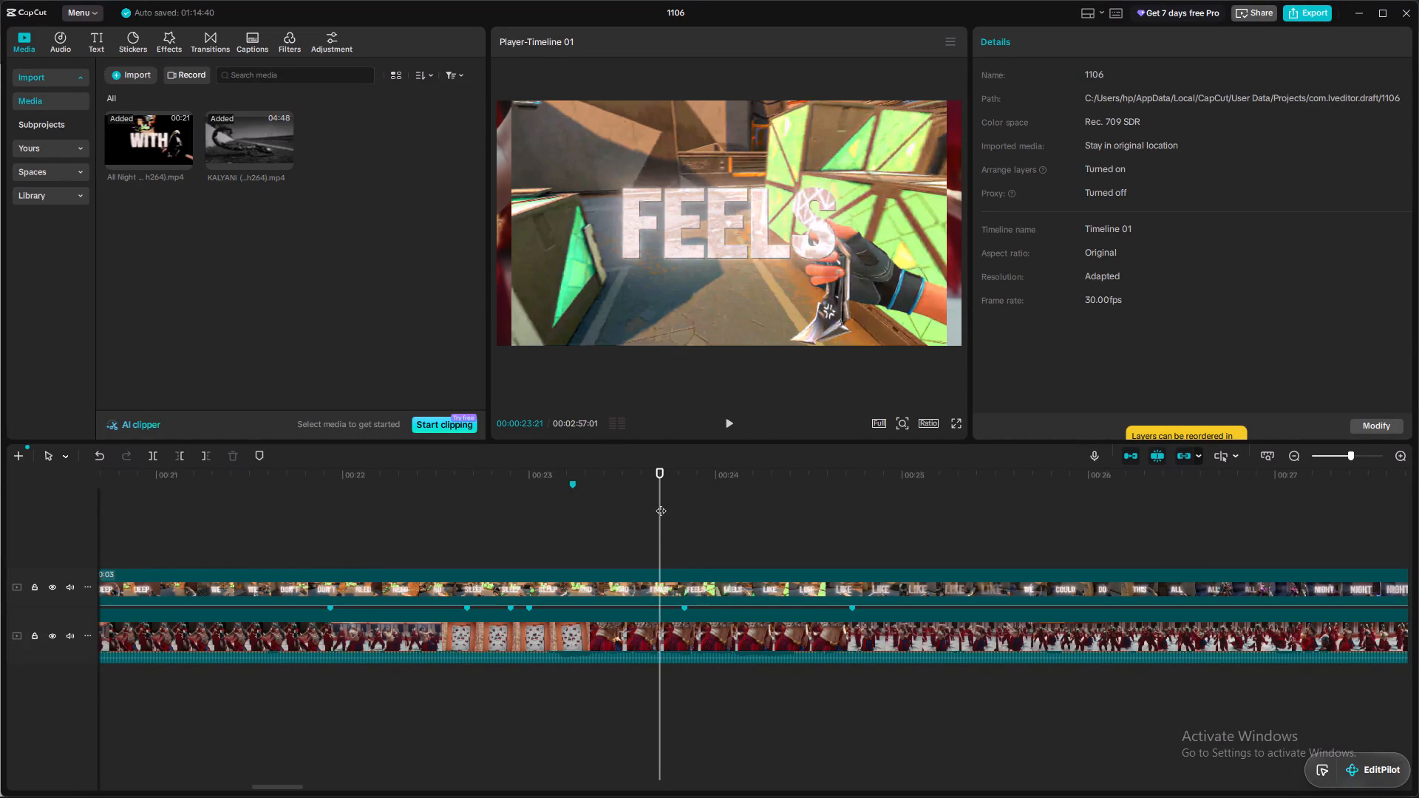
click(680, 622)
key(m)
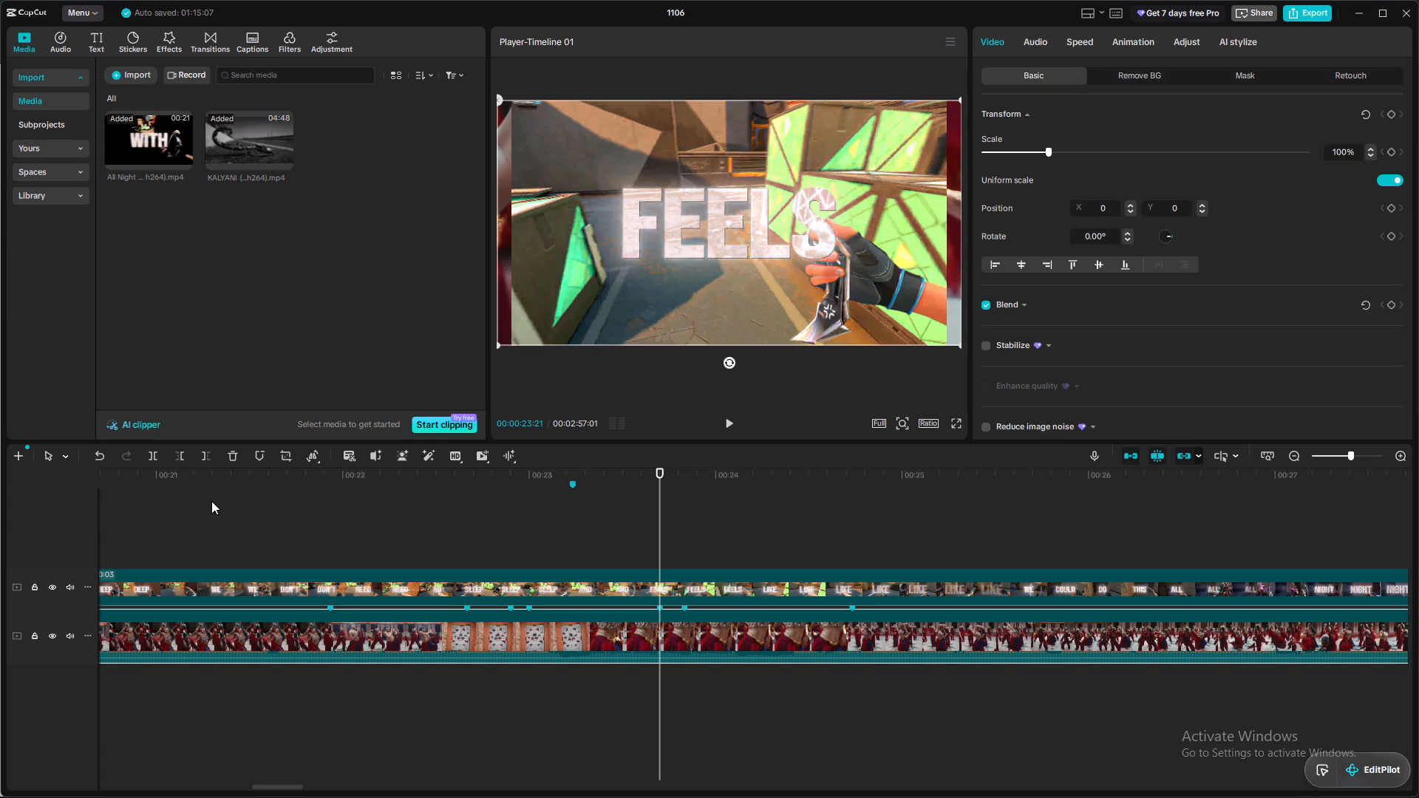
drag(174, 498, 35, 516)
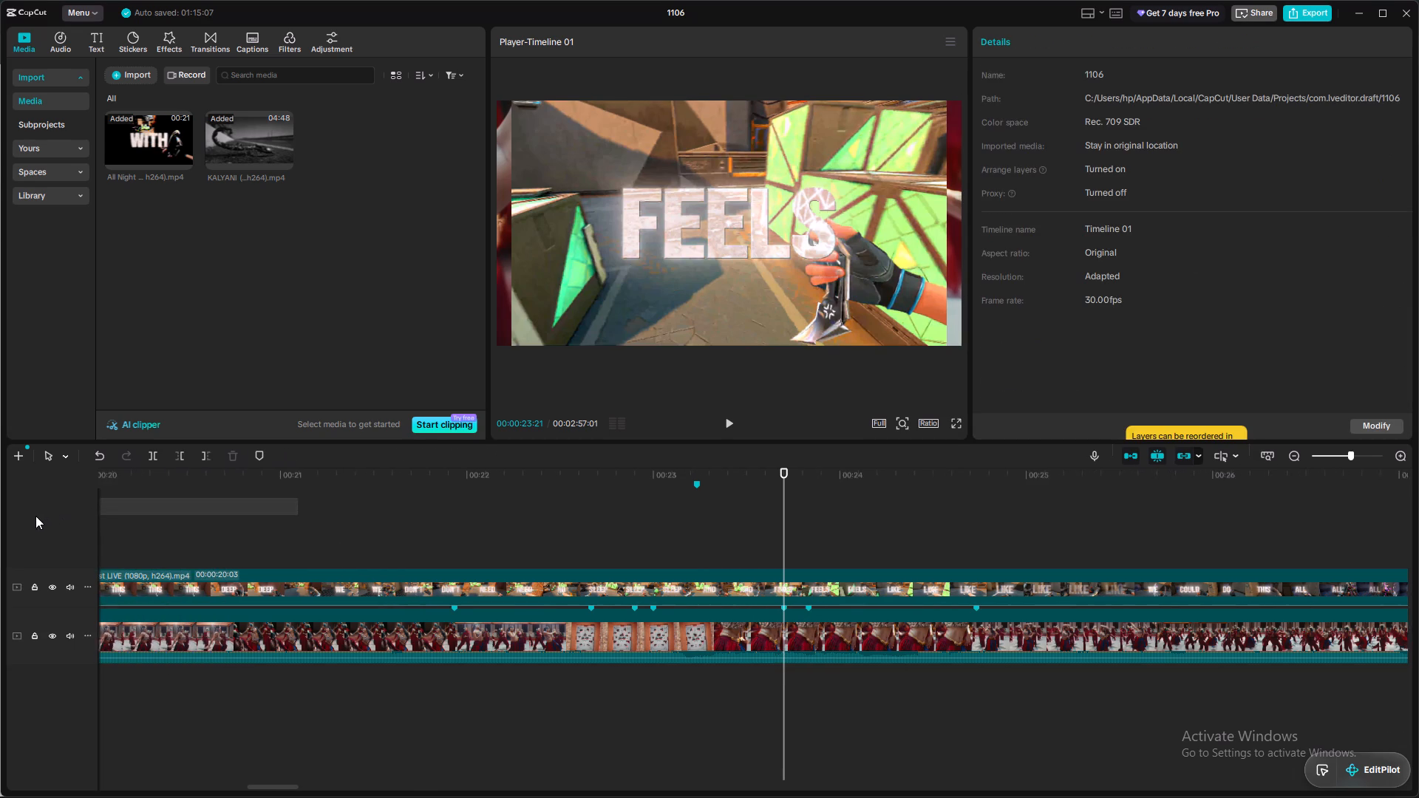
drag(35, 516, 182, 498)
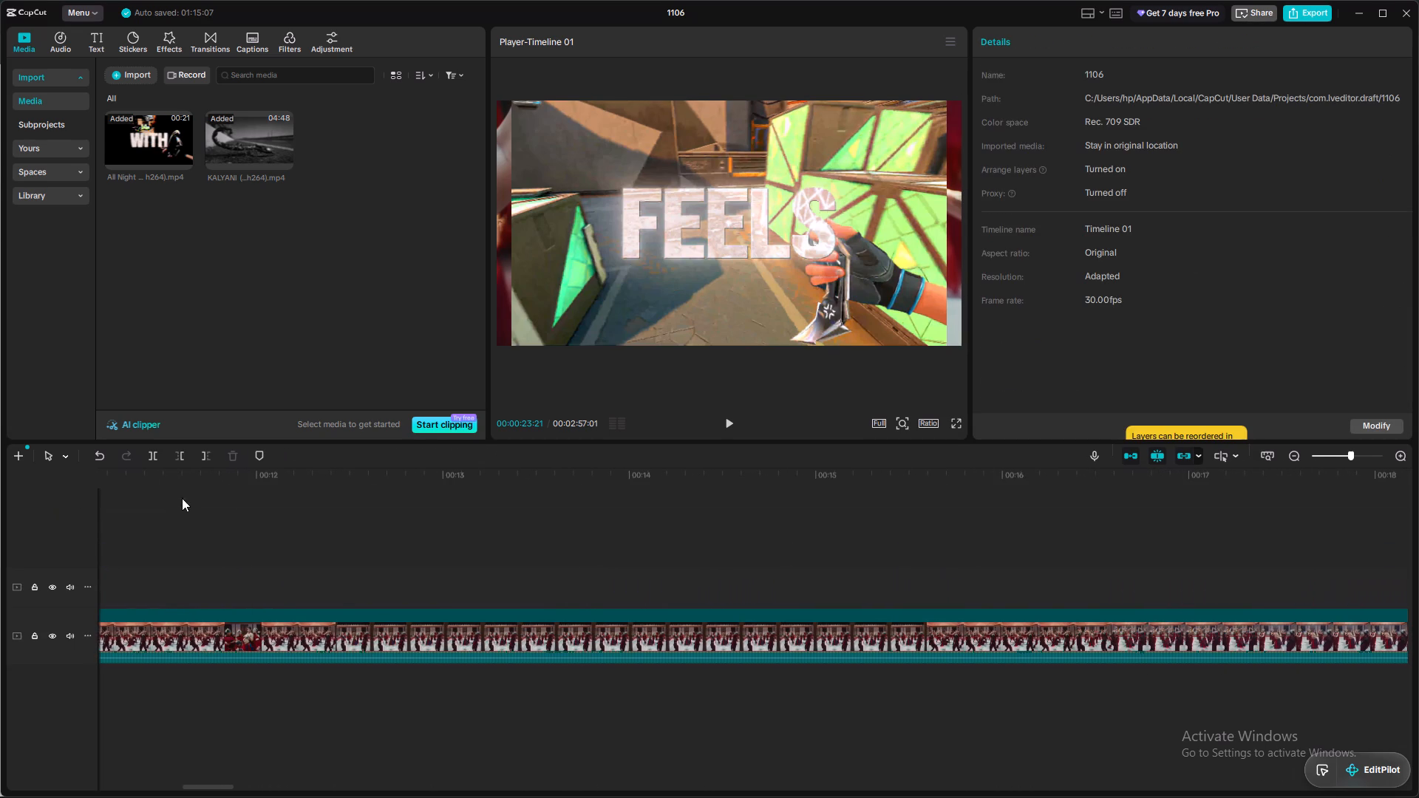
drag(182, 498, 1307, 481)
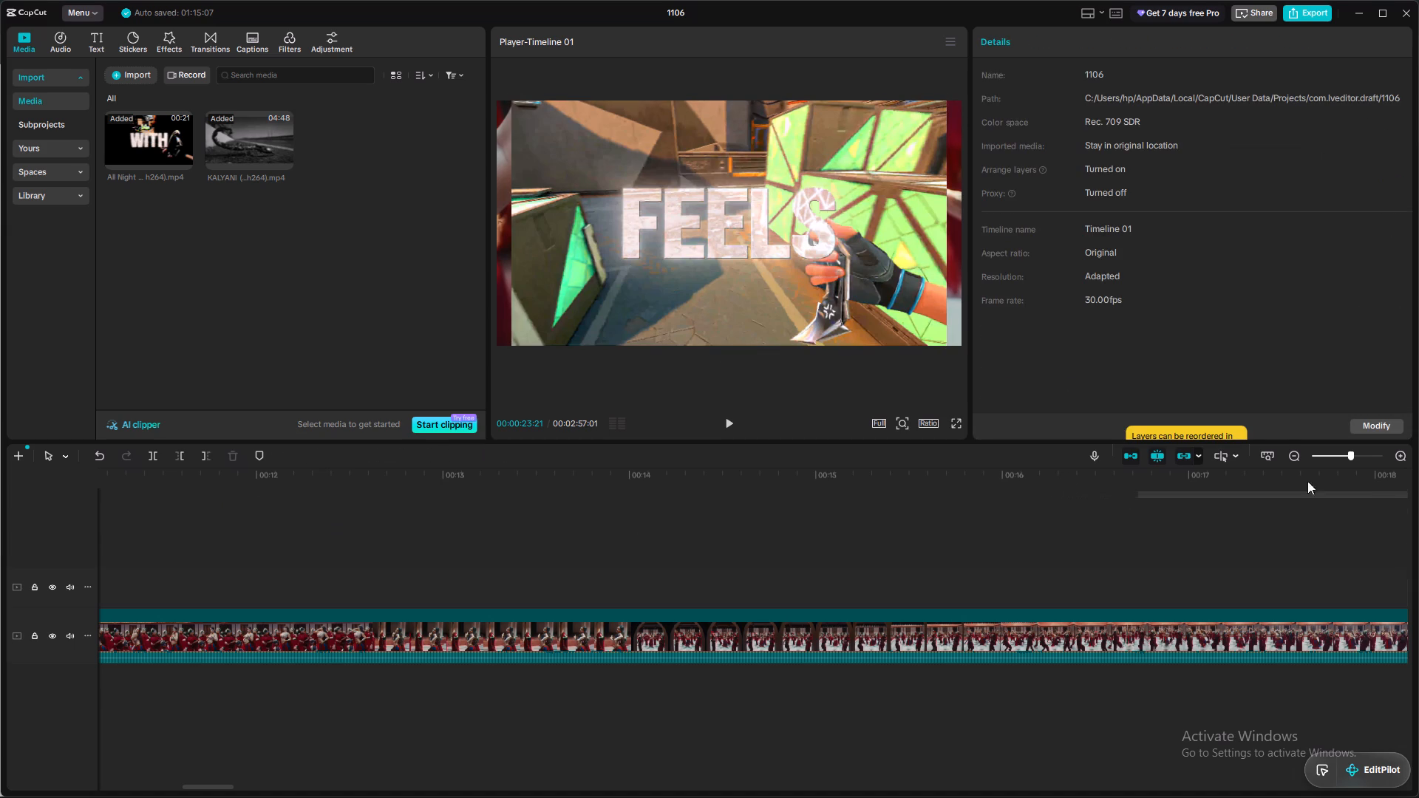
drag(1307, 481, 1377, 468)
Scale the Valorant montage clip up to 110%.
click(769, 273)
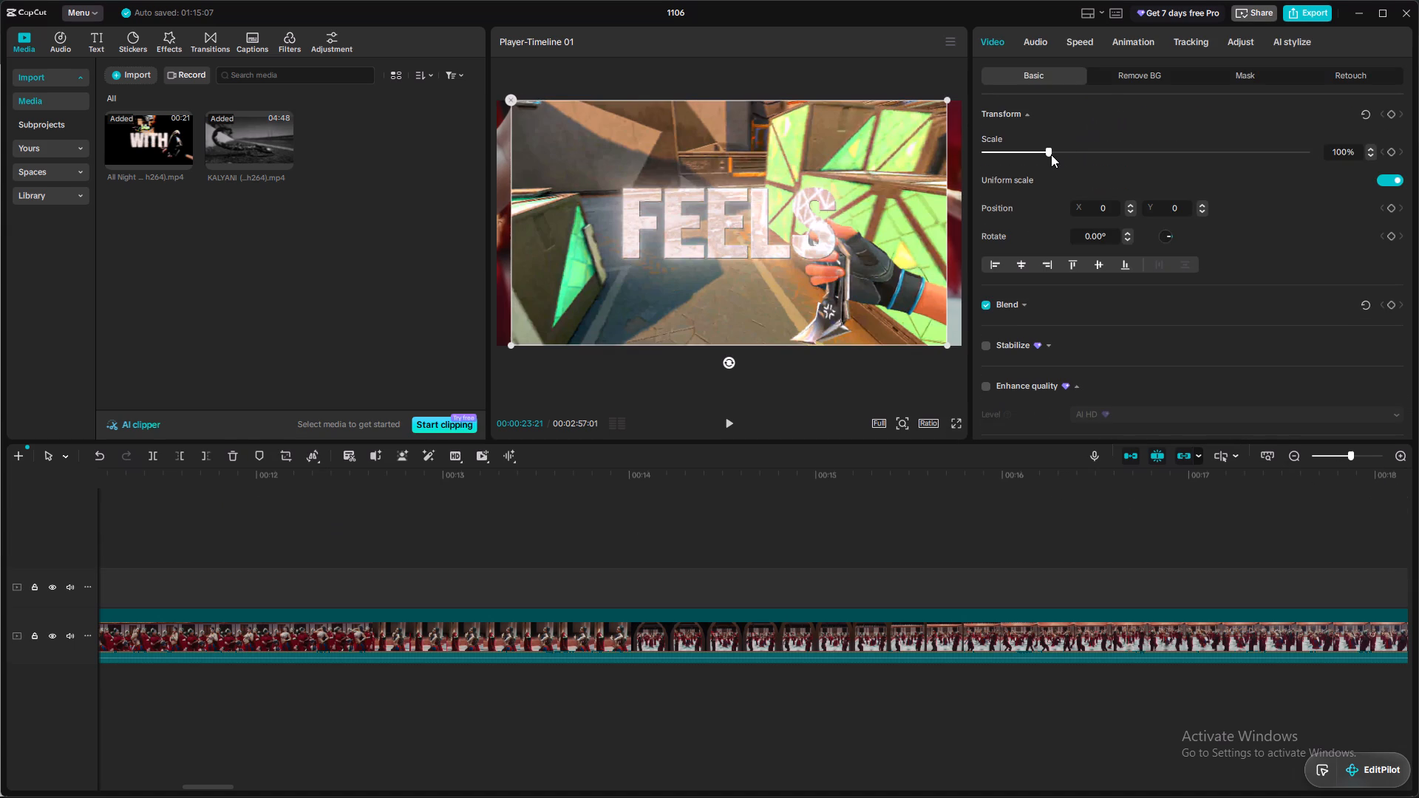
drag(1051, 154, 1056, 163)
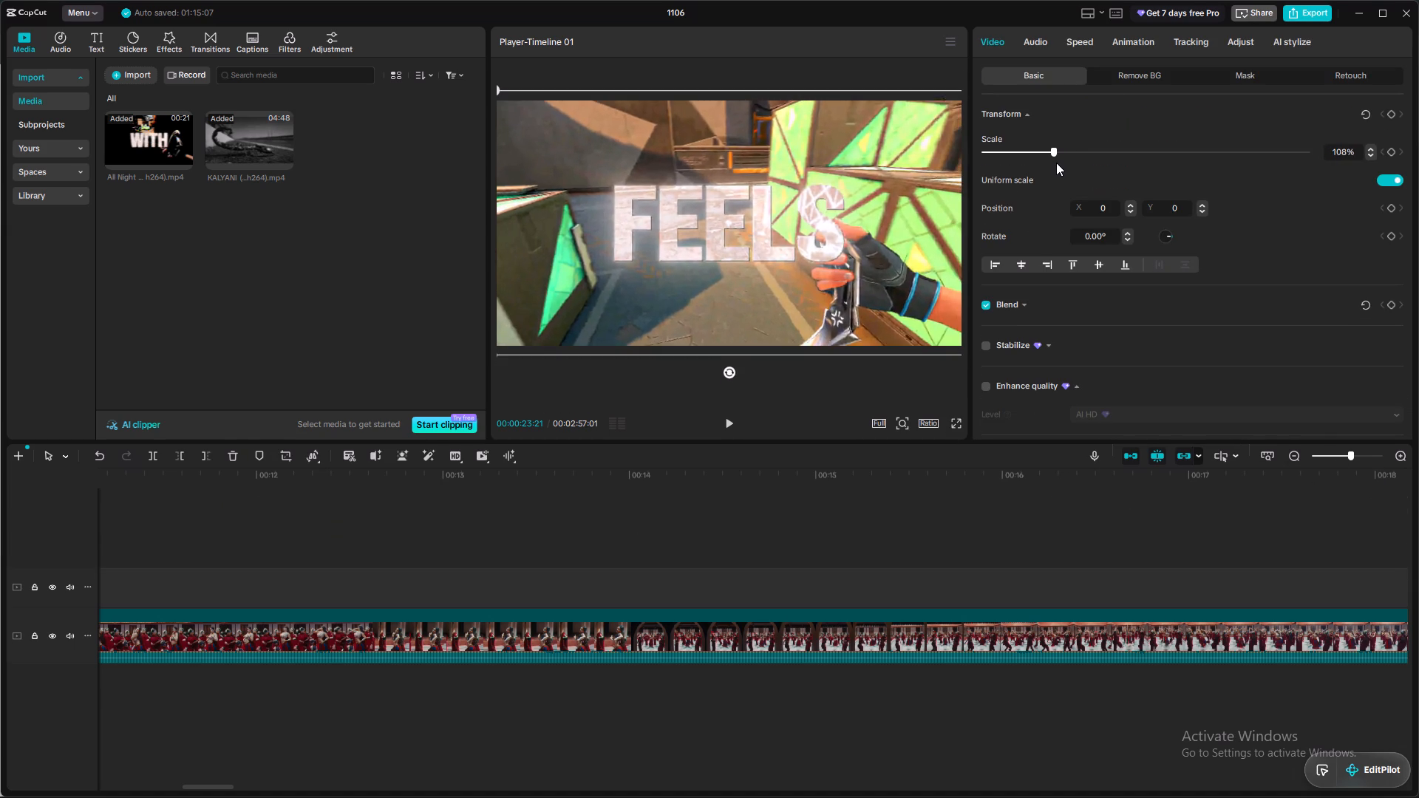
drag(1056, 163, 1058, 163)
Replay the enlarged Valorant clip from 00:00:23:21 to 00:00:24:28 and again from about 00:00:22:00 to check it against the beats.
key(space)
key(space)
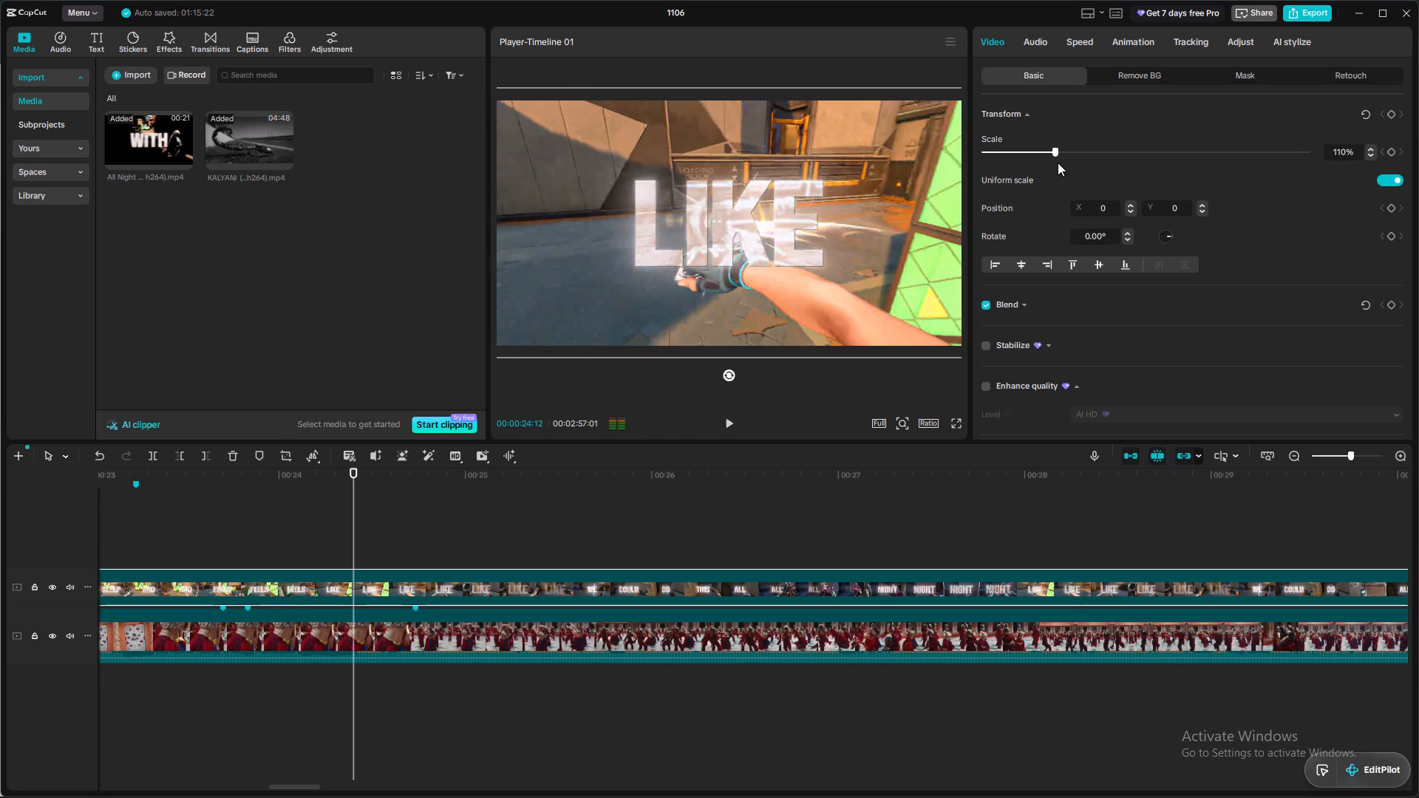
key(space)
key(space)
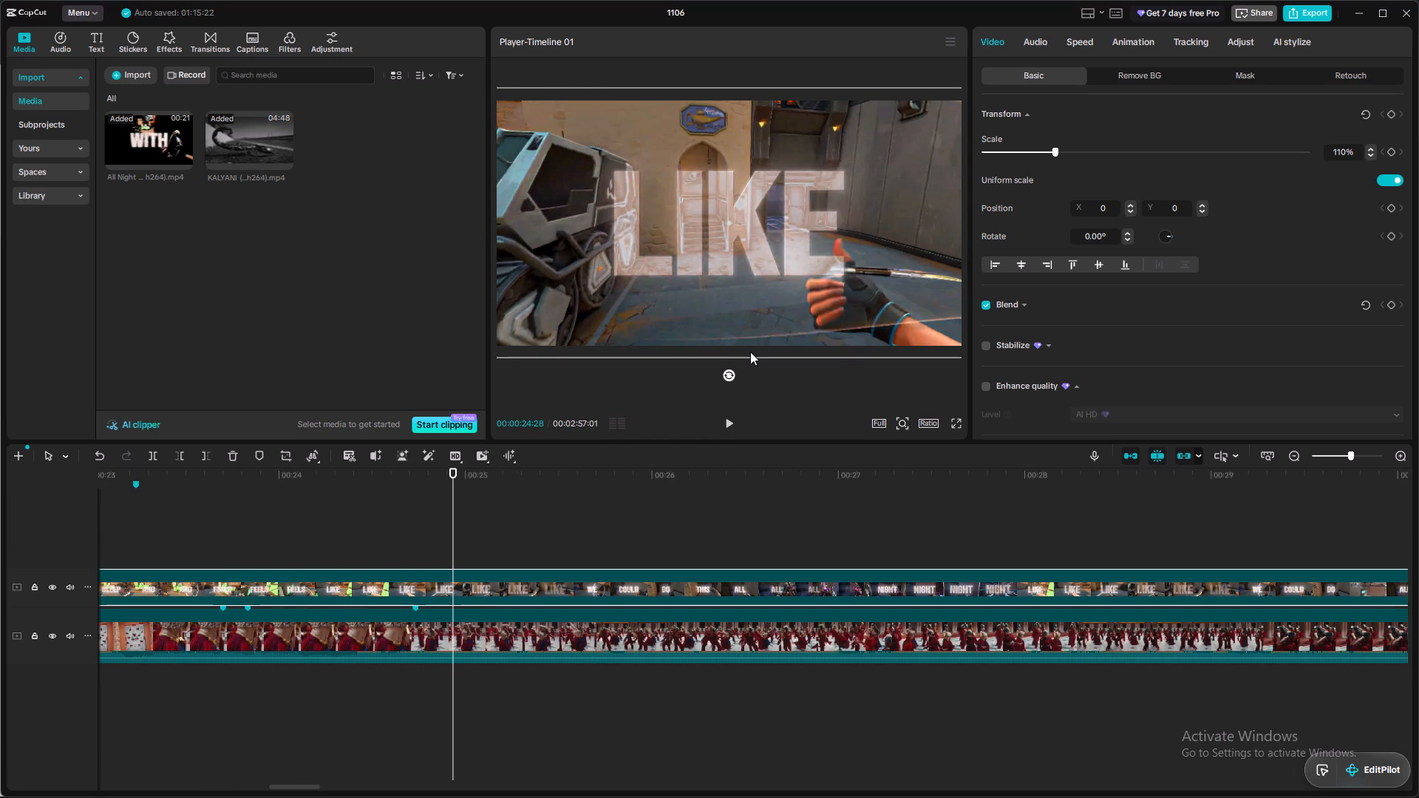
key(Left)
key(Left)
key(Left)
key(Left)
key(Left)
key(Left)
key(Left)
key(Left)
key(Left)
key(Left)
key(Left)
key(Left)
key(Left)
key(Left)
key(Left)
key(Left)
key(Left)
key(Left)
key(Left)
key(Left)
key(Left)
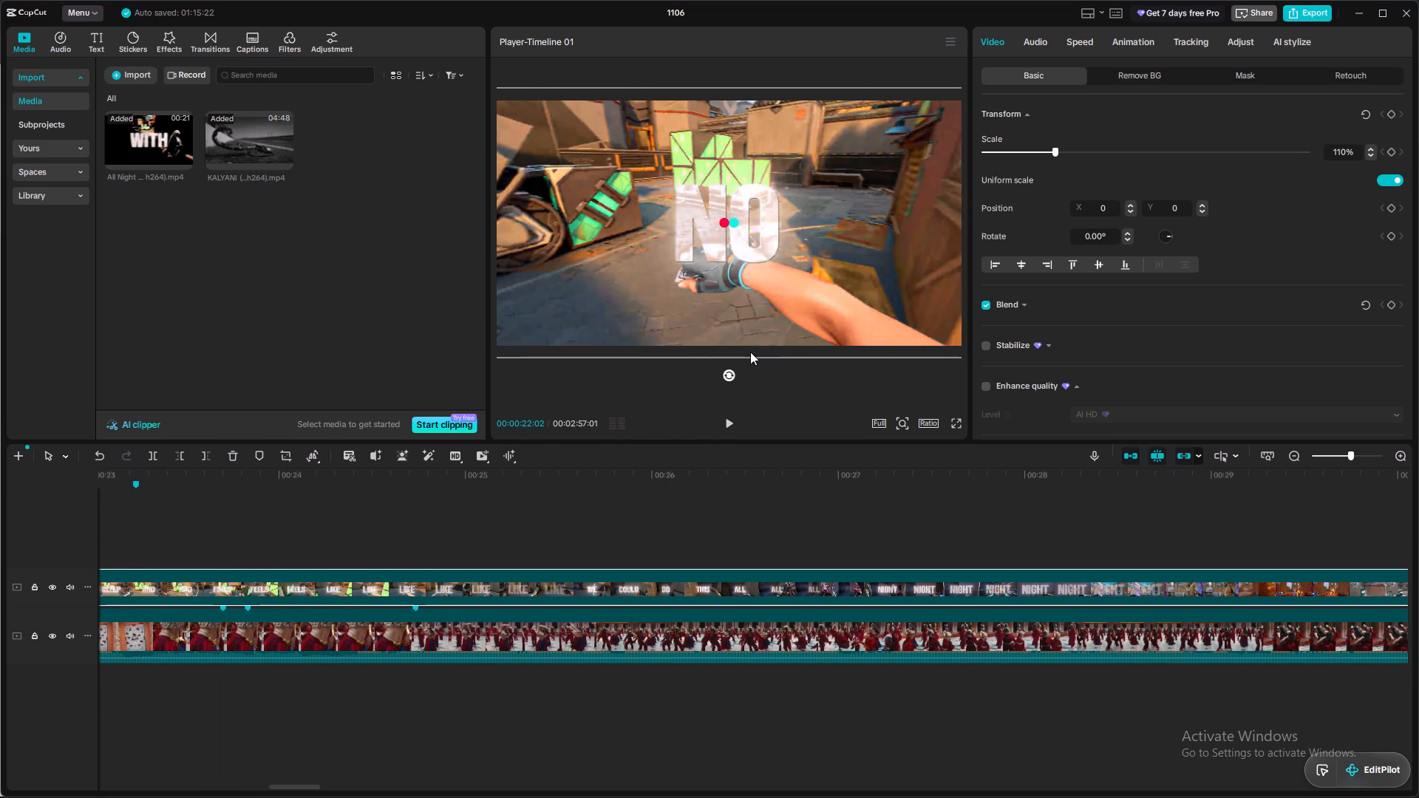
key(Left)
key(Left)
key(space)
key(space)
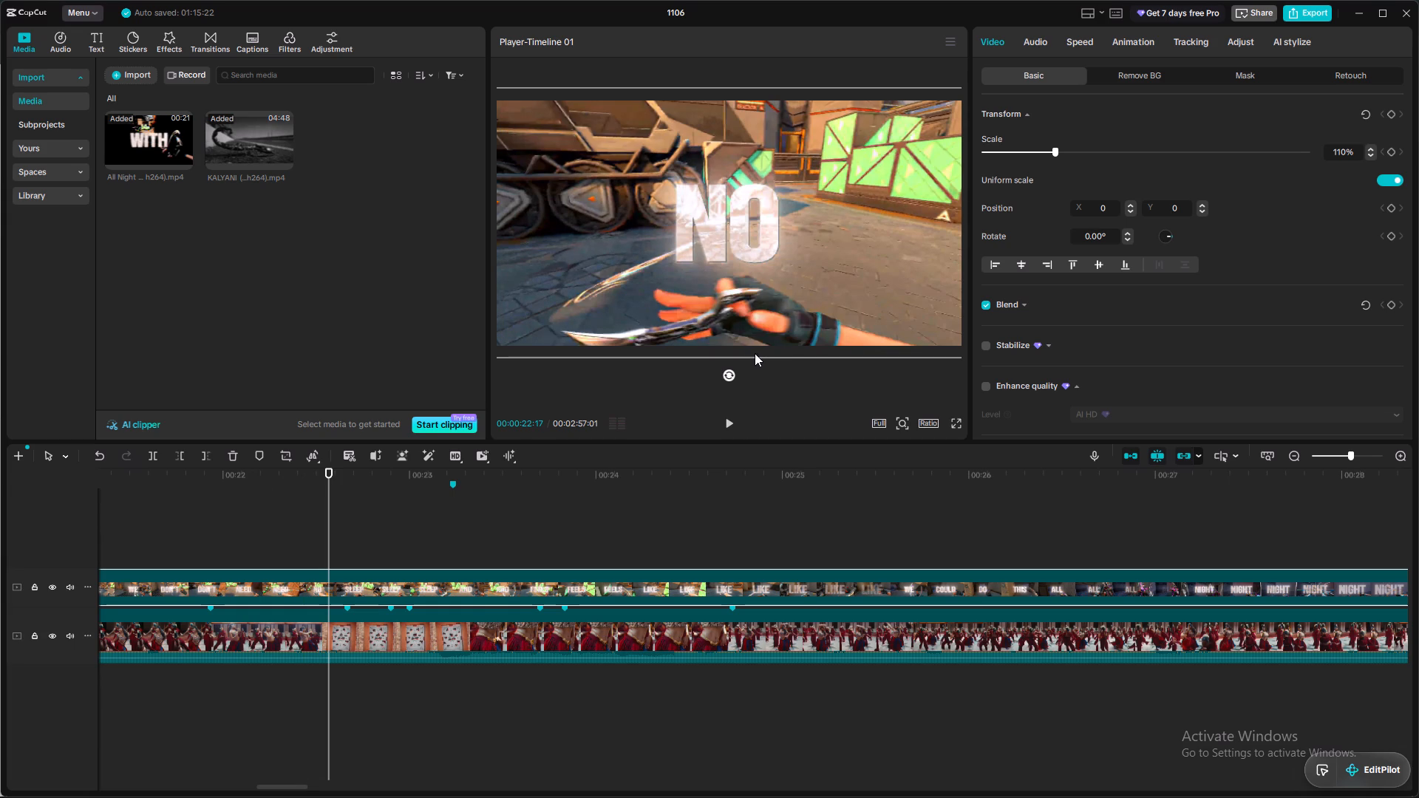
Trim off the Valorant clip's opening part so that it starts at 00:00:24:07.
click(226, 542)
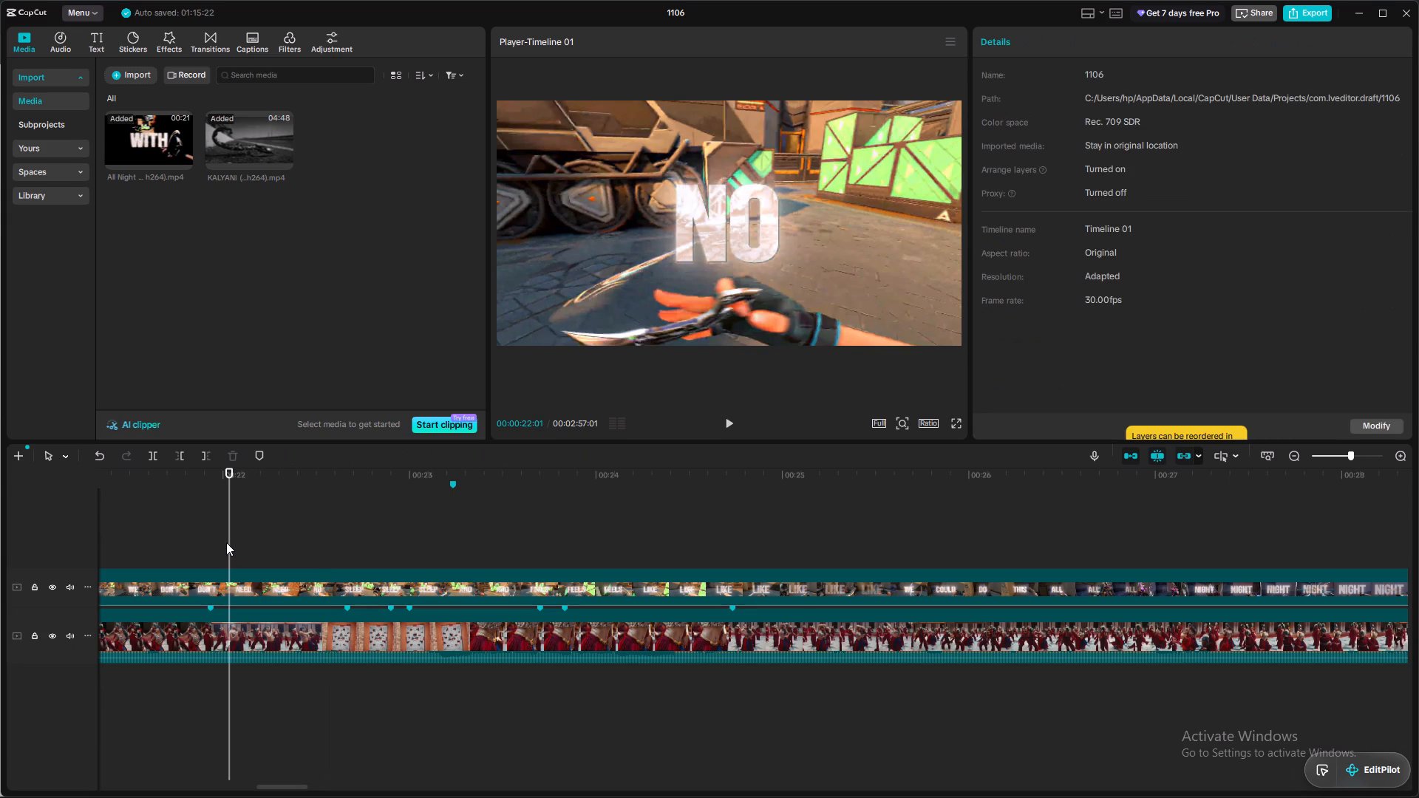
click(443, 568)
key(space)
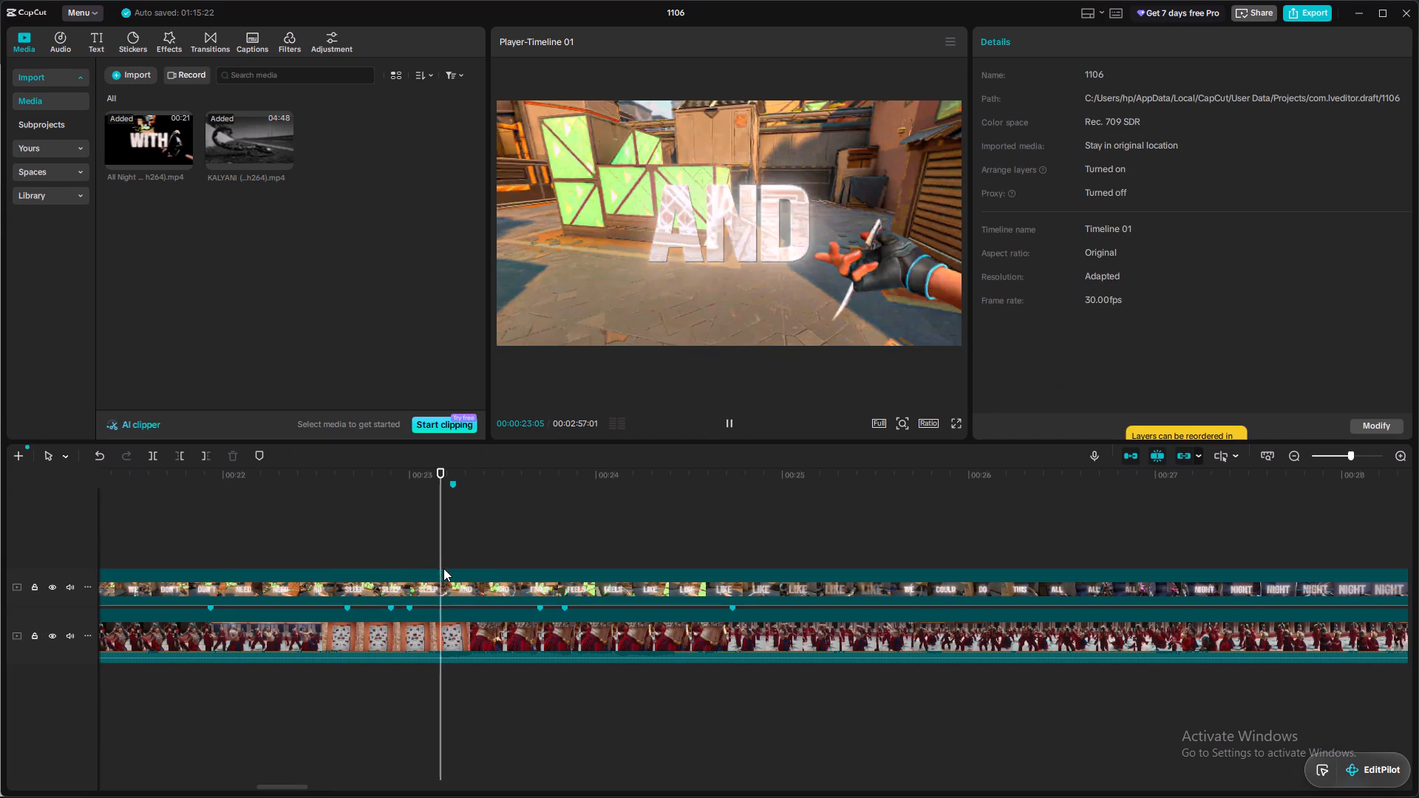
key(space)
key(space)
key(space)
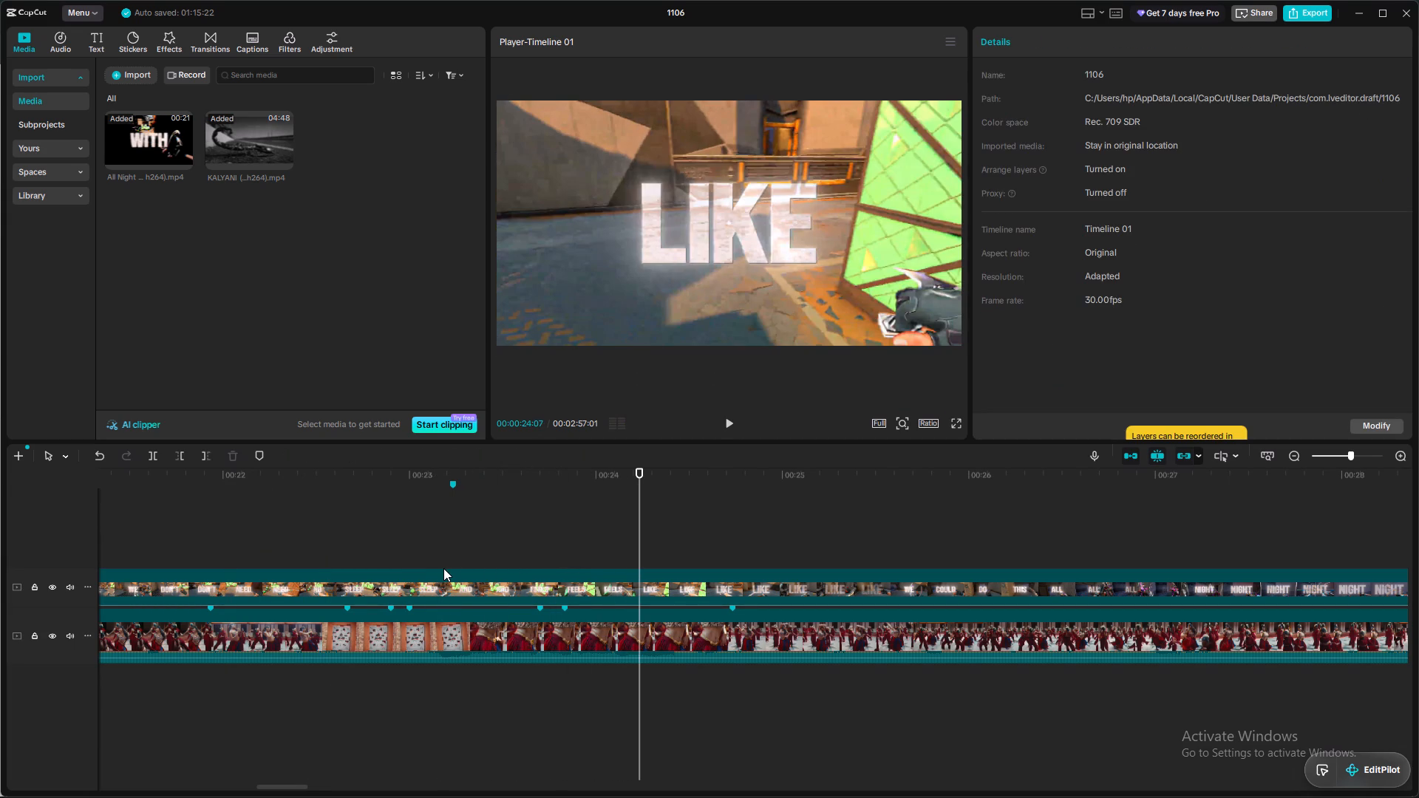
click(446, 585)
click(177, 460)
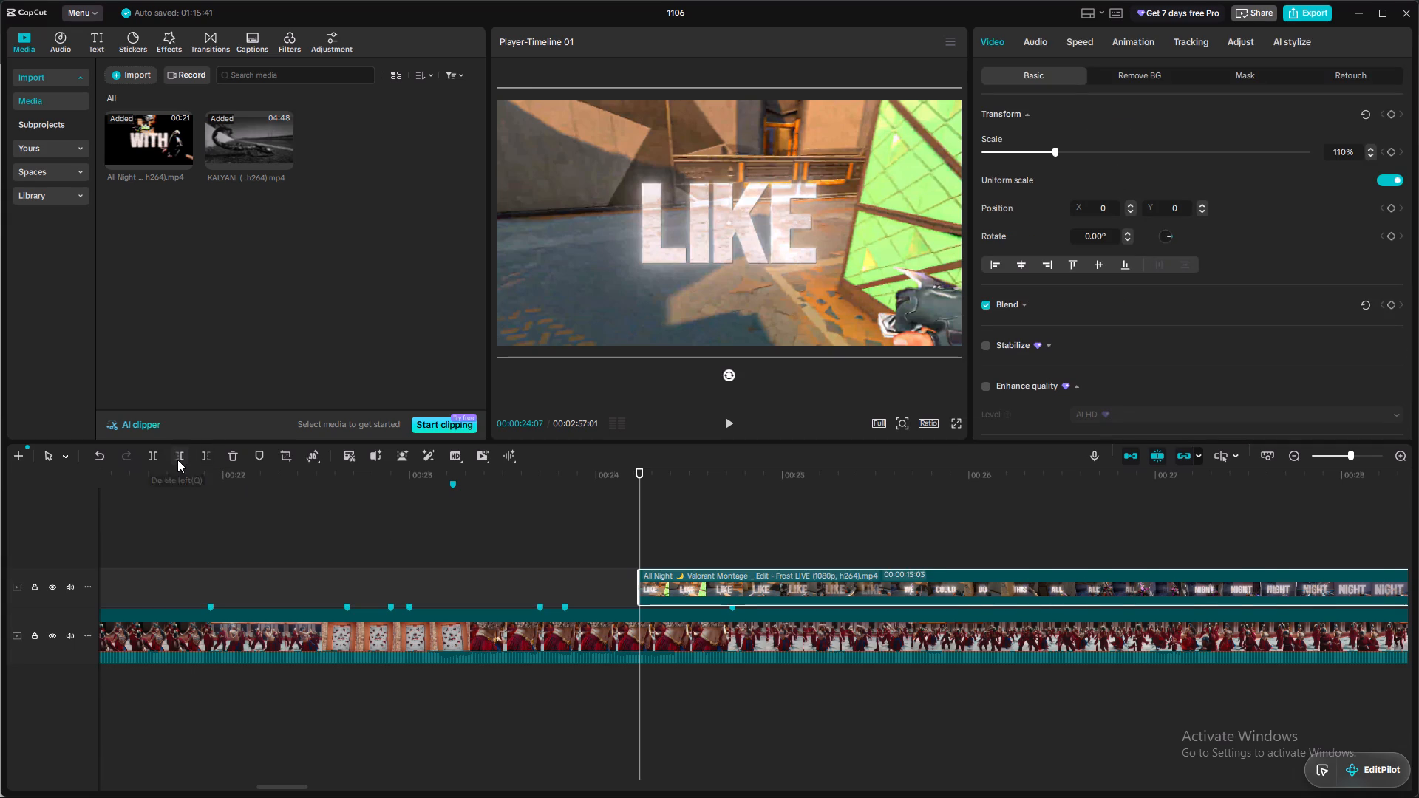
Replay from the Valorant clip's new start at 00:00:24:07 to about 00:00:25:05 to check its timing.
key(space)
key(space)
key(space)
key(space)
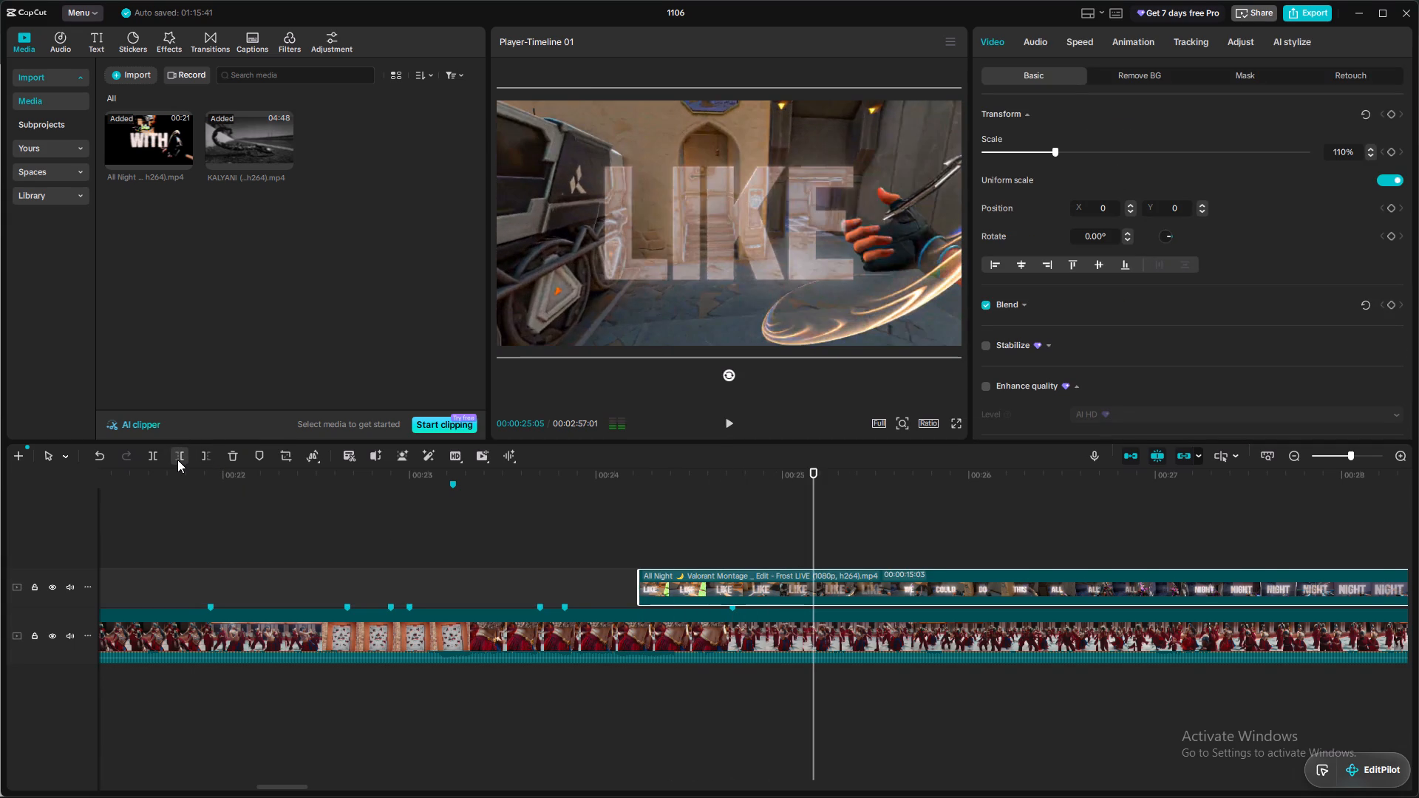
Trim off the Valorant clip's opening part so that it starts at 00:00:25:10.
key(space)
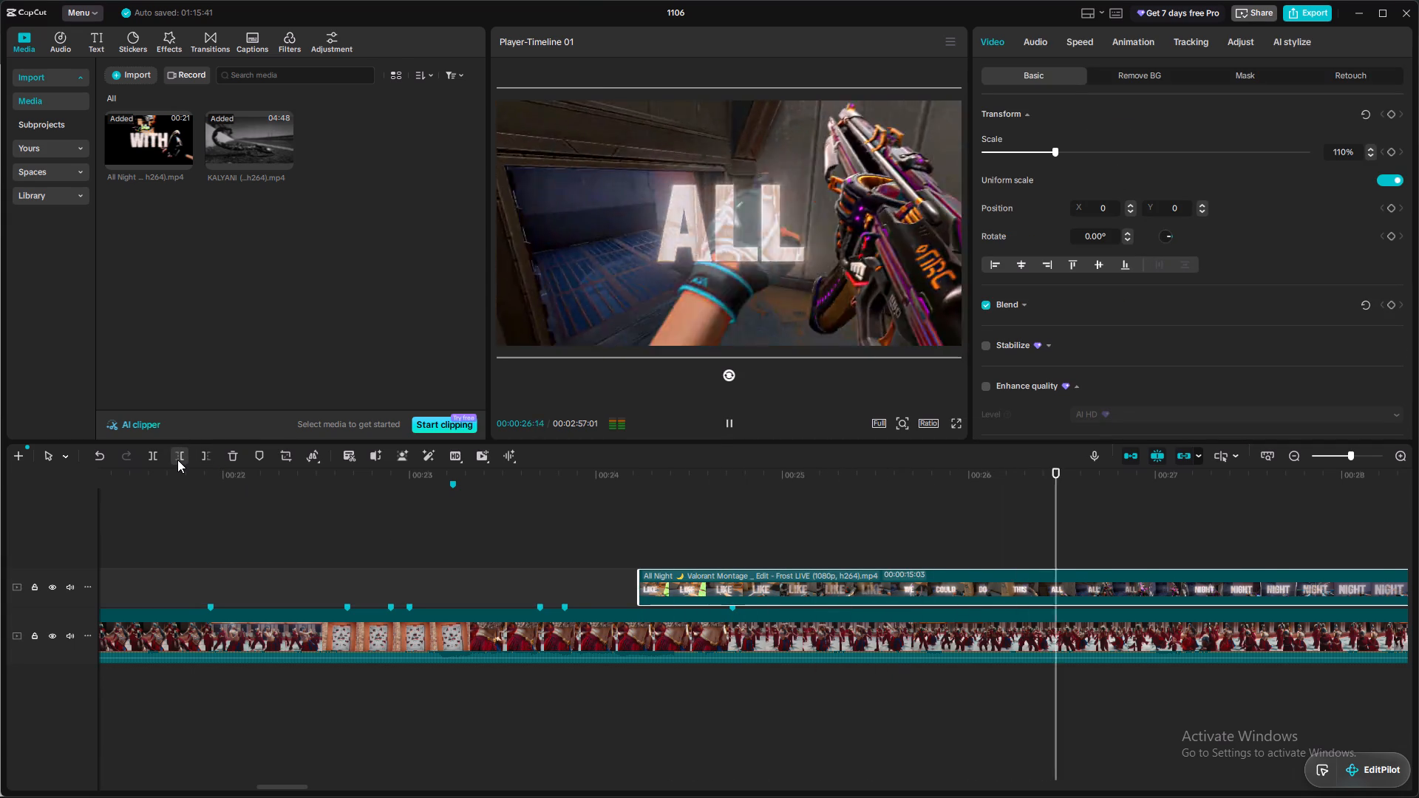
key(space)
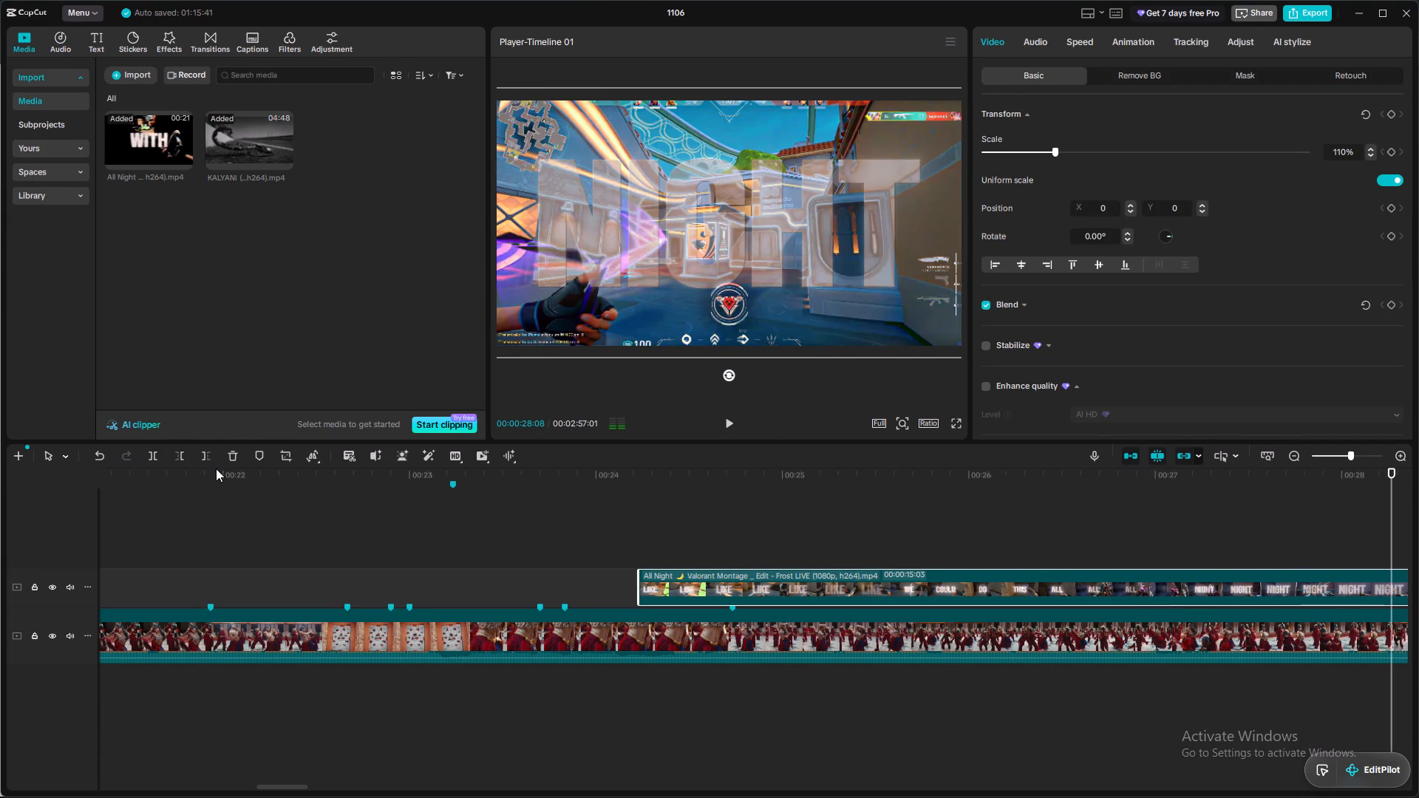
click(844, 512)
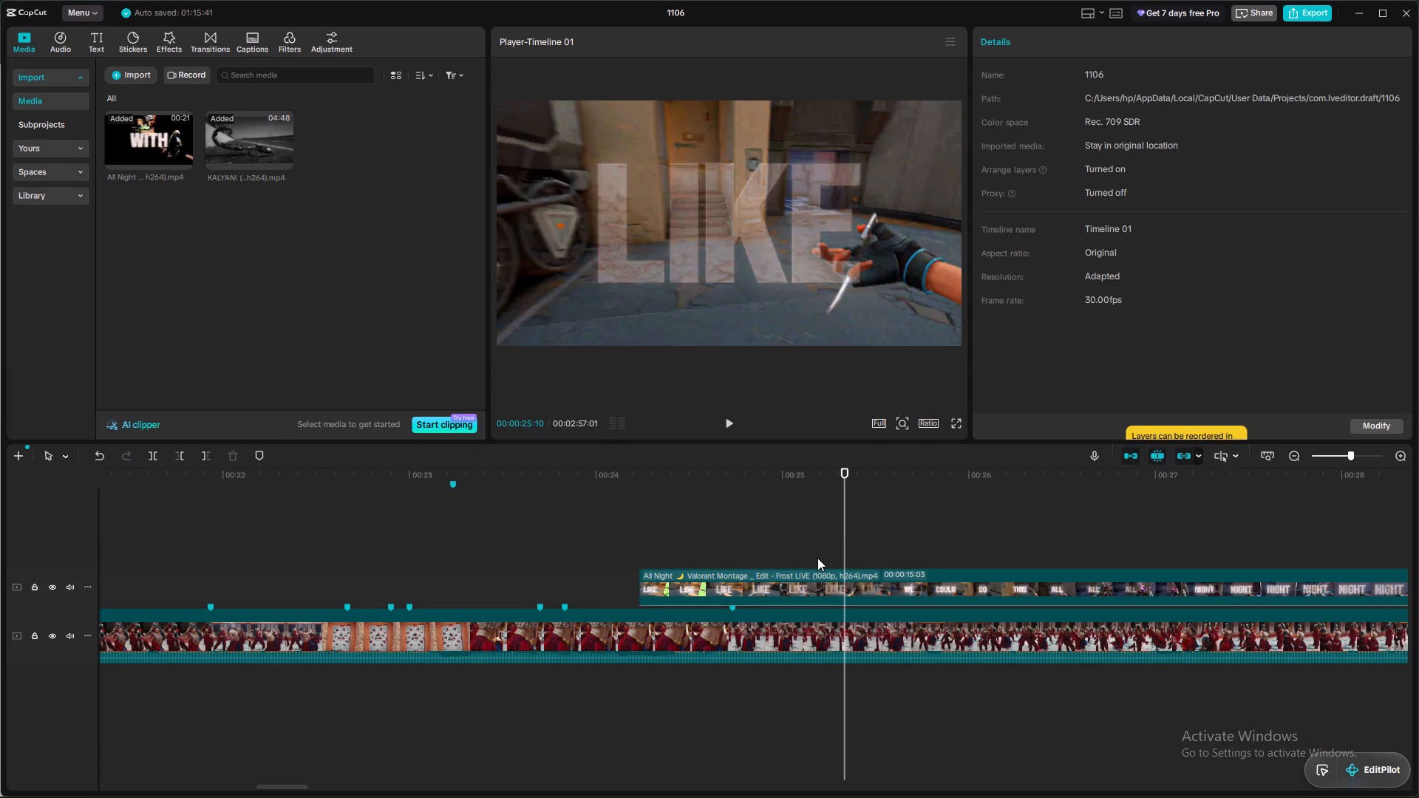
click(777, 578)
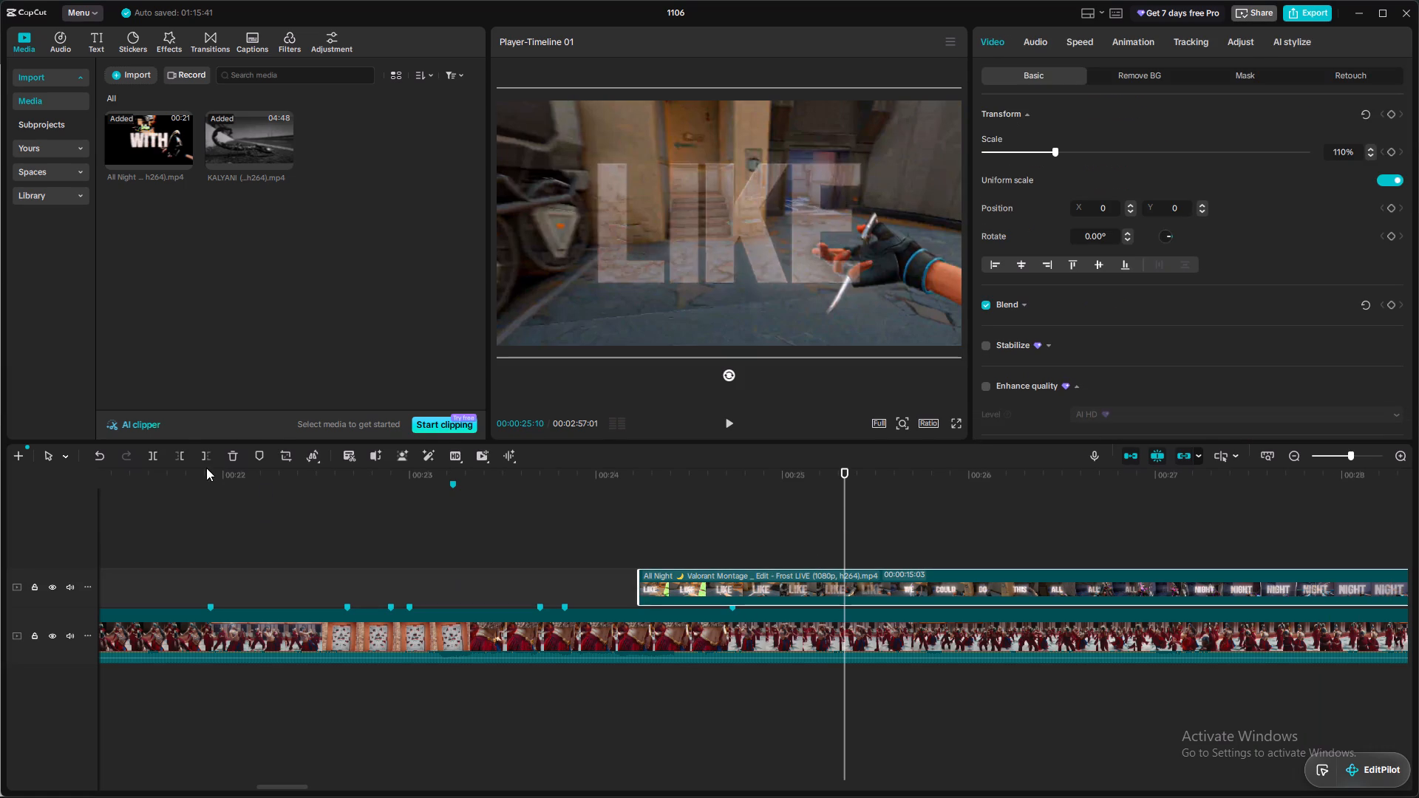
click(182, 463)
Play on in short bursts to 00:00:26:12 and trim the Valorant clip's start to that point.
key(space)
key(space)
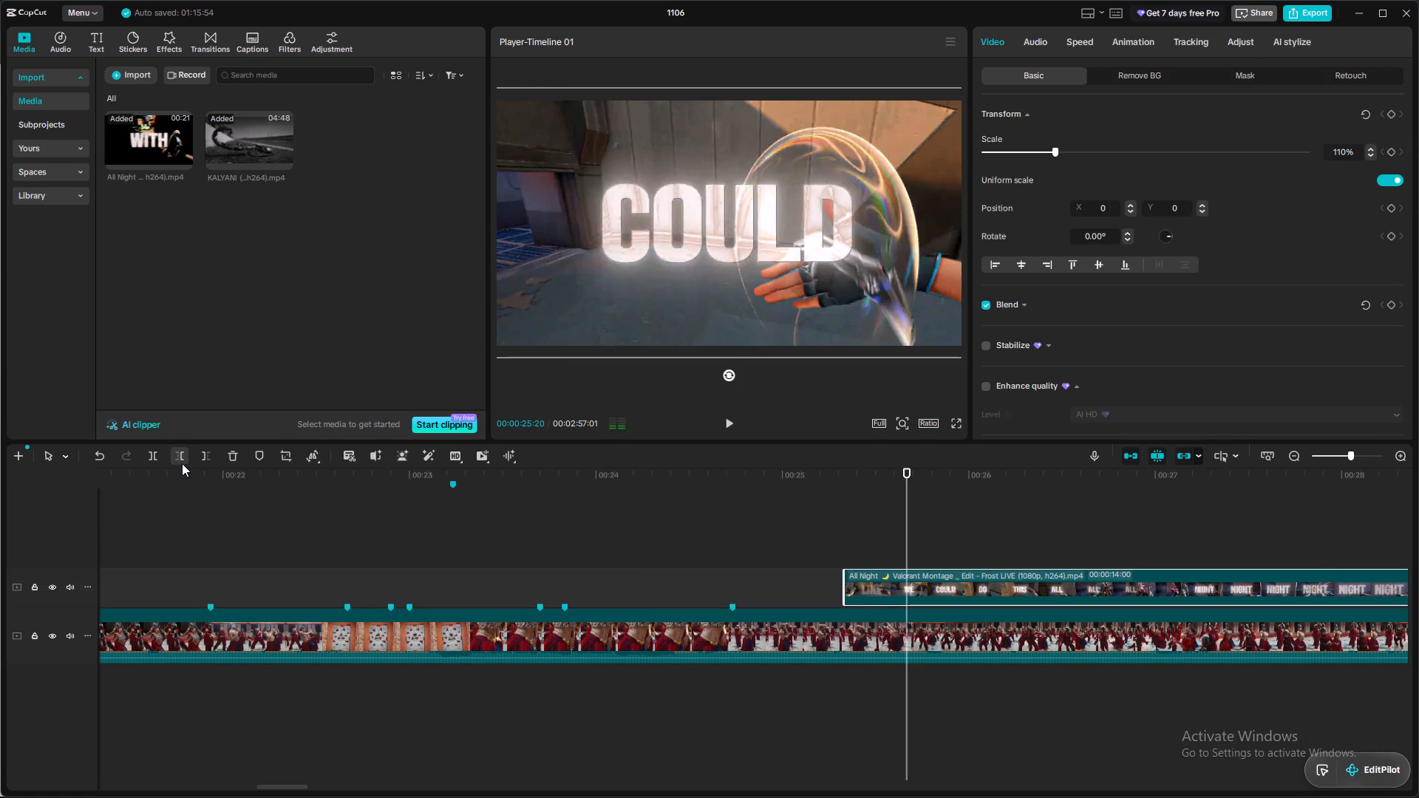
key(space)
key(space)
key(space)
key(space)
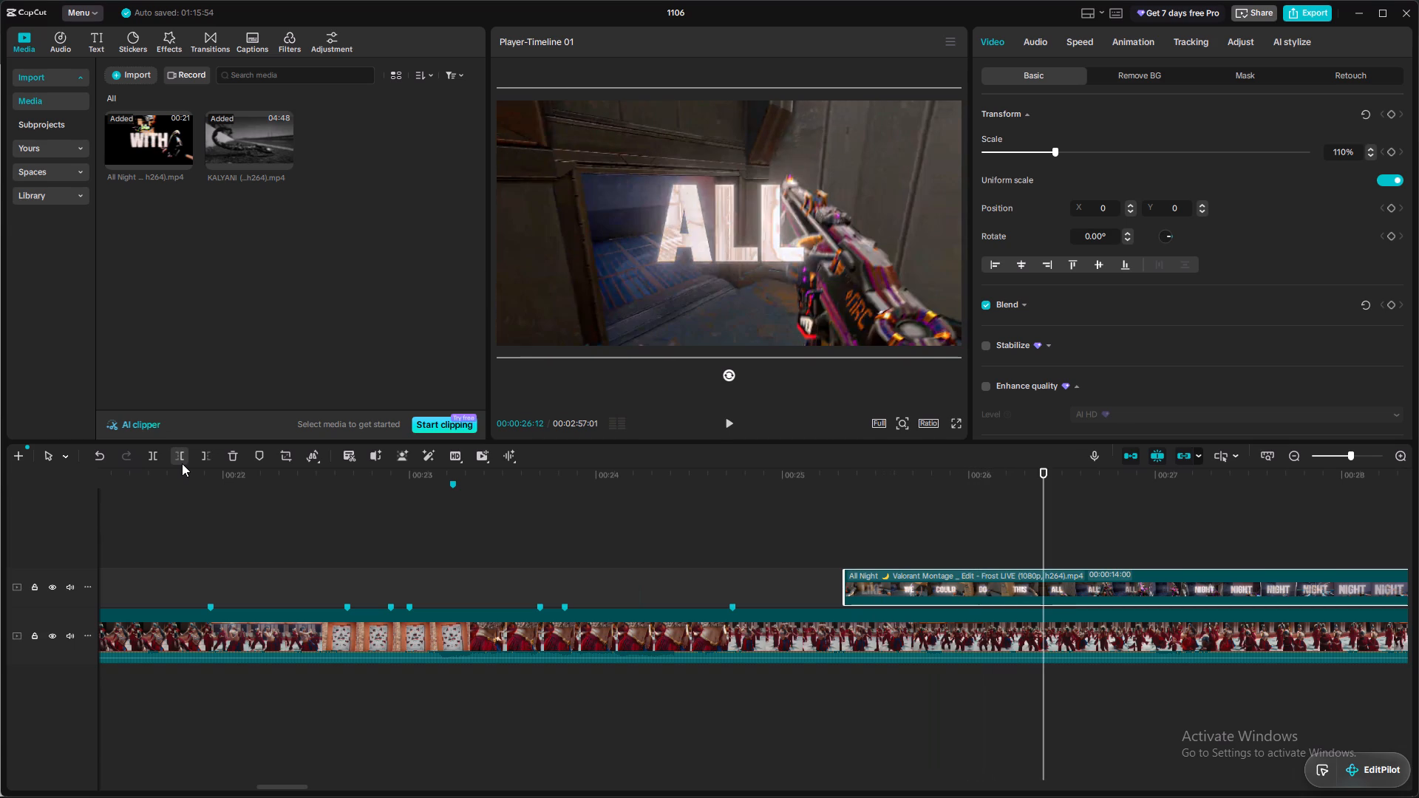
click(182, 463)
Play on in short bursts to 00:00:29:28, listening for the beat, and trim the Valorant clip's start to that point.
key(space)
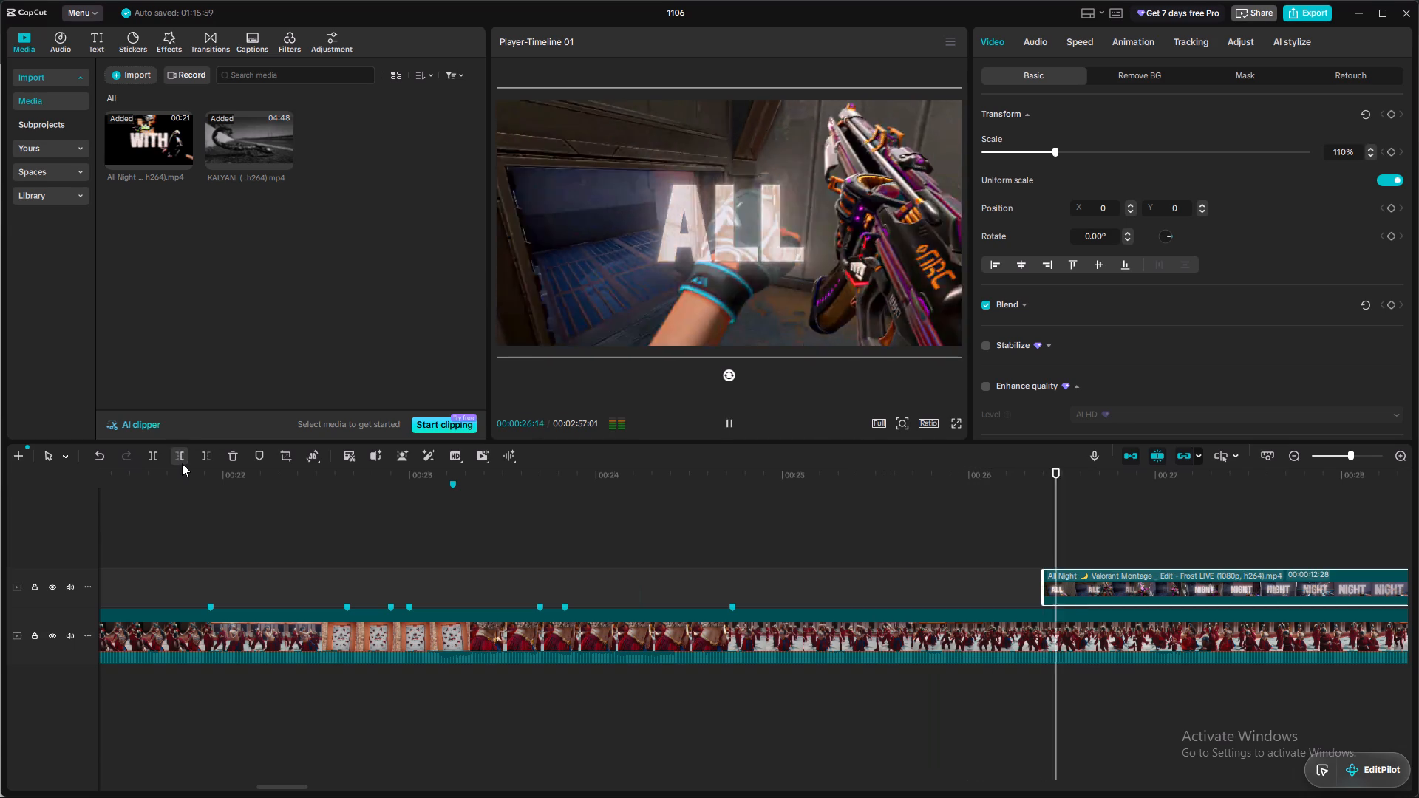
key(space)
key(space)
key(space)
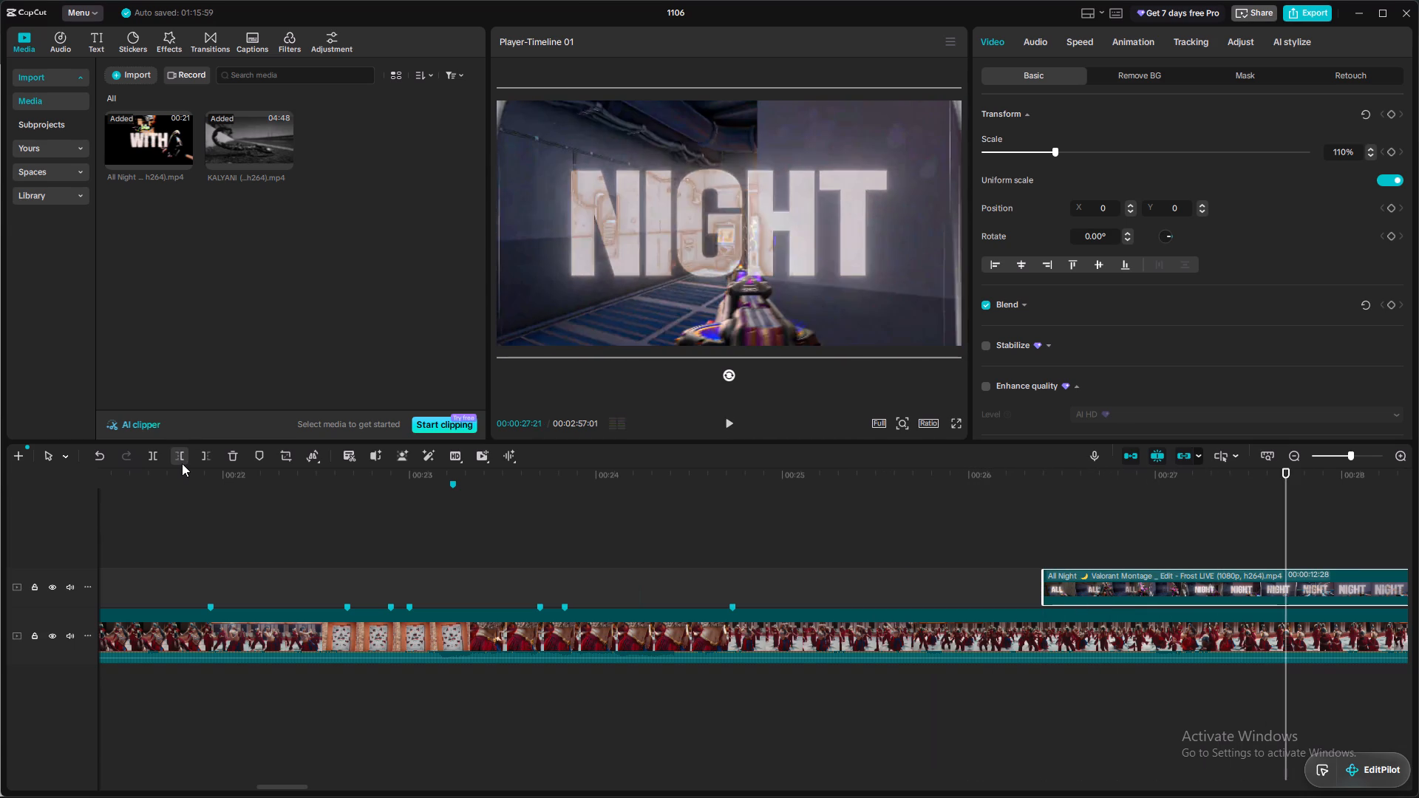
key(space)
key(space)
key(space)
key(space)
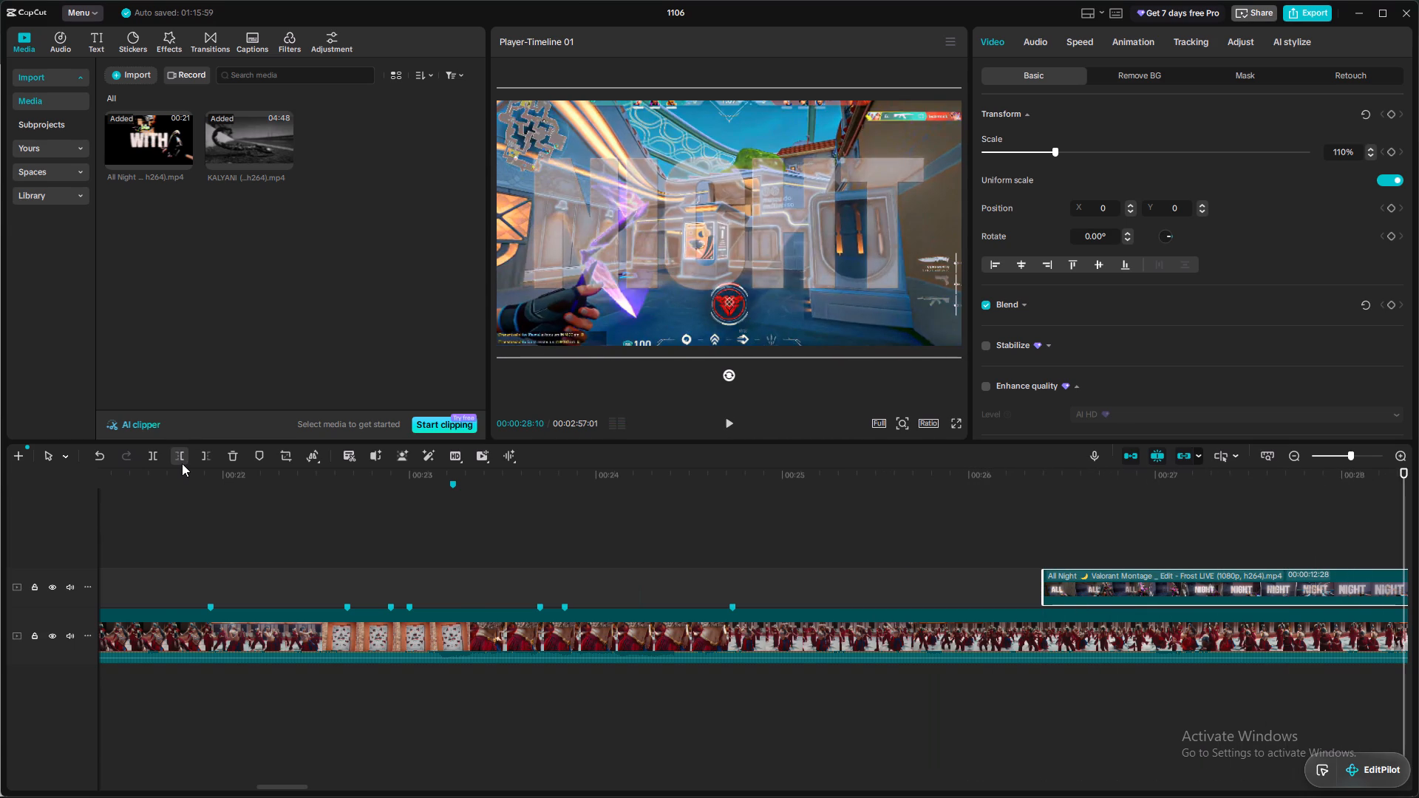
key(space)
key(space)
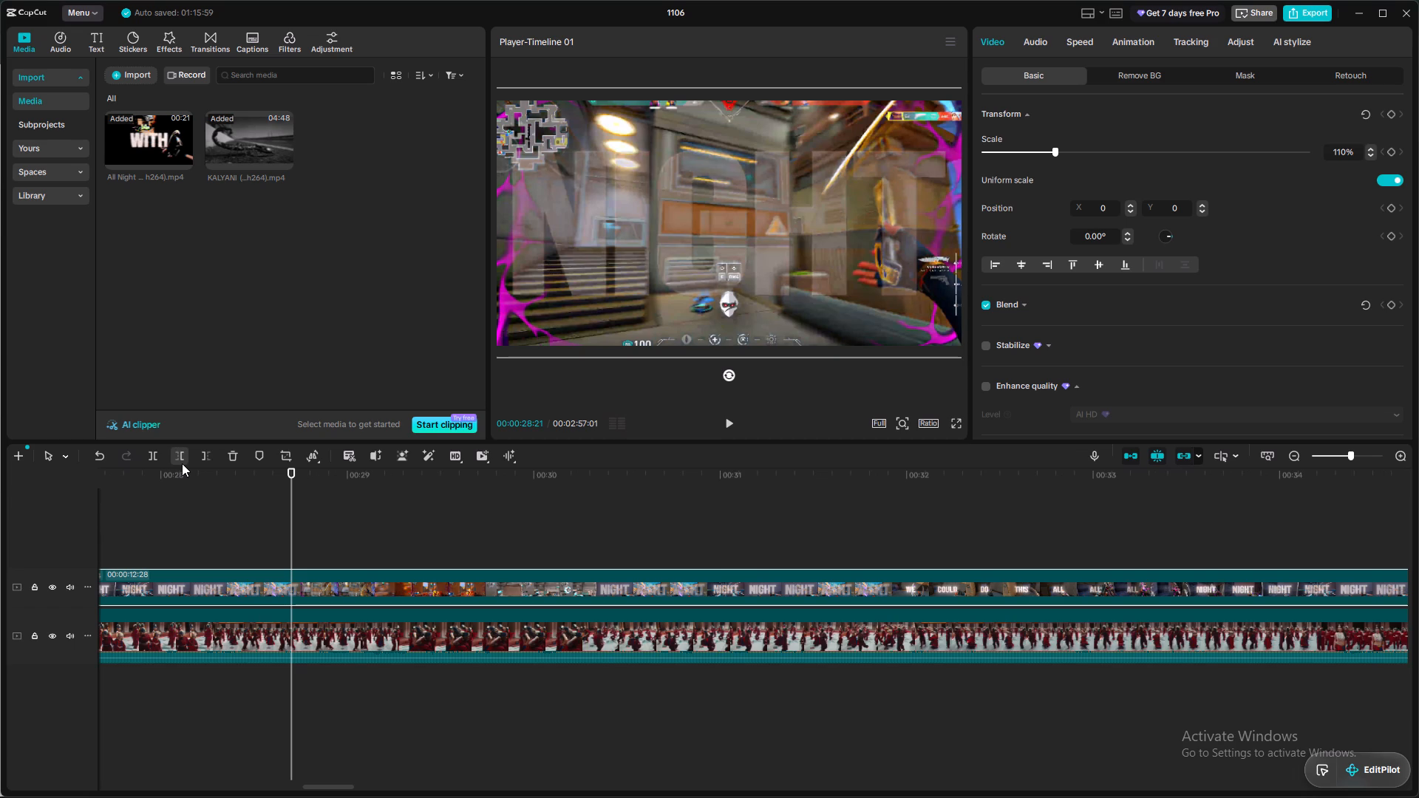
key(space)
key(space)
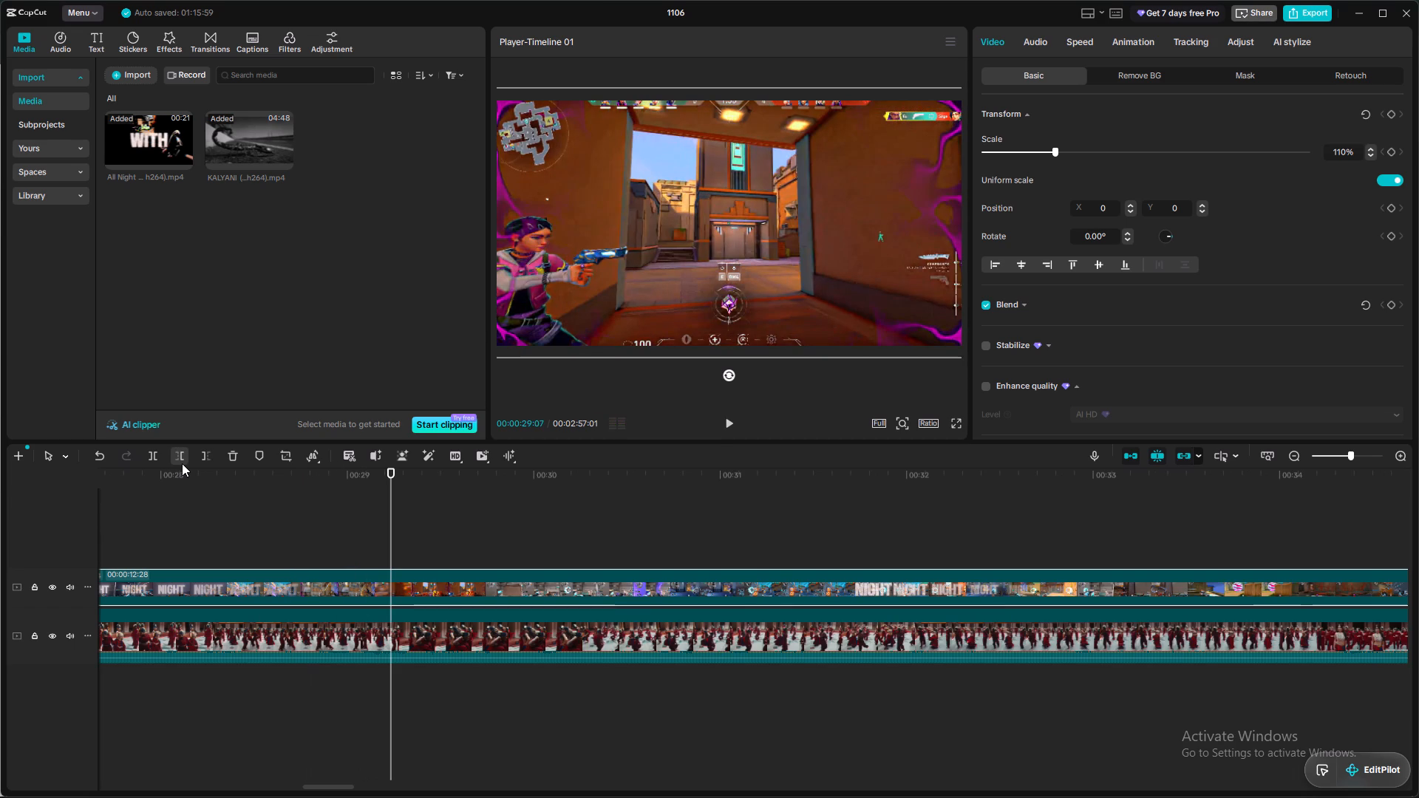
key(space)
key(space)
key(space)
key(space)
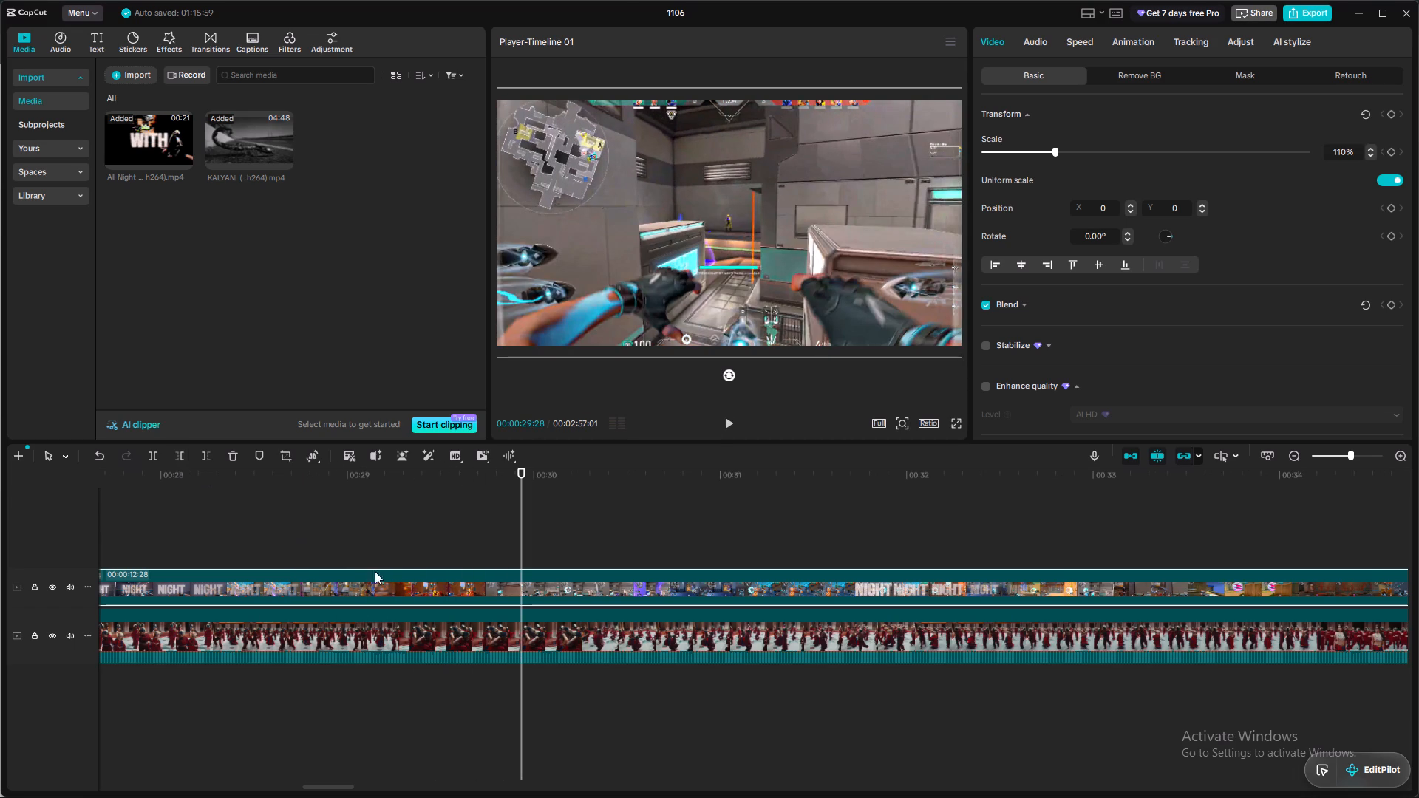
click(181, 462)
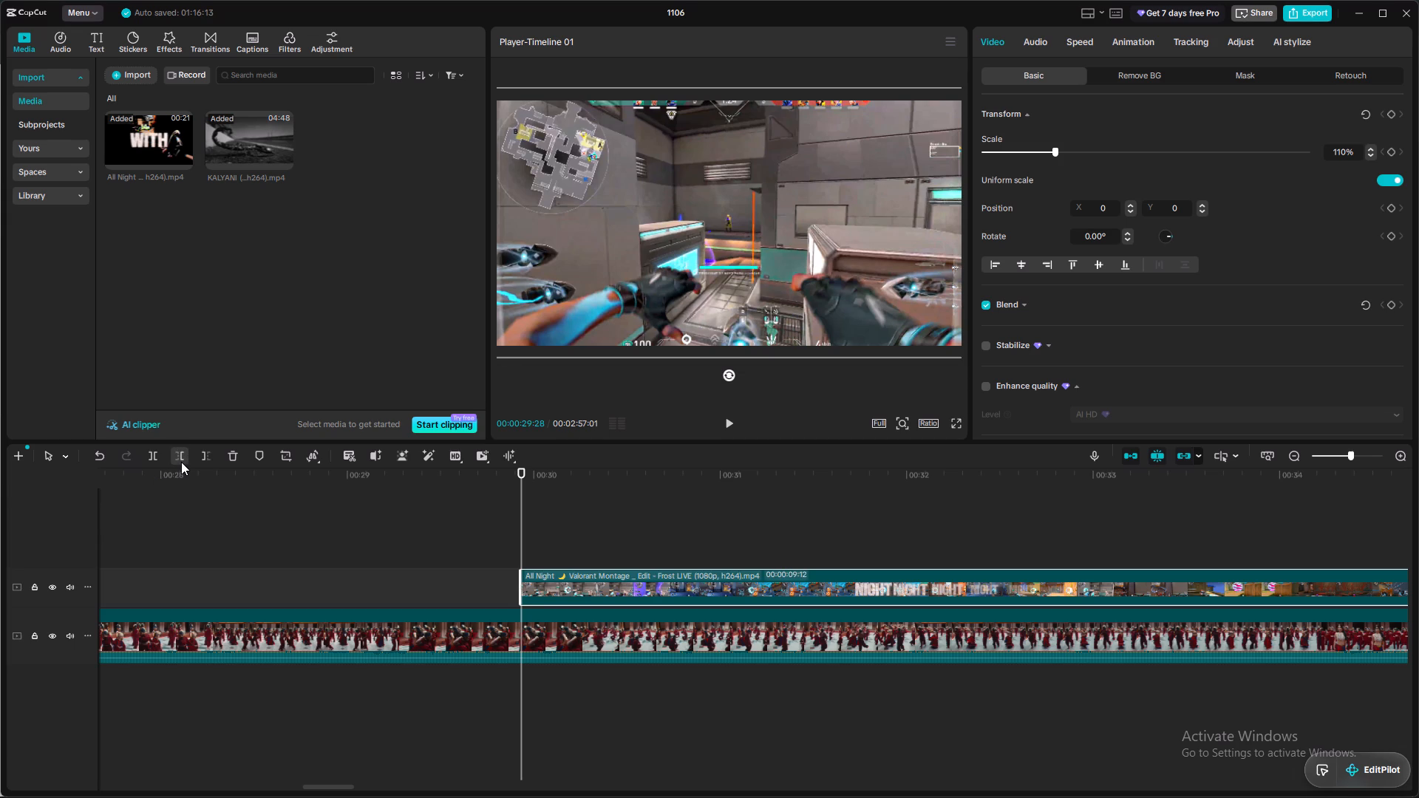
Play on from the Valorant clip's new start and split only that clip at 00:00:30:09.
key(space)
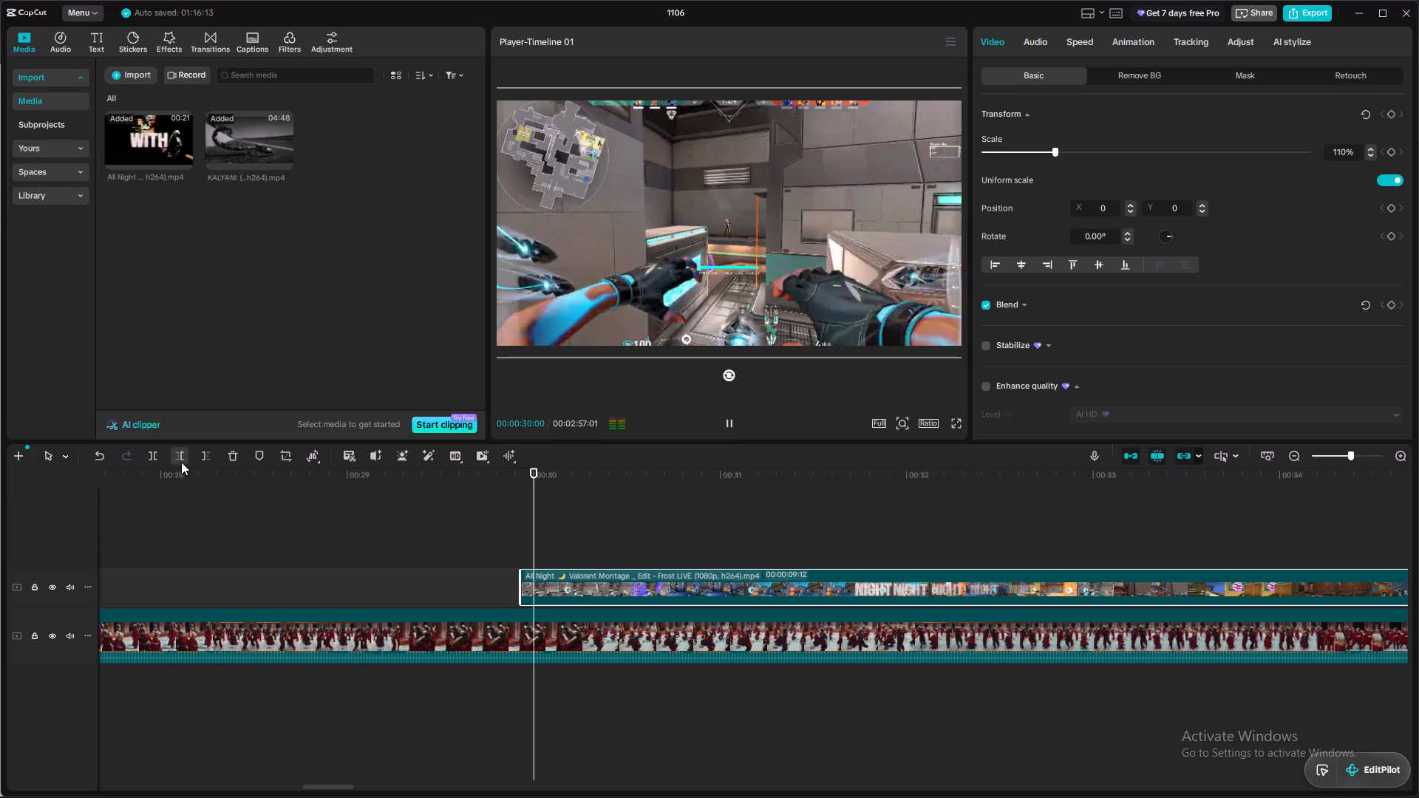
key(space)
key(space)
key(space)
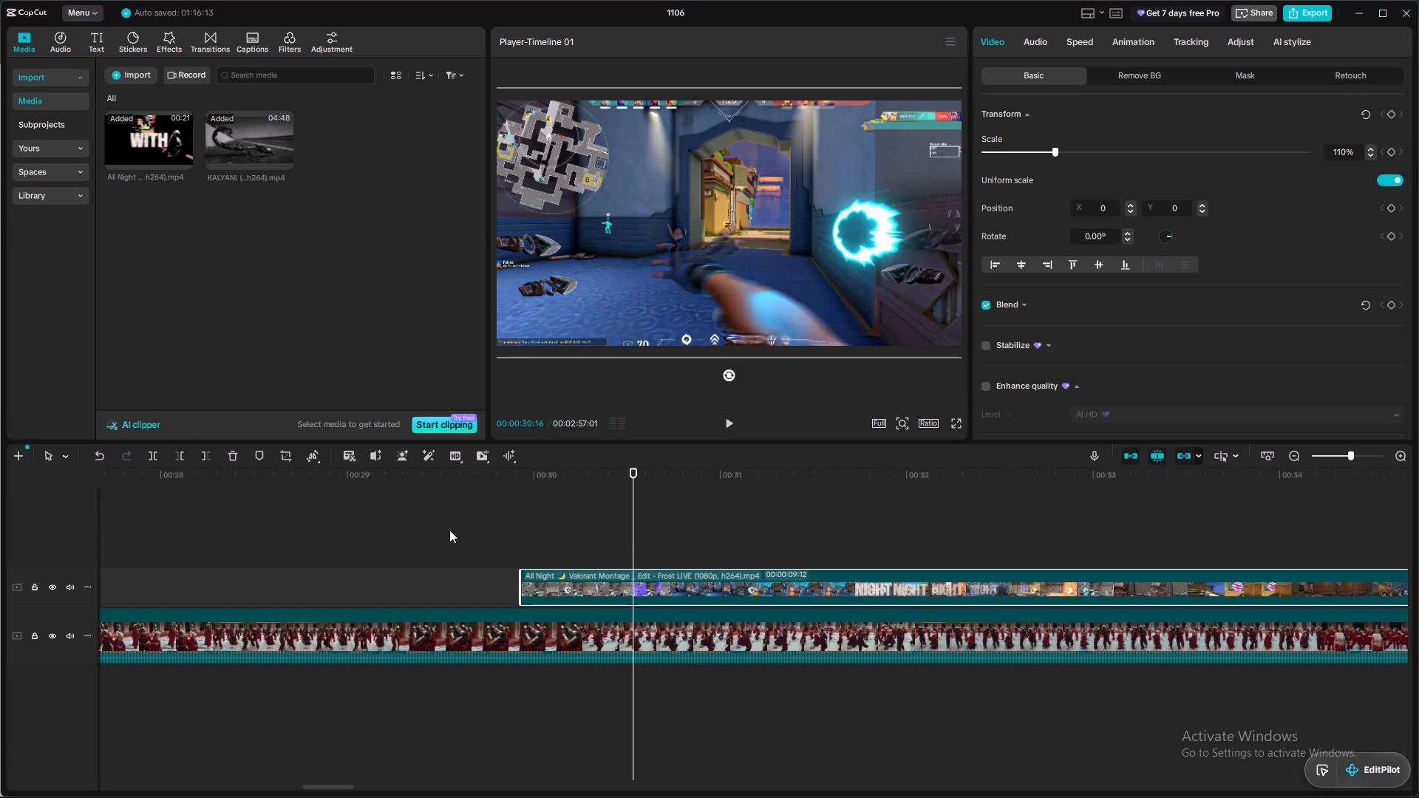
click(588, 524)
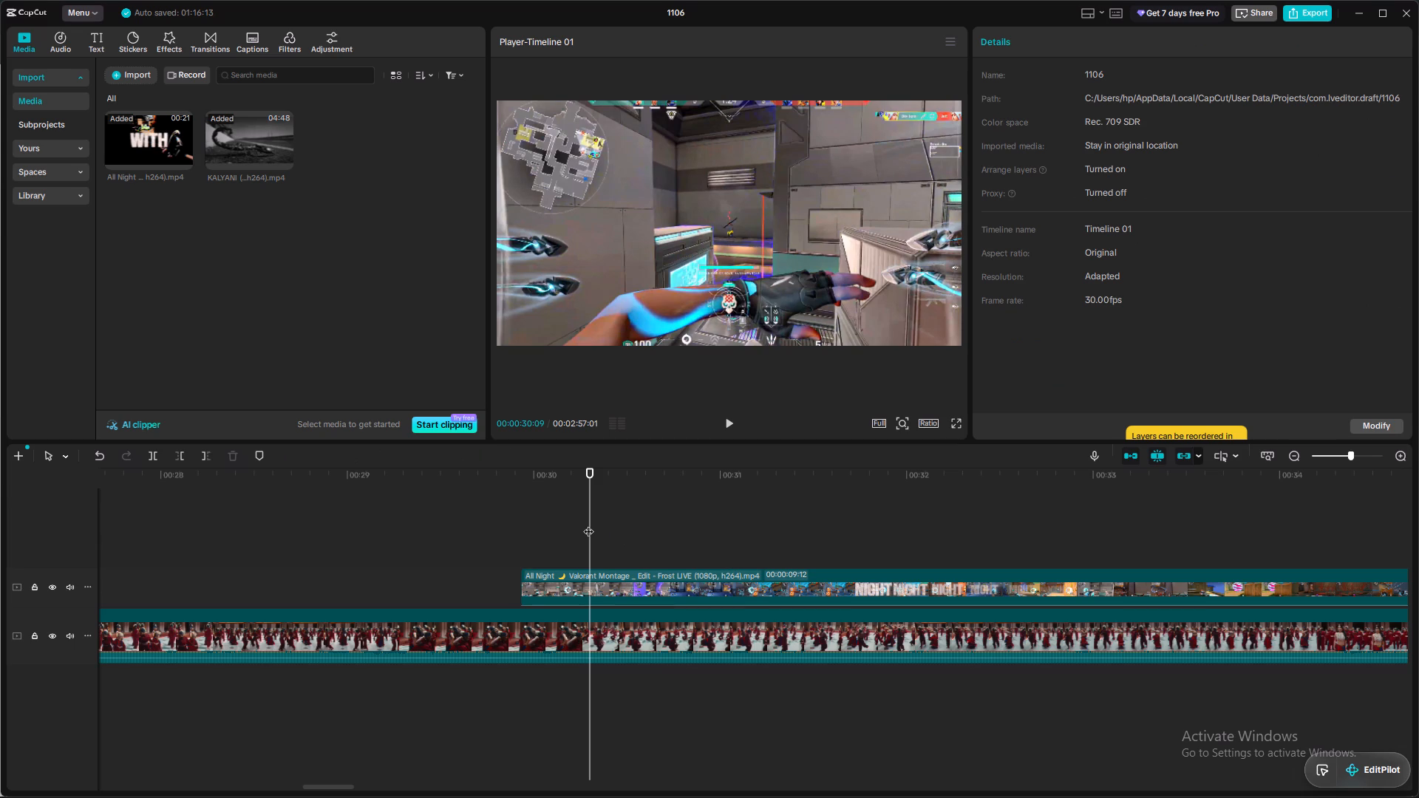
click(156, 459)
key(ctrl+z)
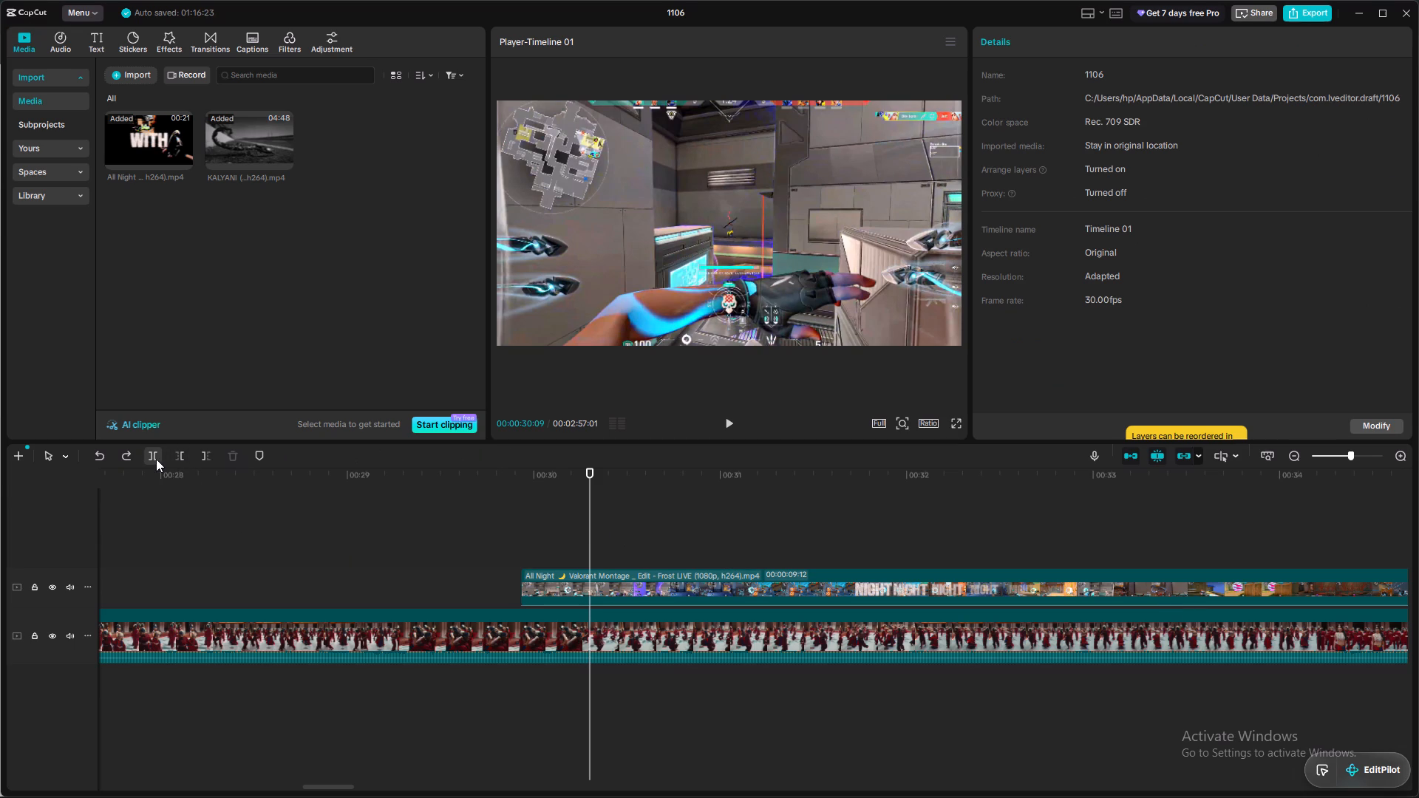
click(600, 592)
click(150, 449)
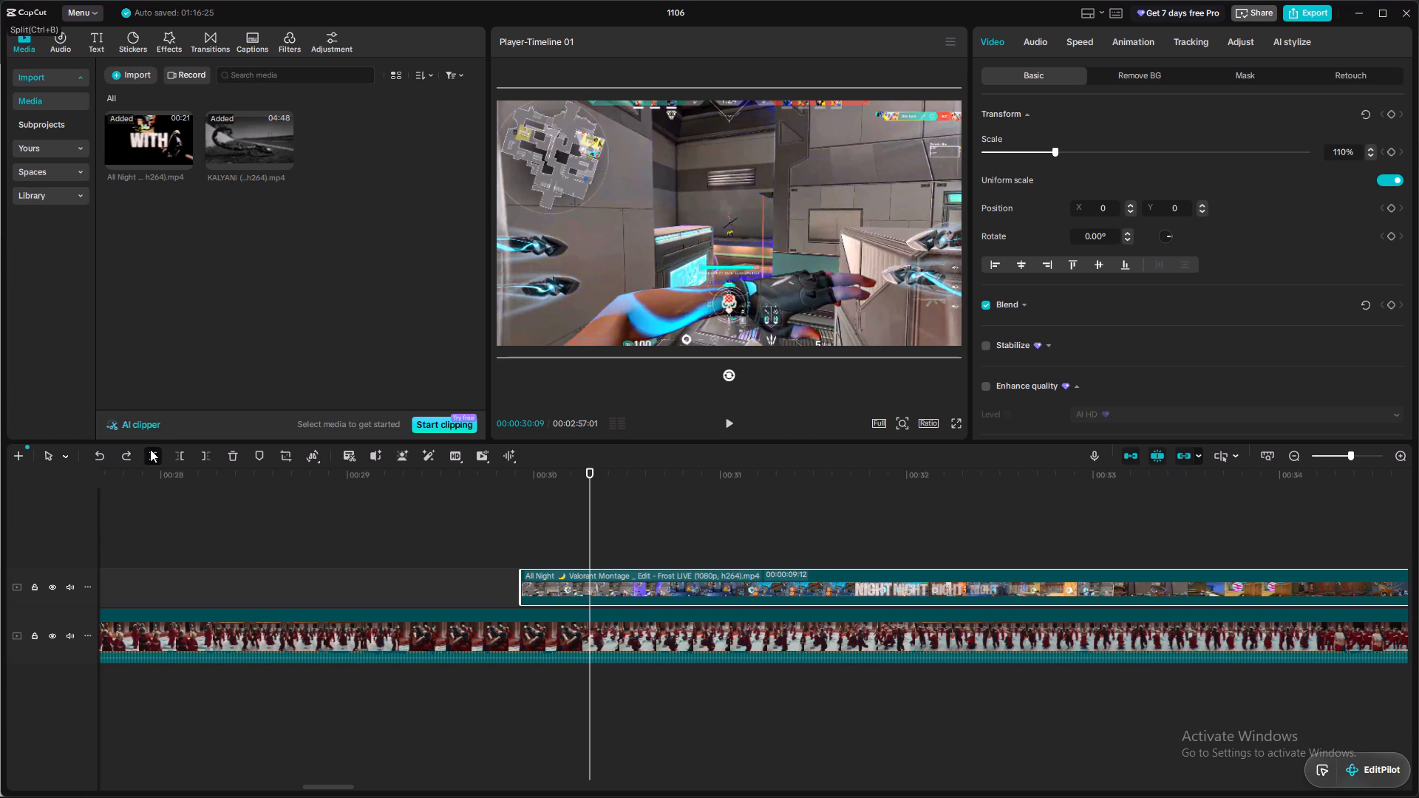
Play on to about 00:00:31:05, step back a few frames and split the Valorant clip at 00:00:31:02.
key(space)
key(space)
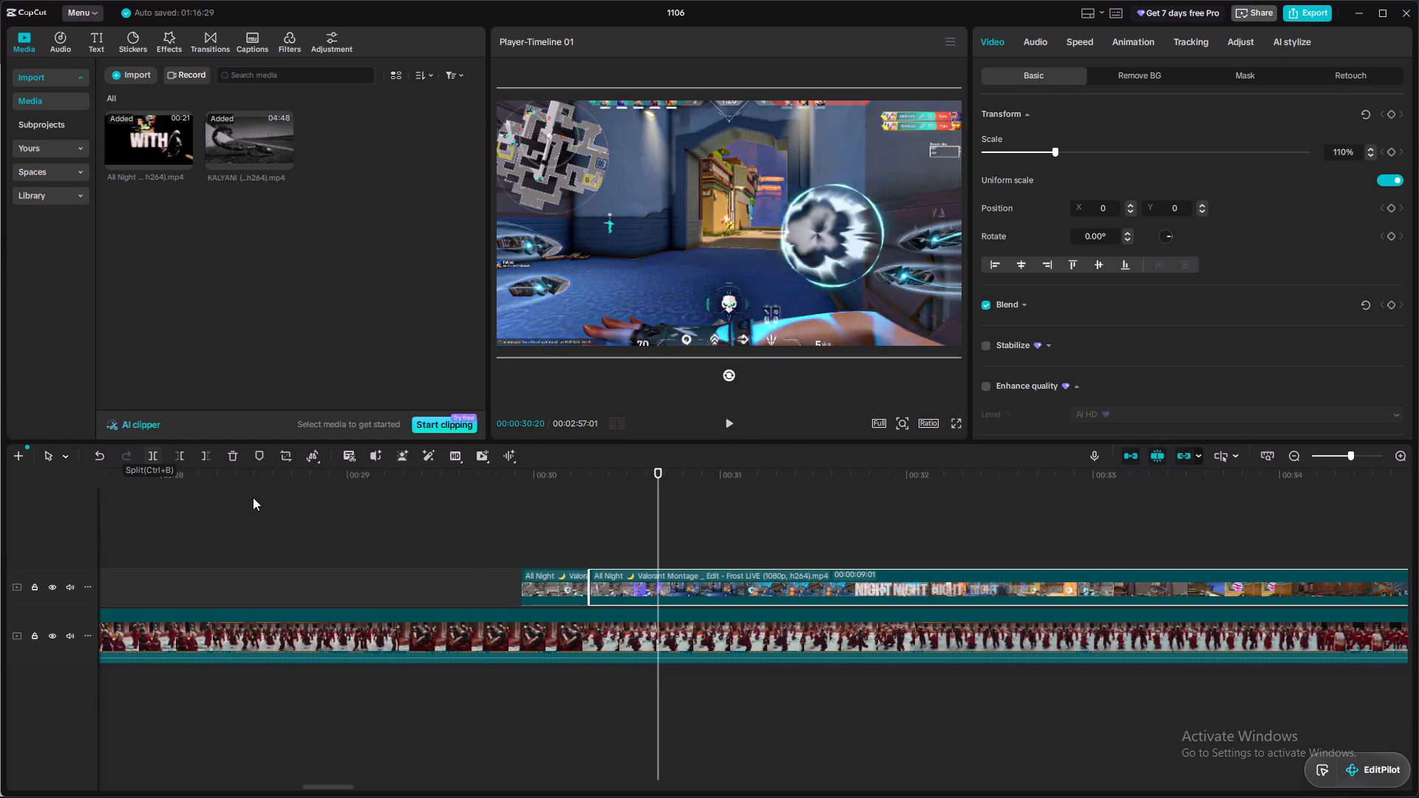
key(space)
key(space)
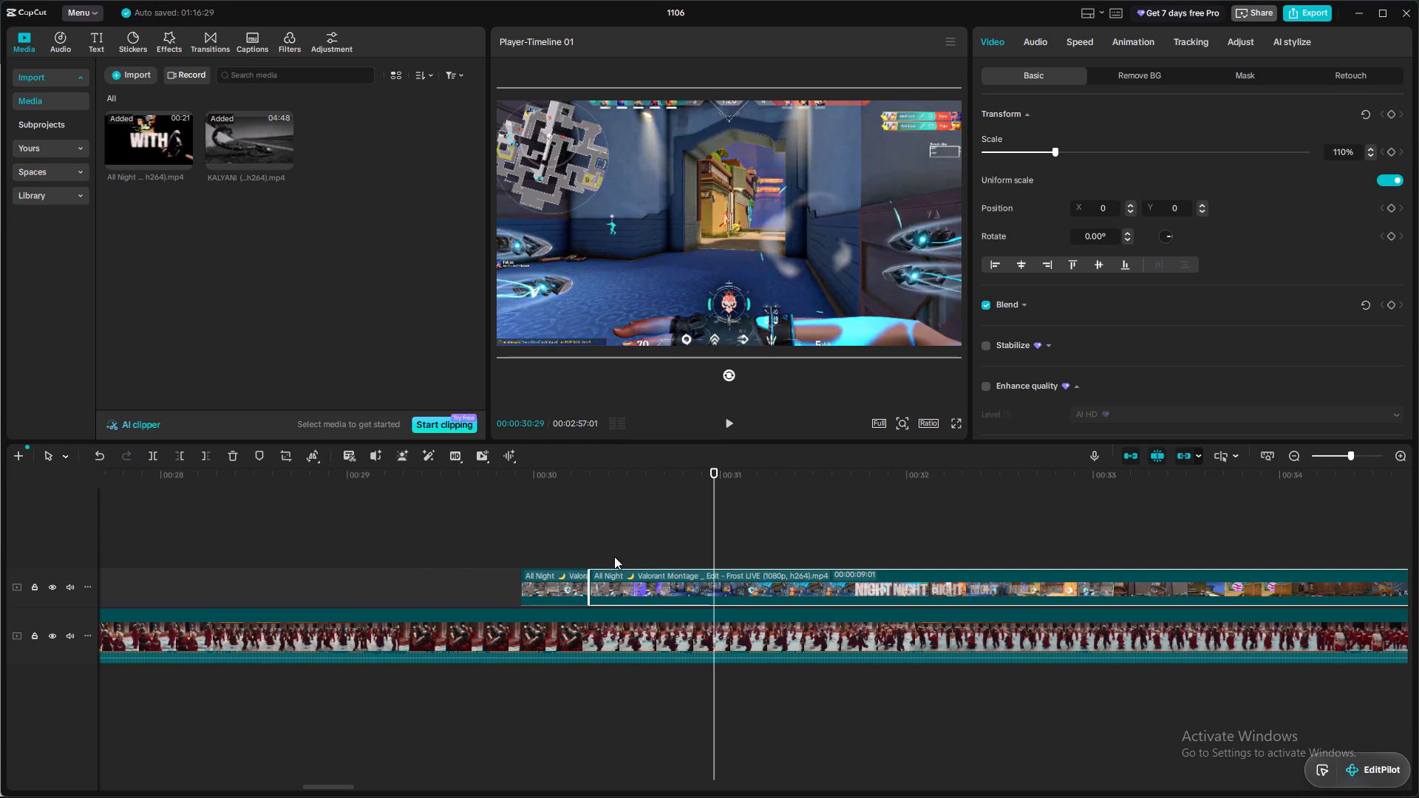
key(space)
key(space)
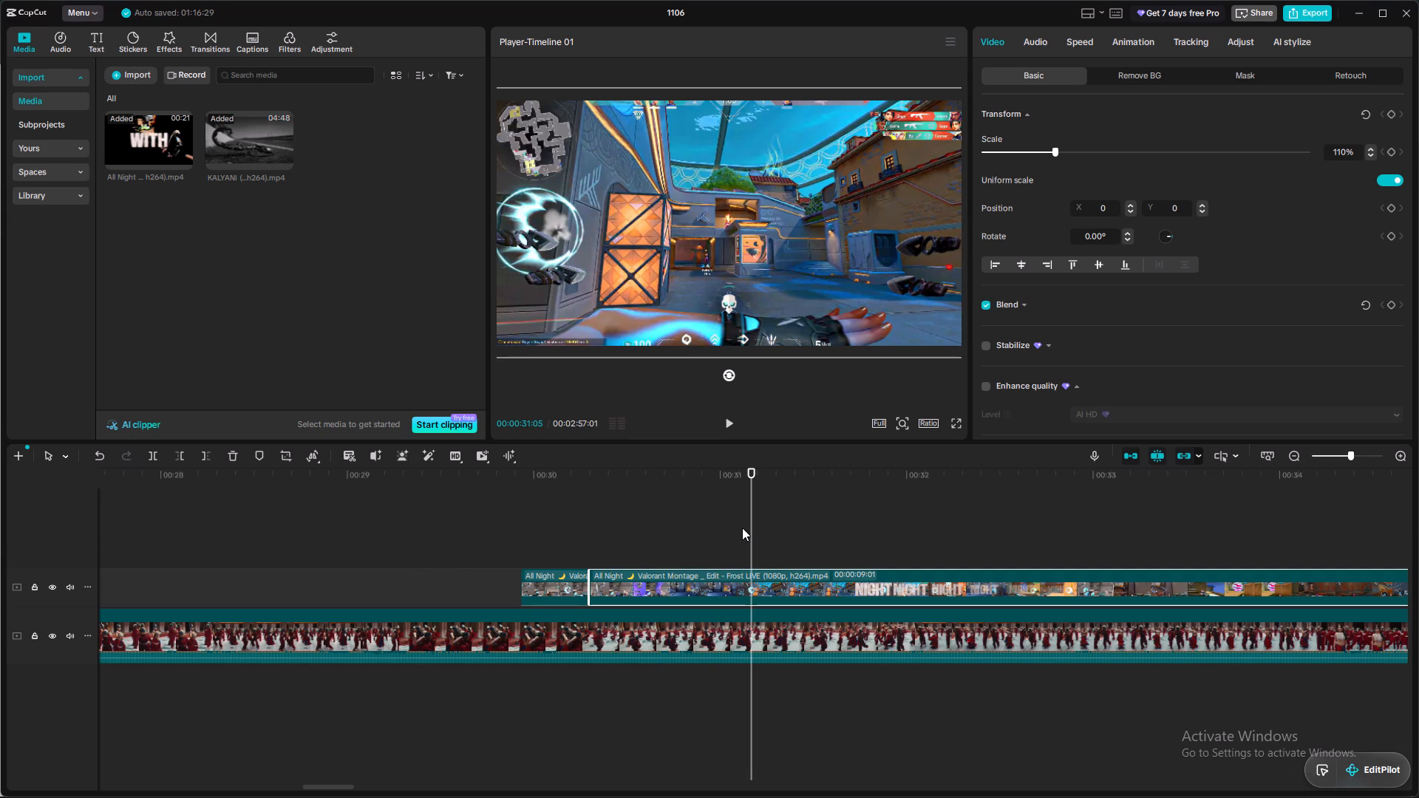
key(Left)
key(Left)
key(Left)
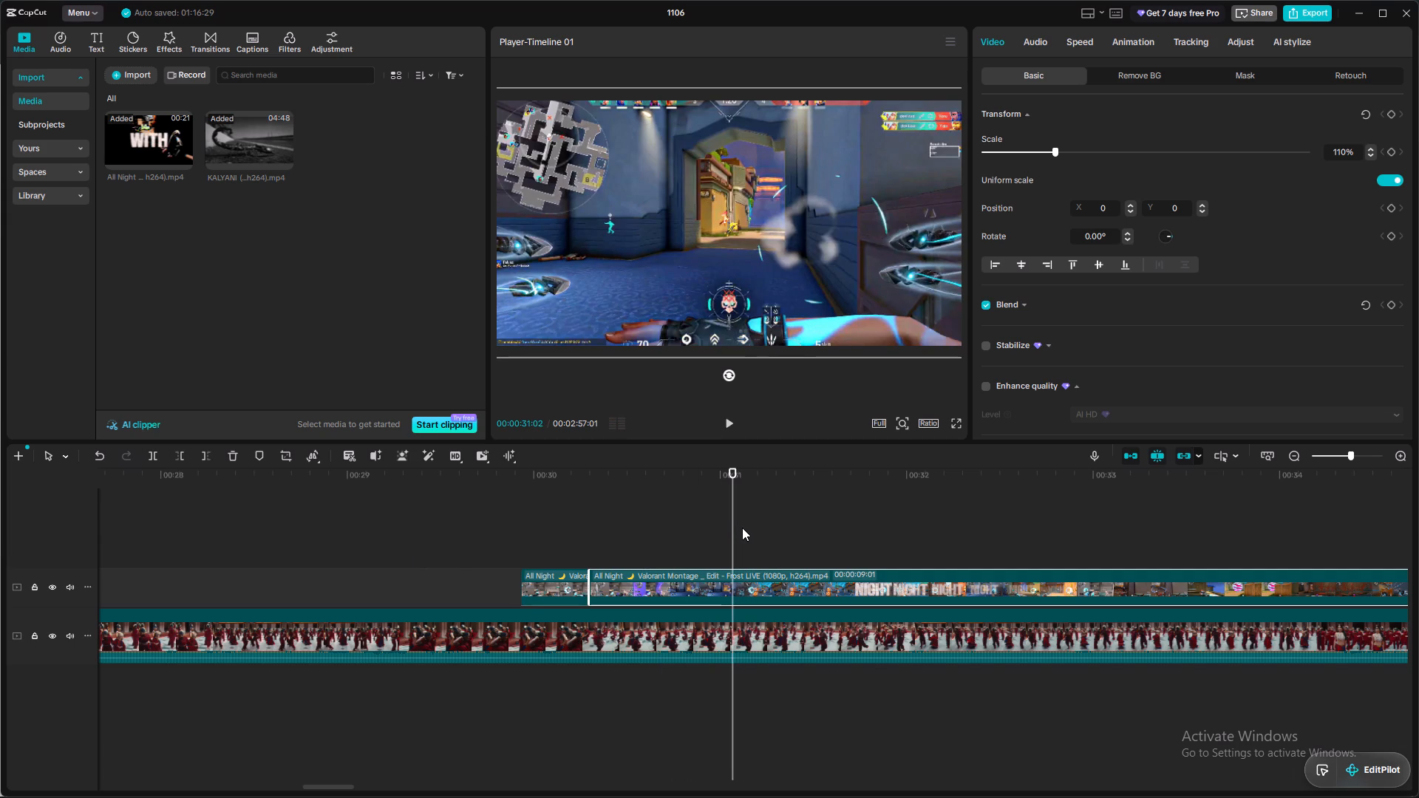
key(w)
key(ctrl+z)
click(148, 460)
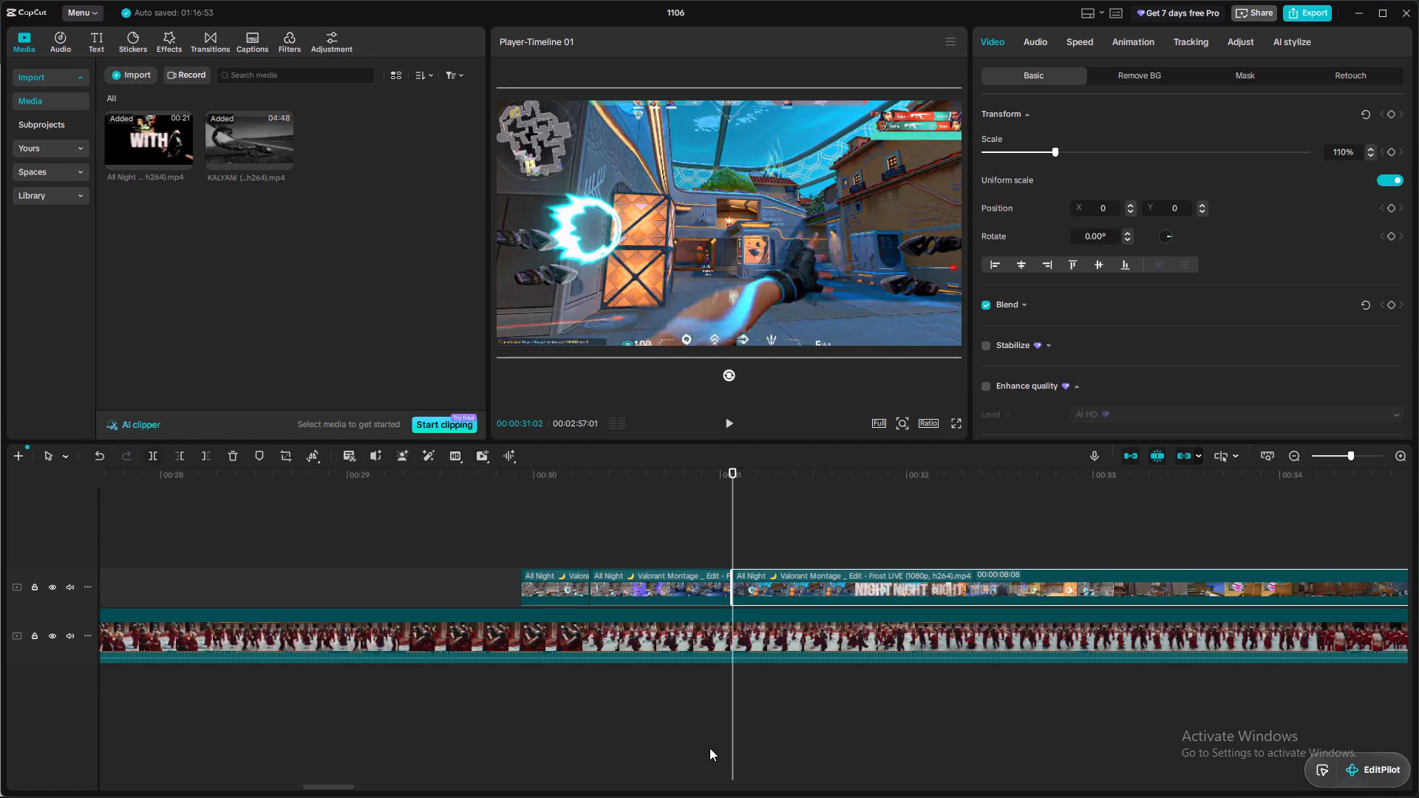
Play past the new cut, then replay from 00:00:30:24 to 00:00:33:06 in short bursts to check the Valorant clip against the beats.
key(space)
key(space)
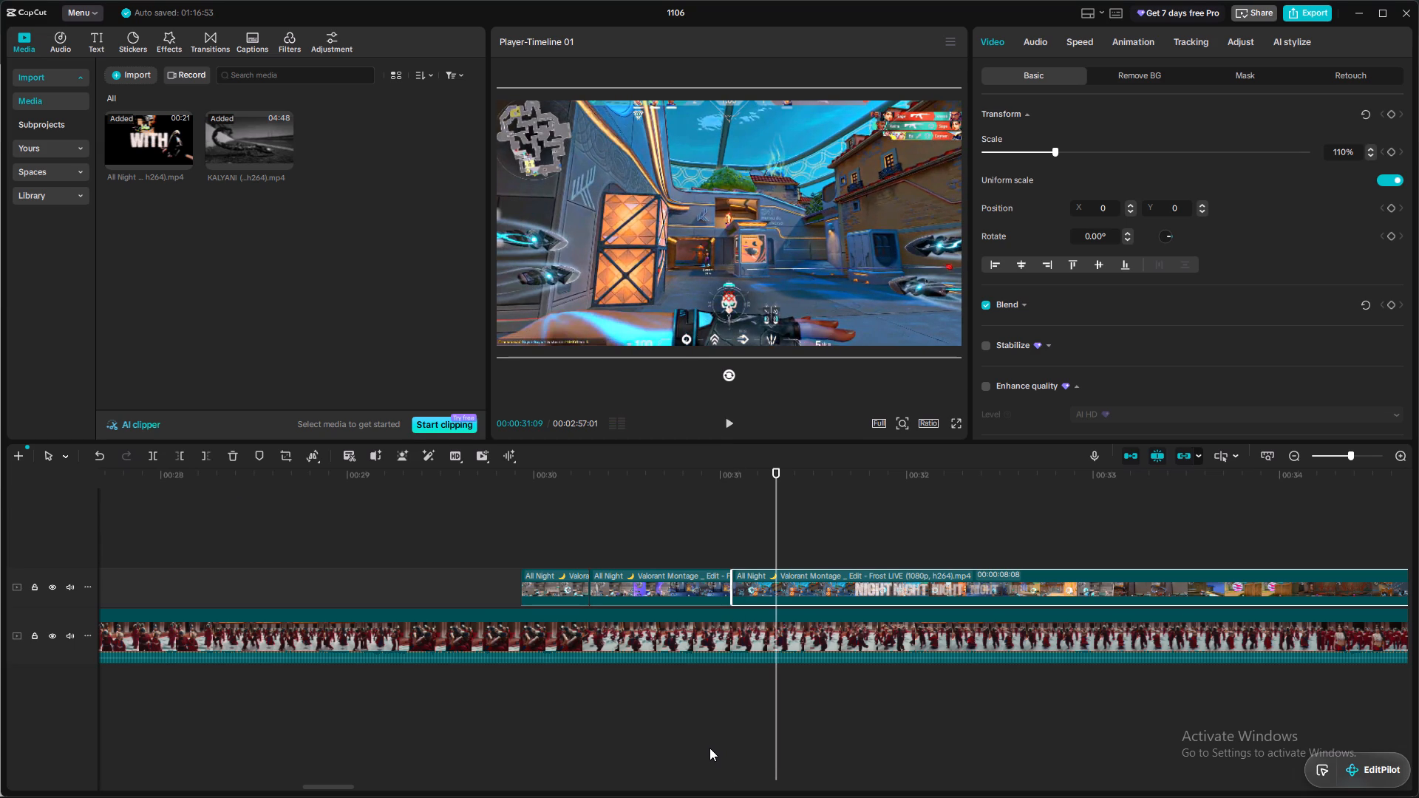
click(685, 546)
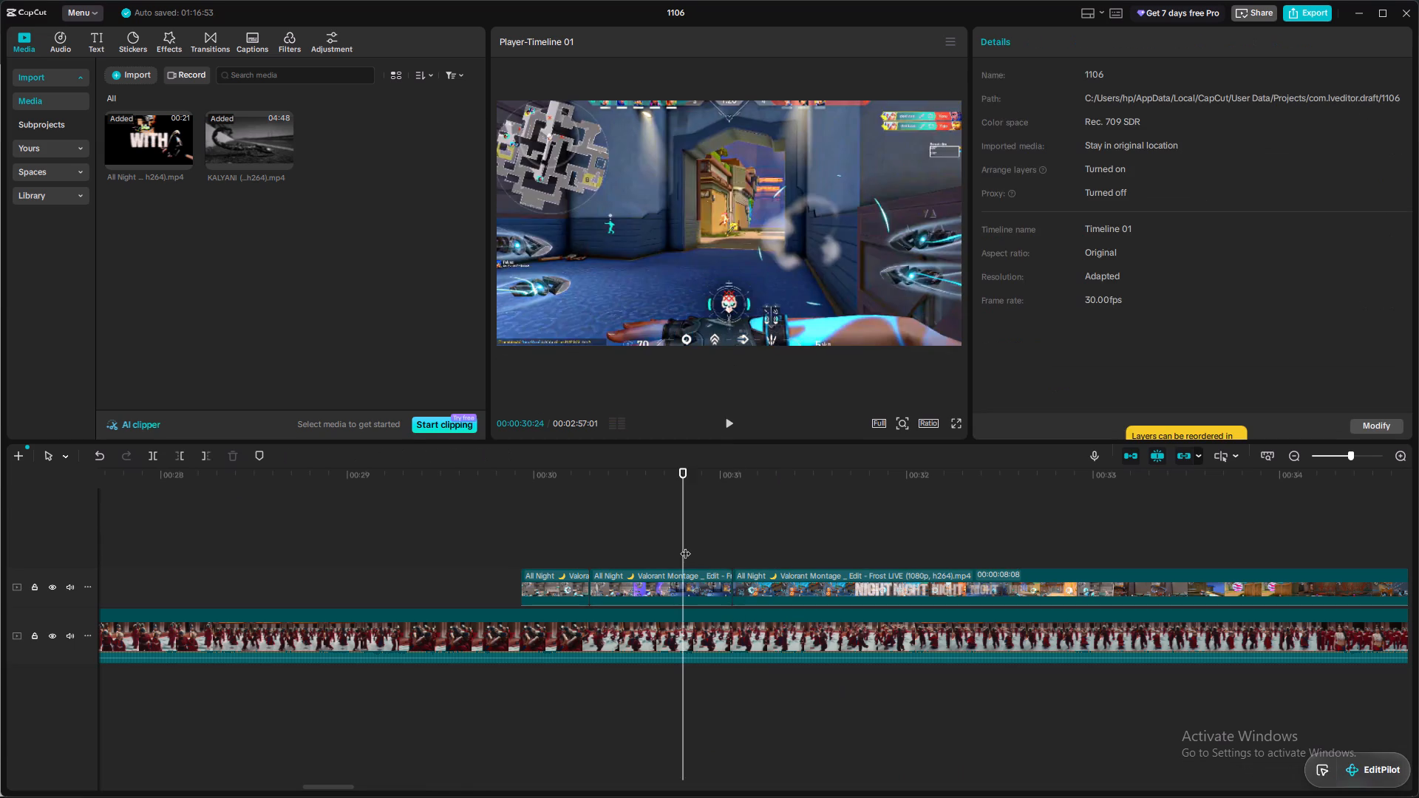
key(space)
key(space)
key(space)
key(space)
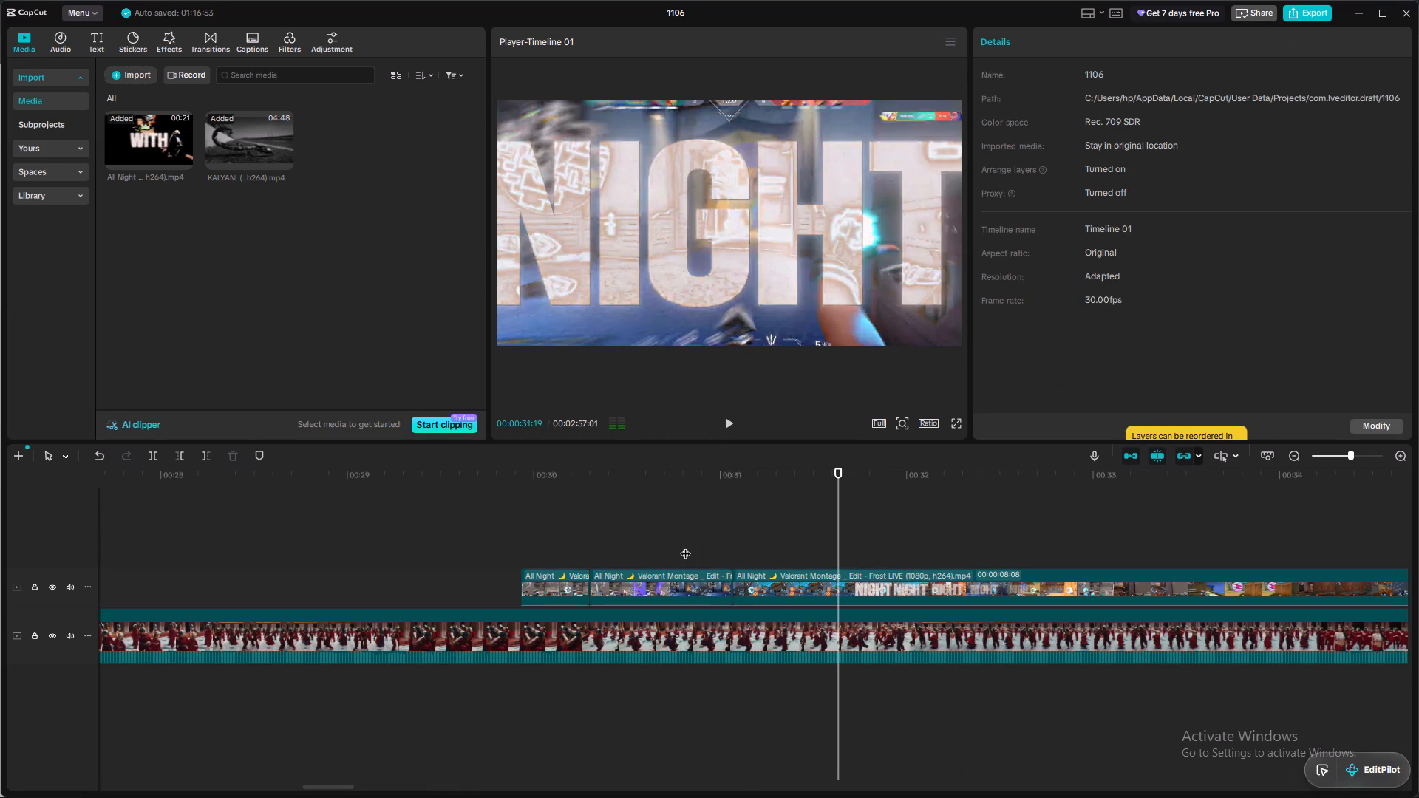
key(space)
key(space)
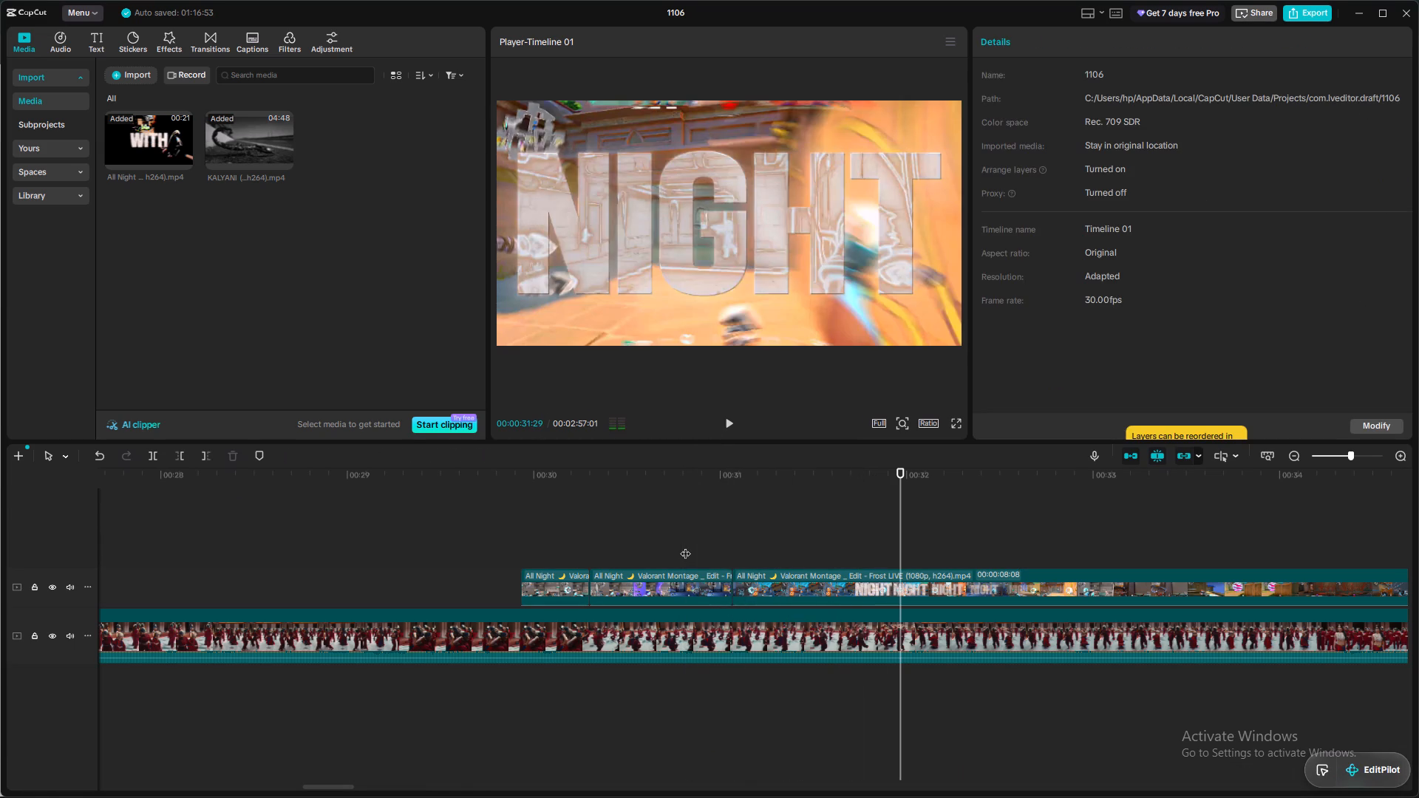
key(space)
key(space)
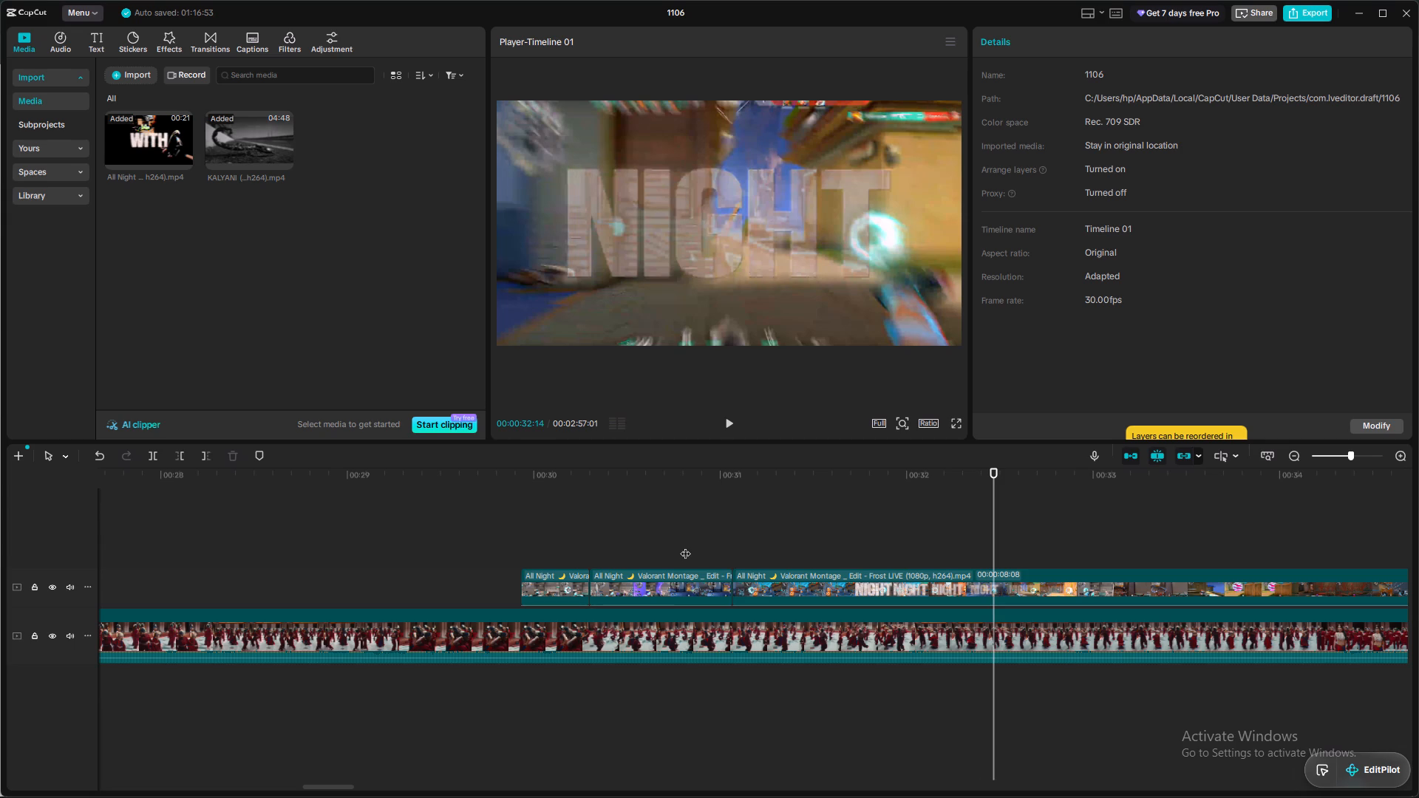
key(space)
key(space)
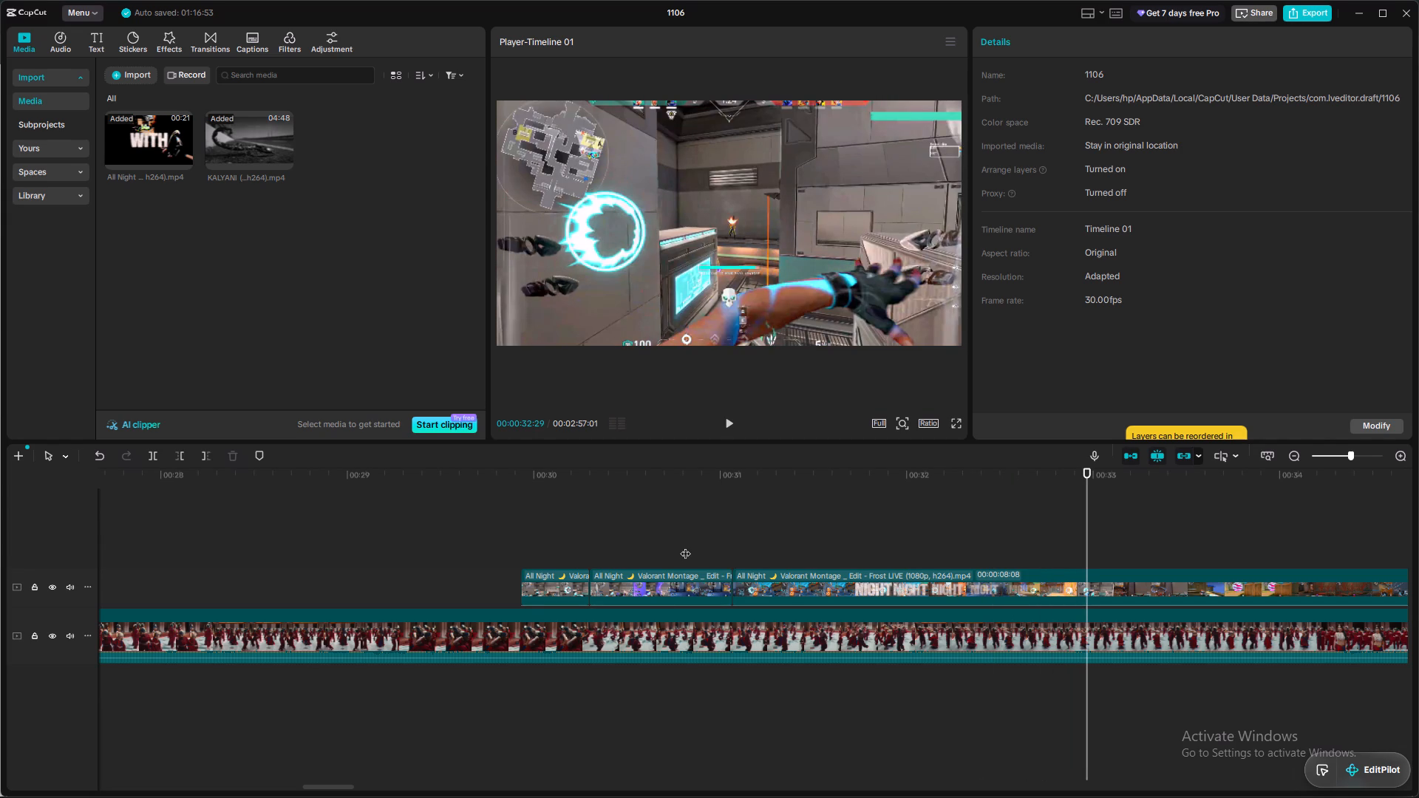
key(space)
key(space)
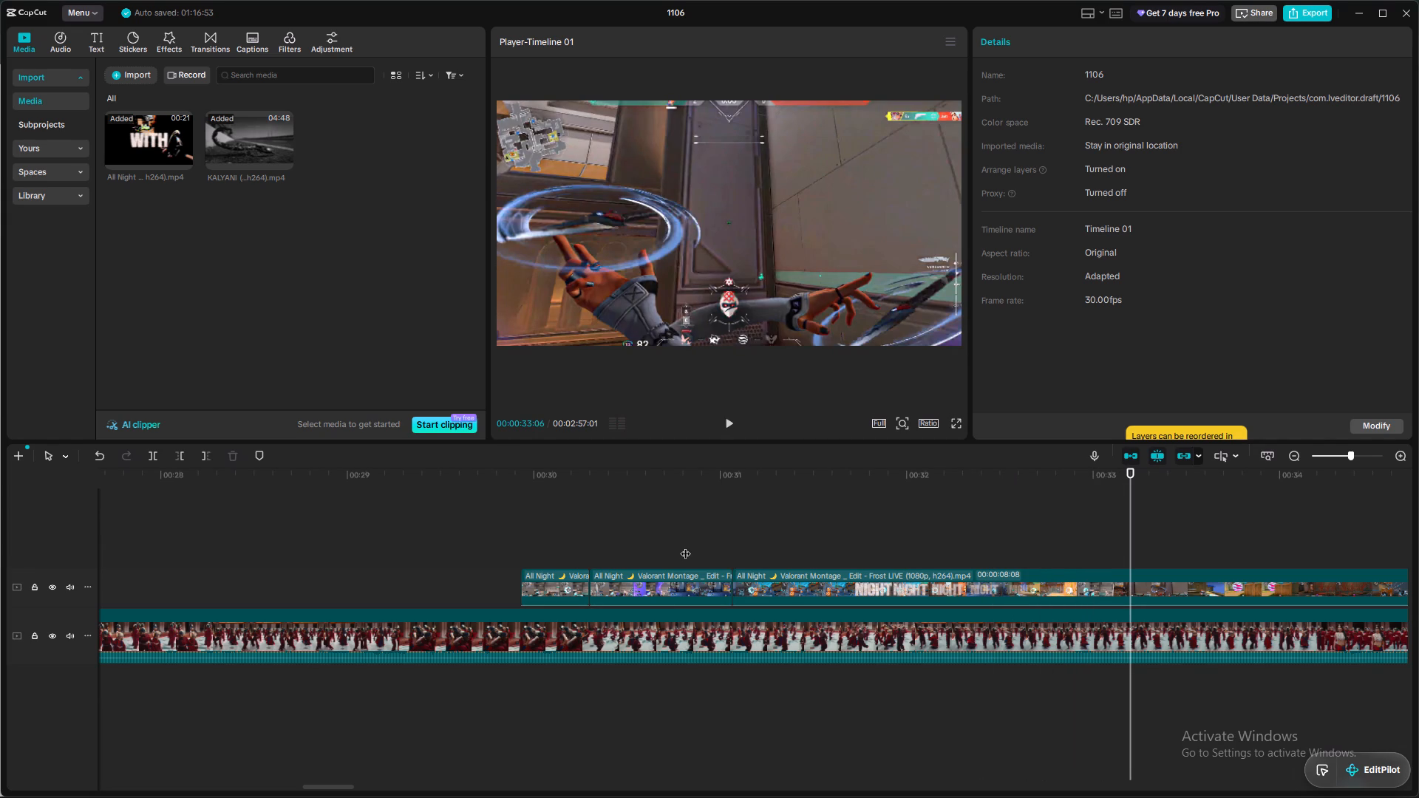
Step back frame by frame from 00:00:33:06 to 00:00:32:23 and replay that stretch to find where the Valorant shot changes.
key(Left)
key(Left)
key(Left)
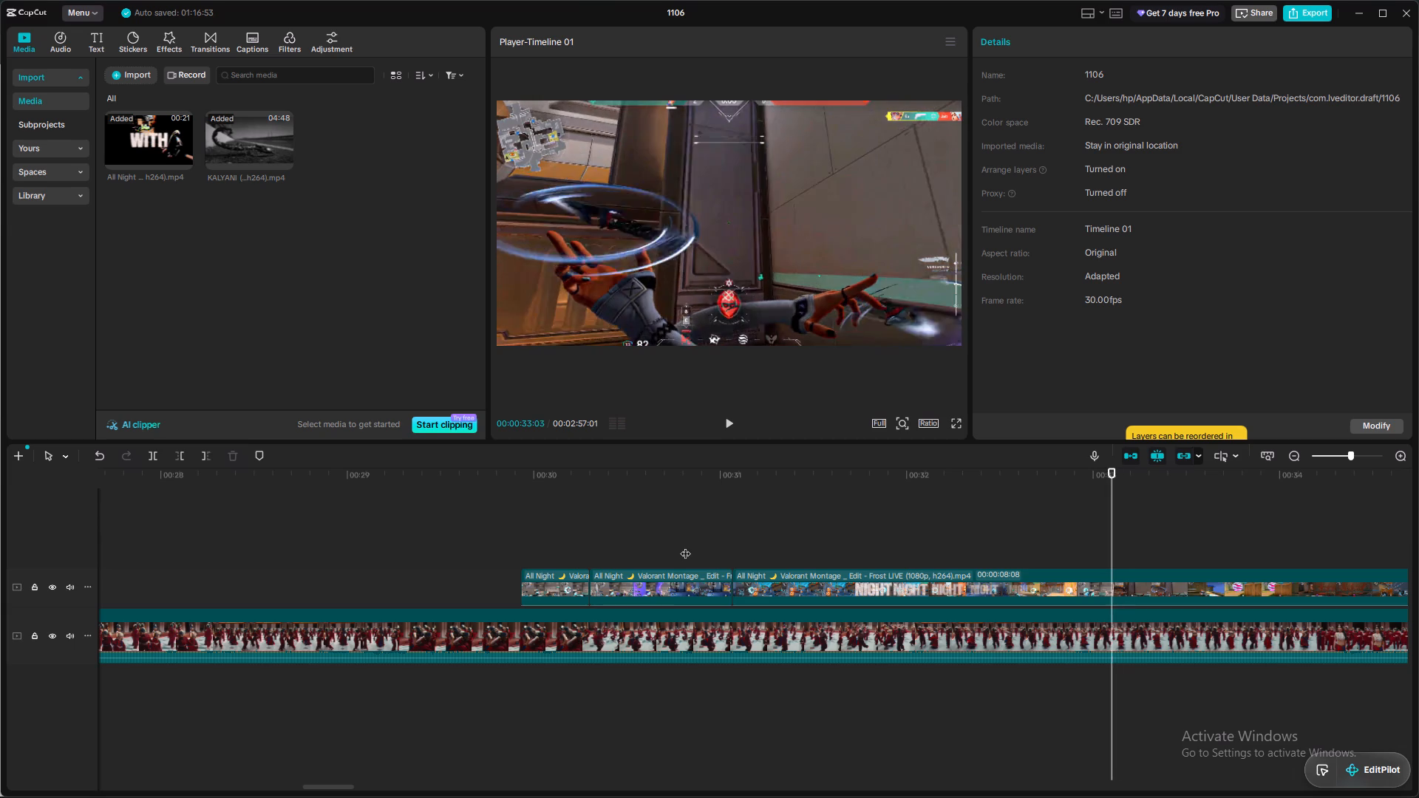
key(Left)
key(Left)
key(Left)
key(Left)
key(Left)
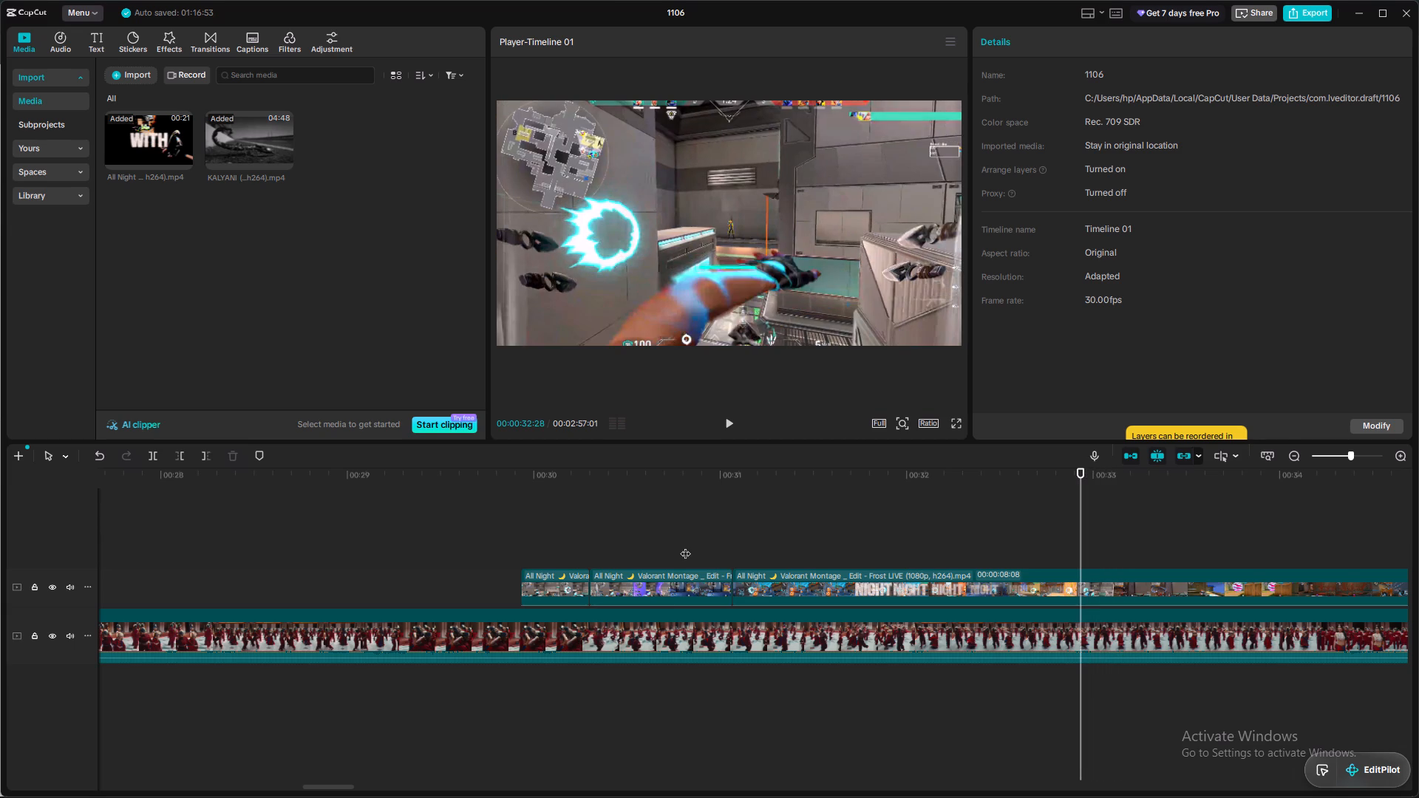
key(Left)
key(Left)
key(Left)
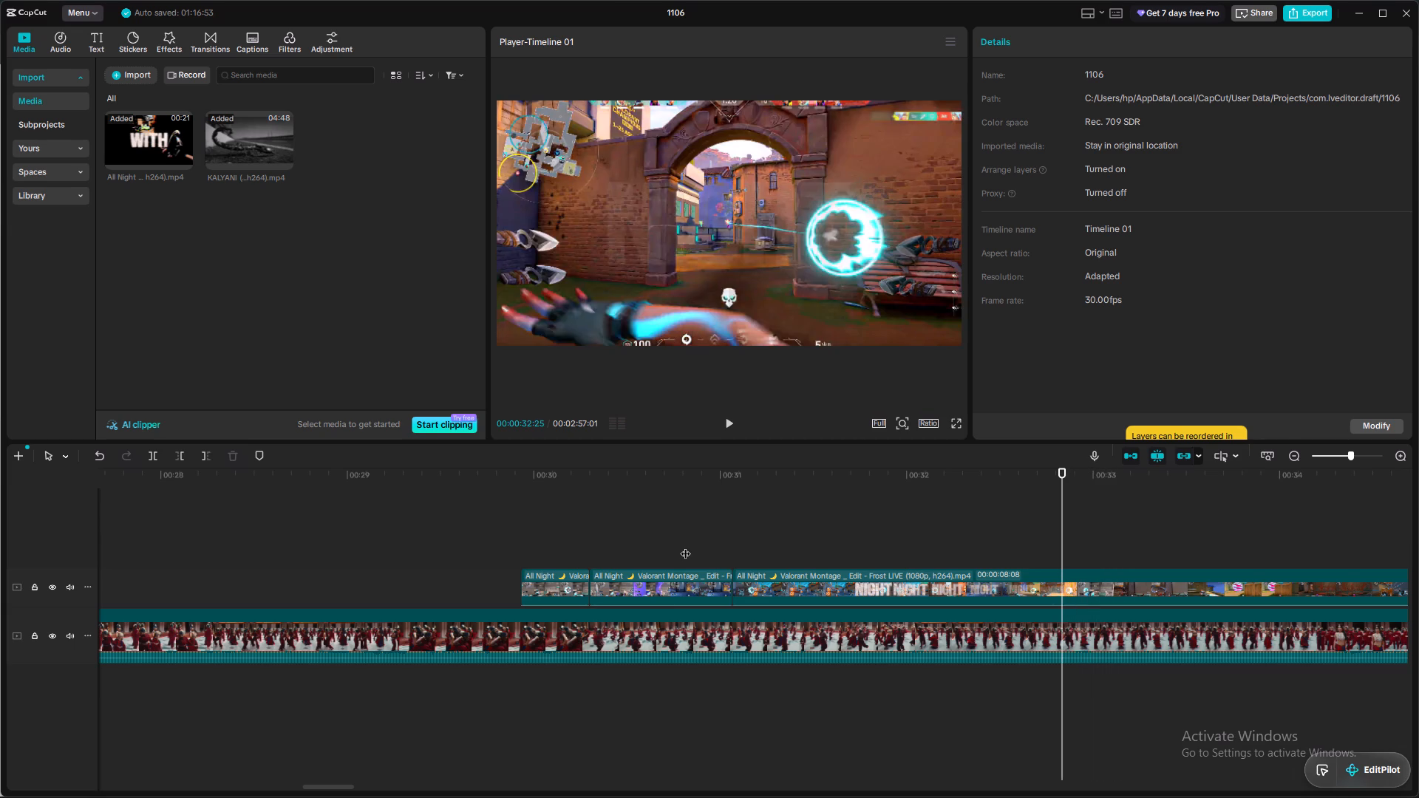
key(Left)
key(Left)
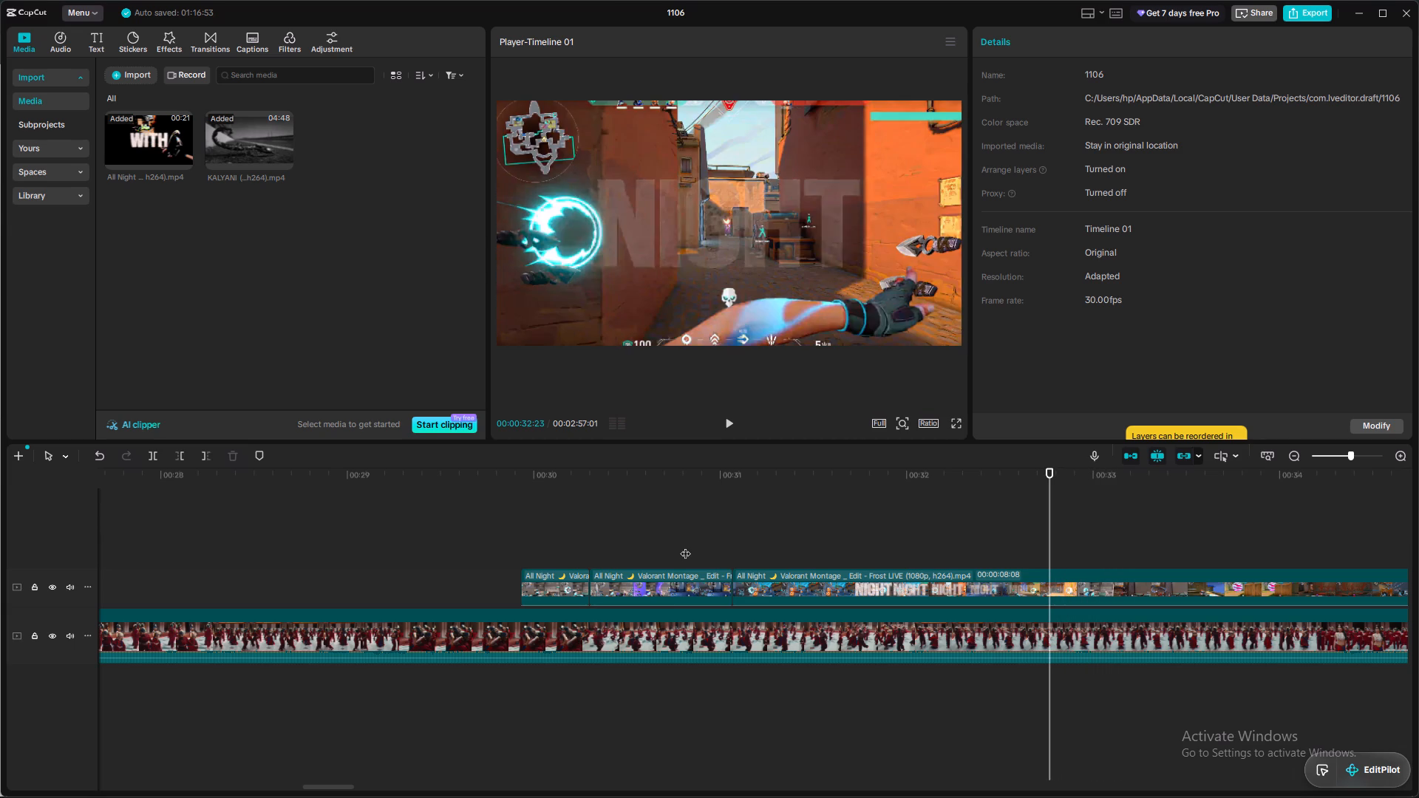
key(space)
key(space)
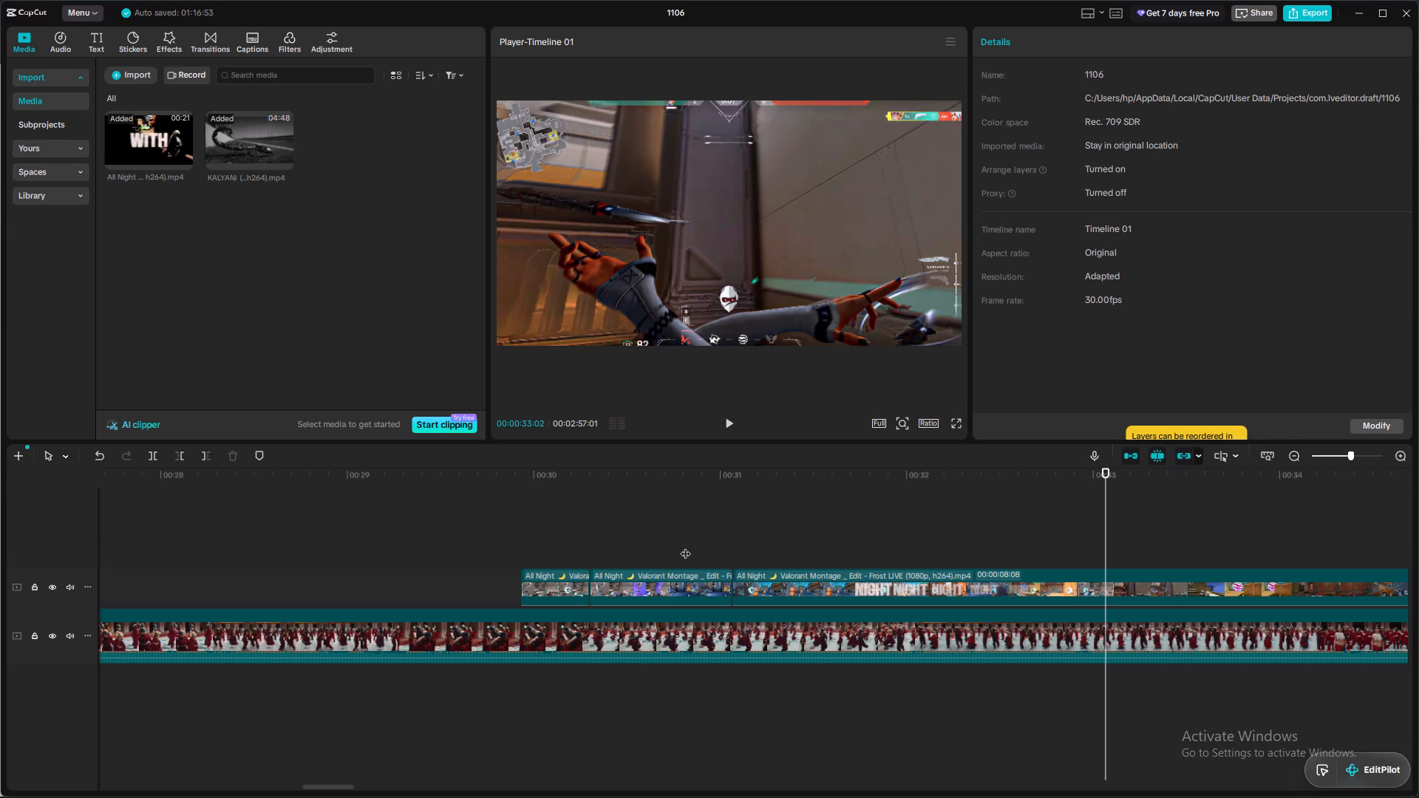
Step back to 00:00:32:29 and trim the start of the last Valorant segment to that point.
key(Left)
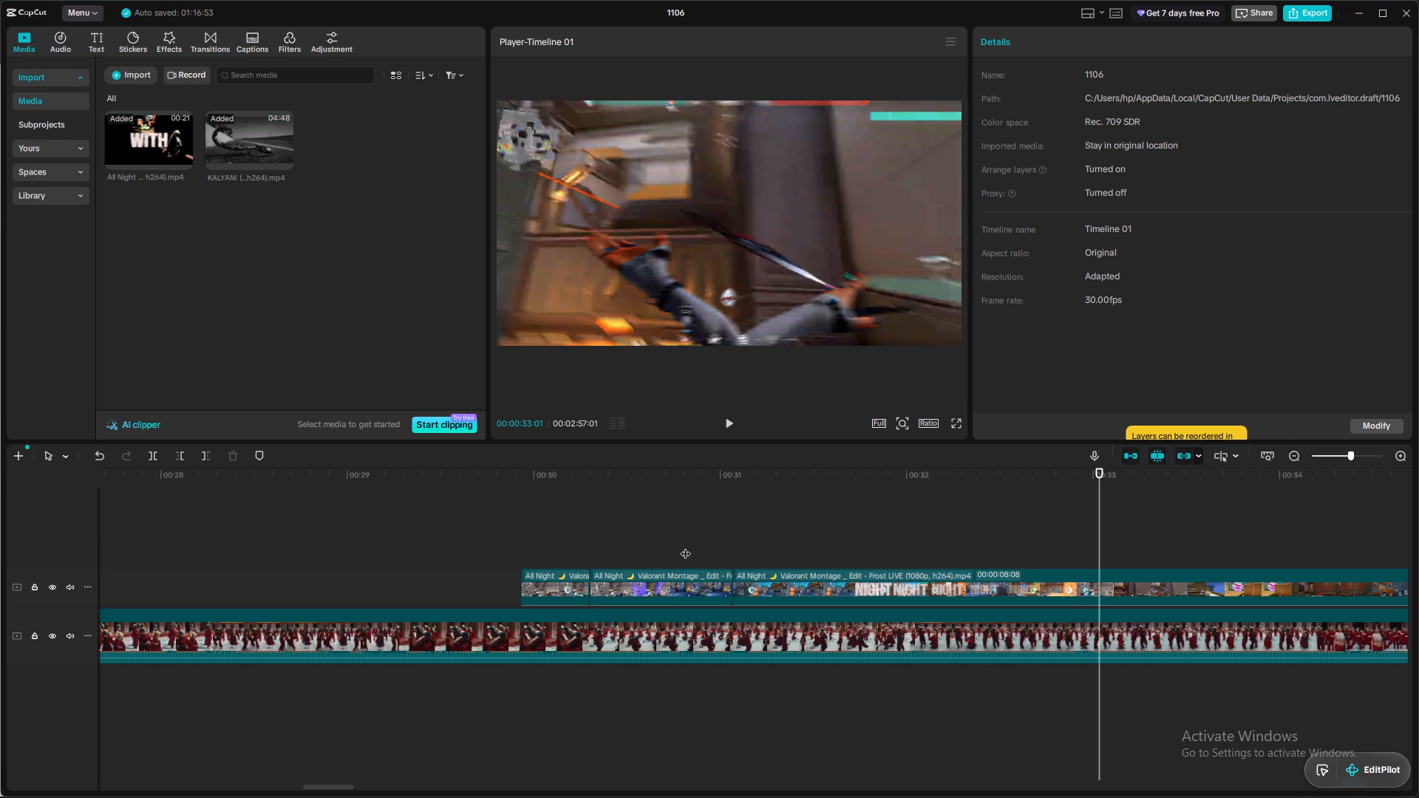
key(Left)
key(Left)
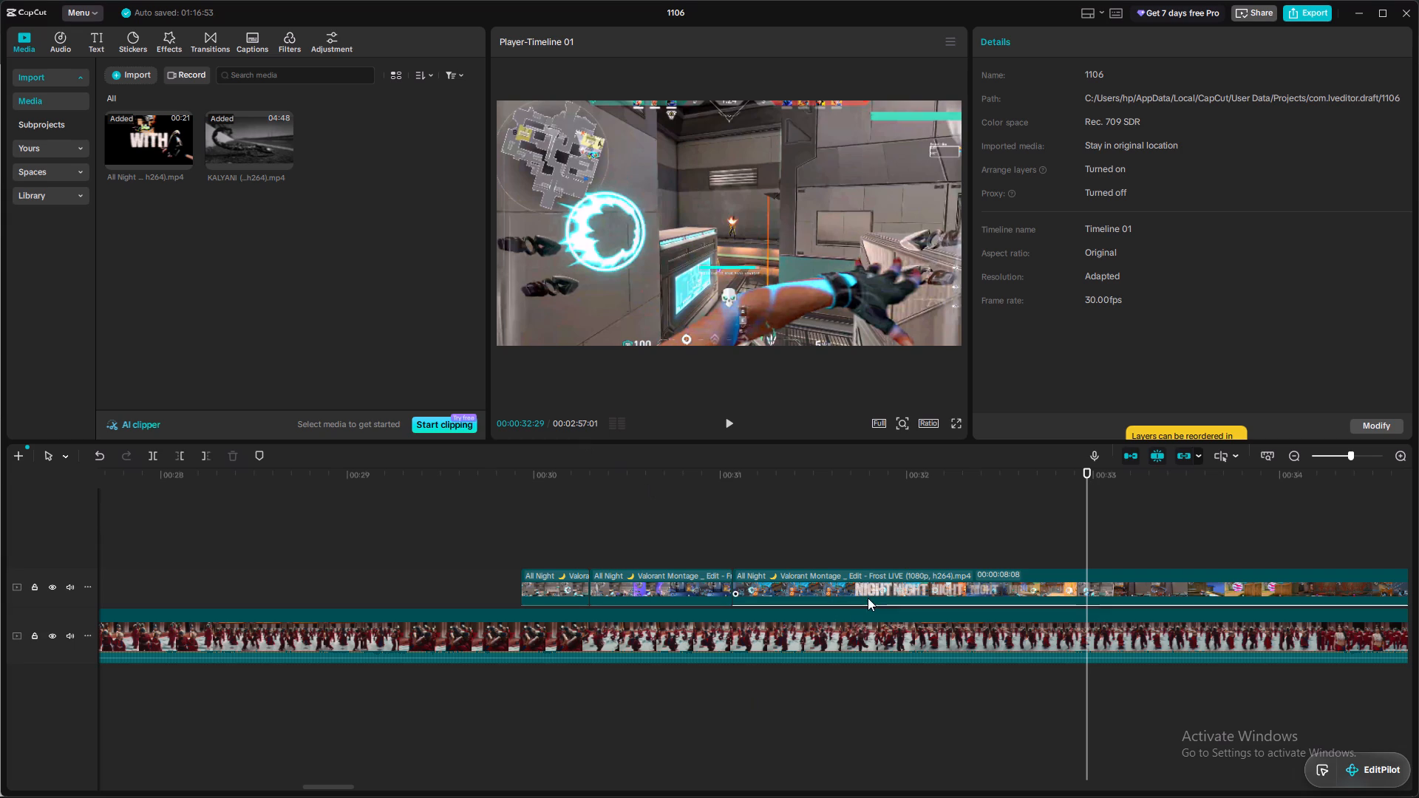
click(886, 578)
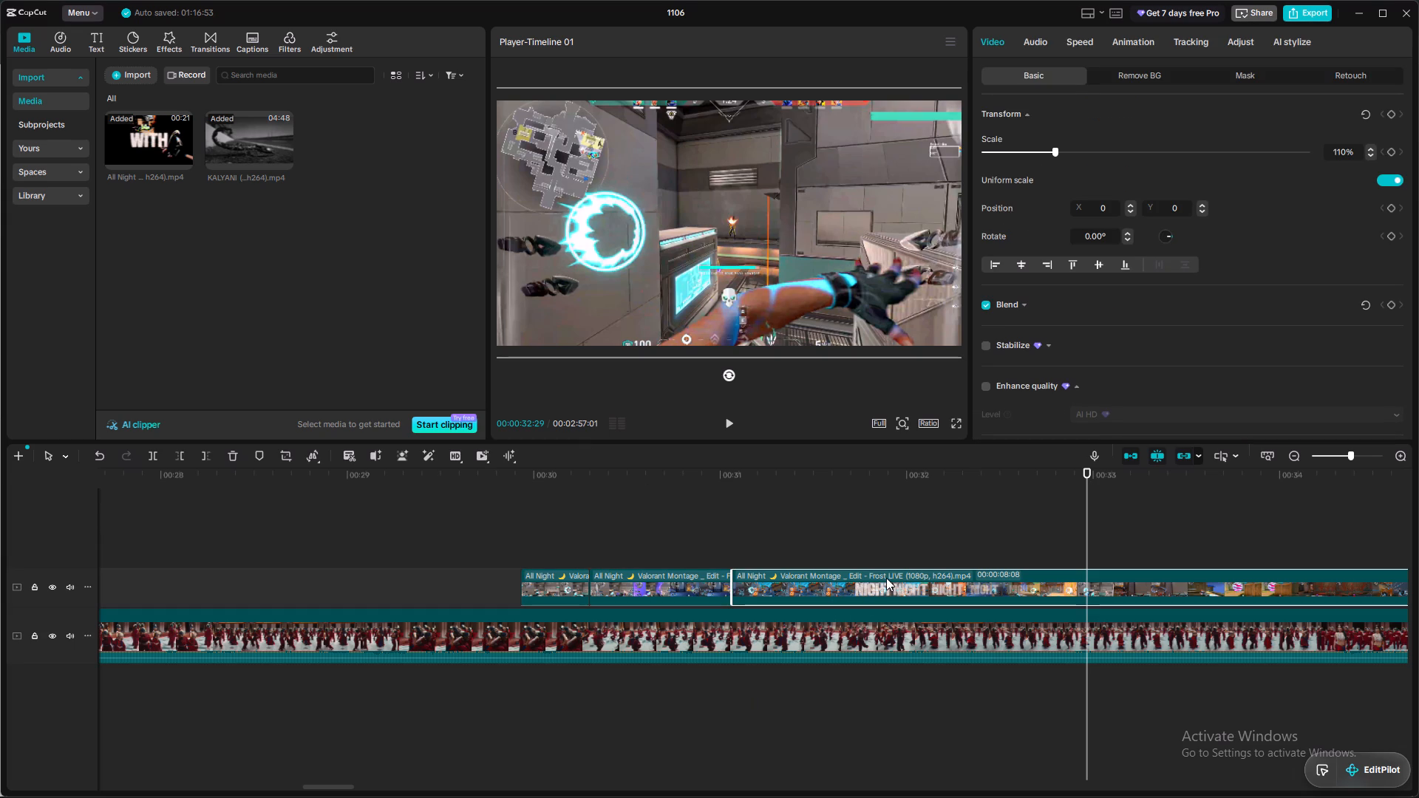
key(a)
click(188, 457)
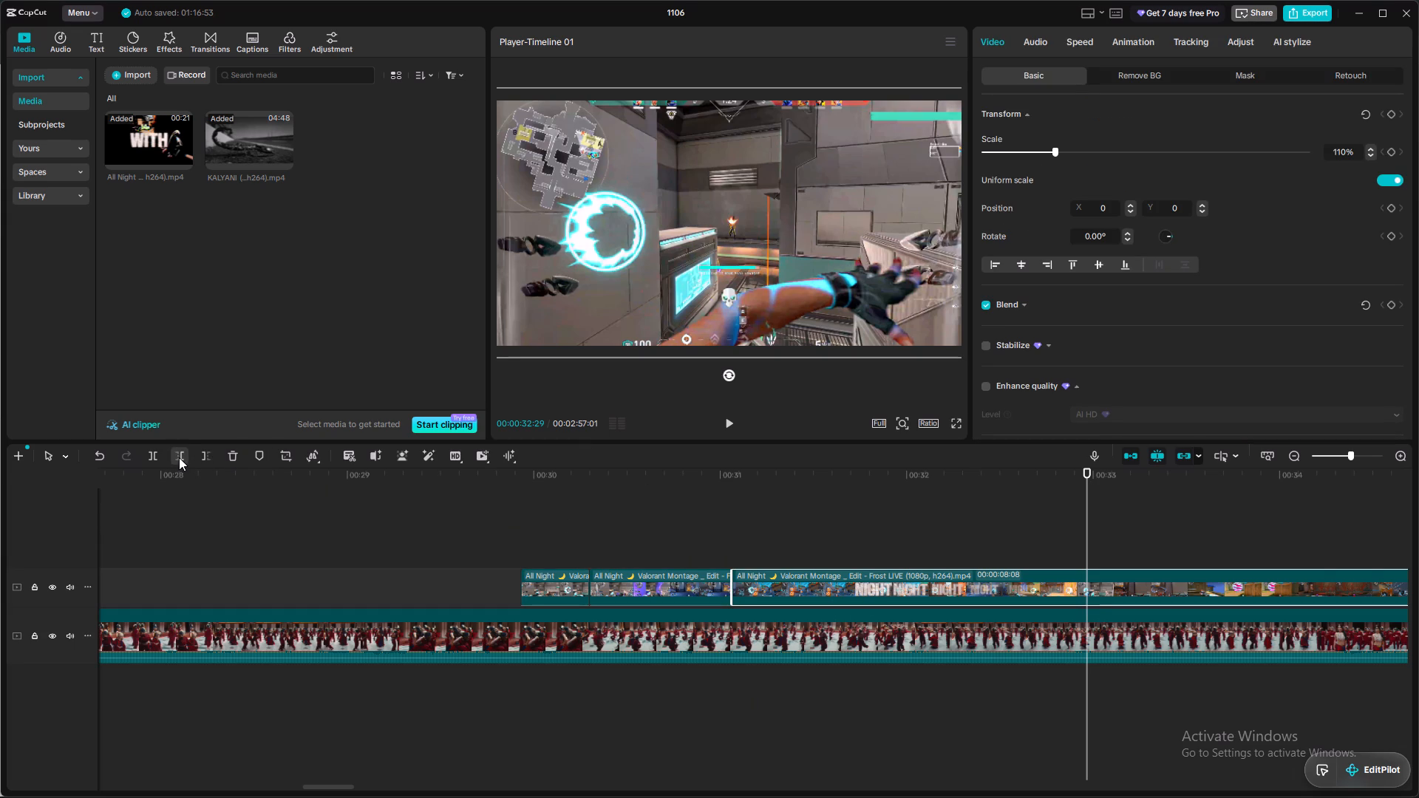
click(179, 457)
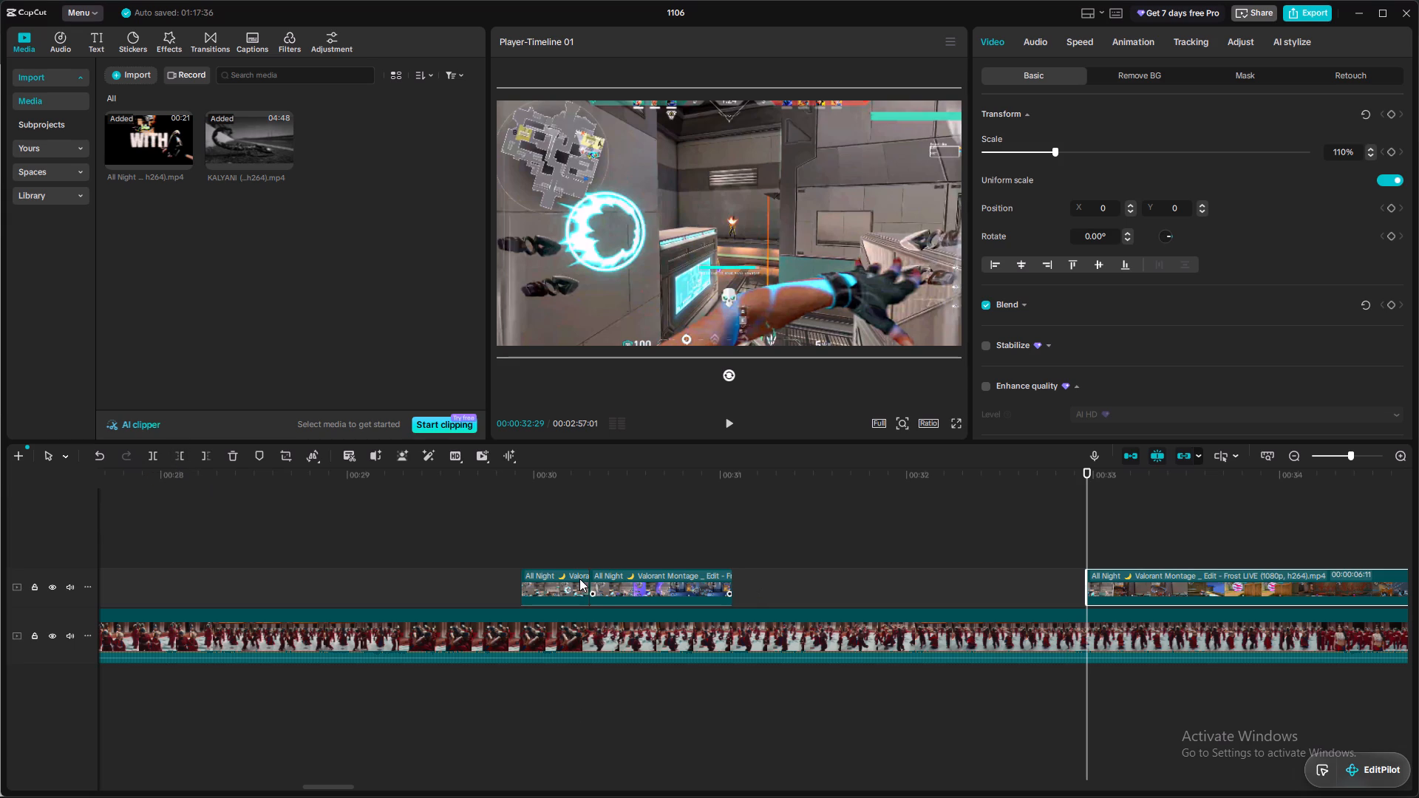
Move the first short Valorant segment back to about 00:00:21:29, just after the KALYANI clip's beat marker there.
drag(566, 584, 79, 576)
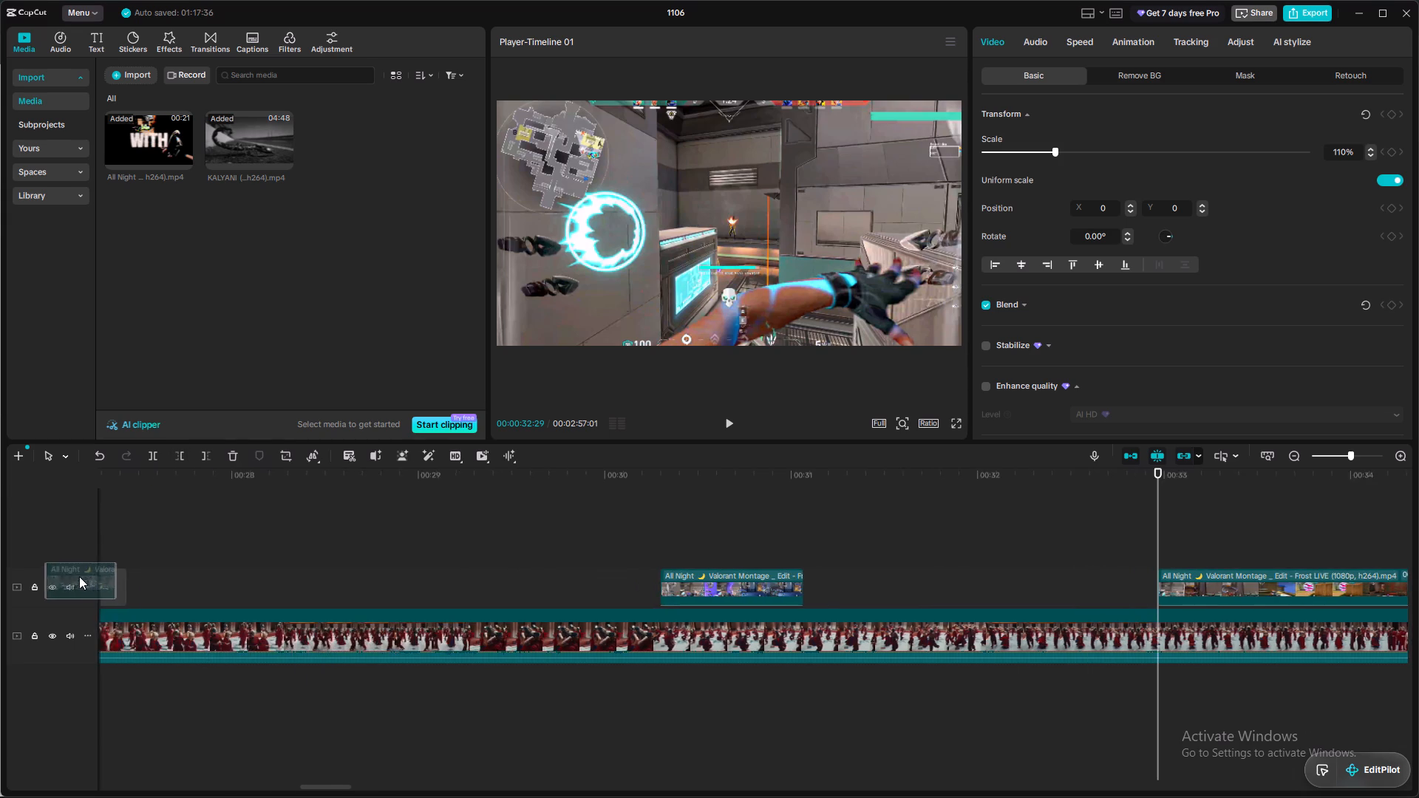
drag(79, 576, 233, 586)
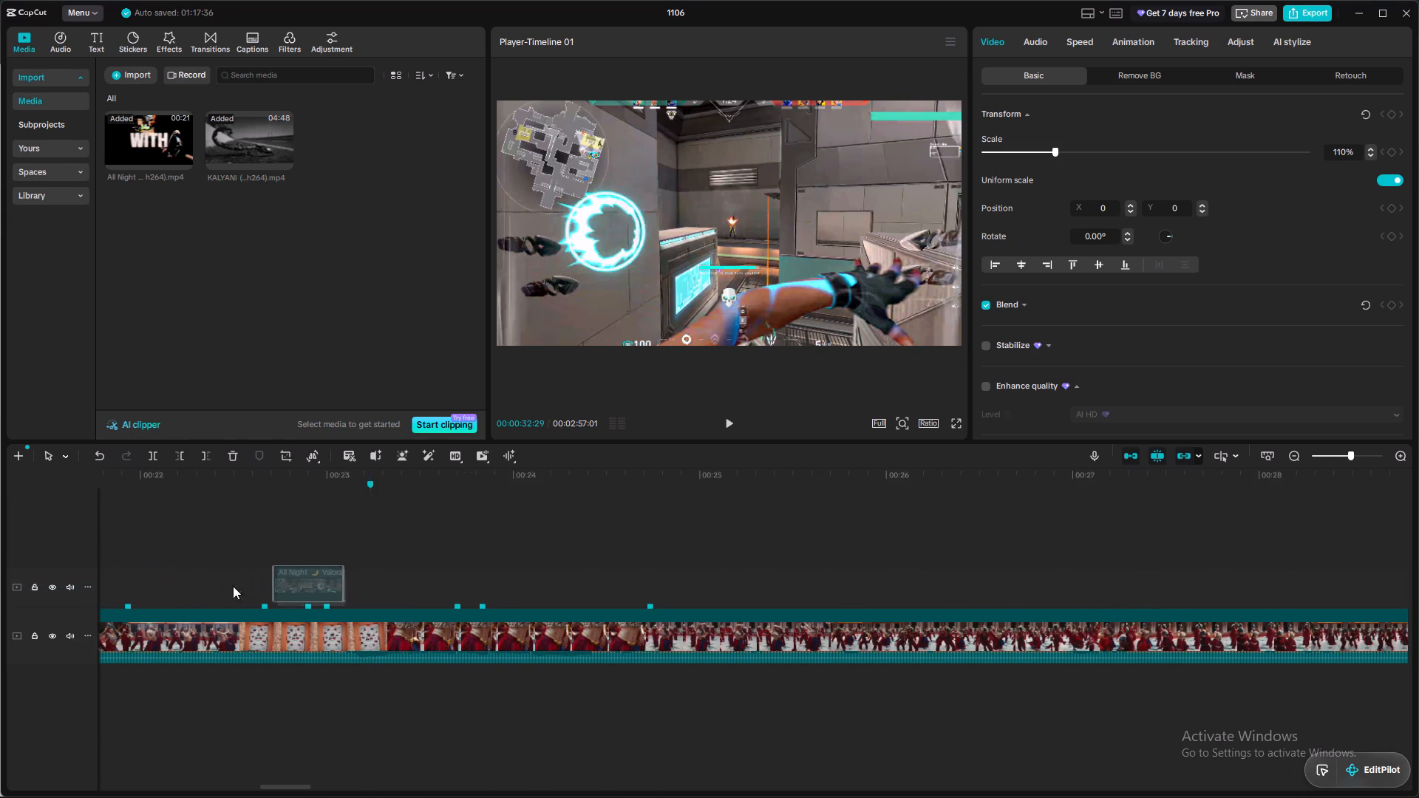
drag(233, 586, 392, 596)
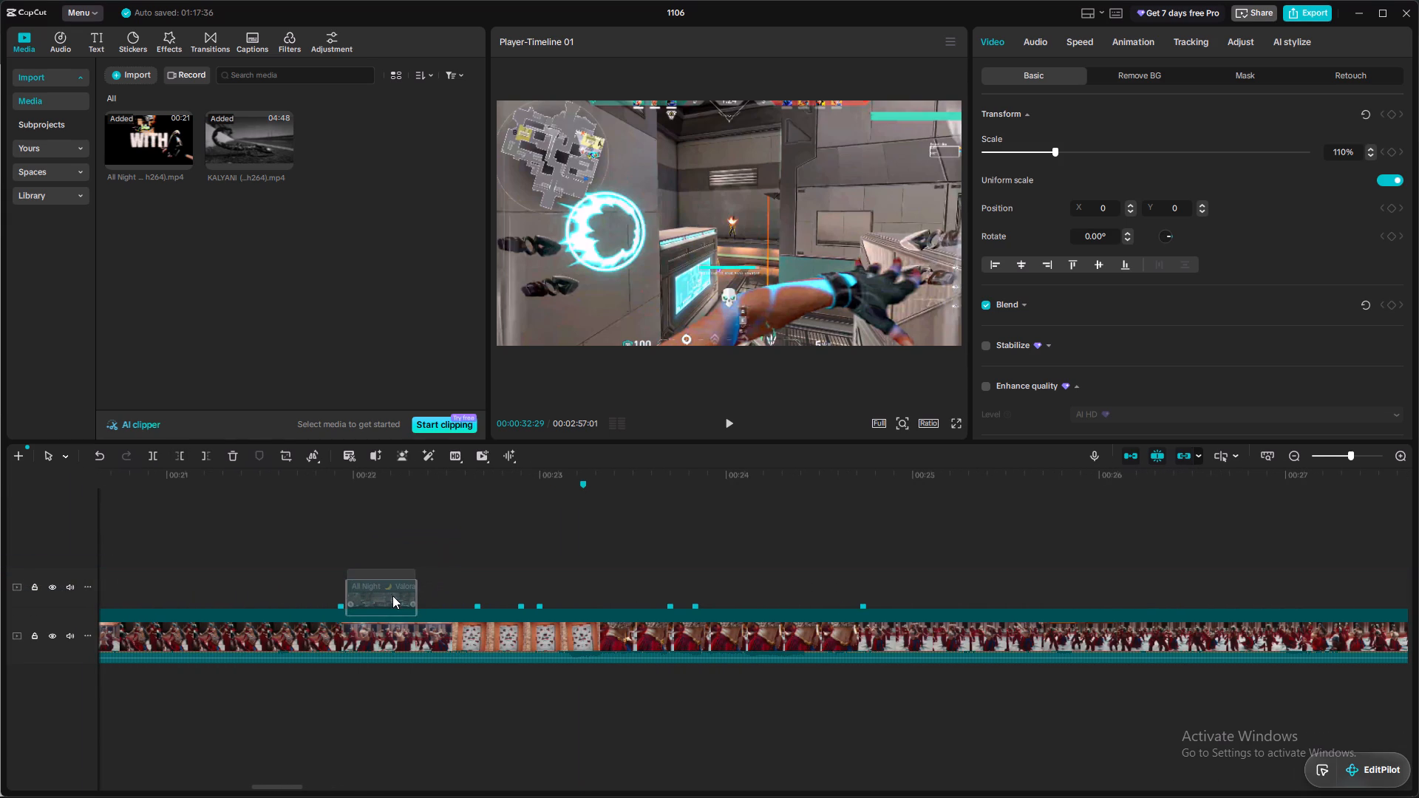
drag(392, 596, 390, 593)
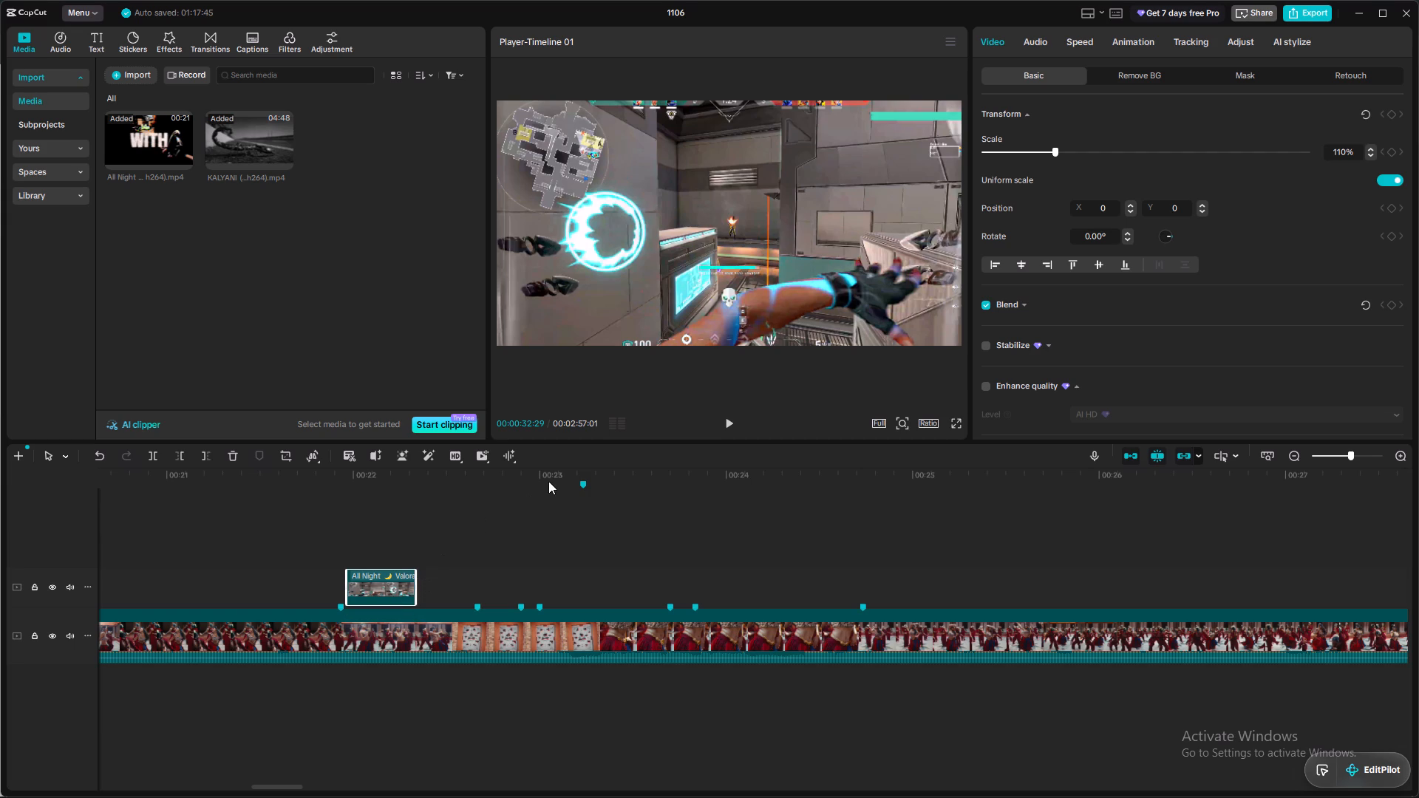
Slow the moved Valorant segment to 0.51x so it ends at the next beat marker.
click(1079, 41)
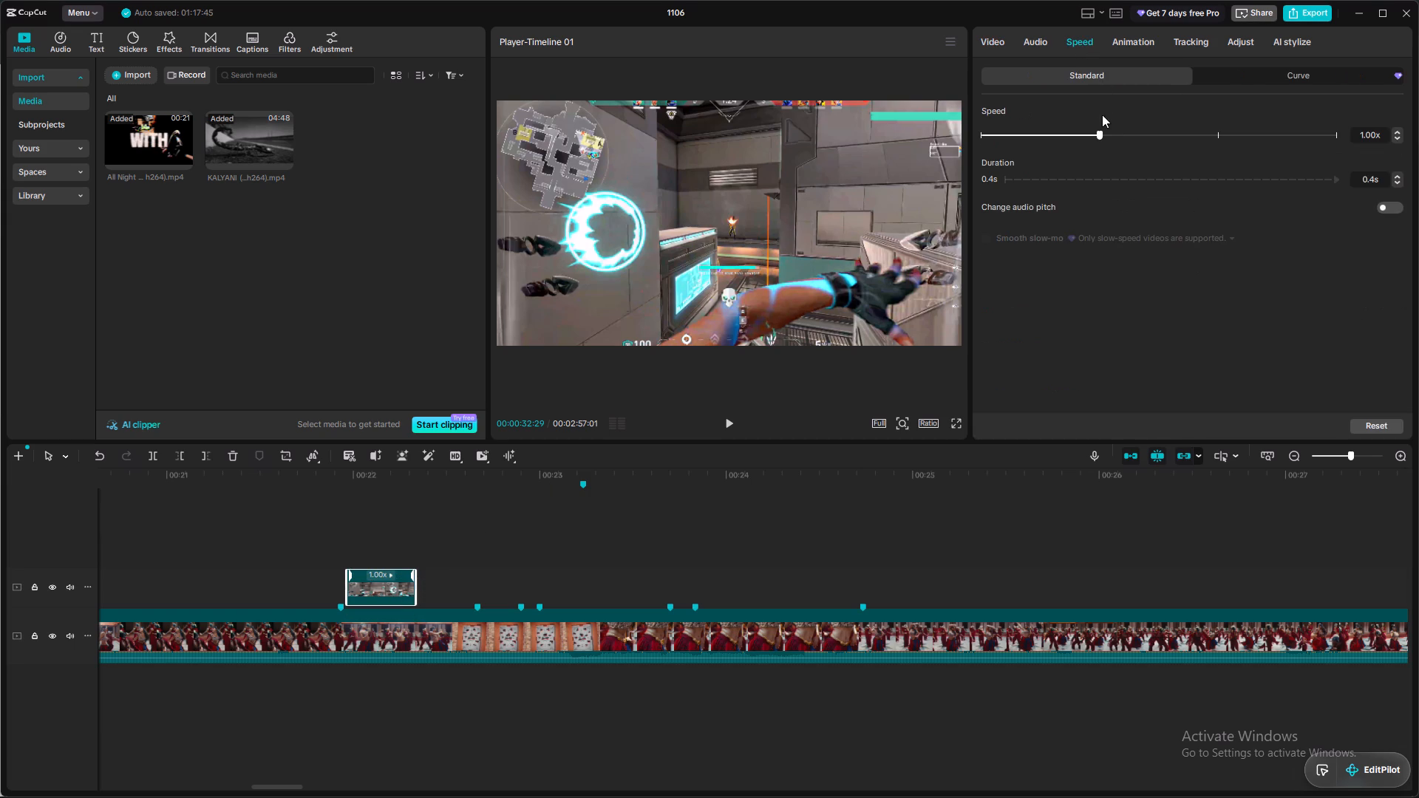
drag(1096, 136, 1060, 138)
drag(1060, 138, 1058, 138)
drag(1058, 138, 1047, 137)
drag(1047, 137, 1035, 137)
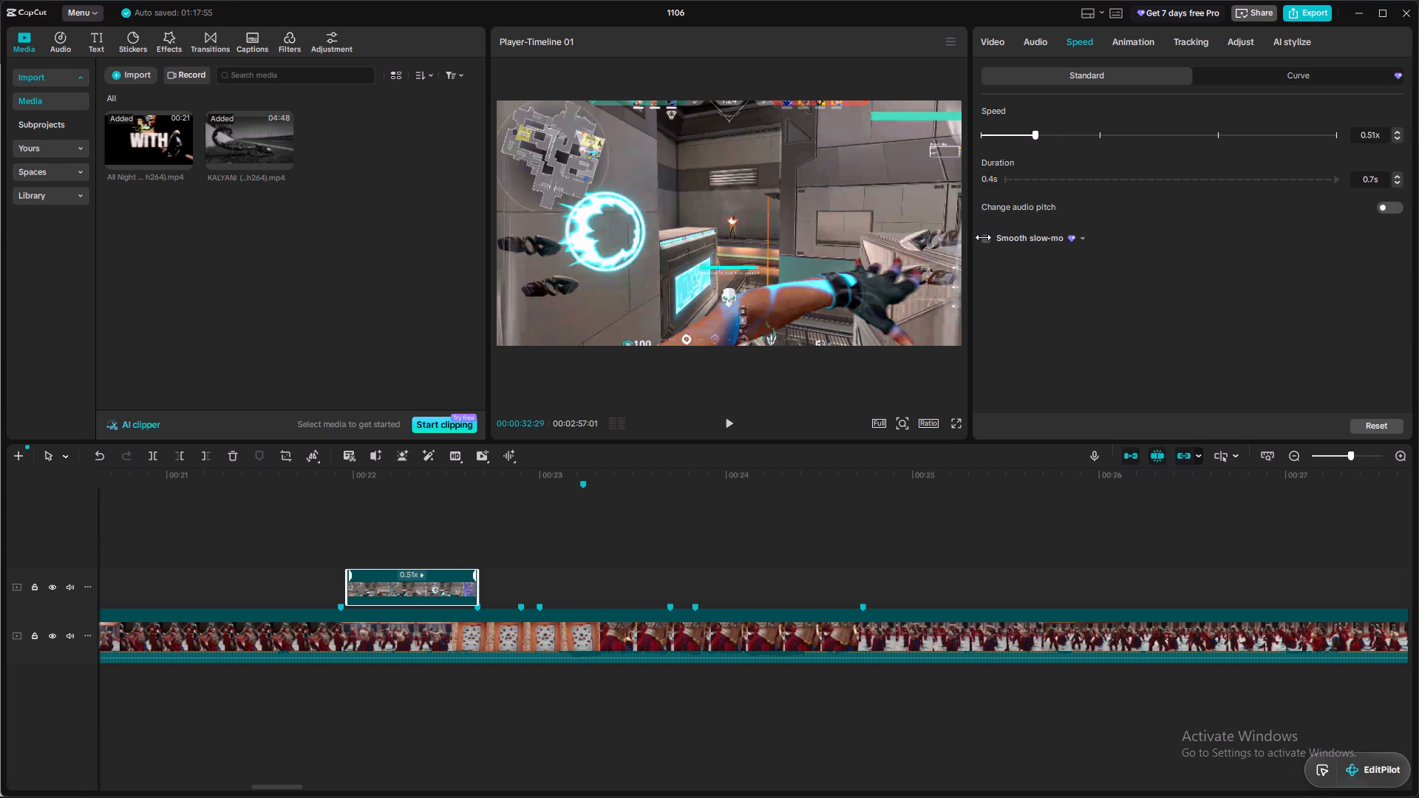
Turn on Smooth slow-mo for the slowed Valorant segment, keeping the Frame blending method.
click(990, 239)
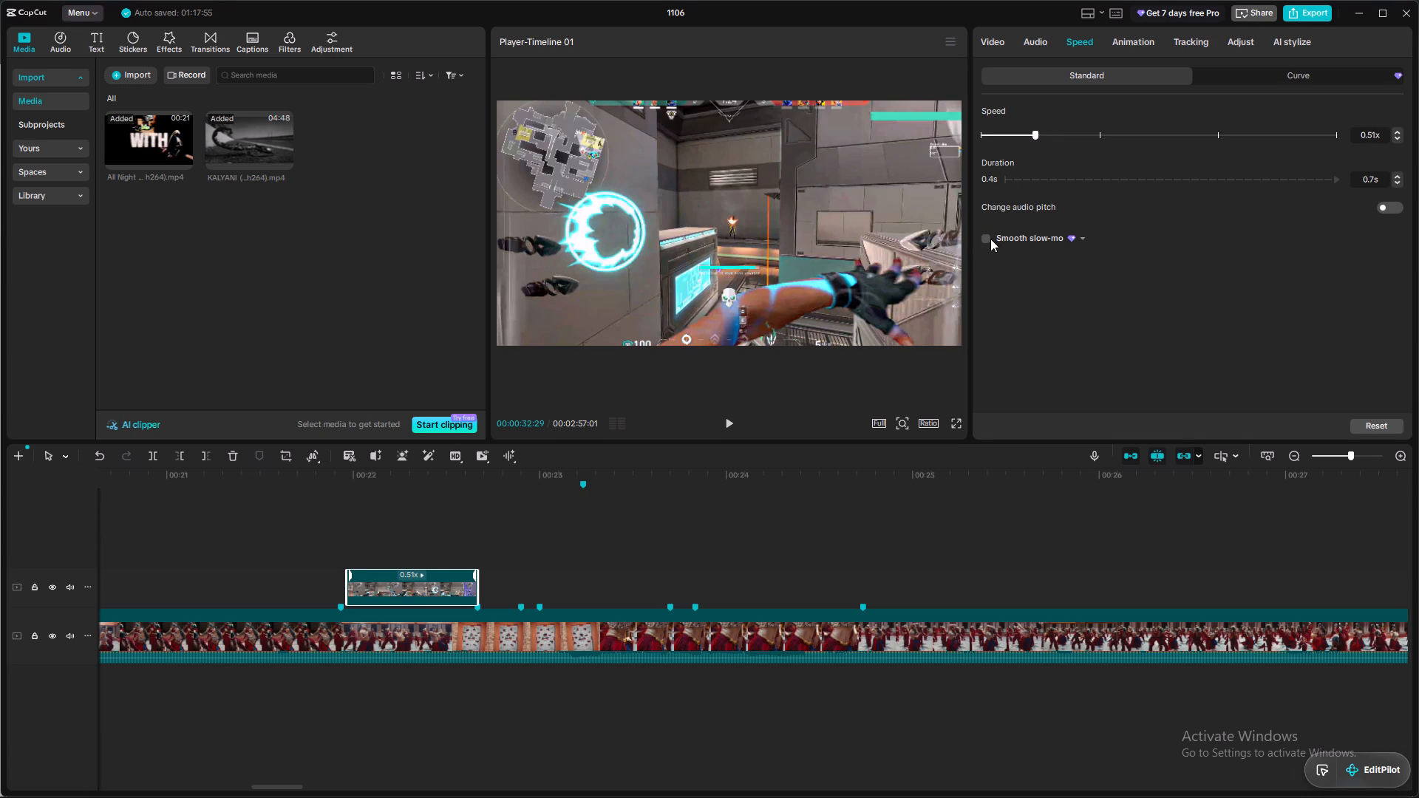
click(990, 239)
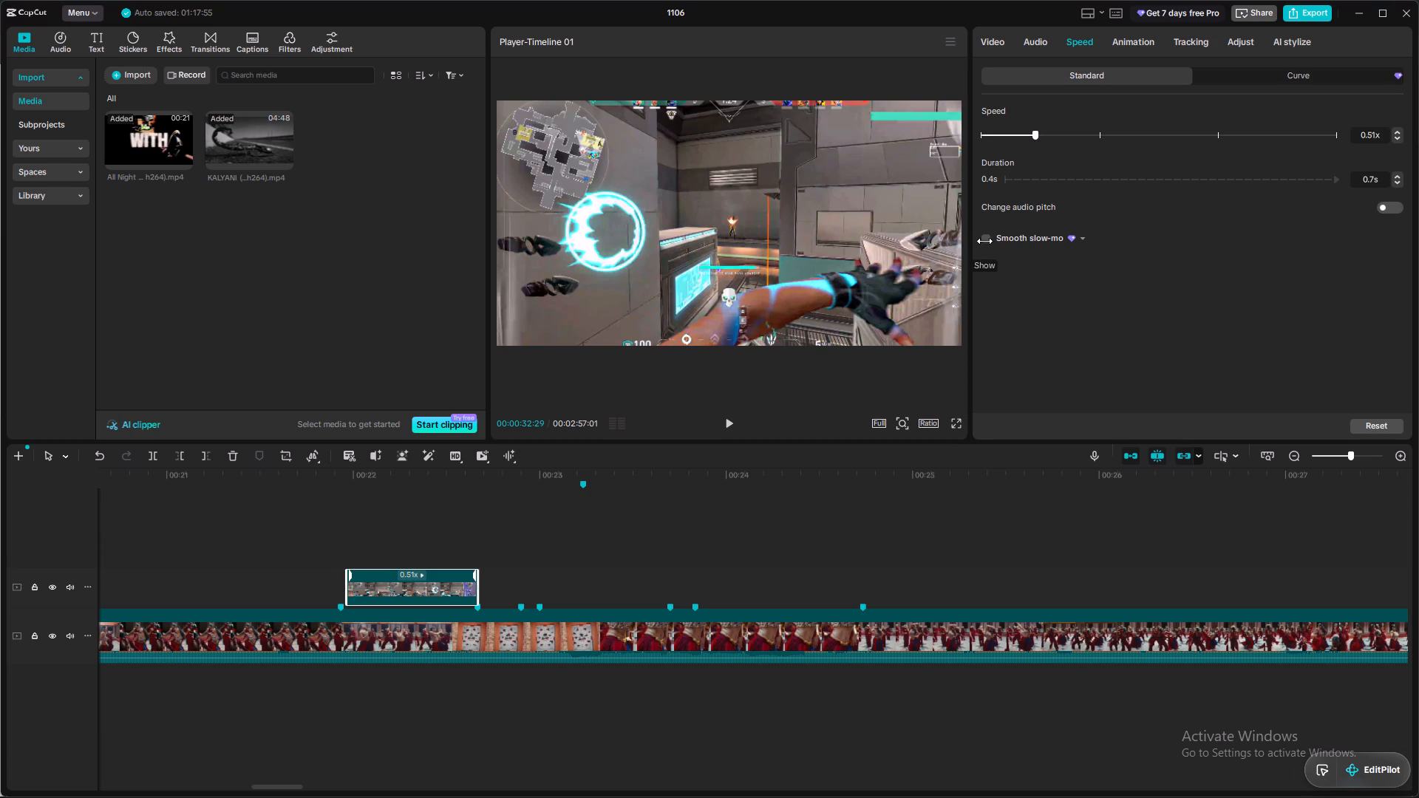
click(988, 239)
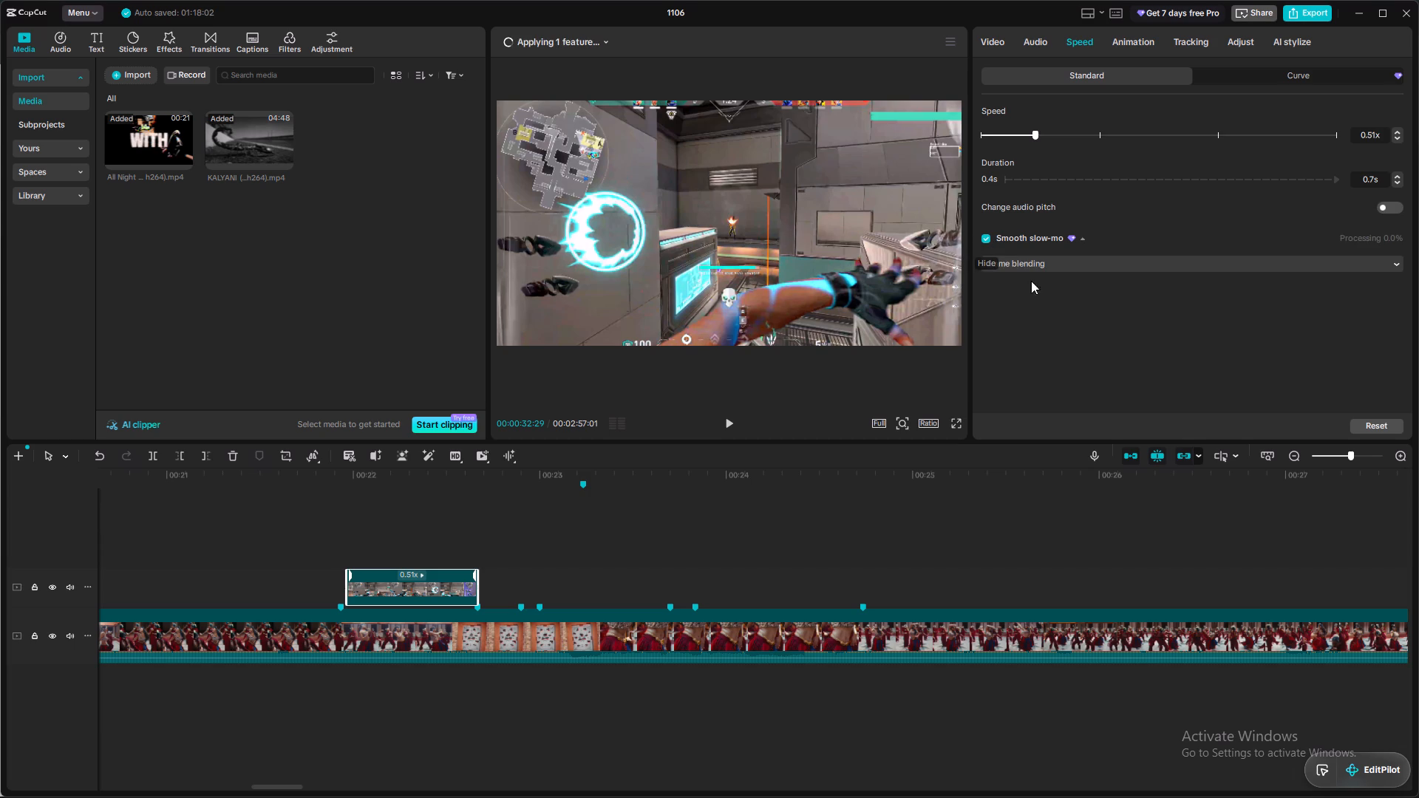
click(1194, 262)
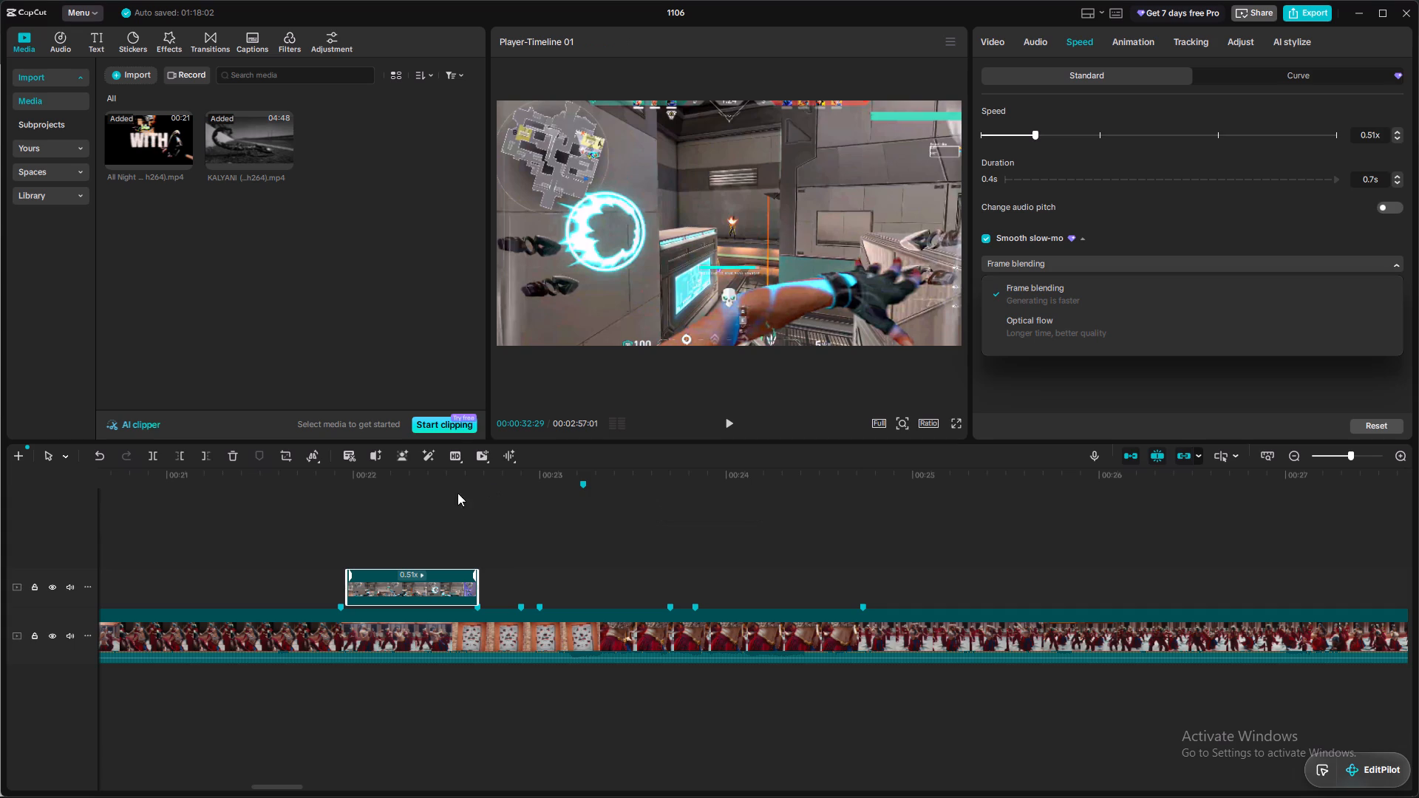
Replay the slowed Valorant segment in short bursts from 00:00:21:27 onward to check its end against the beat.
click(336, 488)
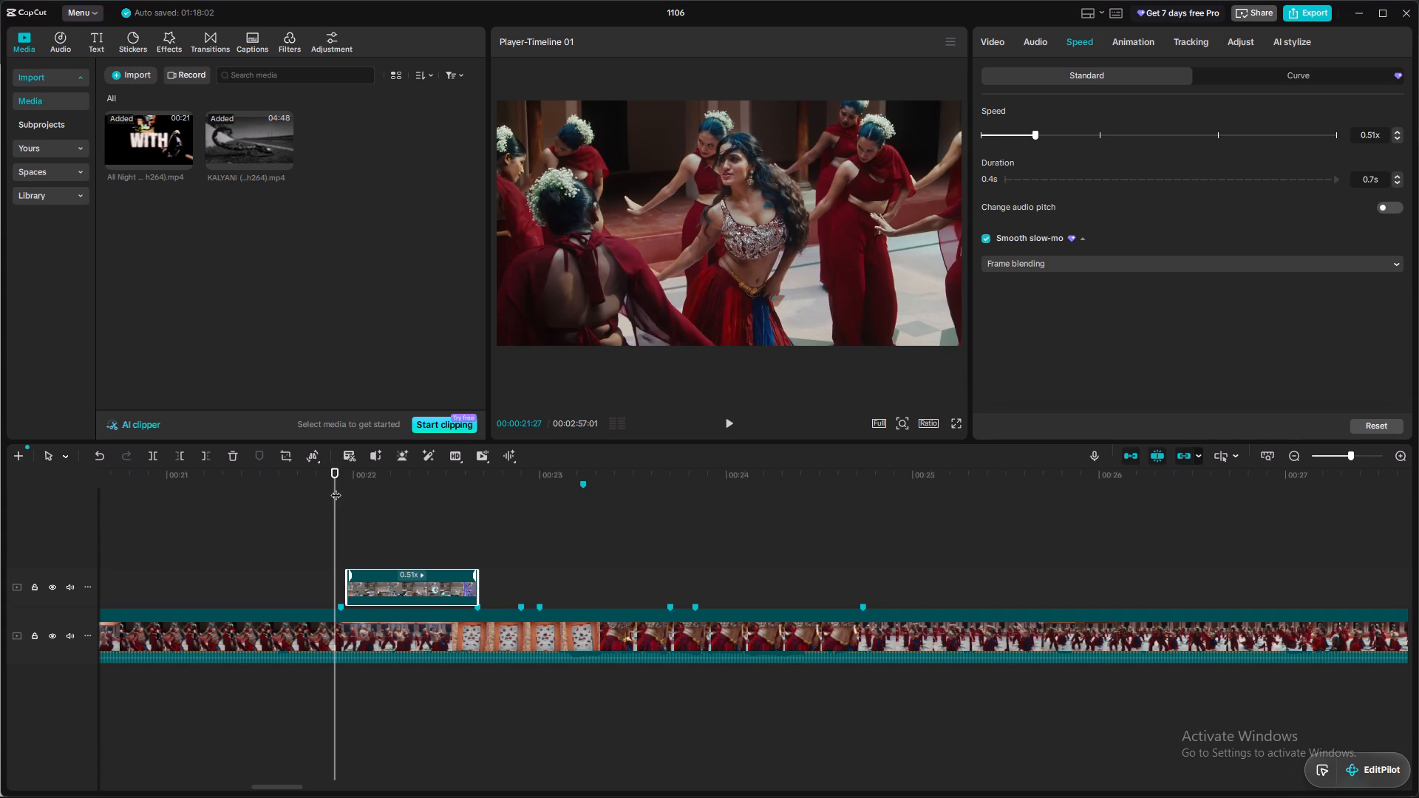
key(space)
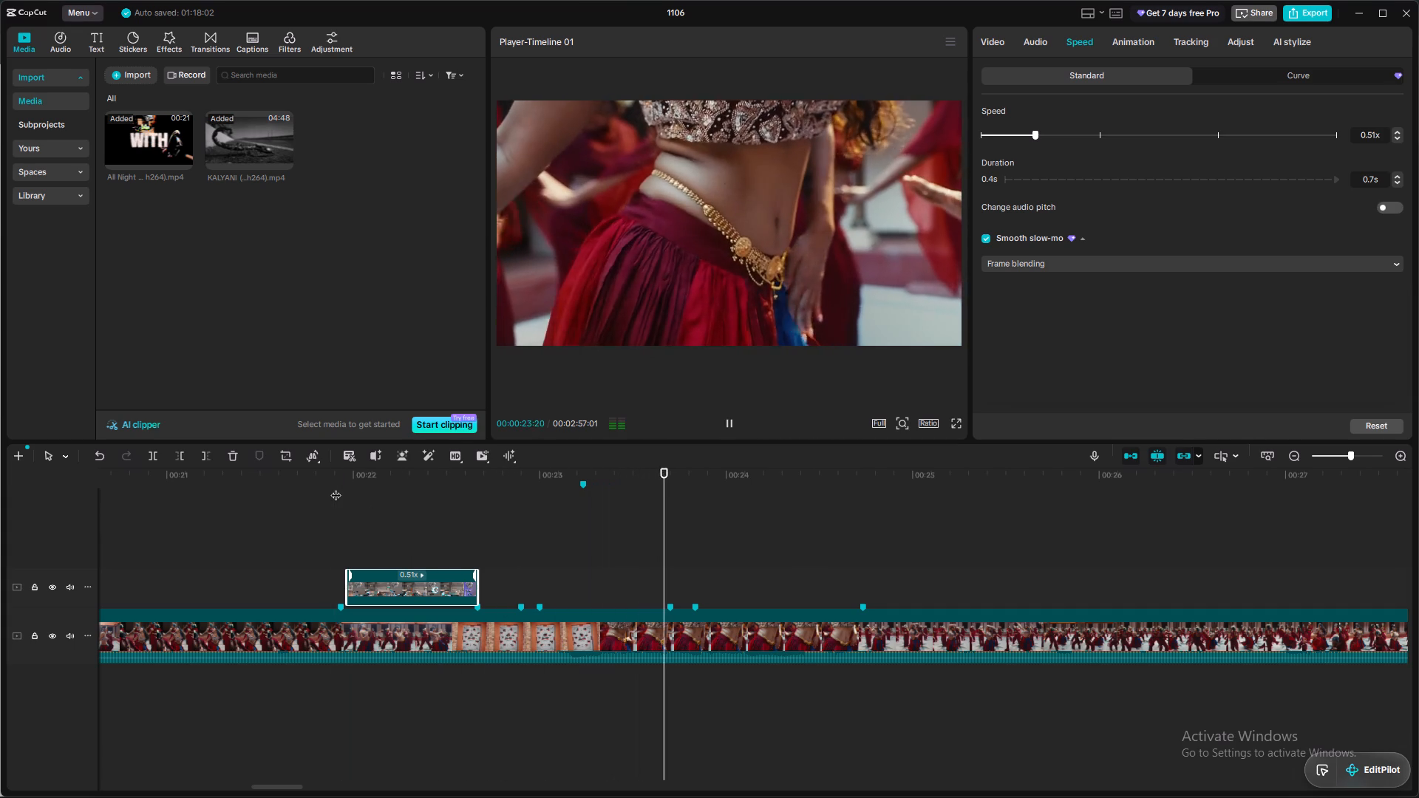
click(336, 488)
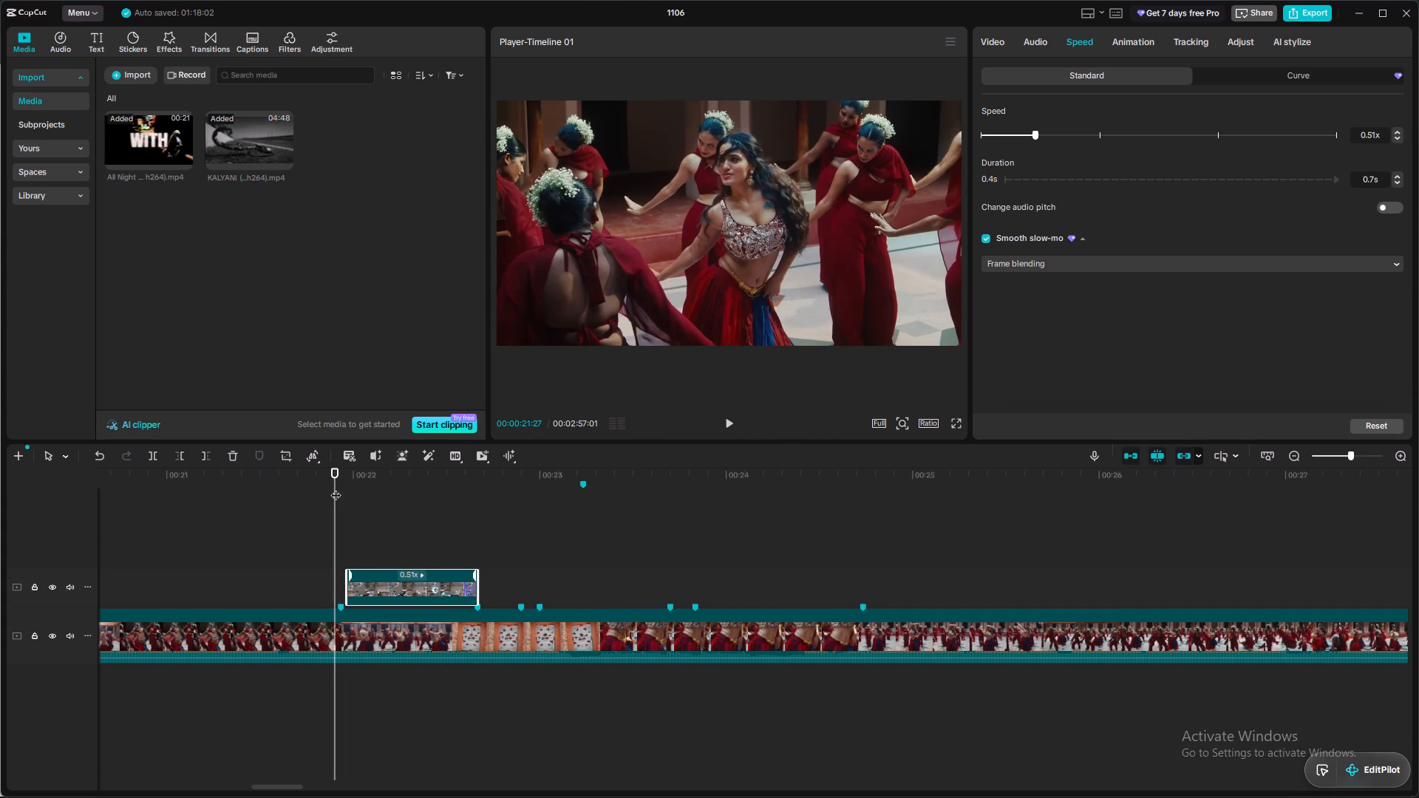
key(space)
key(space)
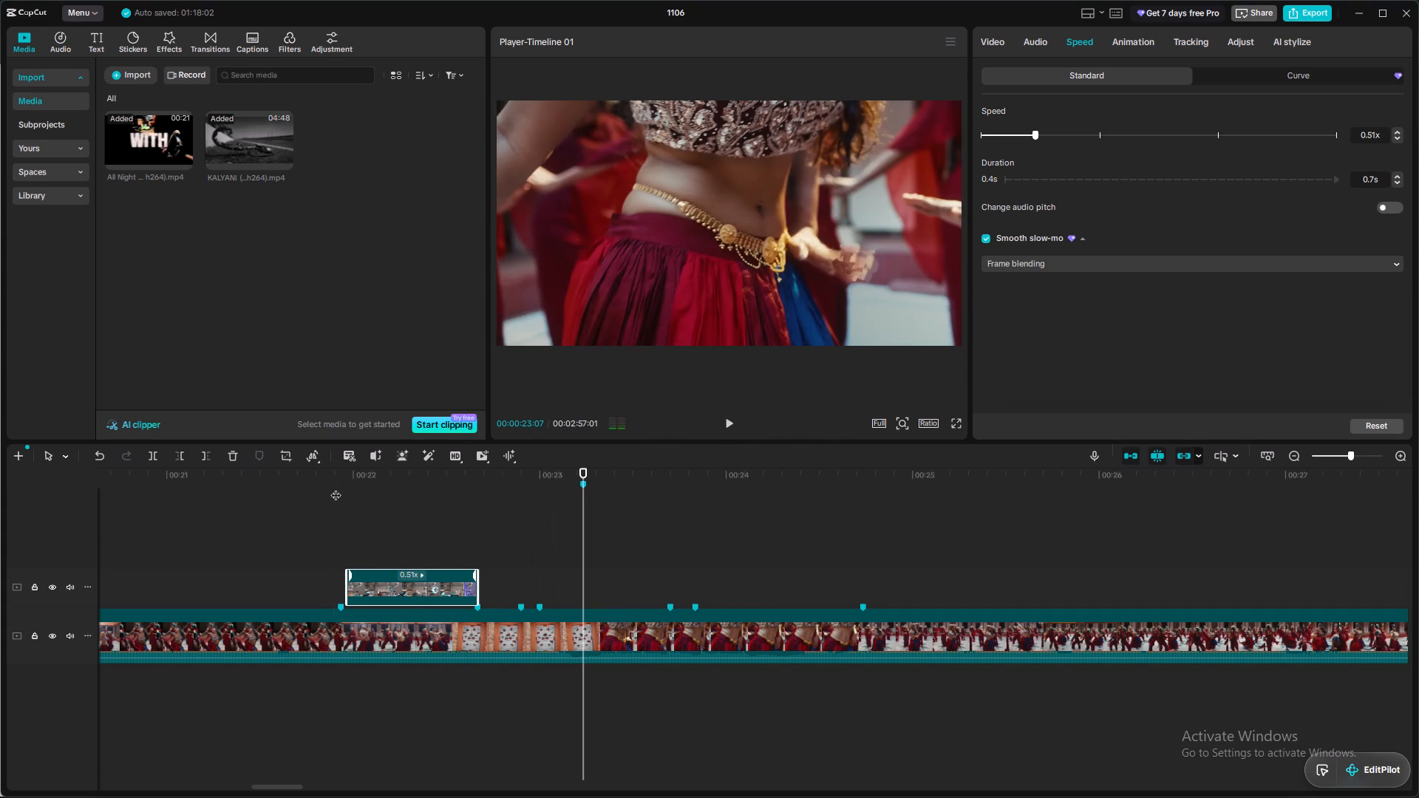
click(437, 515)
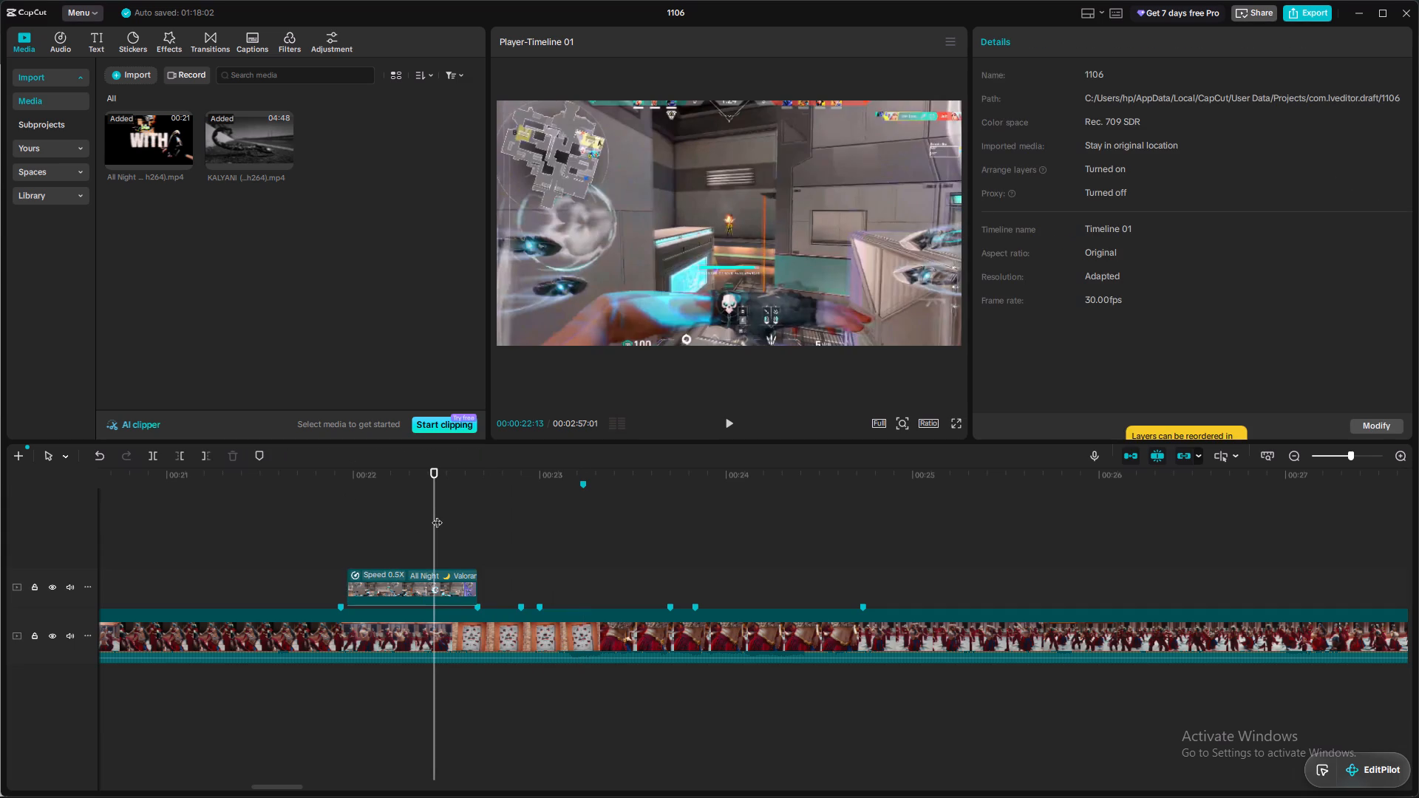
key(space)
key(space)
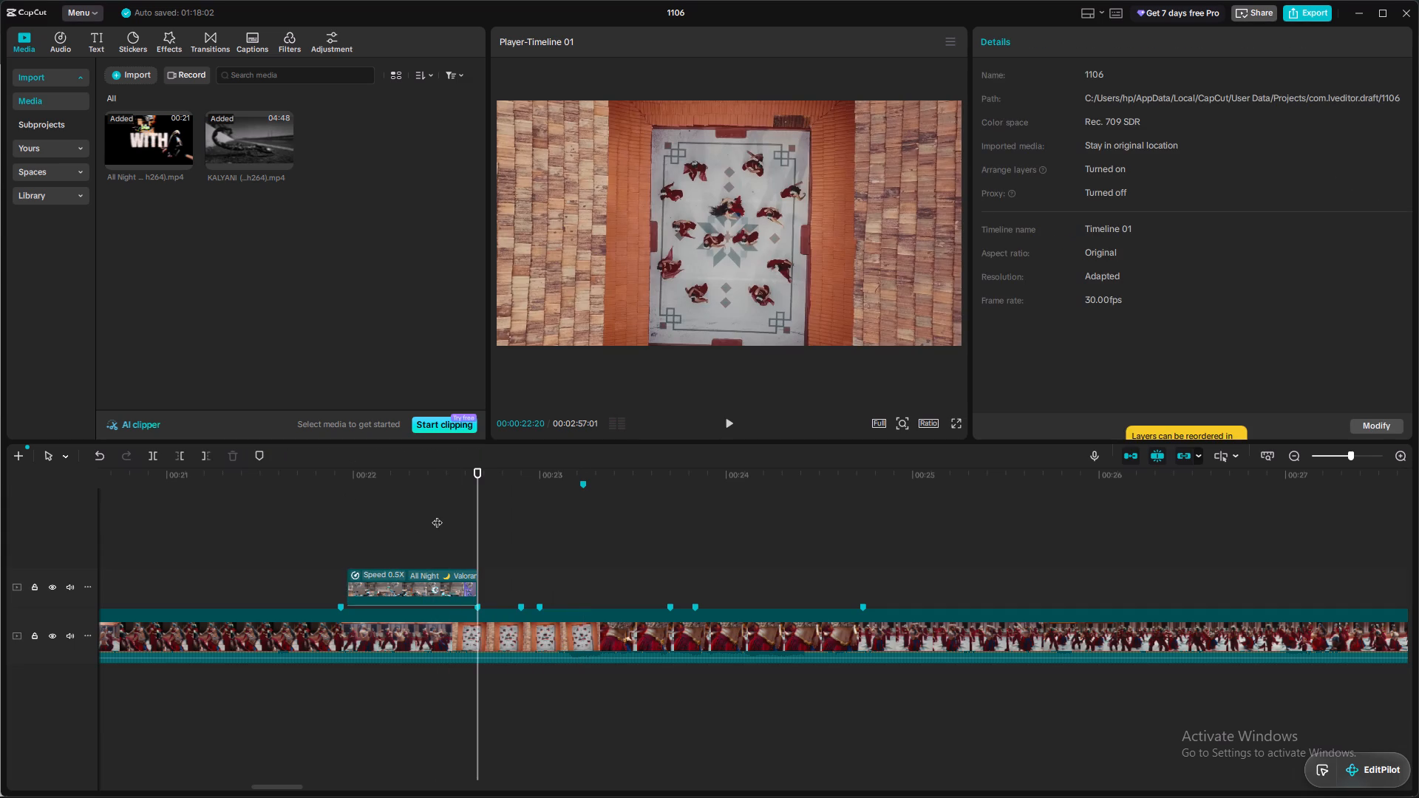
click(395, 505)
key(space)
key(space)
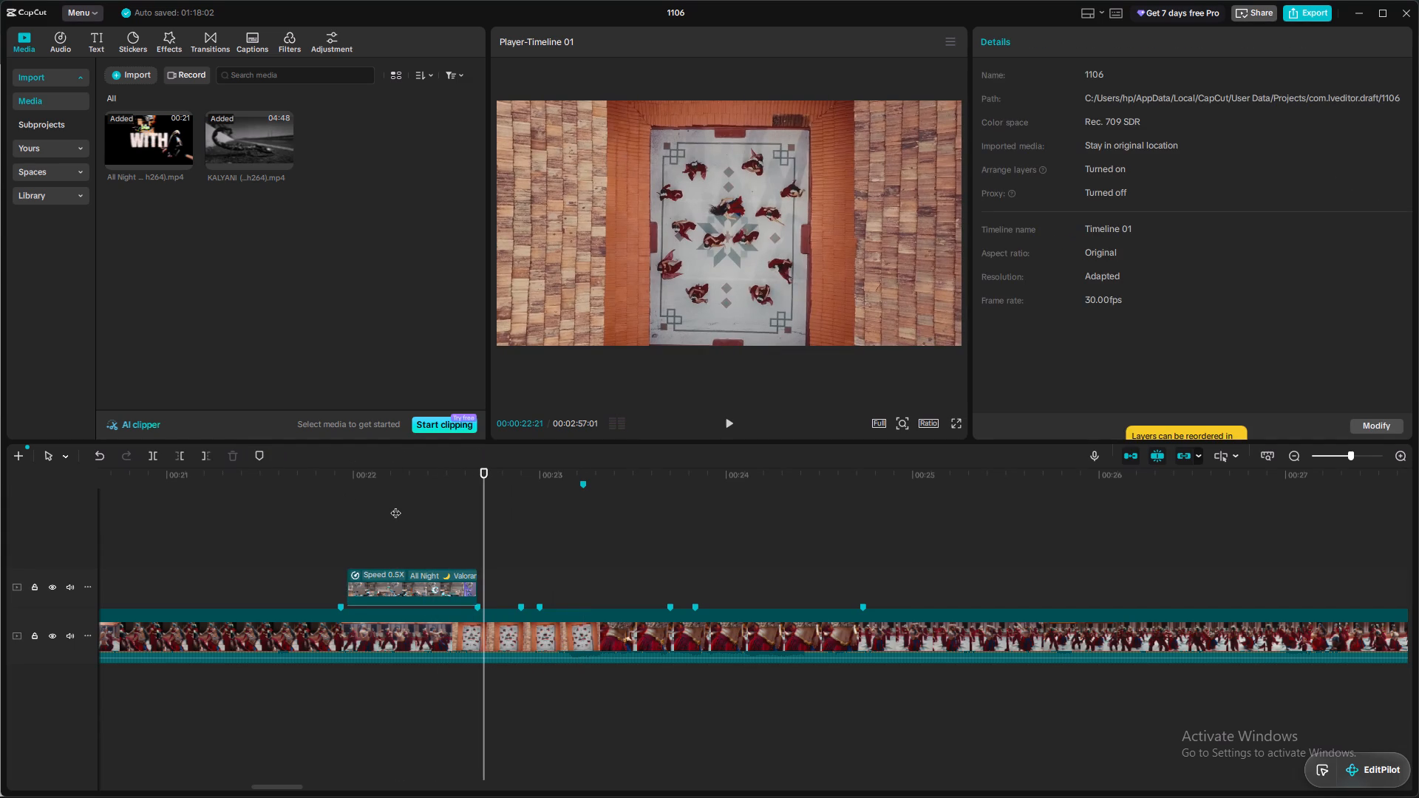
click(395, 505)
click(355, 477)
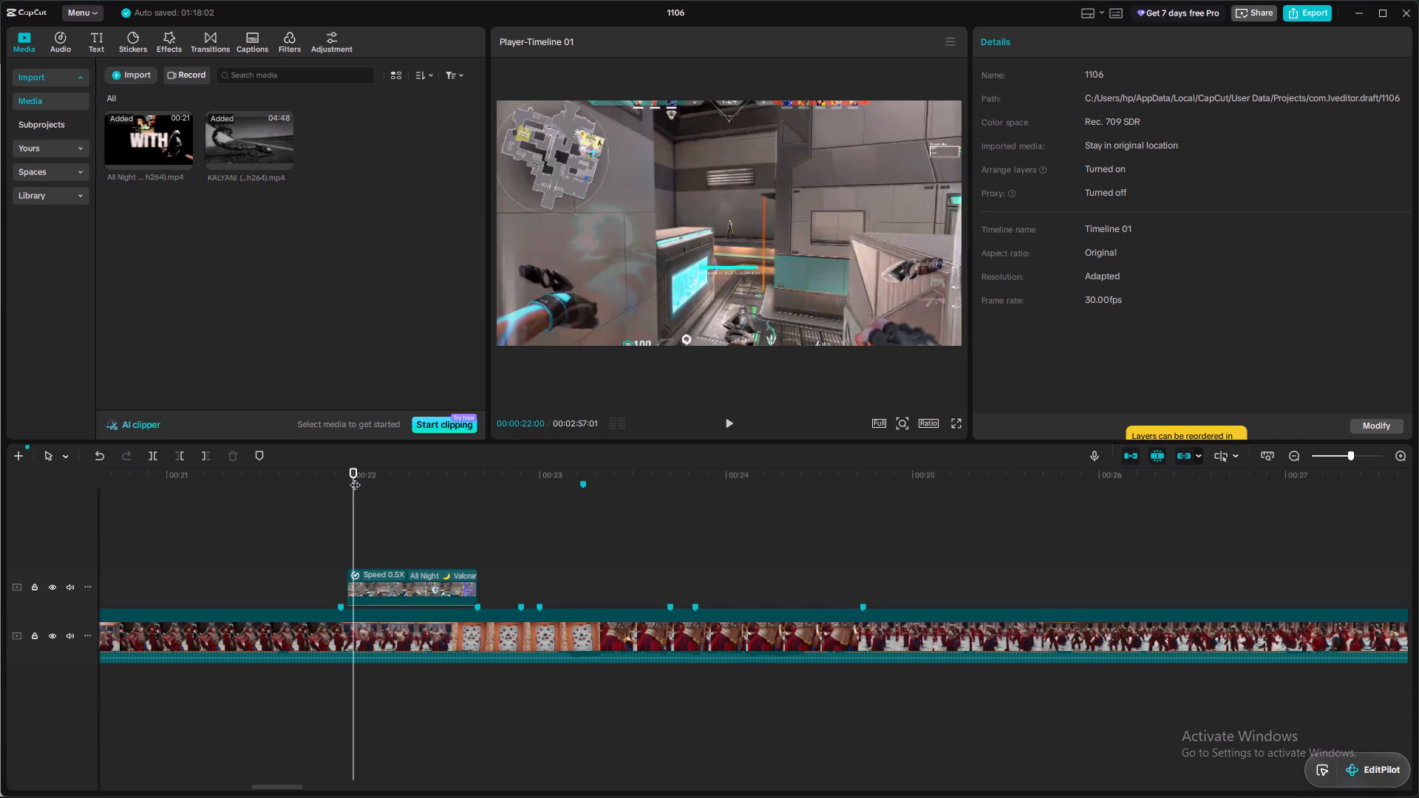
key(space)
key(space)
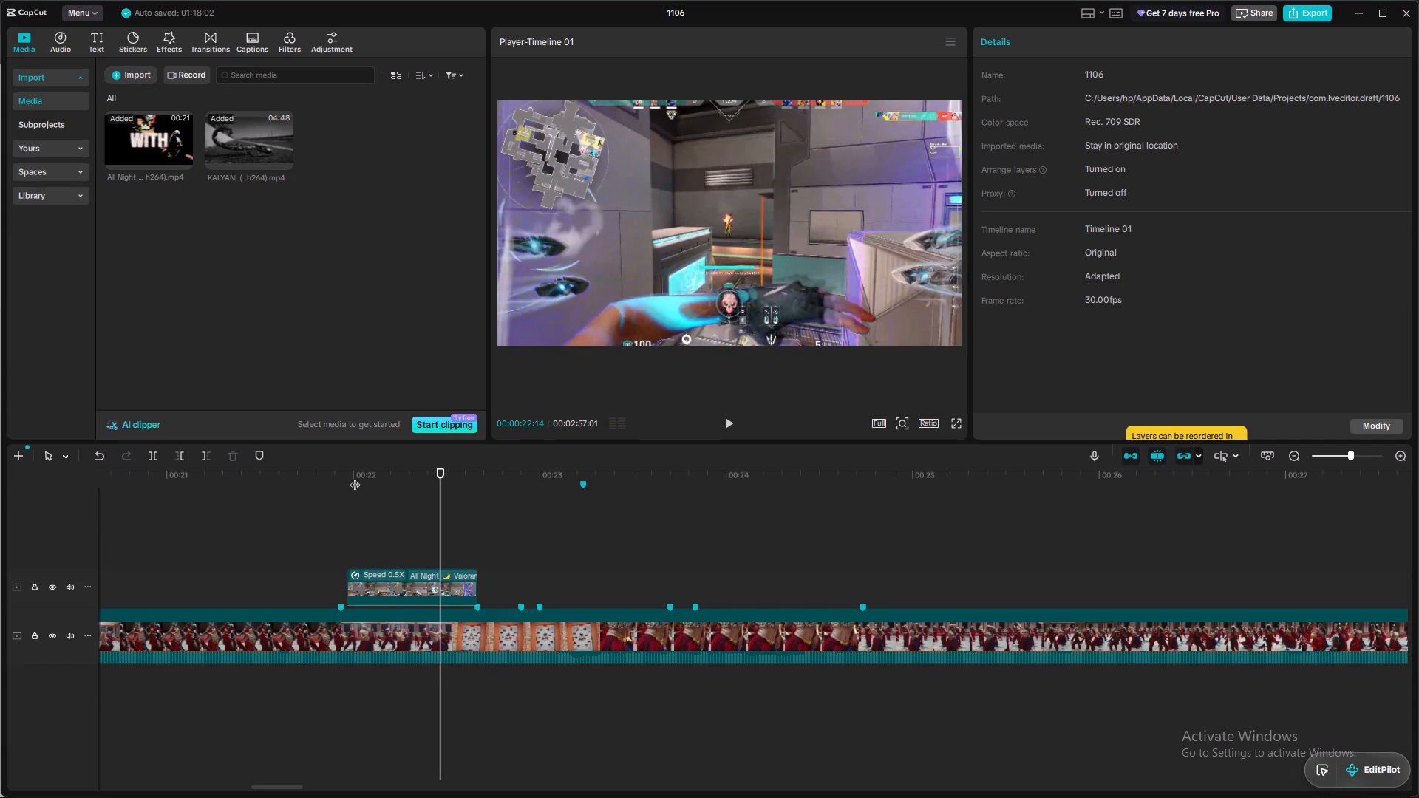
key(space)
key(space)
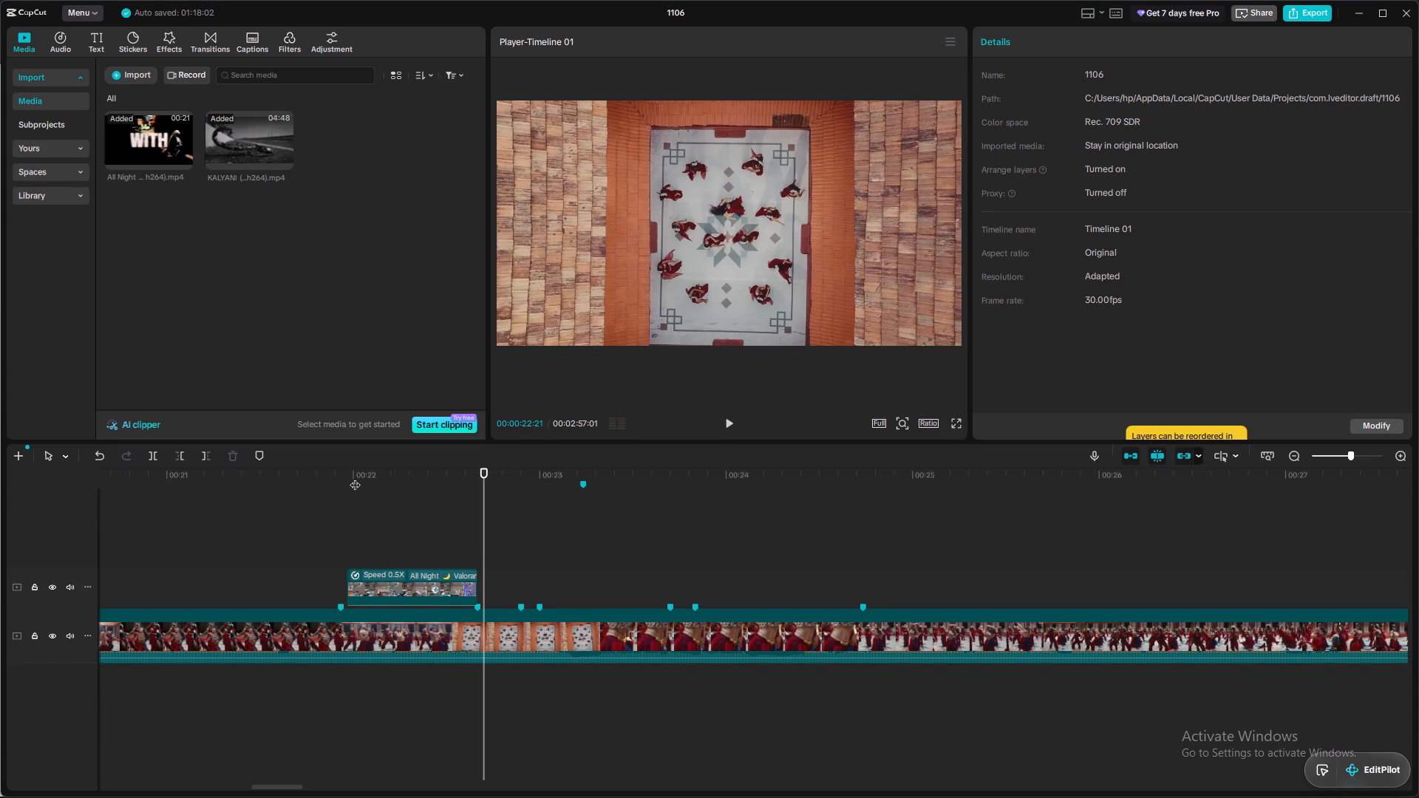
Replay the slowed segment from 00:00:22:00 and move the KALYANI clip's marker at the segment's end back to 00:00:22:18.
click(355, 477)
key(space)
key(space)
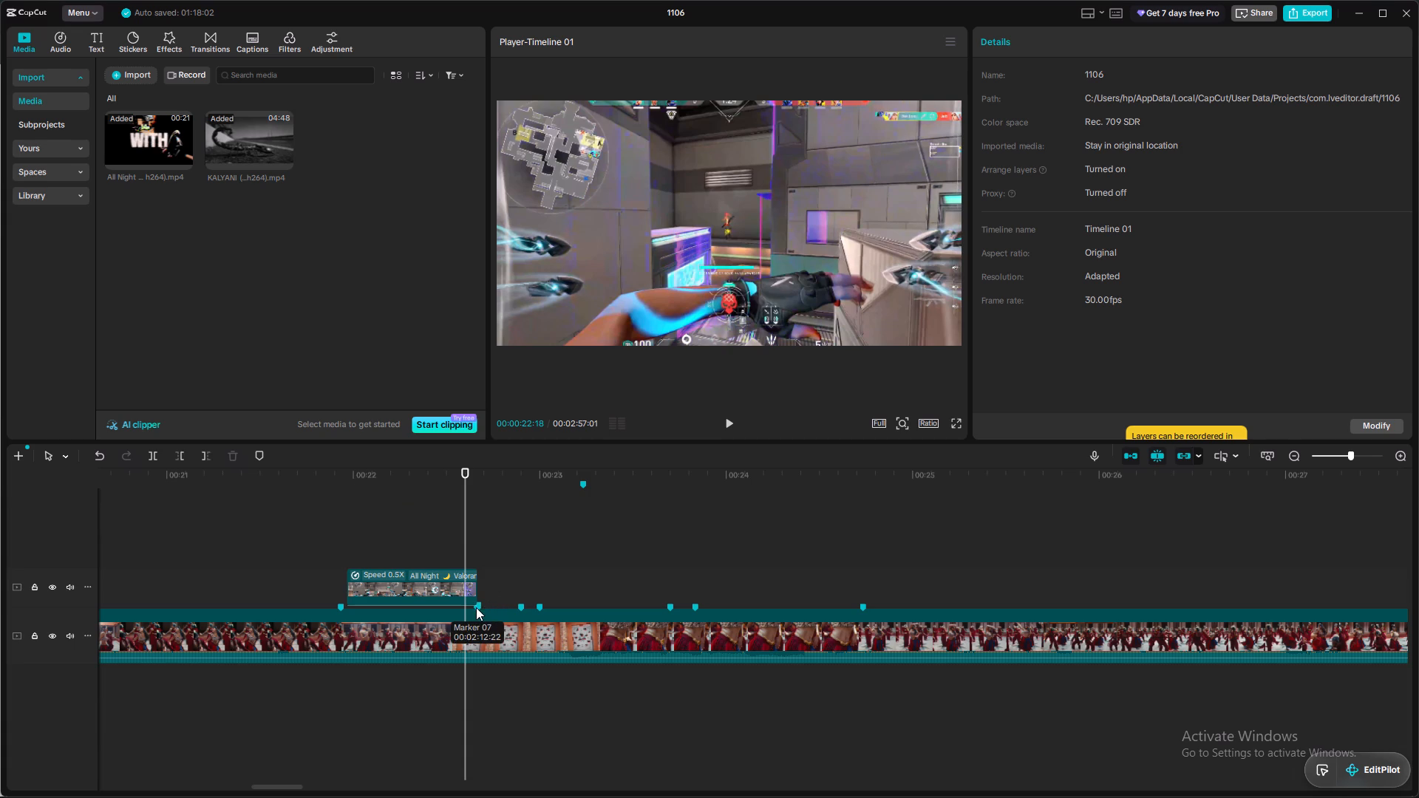
drag(480, 607, 466, 610)
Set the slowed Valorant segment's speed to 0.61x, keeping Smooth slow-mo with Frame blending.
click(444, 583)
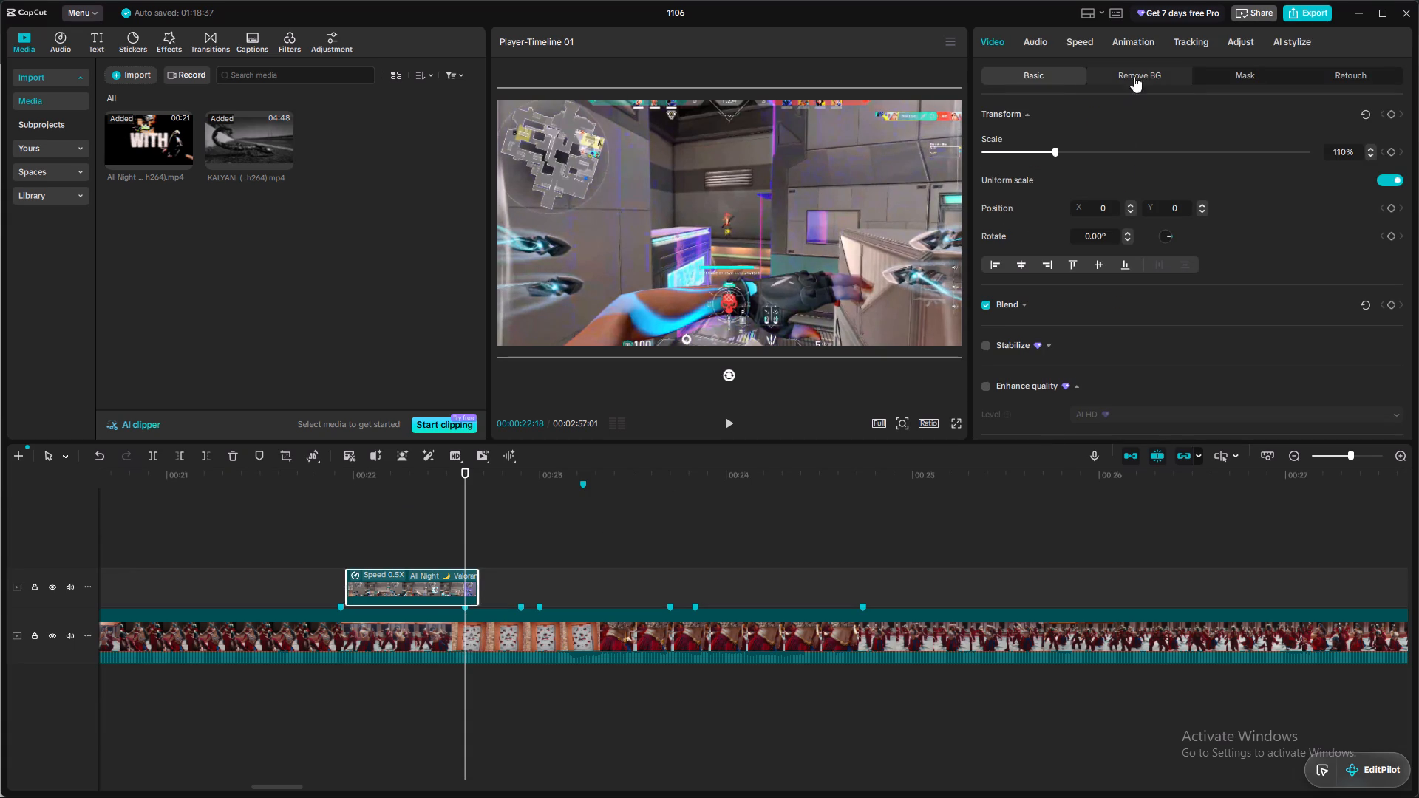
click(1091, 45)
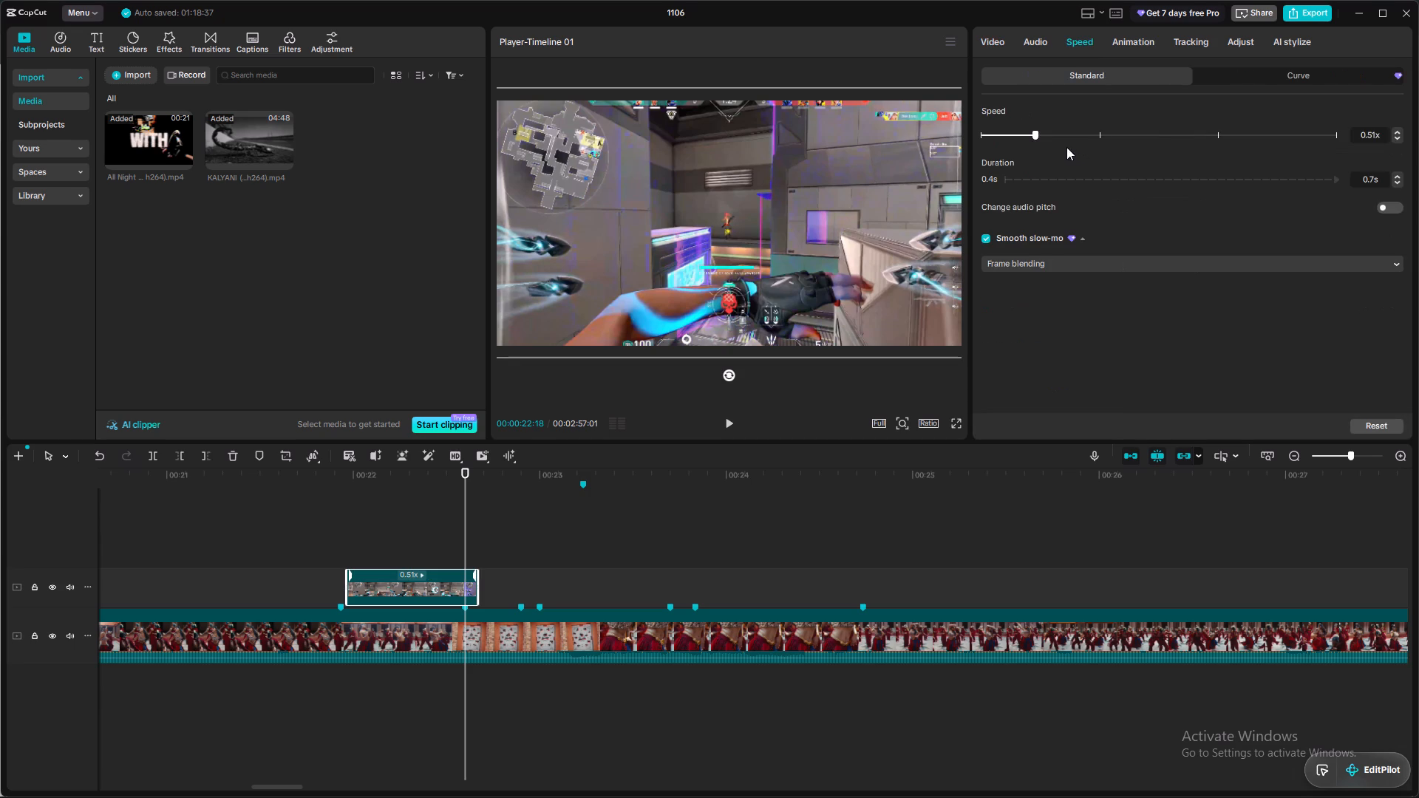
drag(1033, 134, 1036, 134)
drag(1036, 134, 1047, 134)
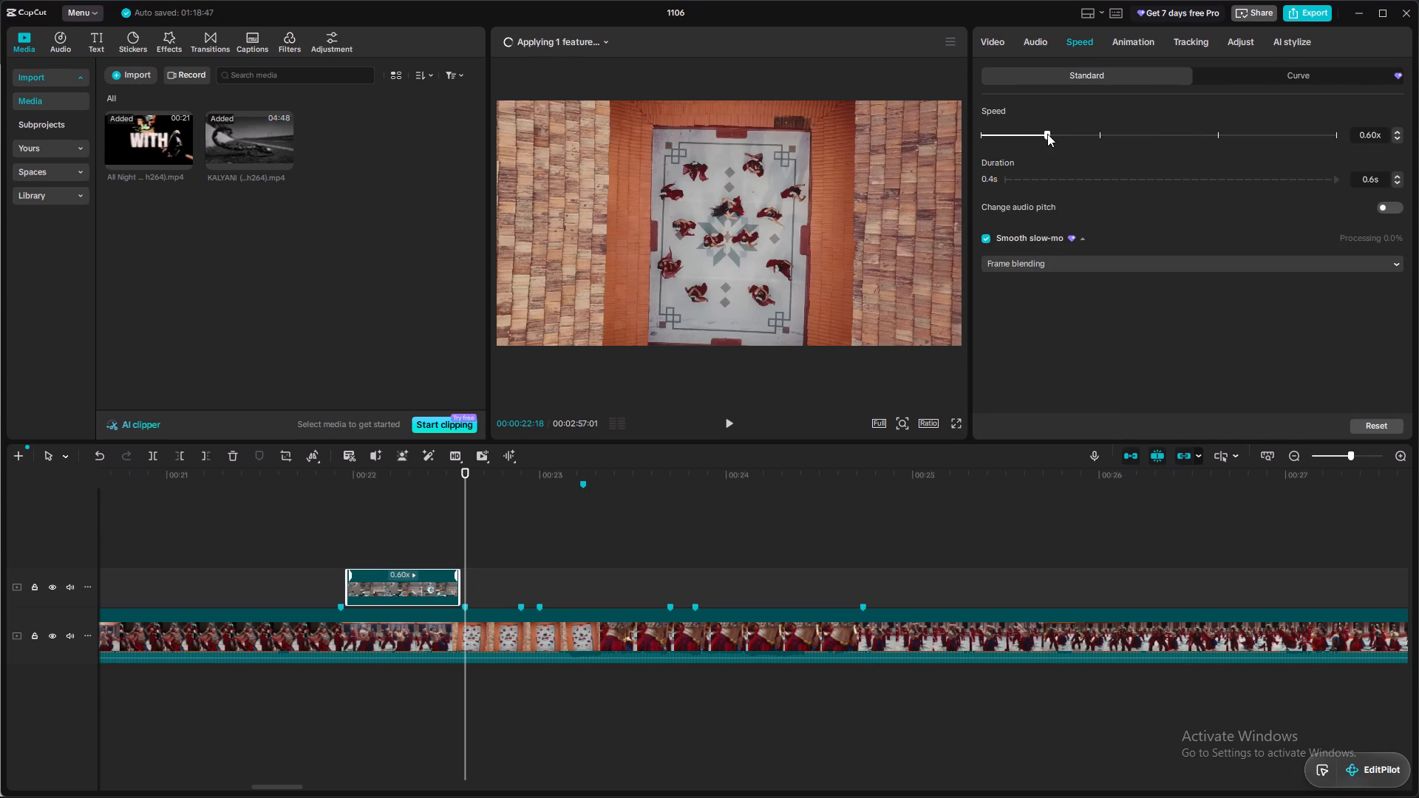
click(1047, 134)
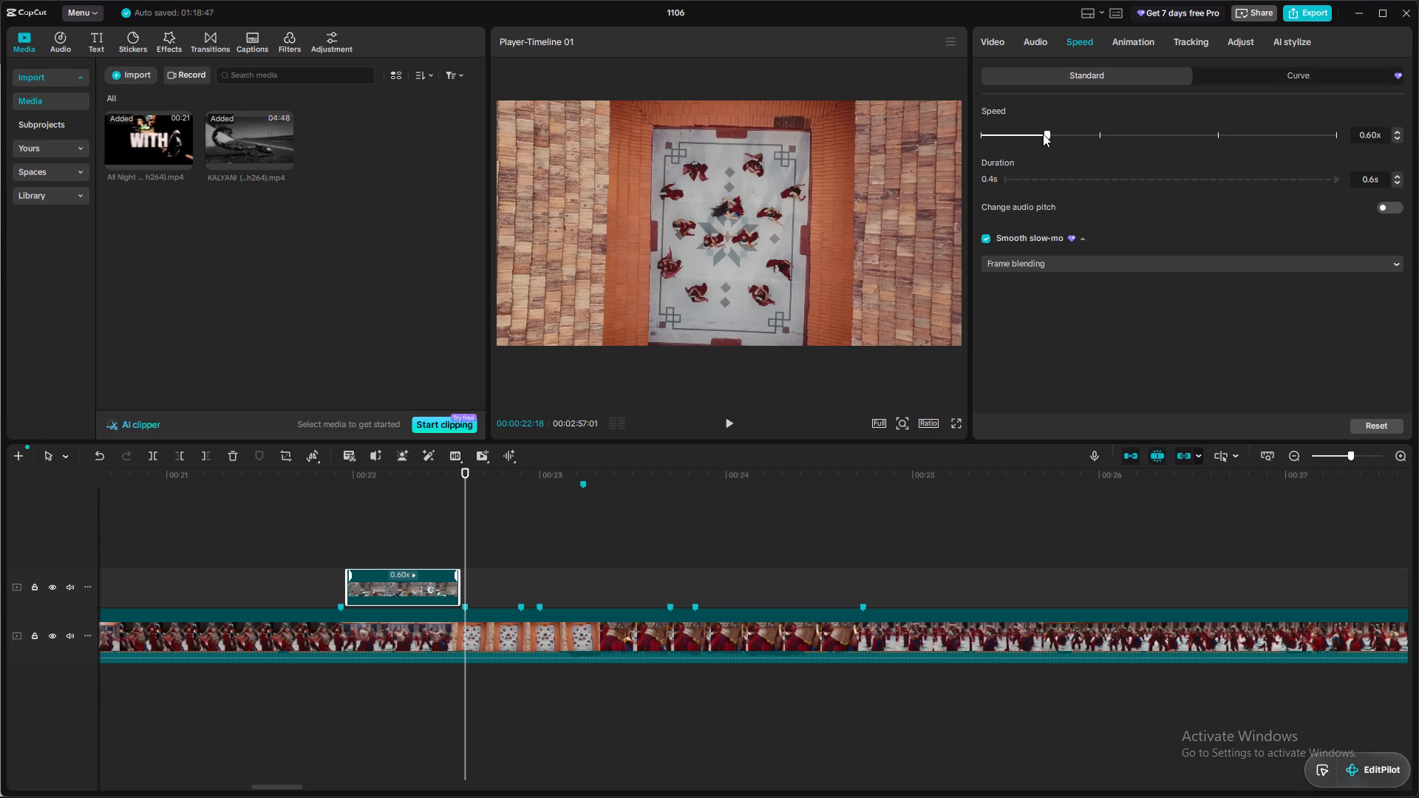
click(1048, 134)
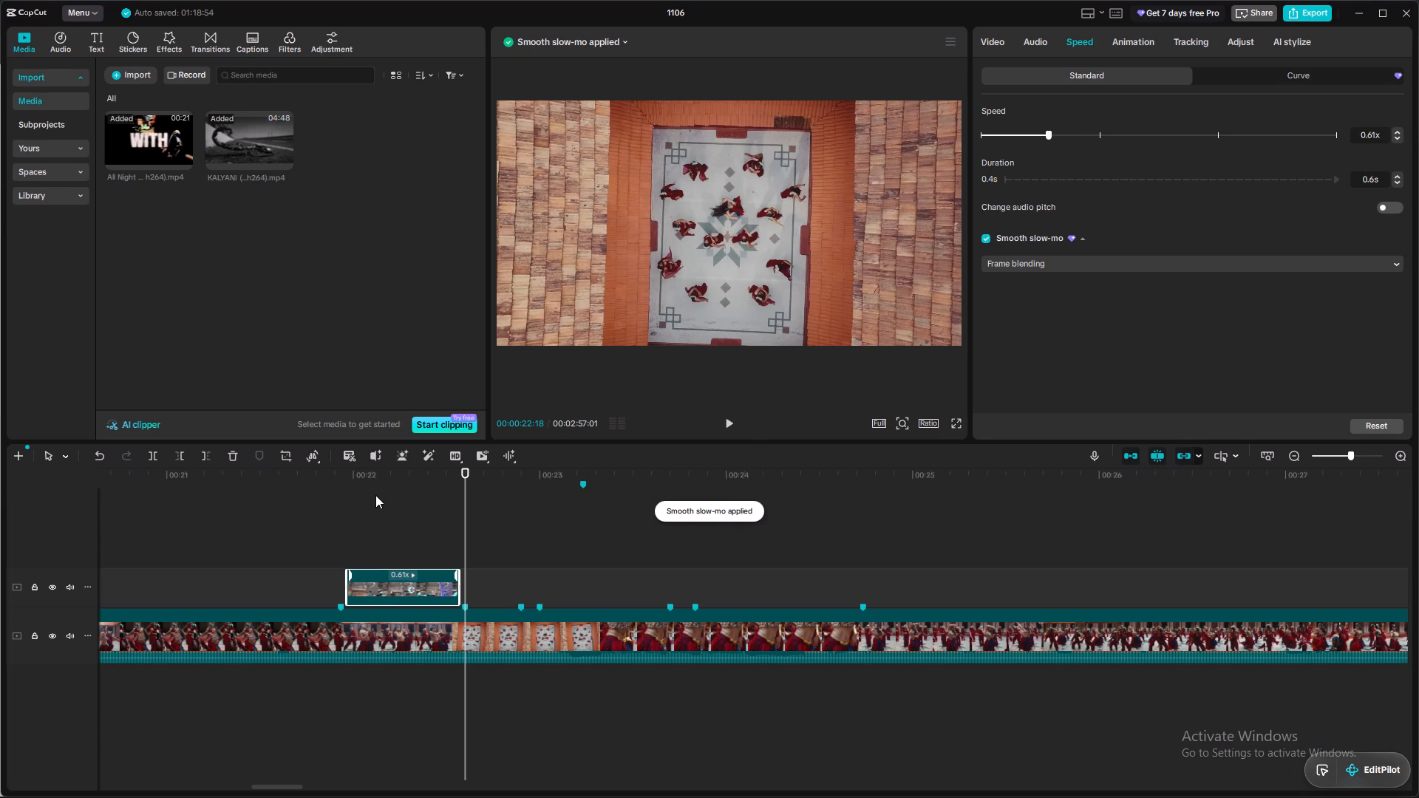
Replay the passage from 00:00:21:21 to check the slowed Valorant segment against the beat.
click(299, 494)
key(space)
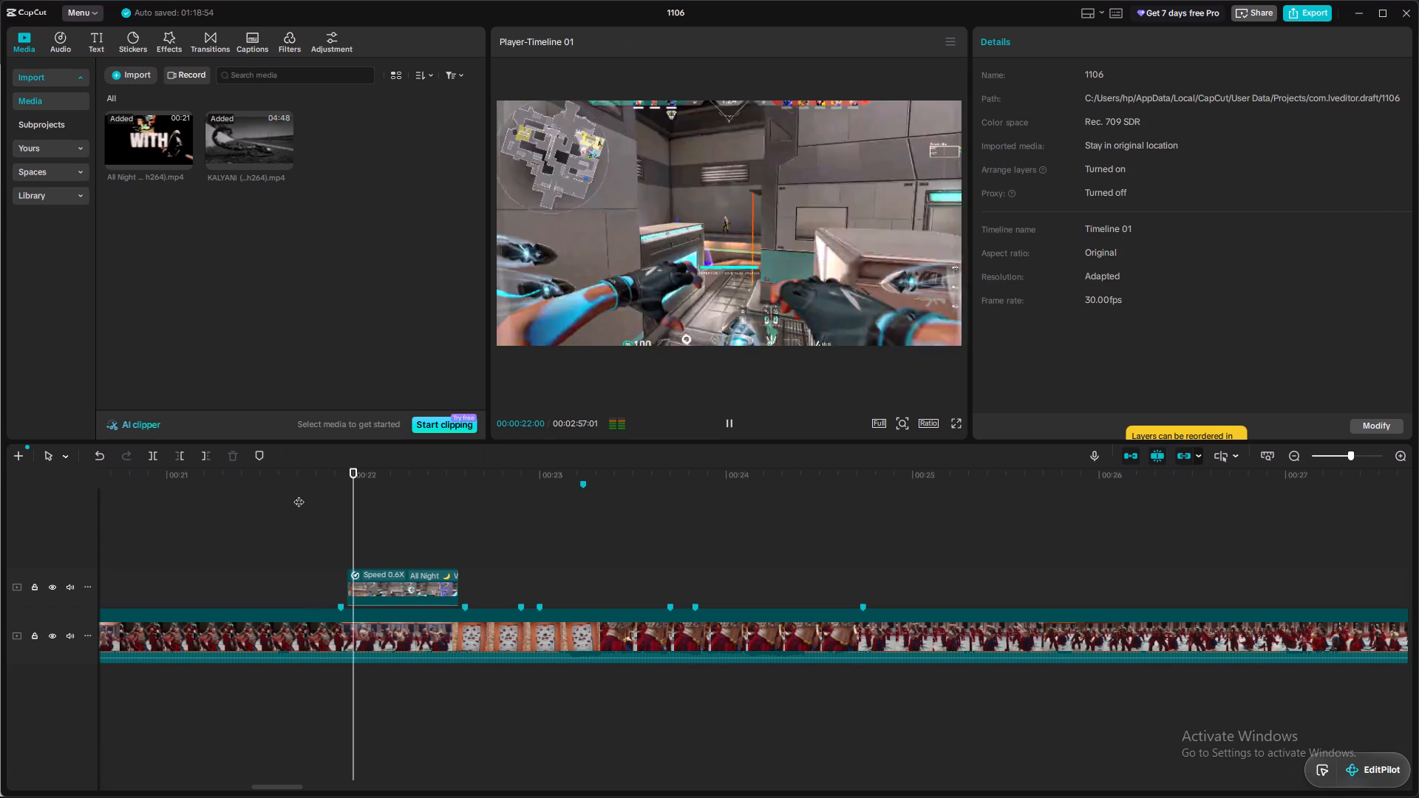
key(space)
click(299, 494)
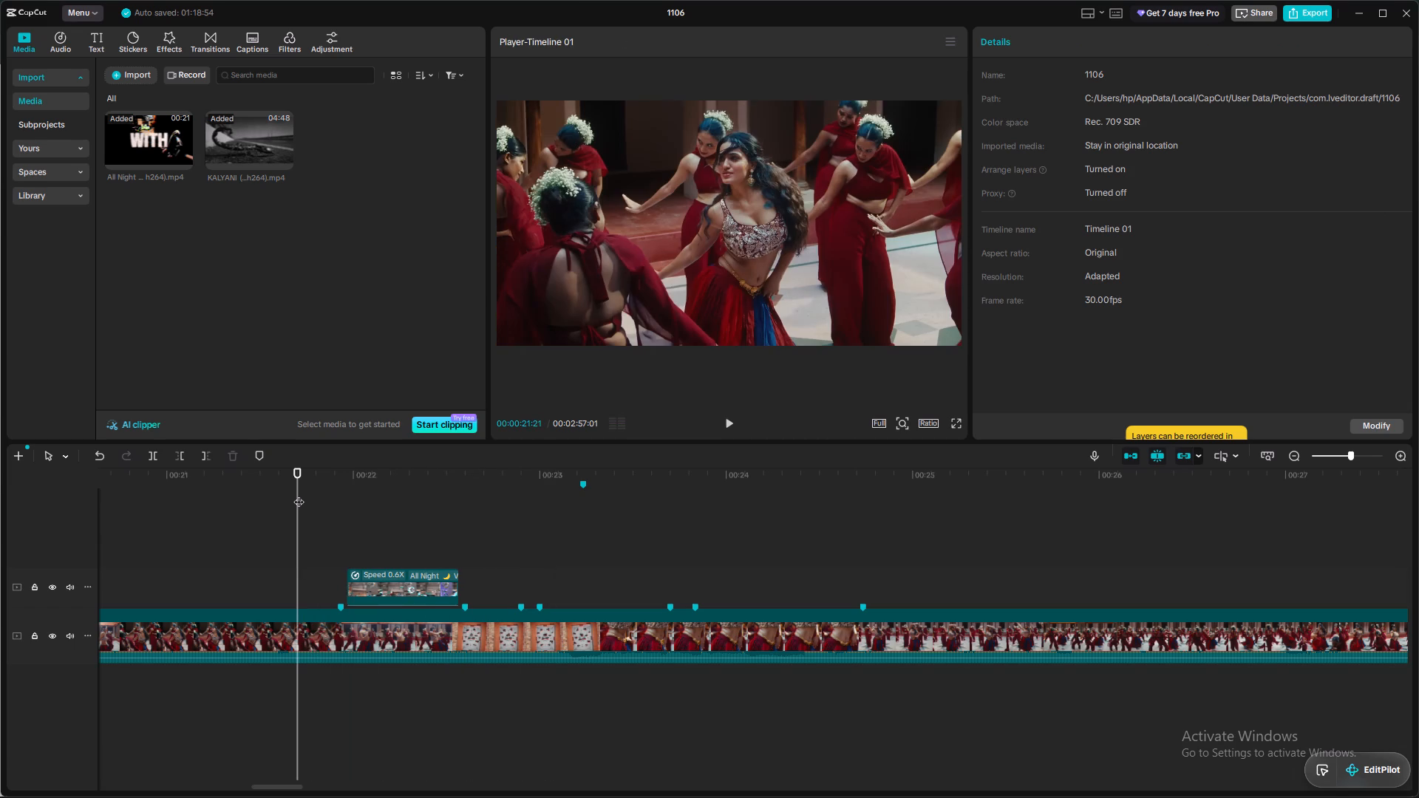
Fine-tune the slowed Valorant segment's speed to 0.59x so its end meets the marker at 00:00:22:18.
click(411, 568)
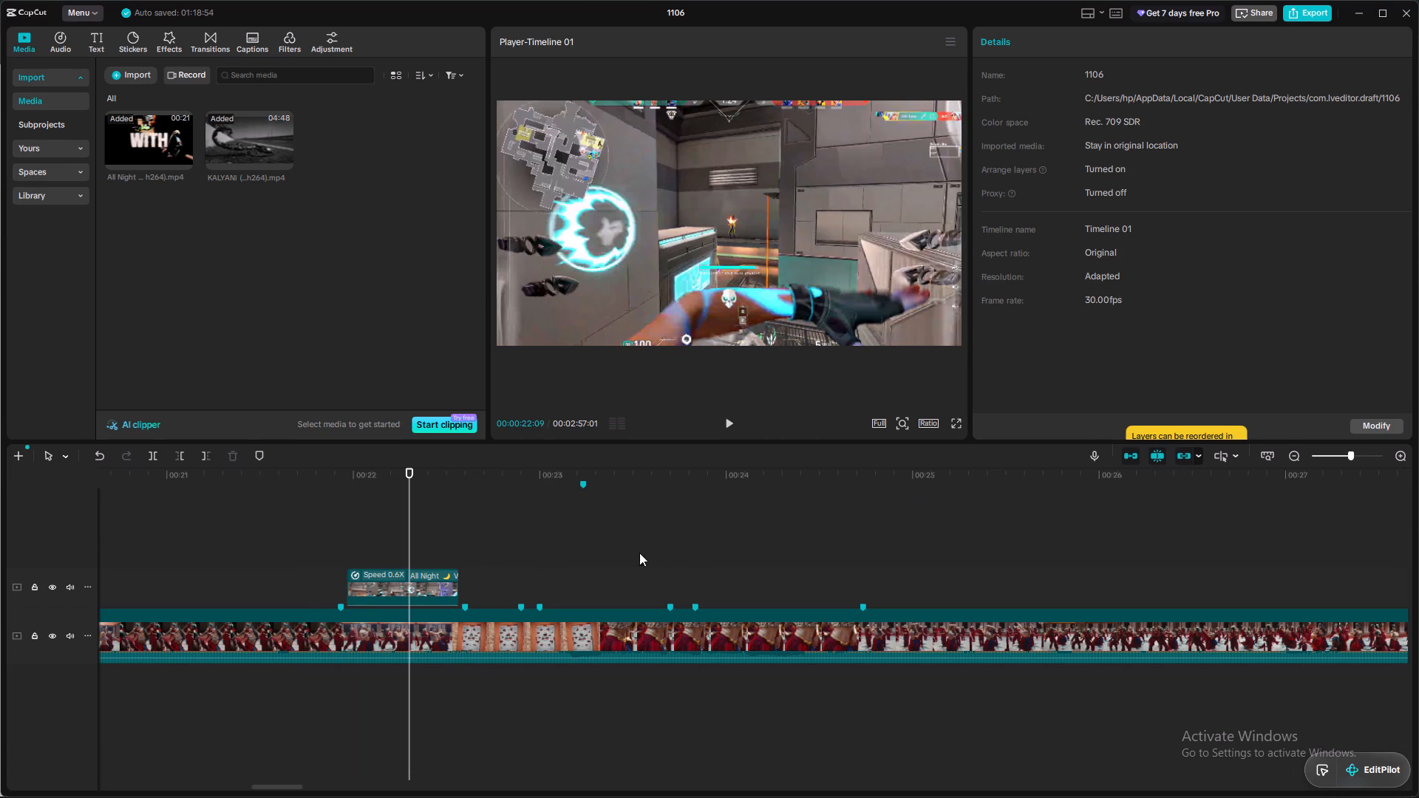
click(435, 575)
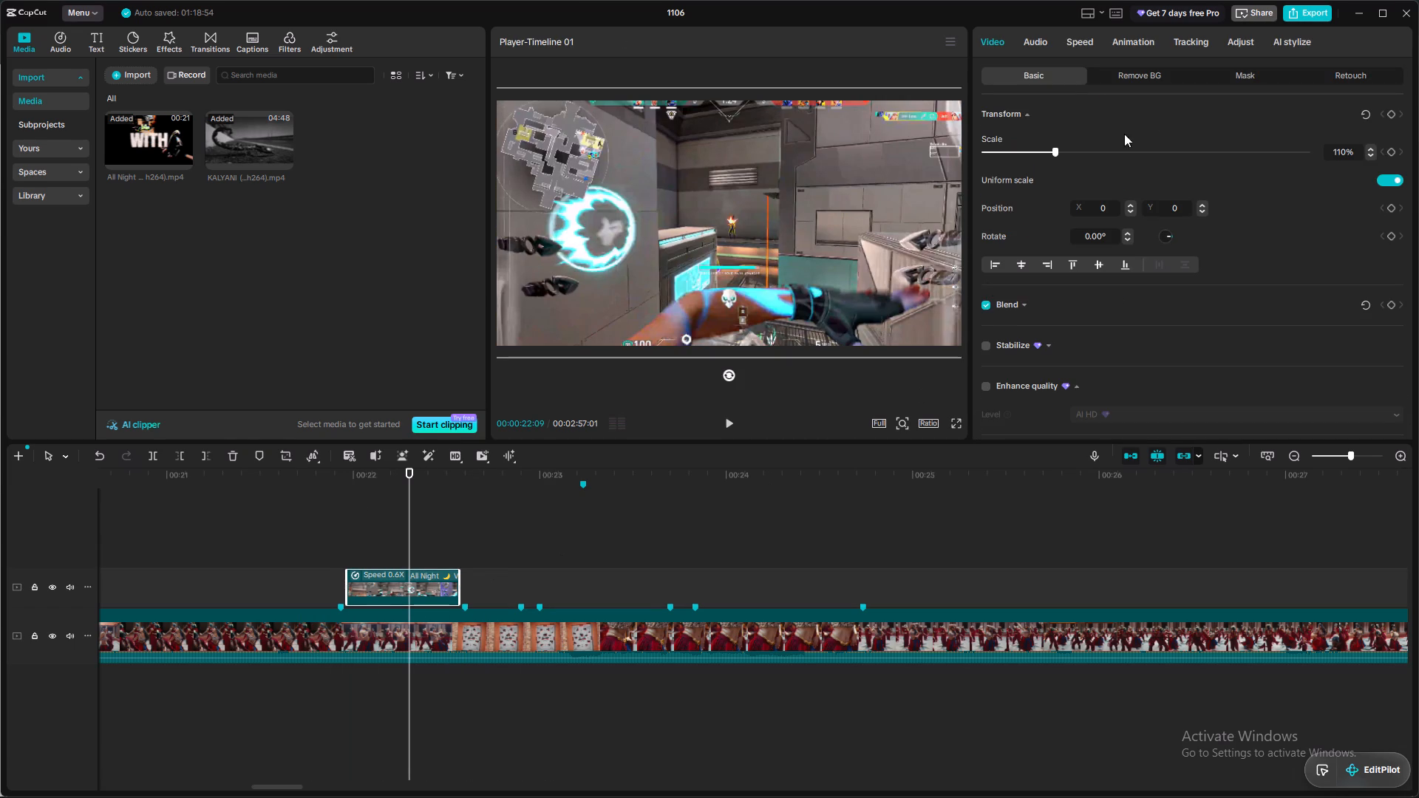
click(1080, 53)
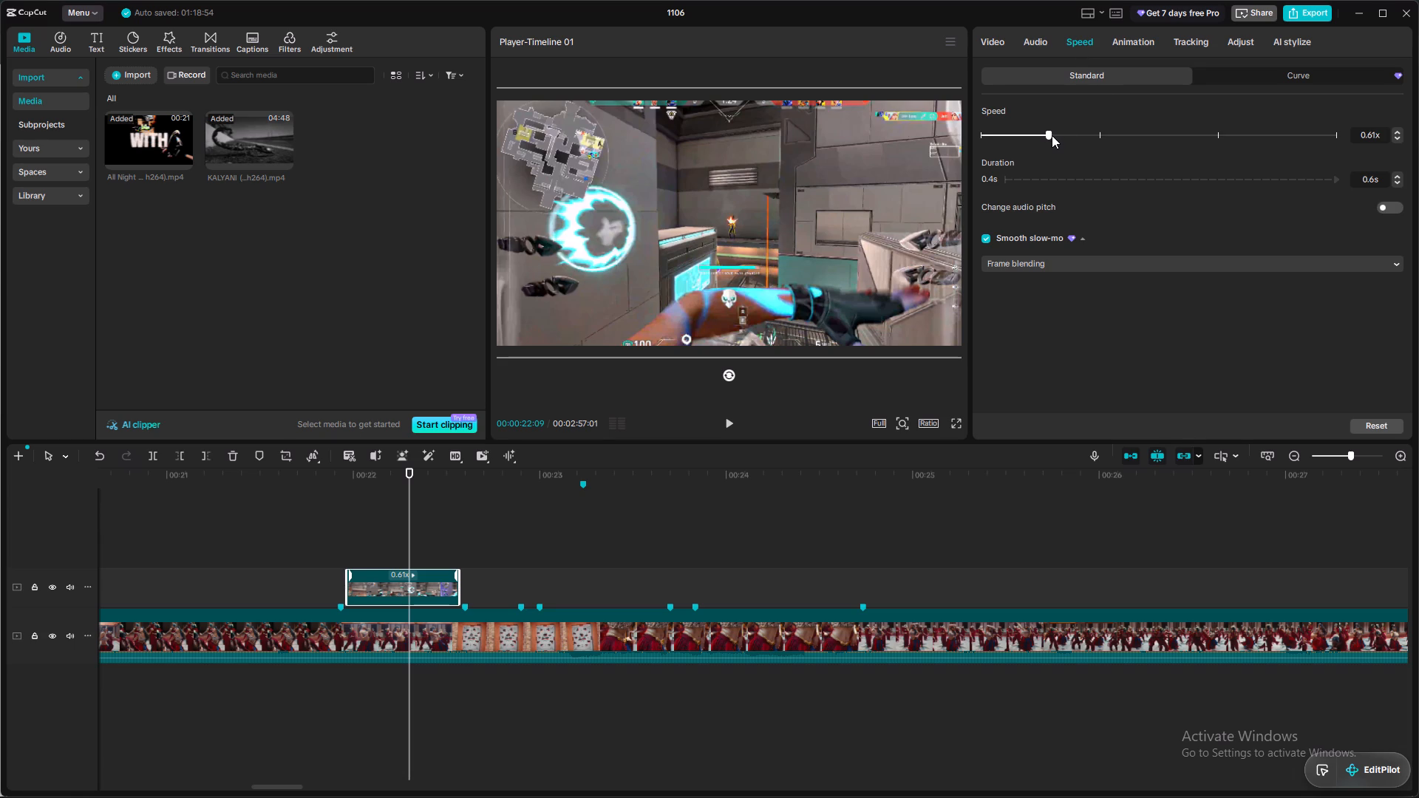
drag(1052, 135, 1060, 146)
drag(1060, 146, 1047, 152)
drag(1047, 152, 1054, 152)
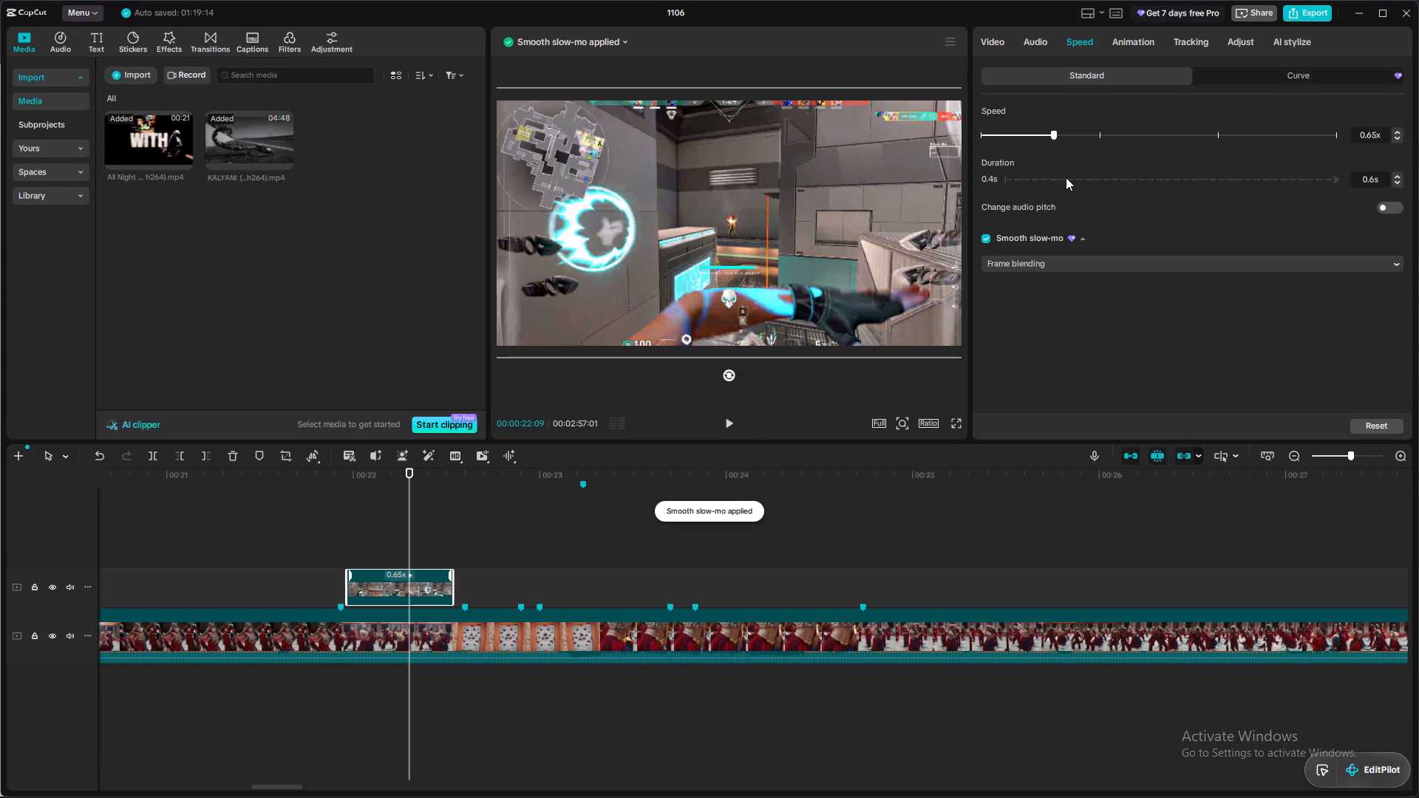
drag(1055, 138, 1051, 139)
drag(1051, 139, 1038, 140)
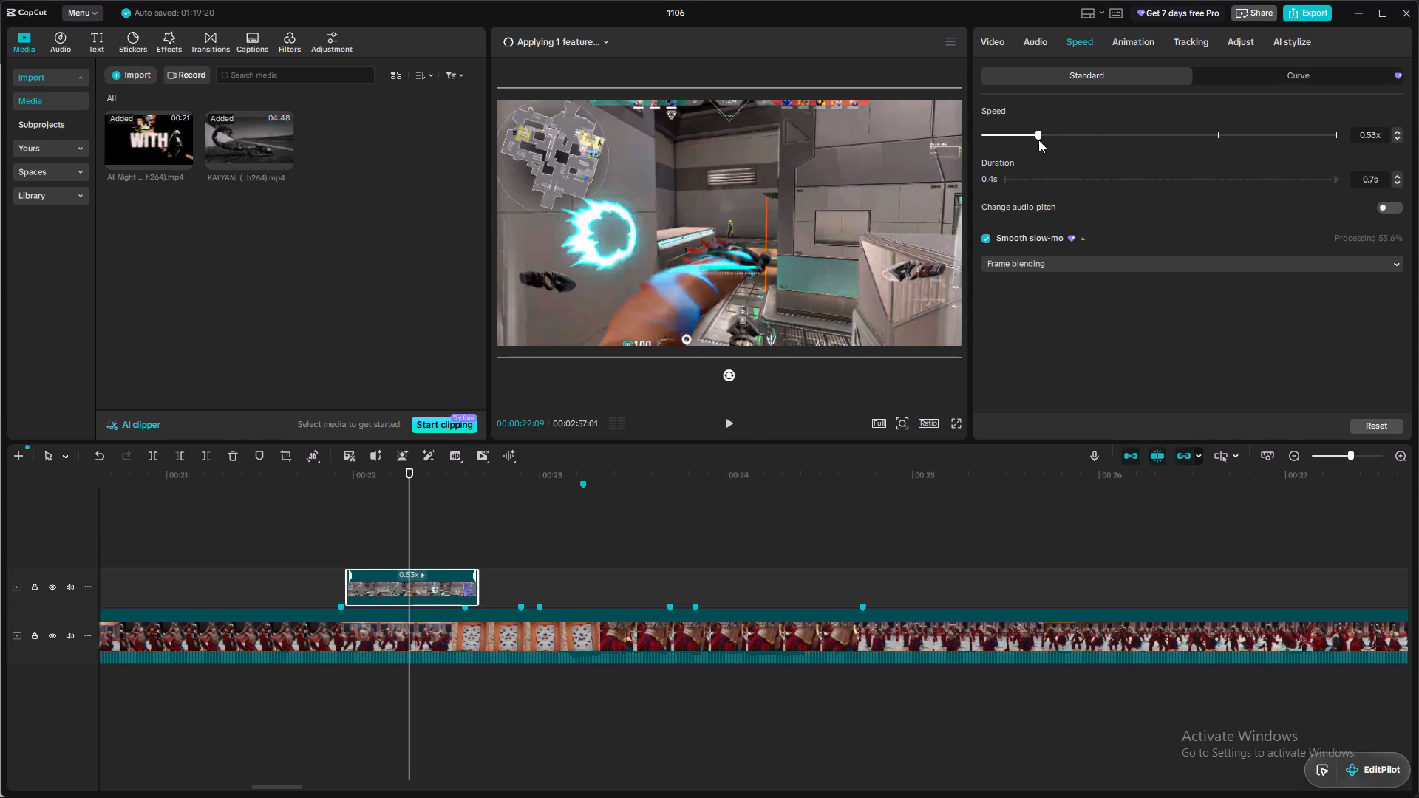
drag(1038, 140, 1048, 140)
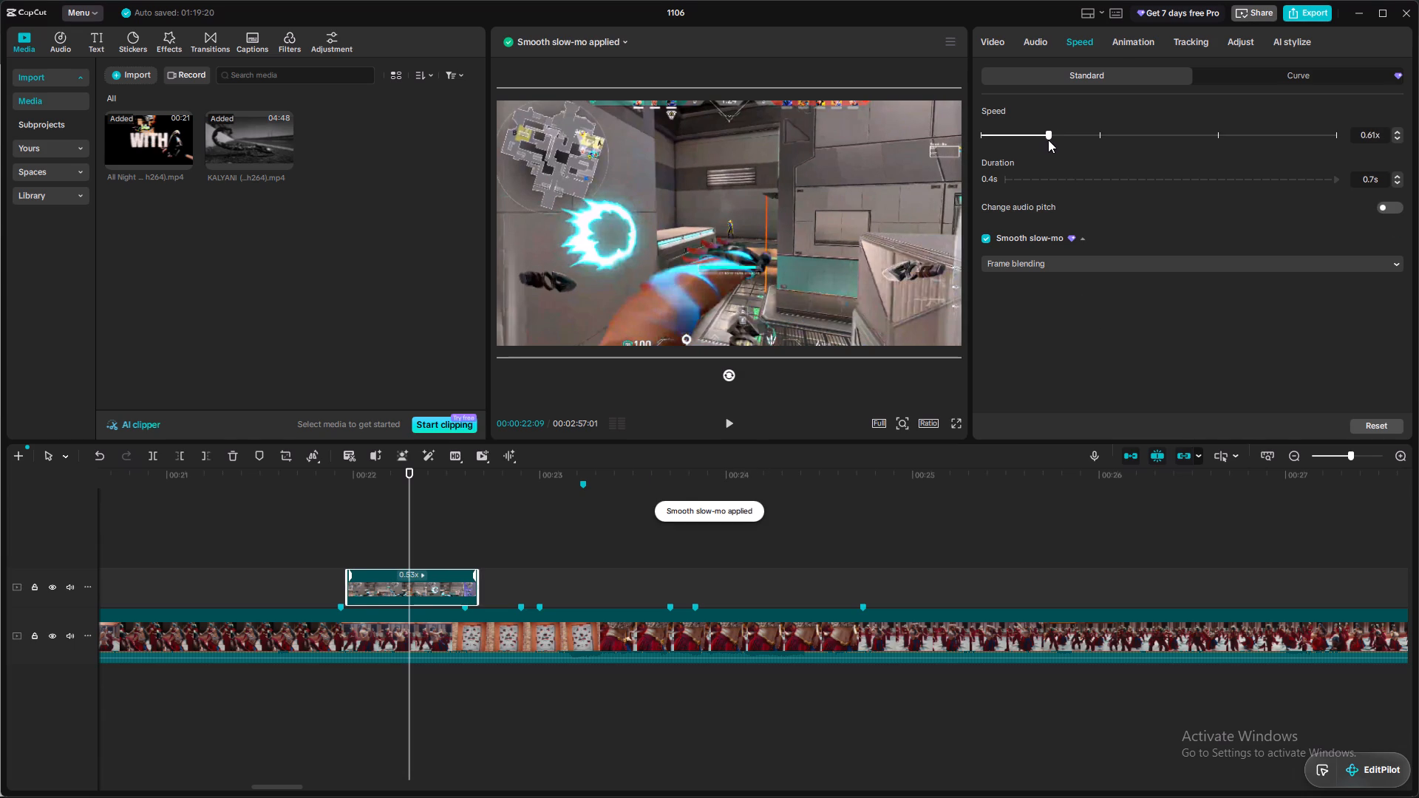
drag(1048, 140, 1049, 139)
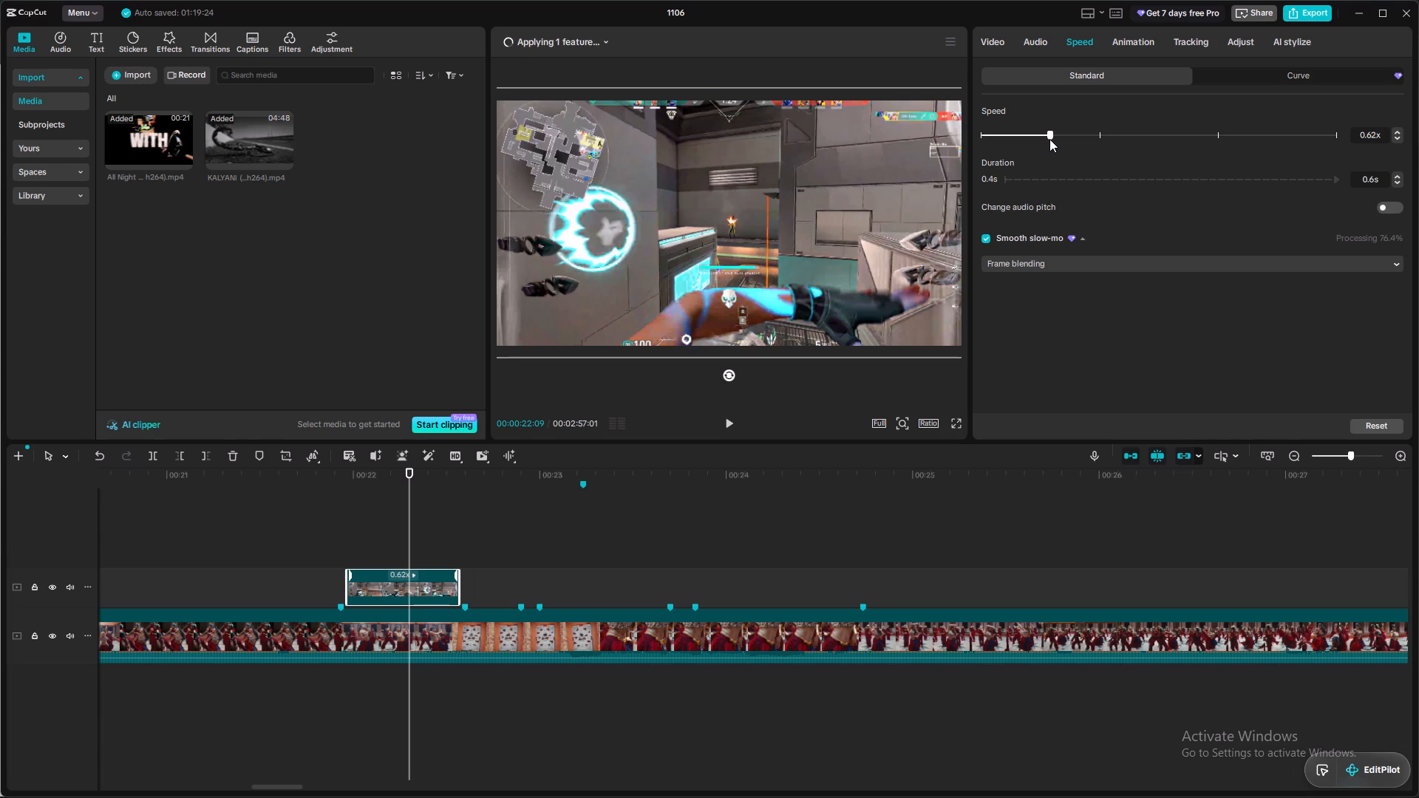
click(1049, 139)
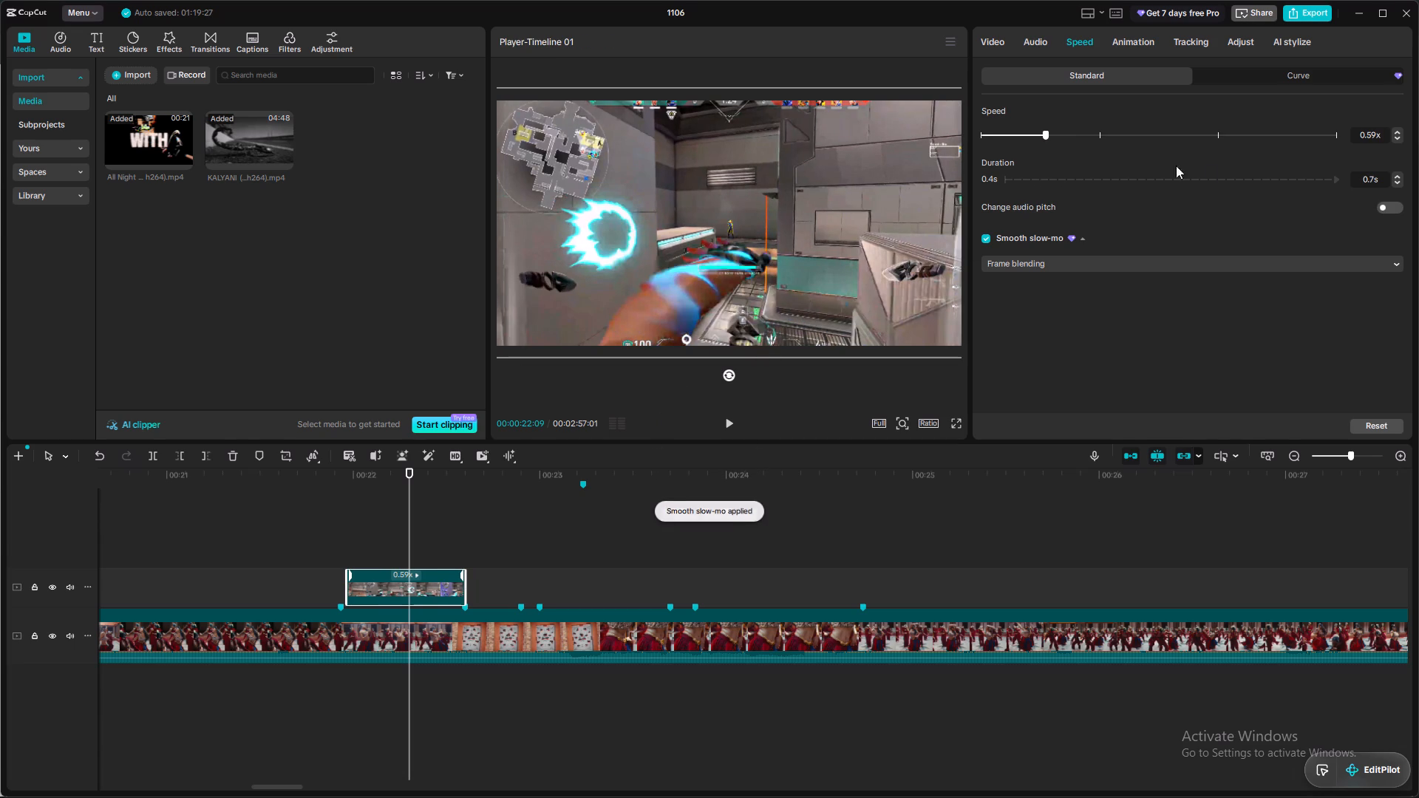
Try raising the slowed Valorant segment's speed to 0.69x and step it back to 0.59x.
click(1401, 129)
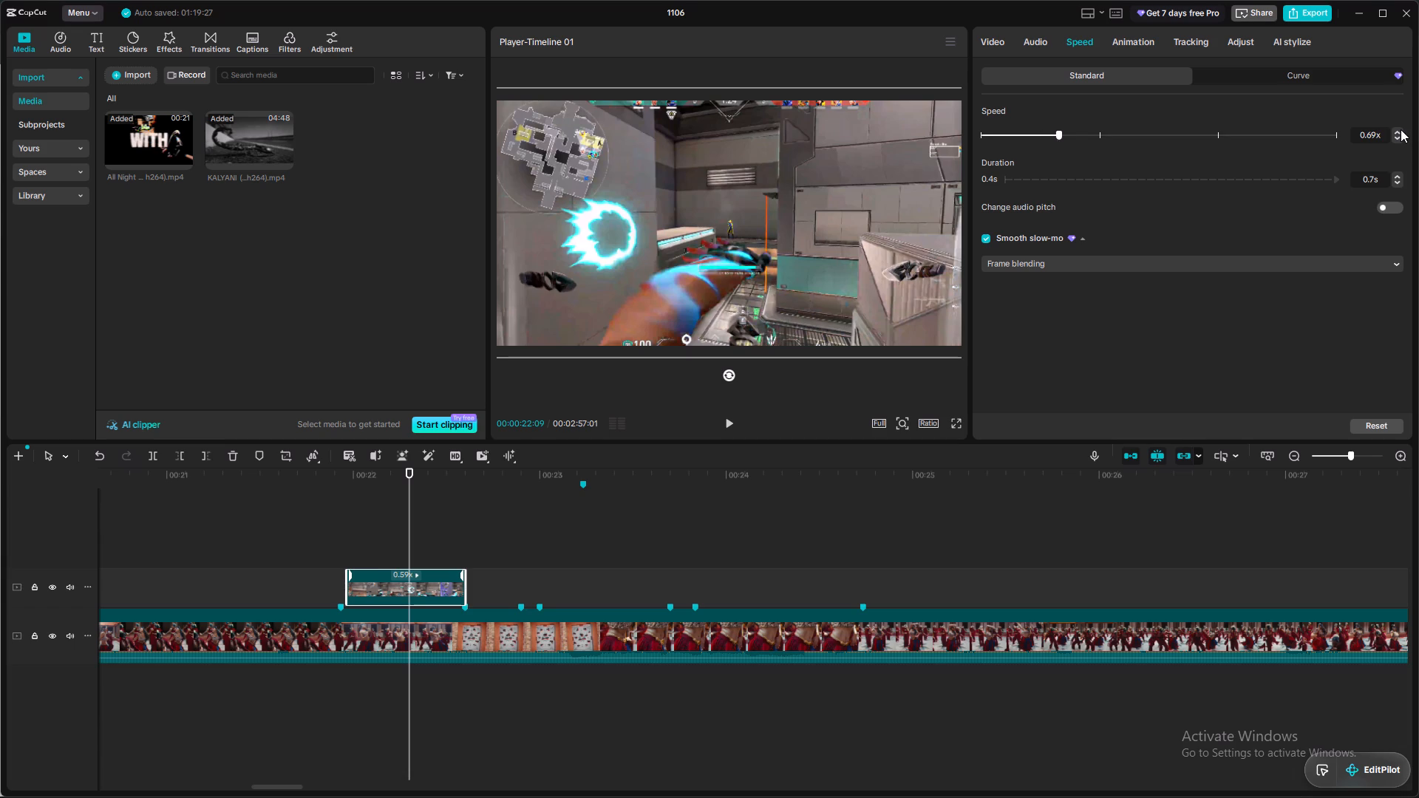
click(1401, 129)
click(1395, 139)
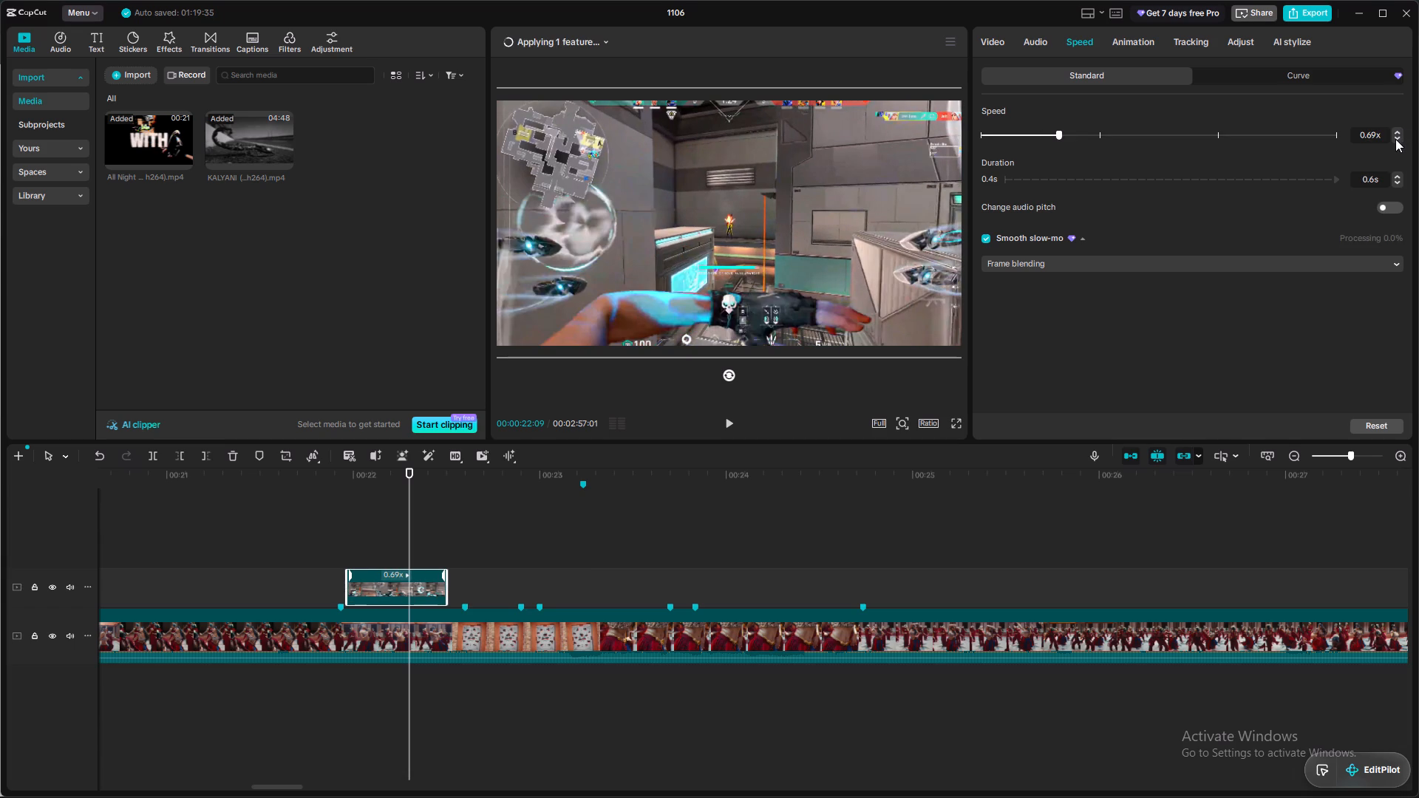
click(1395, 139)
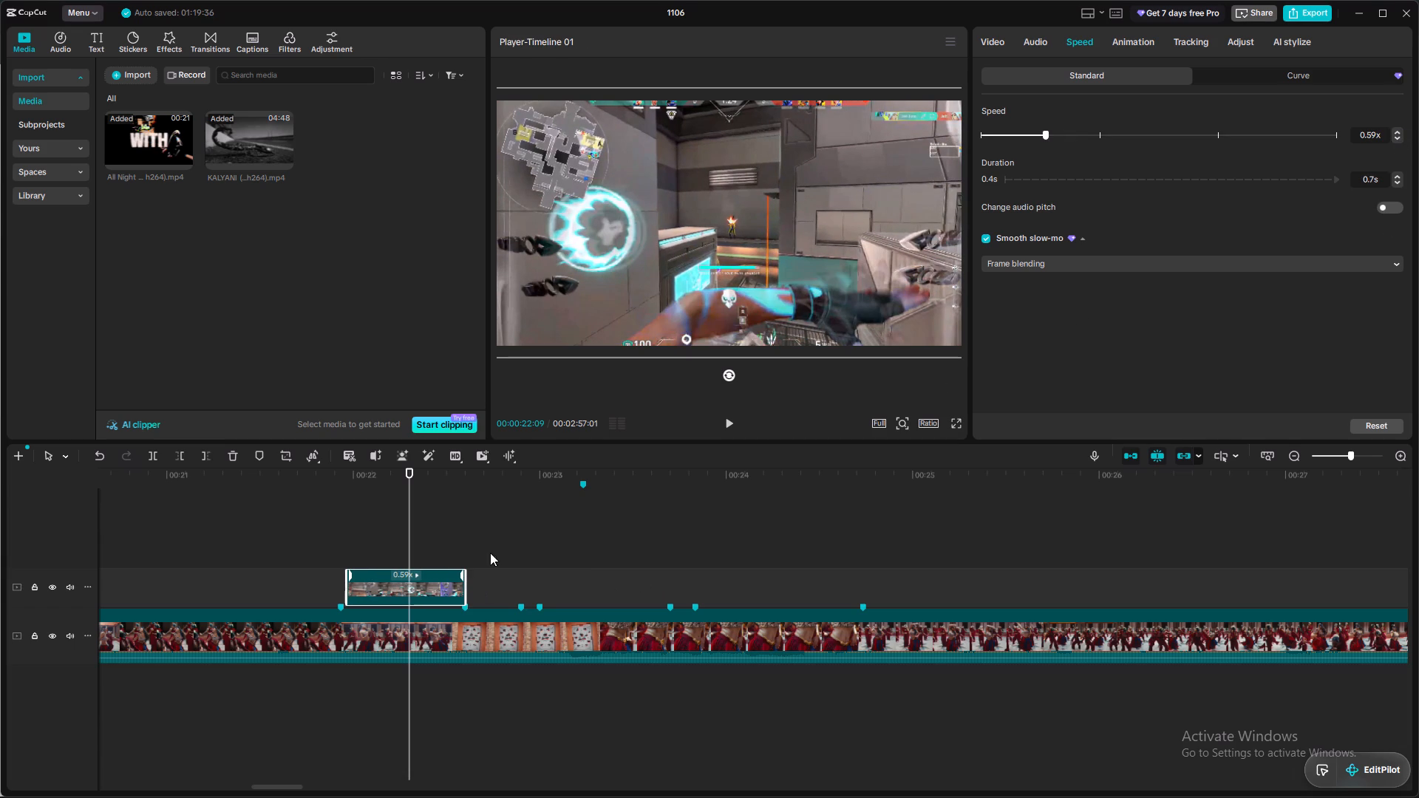
Play the KALYANI video from 00:00:24:21 through the unplaced Valorant segment near 00:00:30:10 to review both.
click(857, 508)
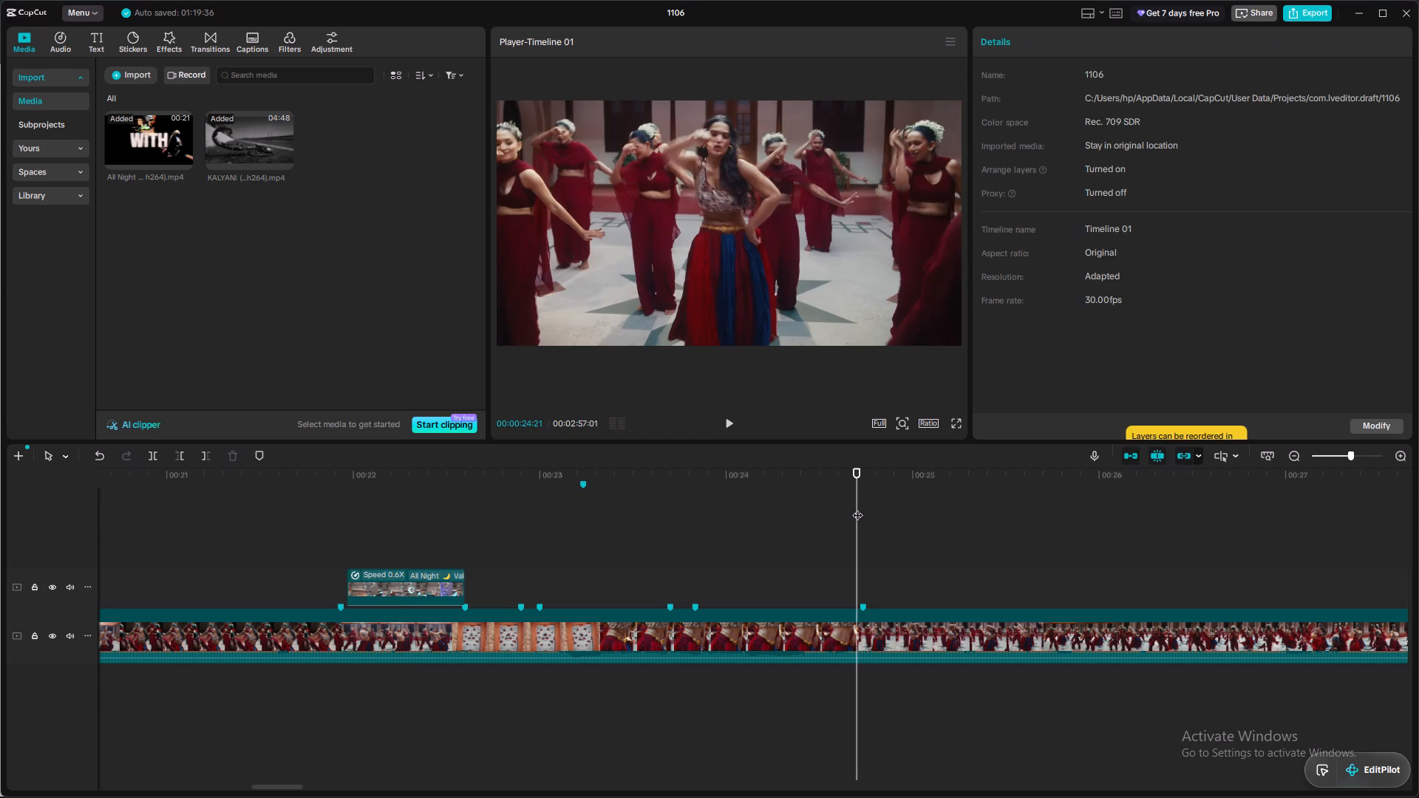
click(857, 508)
key(space)
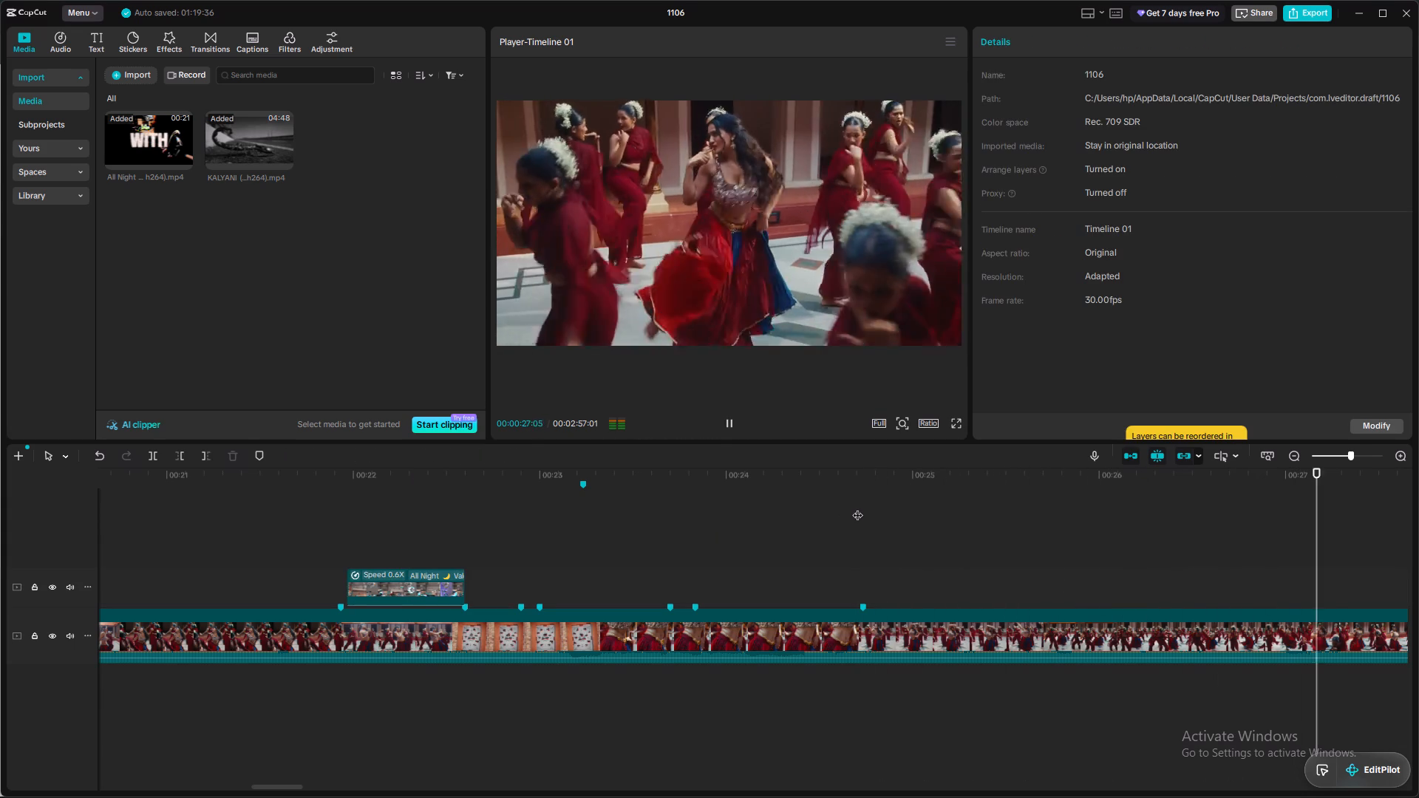
key(space)
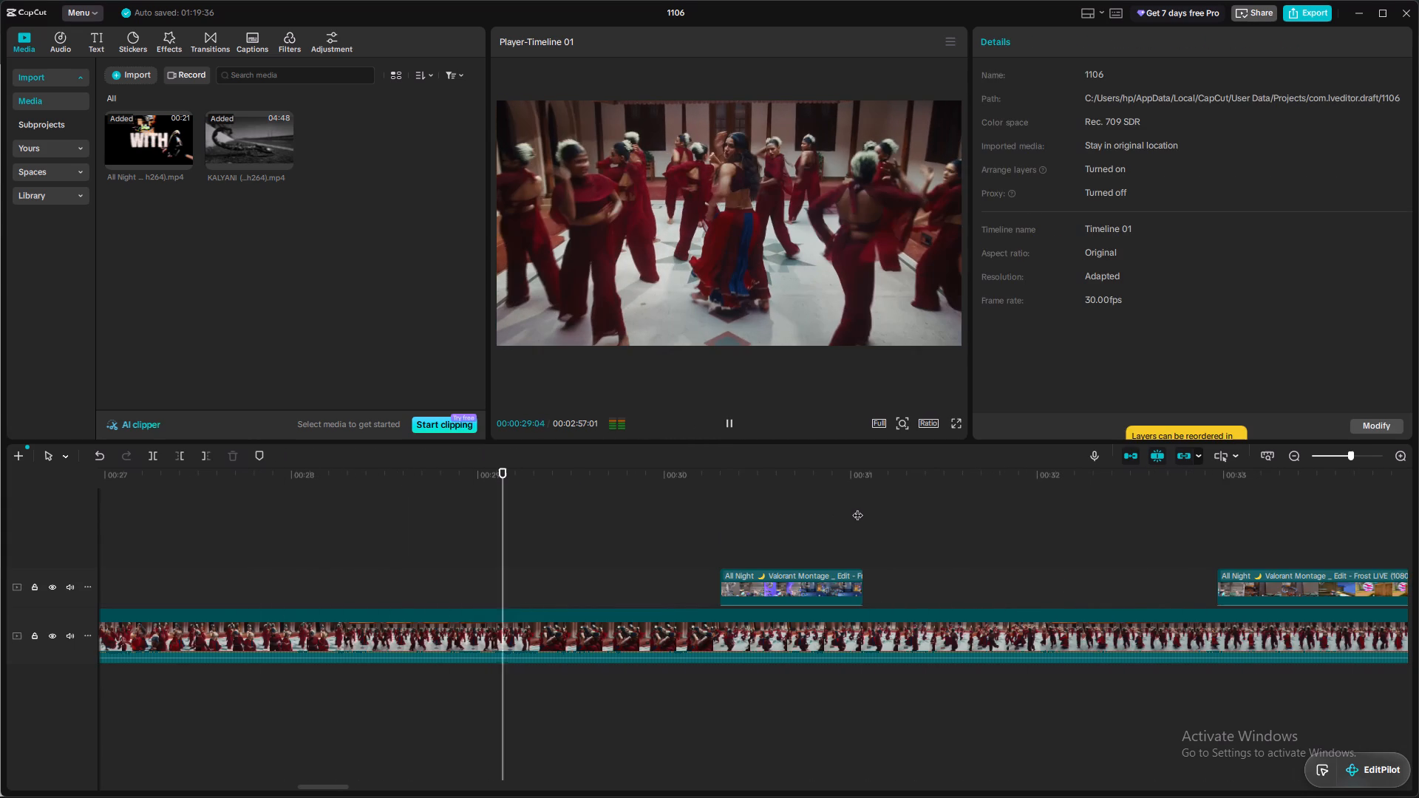
key(space)
key(space)
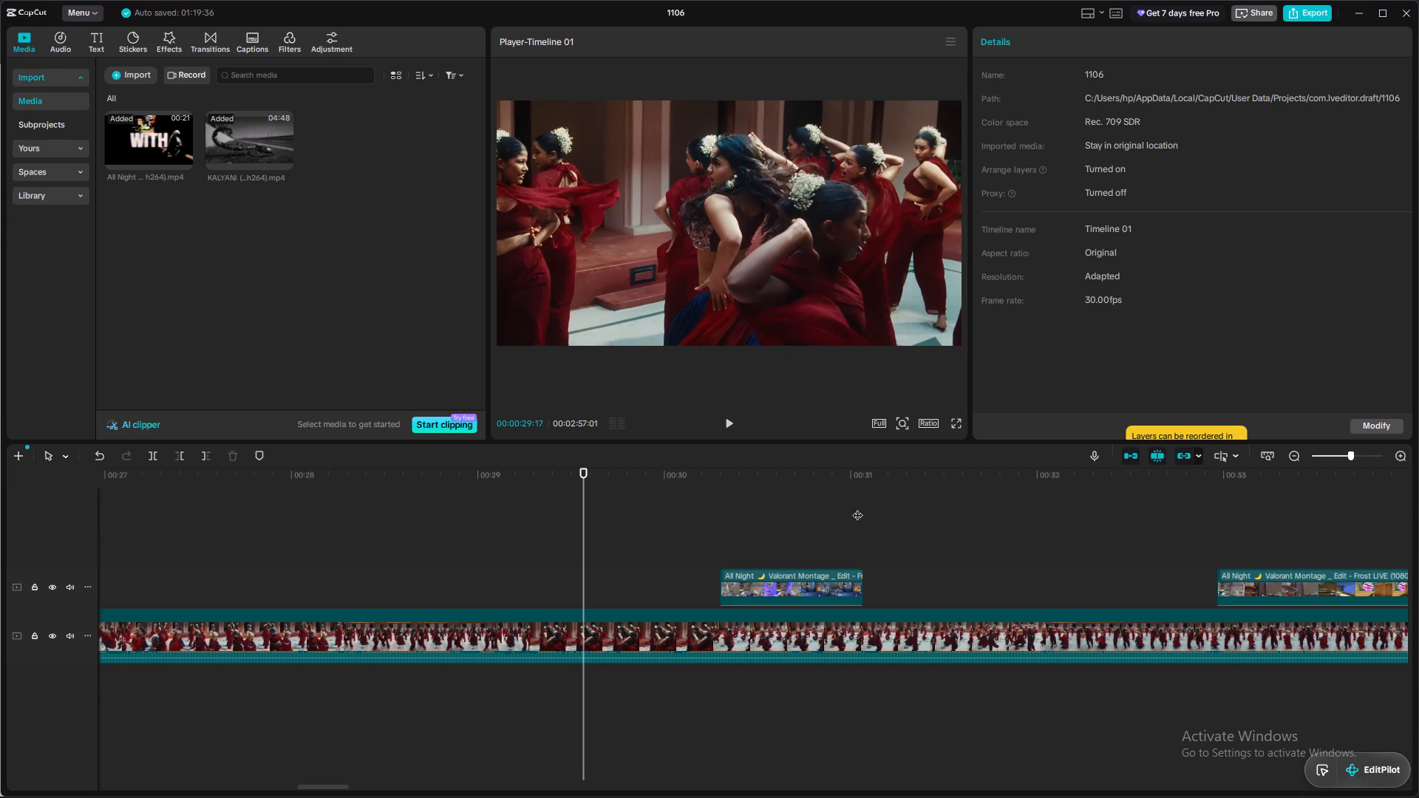
key(space)
key(space)
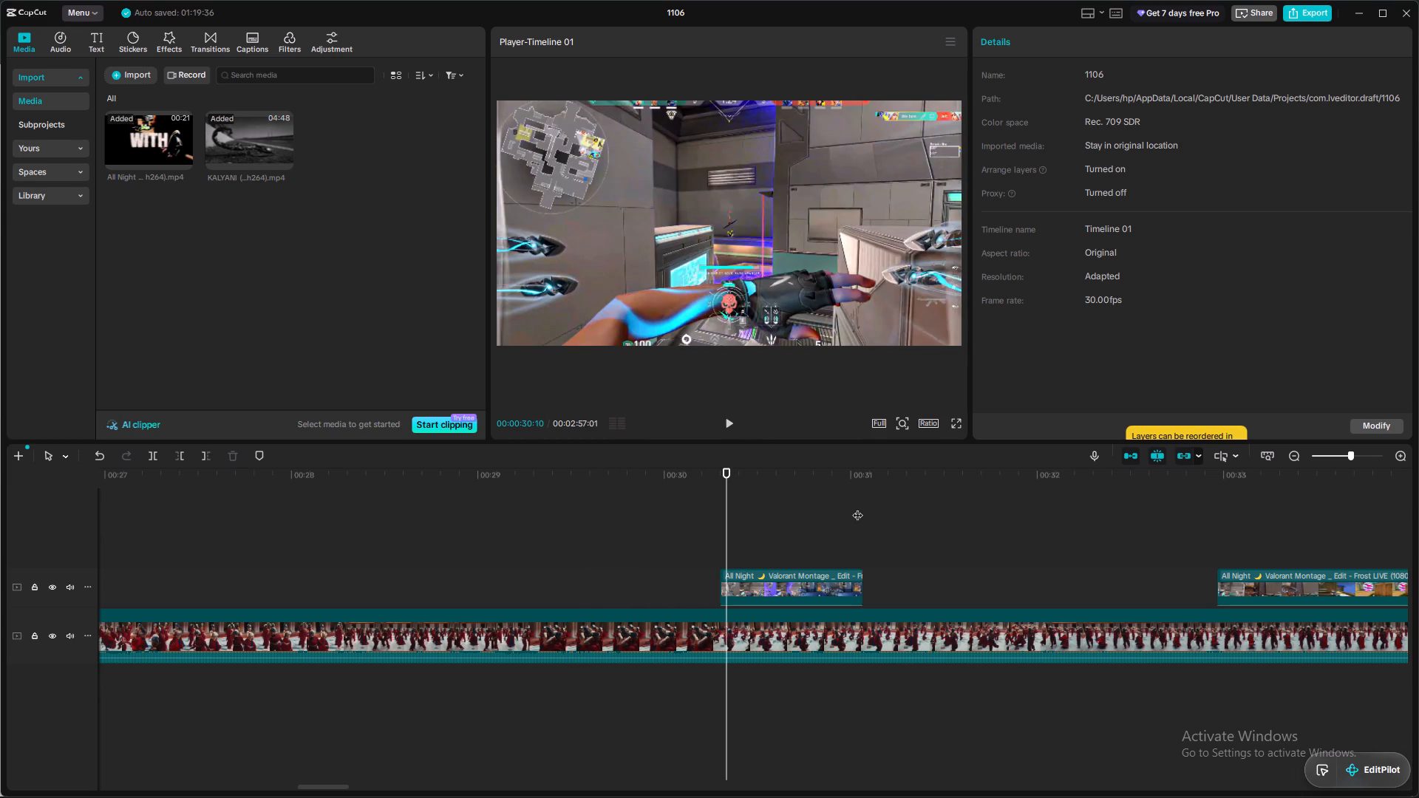
key(space)
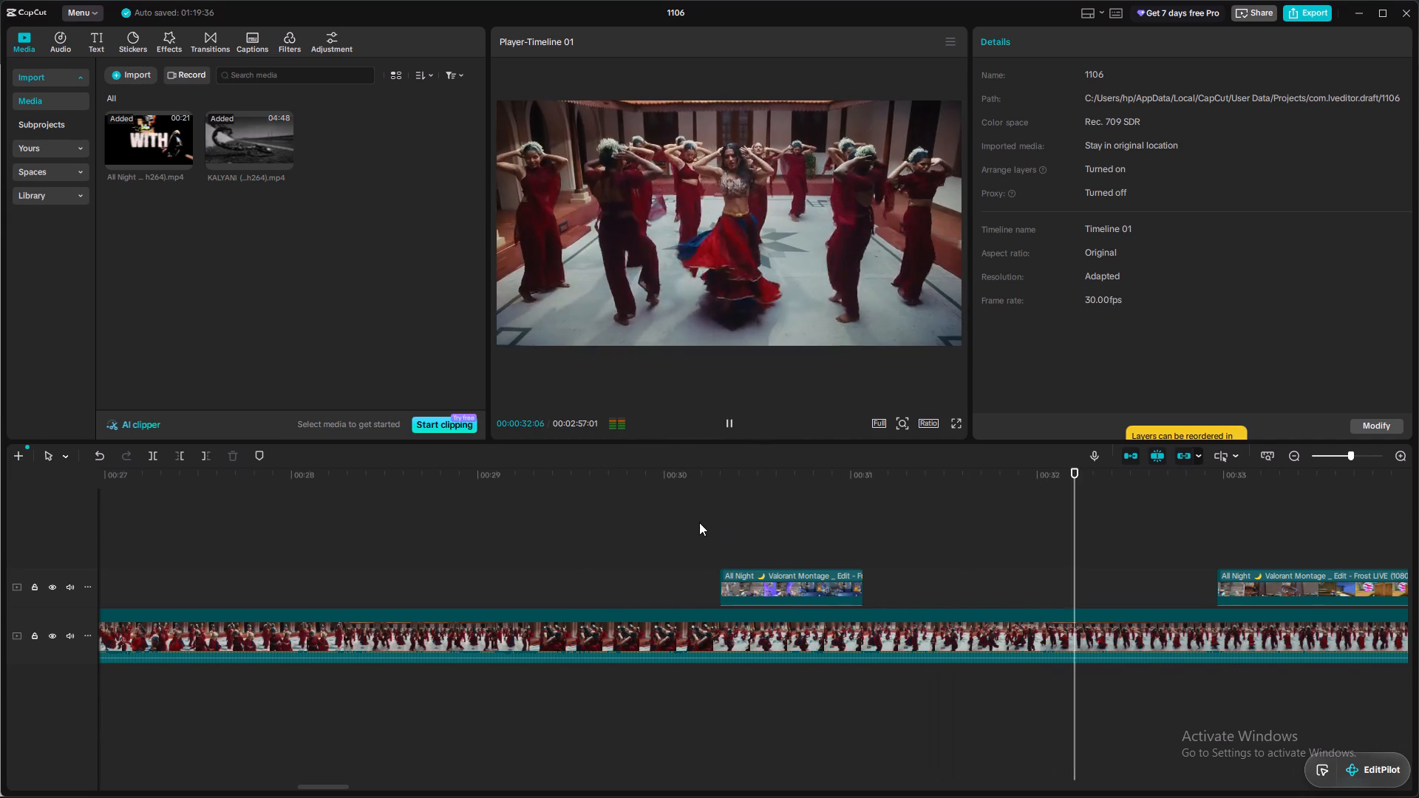
click(693, 519)
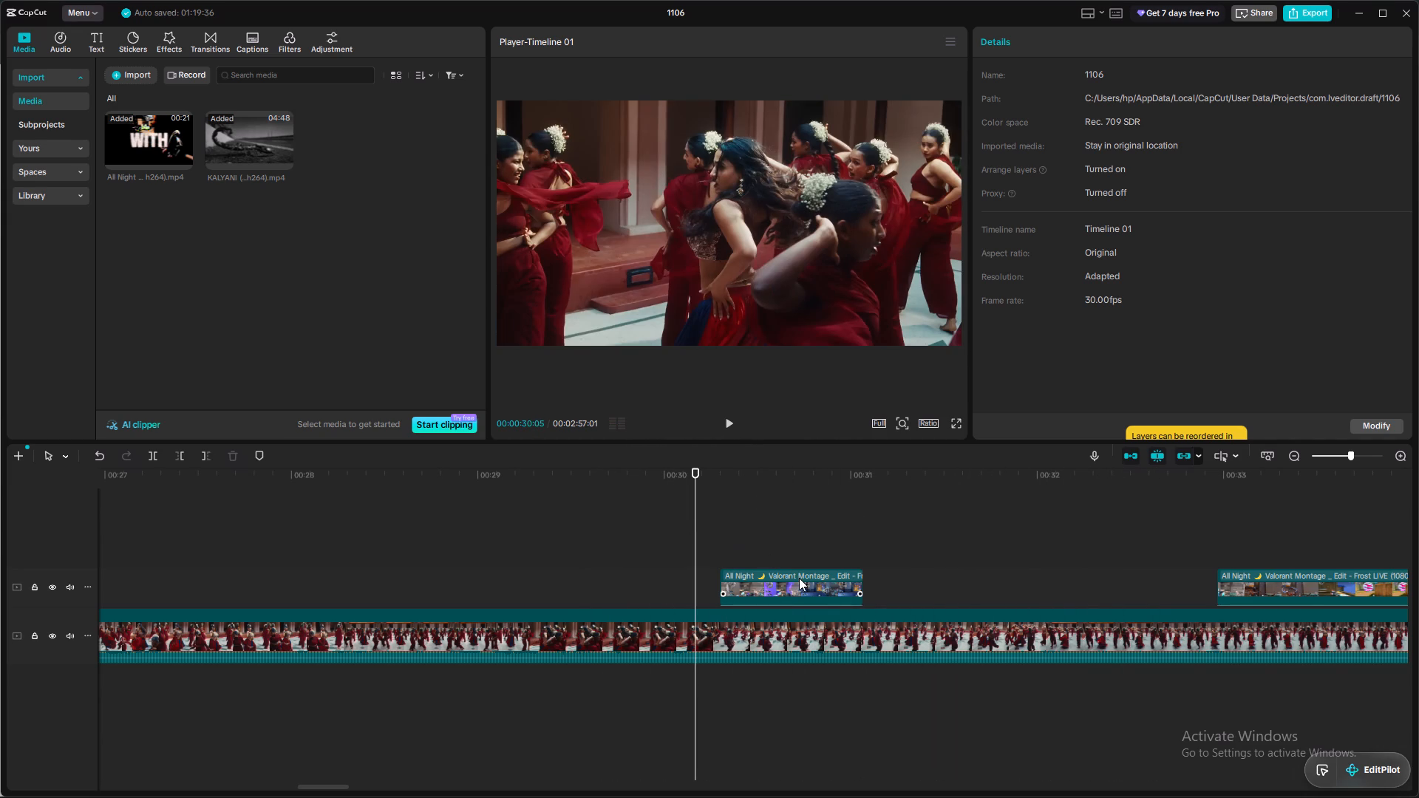
Move the Valorant segment near 00:00:30:10 back so it starts directly after the slowed segment, at the 00:00:22:18 marker.
drag(799, 579, 0, 616)
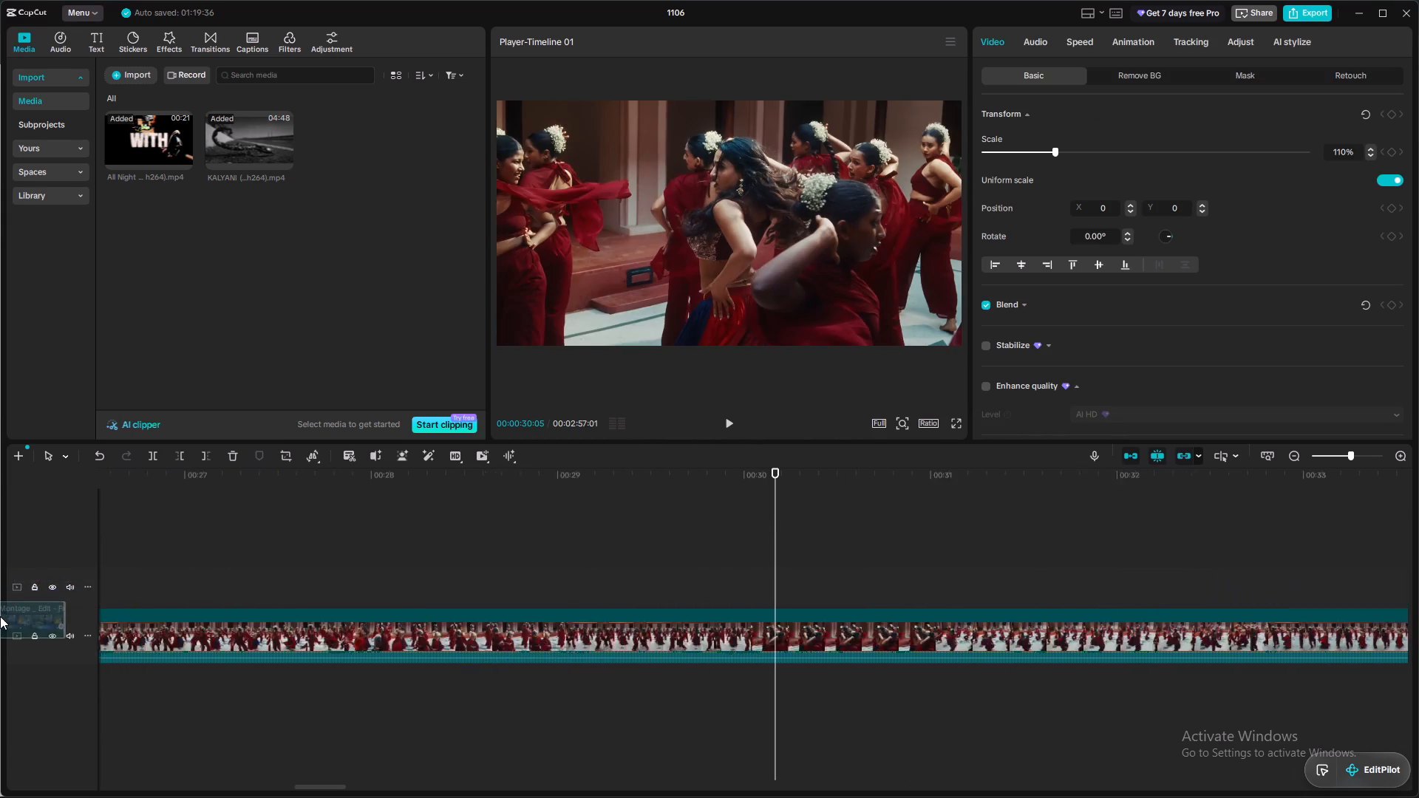
drag(0, 616, 513, 541)
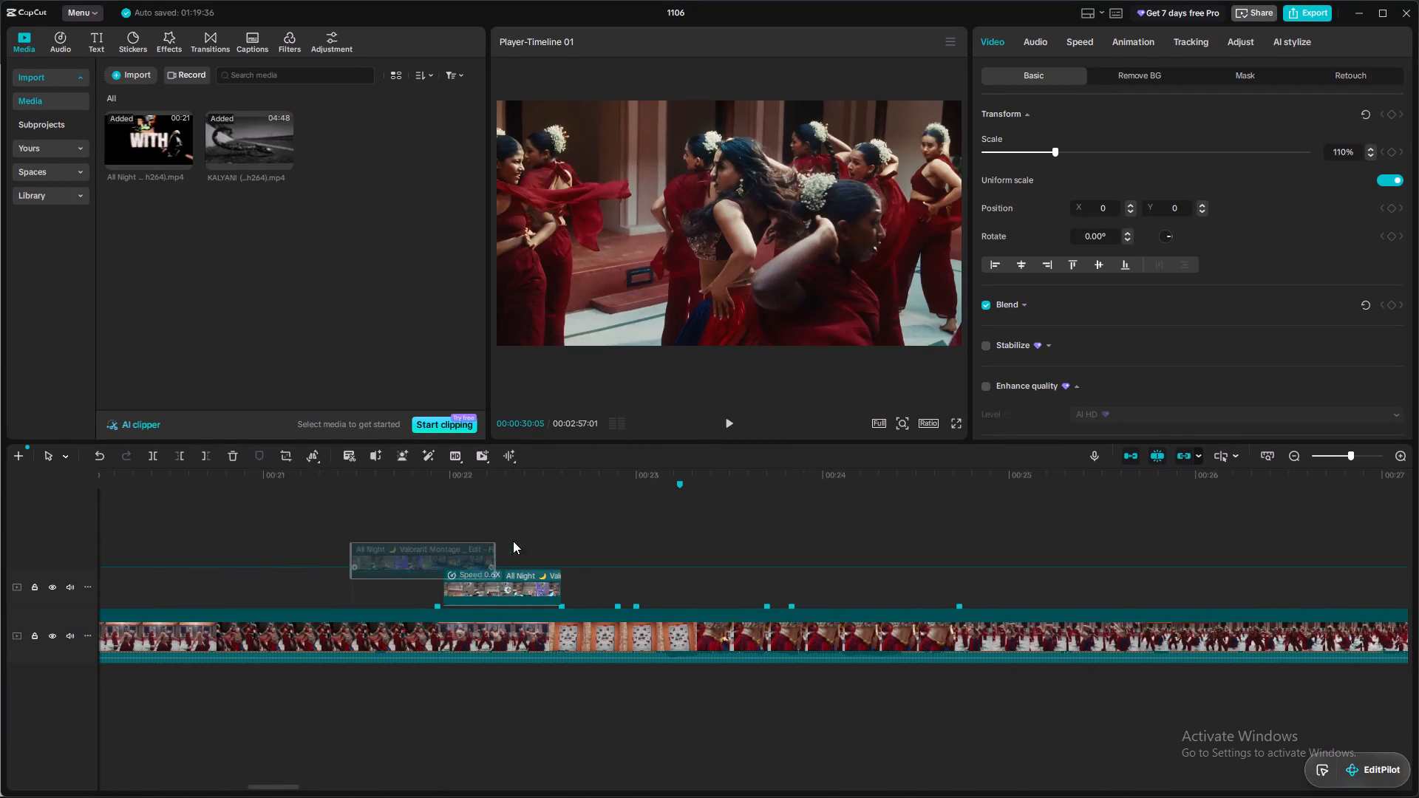
drag(513, 541, 638, 579)
Extend the start of the slowed Valorant segment back to the marker just before 00:00:22:00.
click(431, 513)
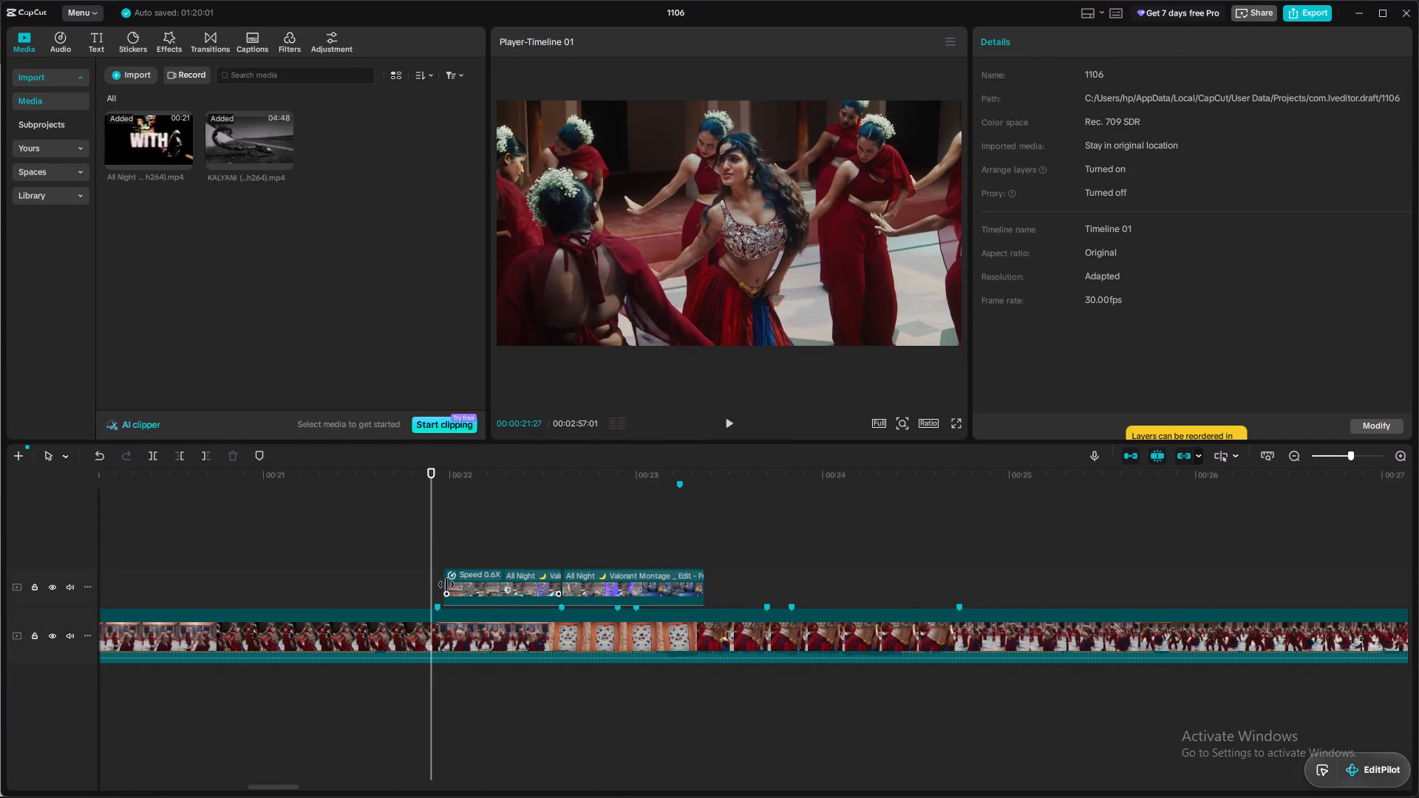
drag(446, 584, 439, 585)
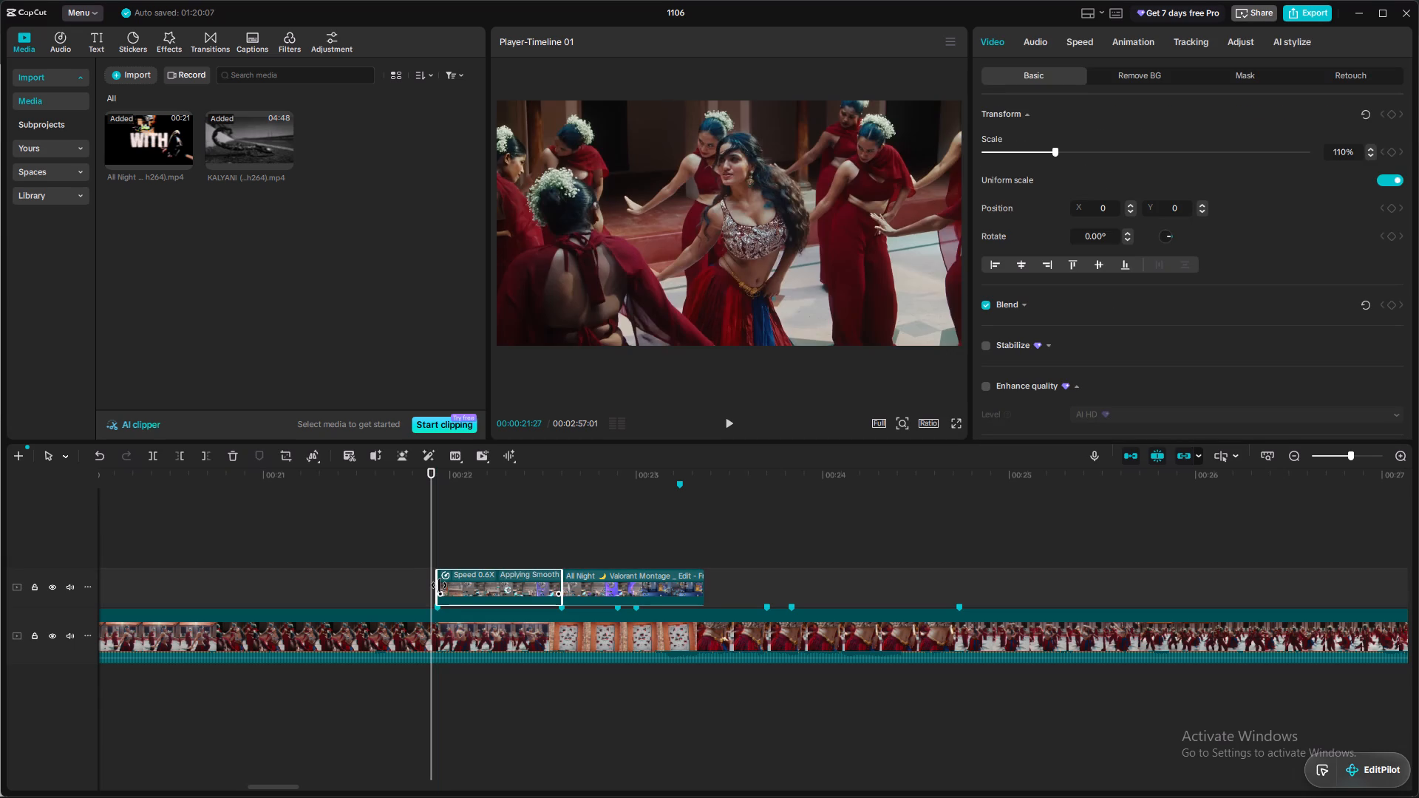
Replay from just before the slowed Valorant segment into the newly placed one to check the cut against the beat.
click(392, 580)
key(space)
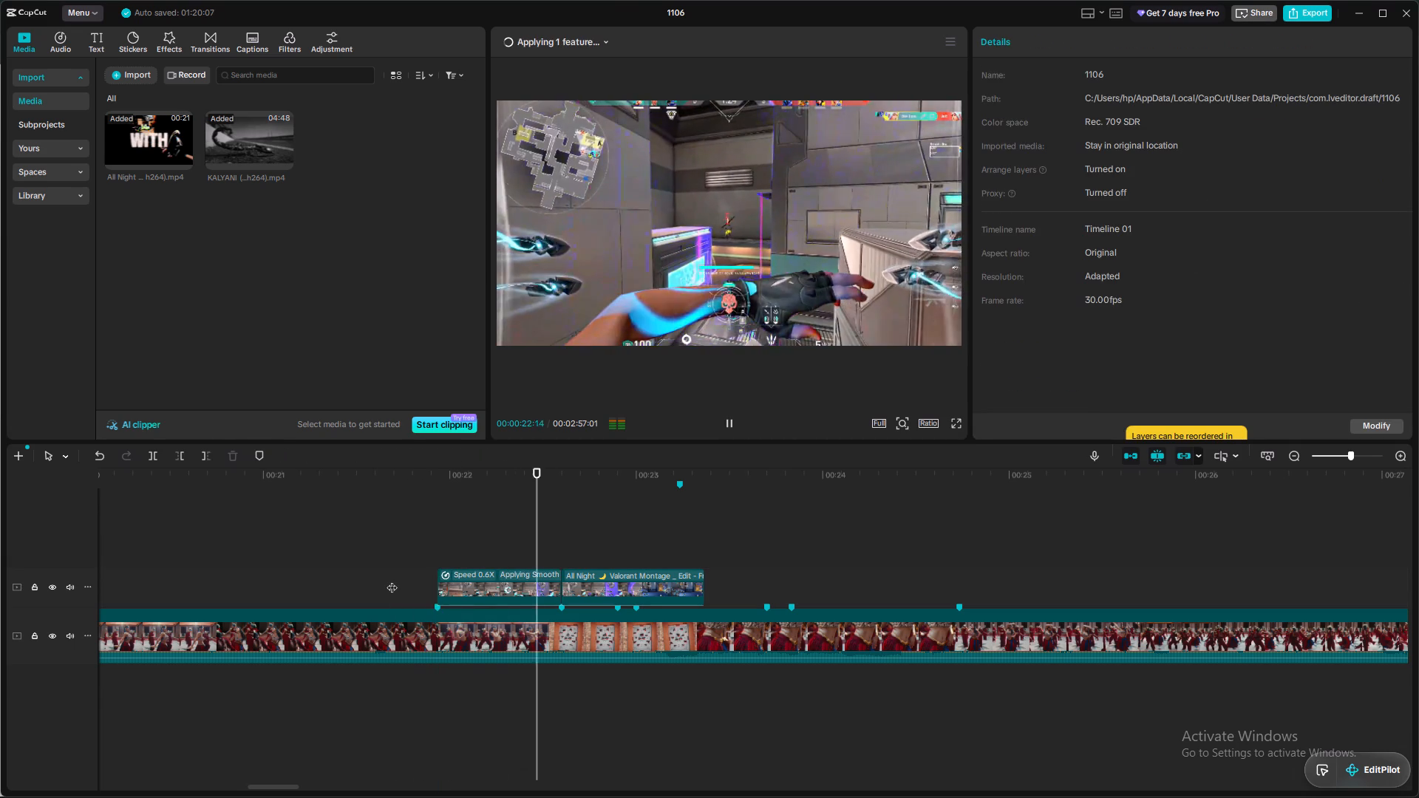
key(space)
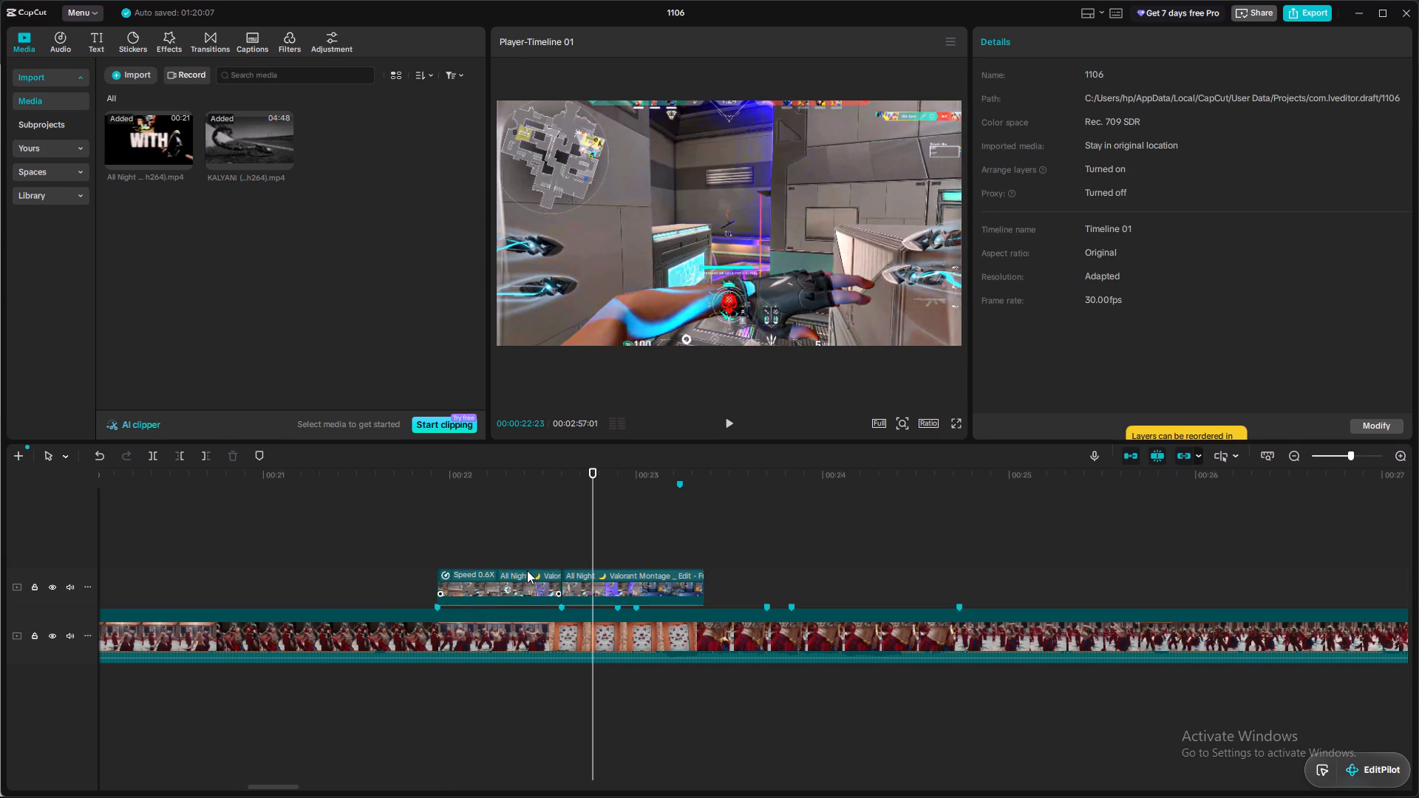
Replay the two placed Valorant segments from about 00:00:22:18 to check the second segment against the beat.
click(565, 549)
key(space)
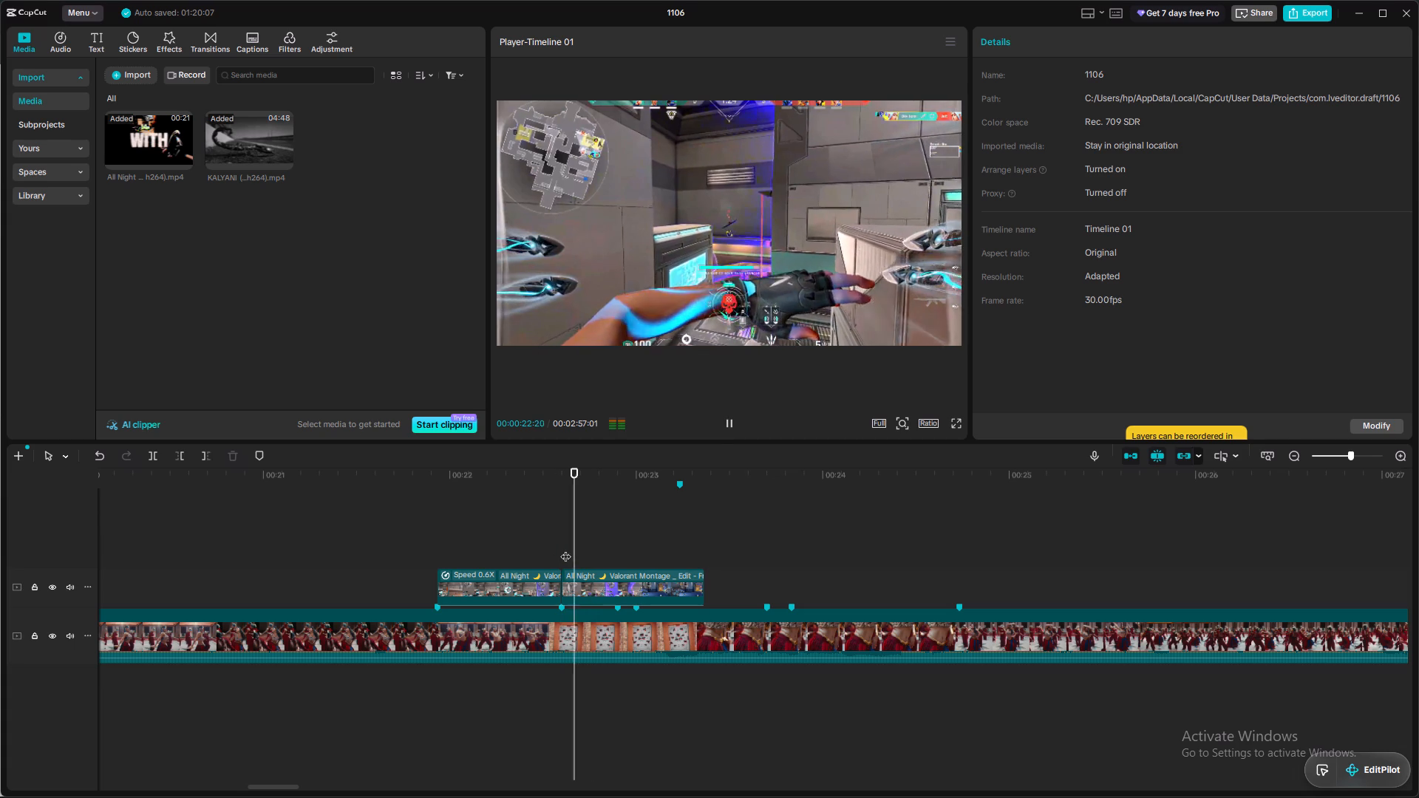
key(space)
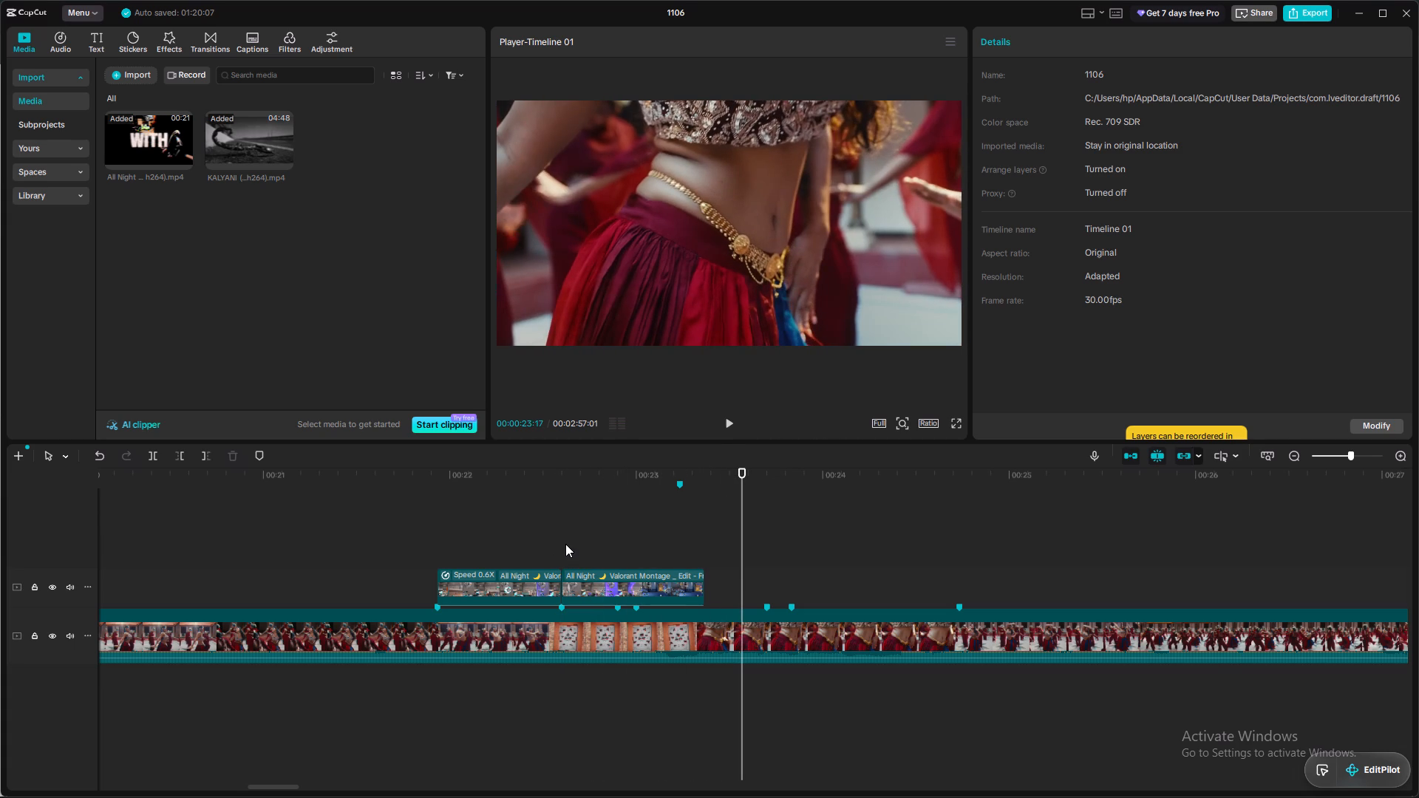
click(566, 539)
key(space)
key(space)
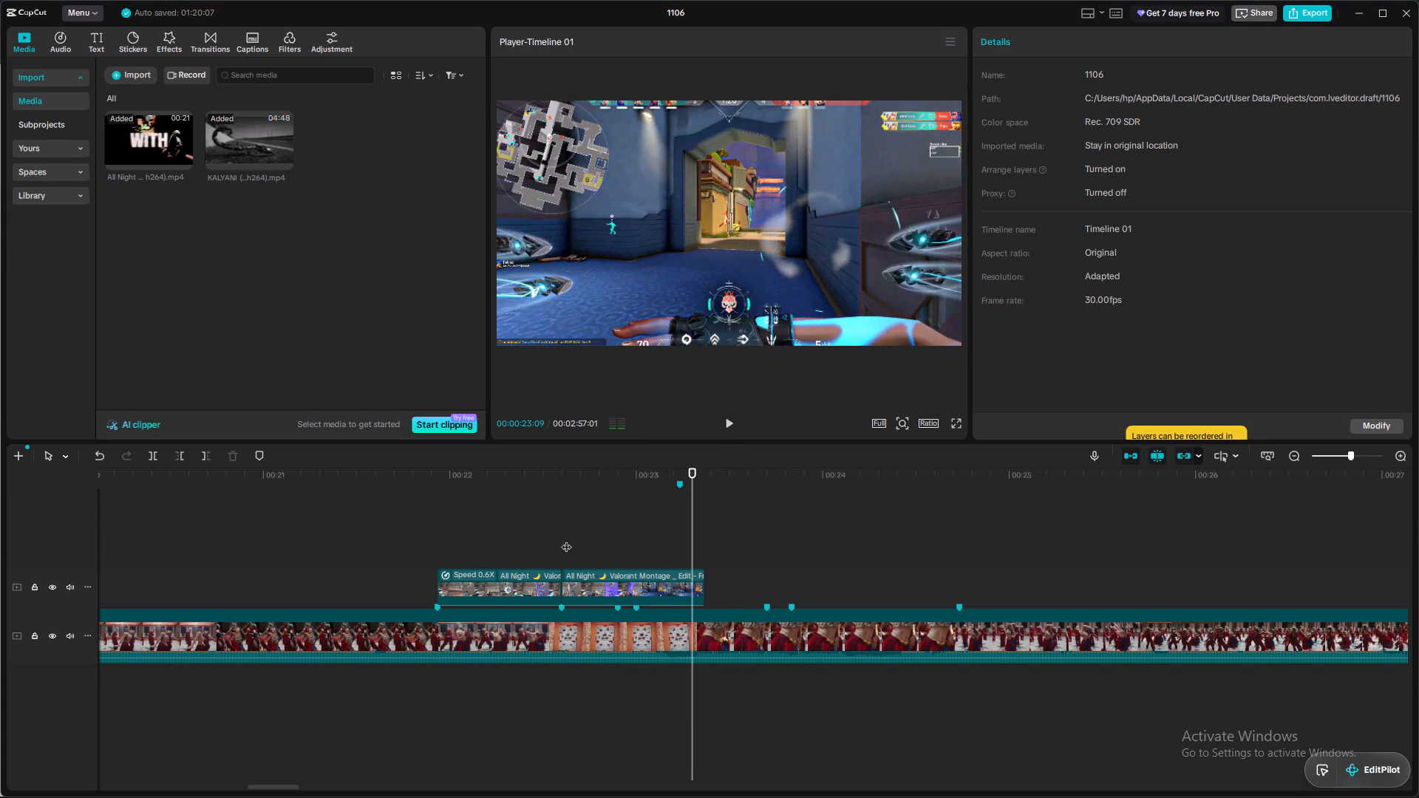
Trim the start of the second Valorant segment, after the slowed one, to the scene change at 00:00:22:25.
click(578, 561)
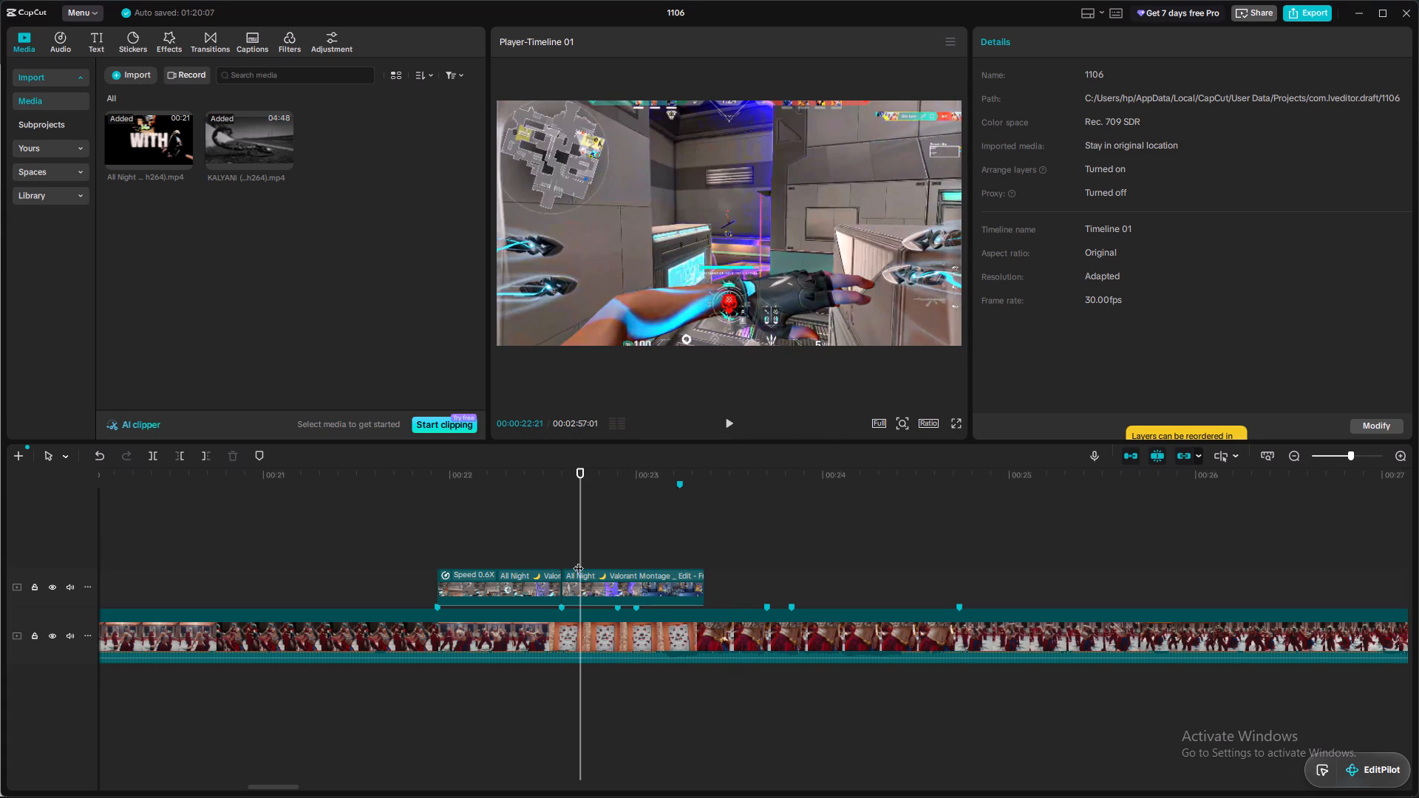
key(space)
key(space)
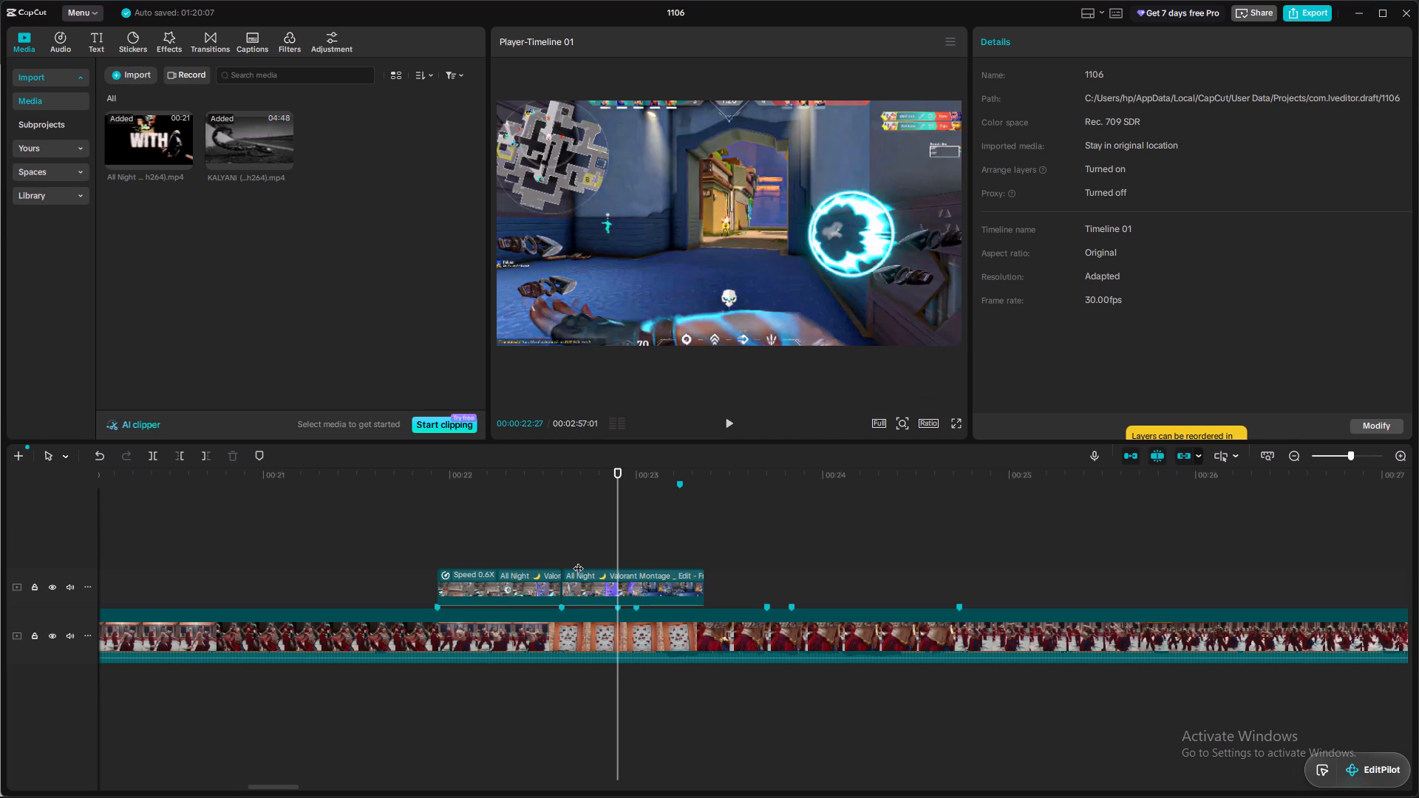
key(Left)
key(Left)
key(Left)
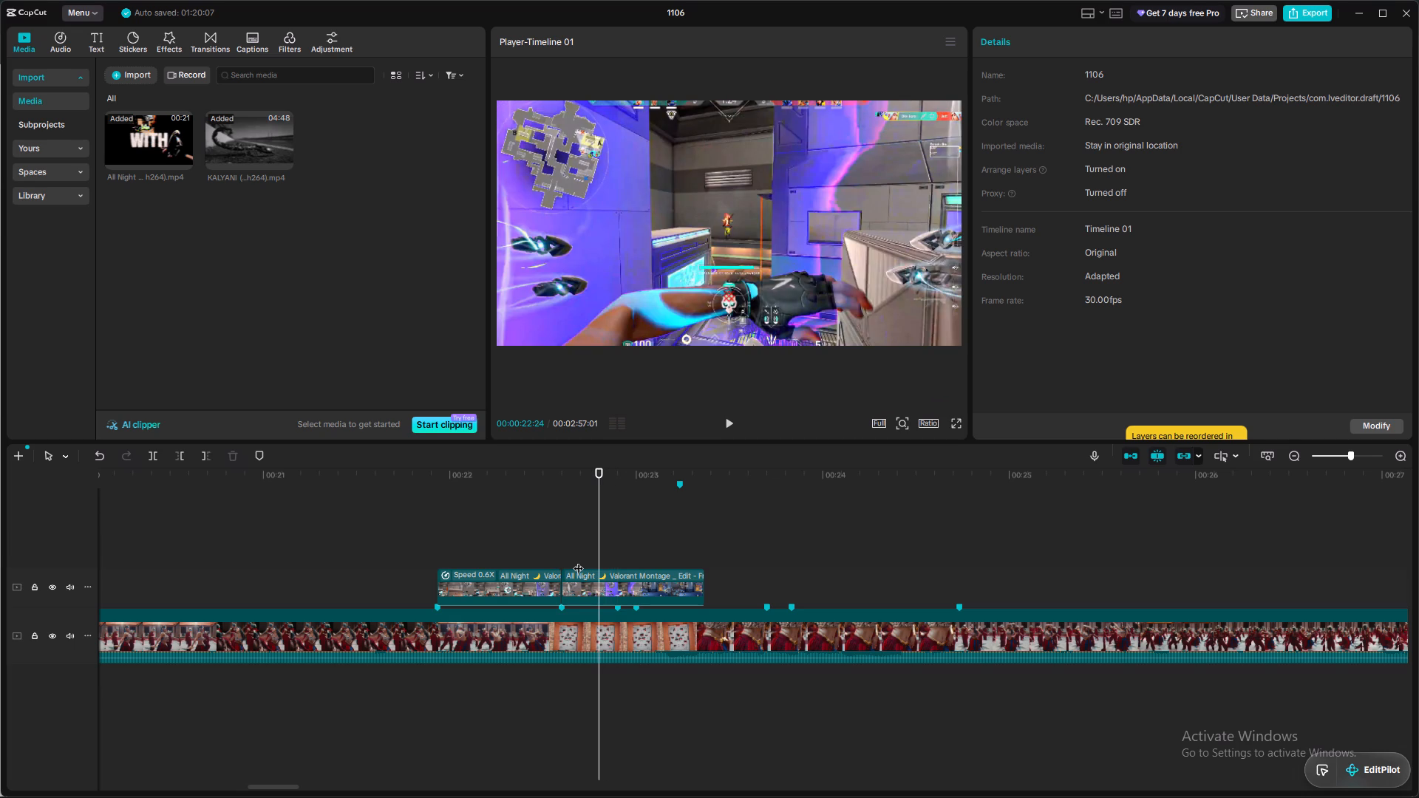
key(Right)
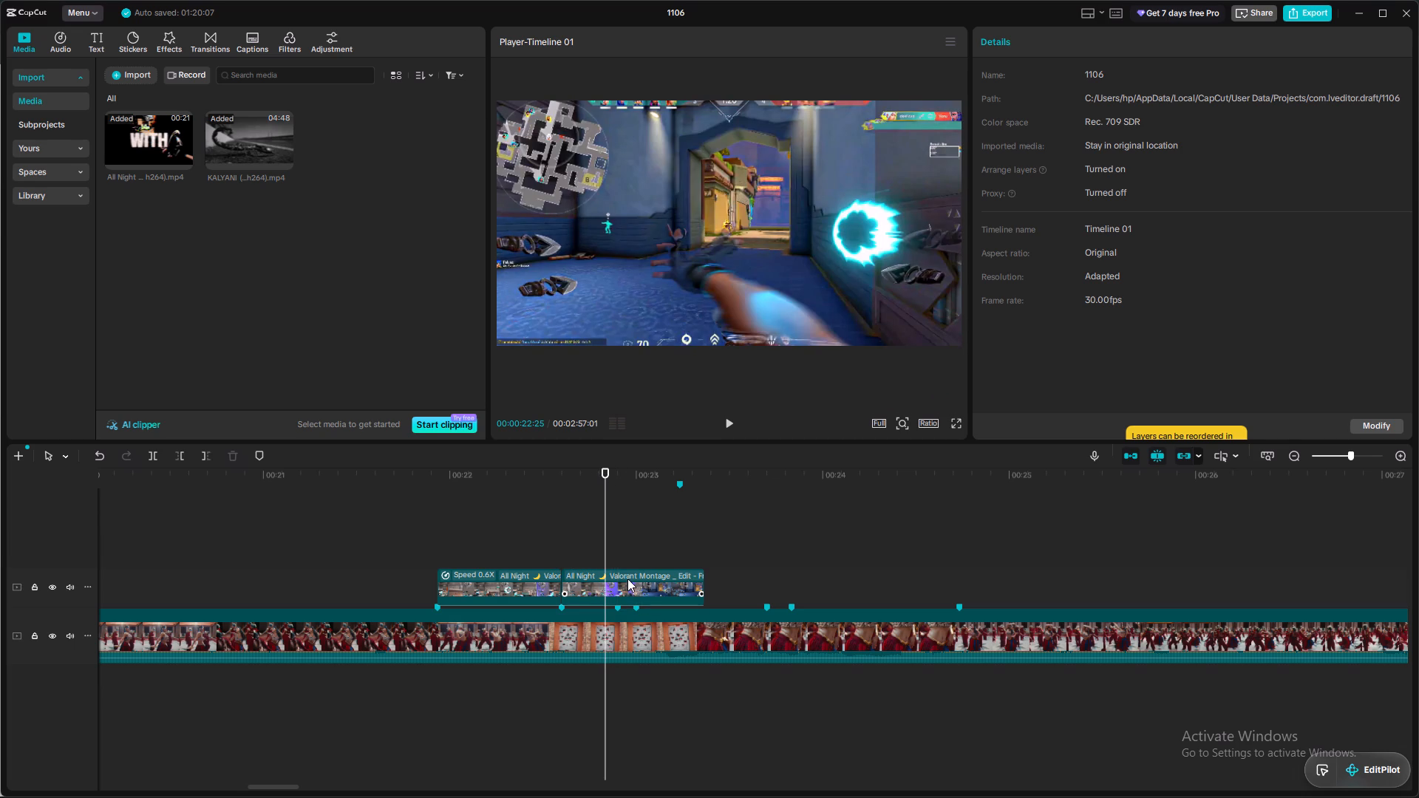
click(627, 576)
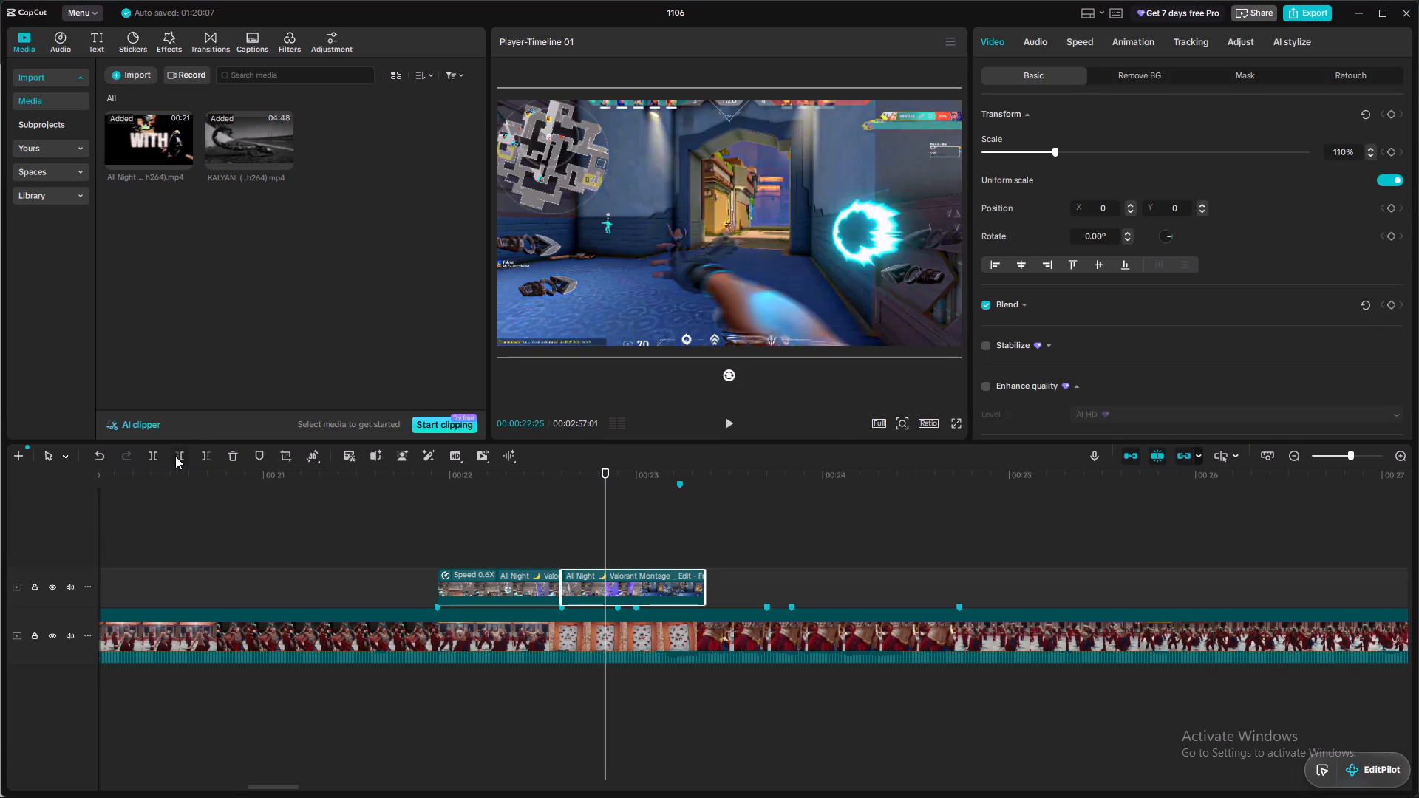
click(172, 455)
Play from the slowed Valorant segment to find the next beat and add a marker at 00:00:23:03 on the KALYANI clip.
click(446, 535)
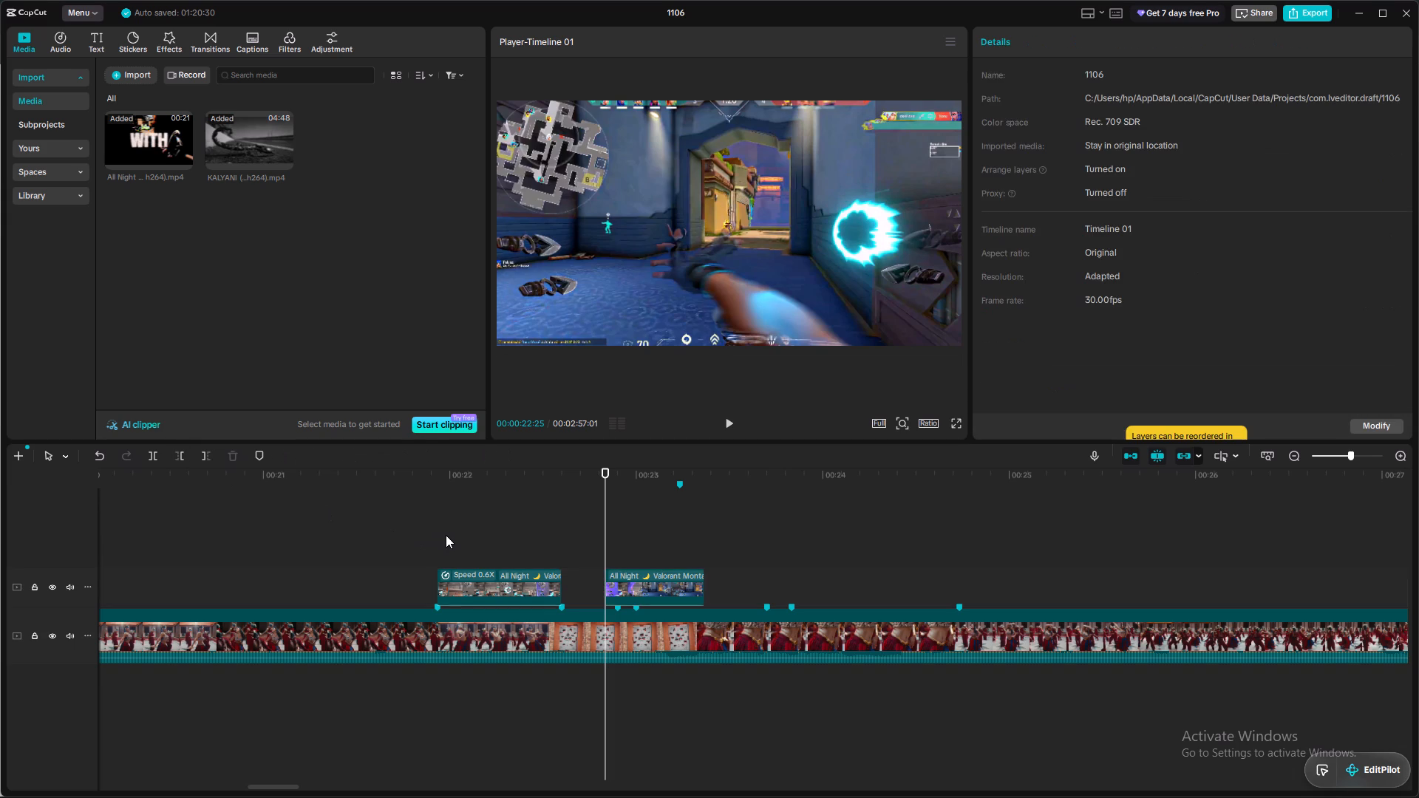
key(space)
key(space)
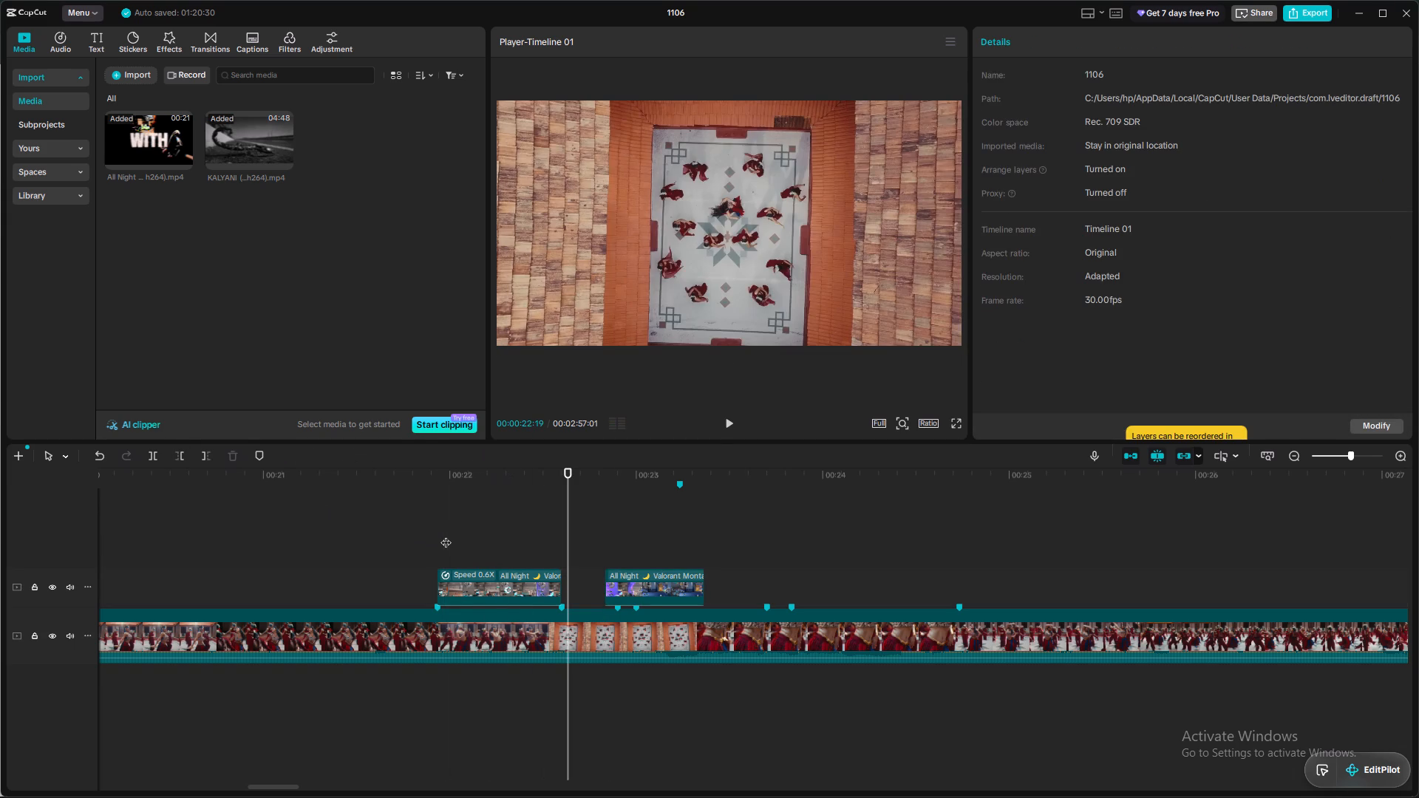
key(space)
key(space)
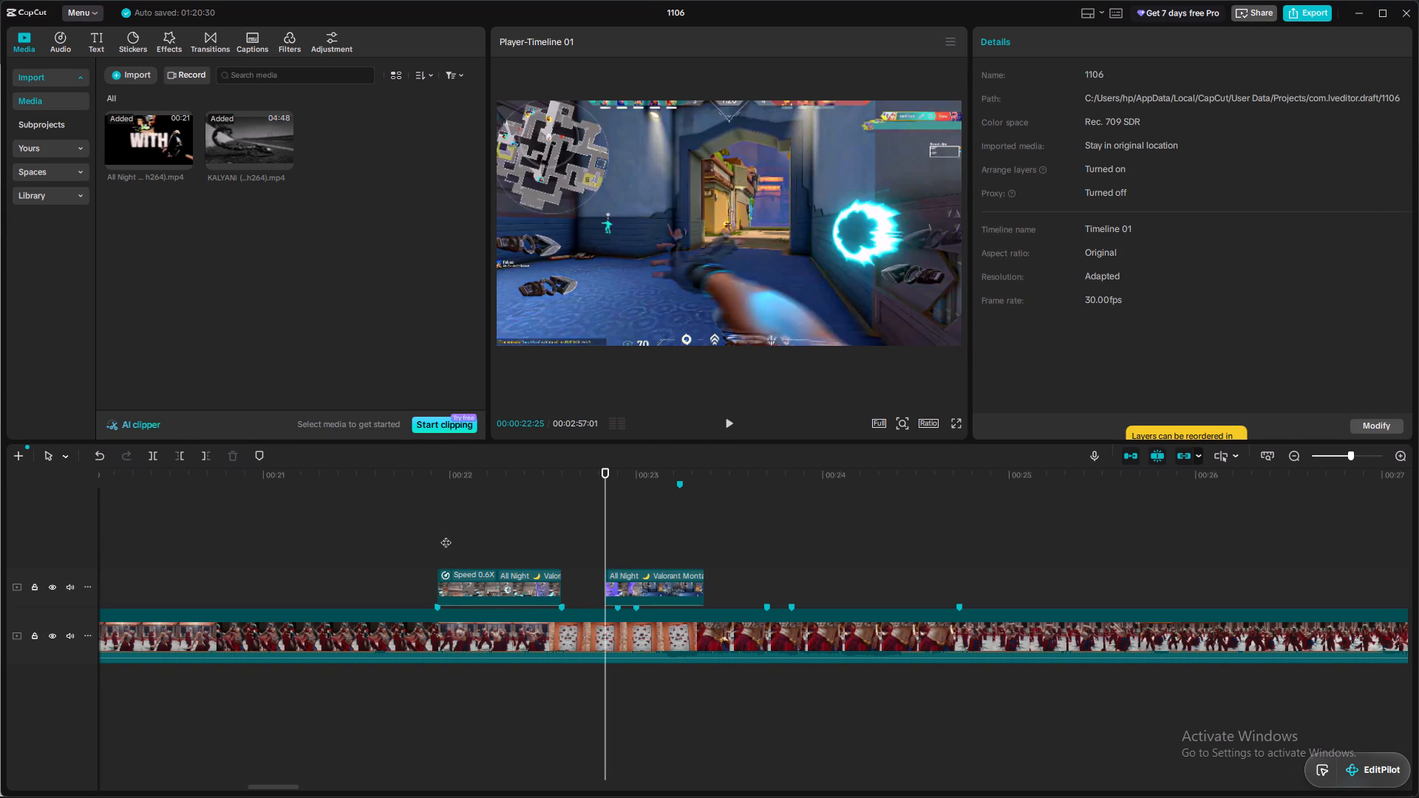
key(space)
key(space)
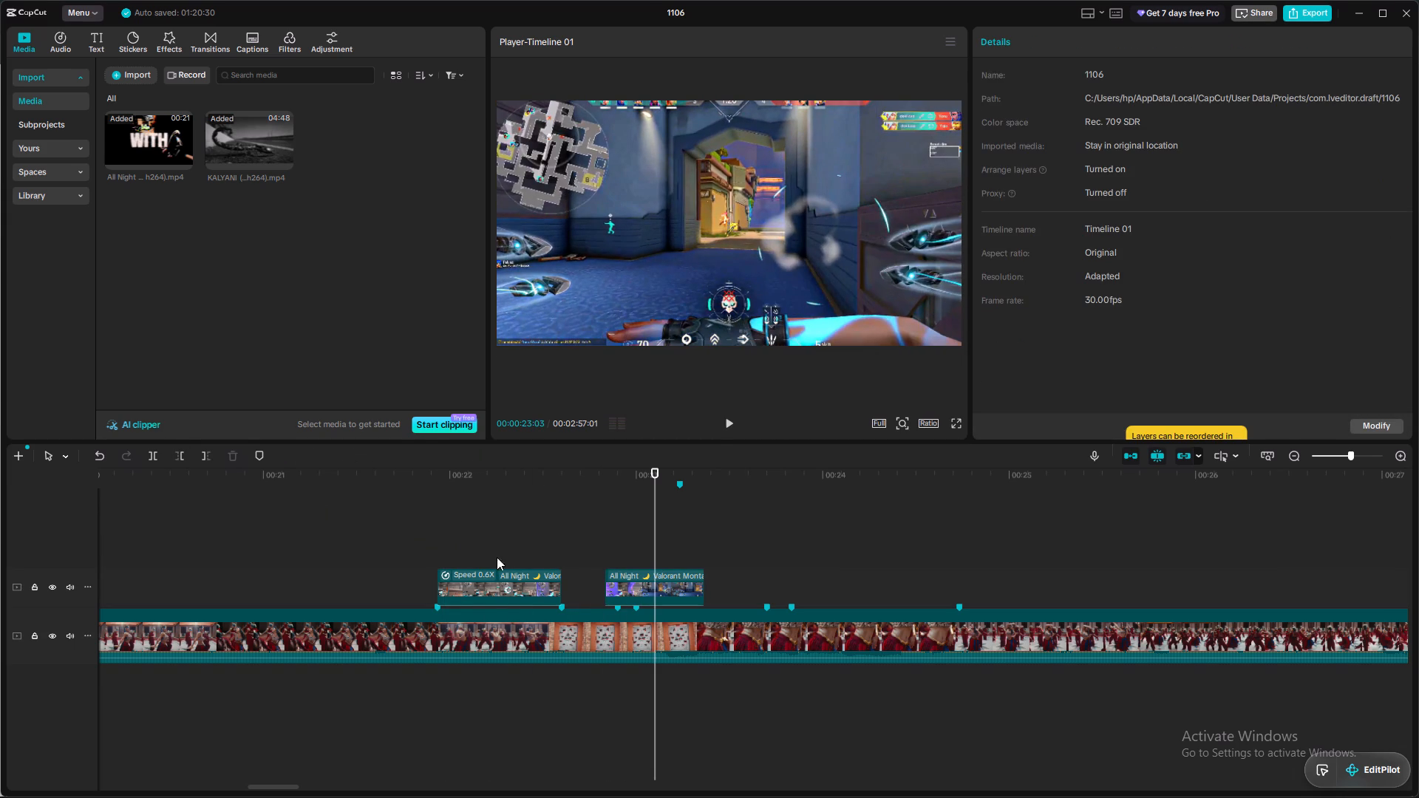
click(670, 622)
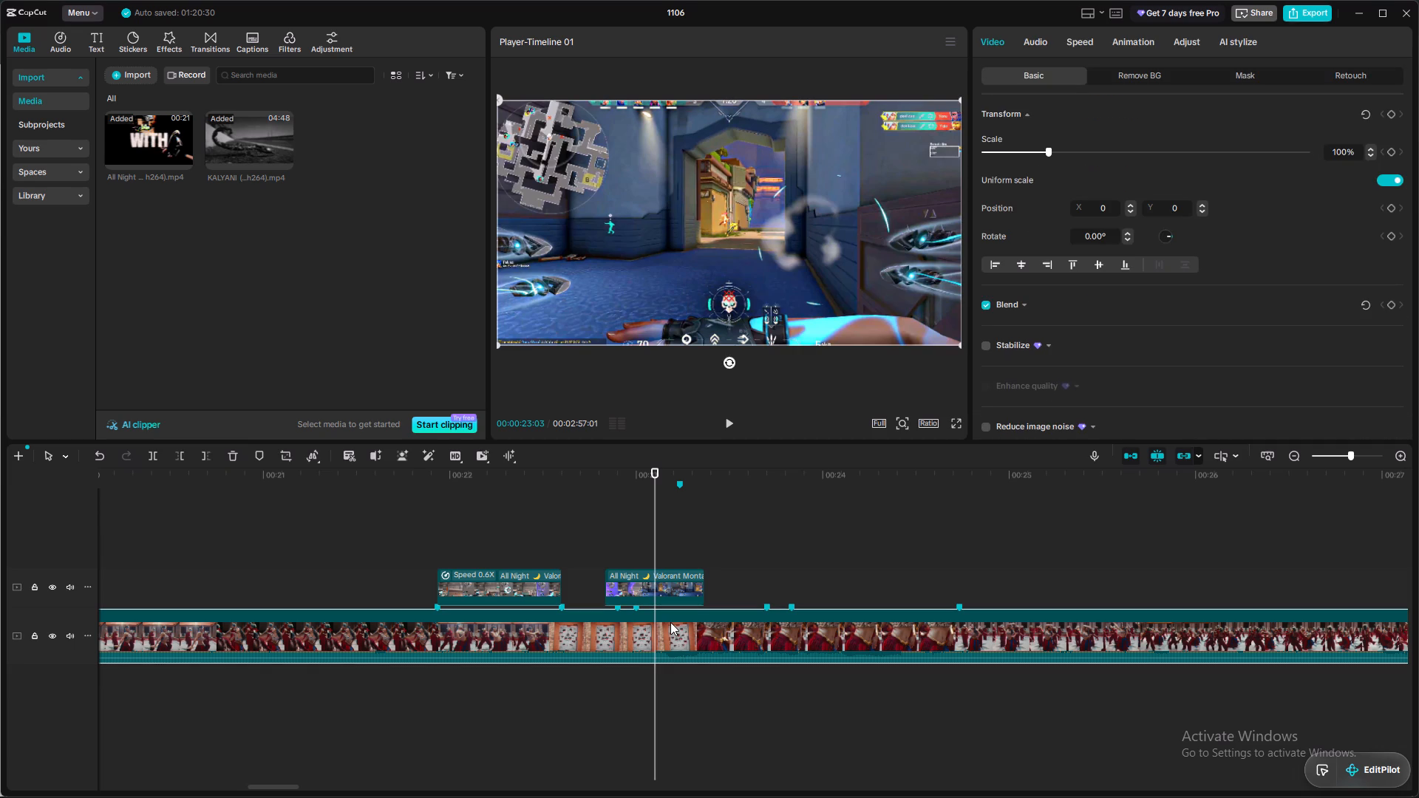
key(m)
Move the trimmed Valorant segment back so it starts directly after the slowed segment, at the 00:00:22:18 marker.
drag(662, 579, 613, 588)
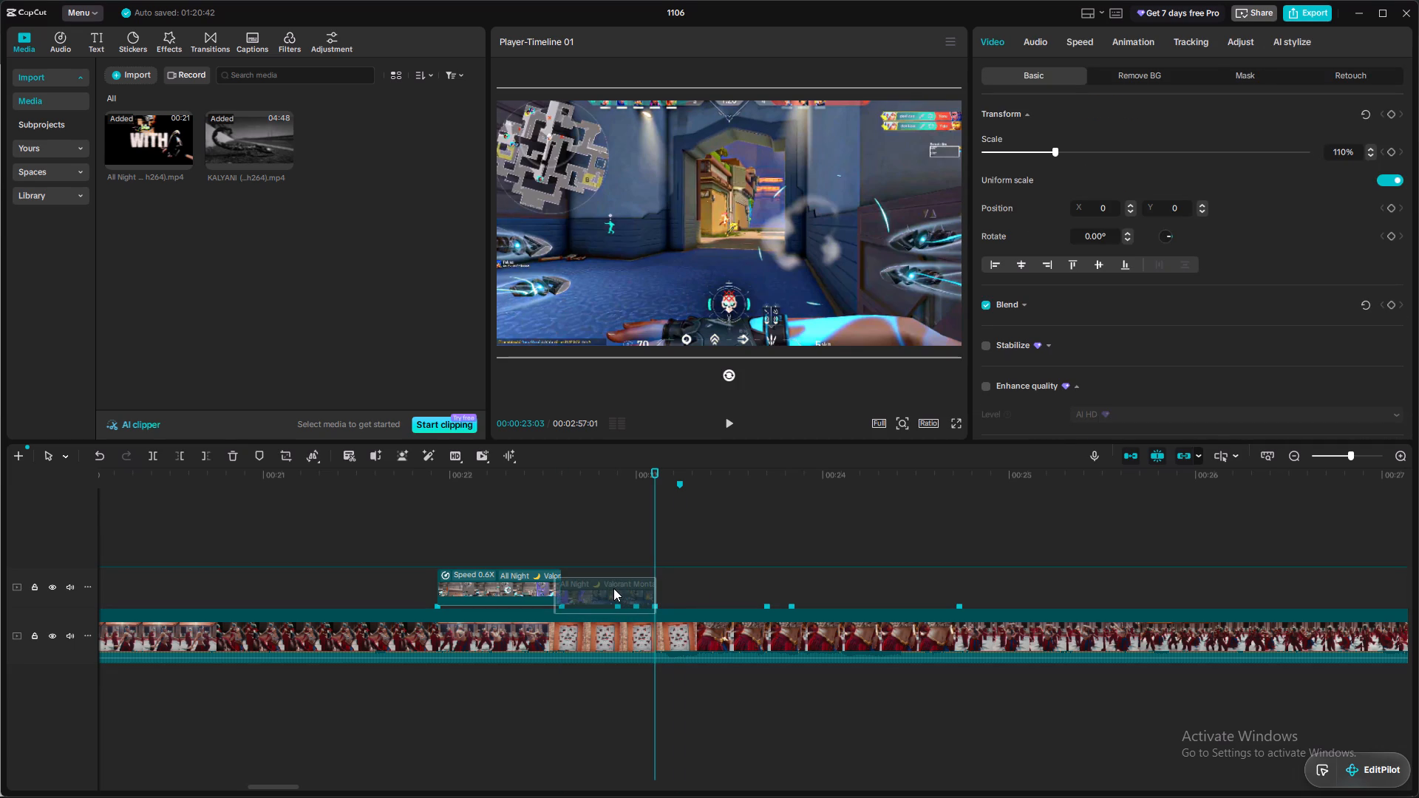
drag(613, 588, 621, 586)
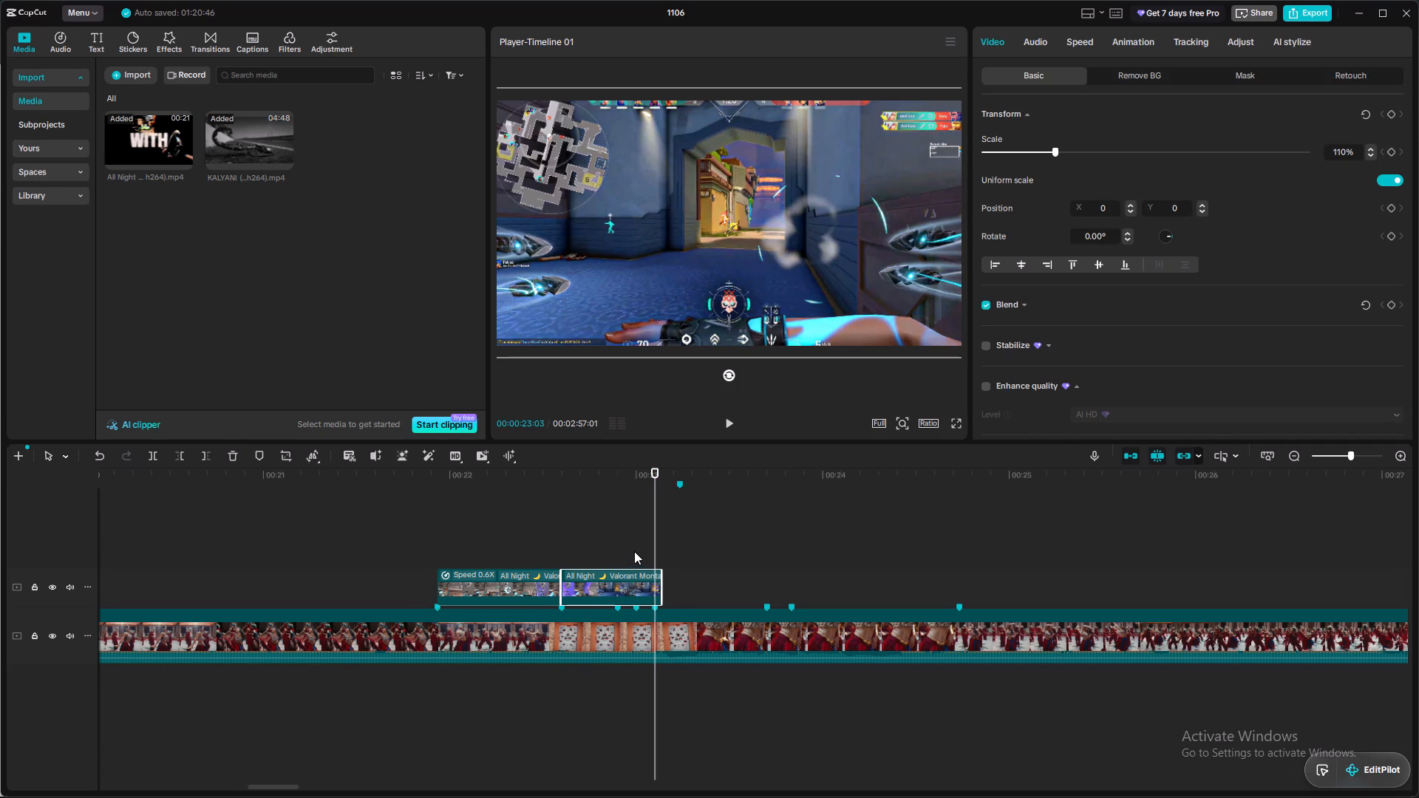
Trim the end of the second Valorant segment to the 00:00:23:03 marker.
key(d)
click(203, 448)
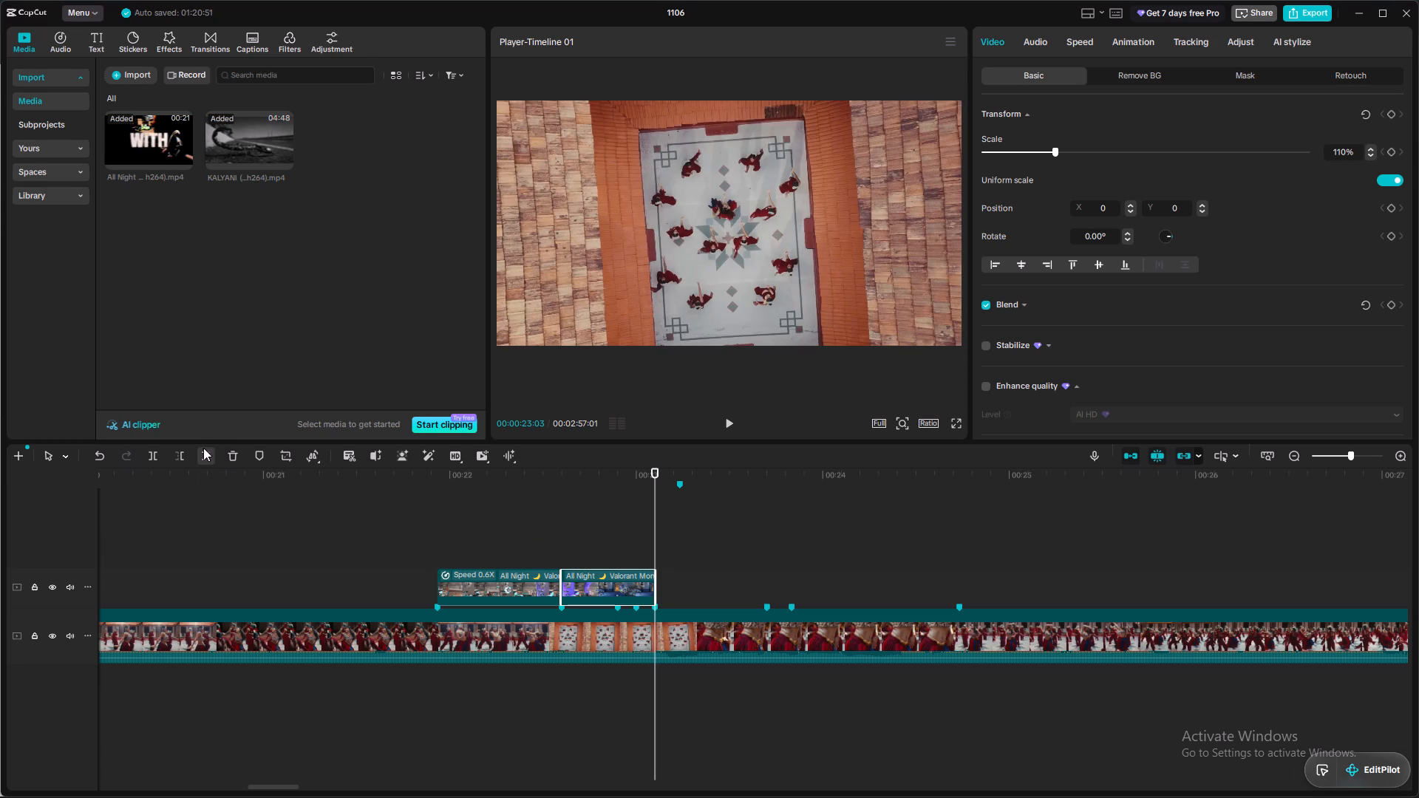
Replay from 00:00:21:26 through both Valorant segments to just past the following beat marker to check the cuts.
click(428, 486)
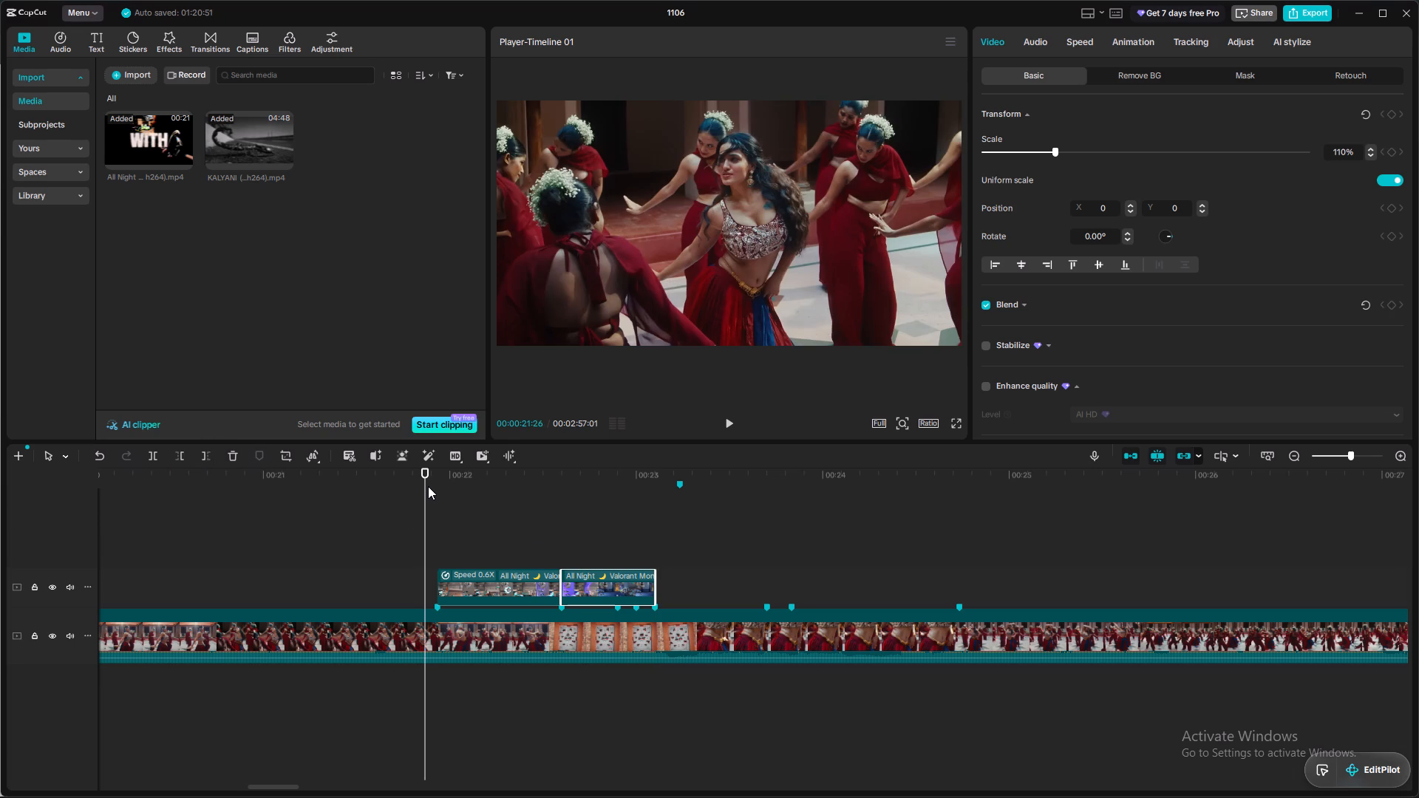
key(space)
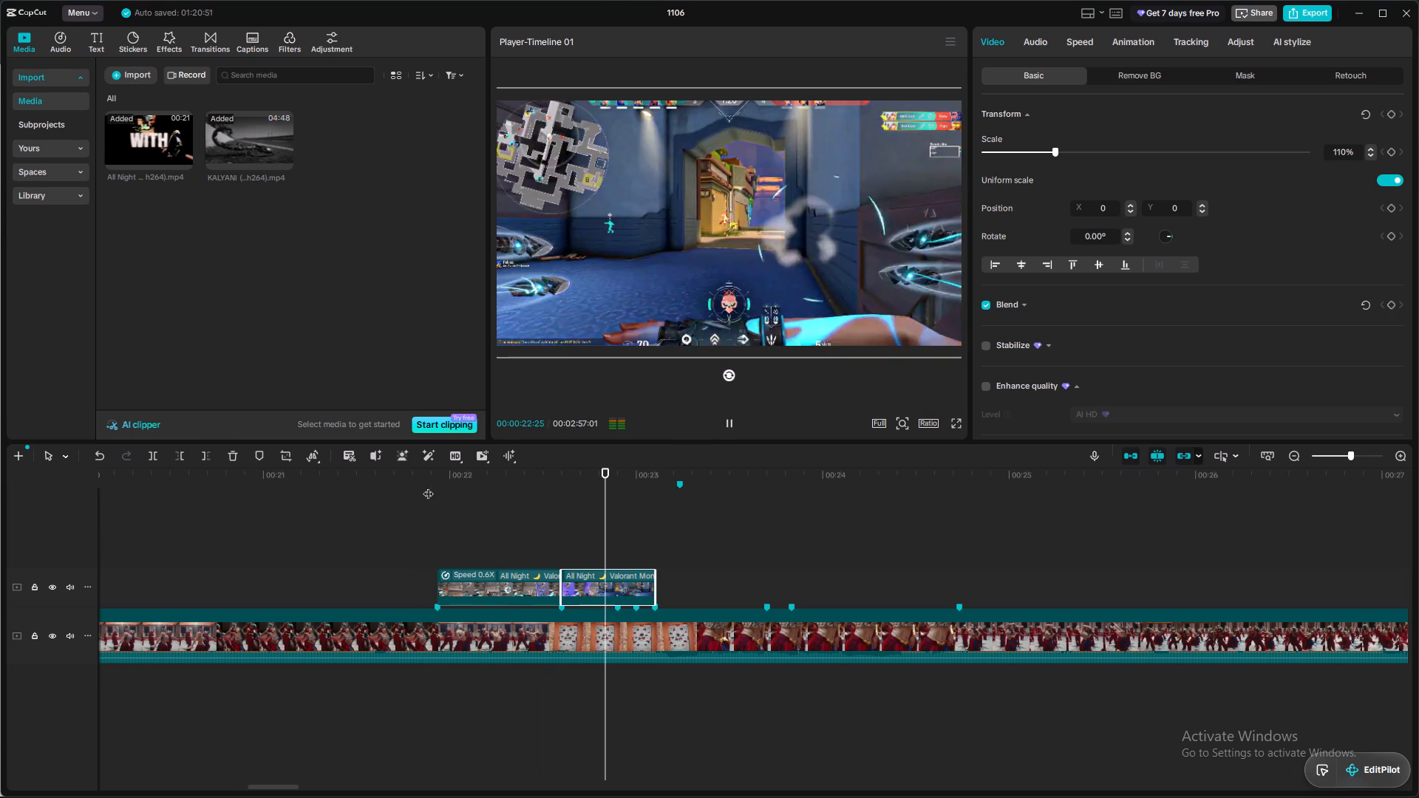
key(space)
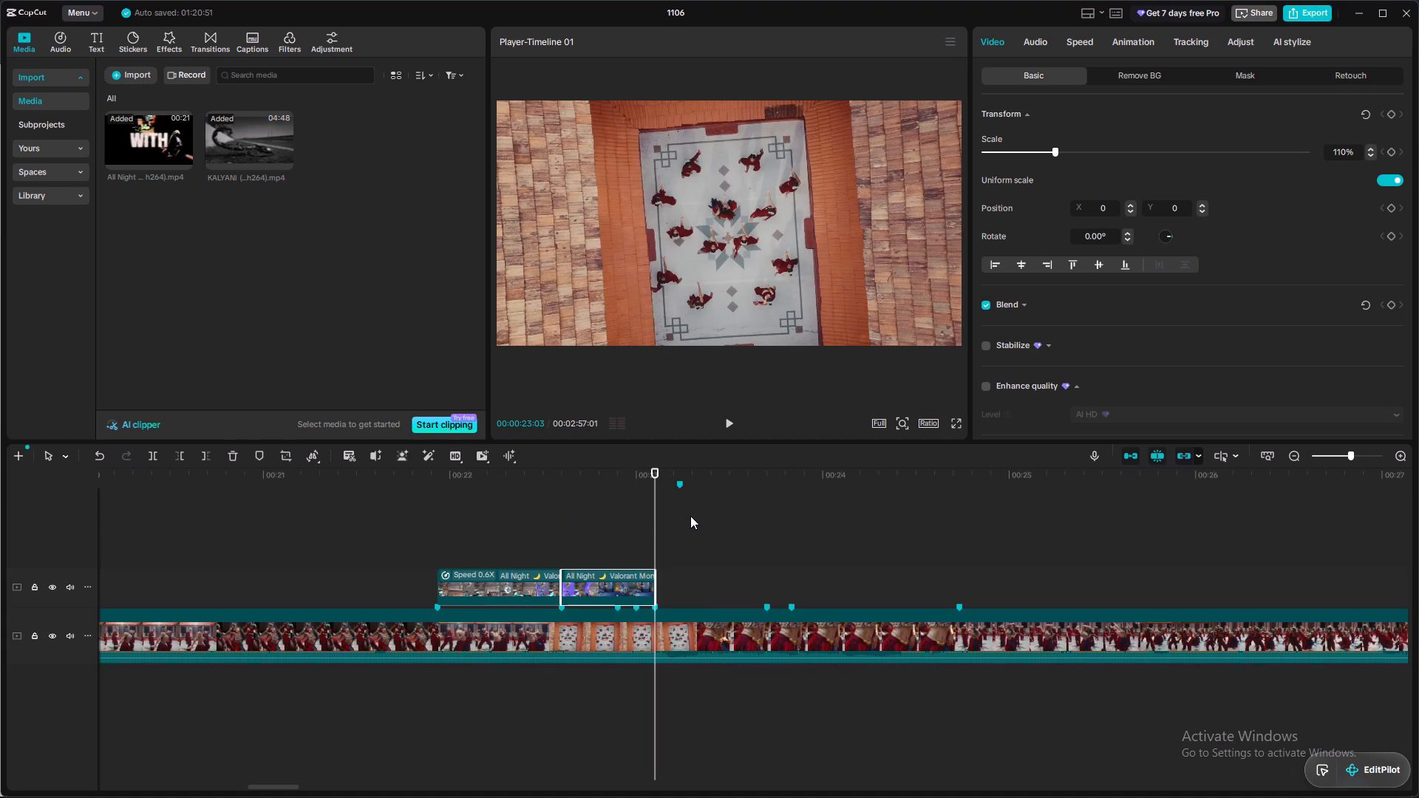
key(space)
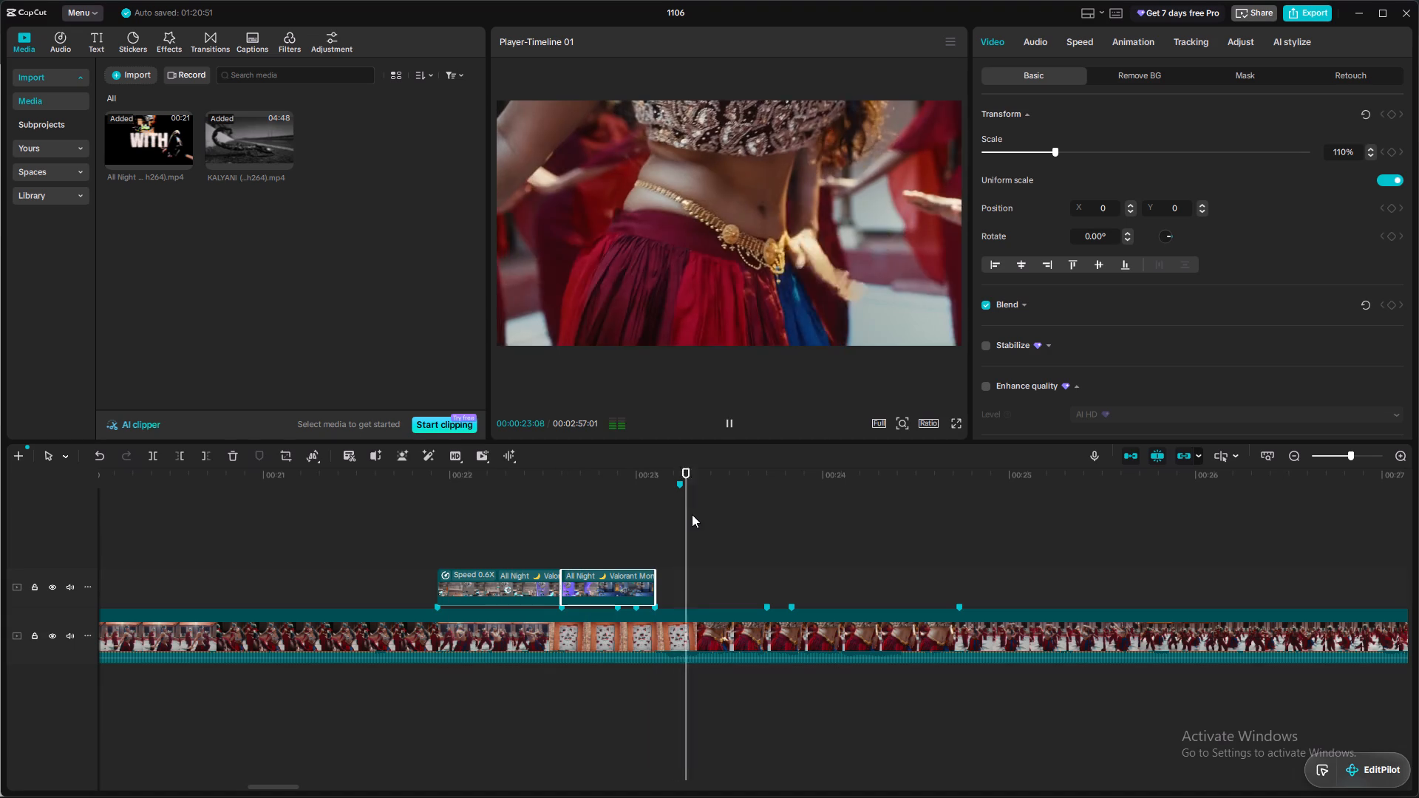
key(space)
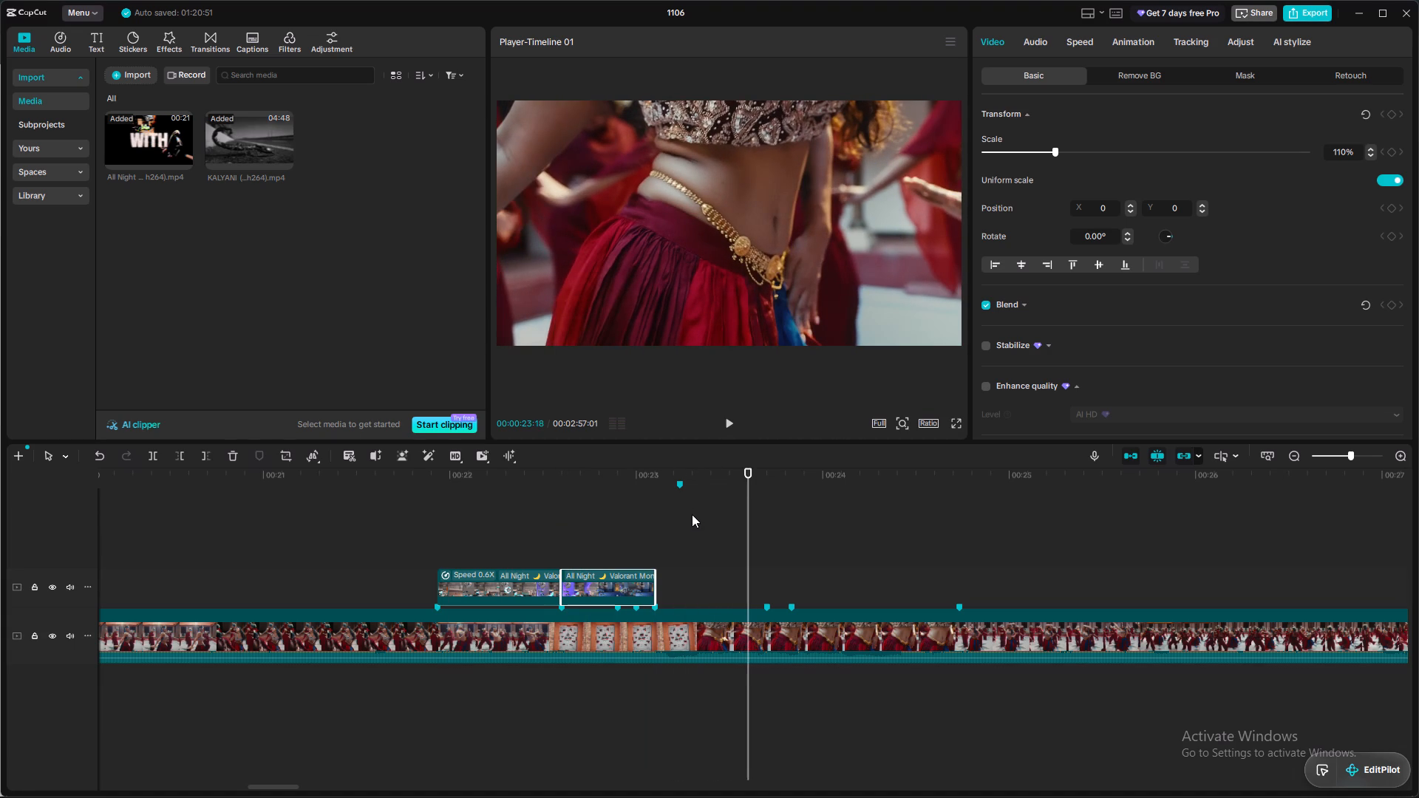
Review the start of the unplaced Valorant clip beginning just before 00:00:33:00 and split it at 00:00:33:14.
key(space)
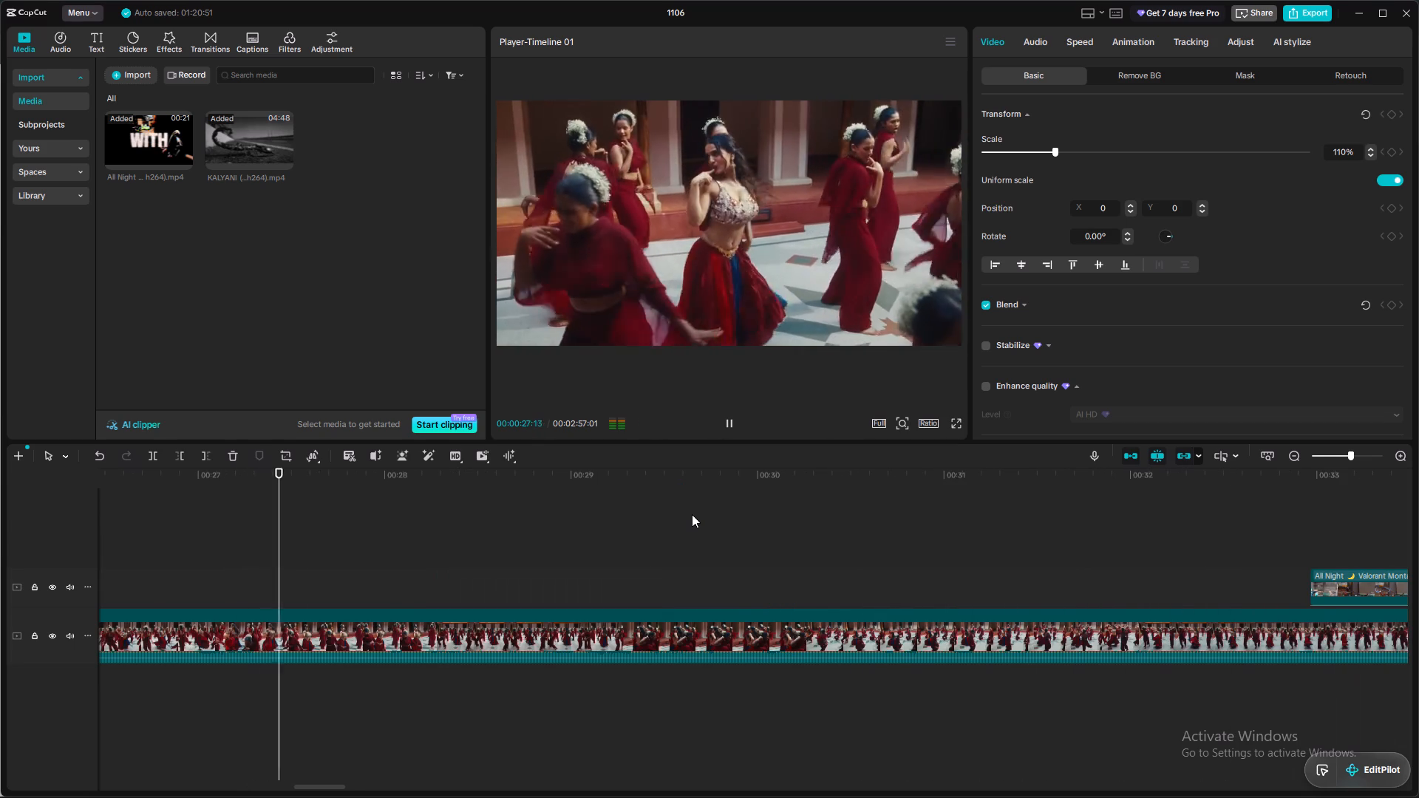
click(1330, 590)
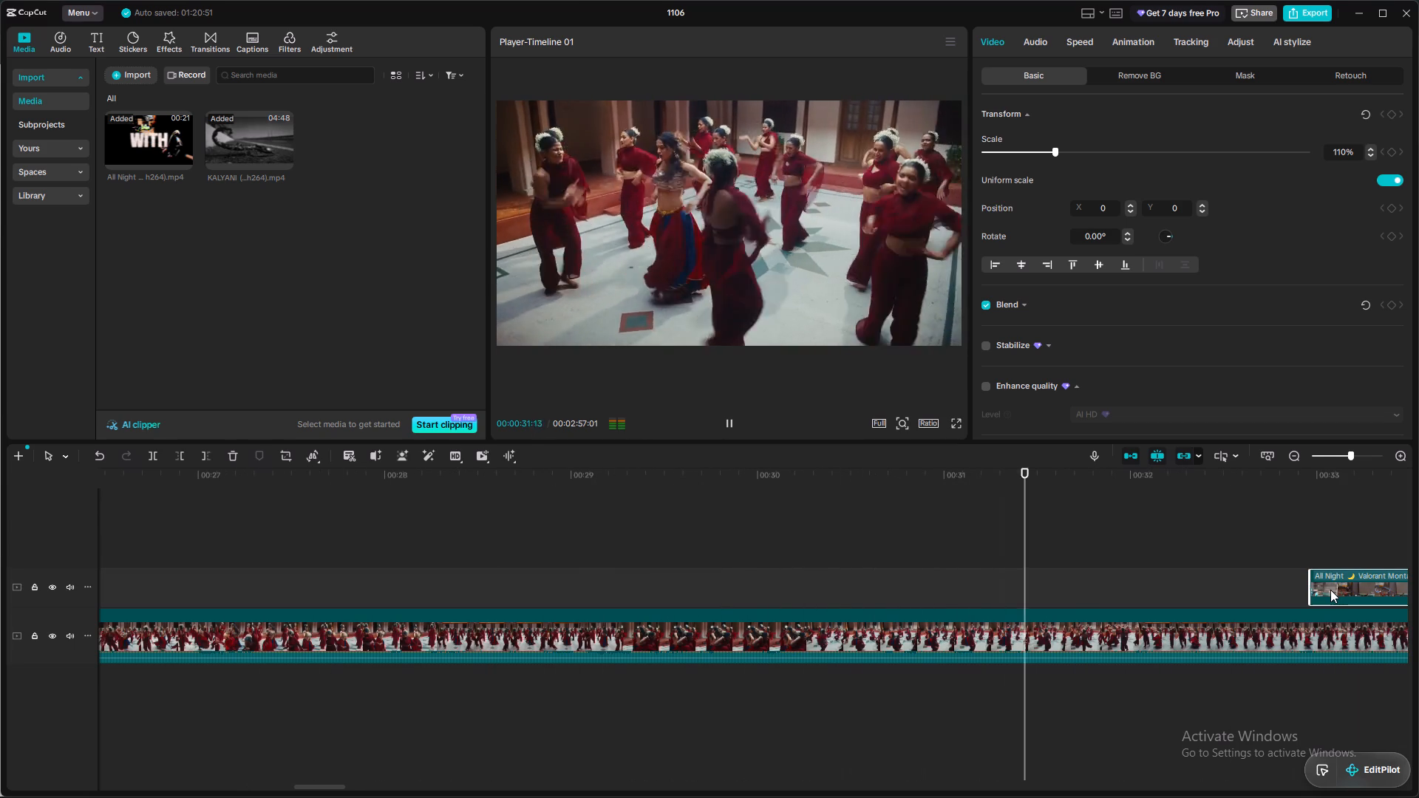
key(space)
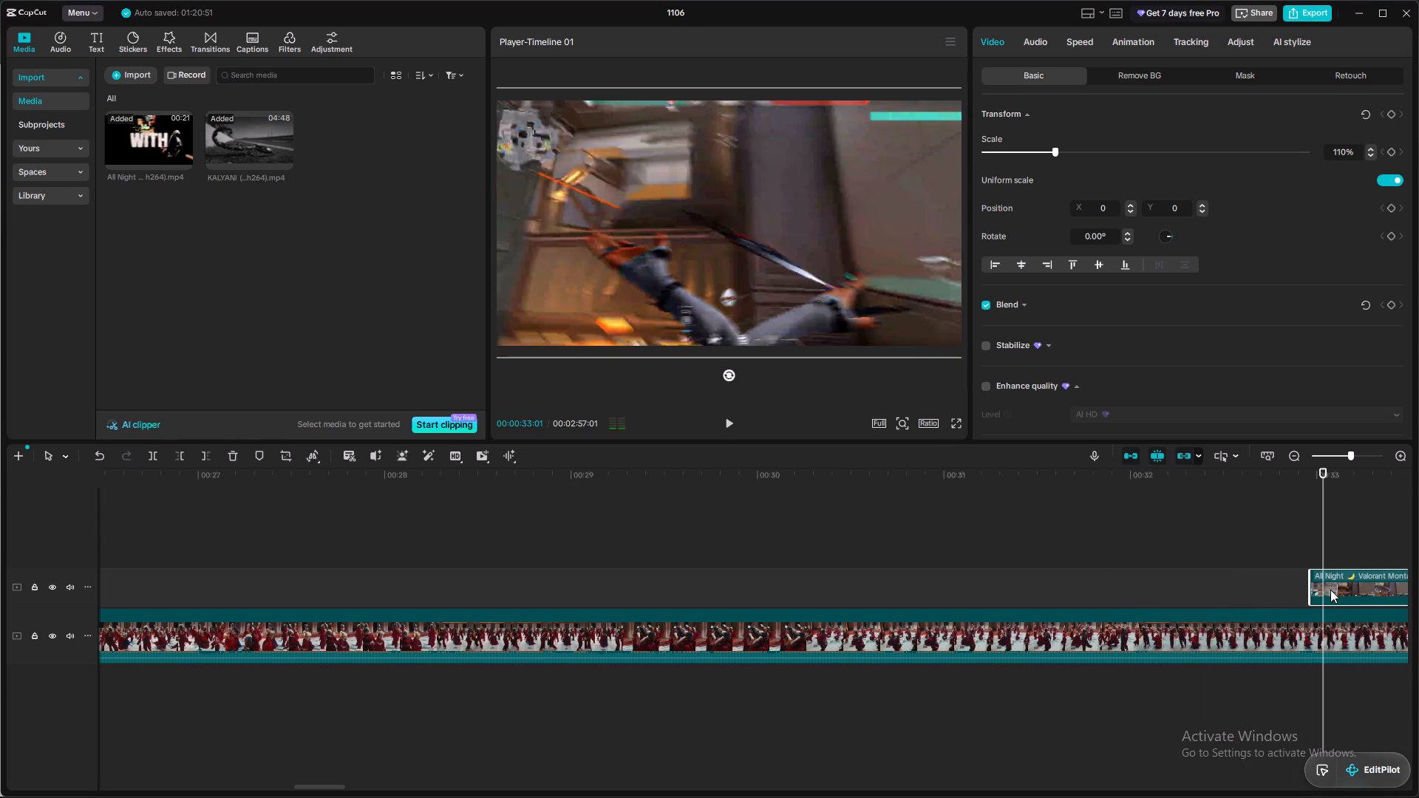
key(space)
key(space)
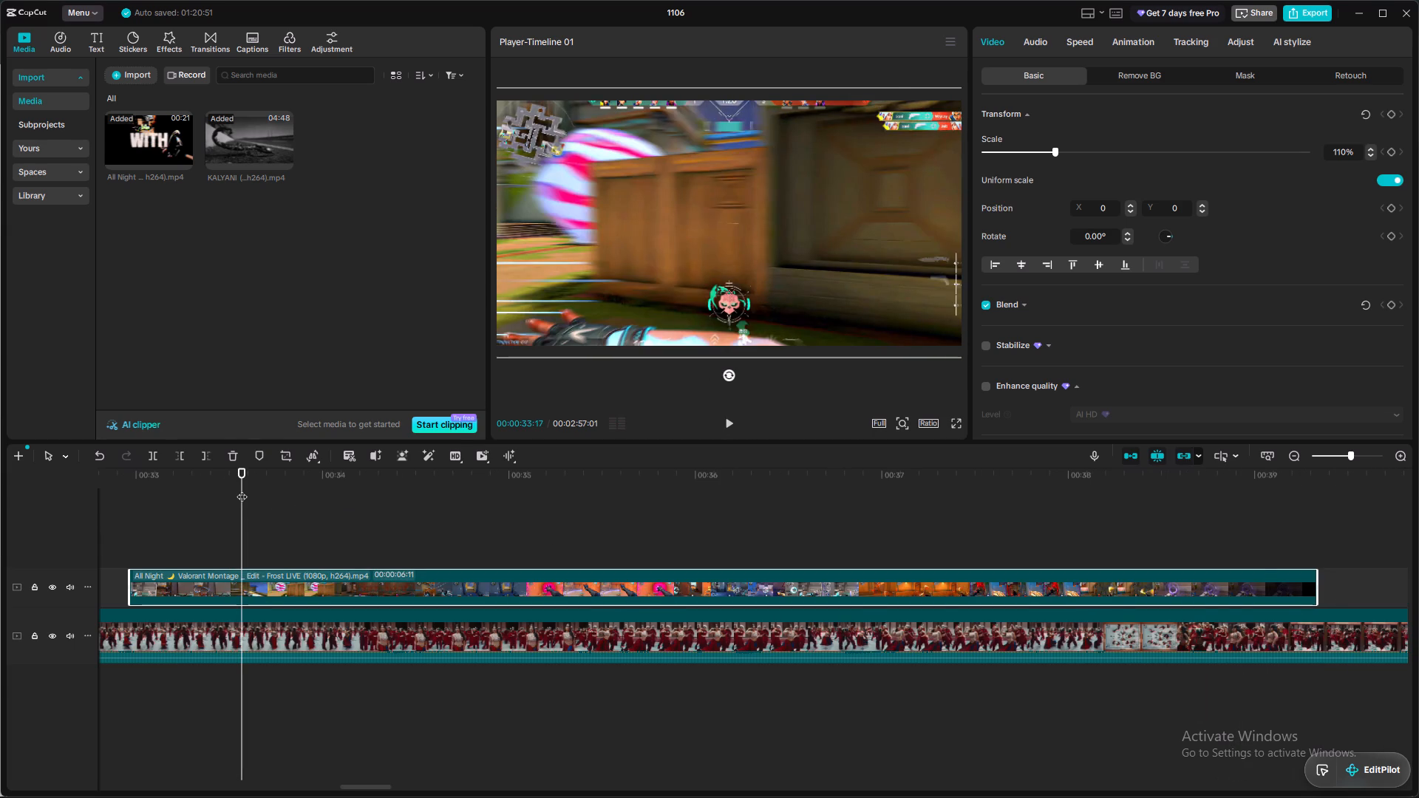
drag(242, 489, 222, 494)
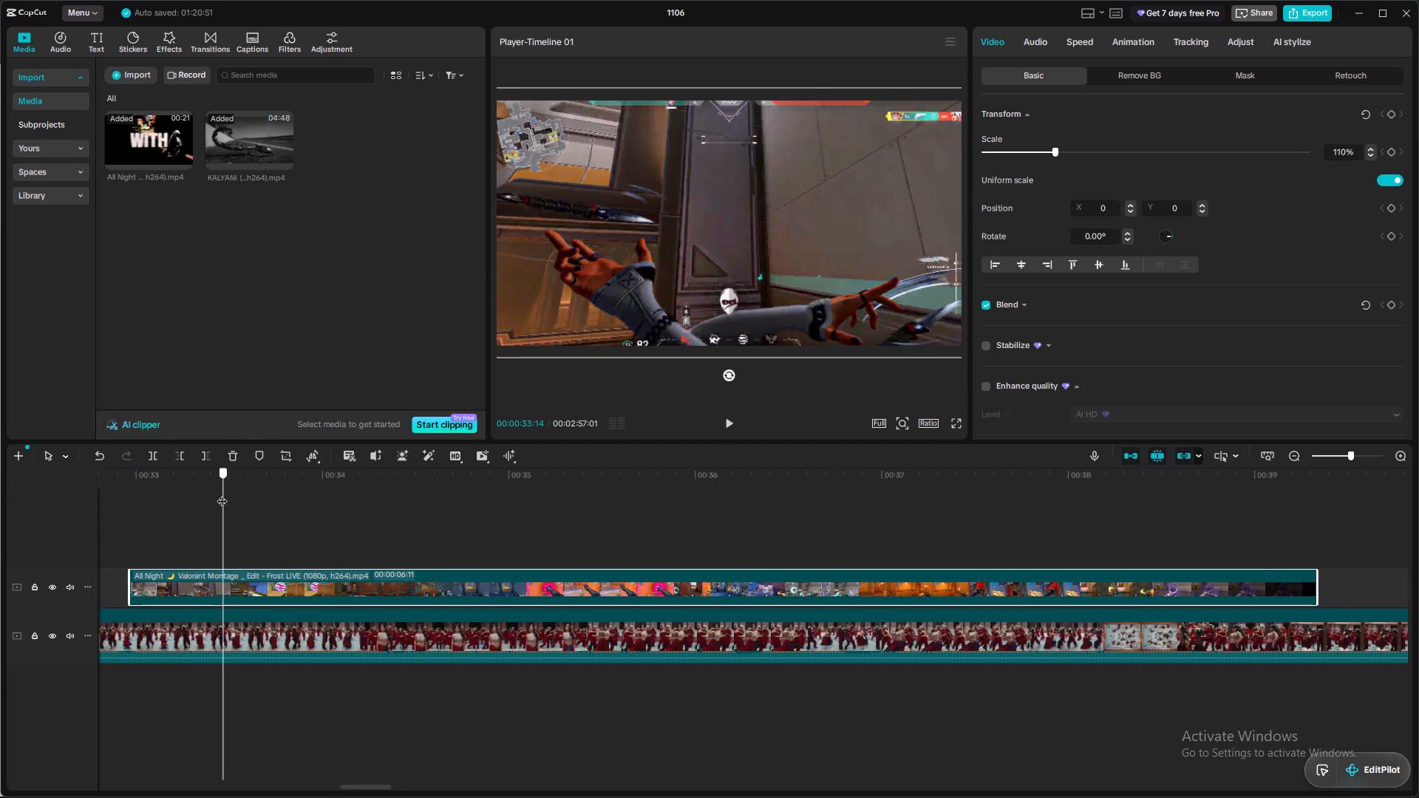
drag(222, 494, 222, 496)
click(152, 457)
Move the split-off first piece back to start directly after the second Valorant segment, at the 00:00:23:03 marker.
drag(193, 594, 0, 641)
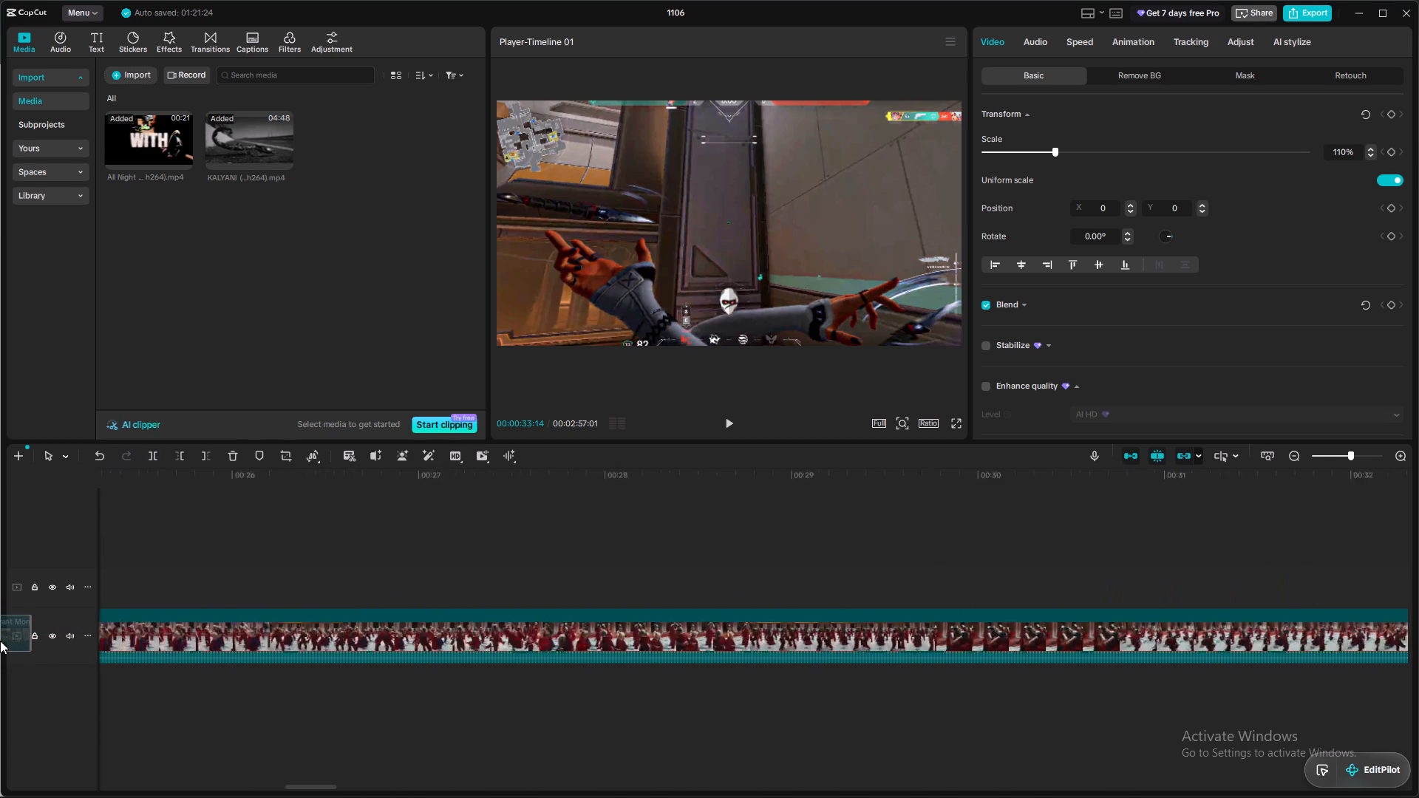
drag(0, 641, 833, 586)
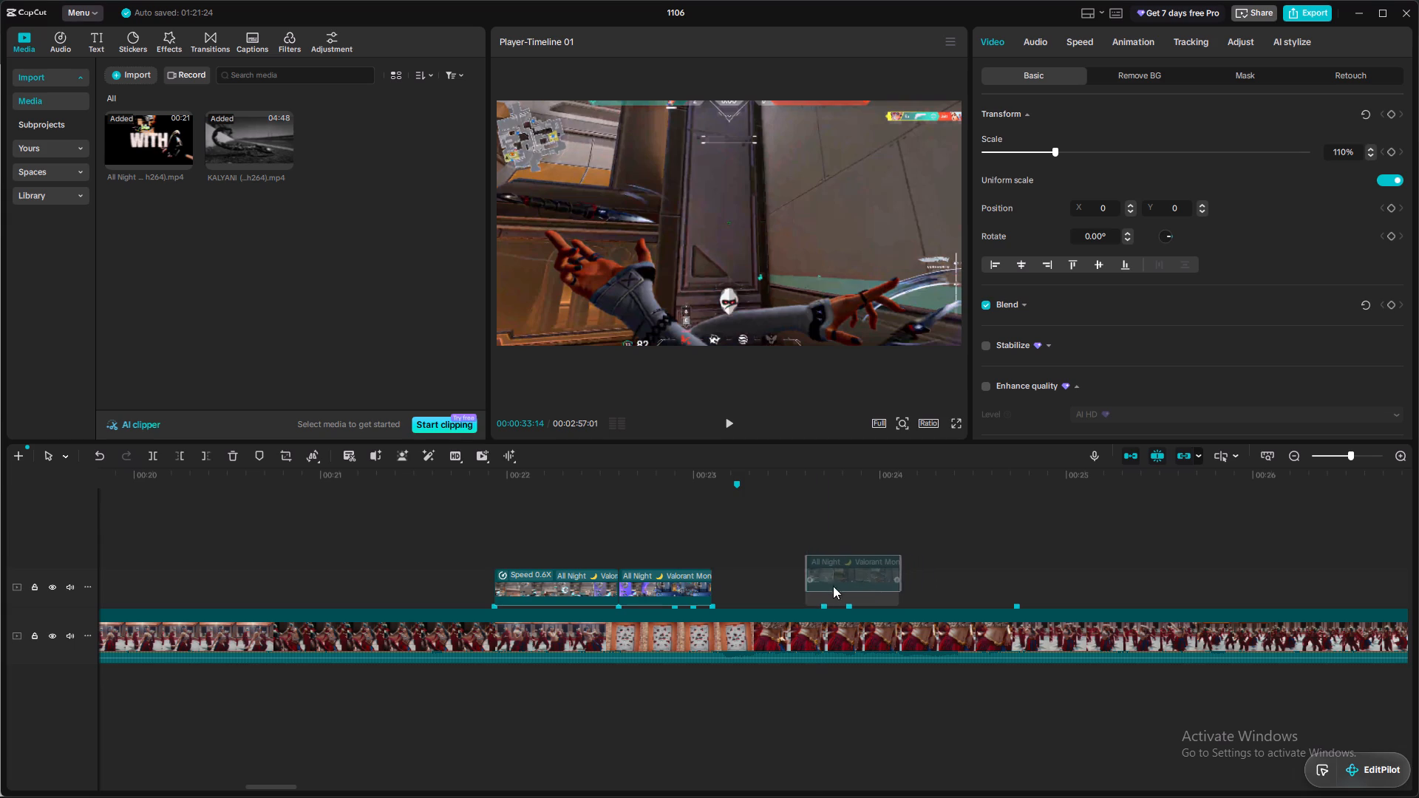
drag(833, 586, 775, 594)
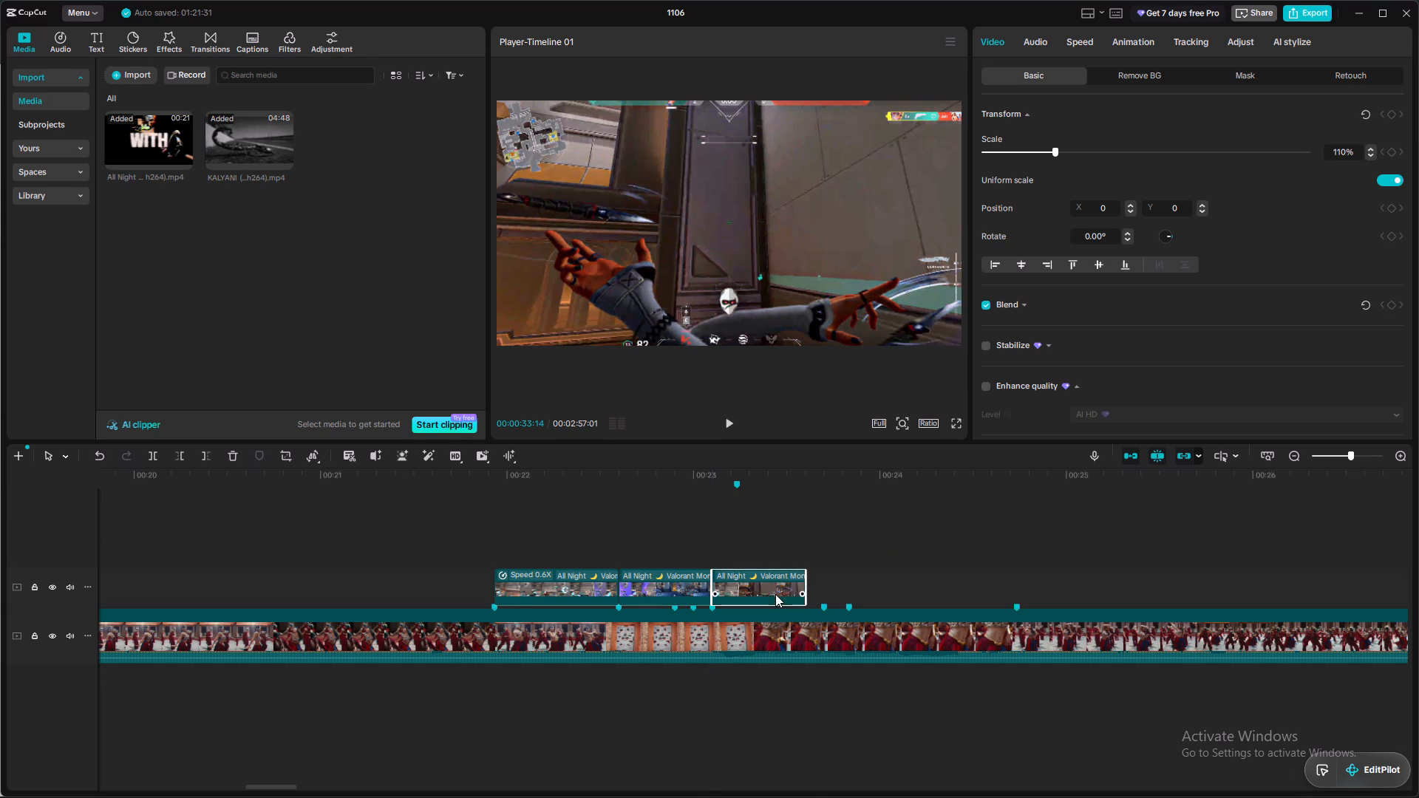
Replay from 00:00:22:21 to 00:00:23:17 to check the newly placed third Valorant segment against the beat.
click(636, 528)
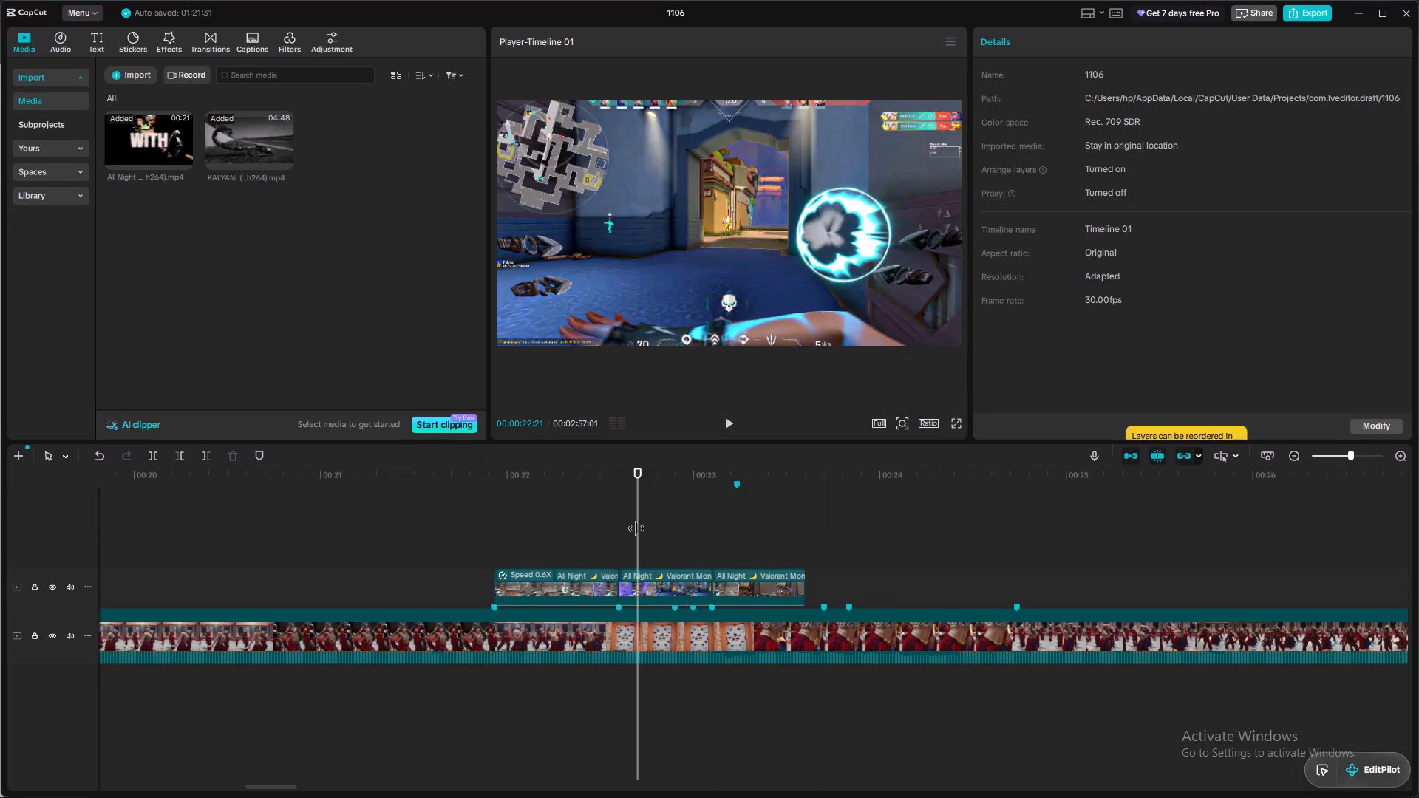
key(space)
key(space)
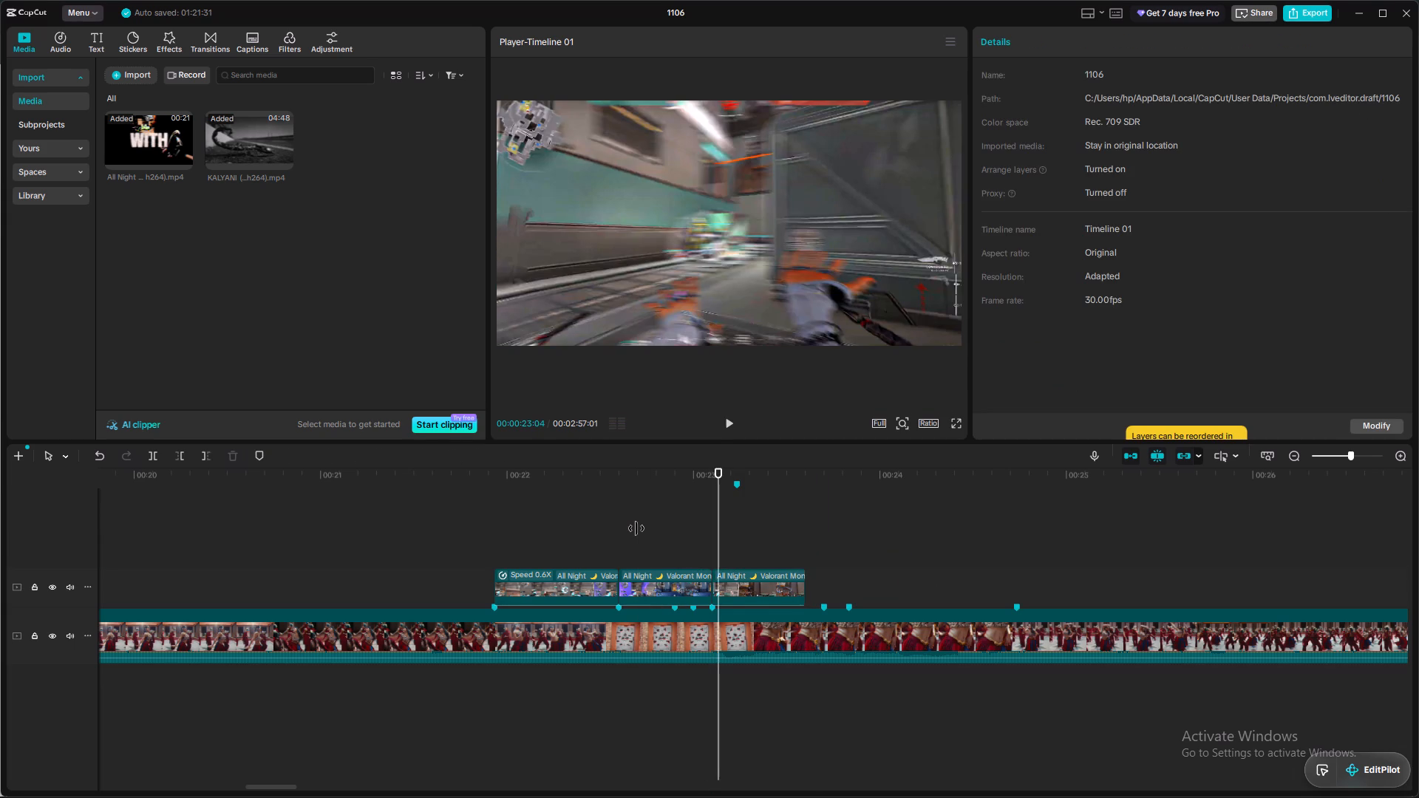
key(space)
key(space)
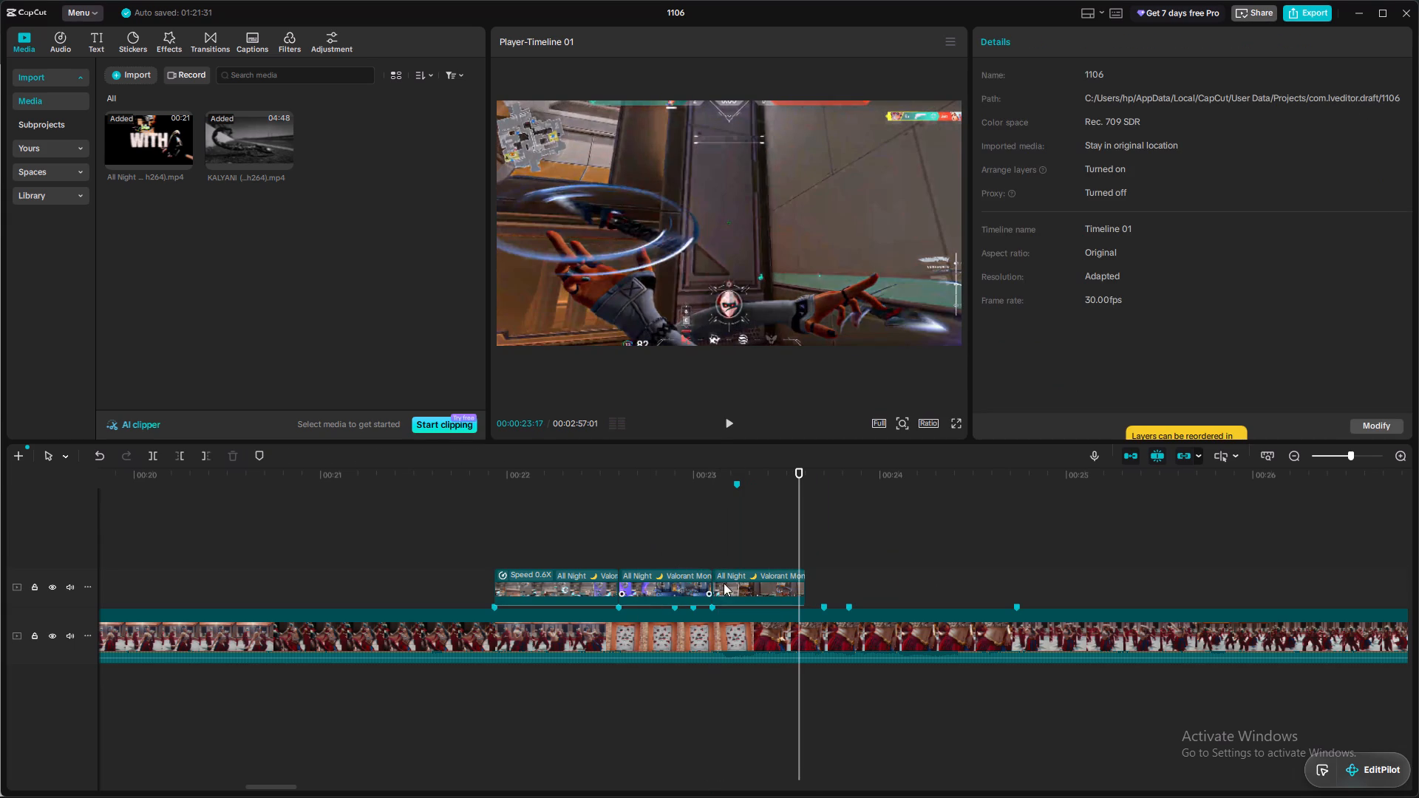
Play from 00:00:23:14 past the end of the third Valorant segment to 00:00:24:21 to check the upcoming beat markers.
click(749, 578)
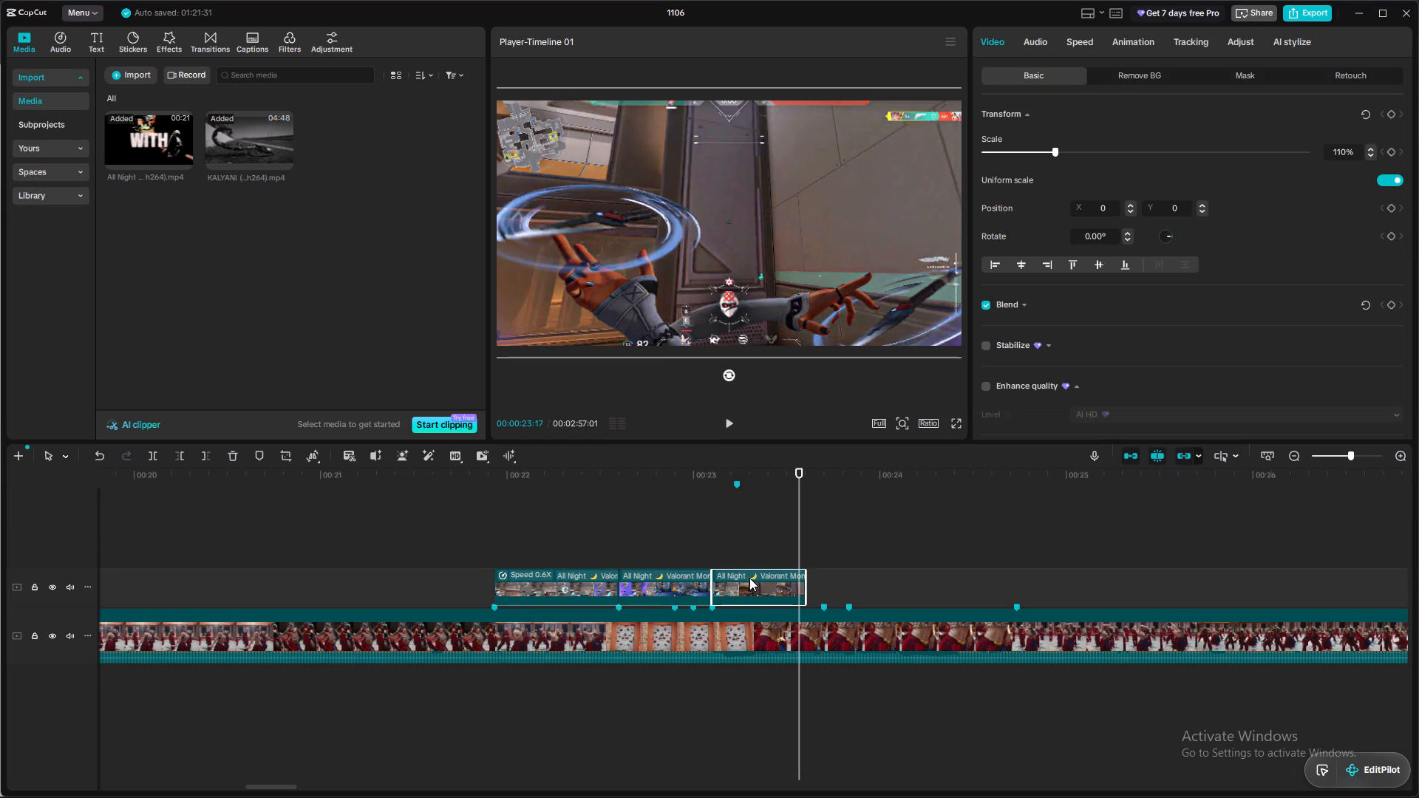
click(777, 499)
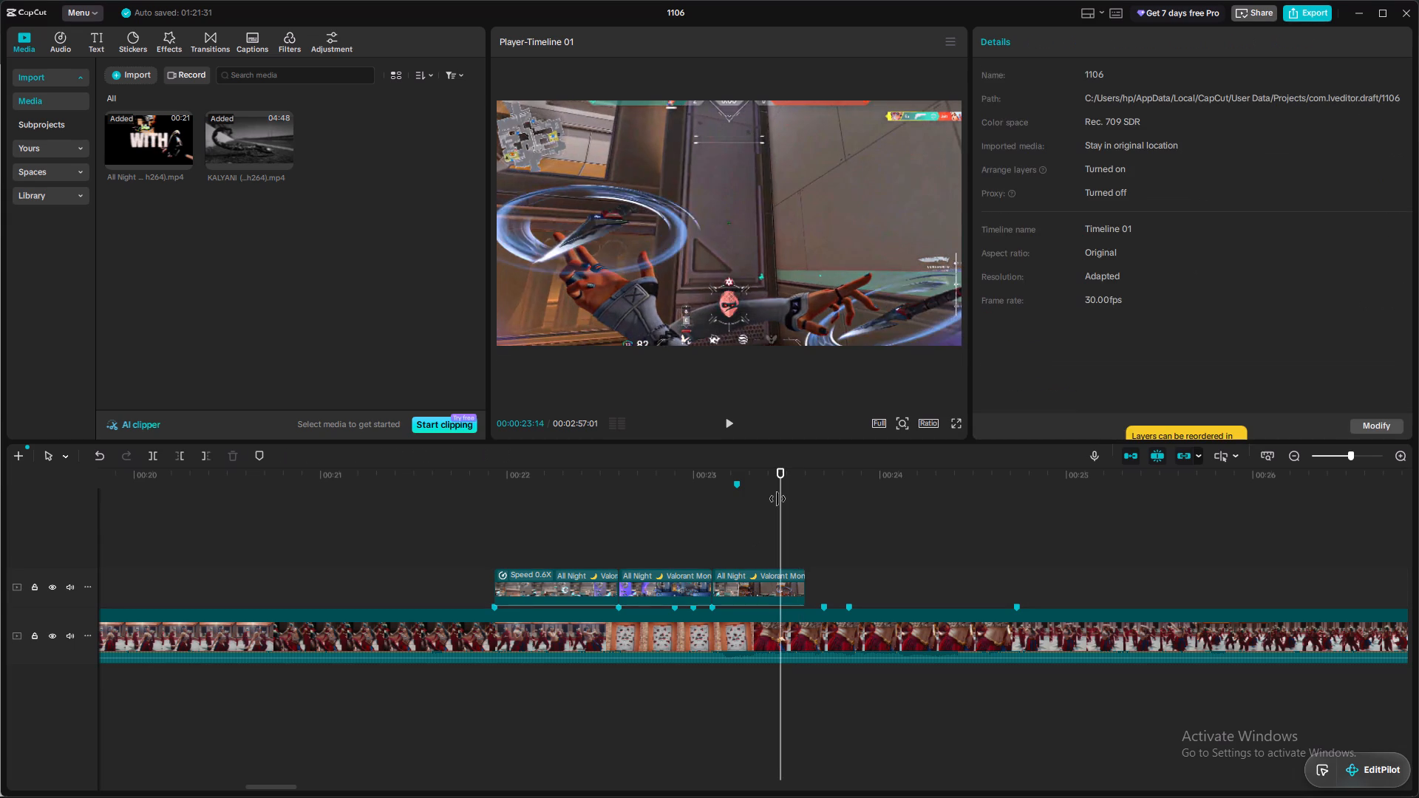
key(space)
key(space)
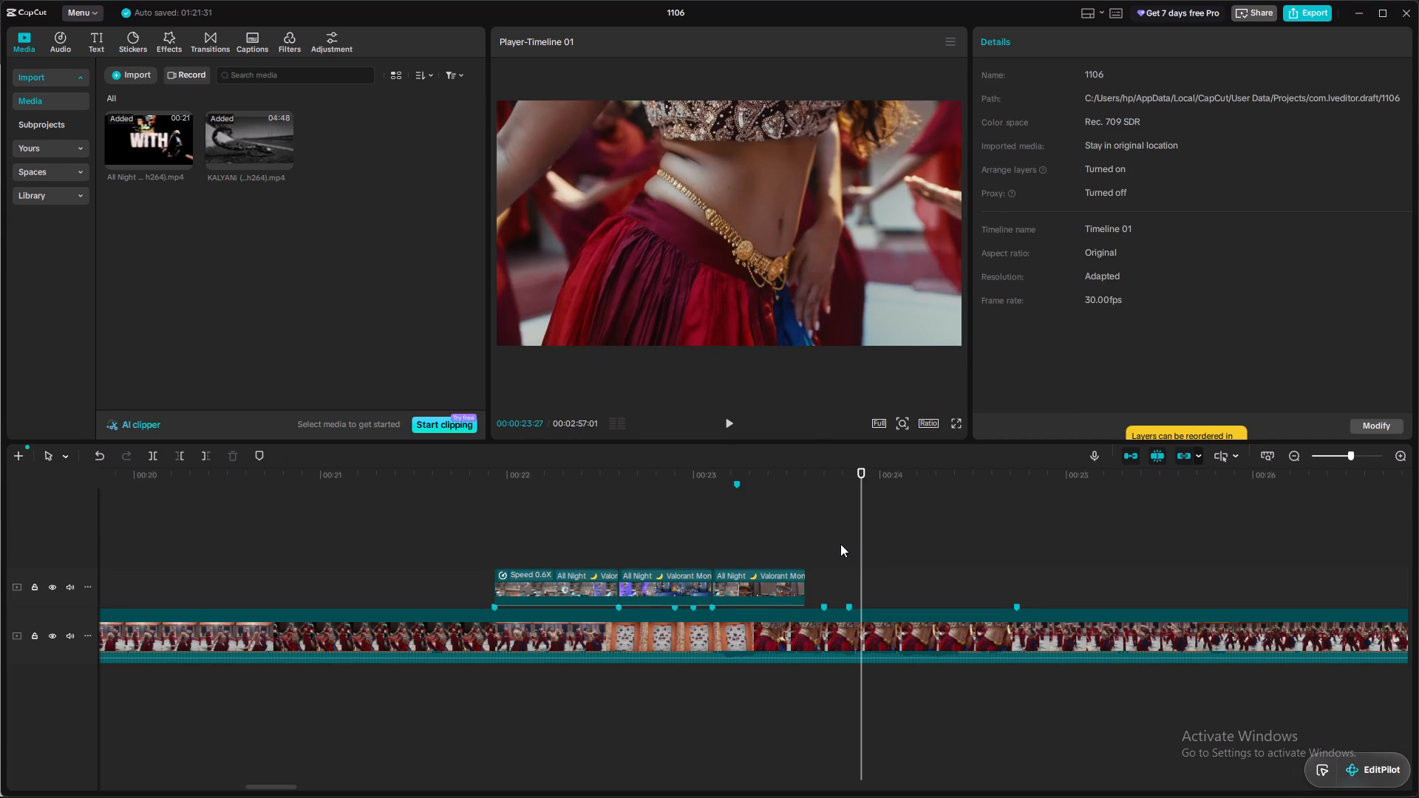
click(840, 543)
key(space)
key(space)
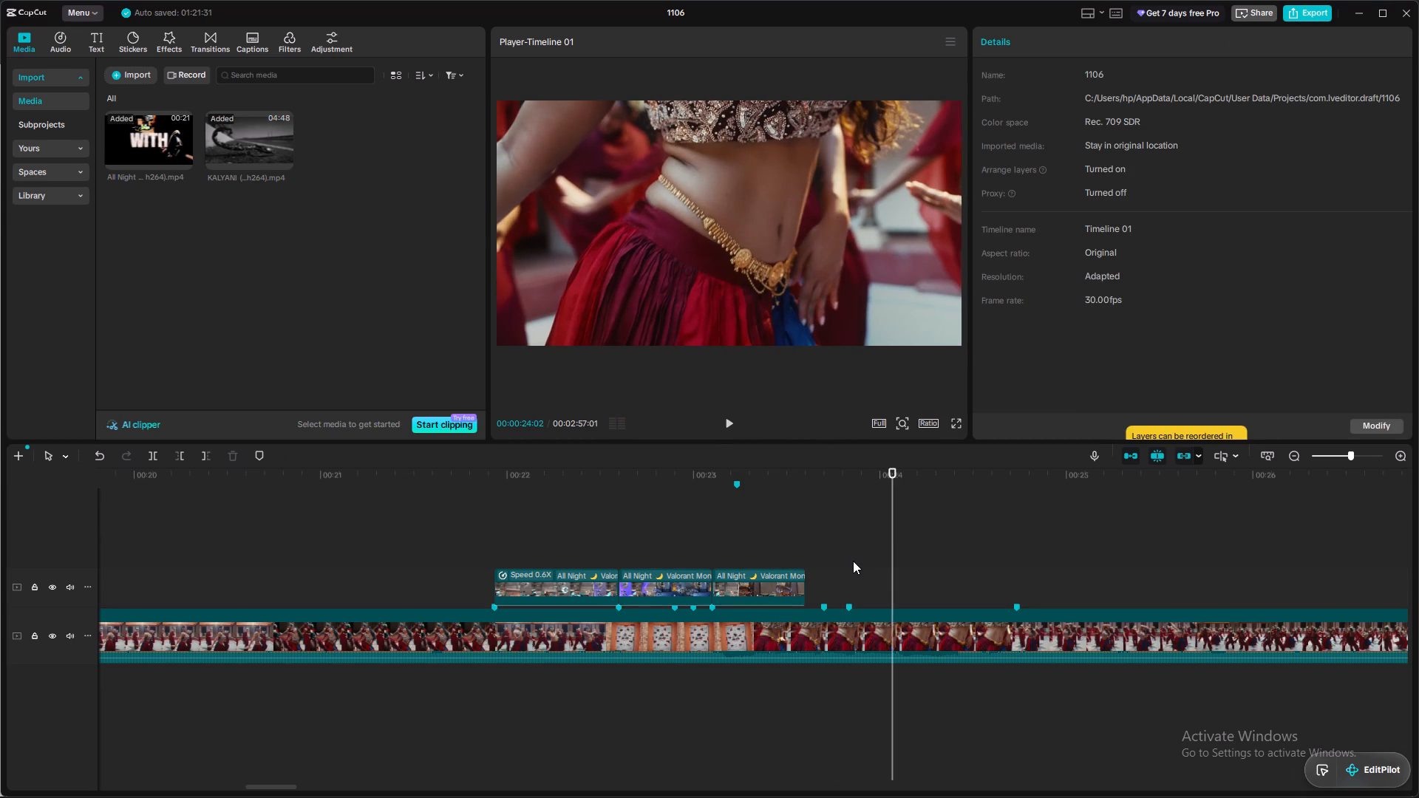
key(space)
key(space)
key(space)
key(space)
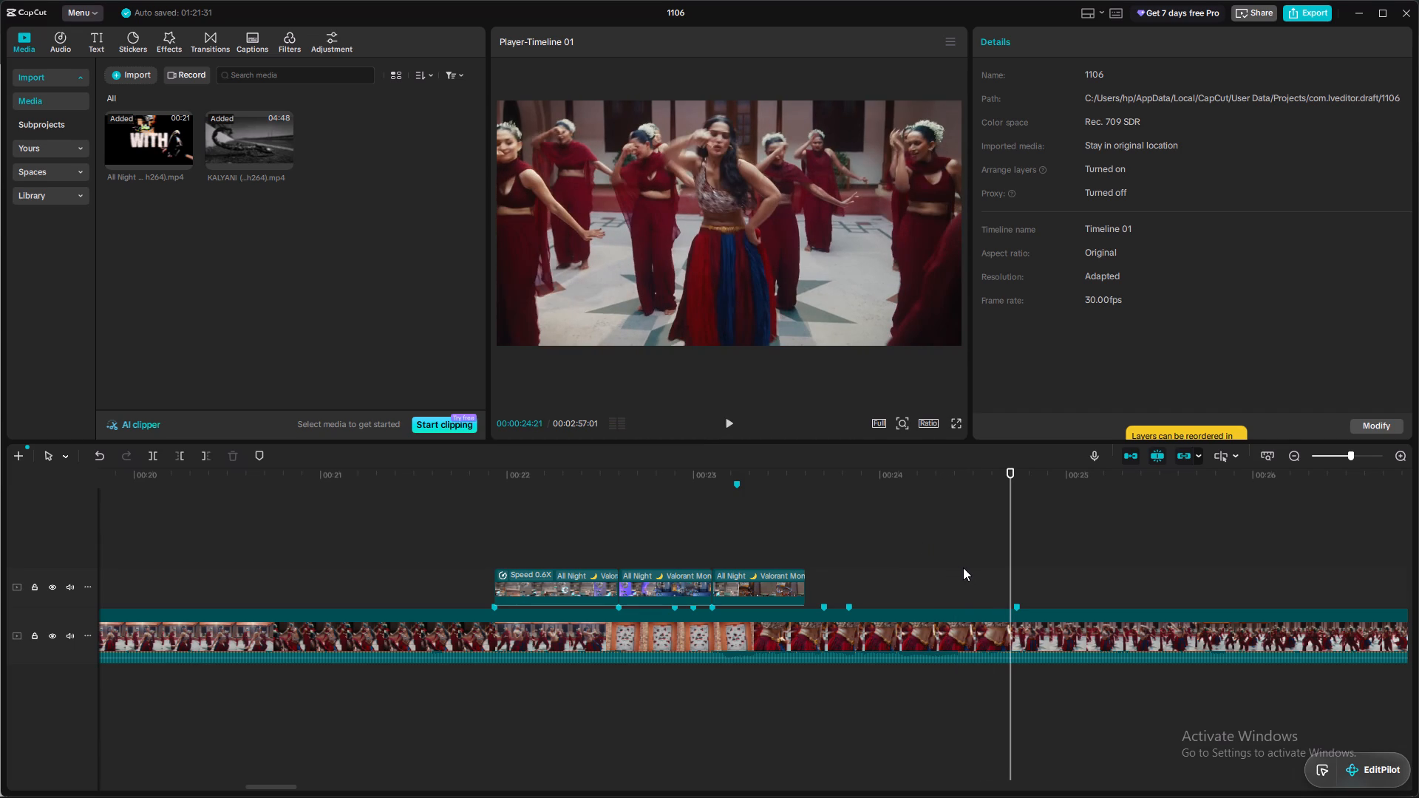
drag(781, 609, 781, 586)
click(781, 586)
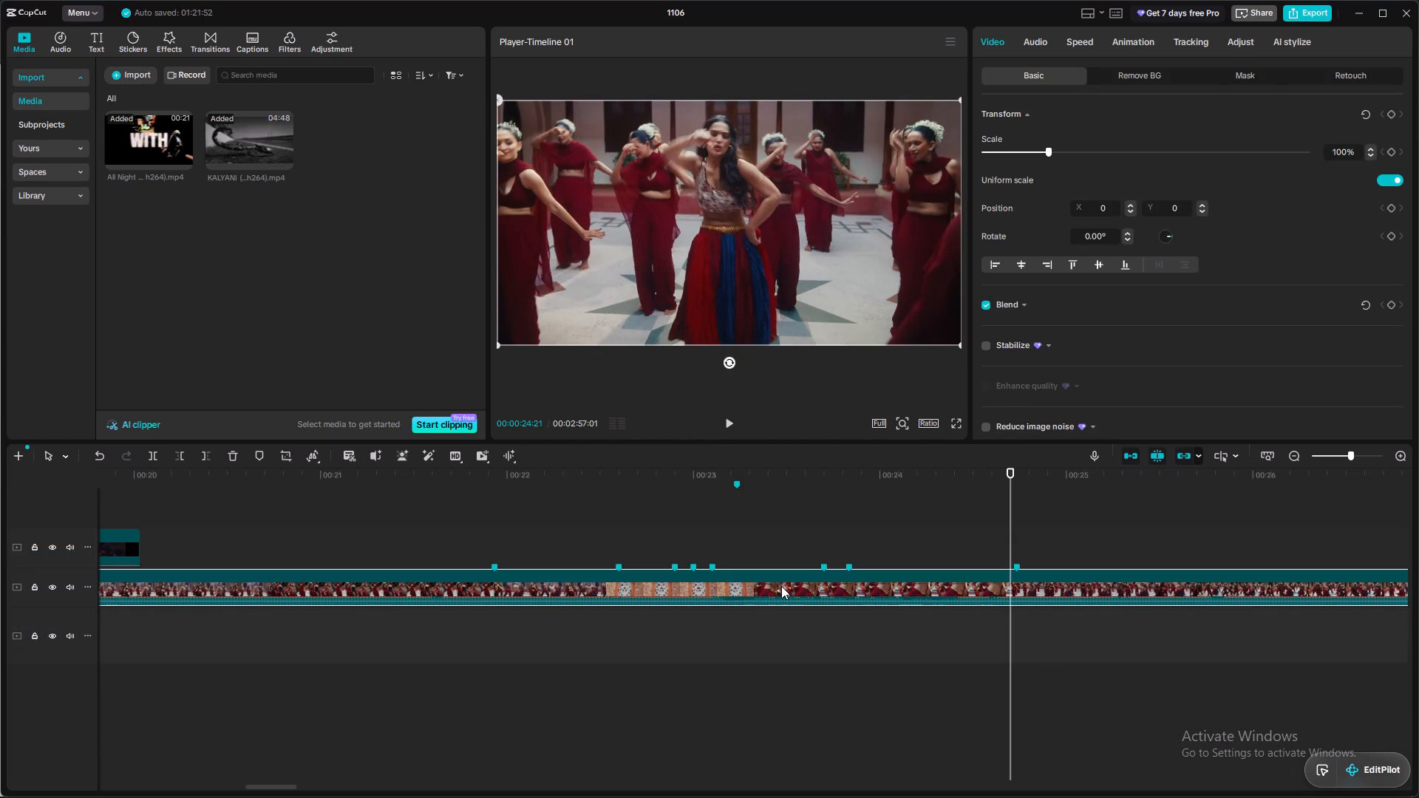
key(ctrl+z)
Slow the third Valorant segment to 0.30x so that it ends at the beat marker just after 00:00:24:21.
click(783, 578)
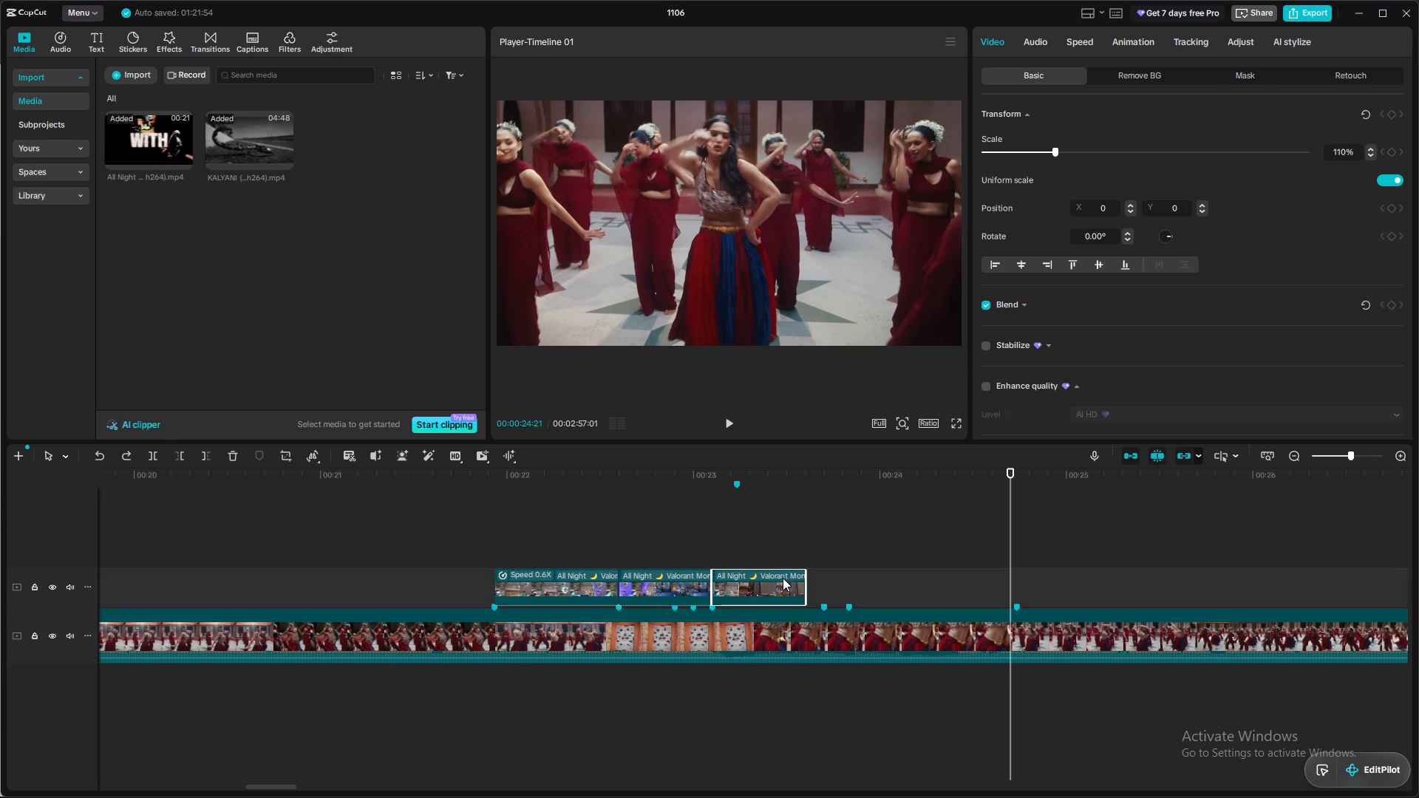
click(1080, 41)
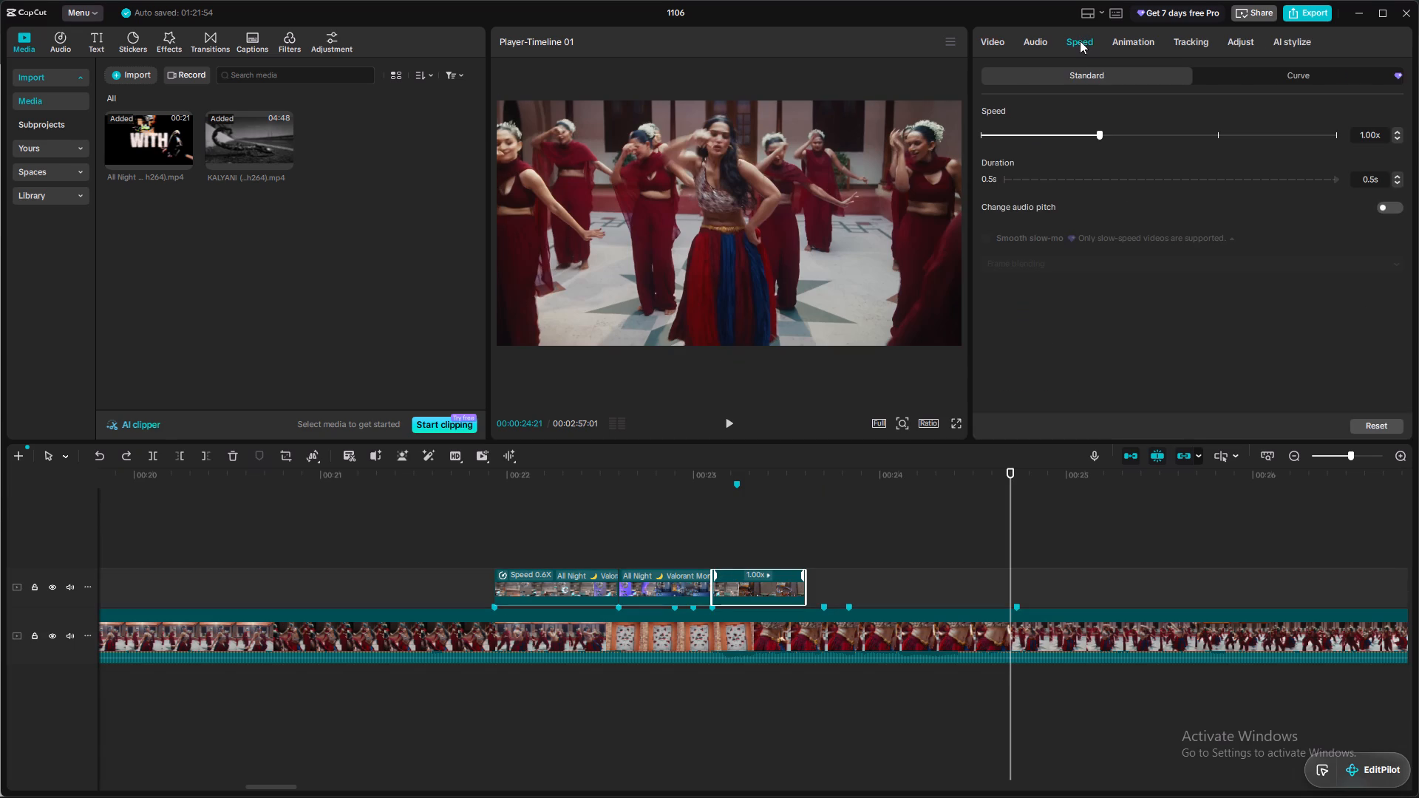
drag(1099, 134, 1067, 142)
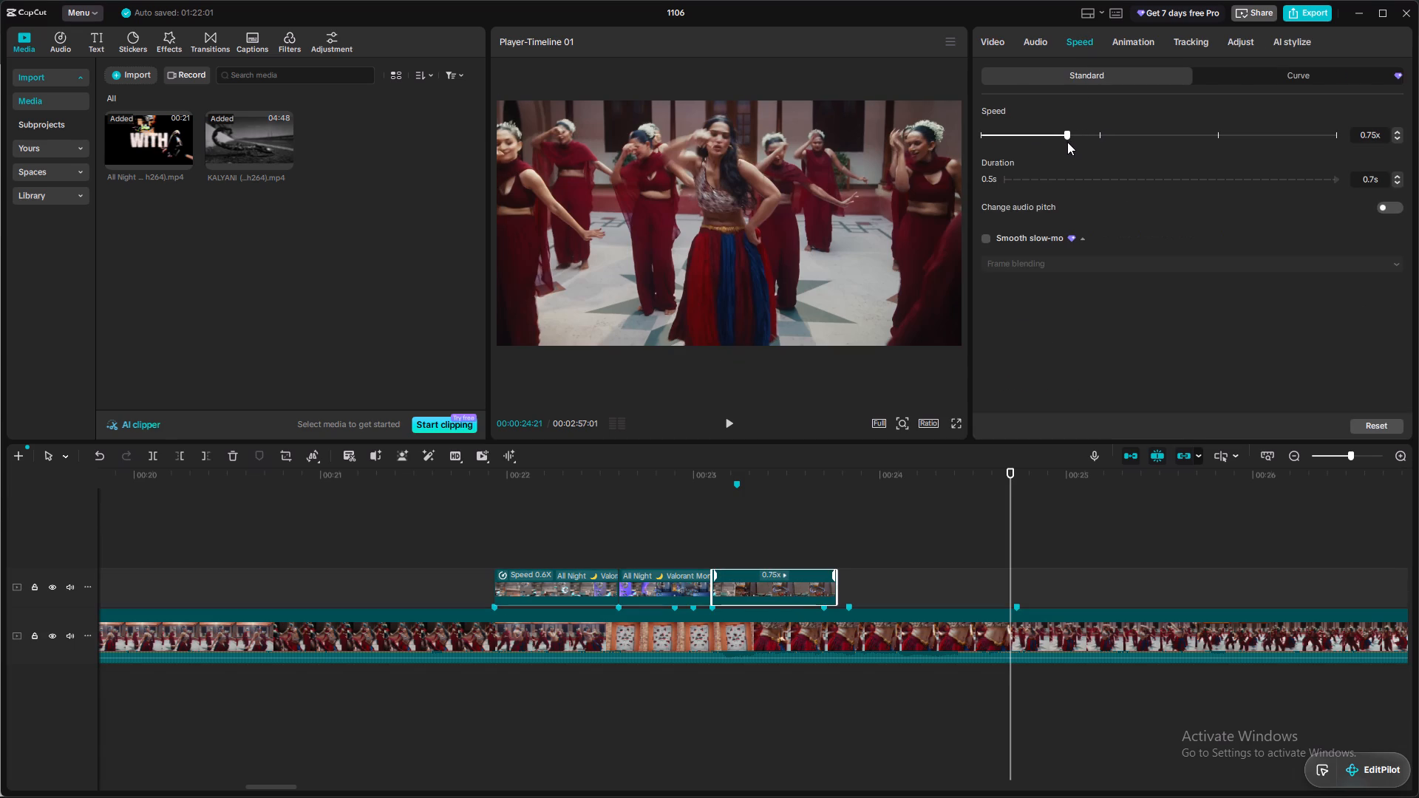
drag(1069, 134, 1051, 137)
drag(1051, 137, 1018, 137)
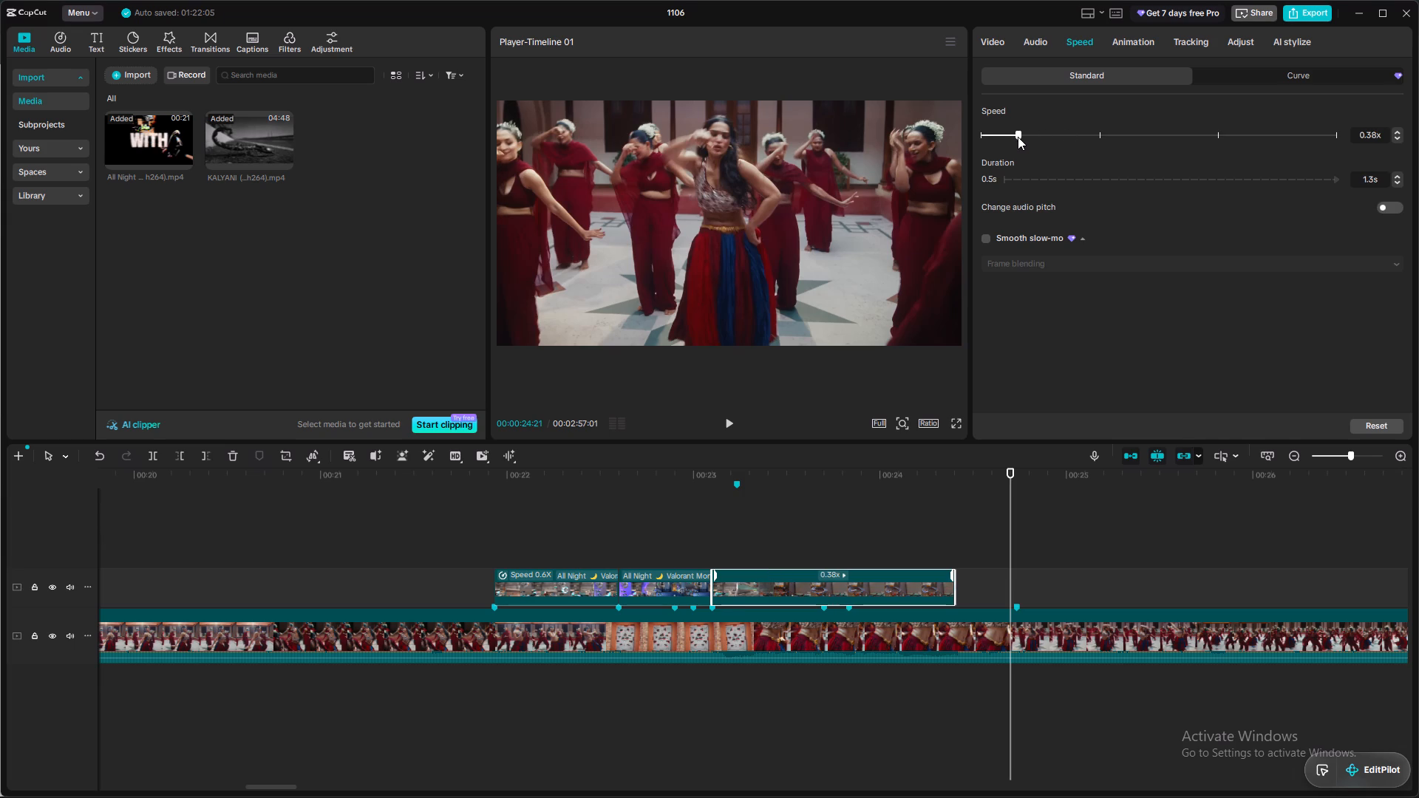
drag(1018, 137, 1001, 137)
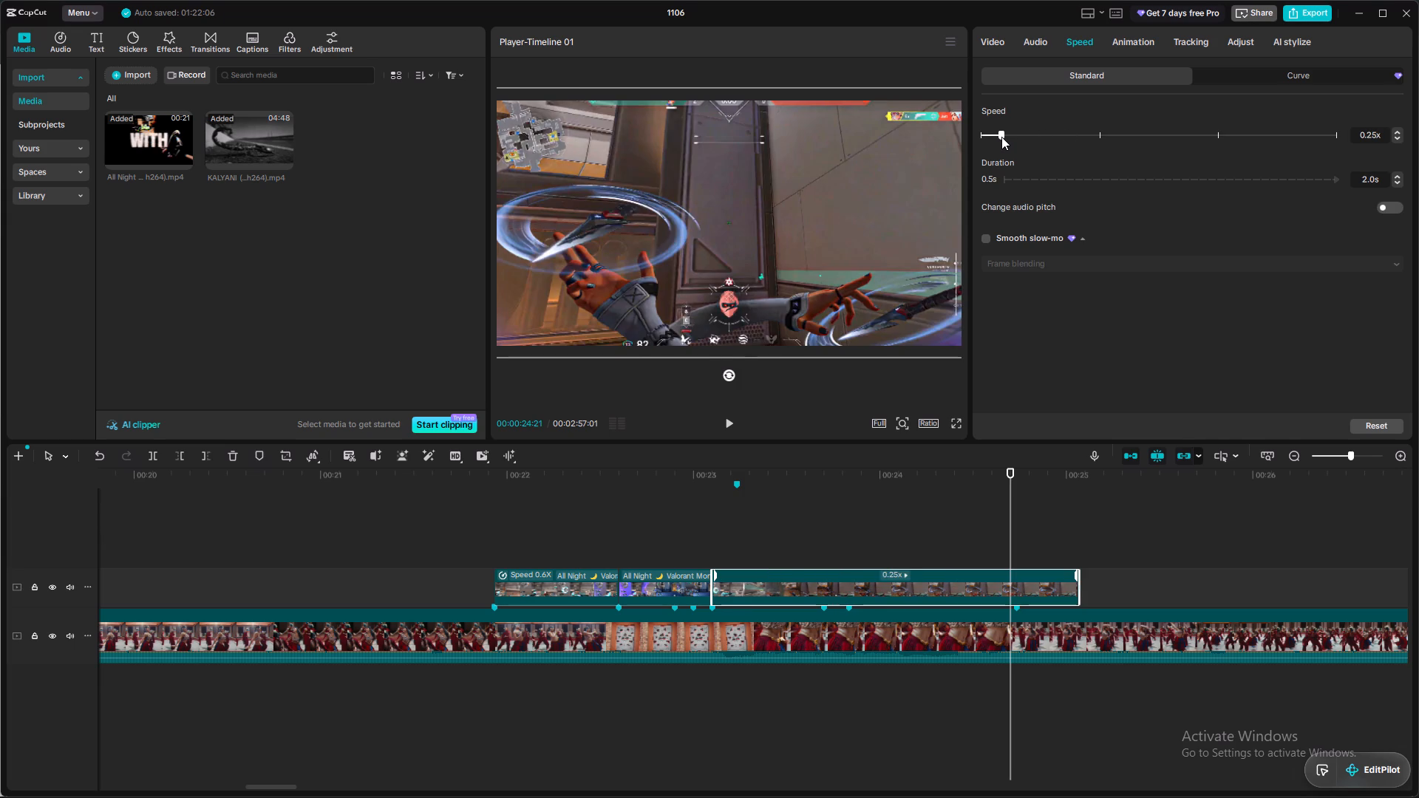
click(1001, 137)
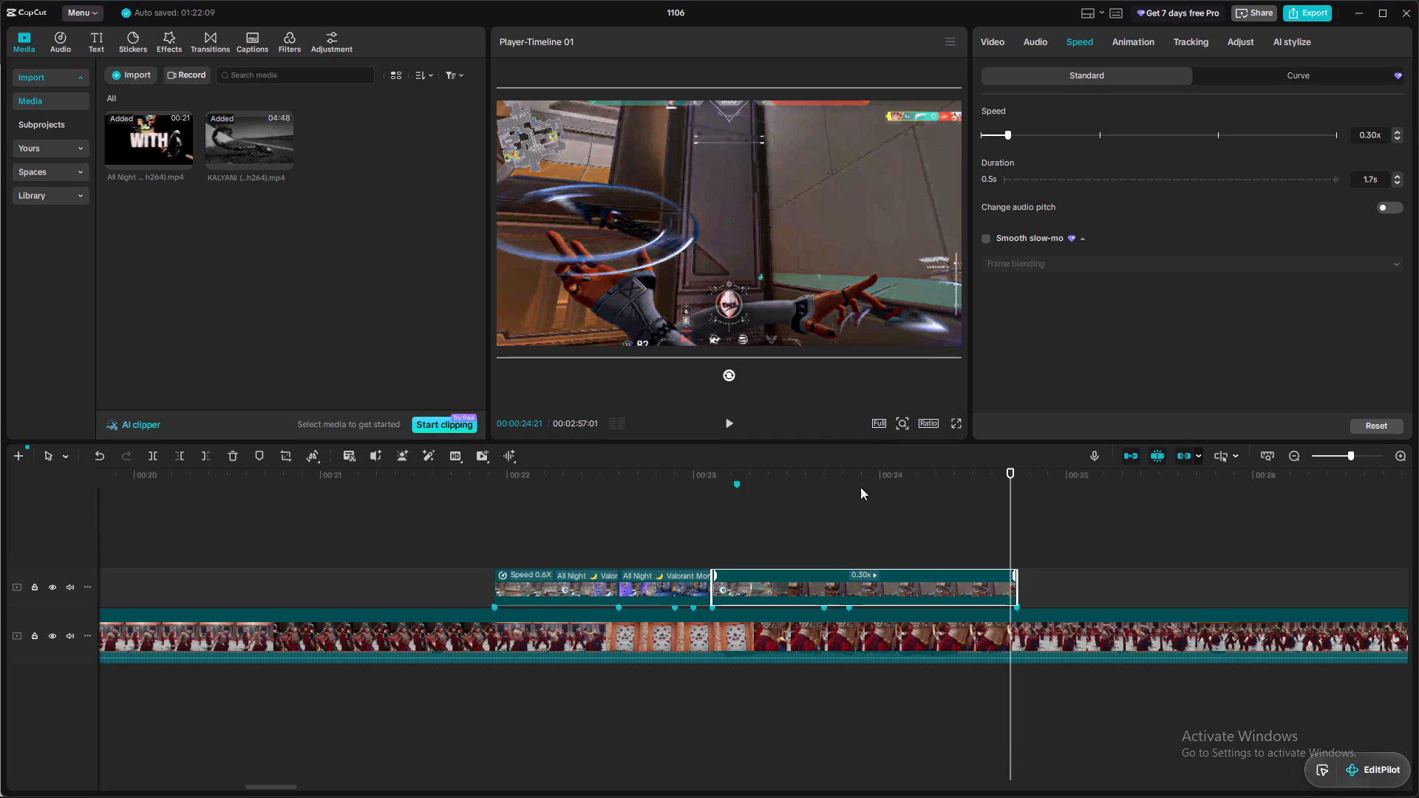
Enable smooth slow-mo with frame blending on the third Valorant segment.
click(987, 245)
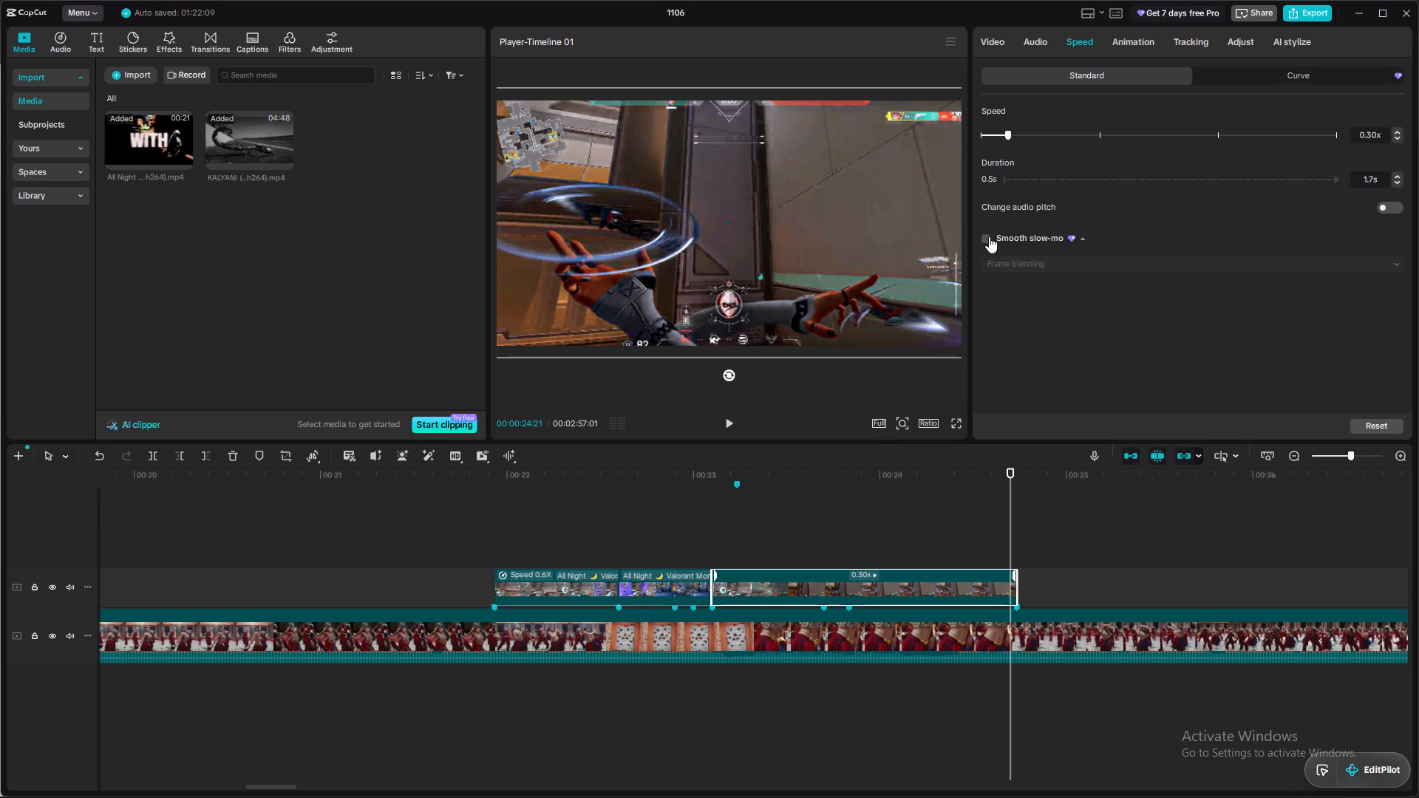
click(989, 236)
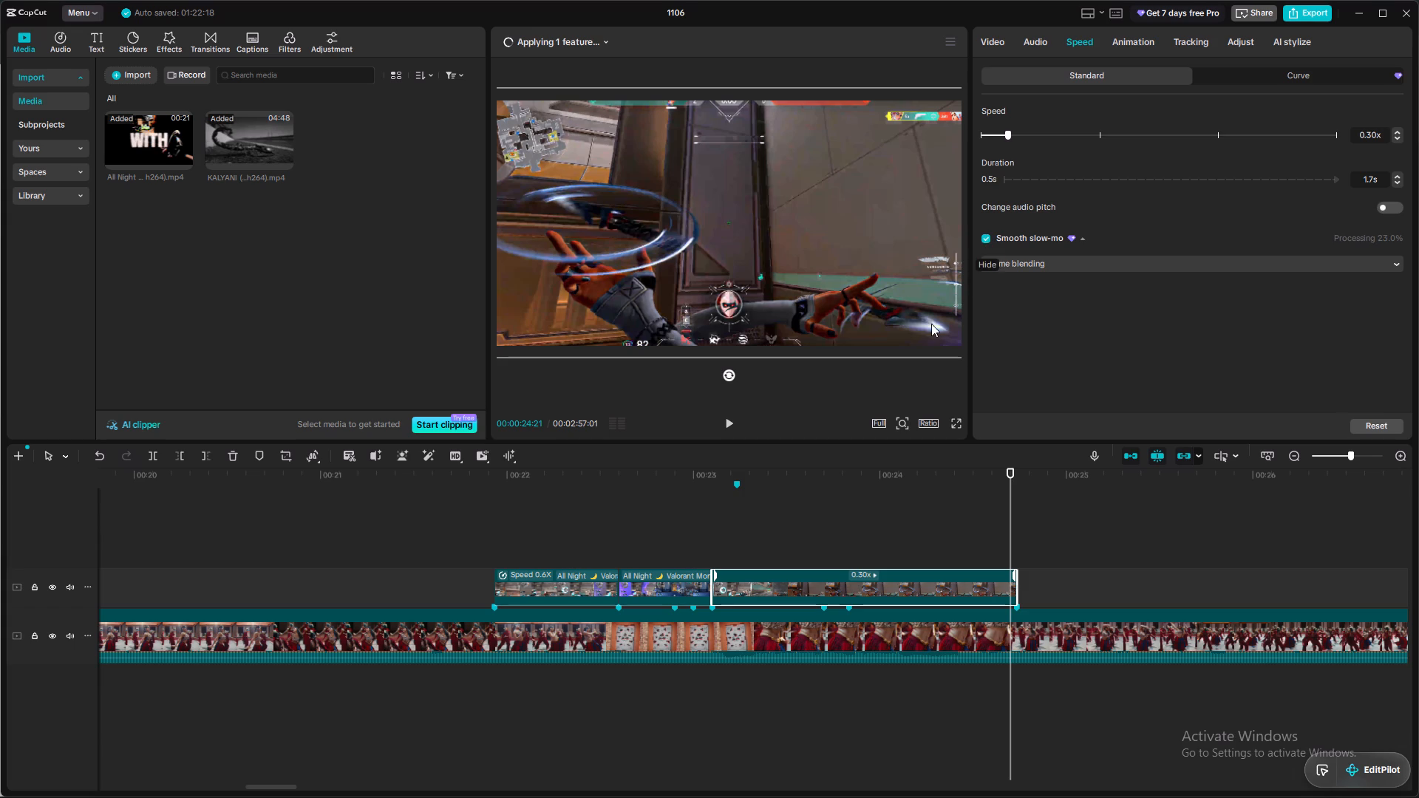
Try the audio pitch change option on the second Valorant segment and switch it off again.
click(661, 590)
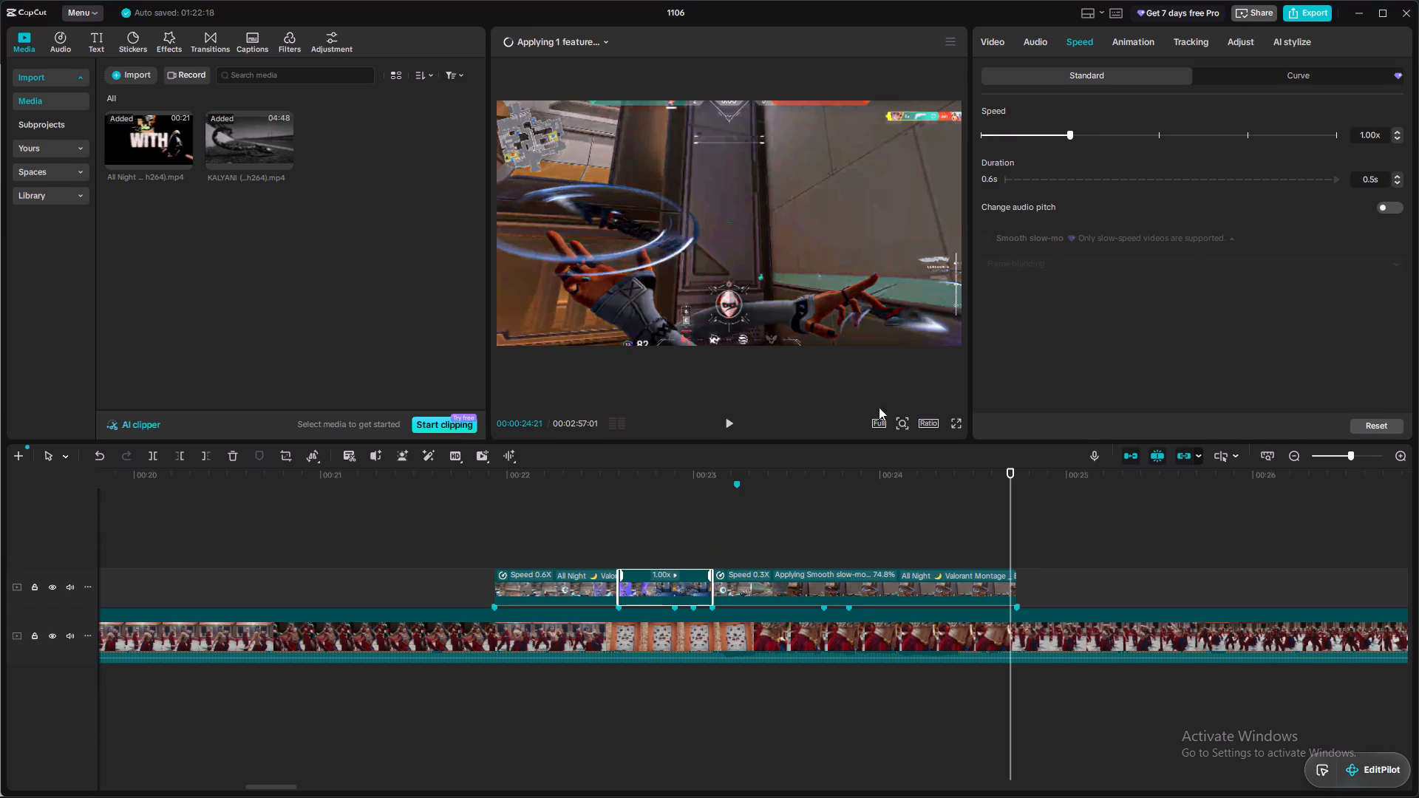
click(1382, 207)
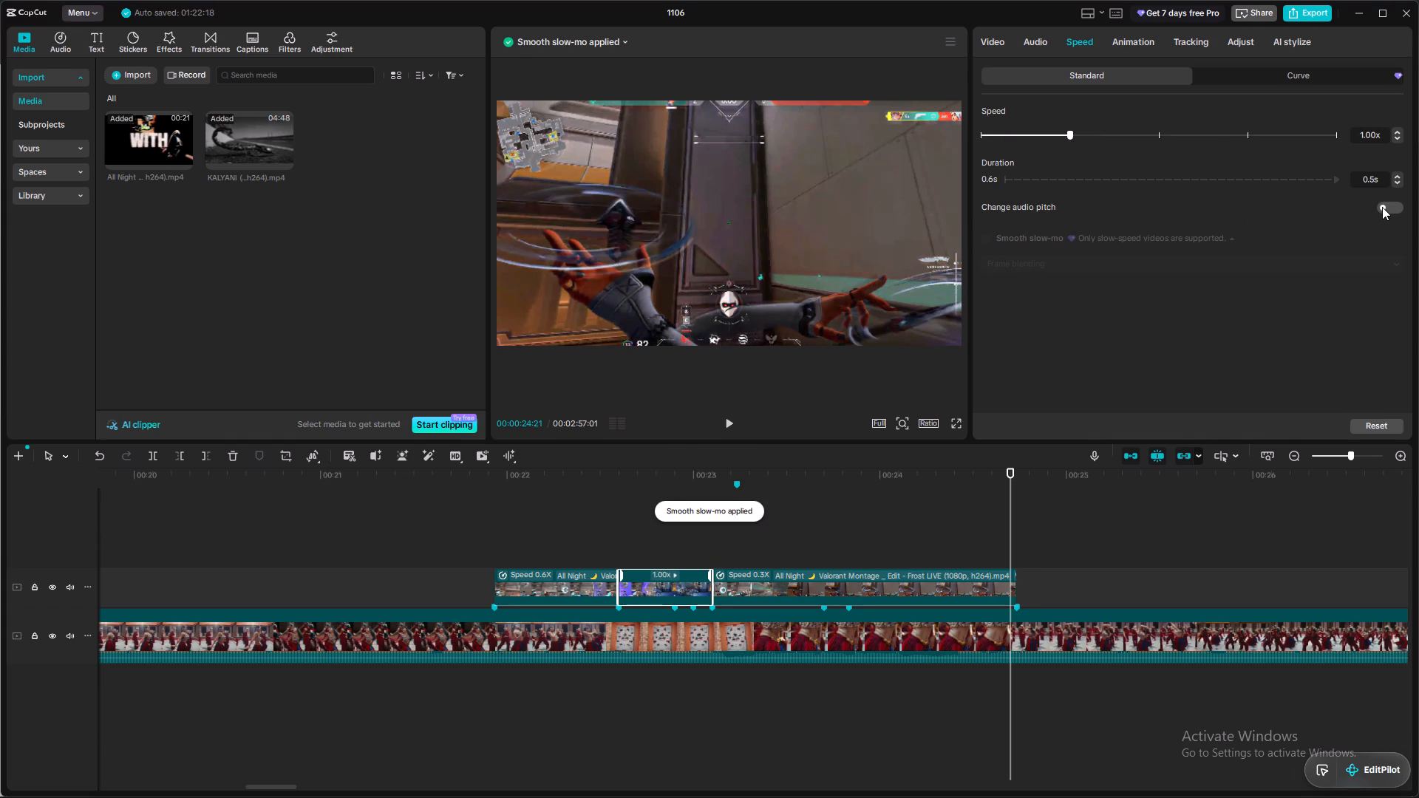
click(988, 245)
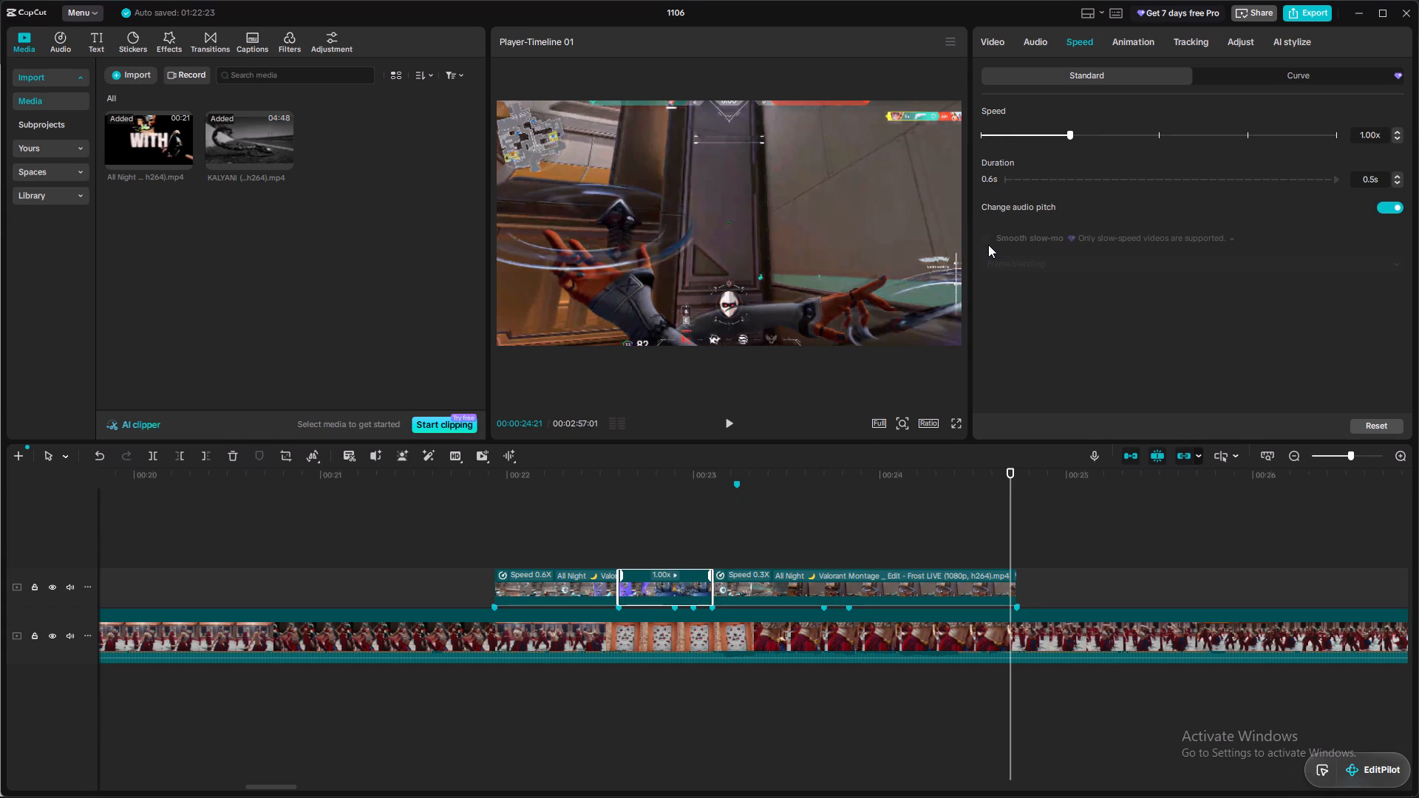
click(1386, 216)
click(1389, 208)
Replay the three Valorant segments from 00:00:21:28 to check the slowed third segment against the beat.
click(889, 487)
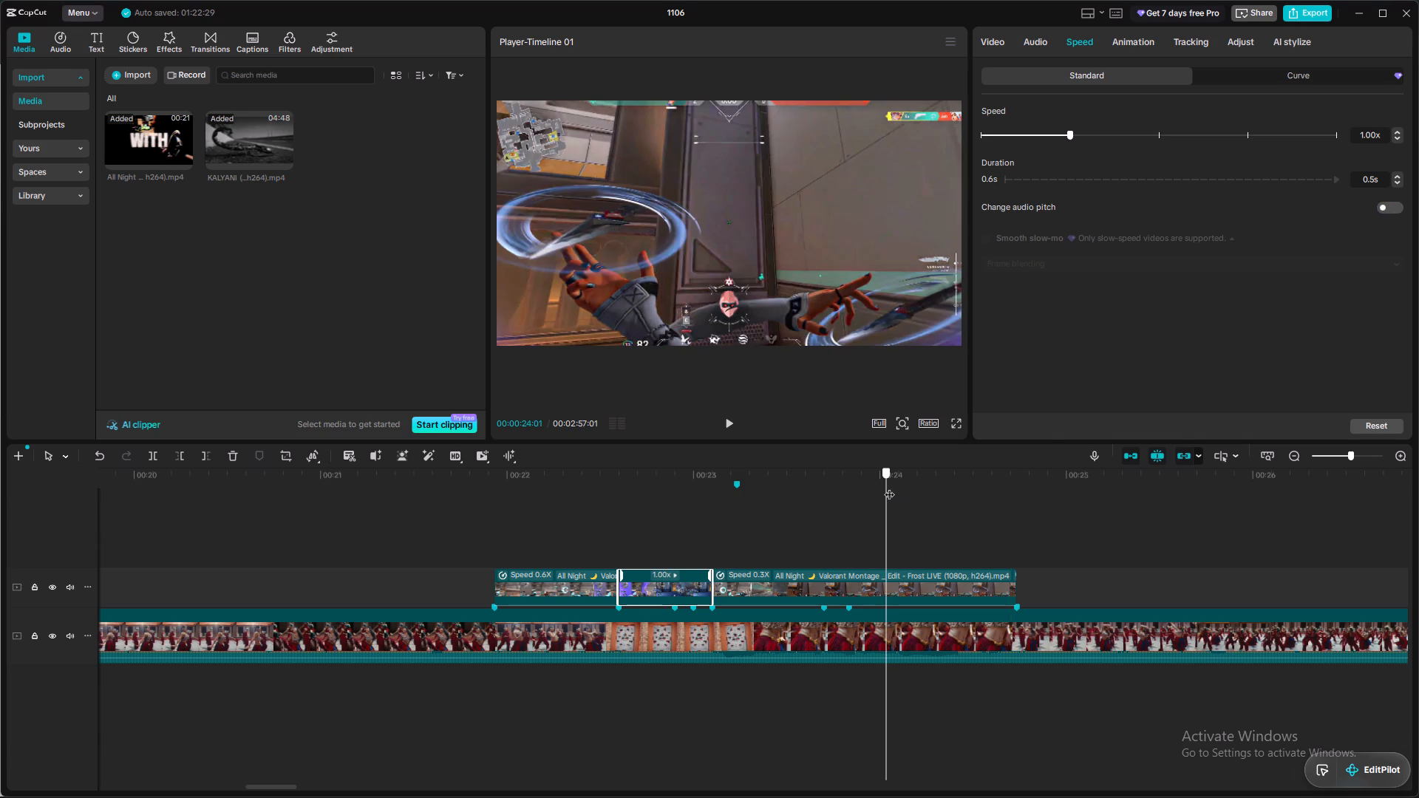
click(531, 521)
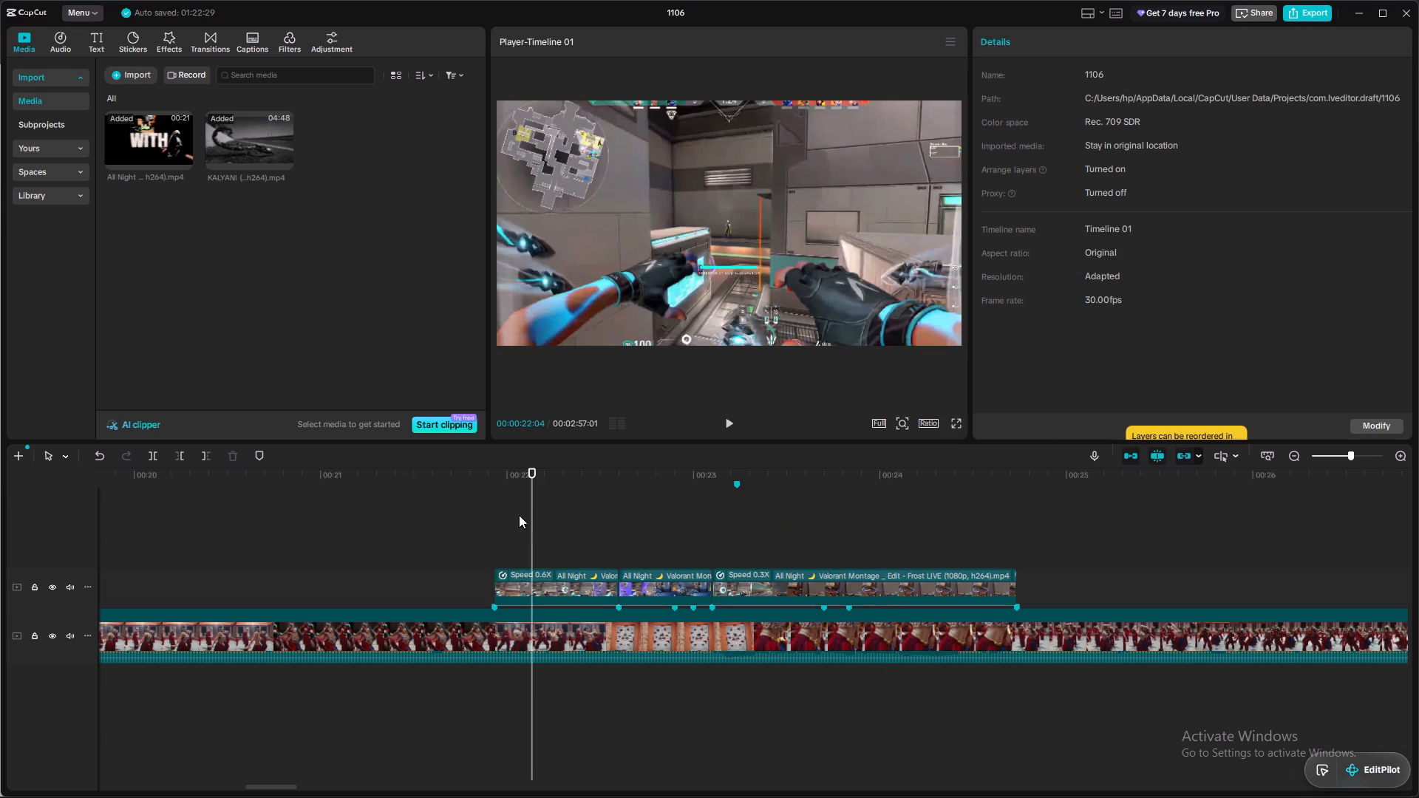
click(497, 488)
key(space)
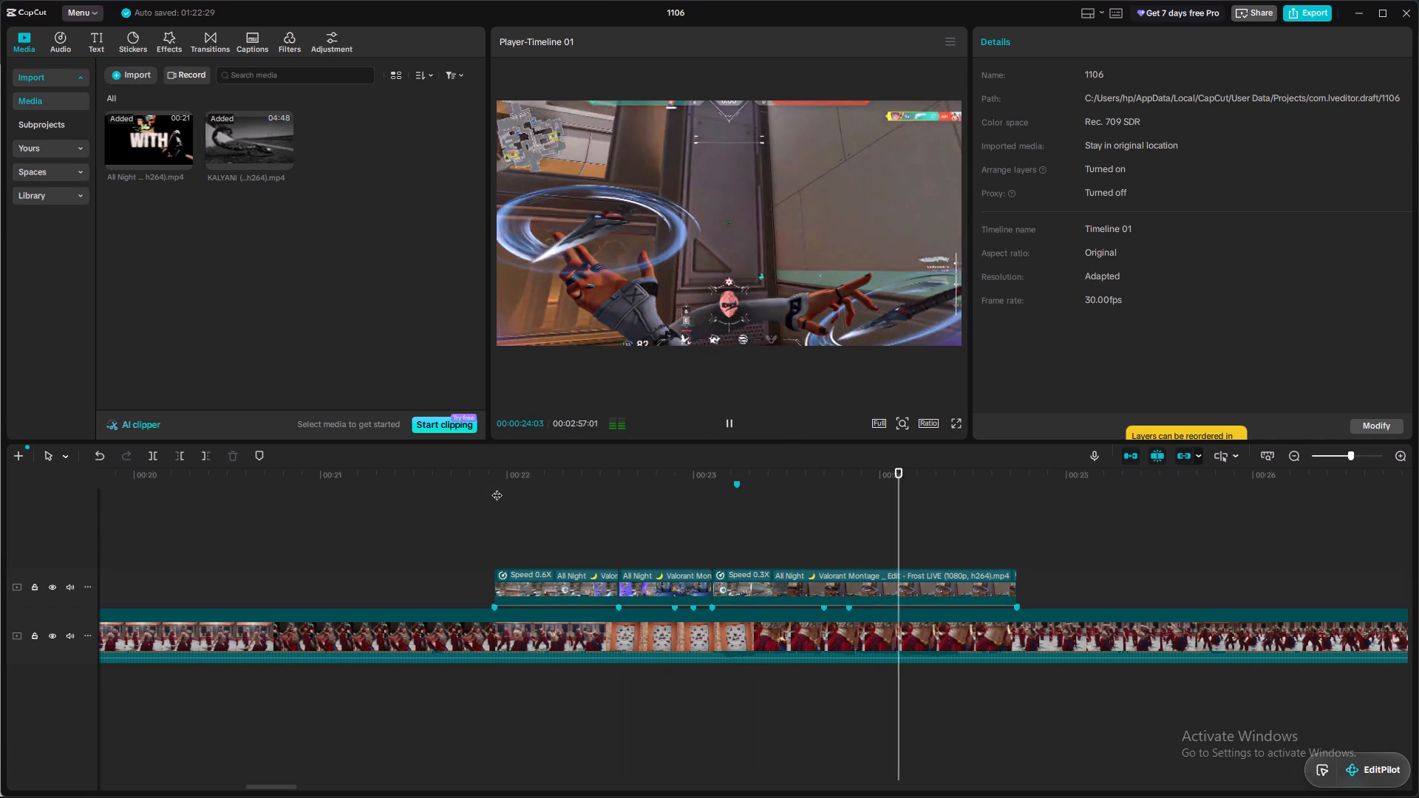
key(space)
click(497, 488)
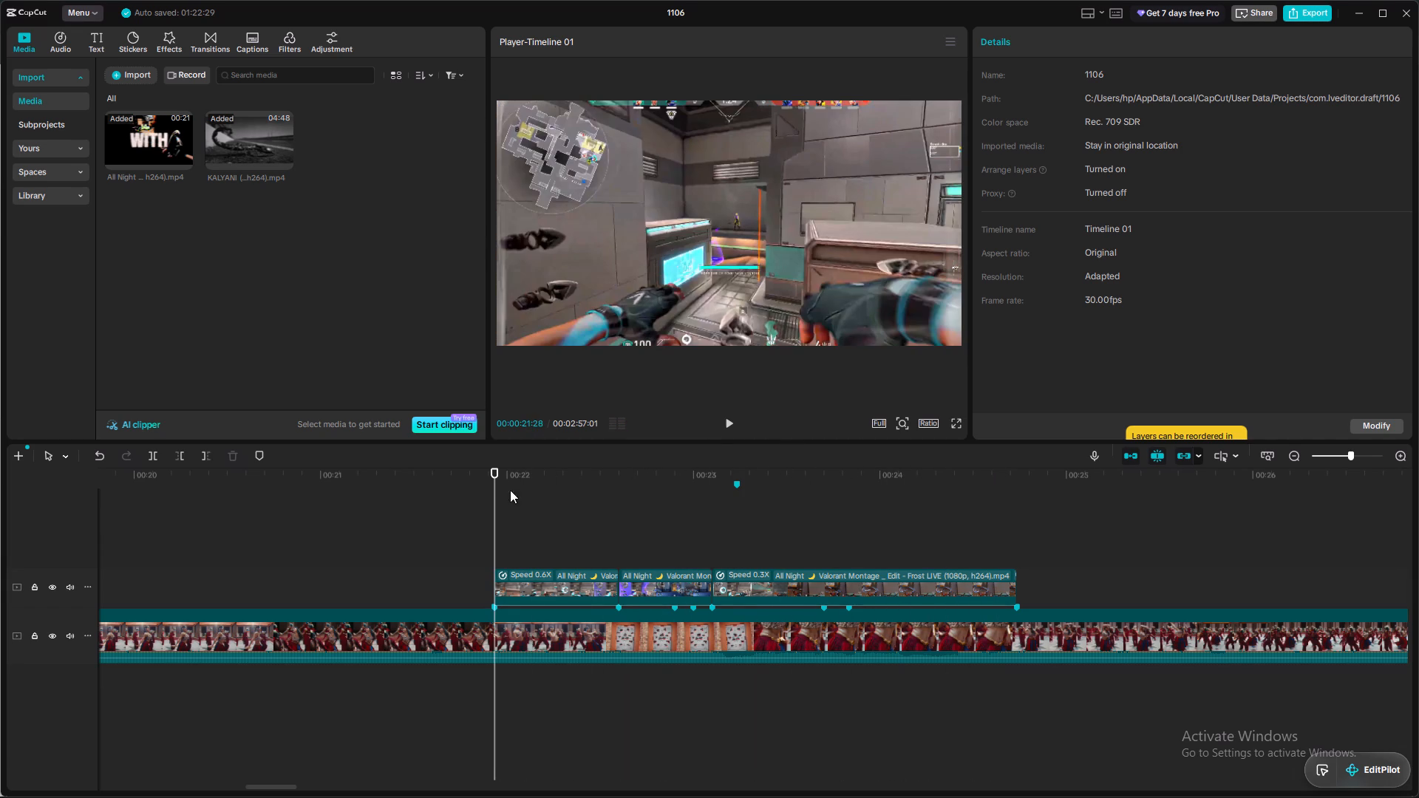
click(525, 495)
key(space)
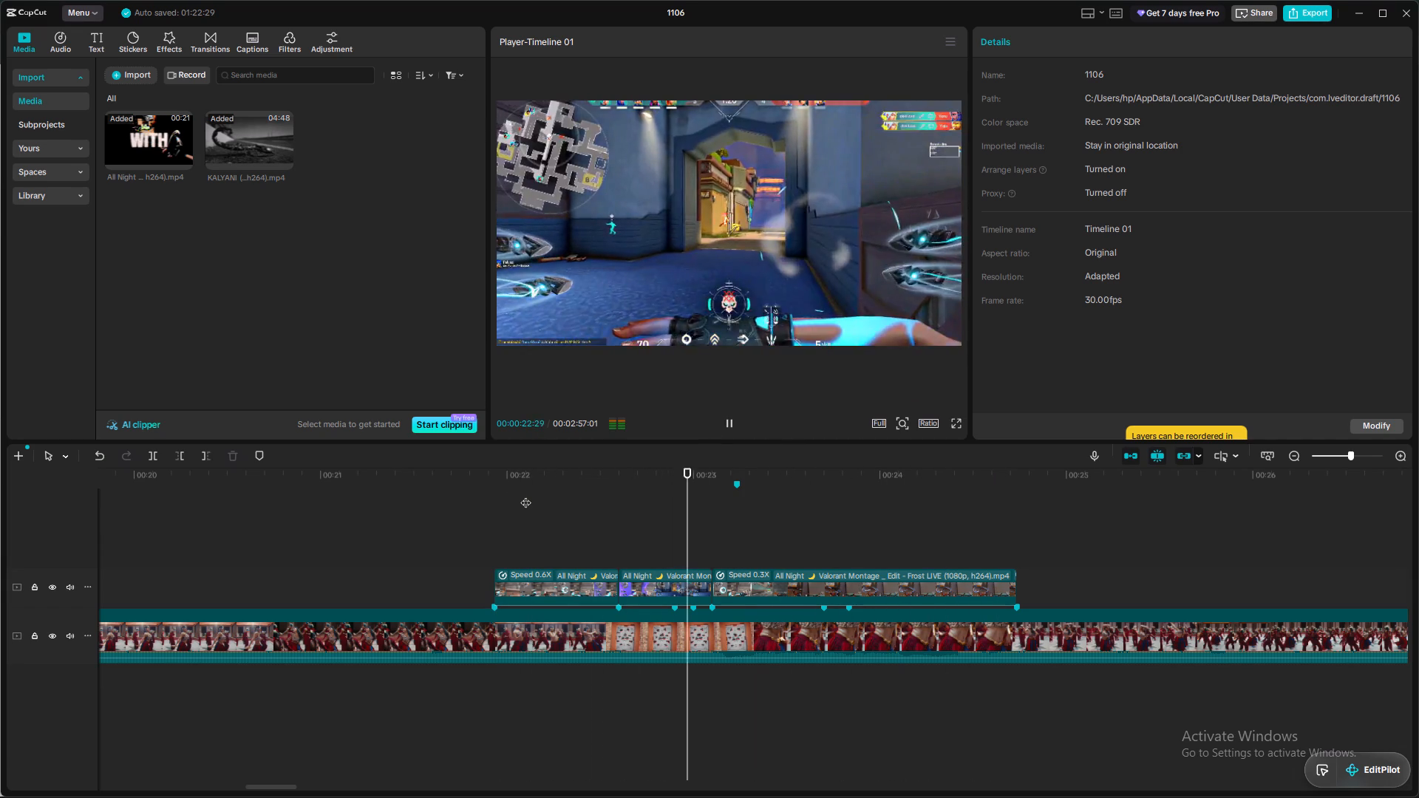
key(space)
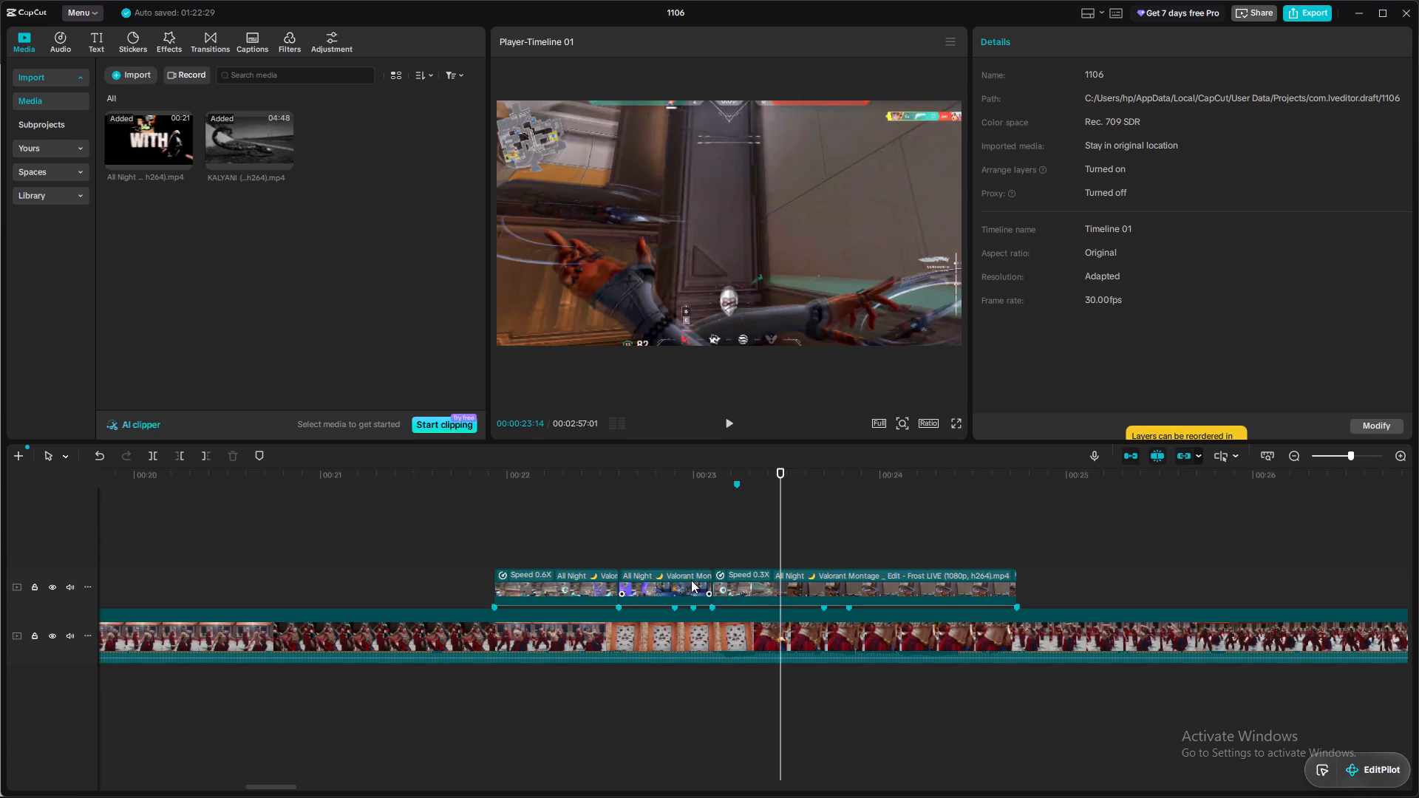
Trim away the part of the third Valorant segment before 00:00:23:11.
key(Left)
key(Left)
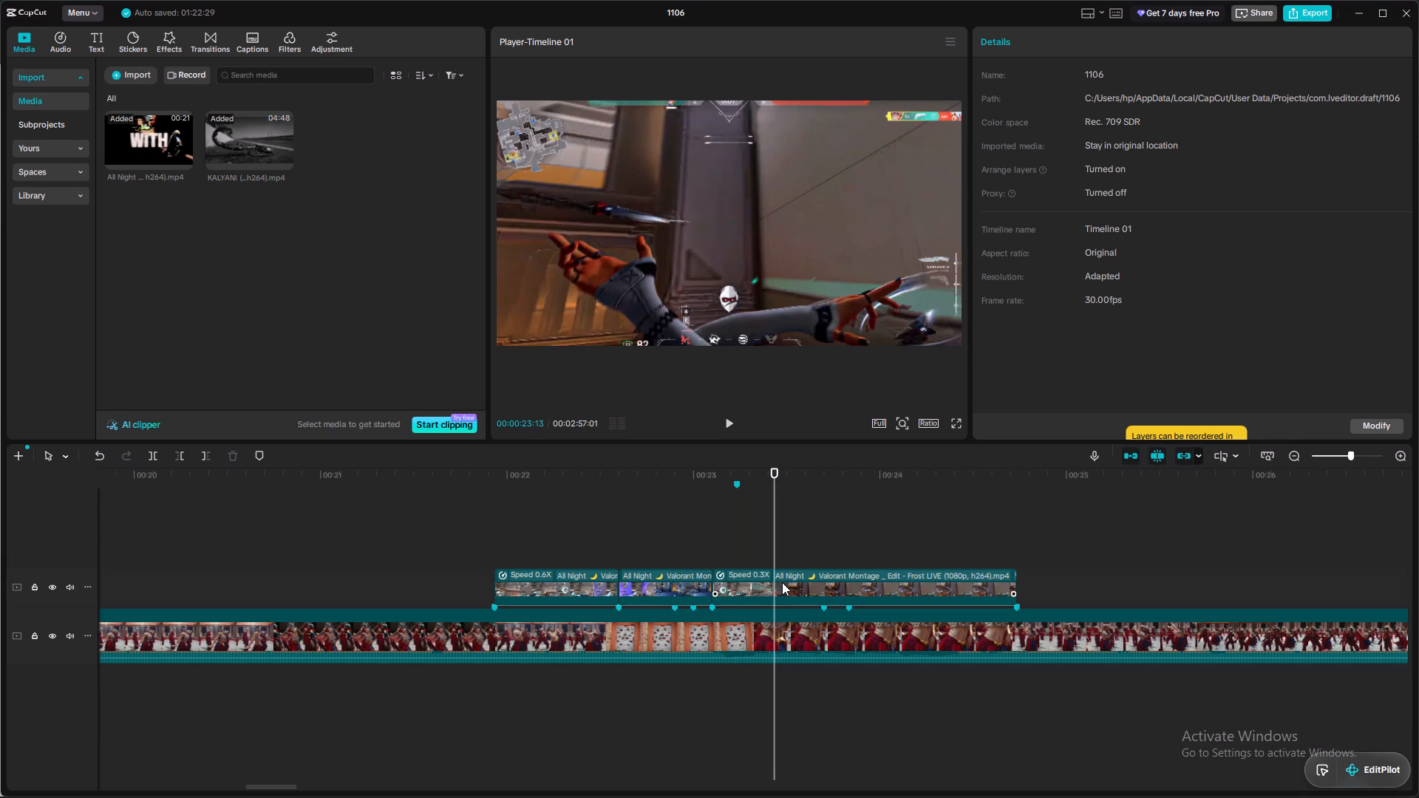
key(Left)
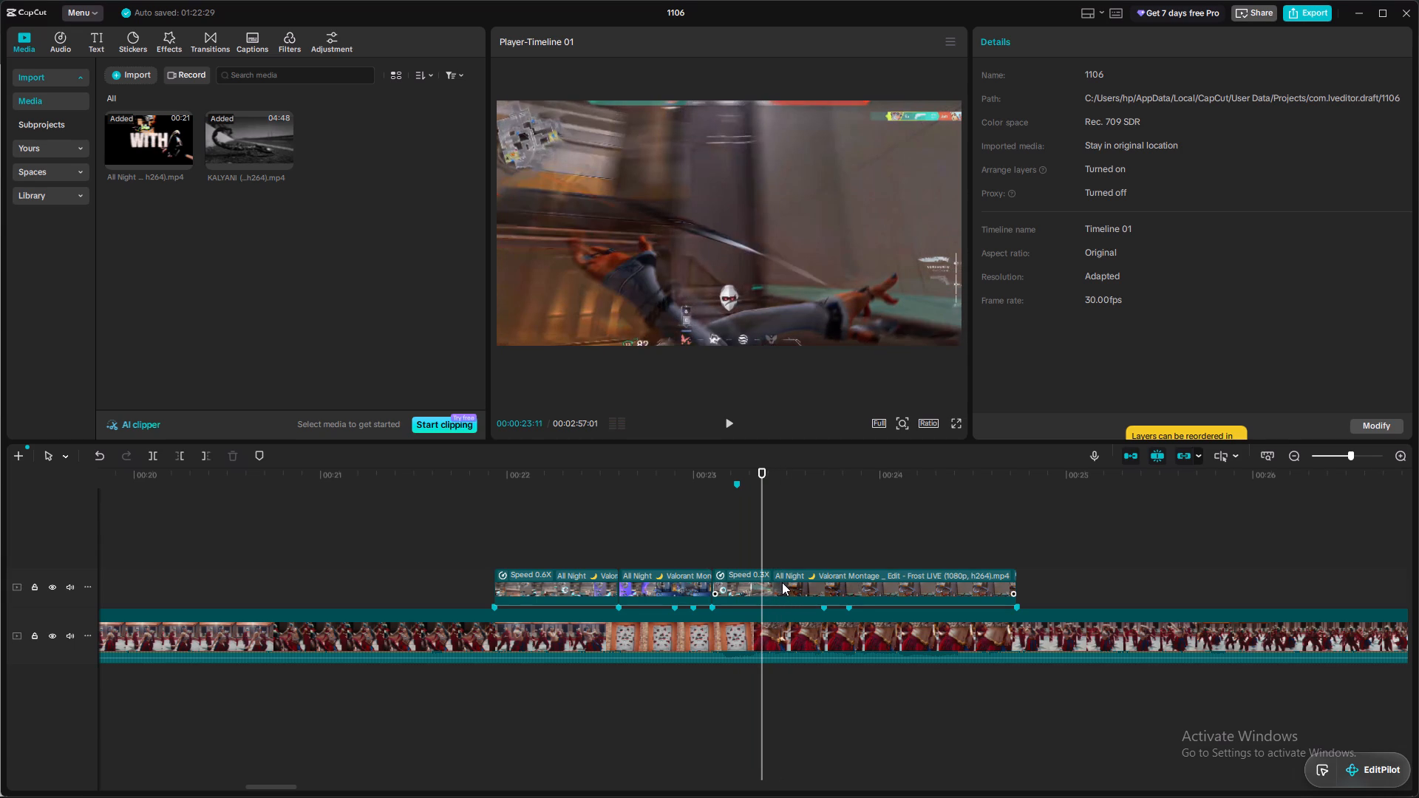
click(839, 585)
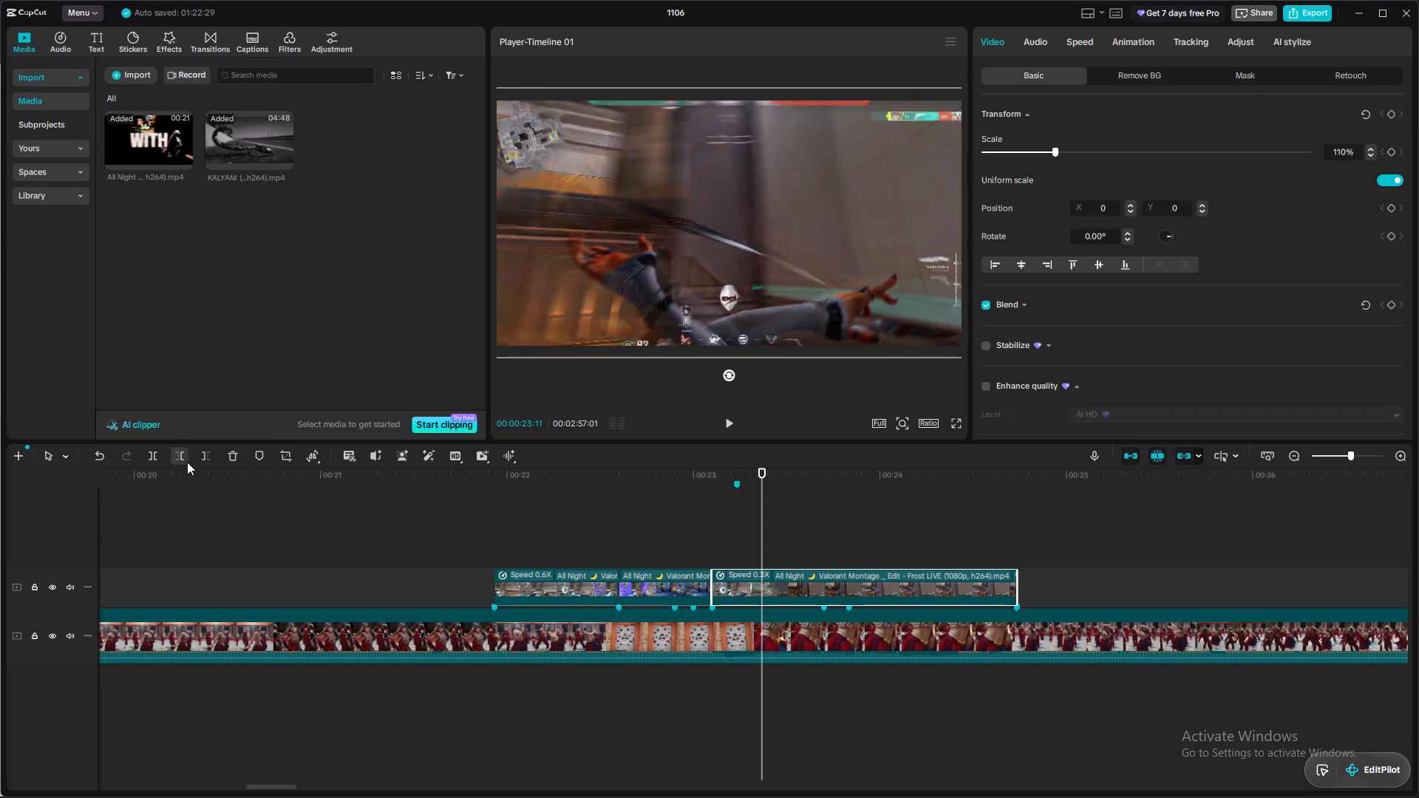
click(187, 462)
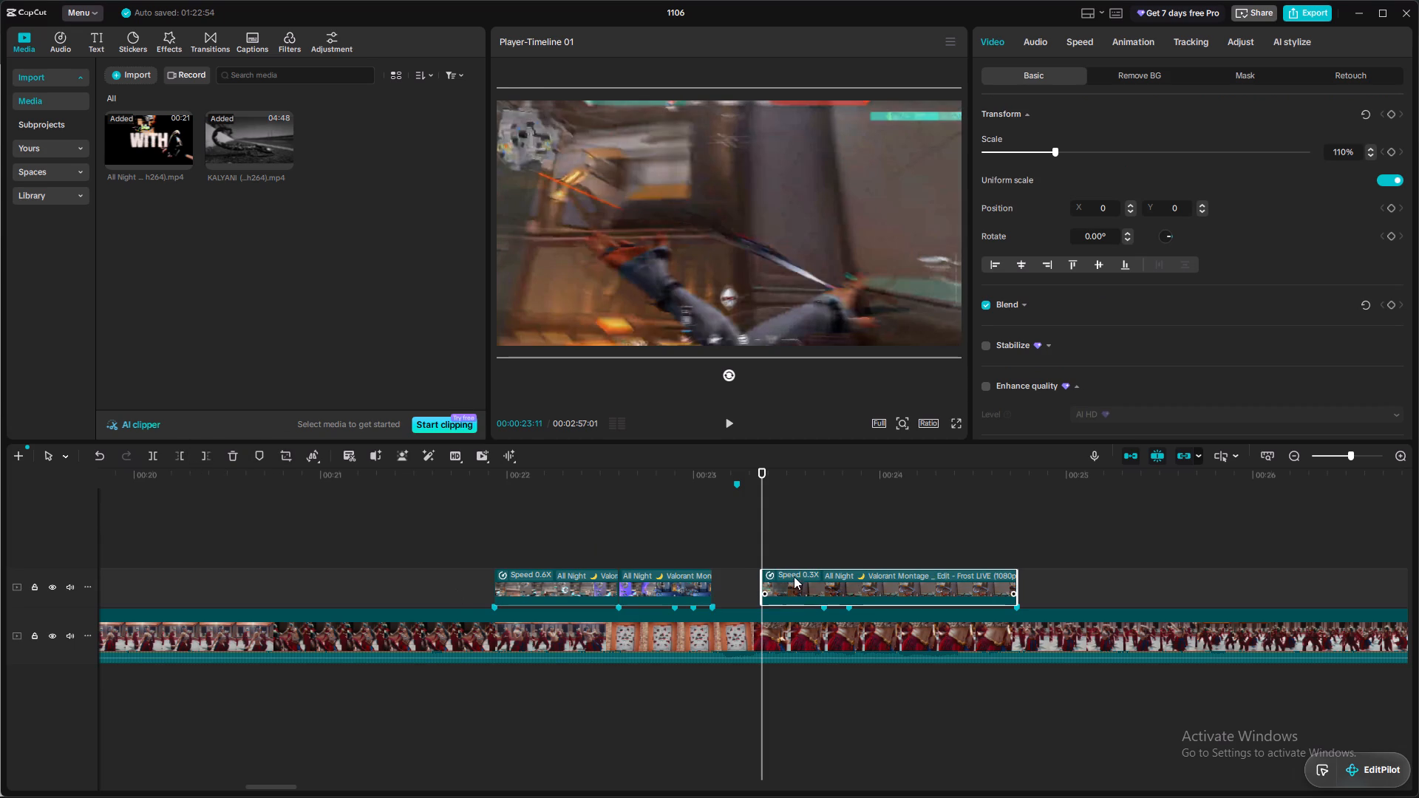
Move the trimmed third Valorant segment back to start directly after the second one, at the 00:00:23:03 marker.
drag(794, 575, 749, 580)
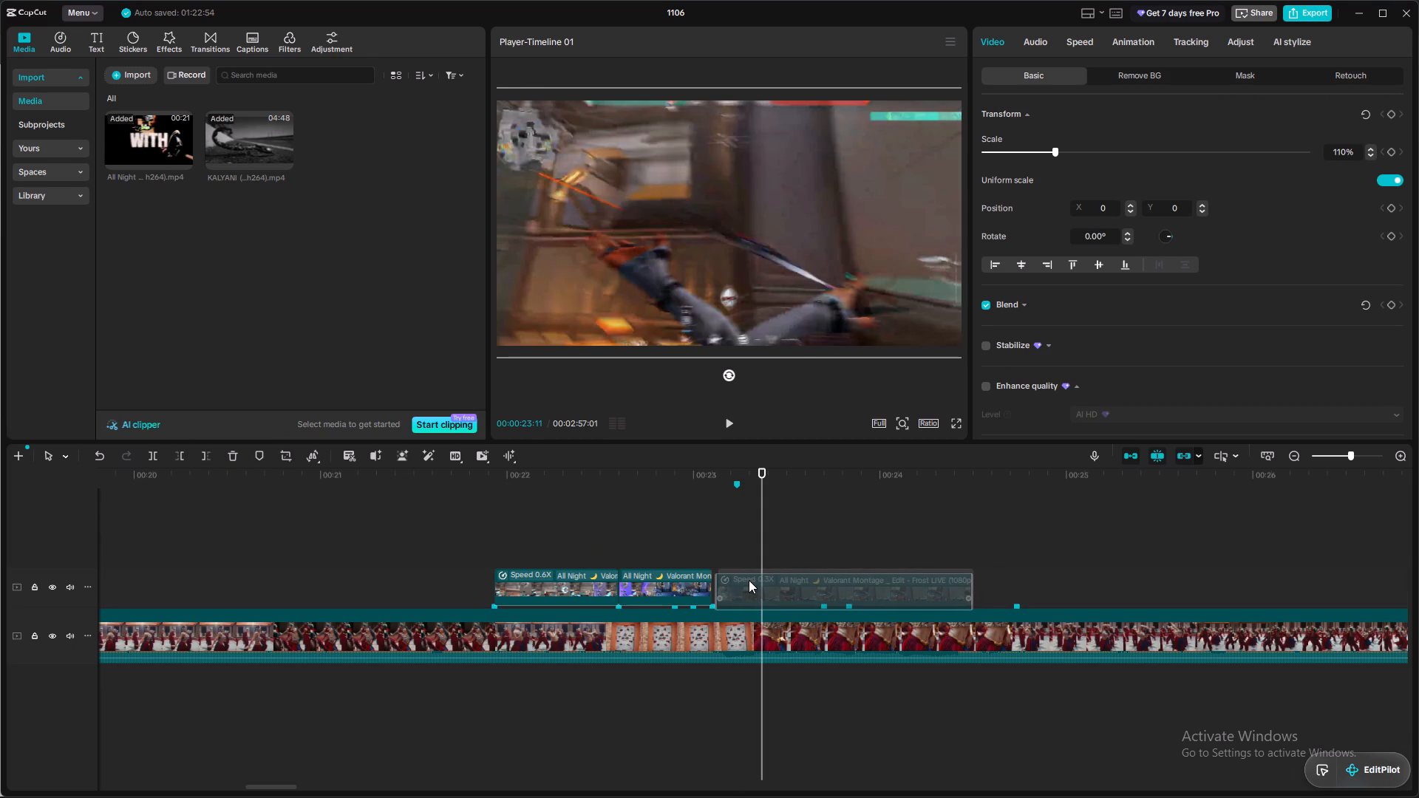
drag(749, 580, 744, 582)
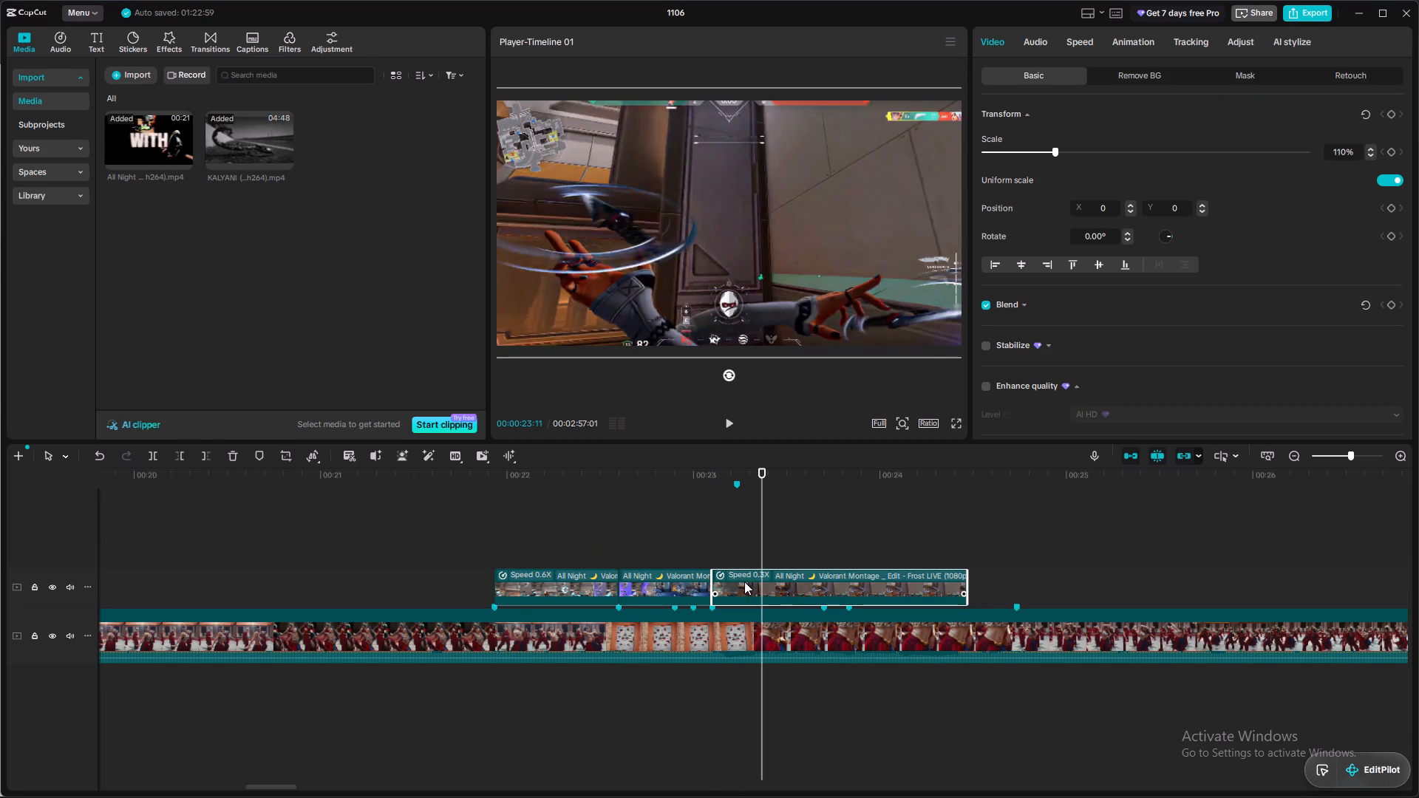
Slow the third Valorant segment to 0.25x so that it ends on the last beat marker.
click(1092, 45)
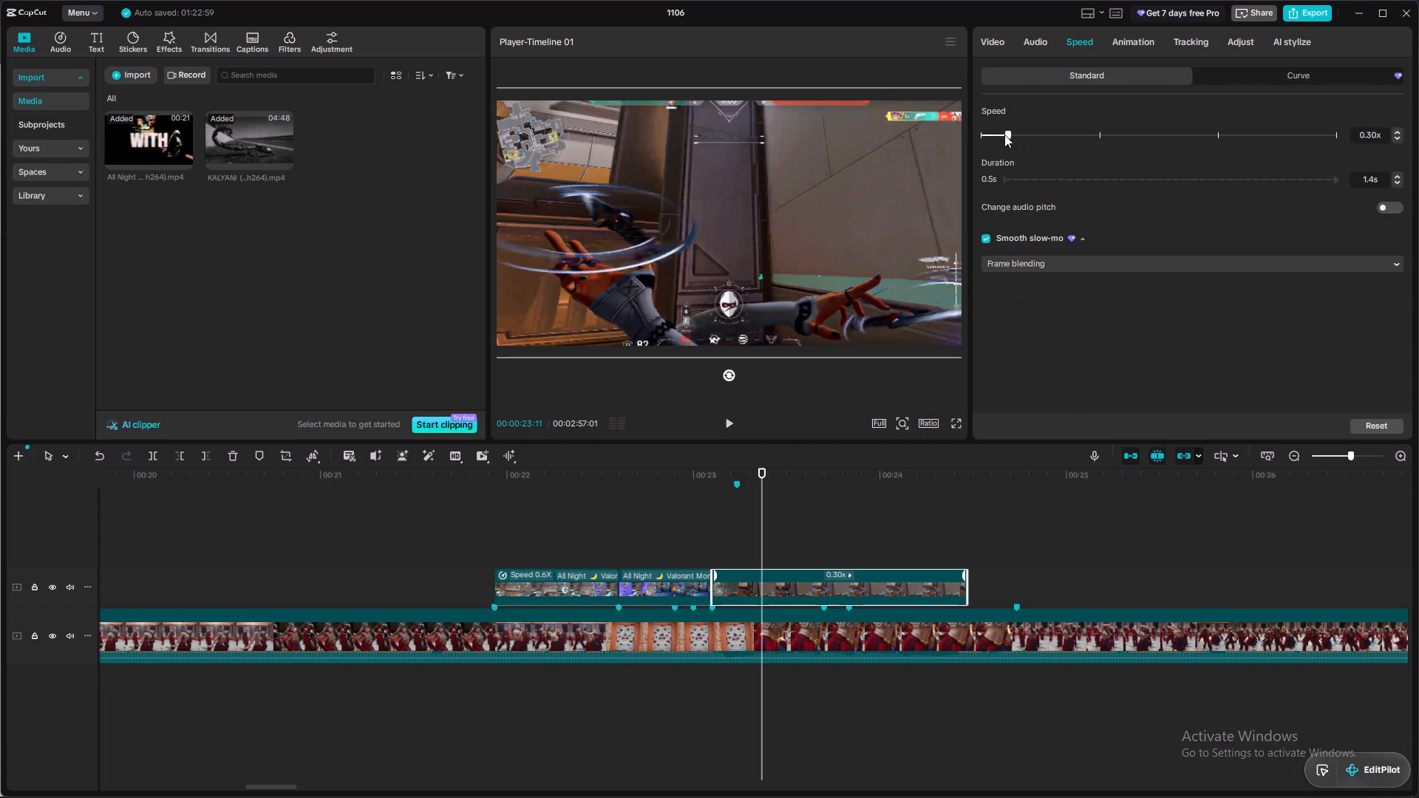
click(1004, 134)
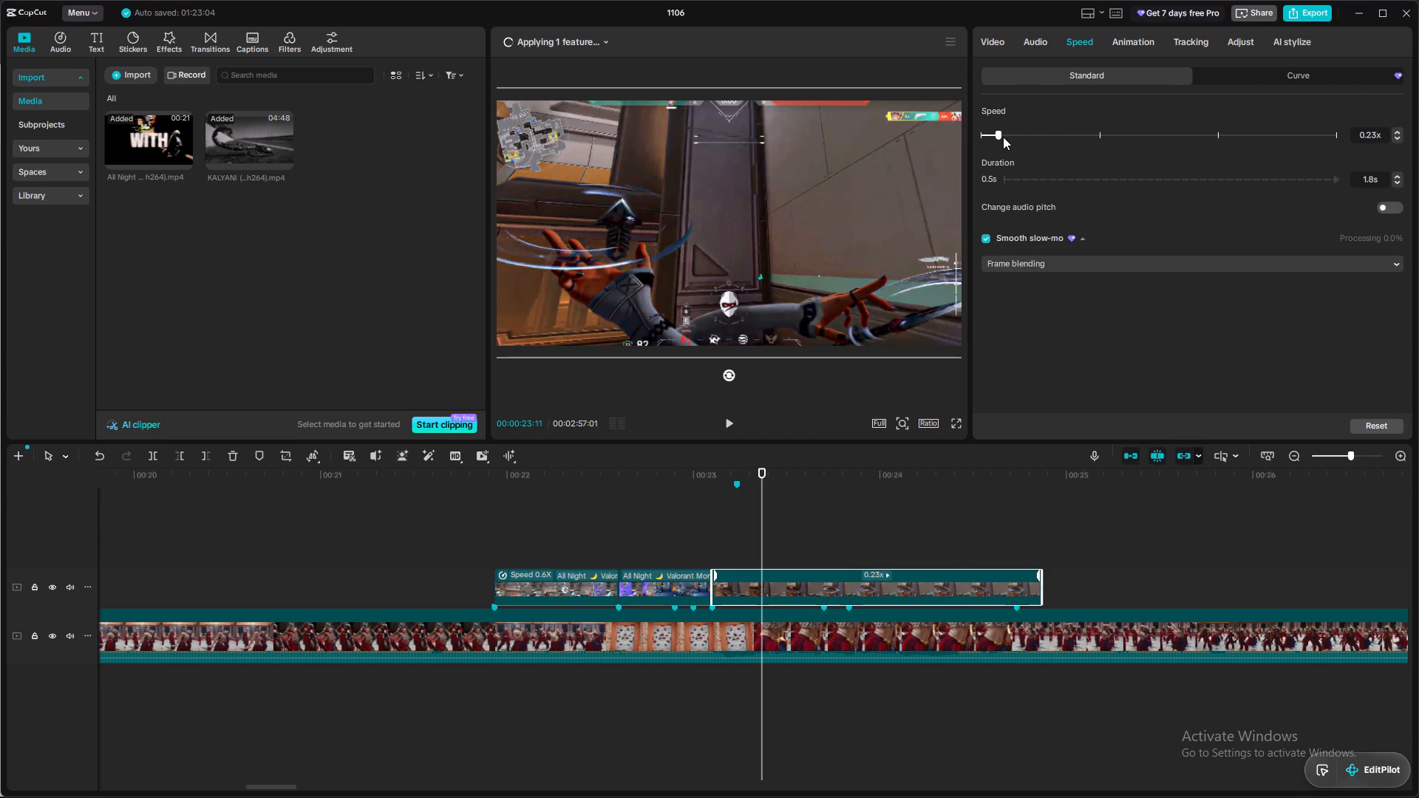
click(1003, 137)
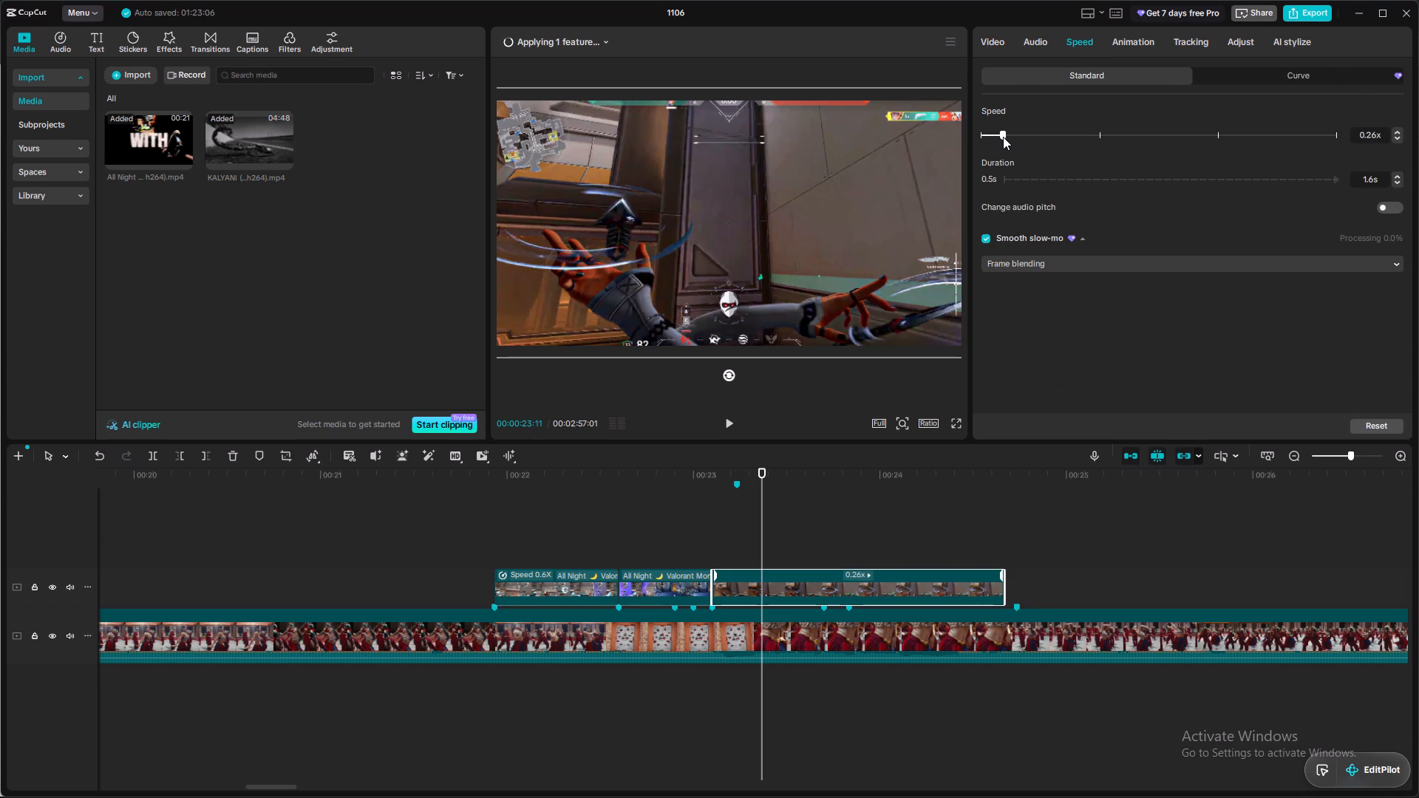
double_click(996, 137)
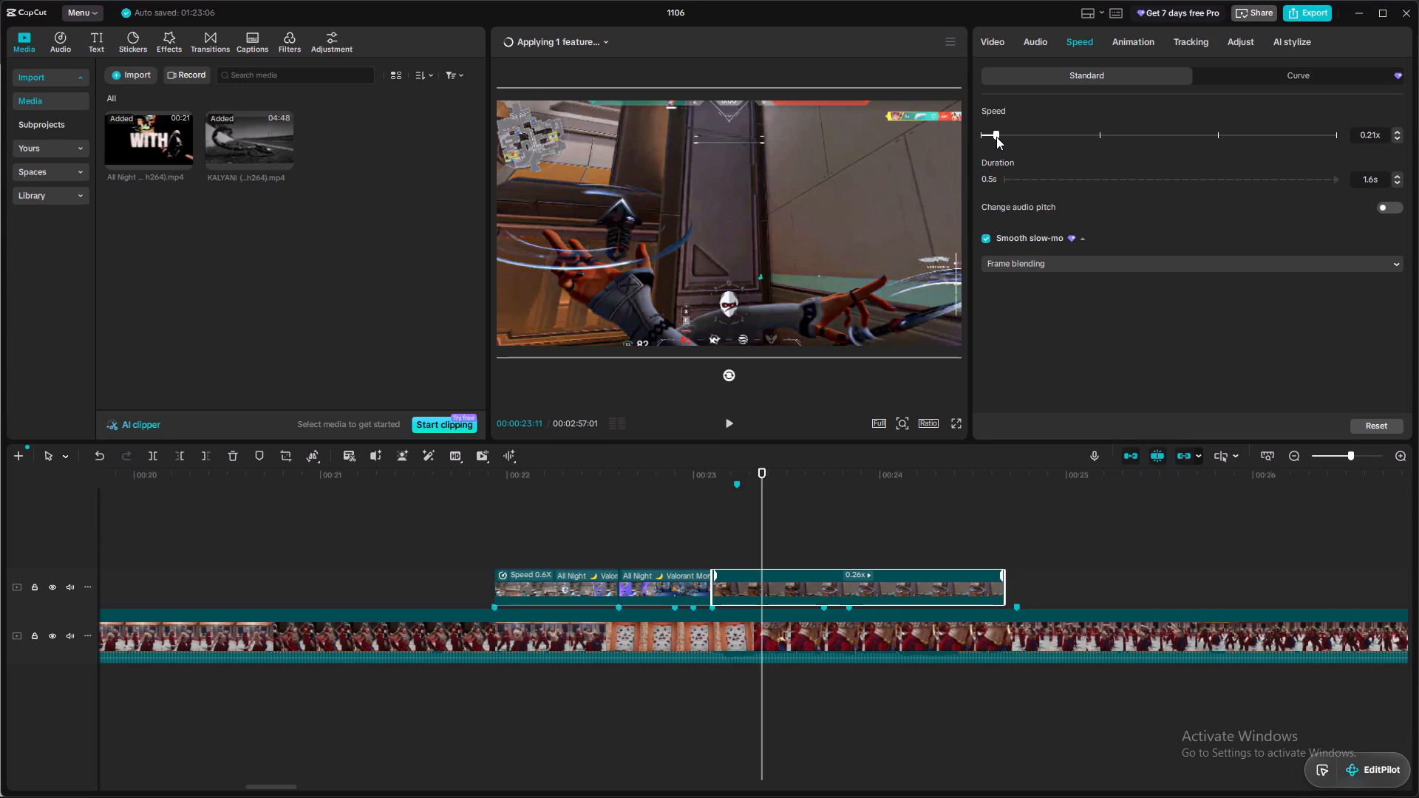
click(1000, 137)
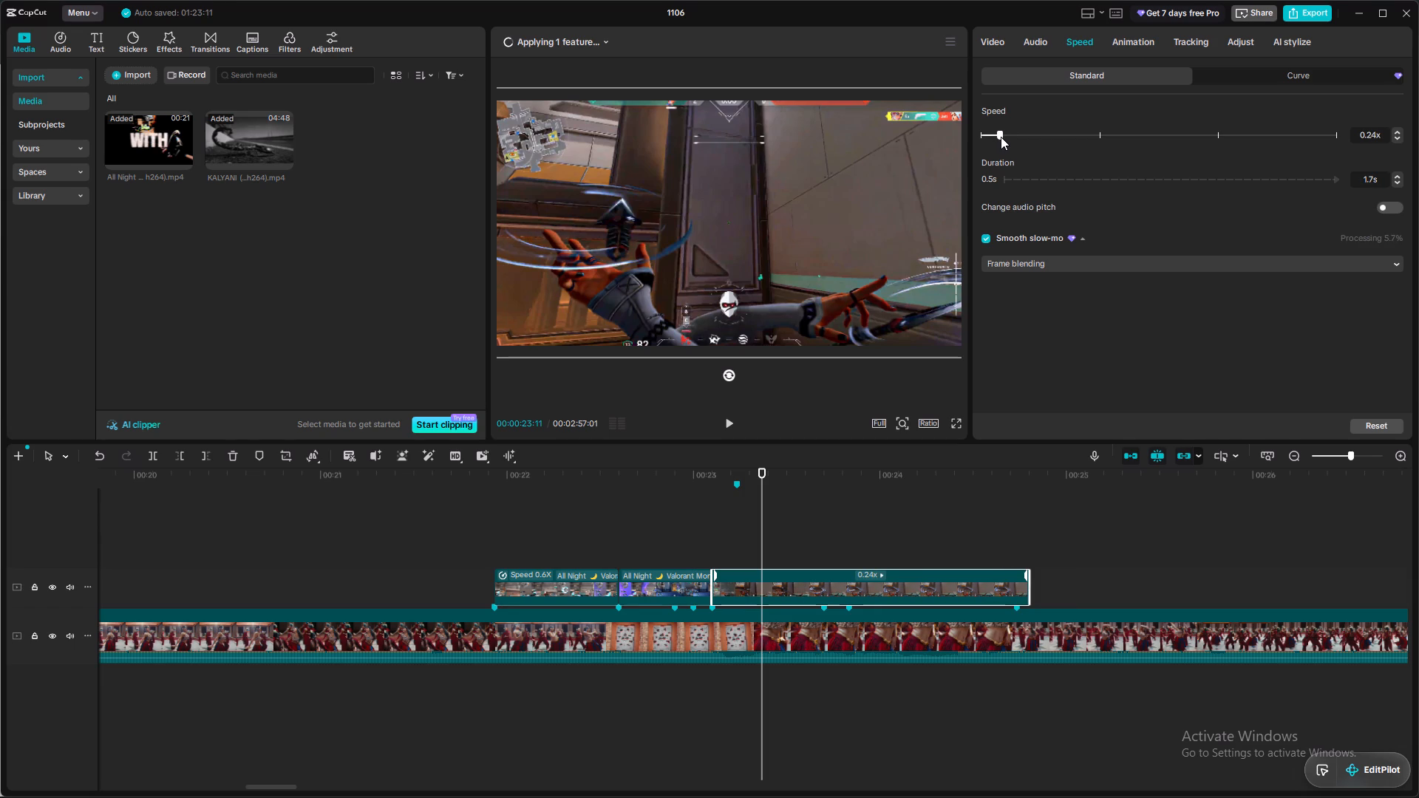
click(1001, 137)
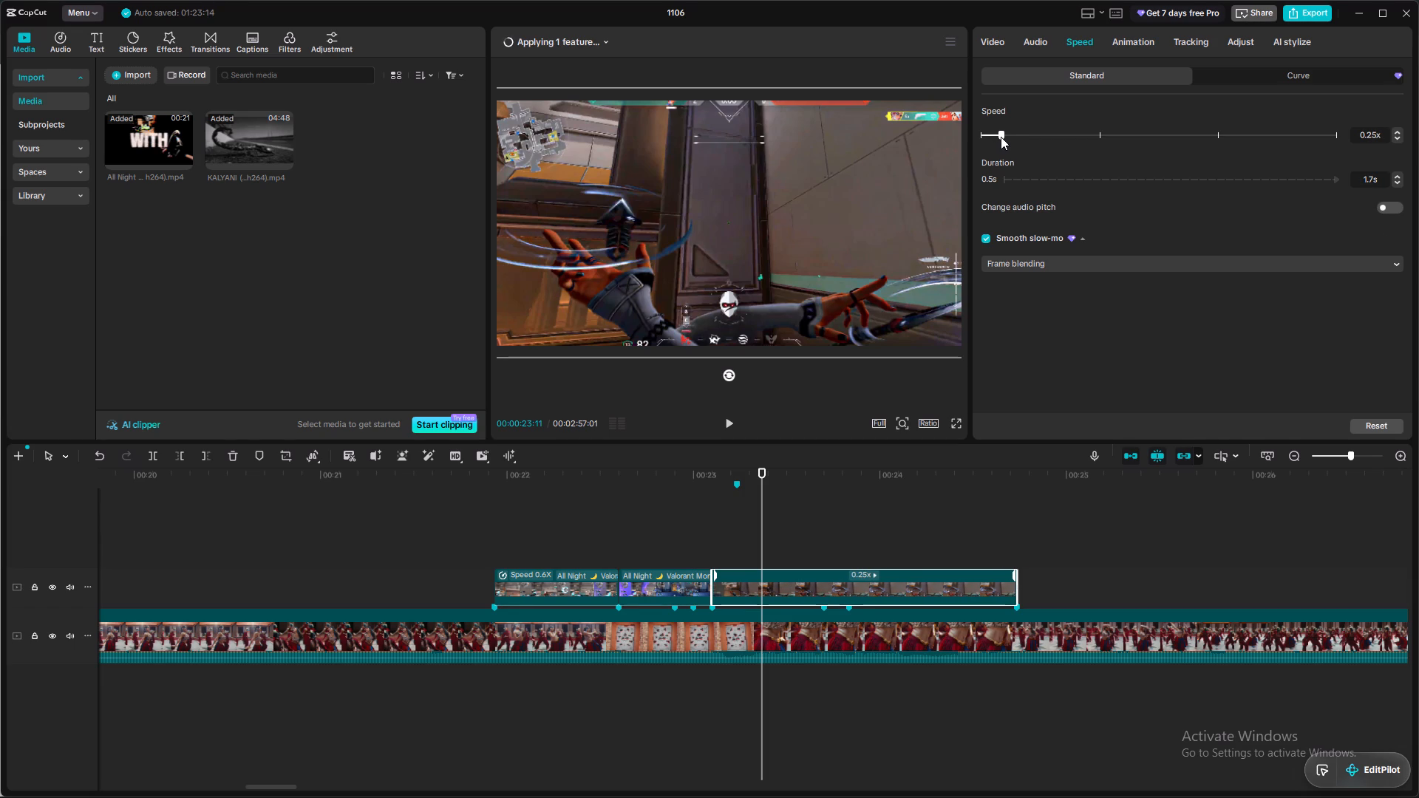
Play the three Valorant segments from just before the first one to check the slowed third segment against the beat.
click(491, 490)
key(space)
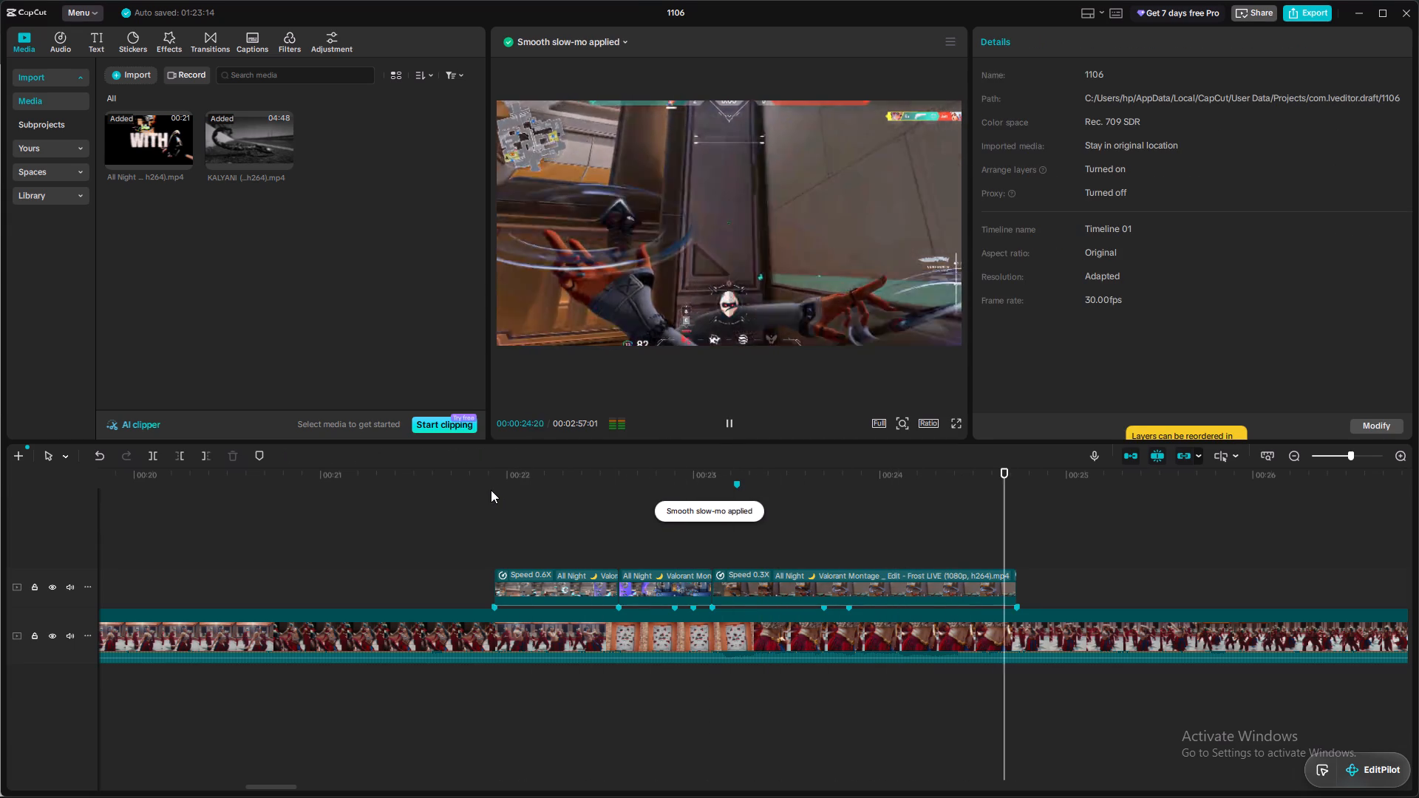
key(space)
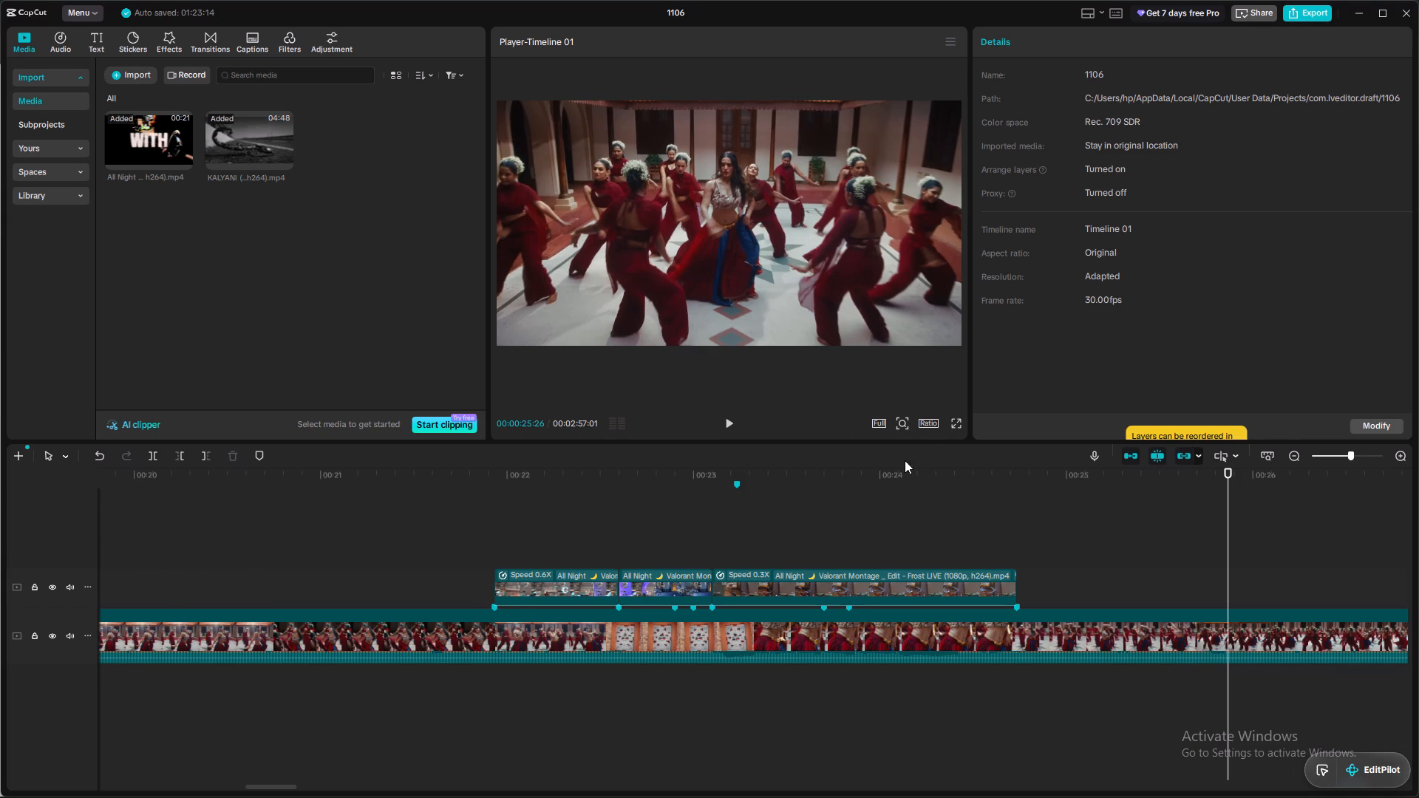
Change the project's aspect ratio to 9:16.
click(904, 422)
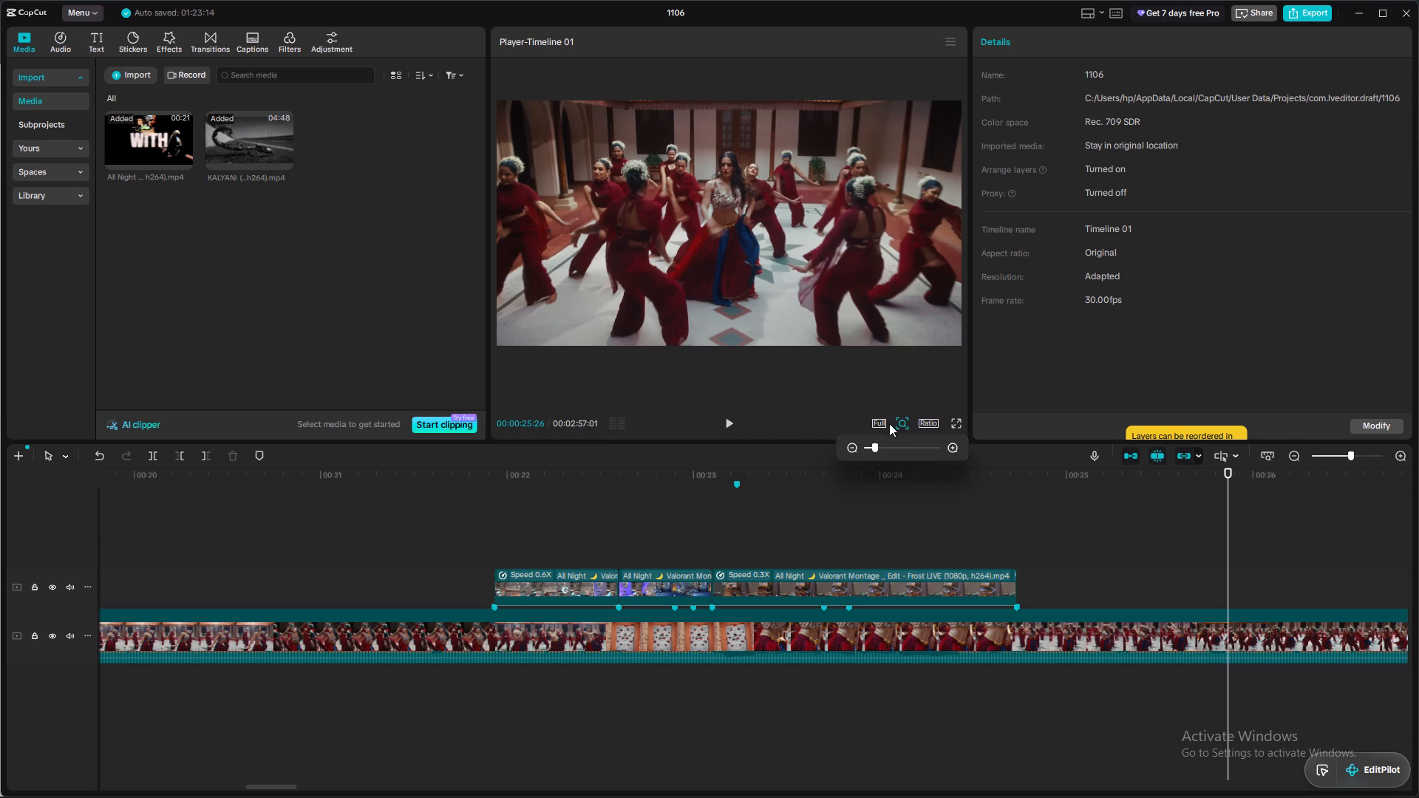
click(880, 424)
click(922, 423)
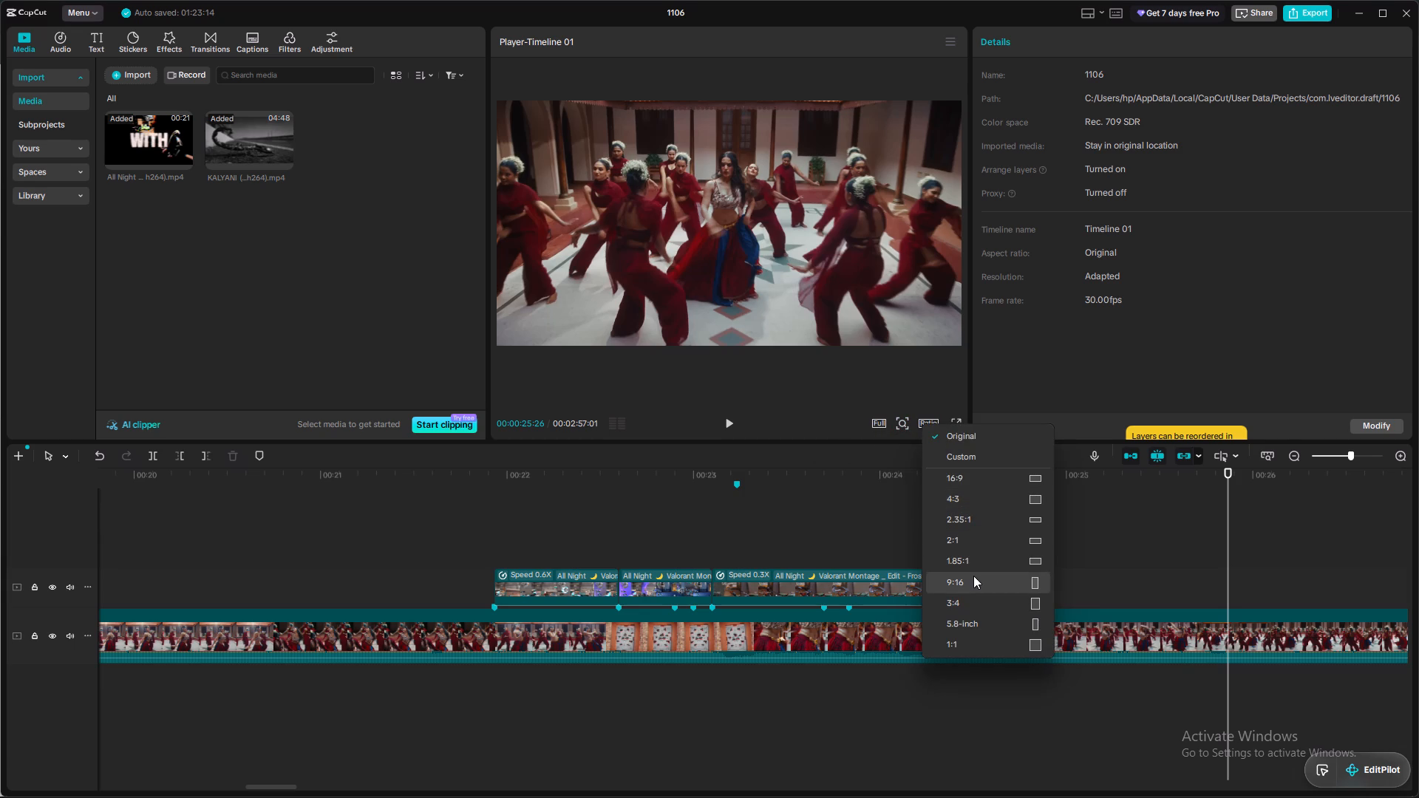
click(973, 576)
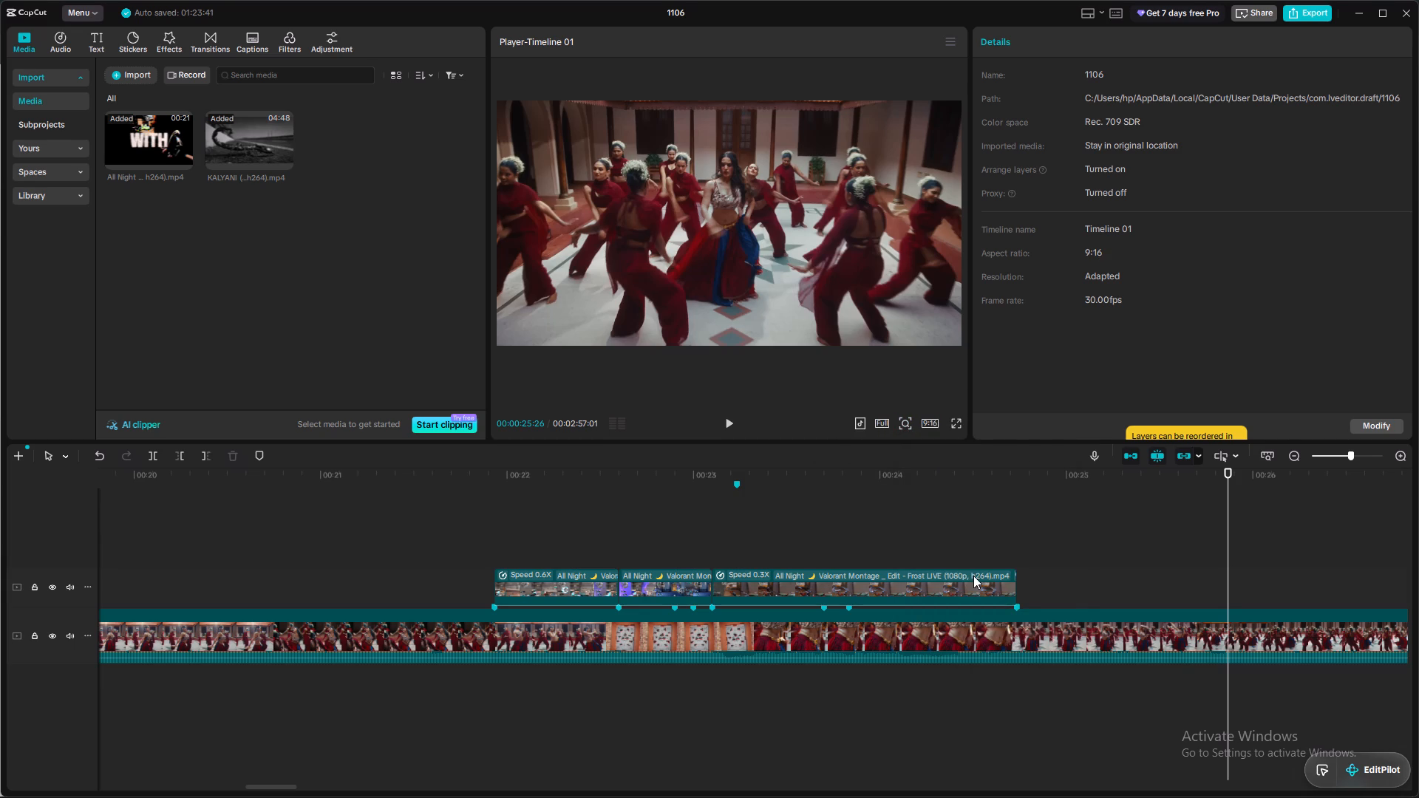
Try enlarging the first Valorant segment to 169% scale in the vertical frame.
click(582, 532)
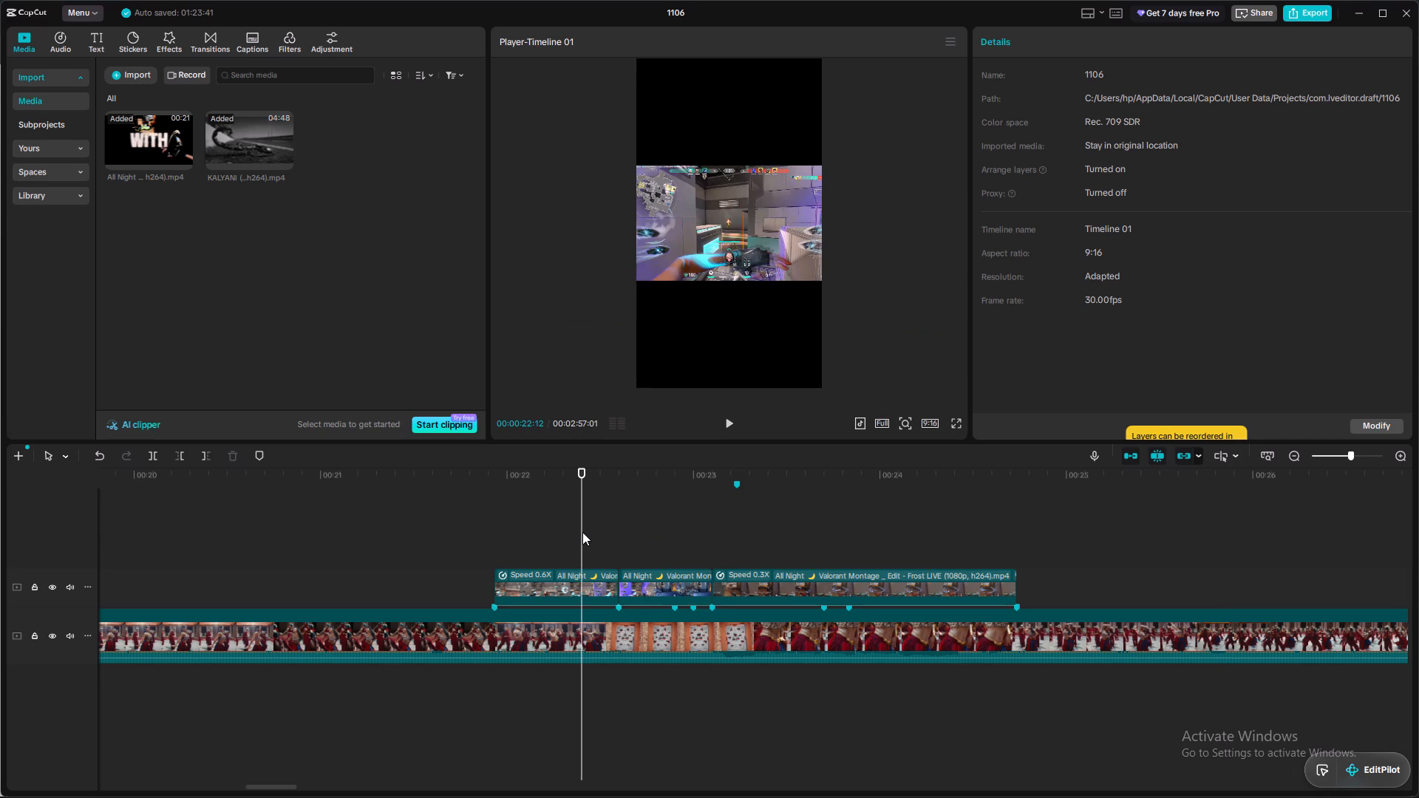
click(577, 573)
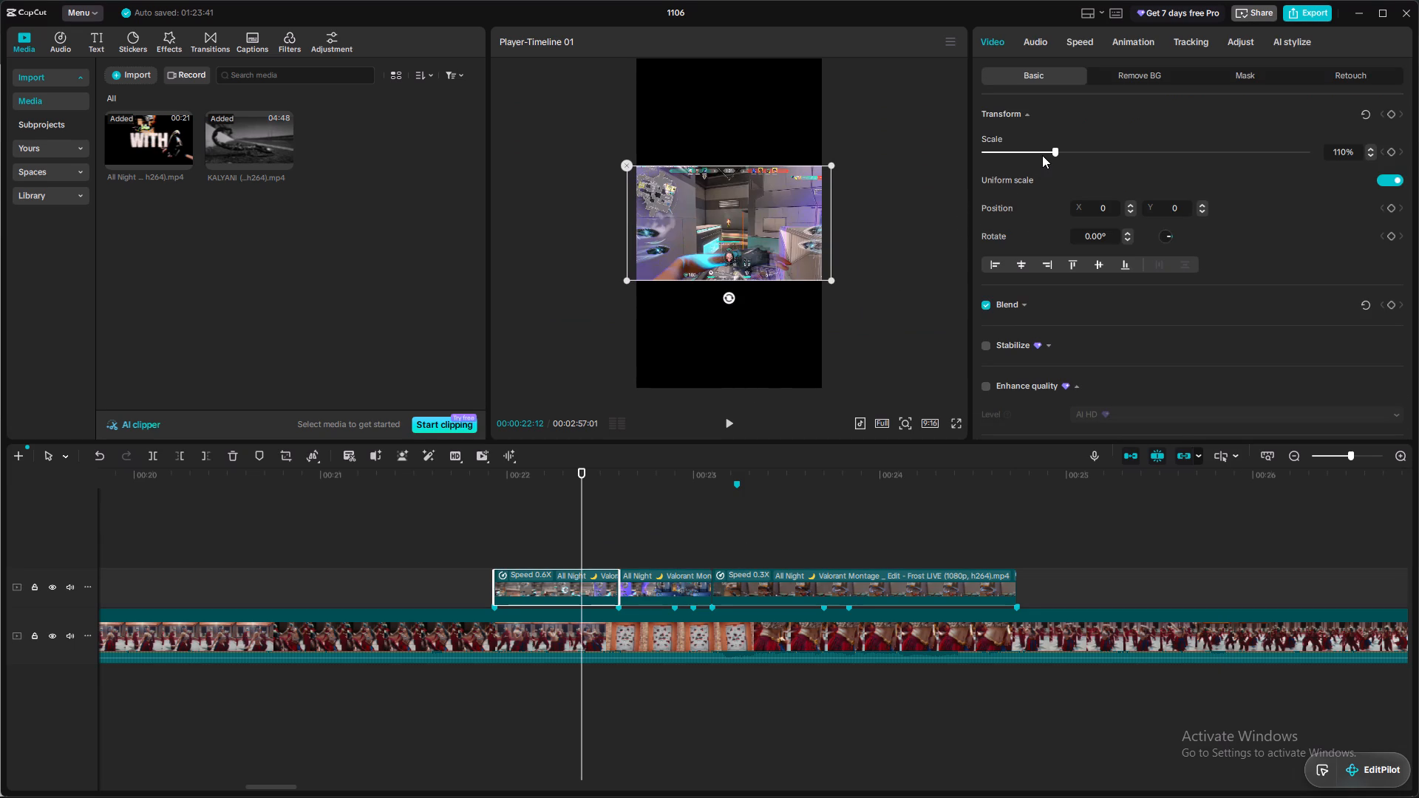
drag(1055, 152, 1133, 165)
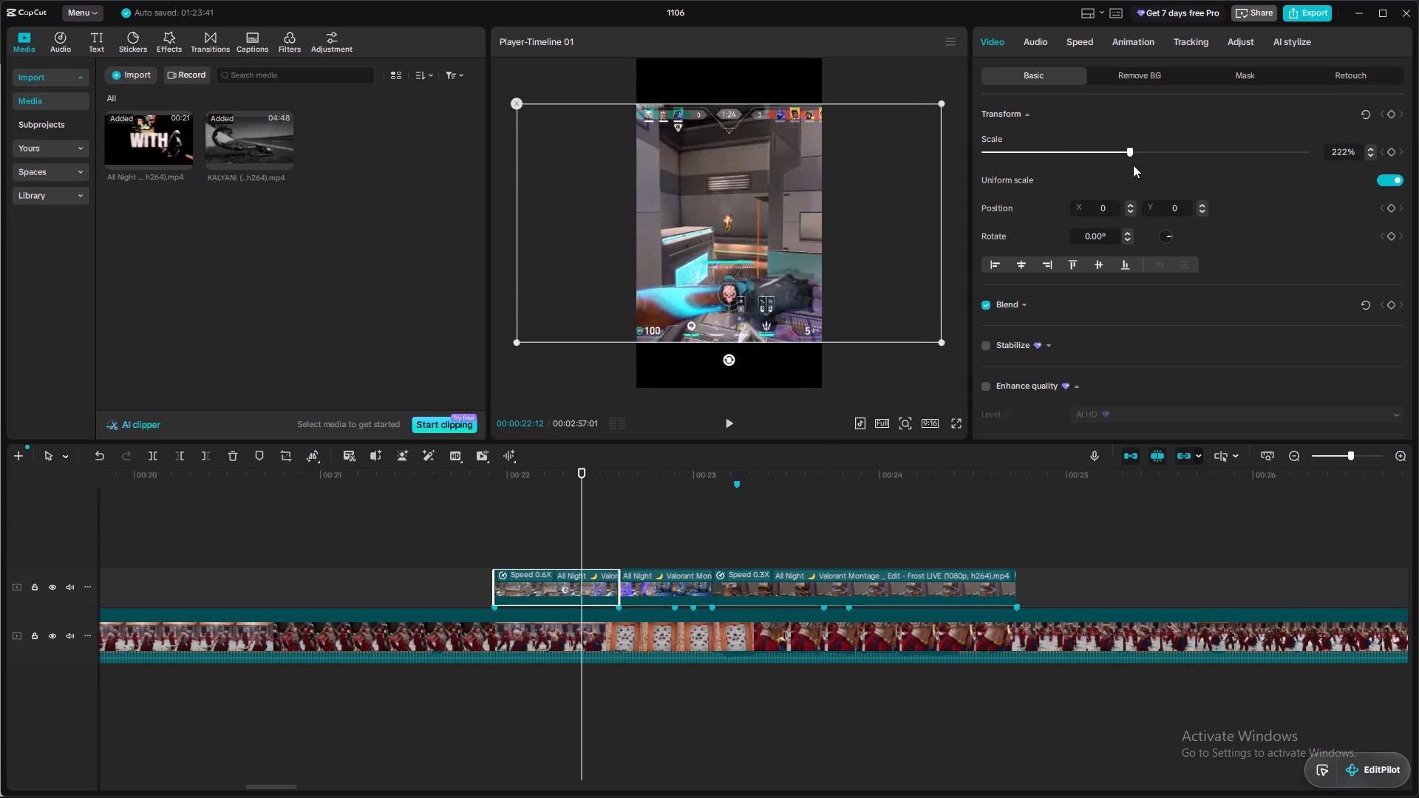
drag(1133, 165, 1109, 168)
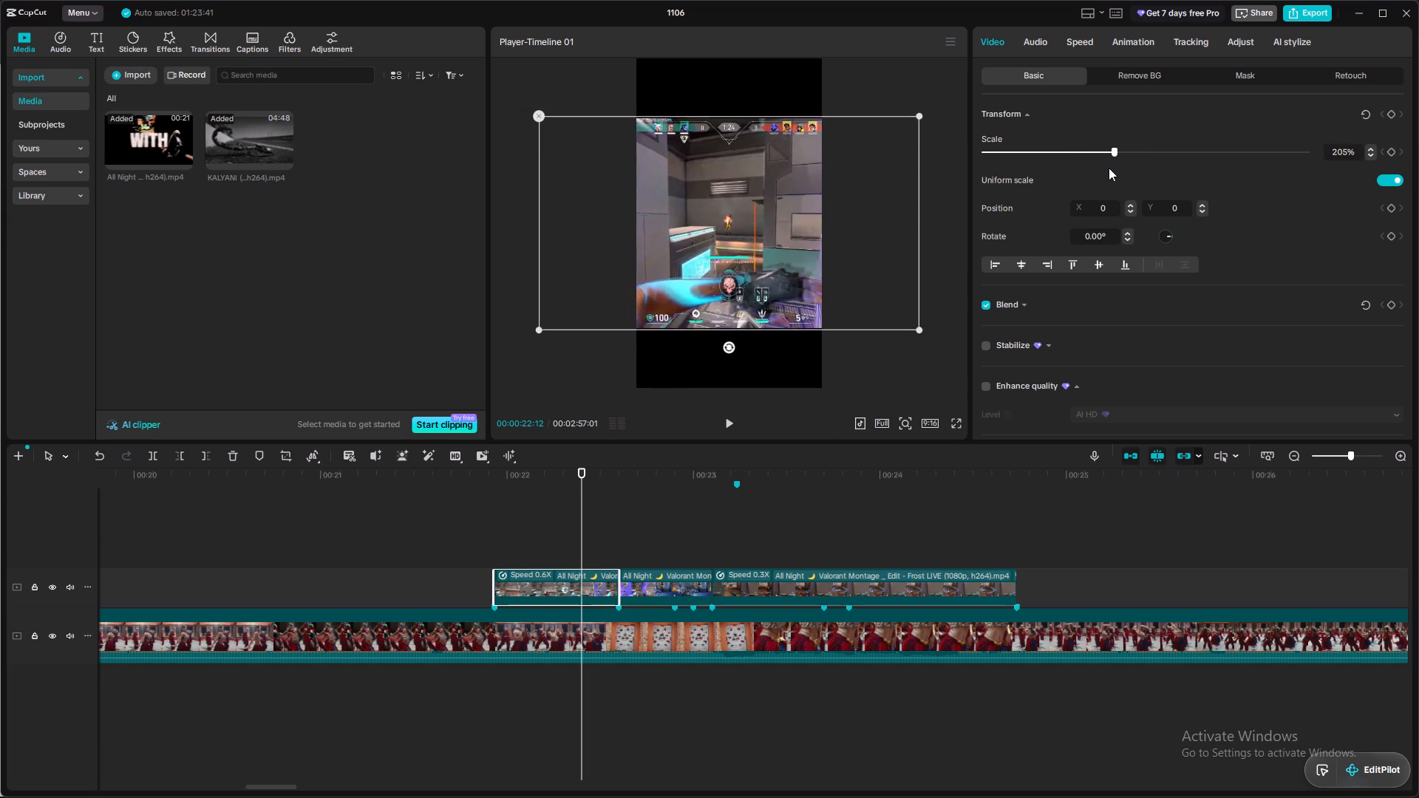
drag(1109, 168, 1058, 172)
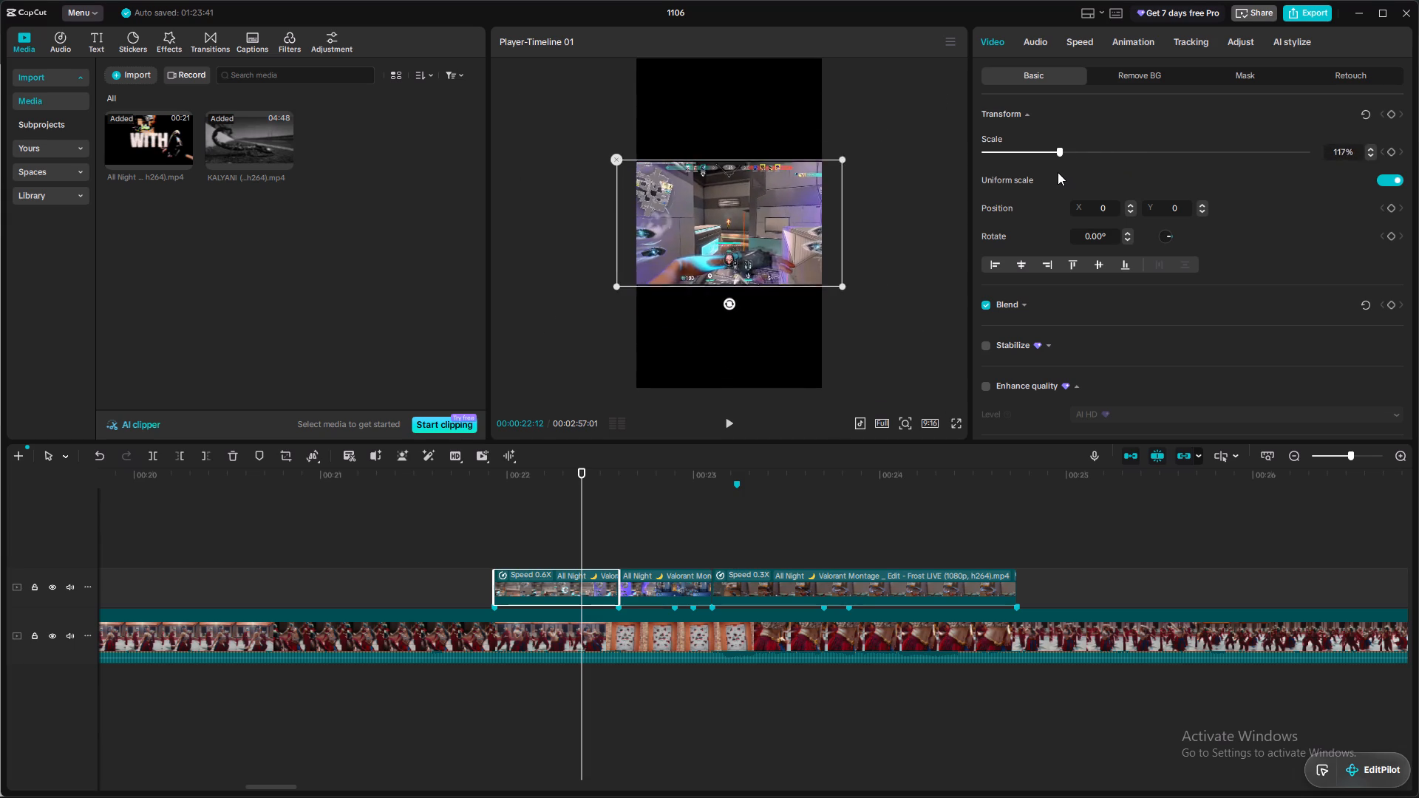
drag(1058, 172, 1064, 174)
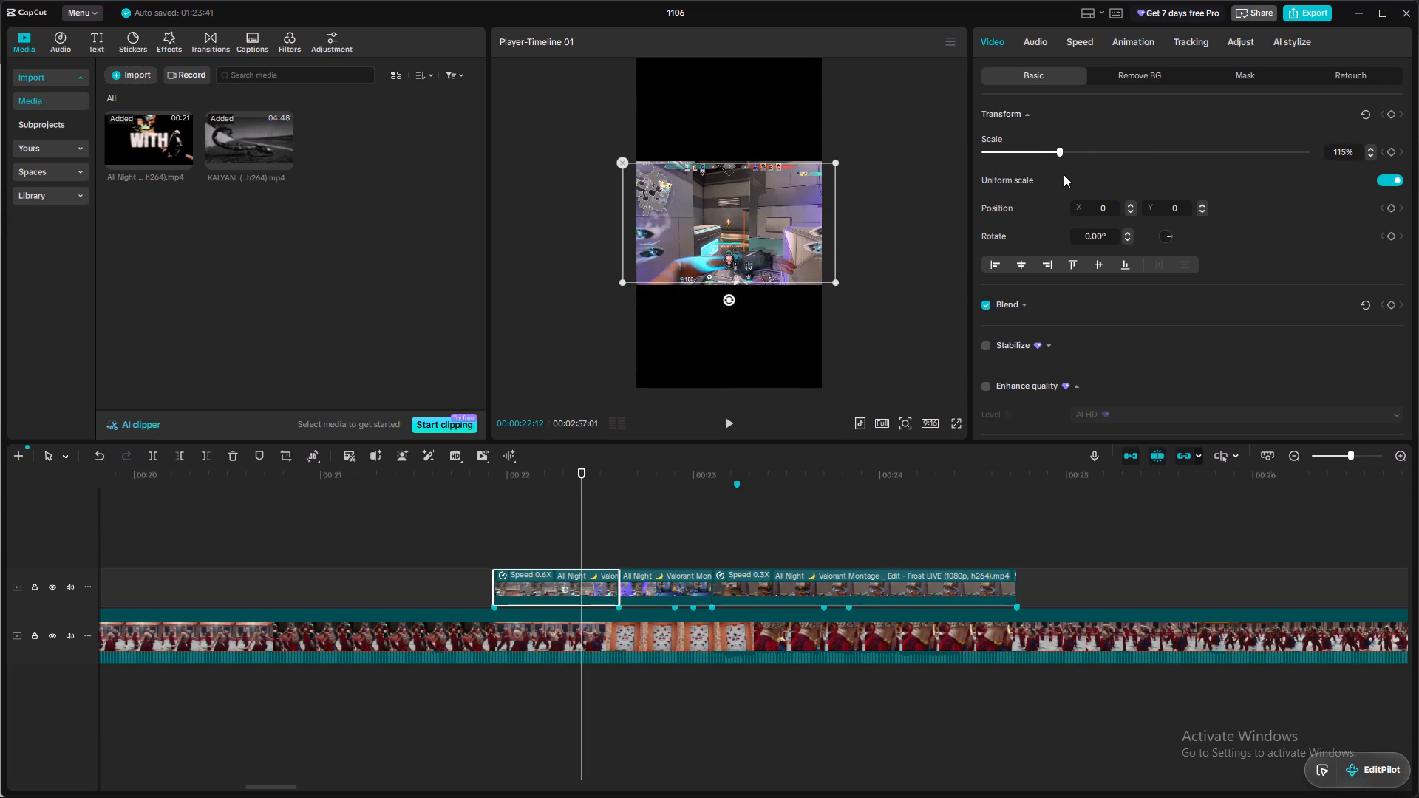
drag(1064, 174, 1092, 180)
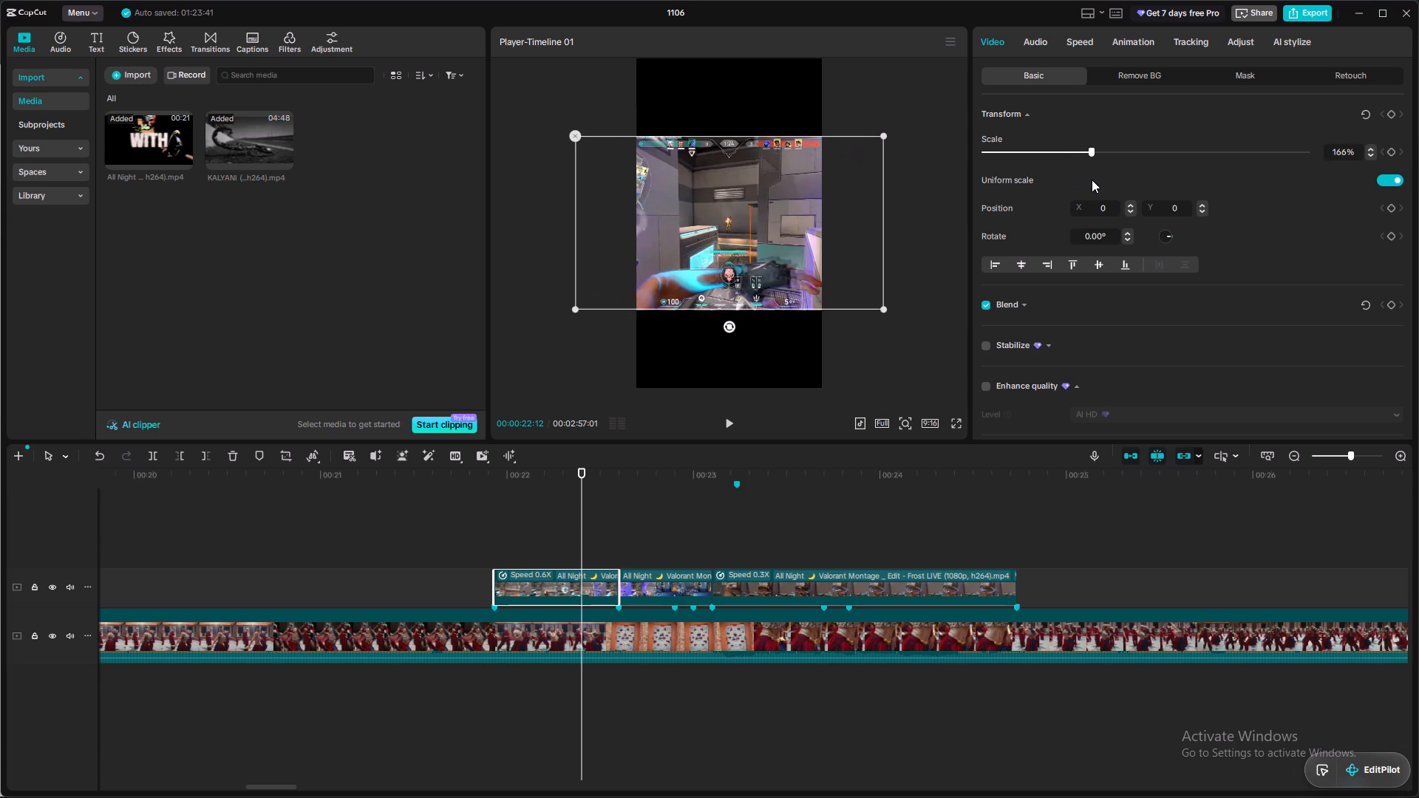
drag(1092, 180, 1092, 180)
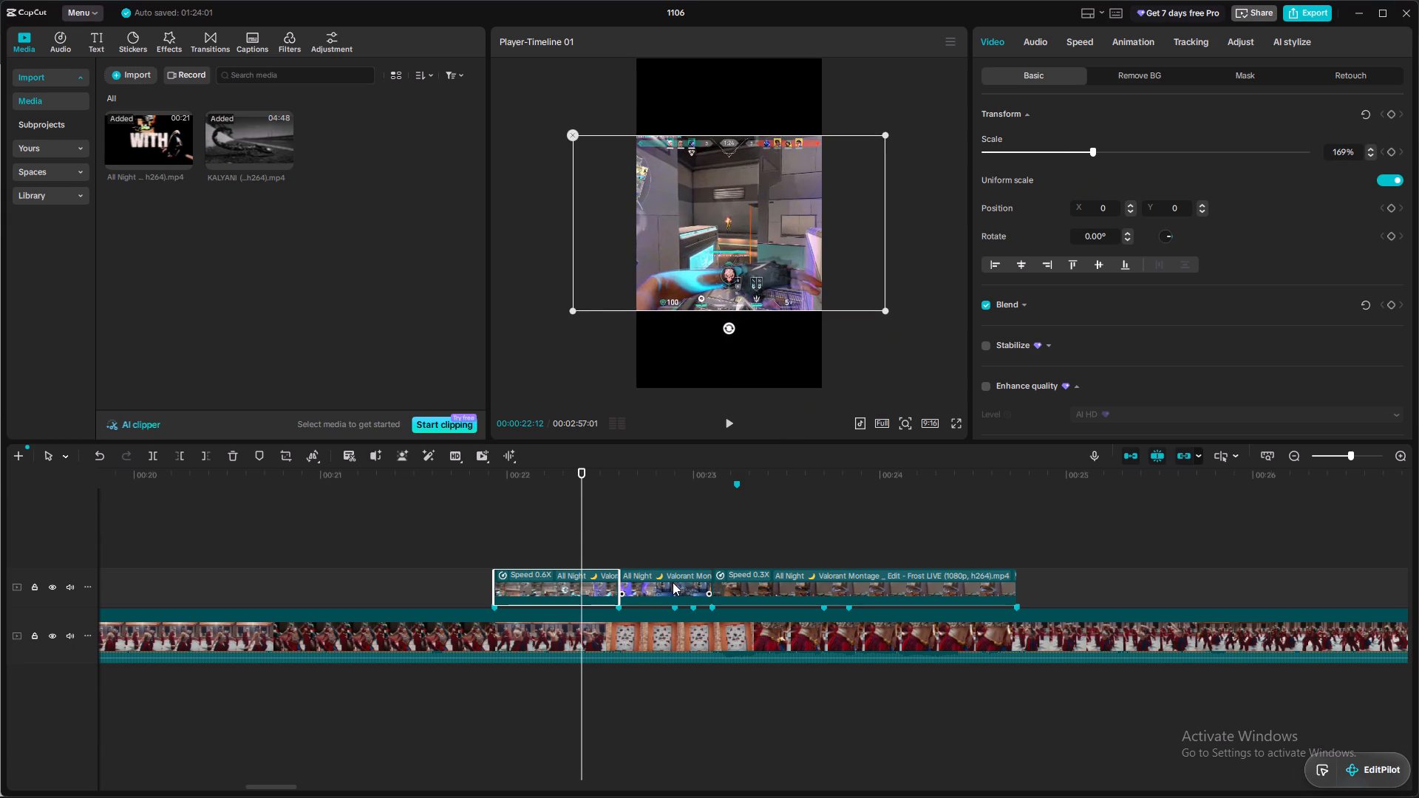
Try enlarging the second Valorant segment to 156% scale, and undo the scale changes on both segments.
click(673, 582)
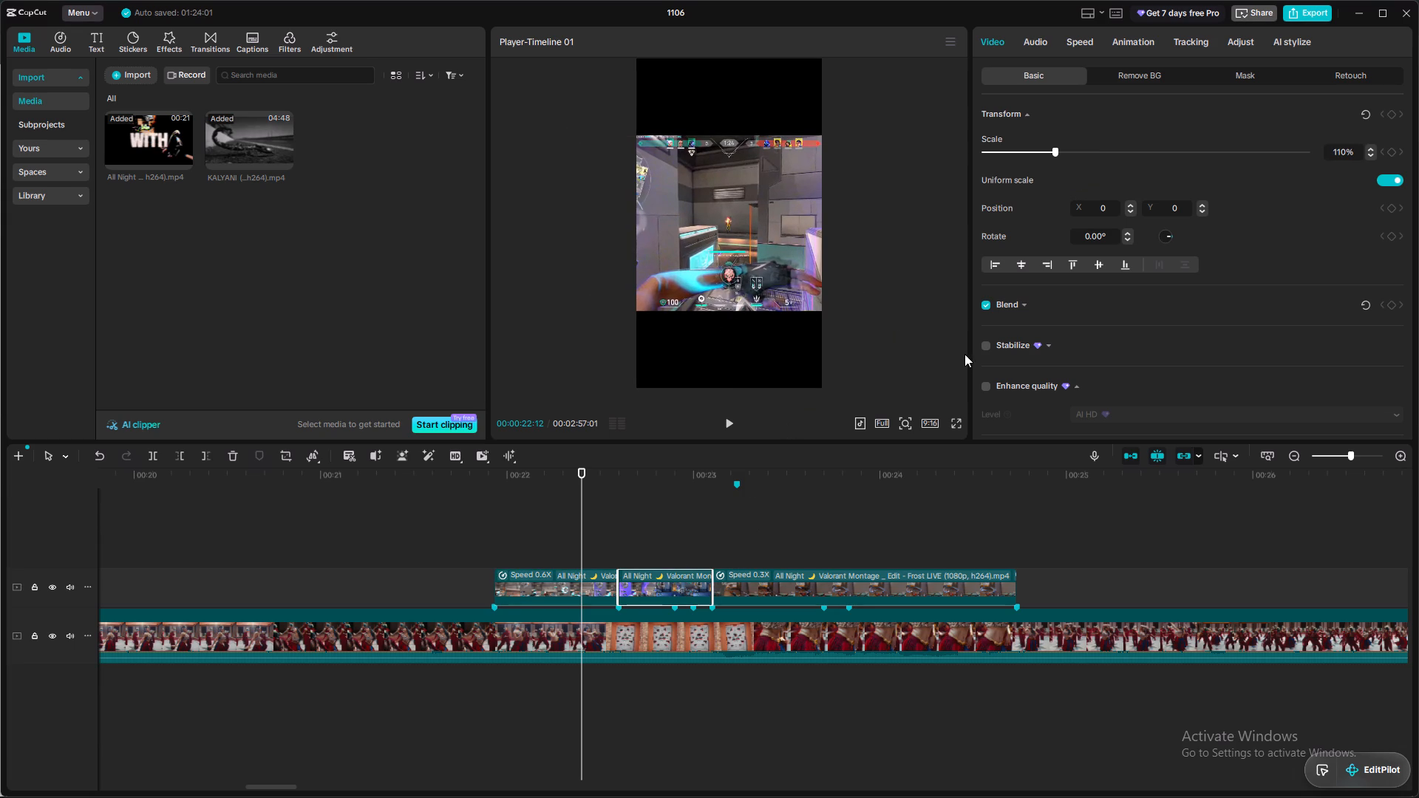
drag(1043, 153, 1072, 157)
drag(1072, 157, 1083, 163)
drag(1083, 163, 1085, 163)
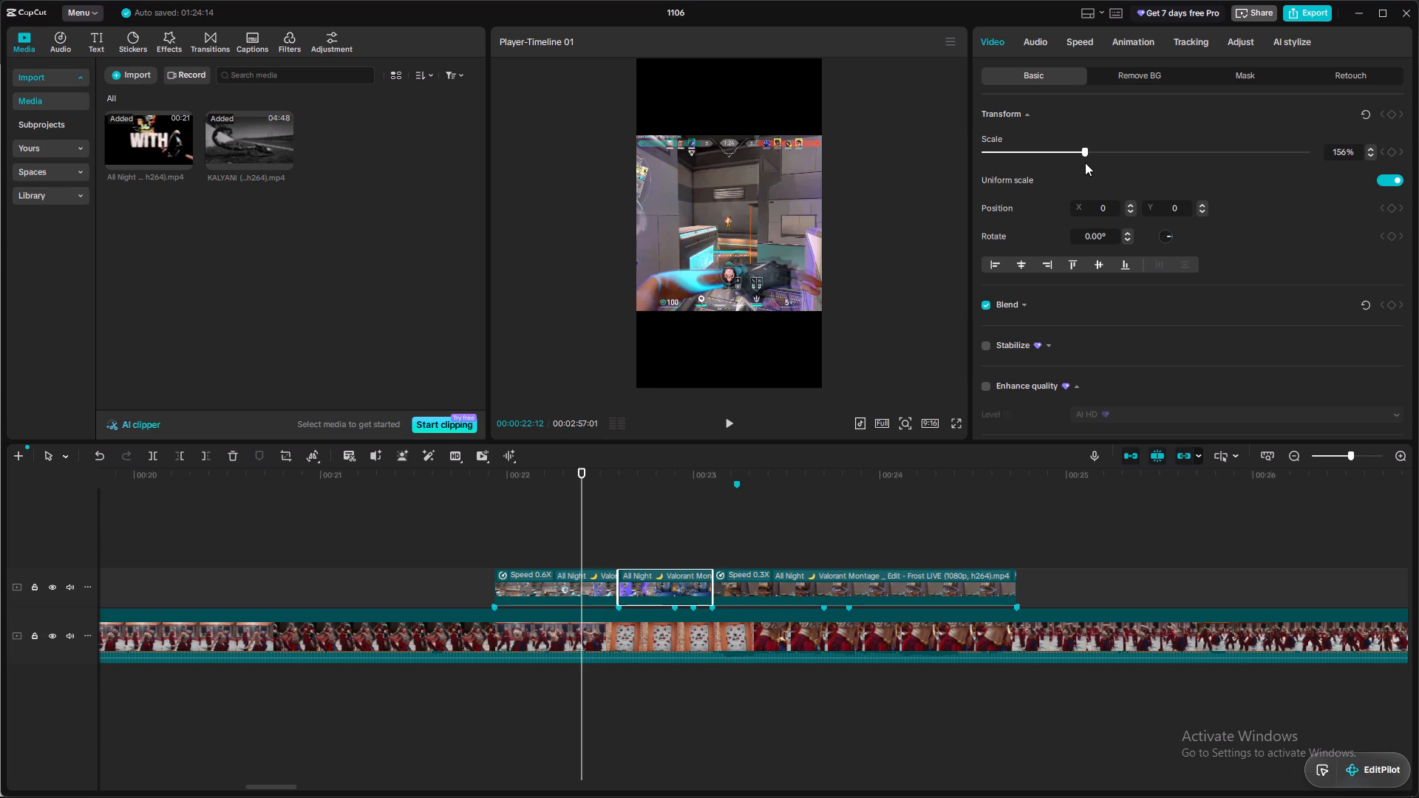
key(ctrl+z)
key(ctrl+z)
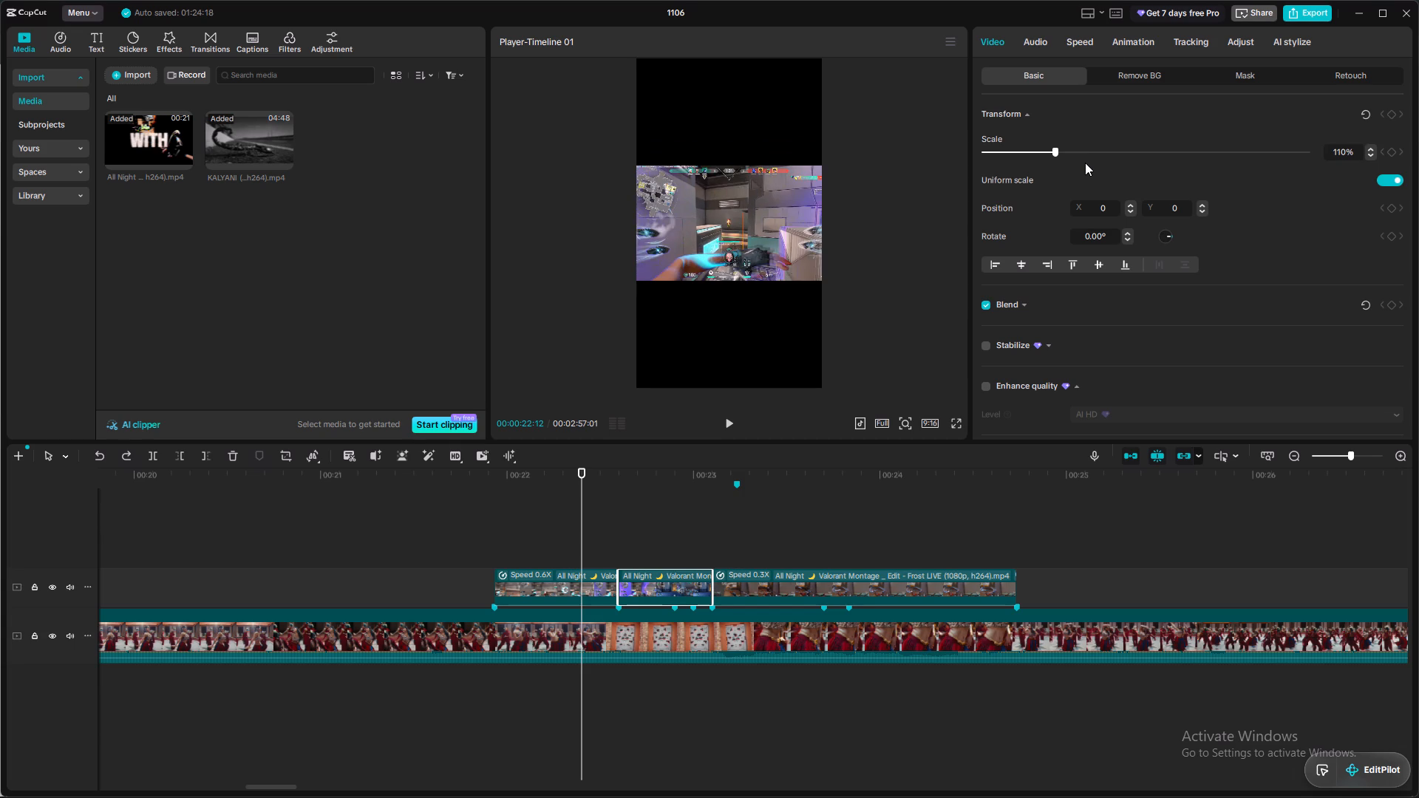
Play the vertical edit repeatedly from before the first Valorant segment to check the 9:16 framing and the cuts against the beat.
click(565, 581)
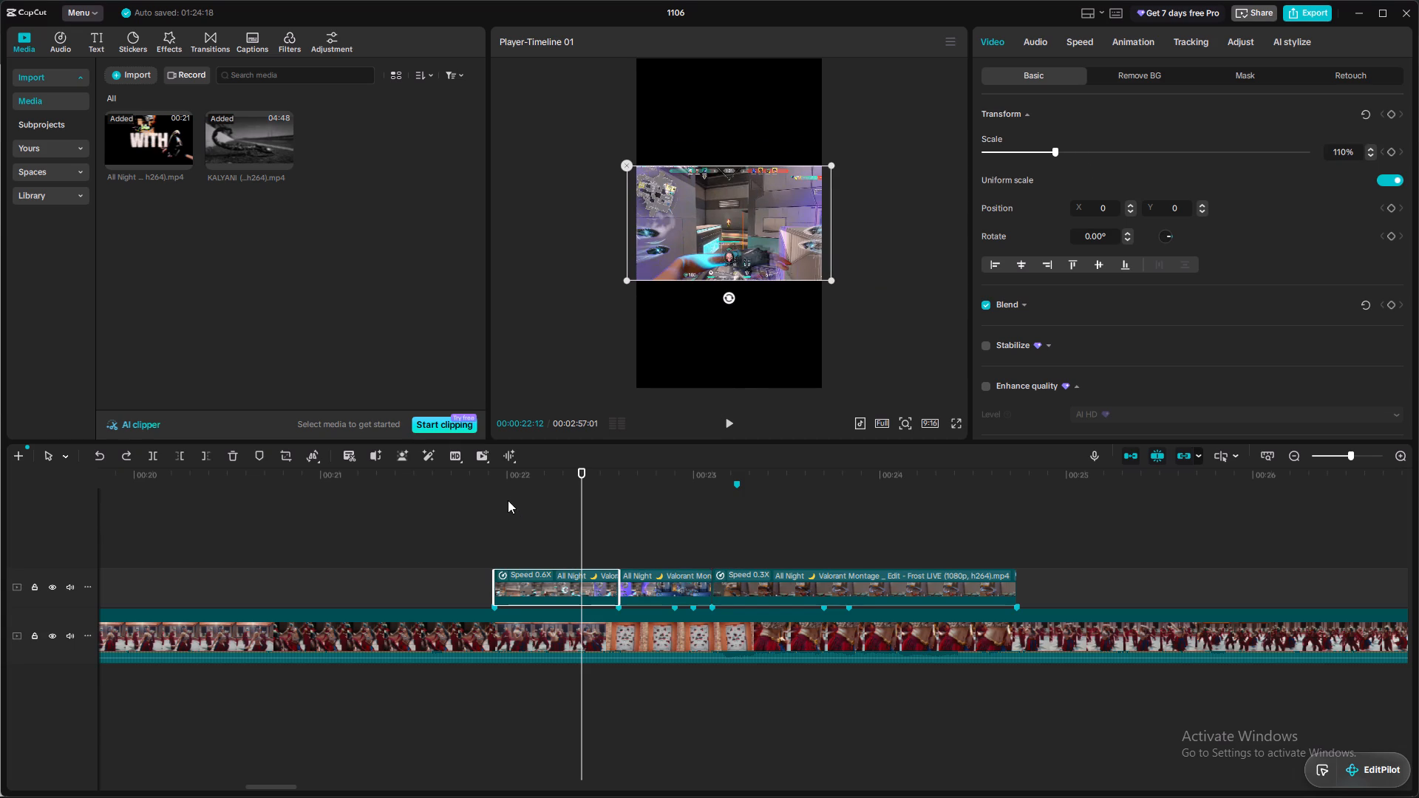
click(485, 494)
key(space)
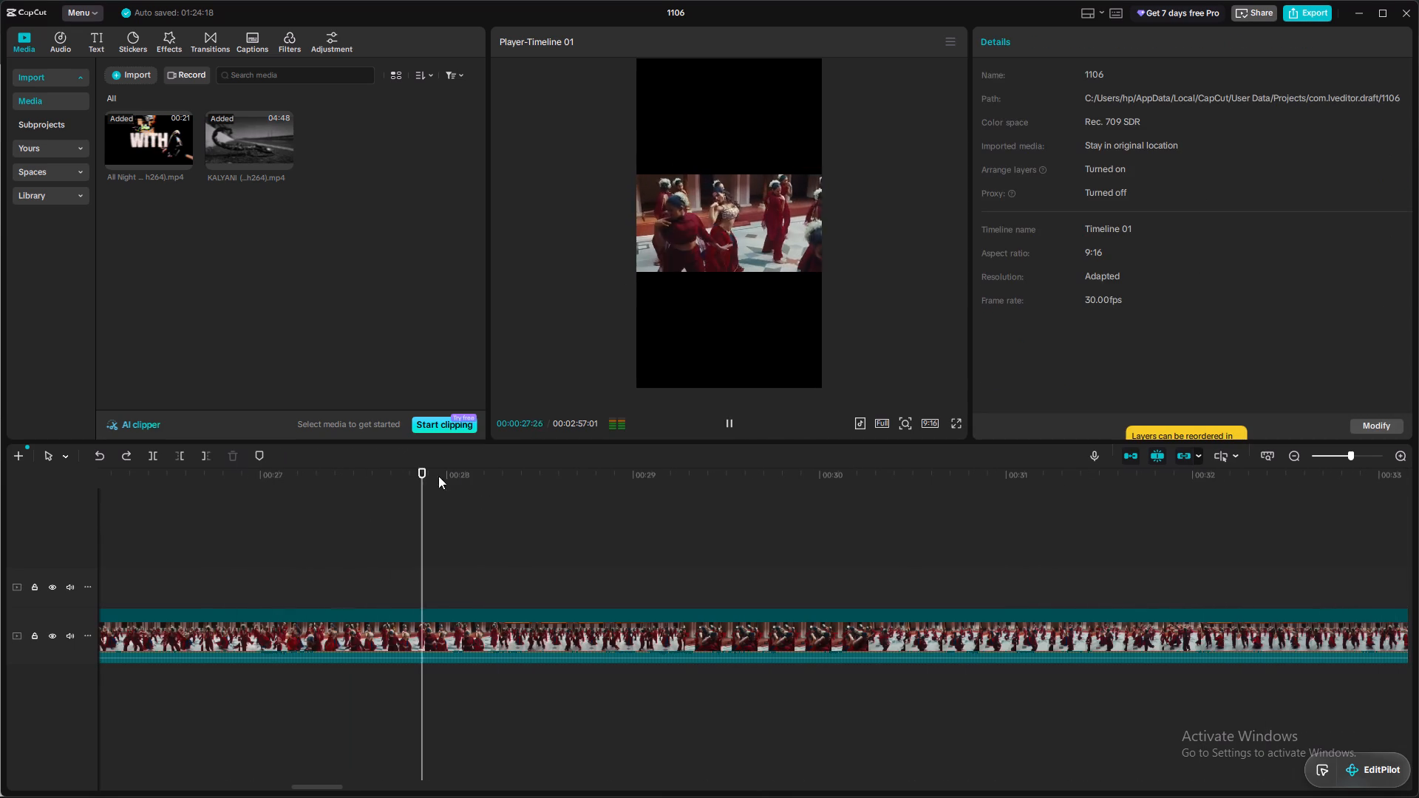
drag(455, 474, 30, 572)
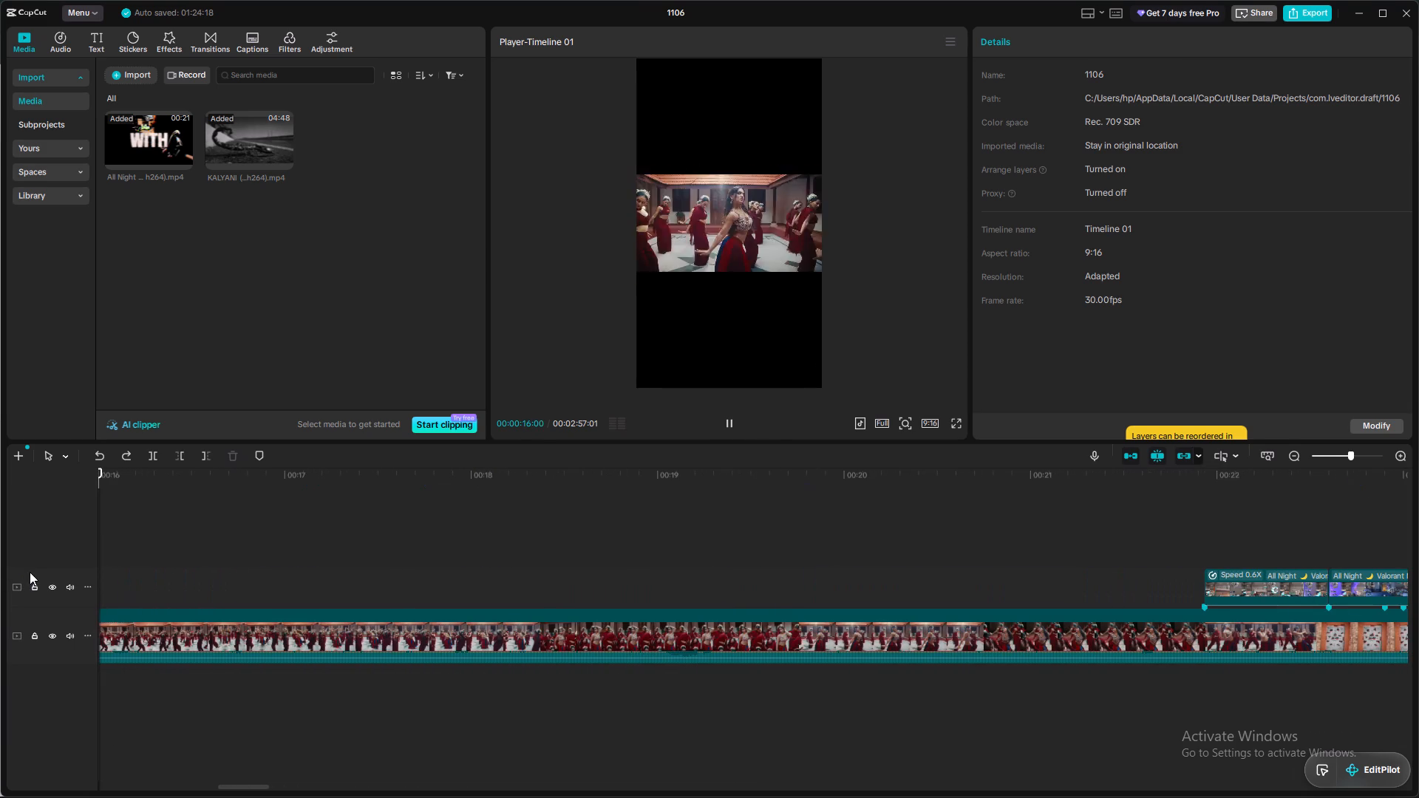
key(space)
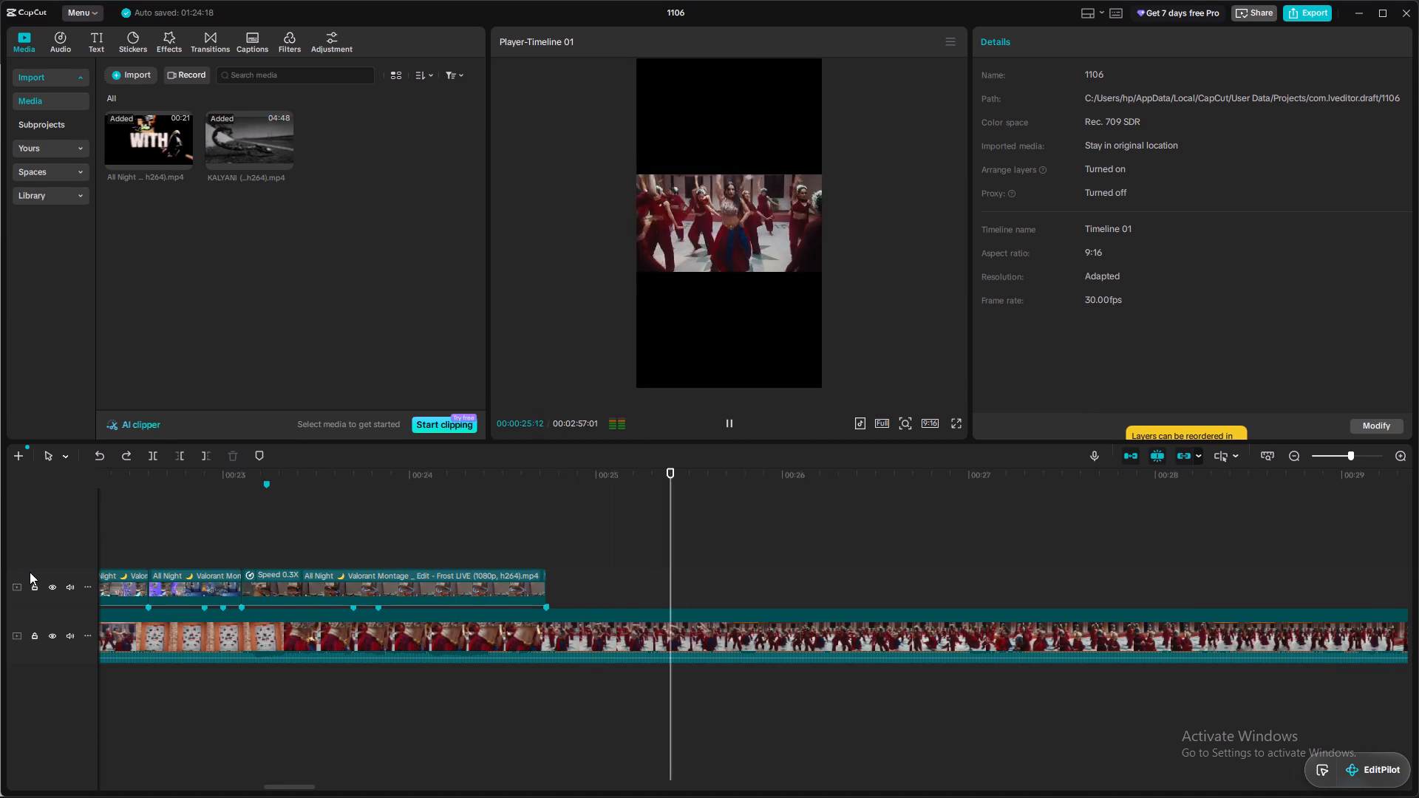
key(space)
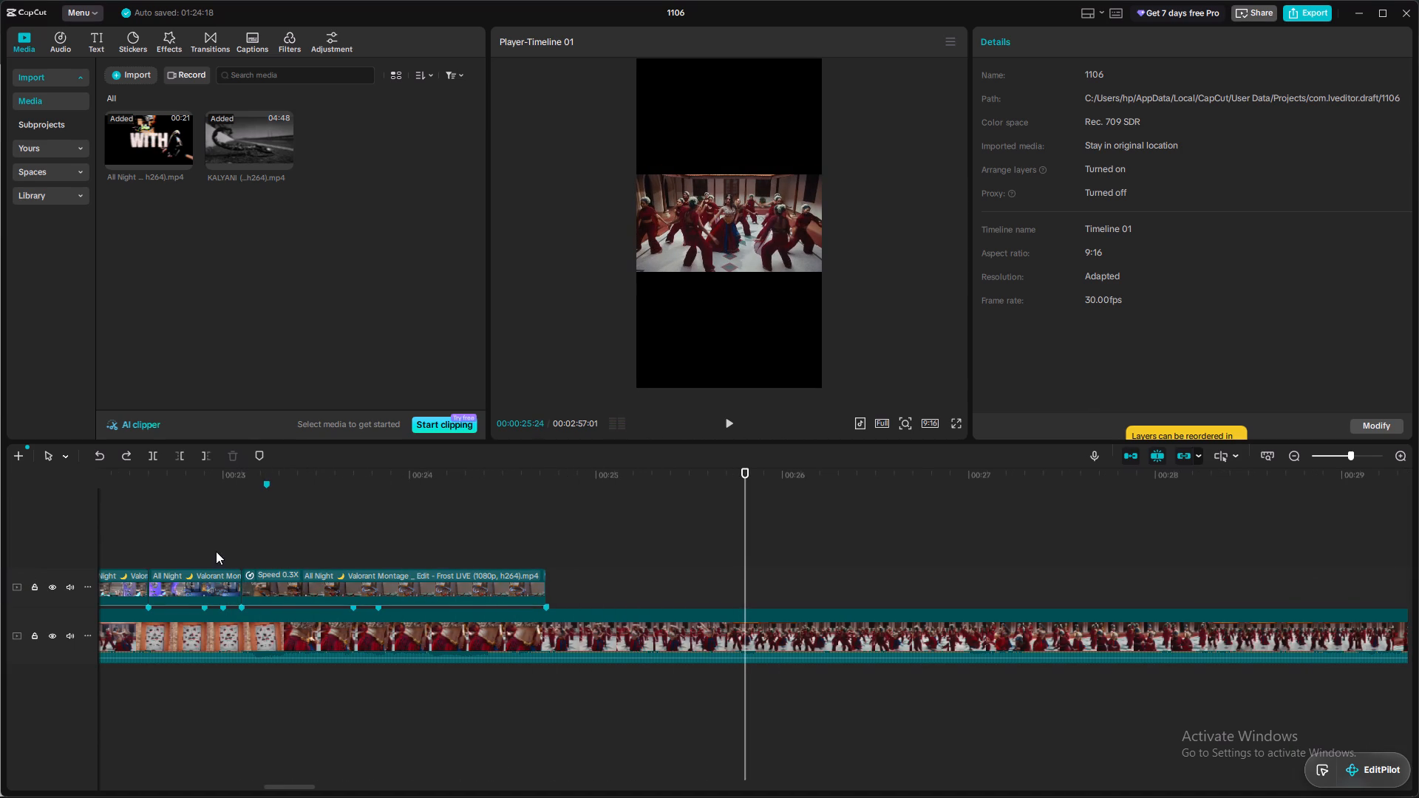
drag(234, 511, 149, 532)
click(149, 532)
click(131, 529)
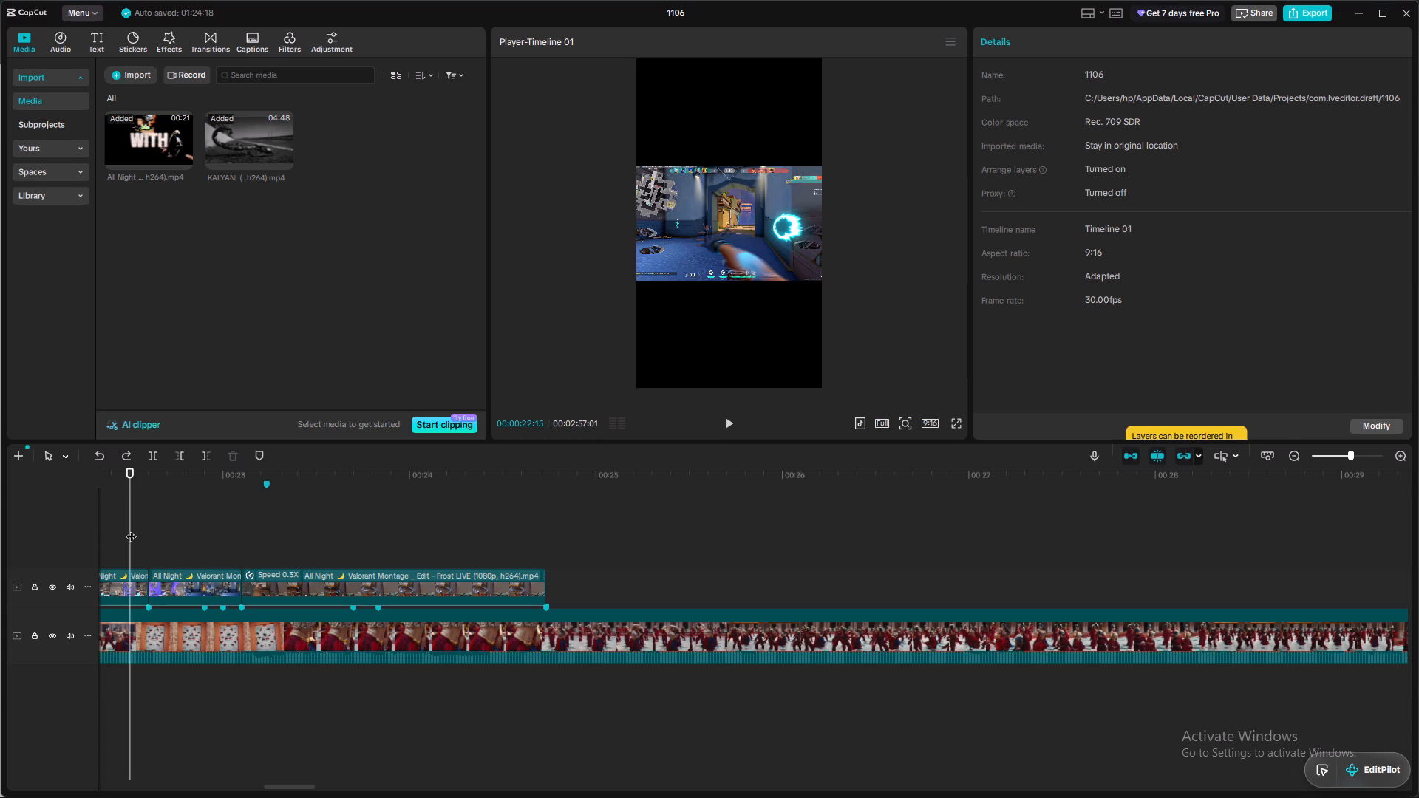
drag(131, 529, 23, 566)
key(space)
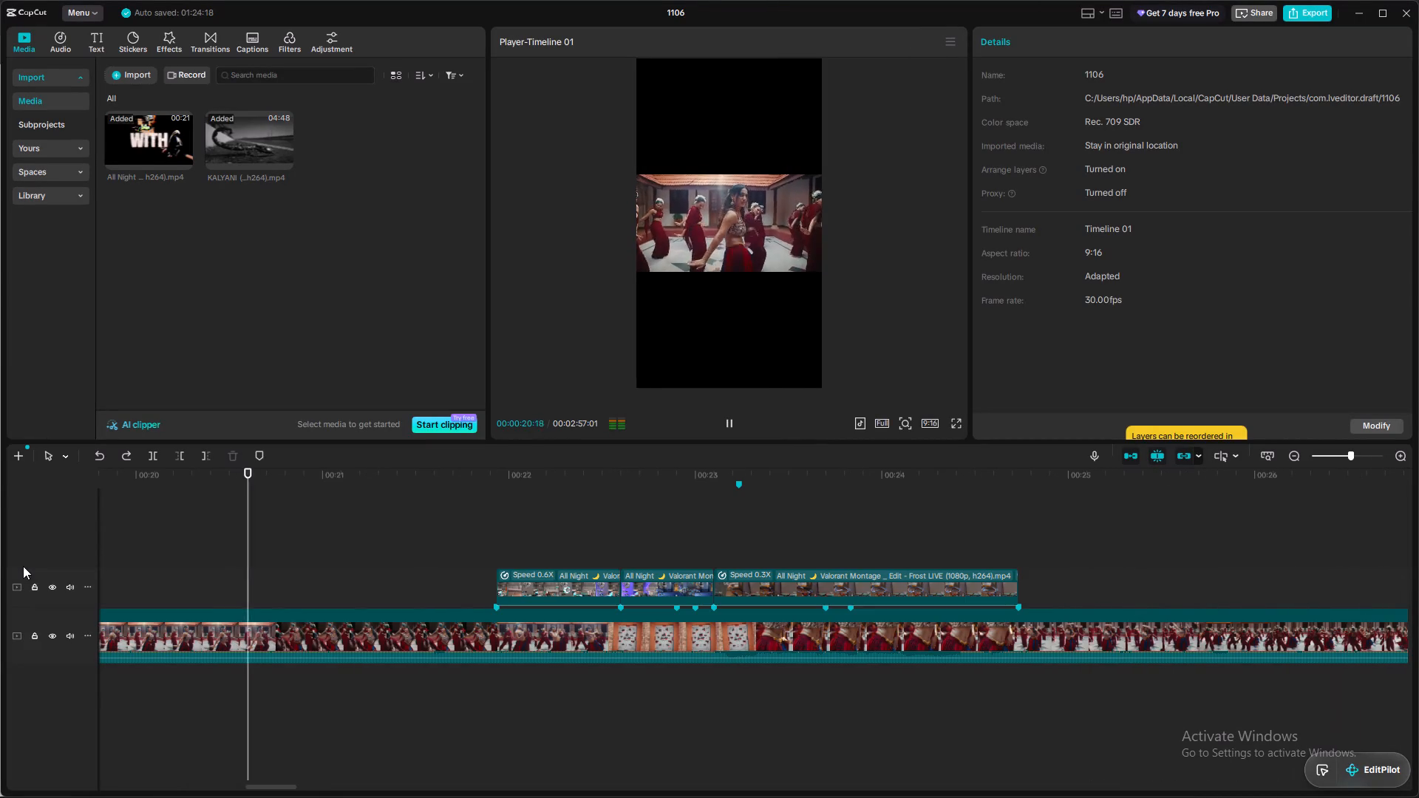
key(space)
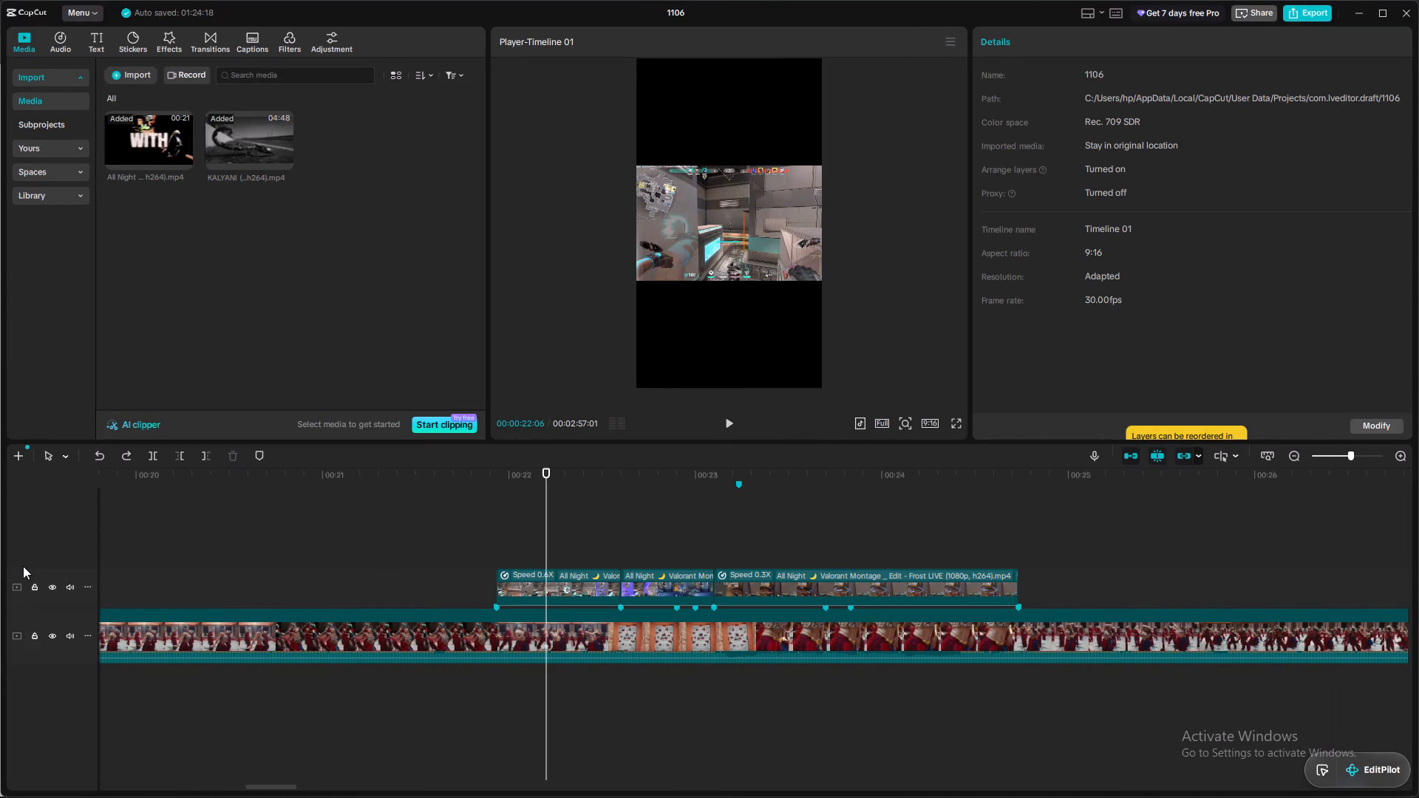
key(space)
key(space)
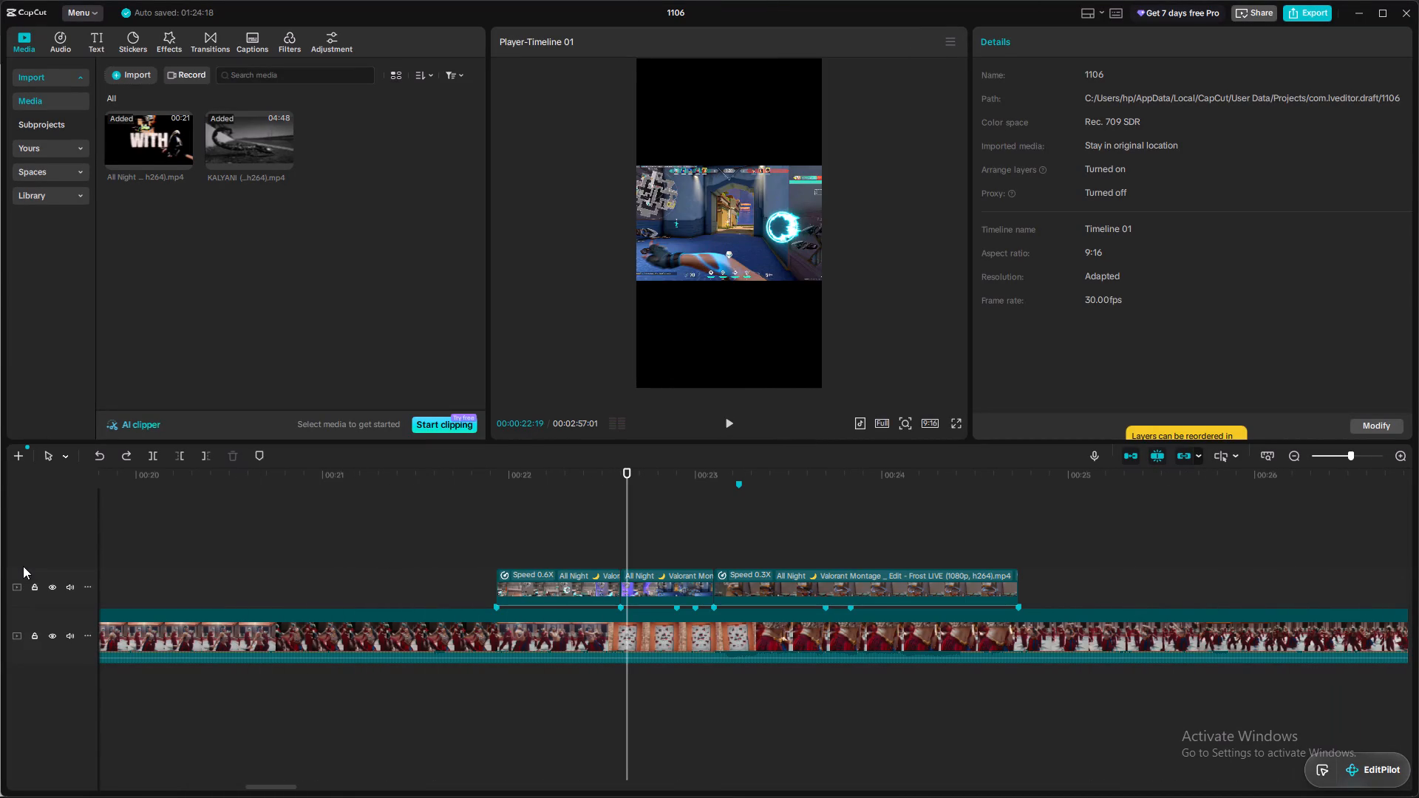
Replay the vertical edit from the start of the first Valorant segment to check its cuts against the beat.
key(space)
key(space)
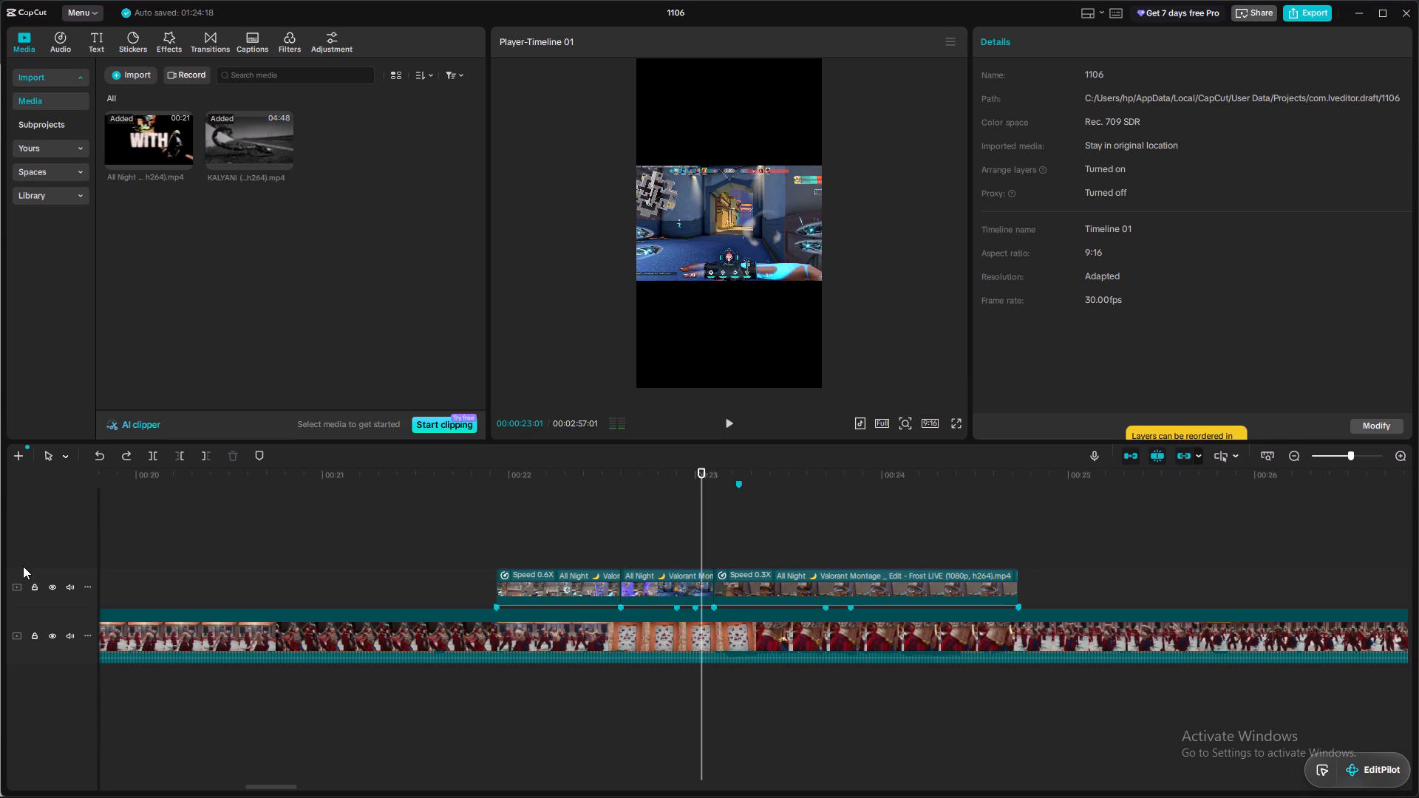
key(space)
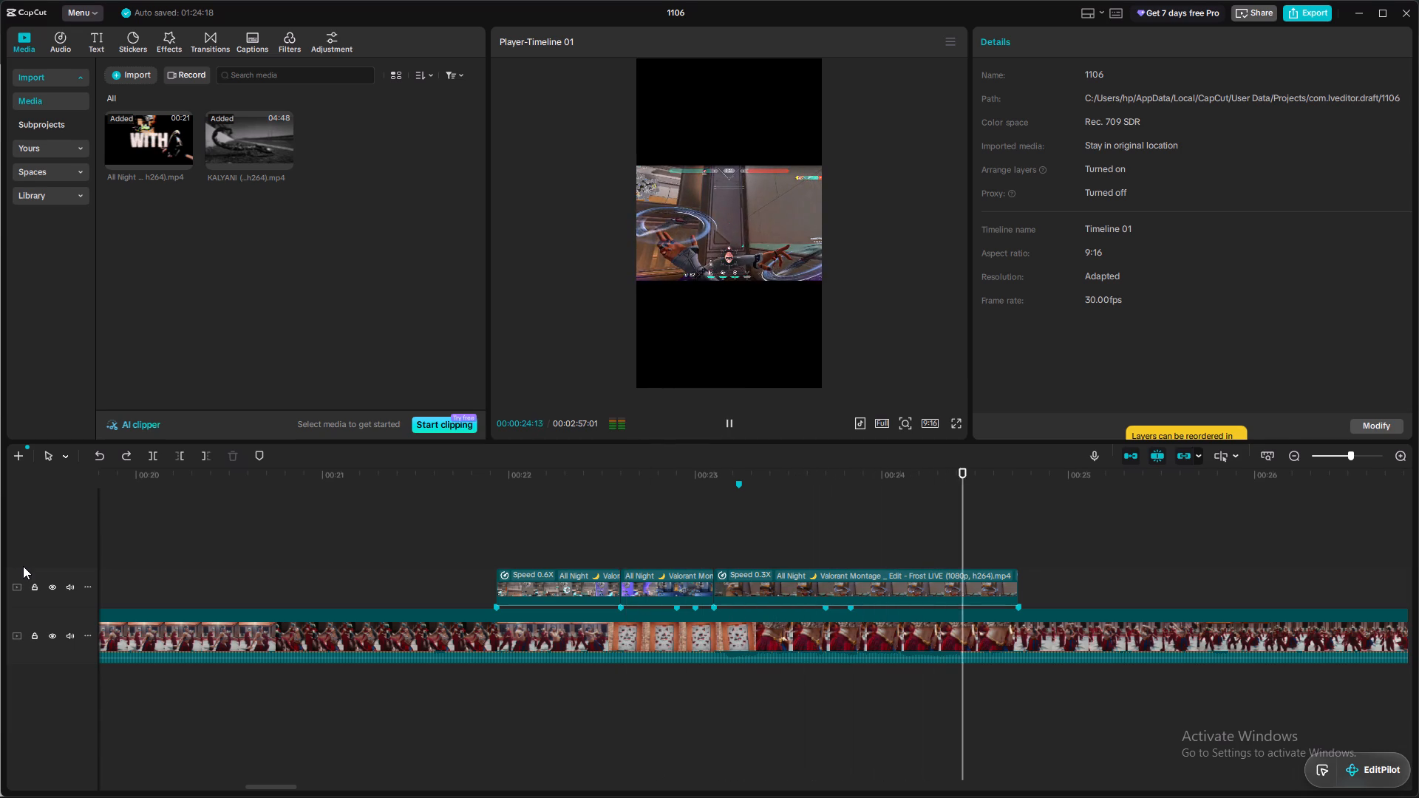
key(space)
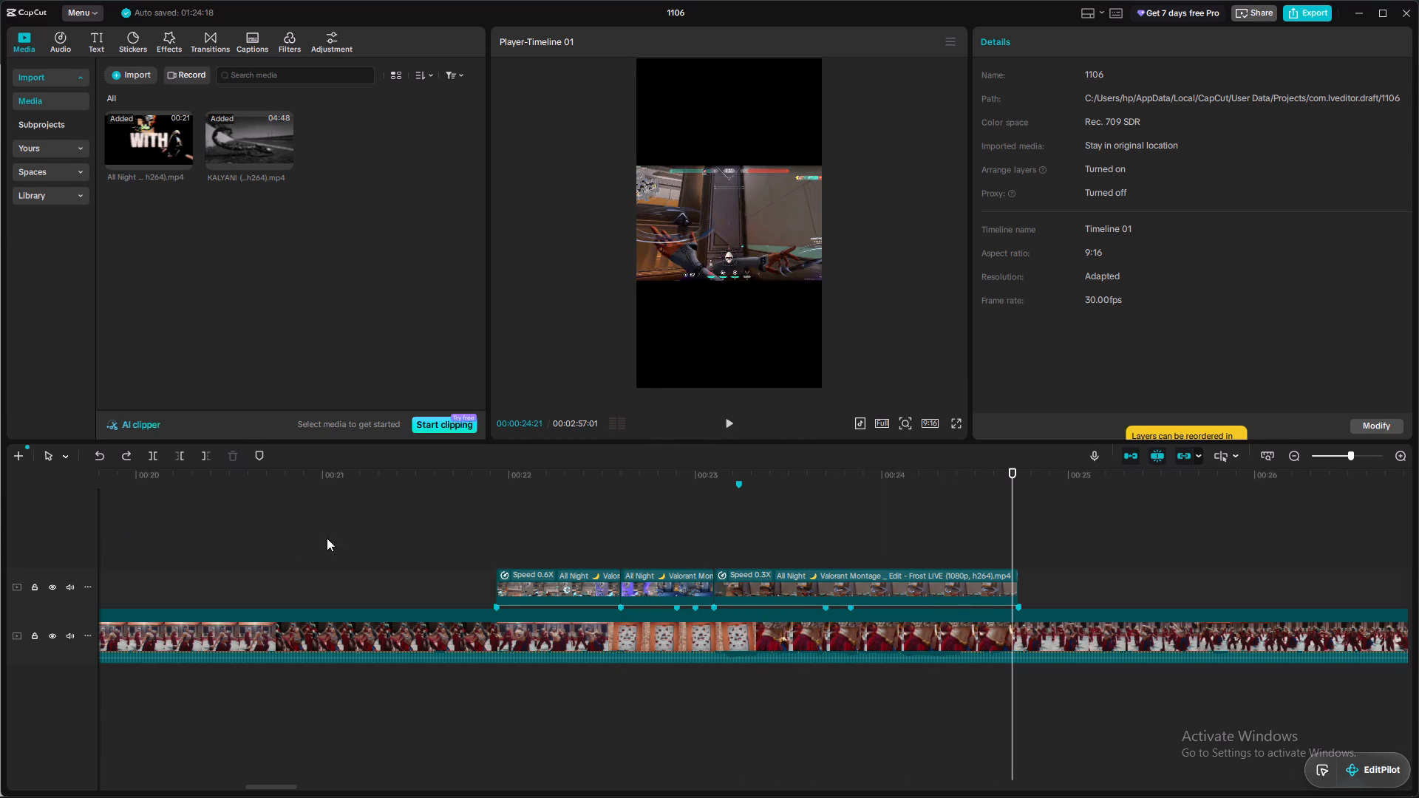
click(500, 509)
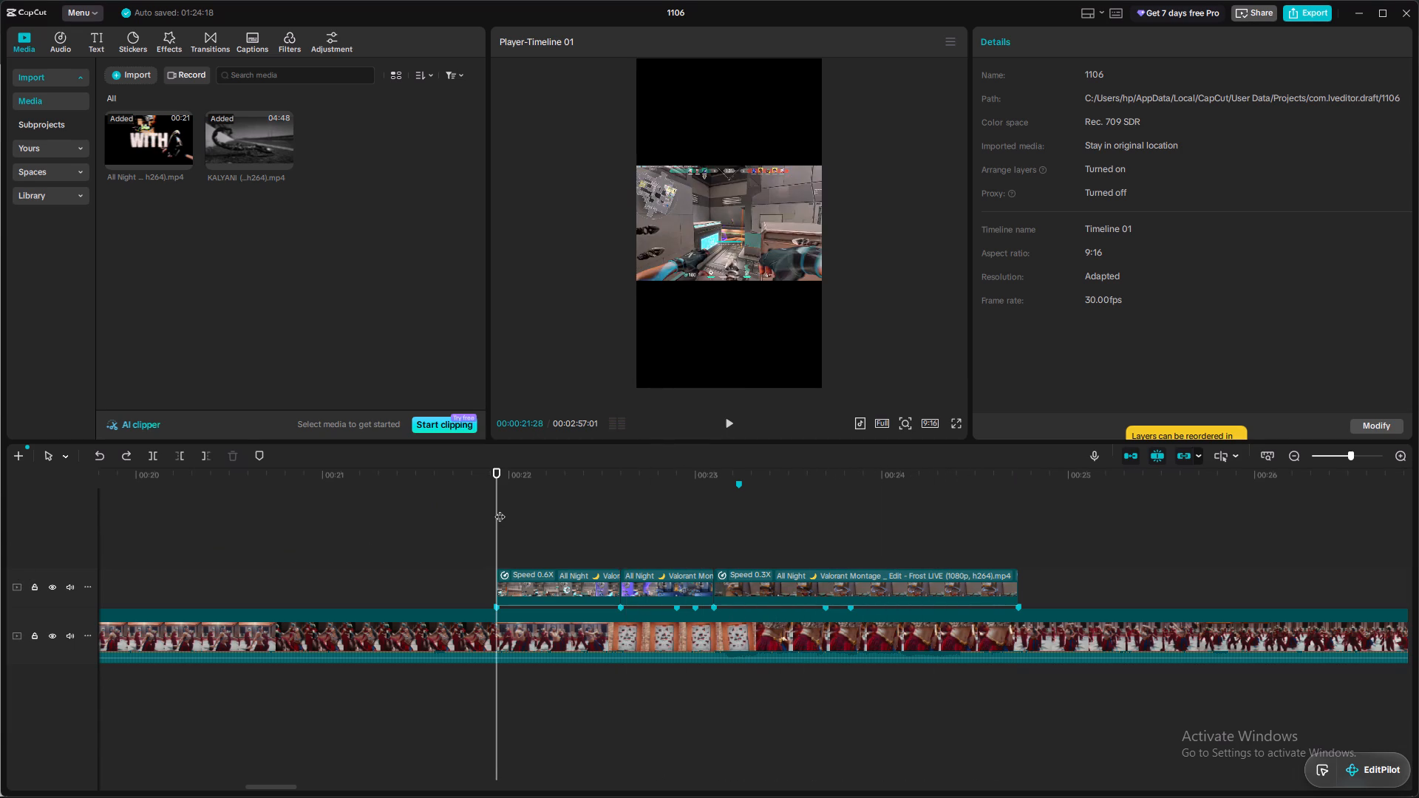
key(space)
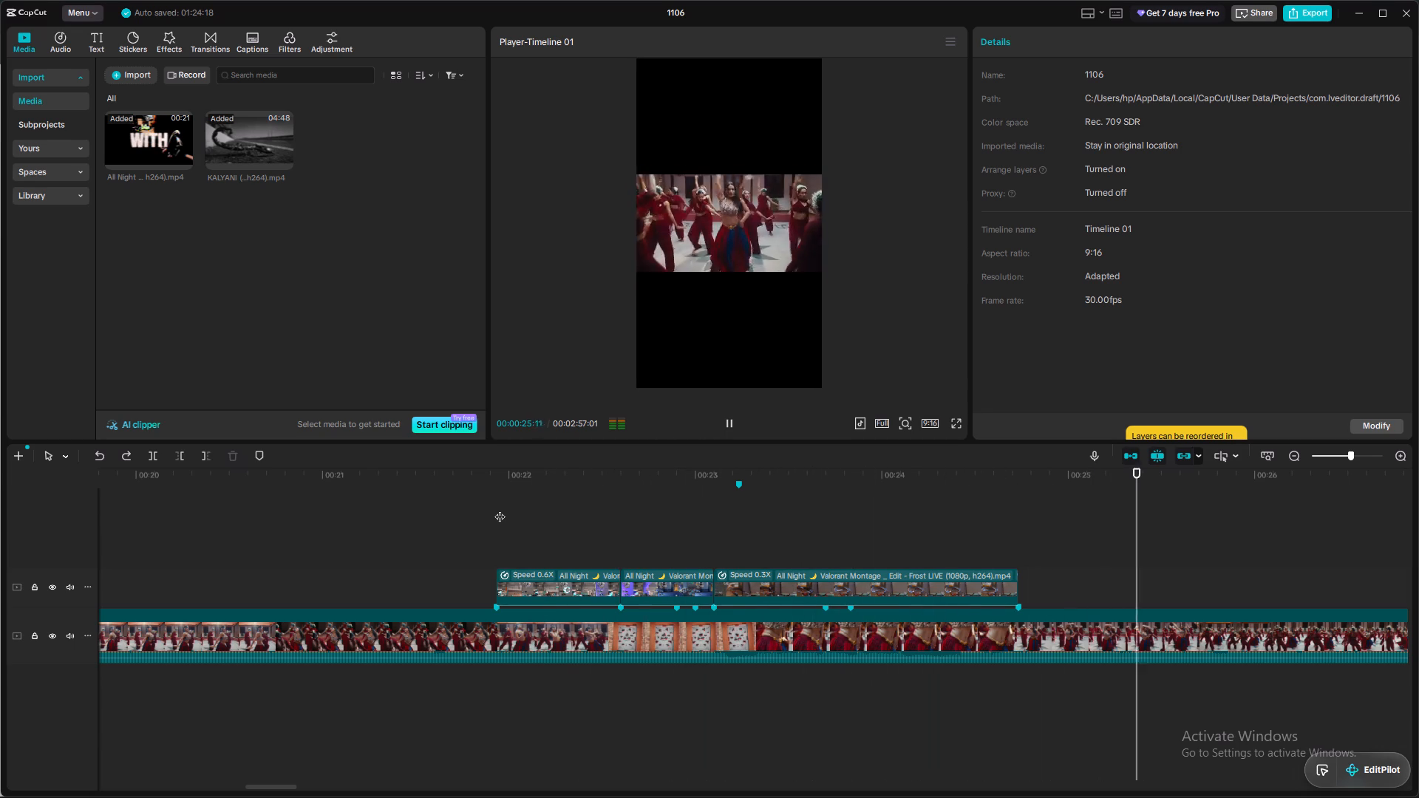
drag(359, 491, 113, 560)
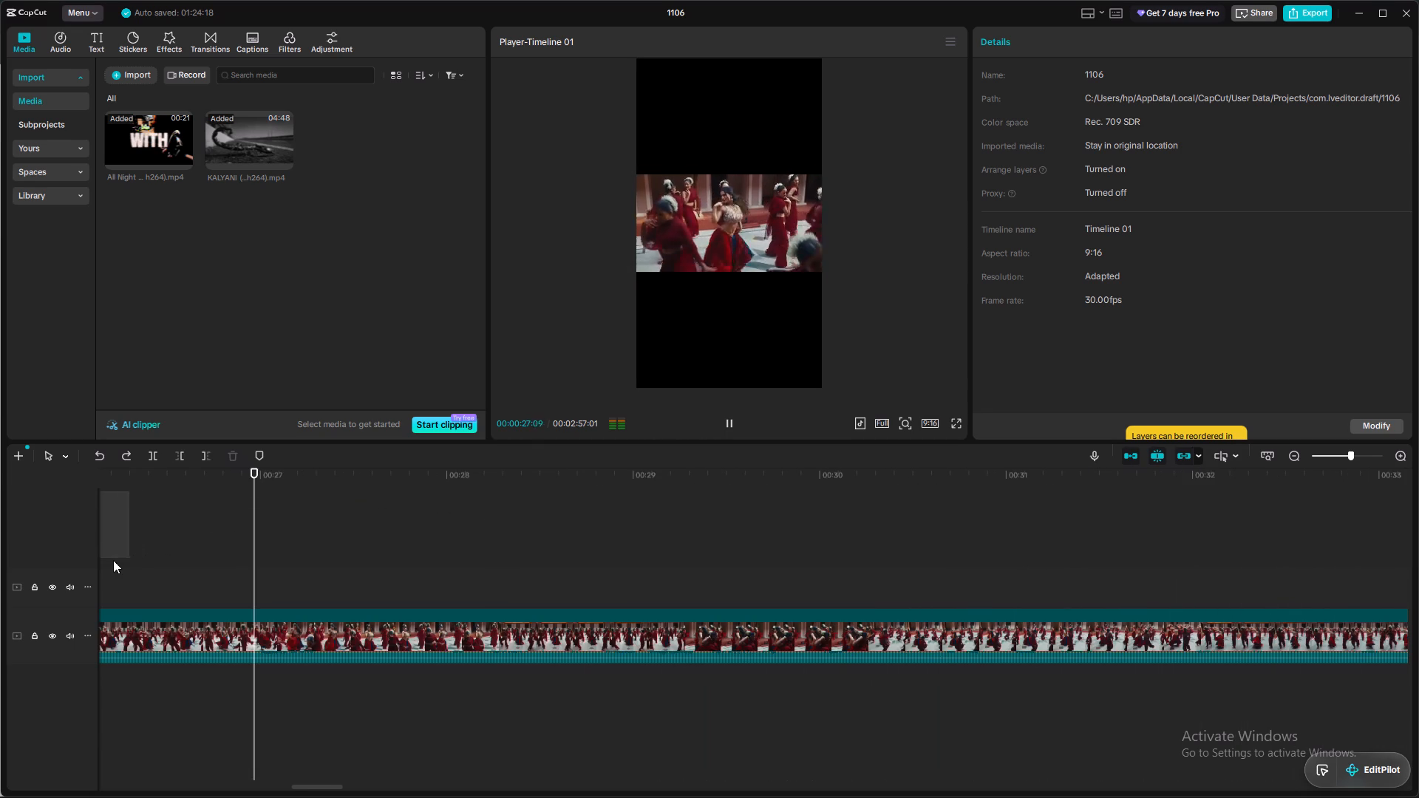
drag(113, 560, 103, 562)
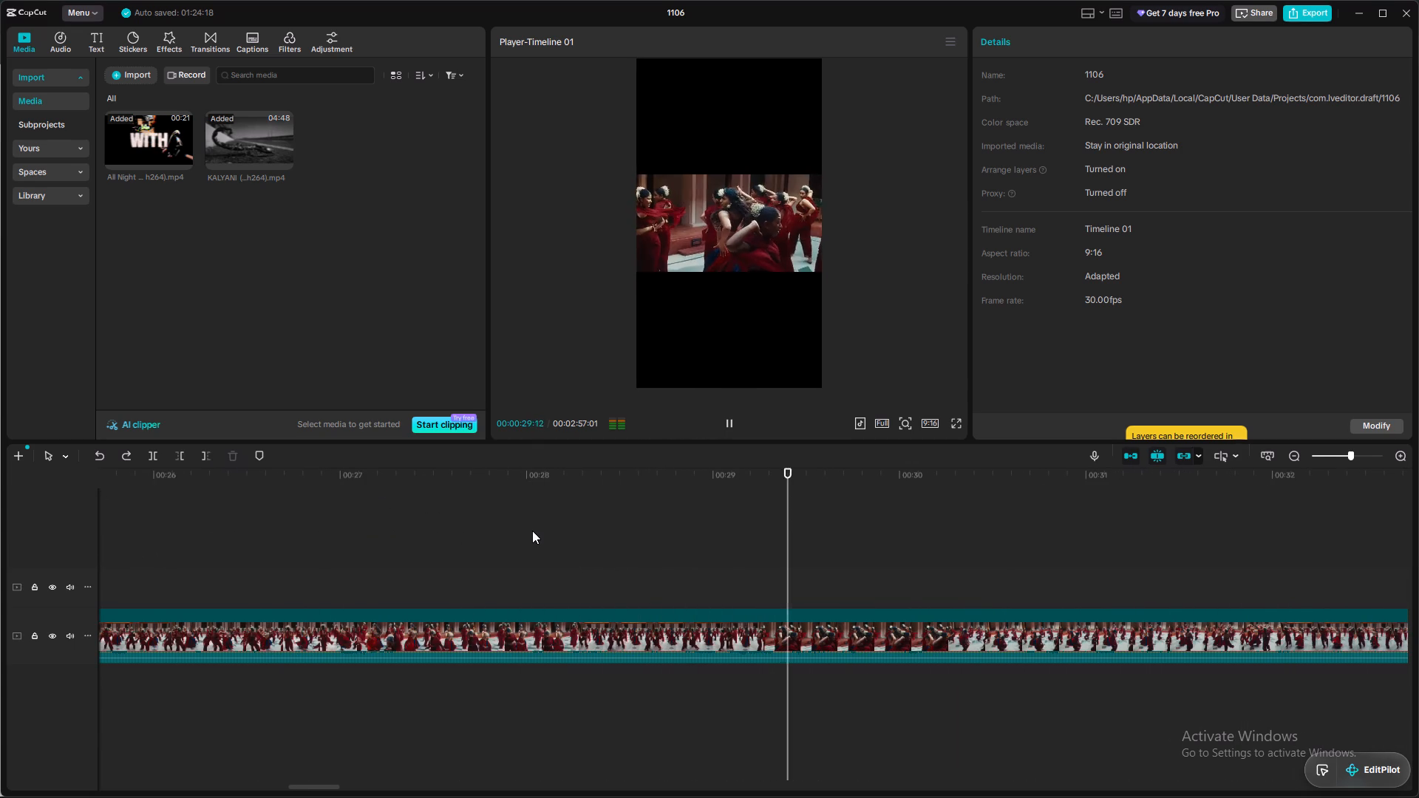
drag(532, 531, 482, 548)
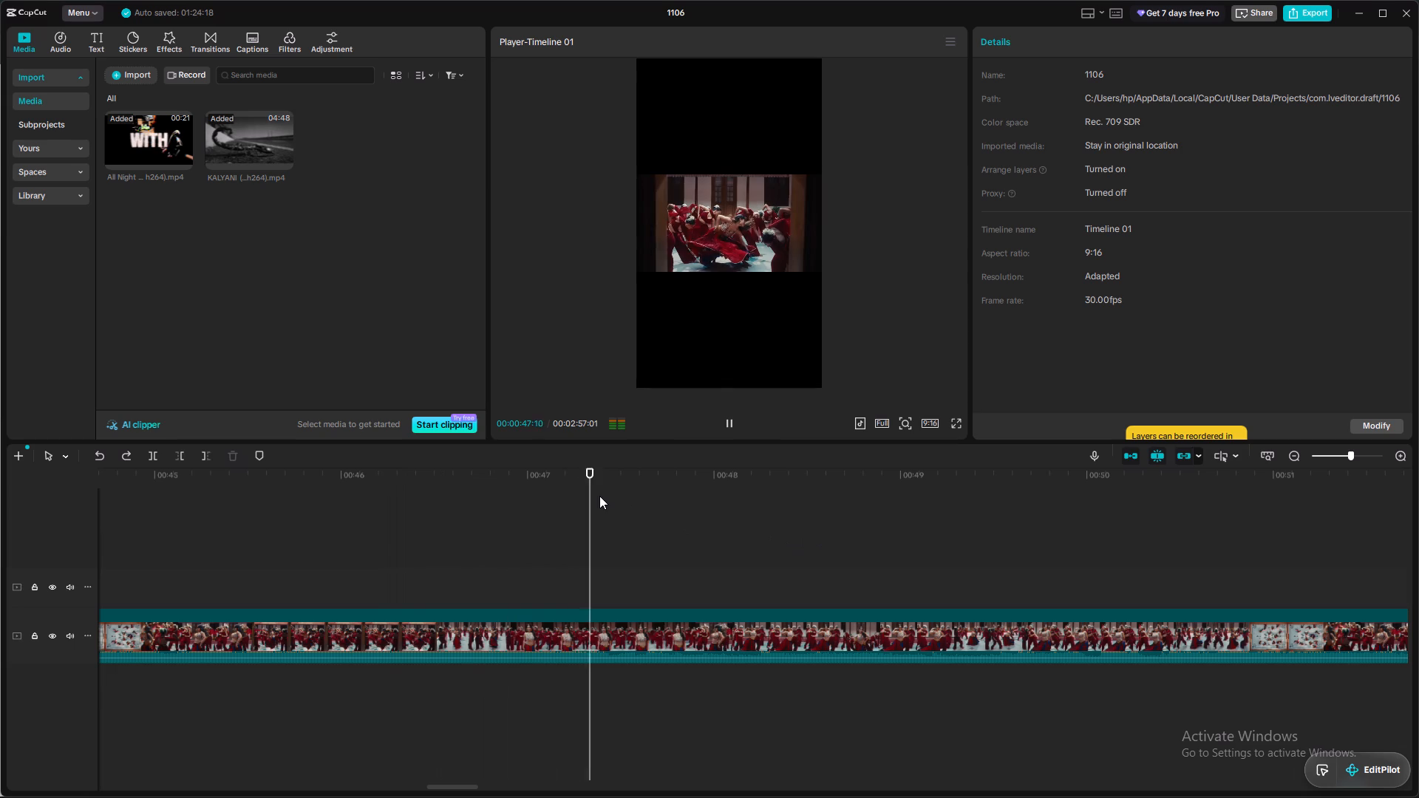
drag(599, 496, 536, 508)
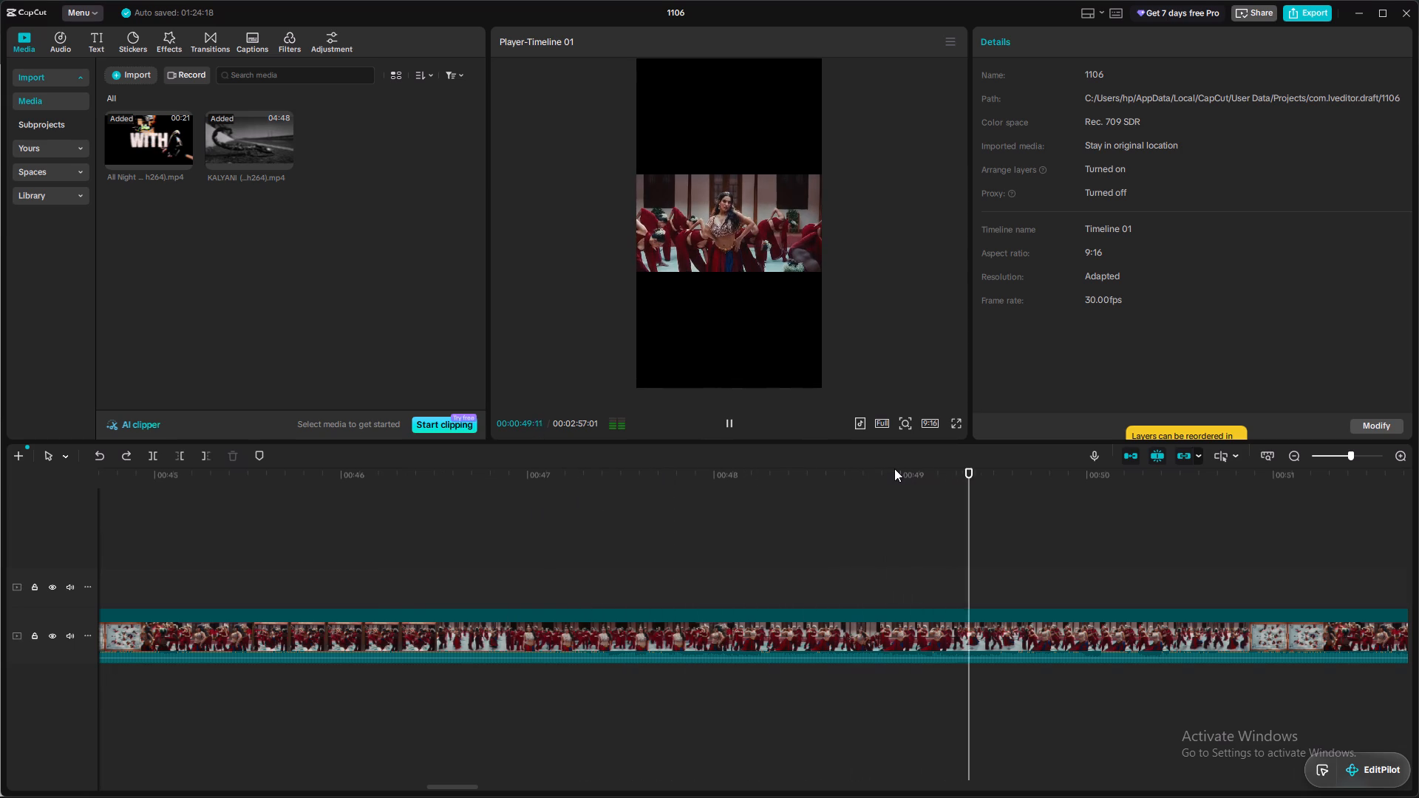
Play the whole edit from the beginning of the timeline to review the music video leading into the Valorant segments.
scroll(894, 468, up, 1)
scroll(894, 468, down, 1)
scroll(894, 468, up, 1)
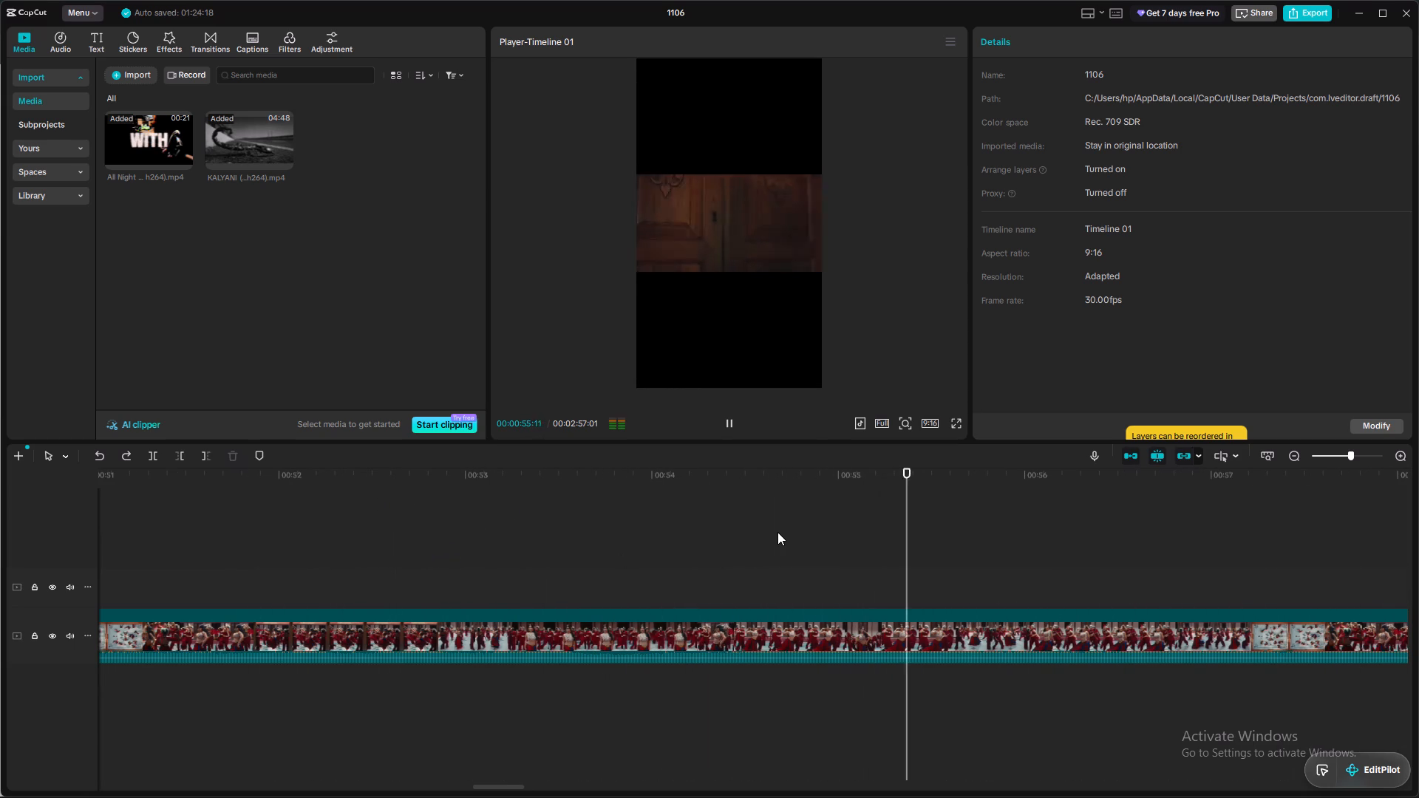
ctrl+scroll(777, 532, down, 8)
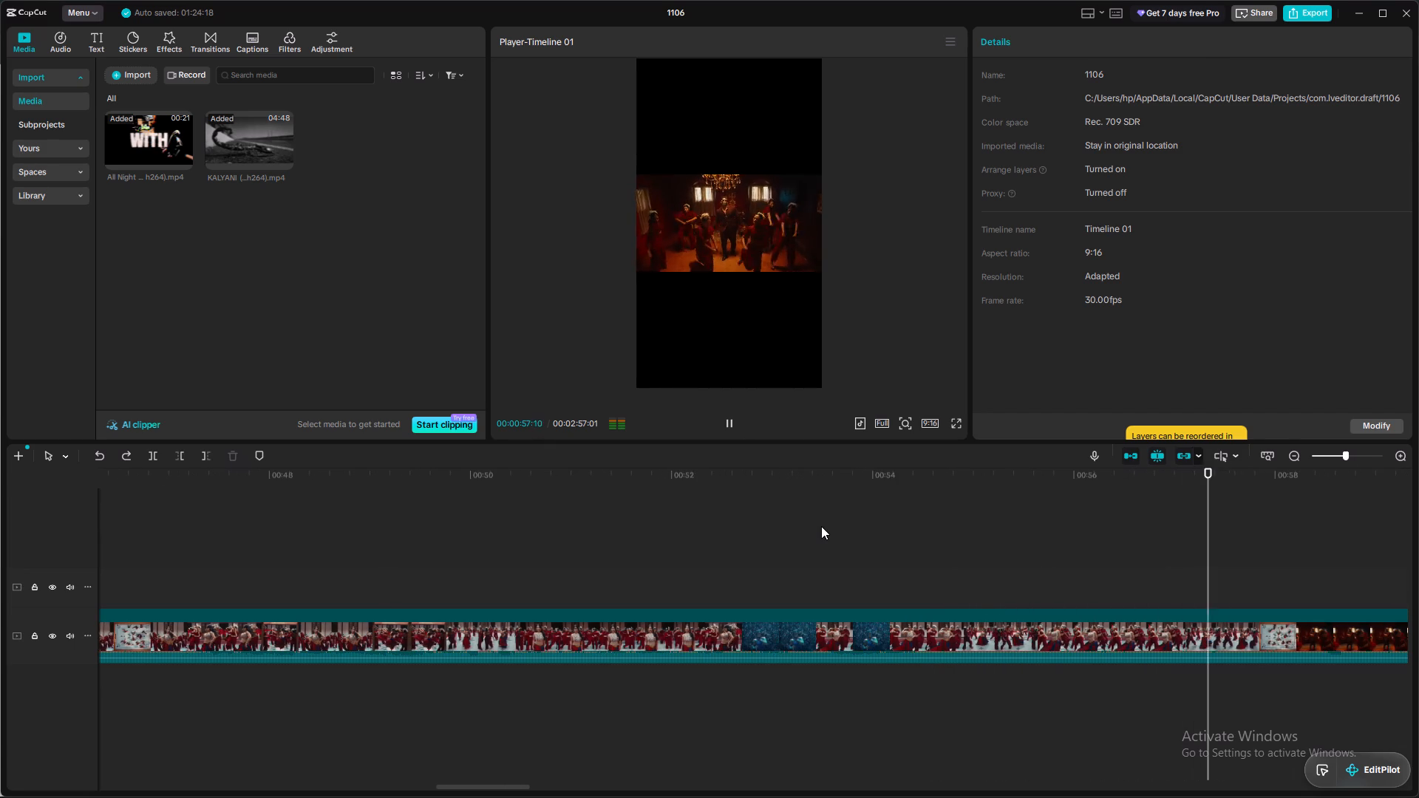
ctrl+scroll(821, 526, down, 11)
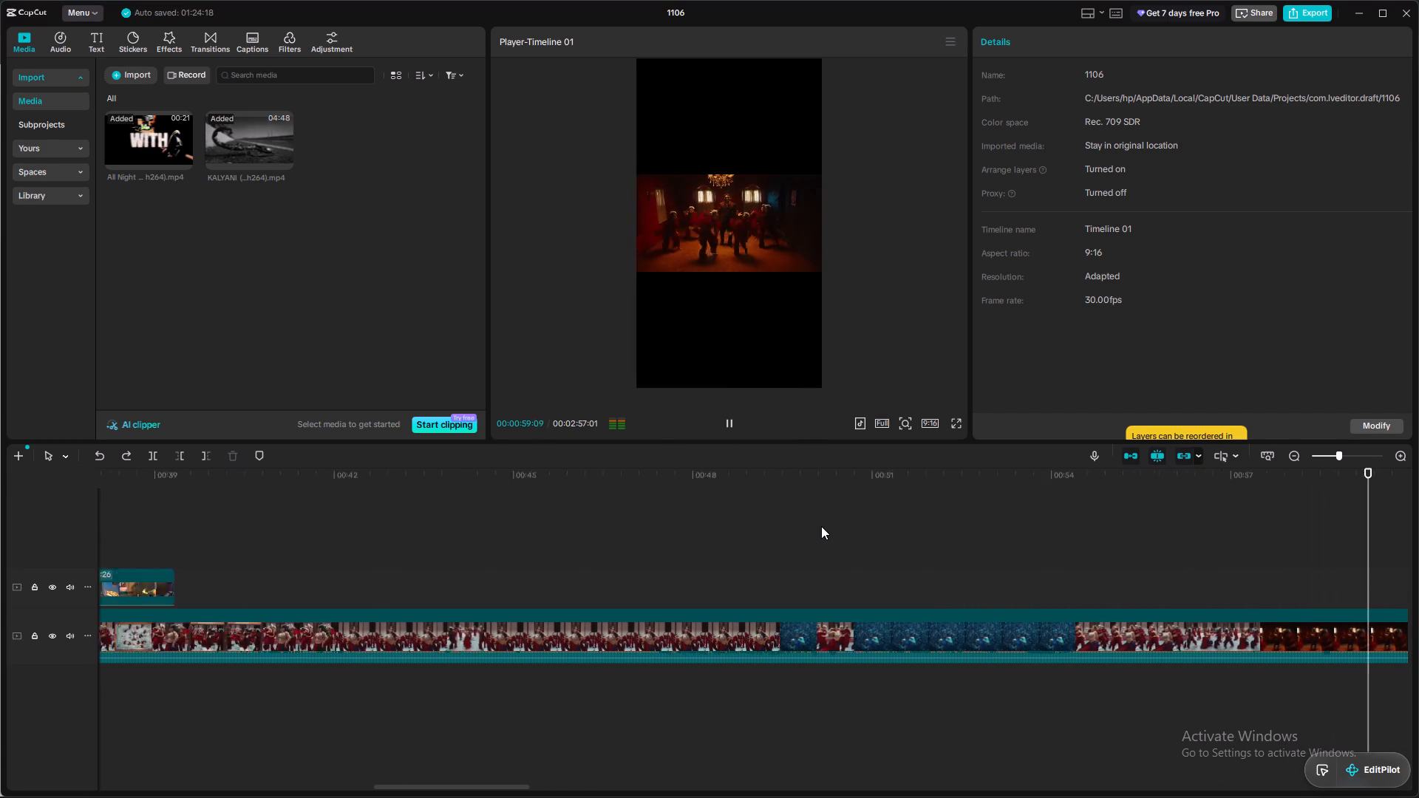
ctrl+scroll(821, 526, down, 18)
ctrl+scroll(821, 526, down, 3)
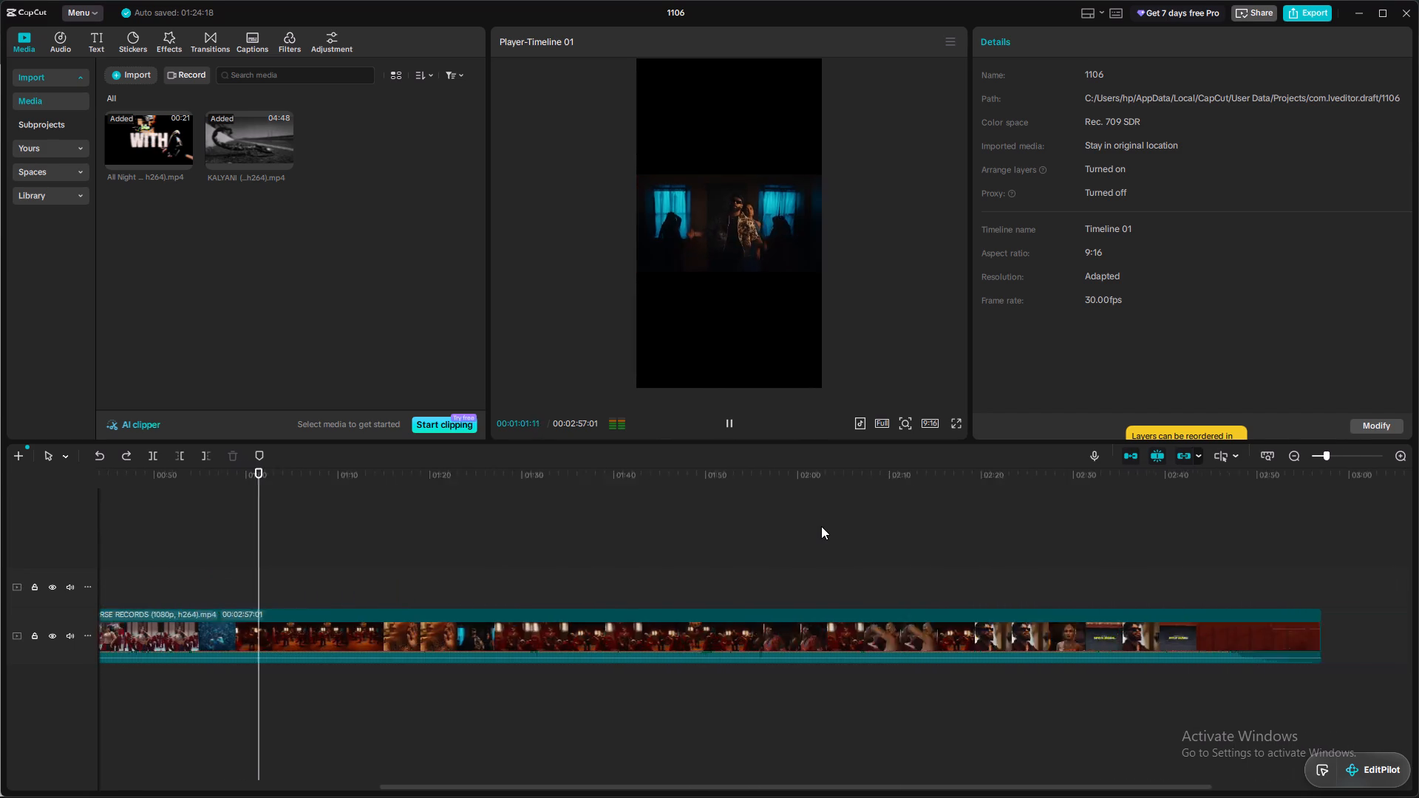
ctrl+scroll(821, 526, down, 6)
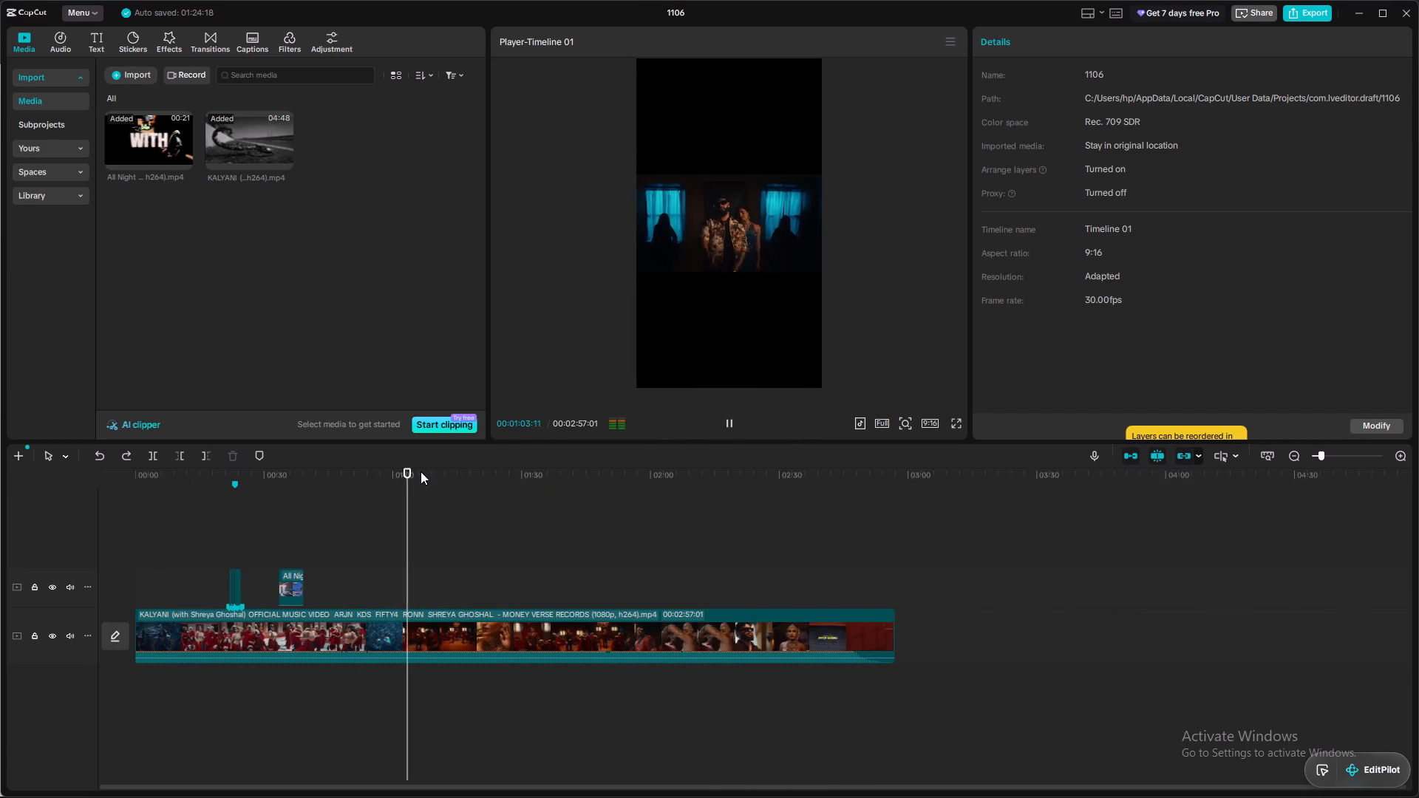
drag(420, 471, 70, 522)
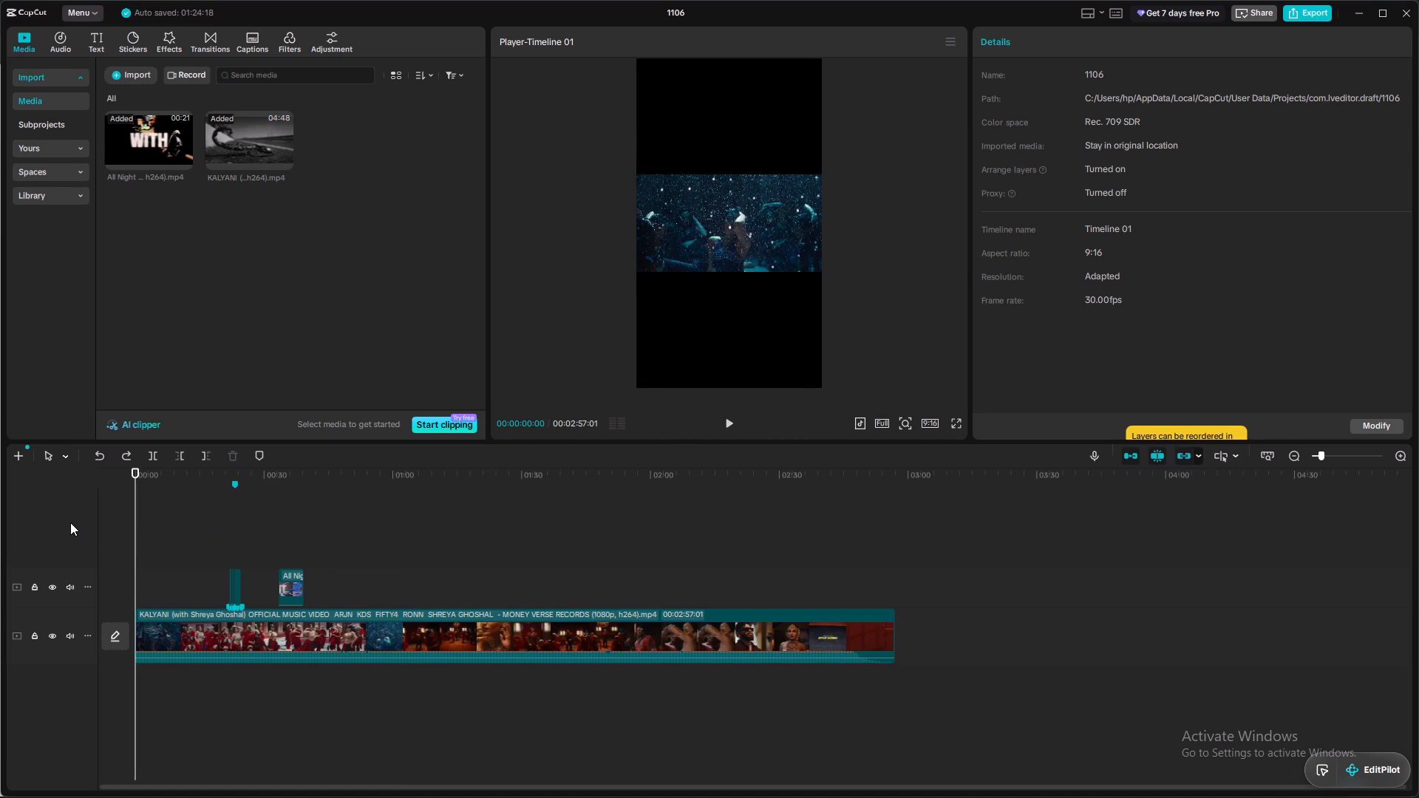
key(space)
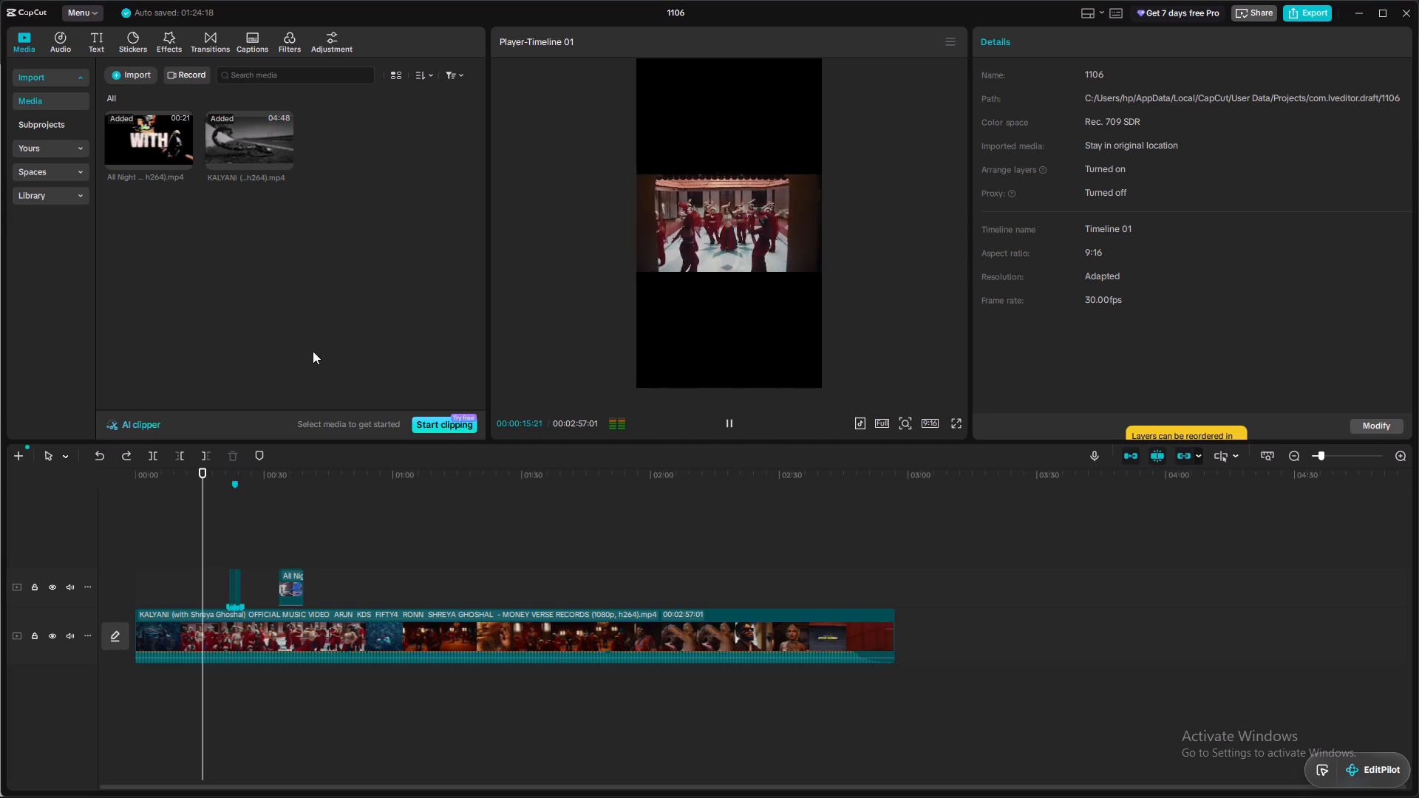
Import the VALORANT Mystbloom Phantom inspect w_finisher video from the Downloads folder into the project media.
click(306, 279)
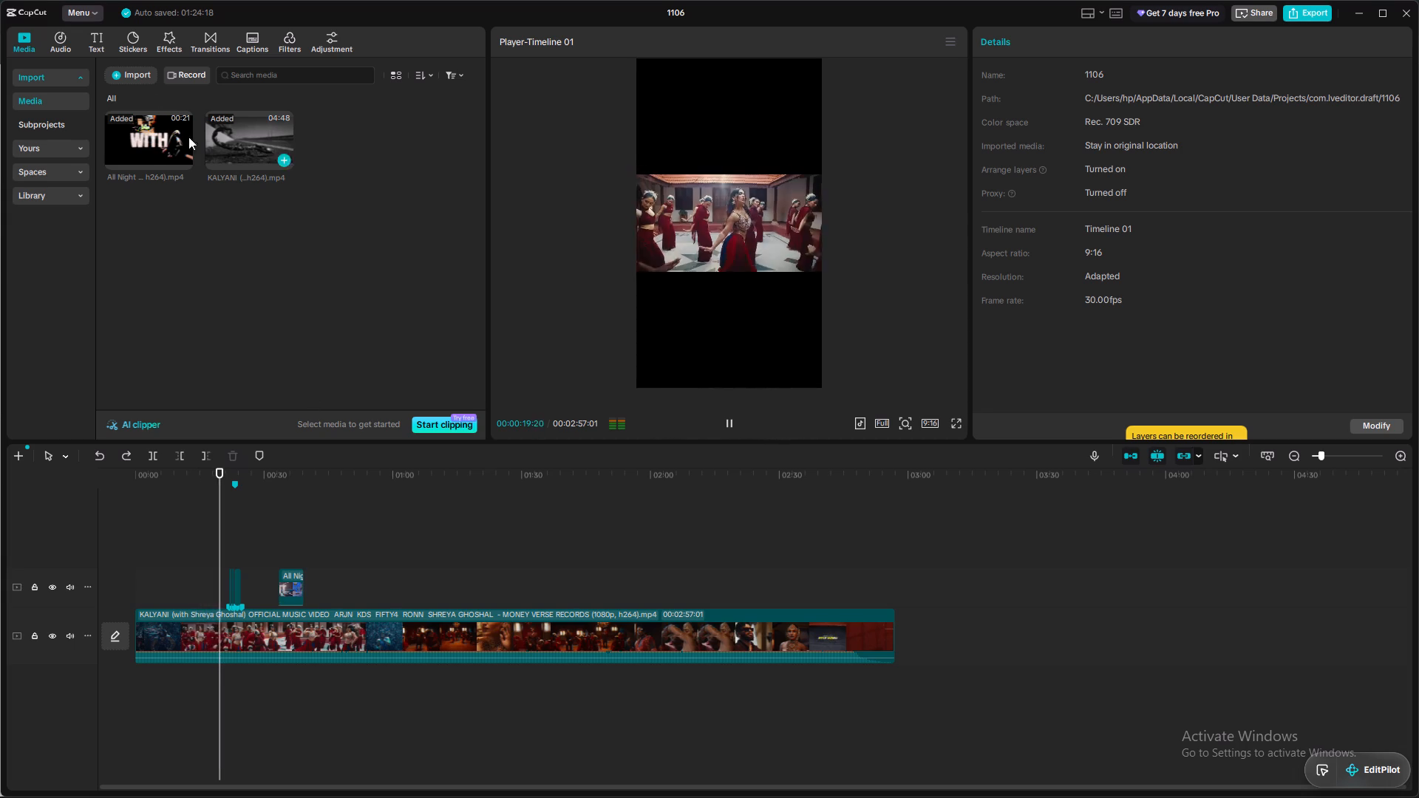
click(140, 76)
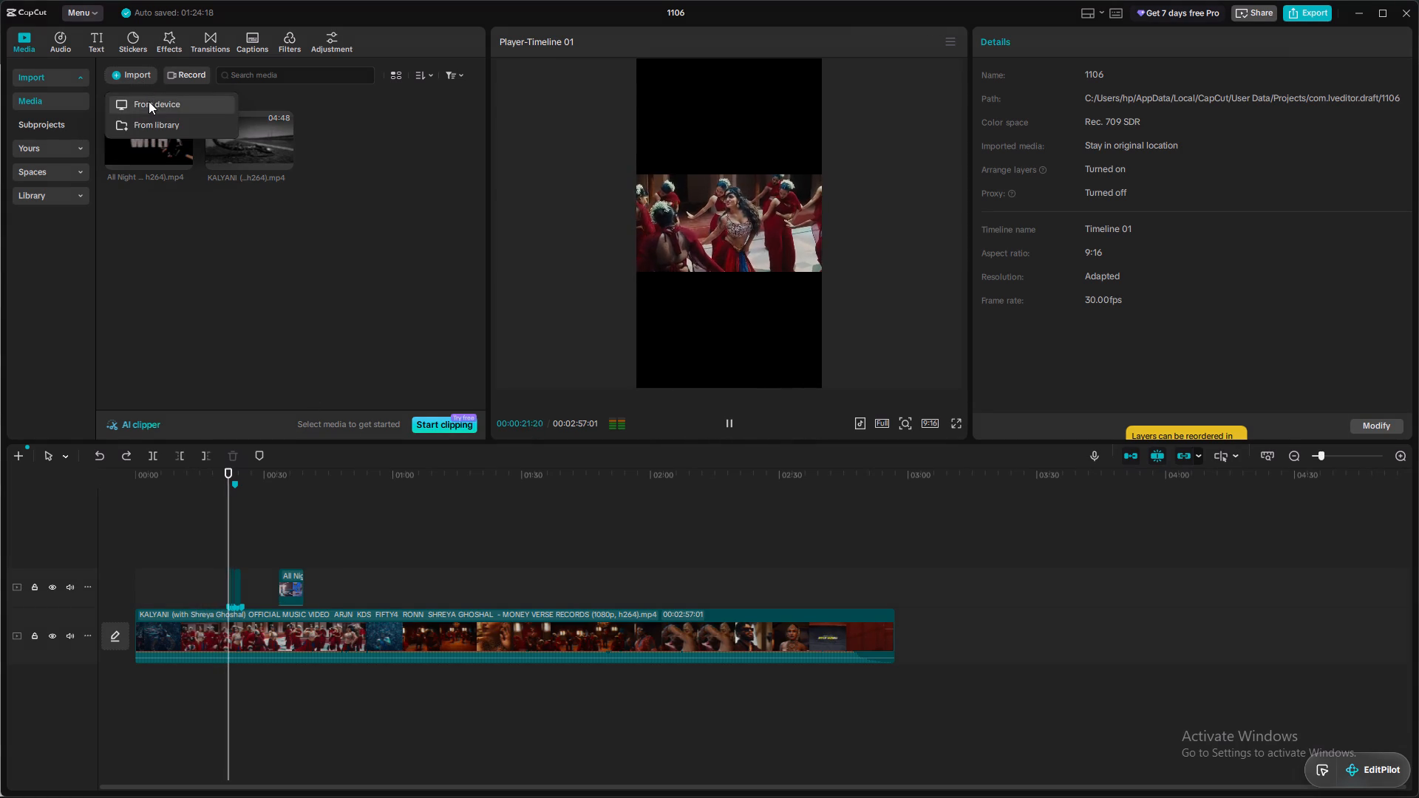
click(149, 101)
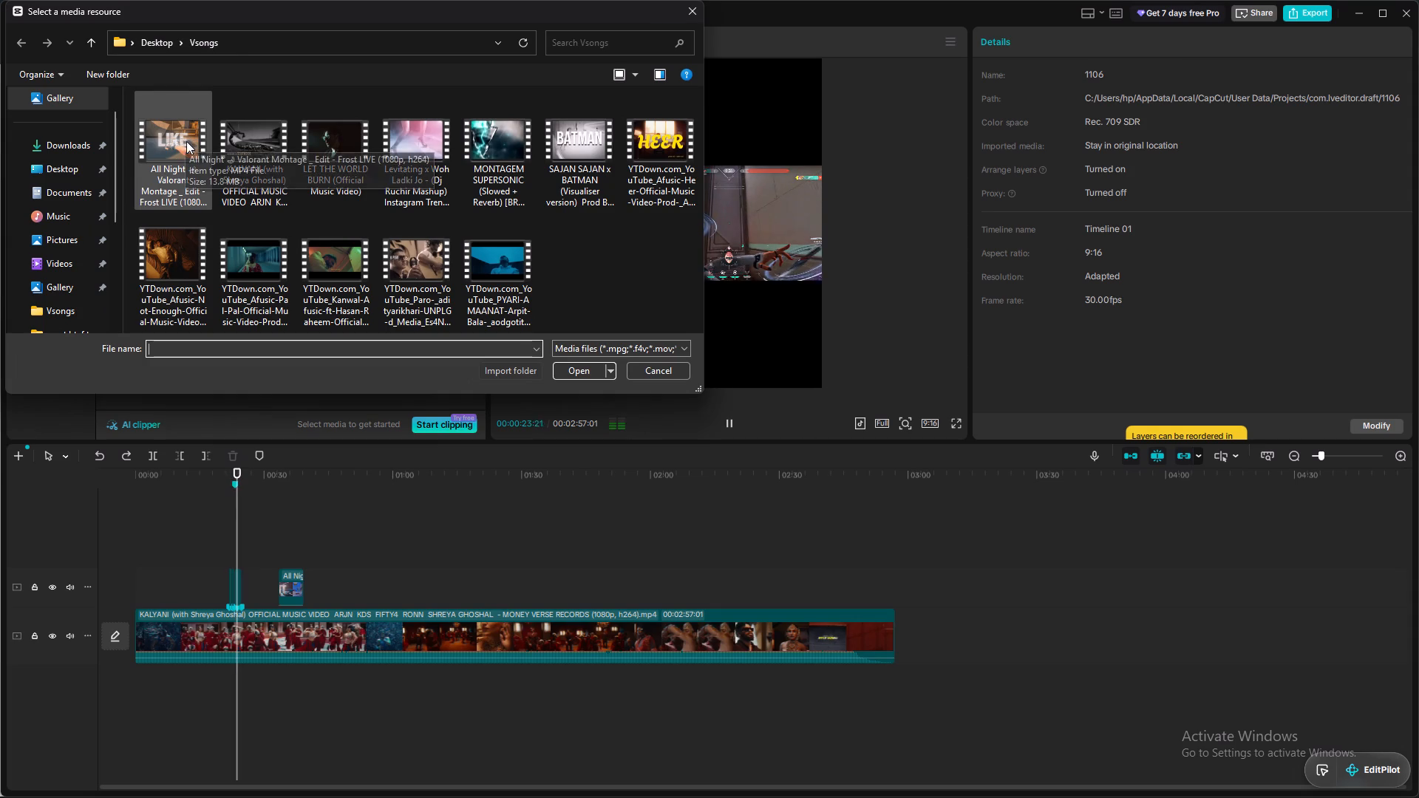
click(80, 156)
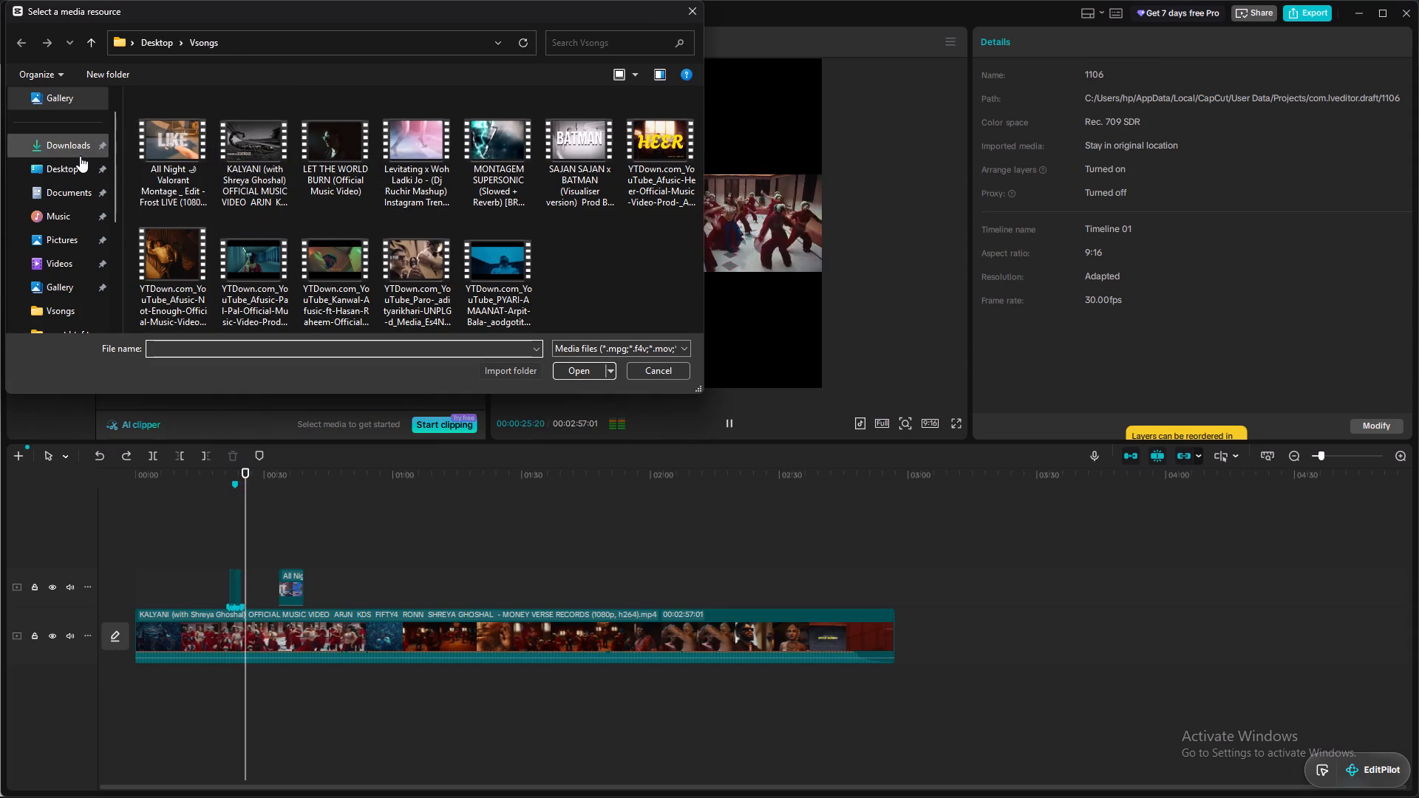
click(210, 141)
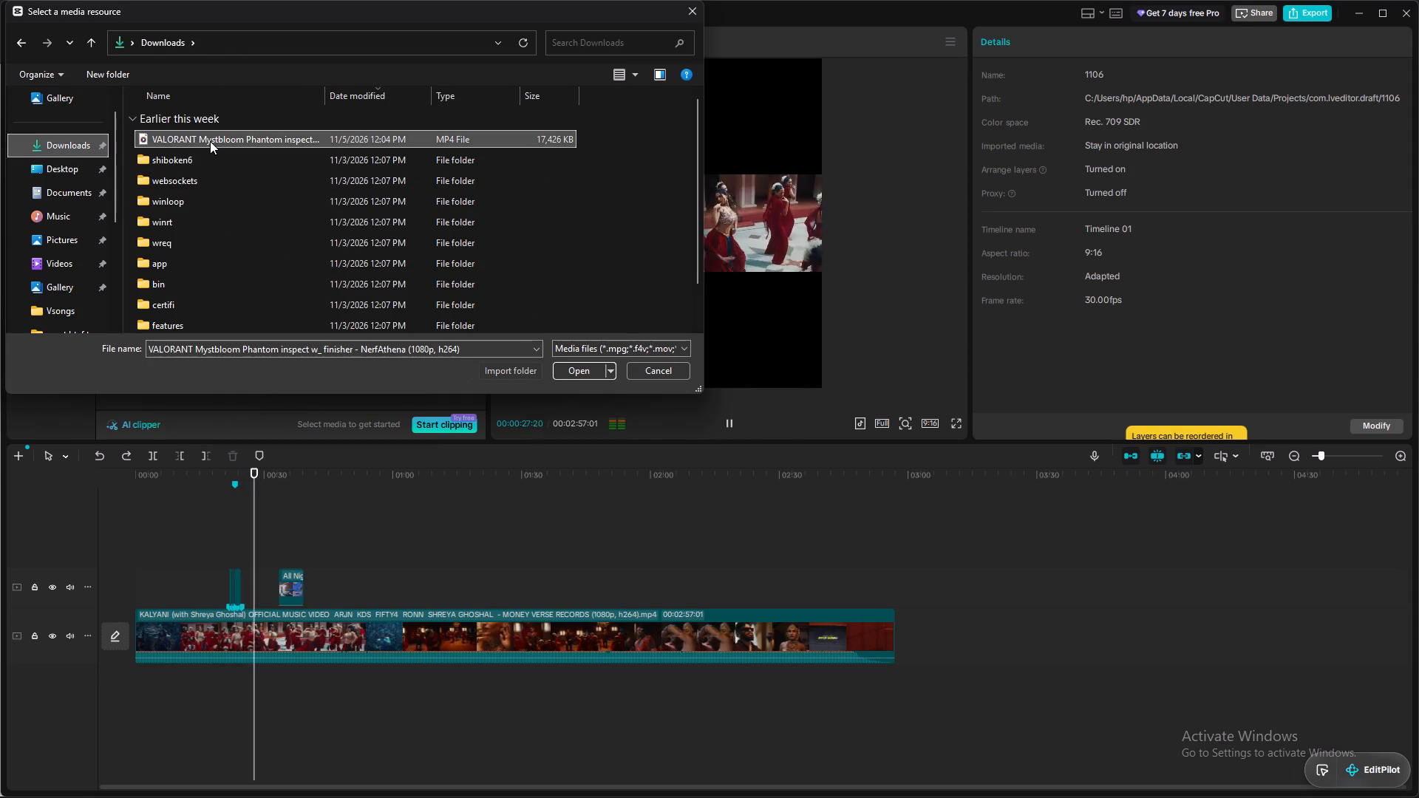
click(573, 370)
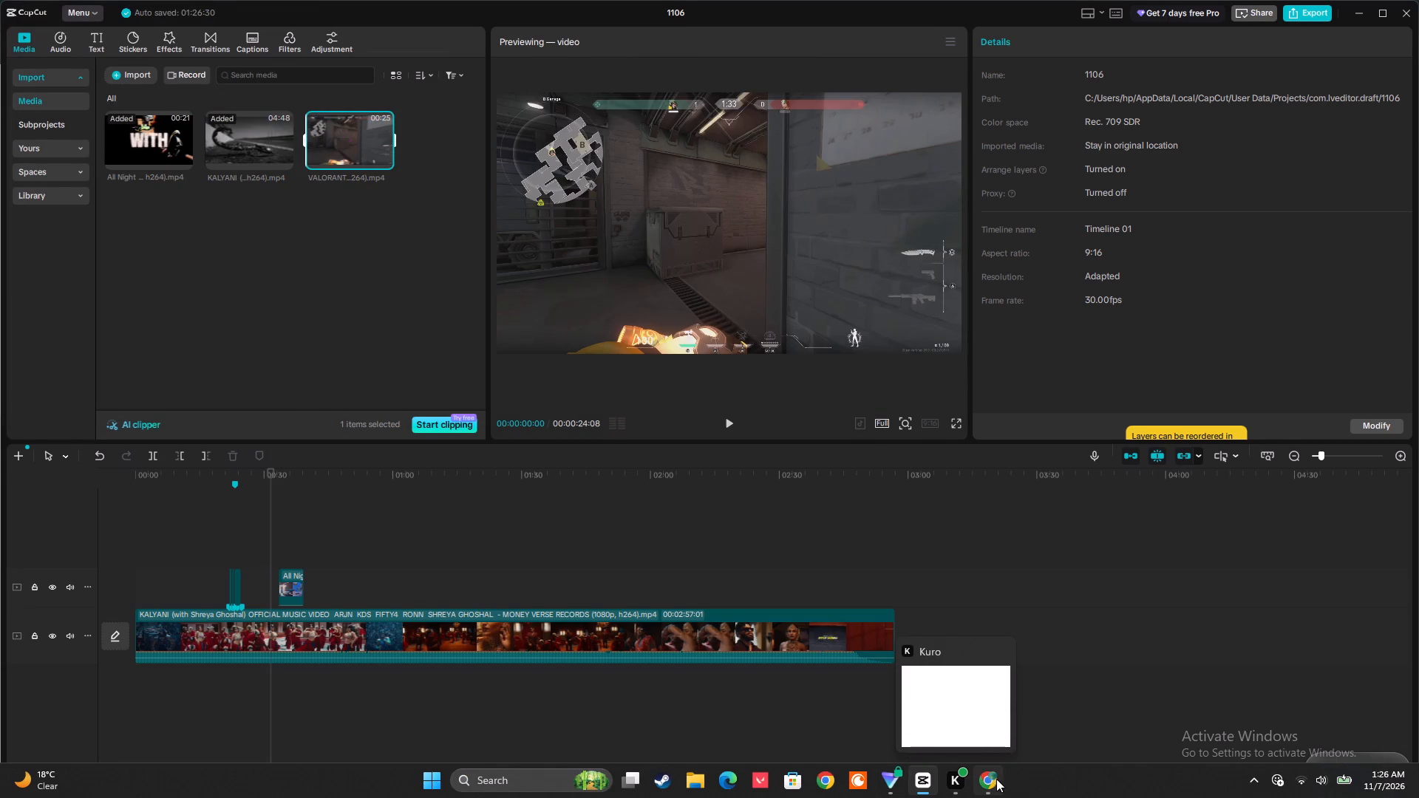
Switch to Chrome and restart the 1080p MP4 download of 10 Minutes of Satisfying Gameplay on Y2mate.
click(1015, 721)
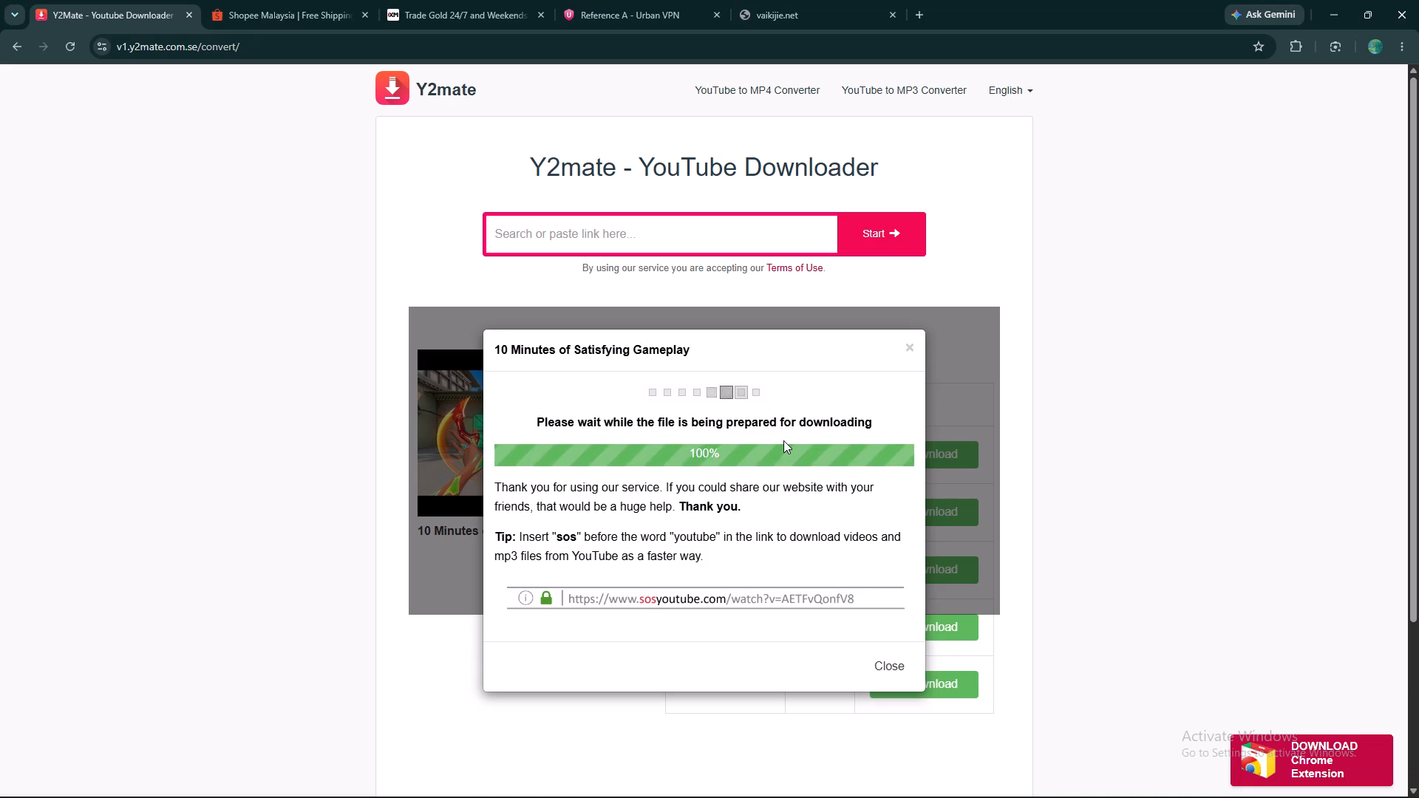
click(913, 341)
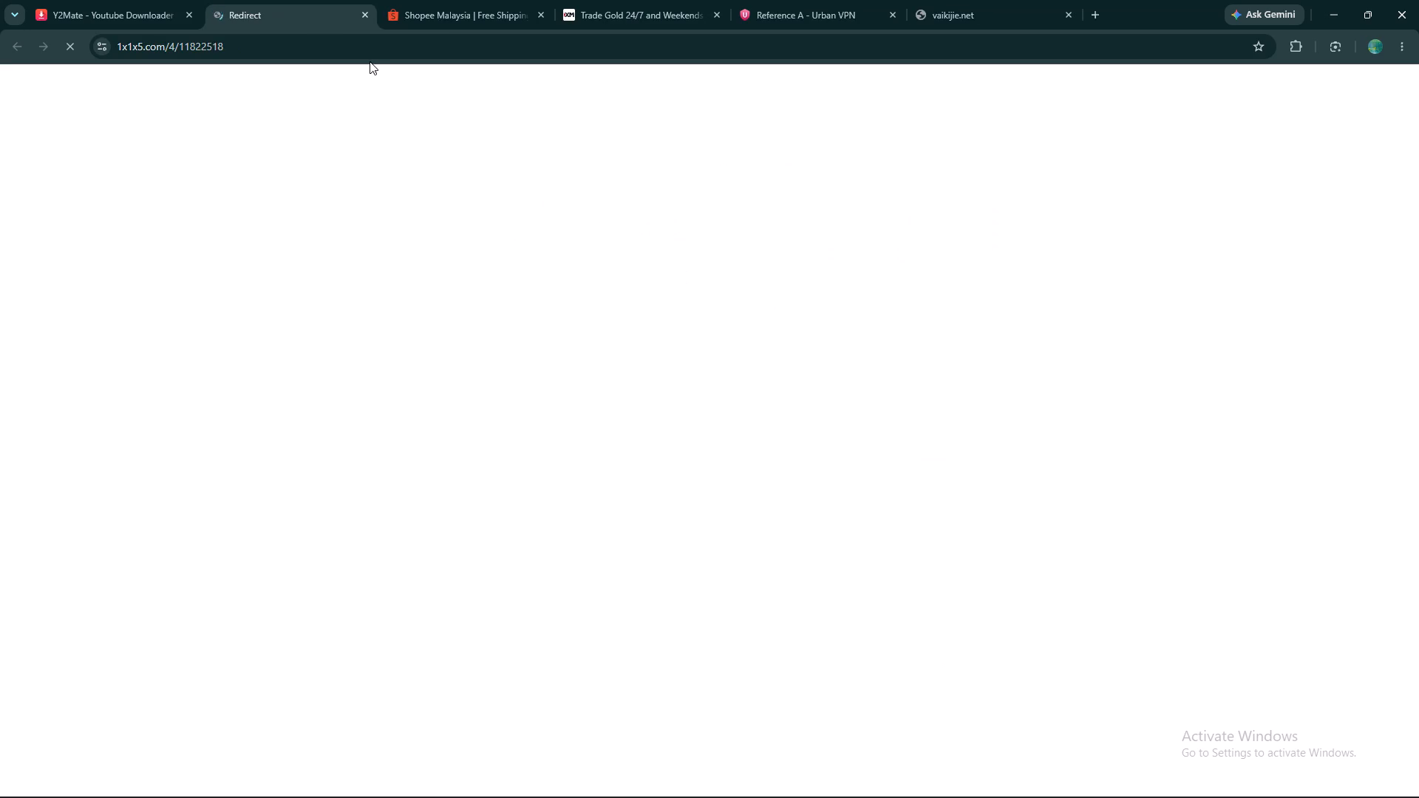
click(158, 0)
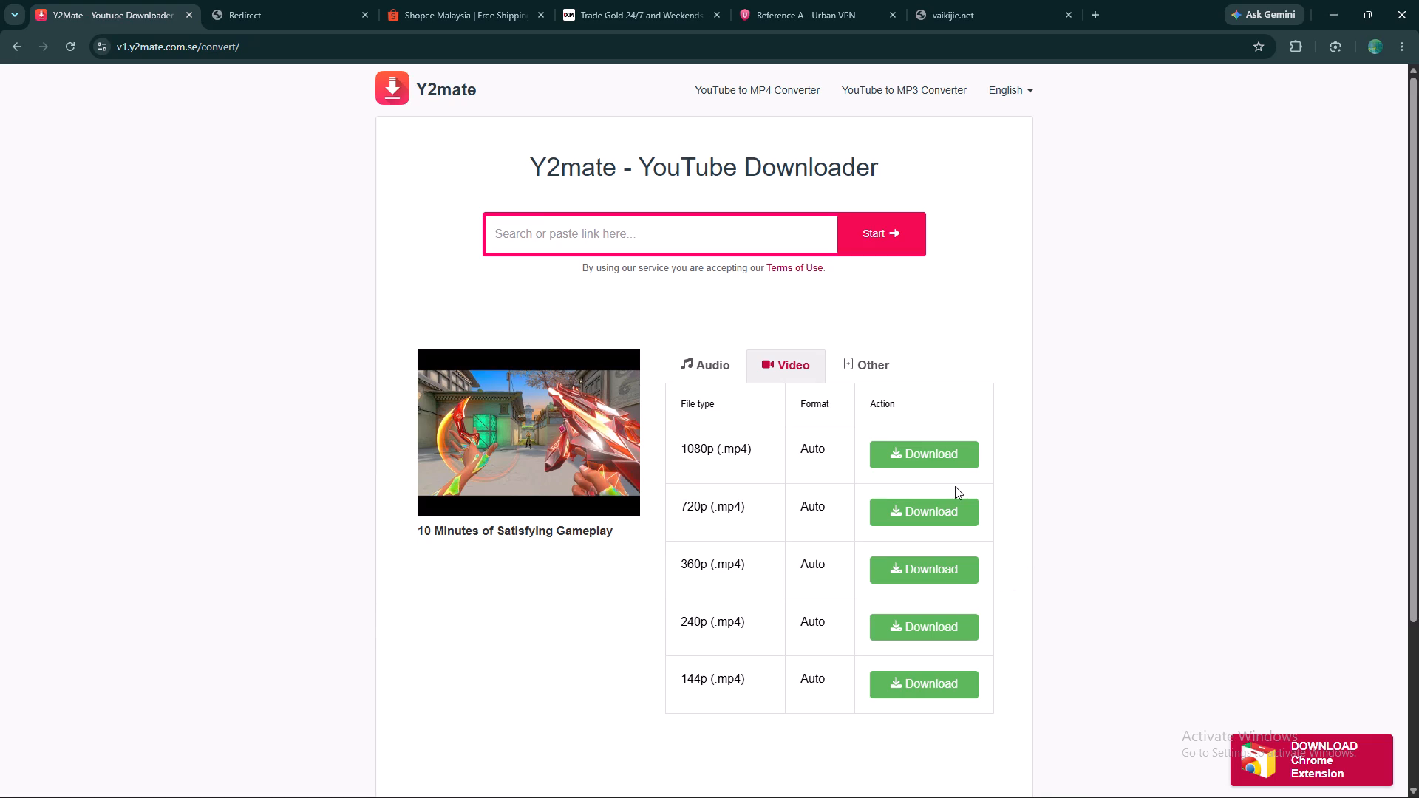
click(950, 463)
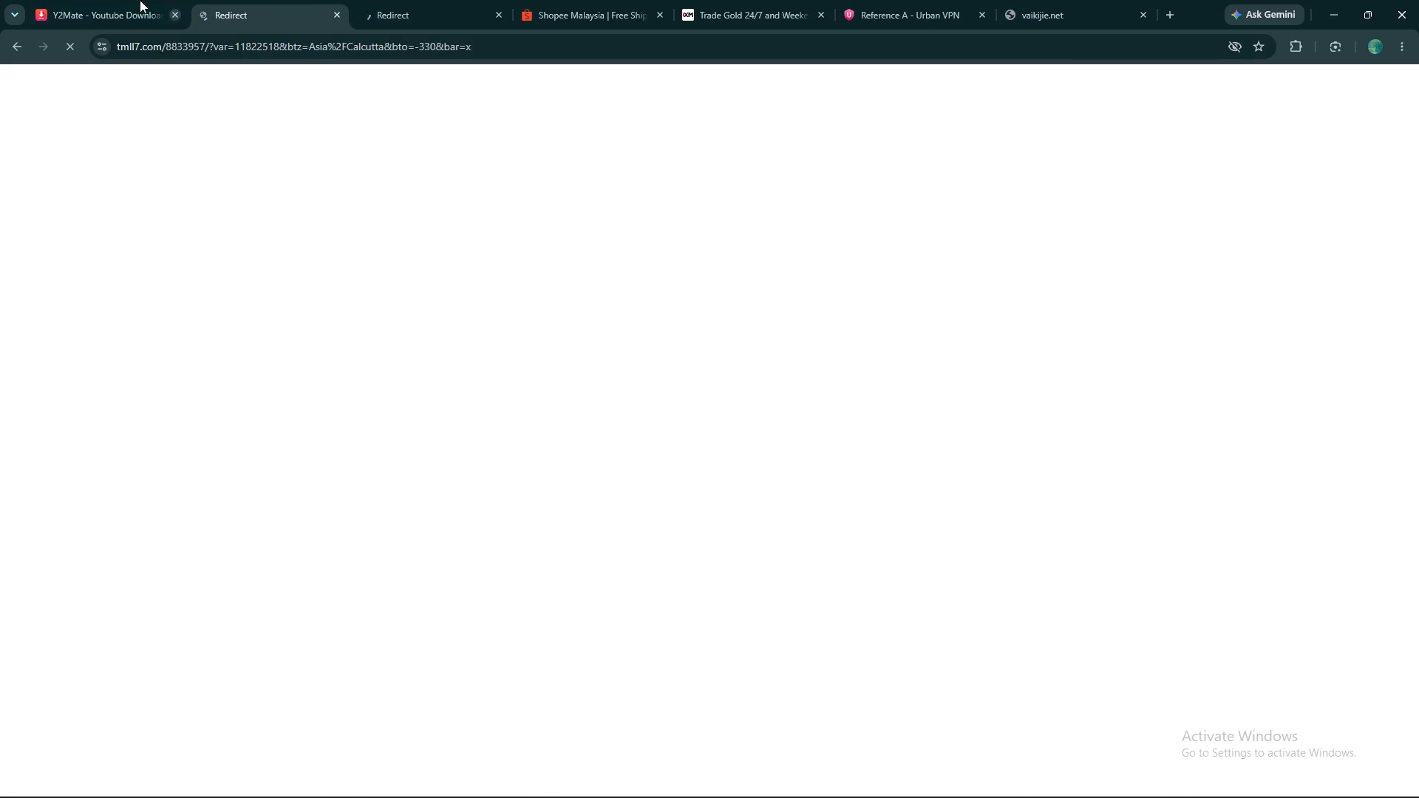
click(126, 0)
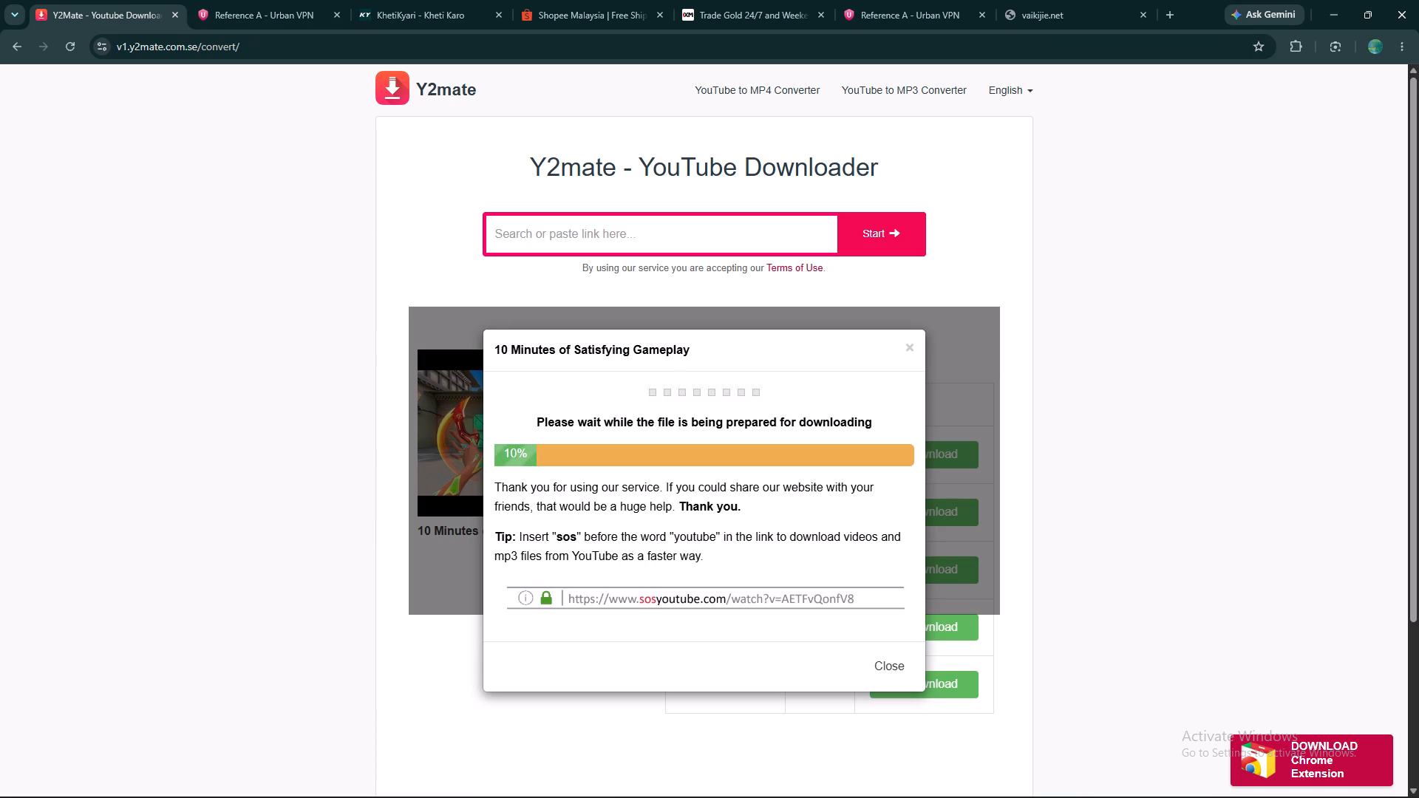
Close the Urban VPN, KhetiKyari and Shopee advert tabs beside the Y2mate page.
click(900, 346)
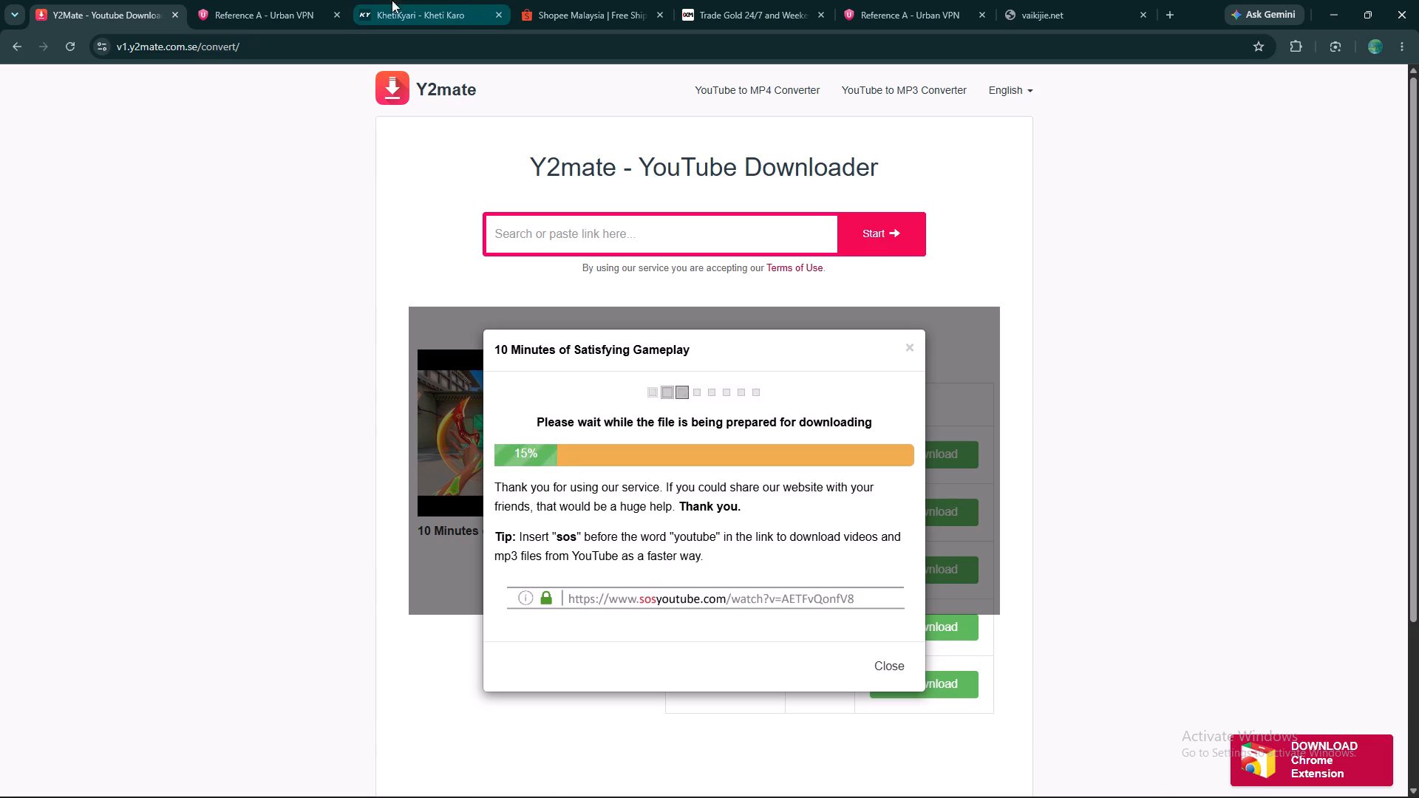
click(341, 10)
click(341, 10)
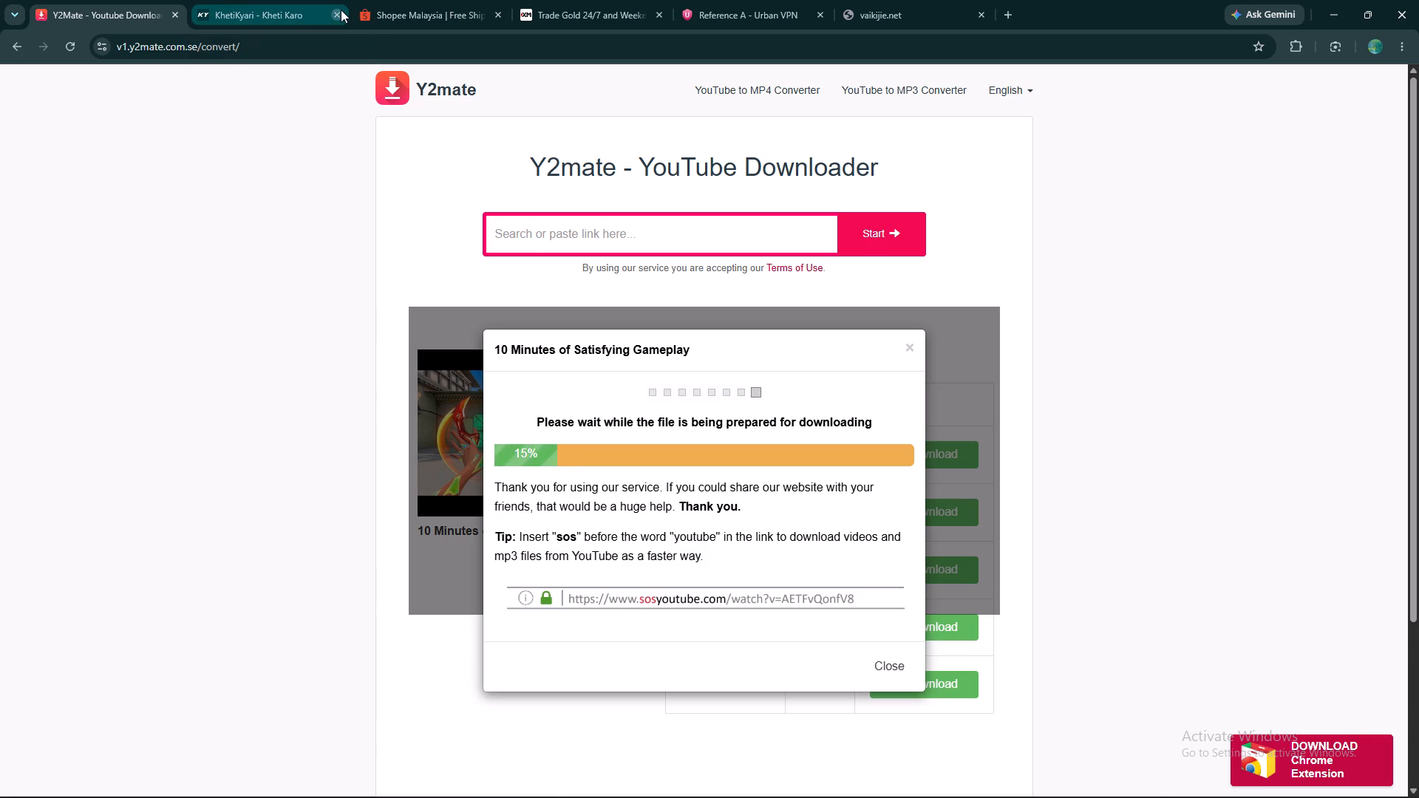
click(341, 10)
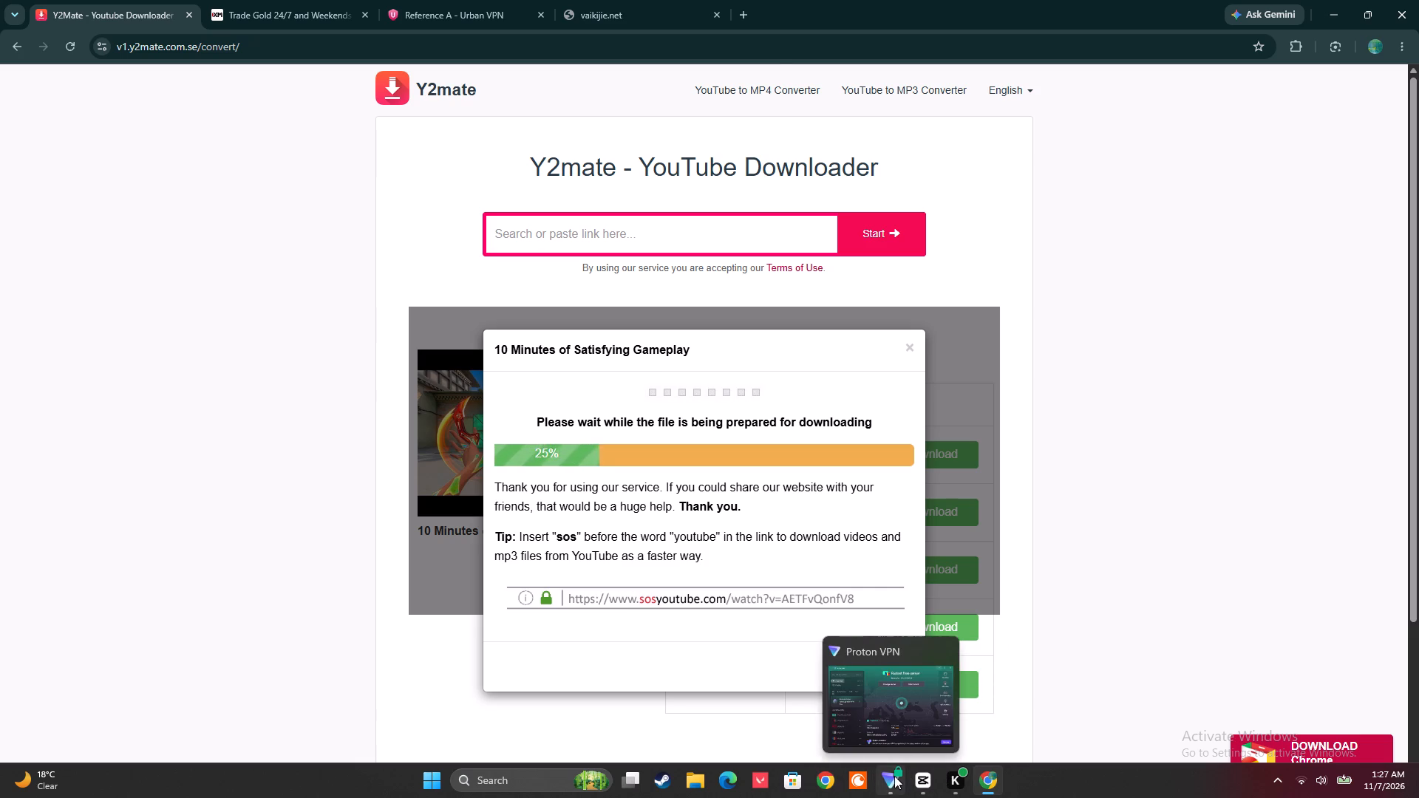
Switch to Proton VPN and disconnect from the Romania free server.
click(903, 737)
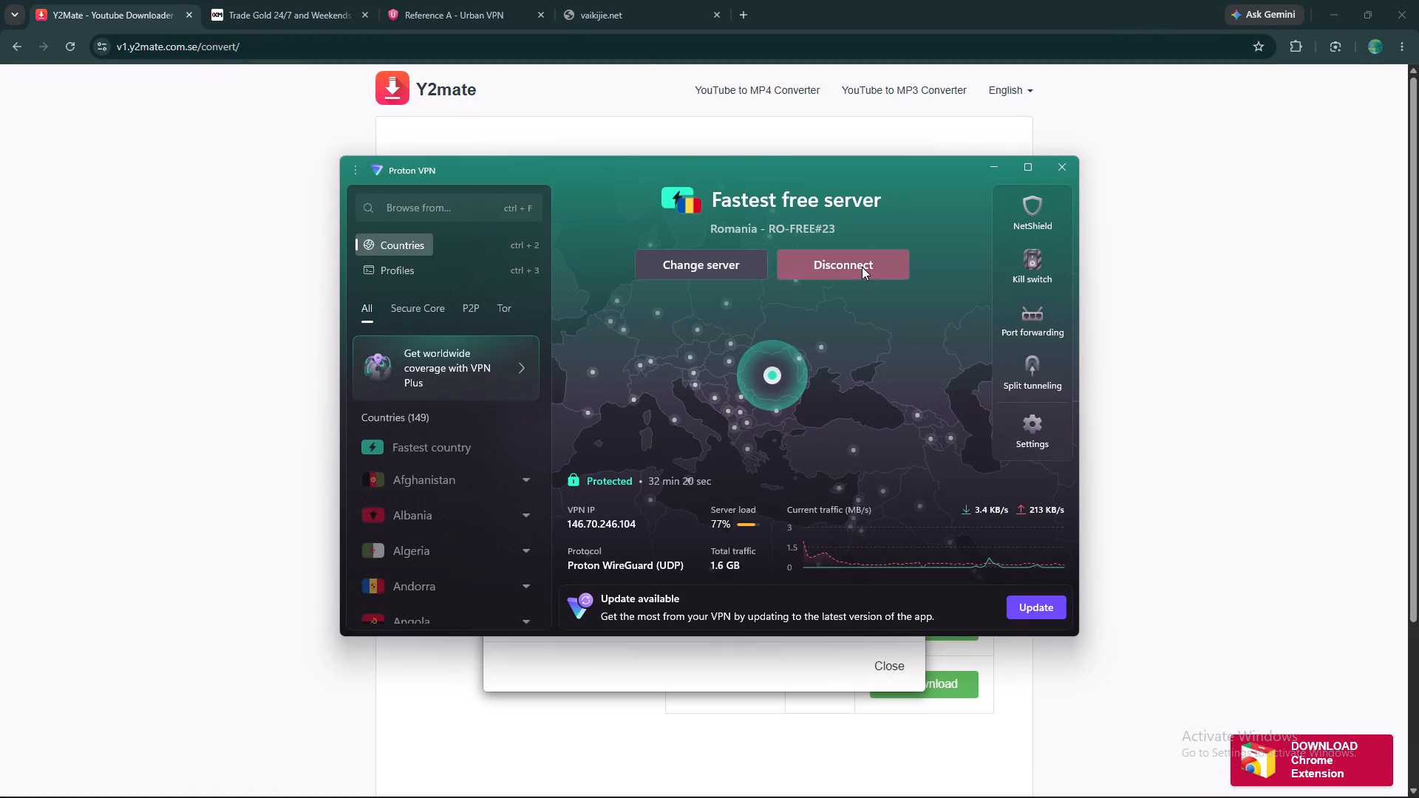
click(862, 267)
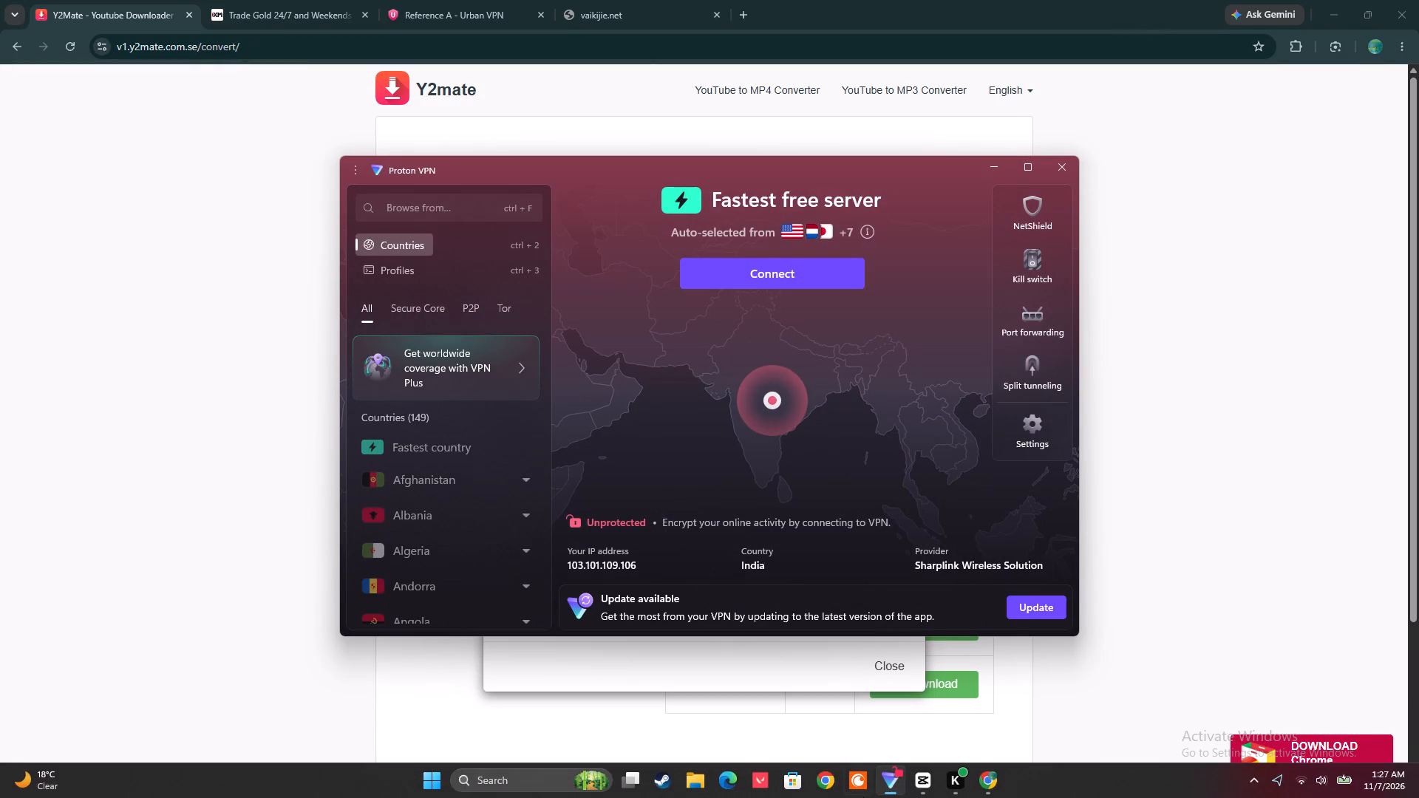
Switch to Chrome and restart the 1080p MP4 download of 10 Minutes of Satisfying Gameplay on the Y2mate page.
click(919, 700)
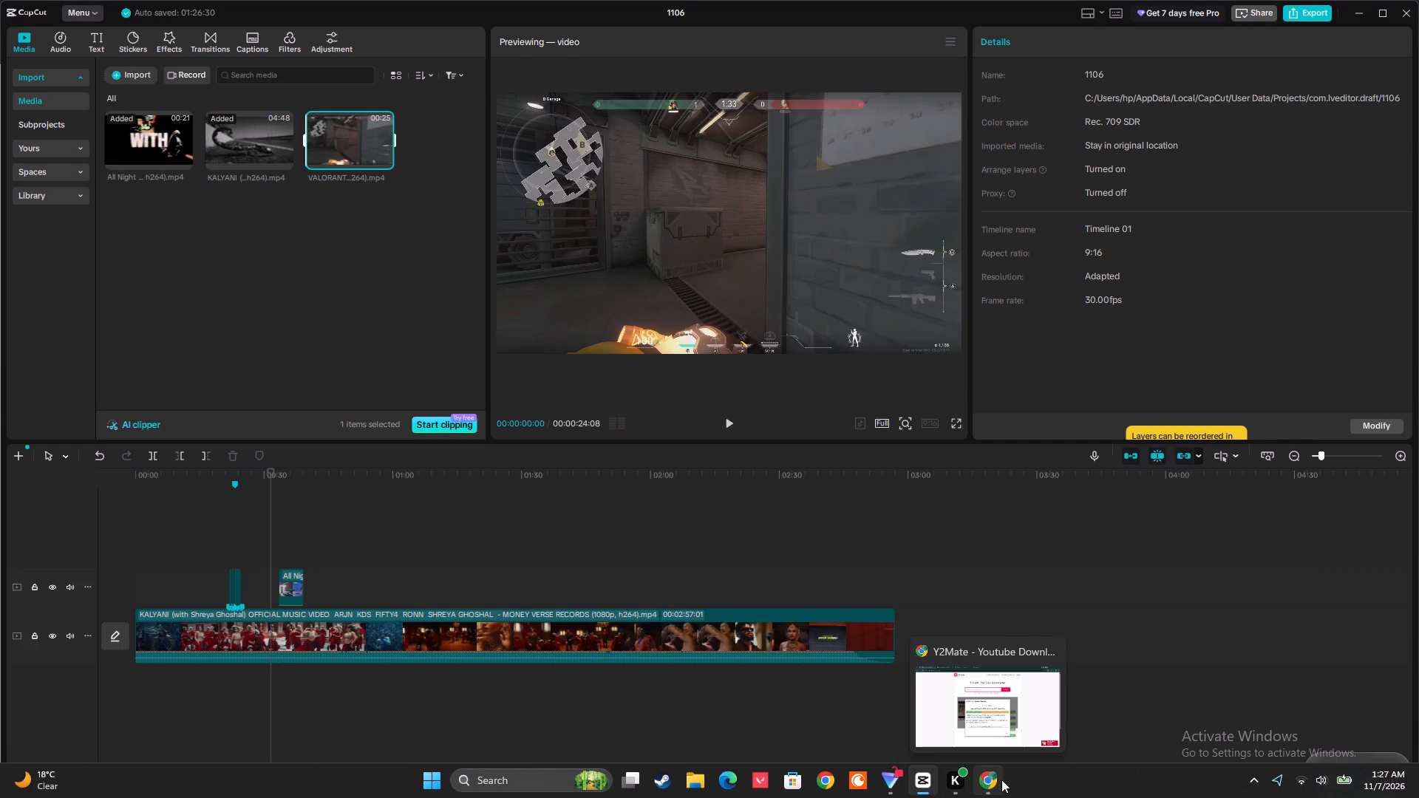
click(988, 728)
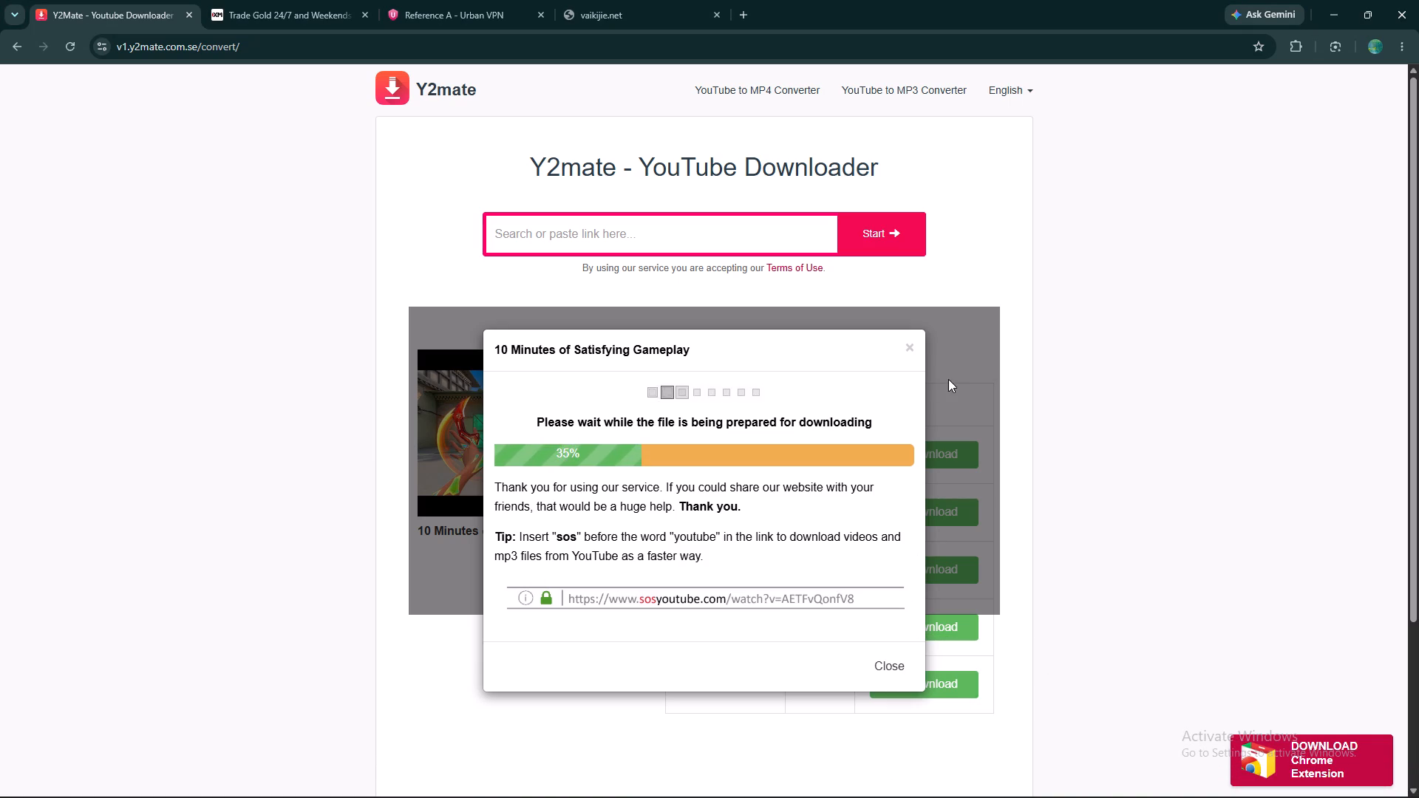
click(913, 344)
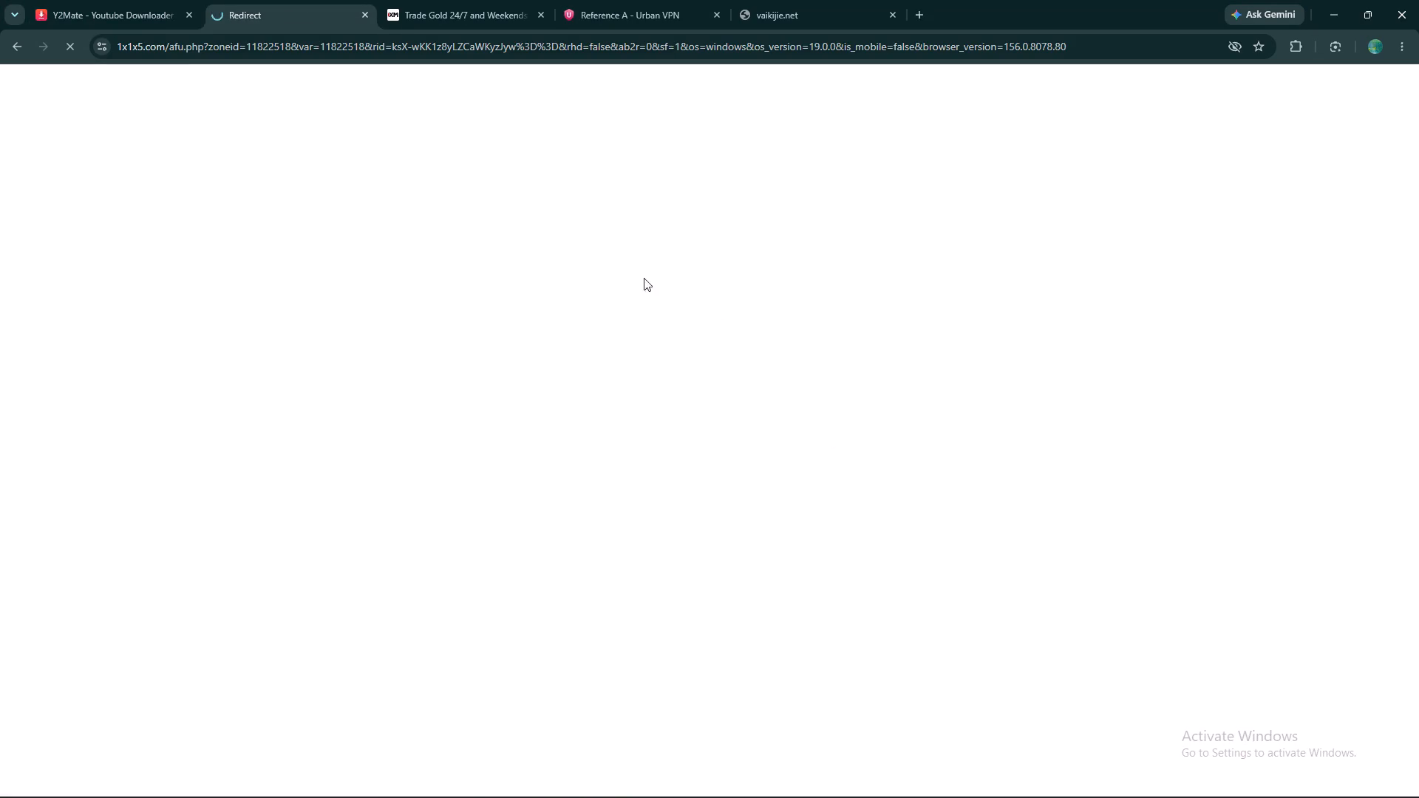
click(78, 0)
click(933, 468)
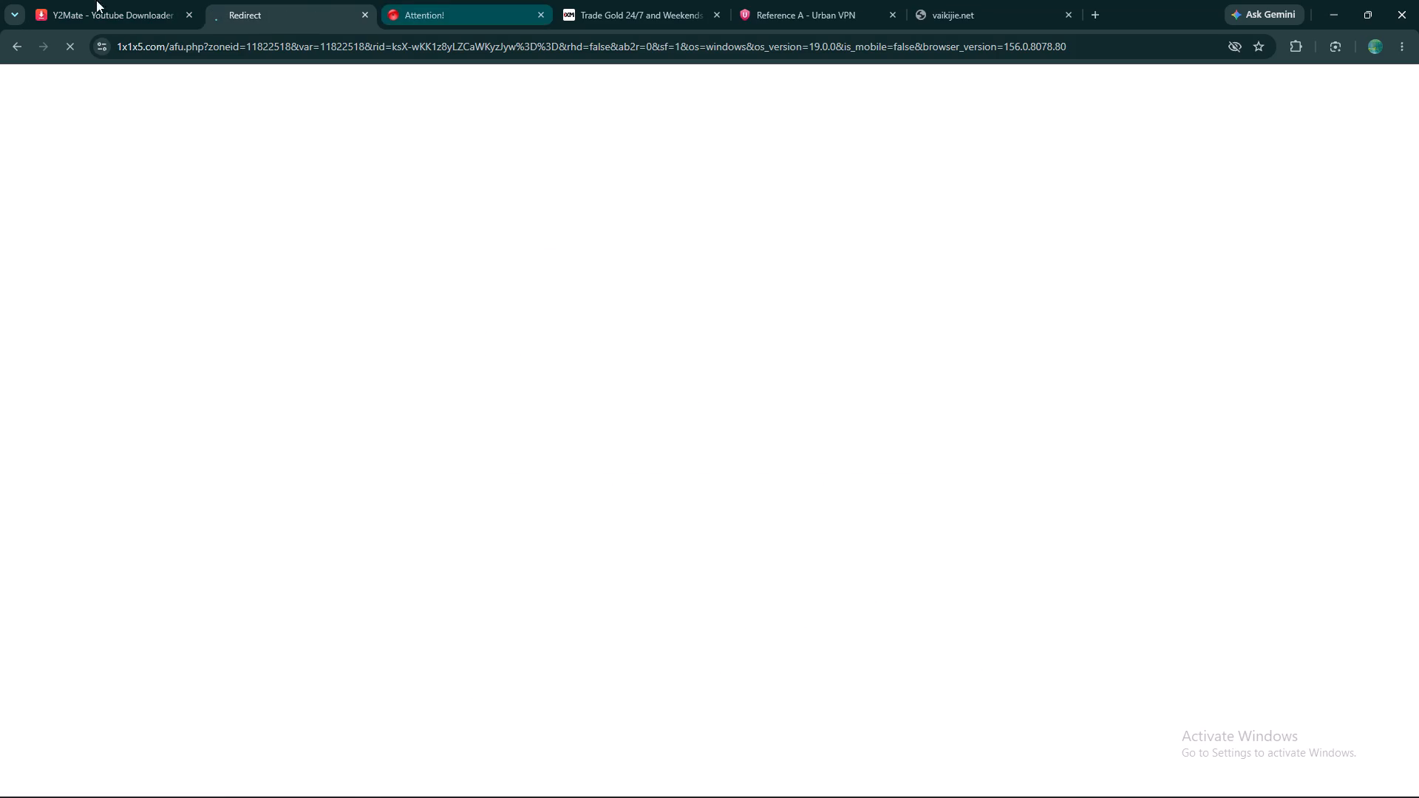
click(82, 0)
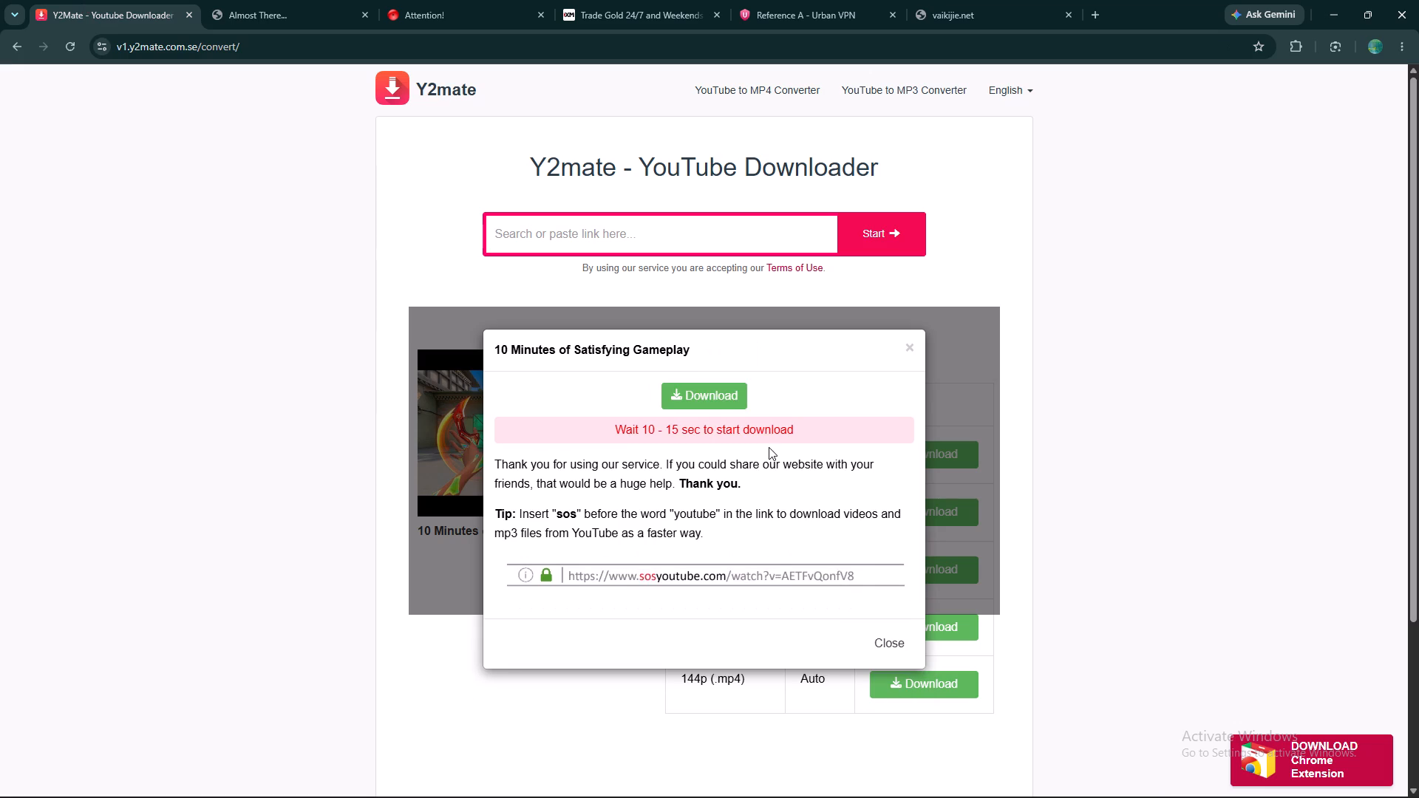
click(712, 394)
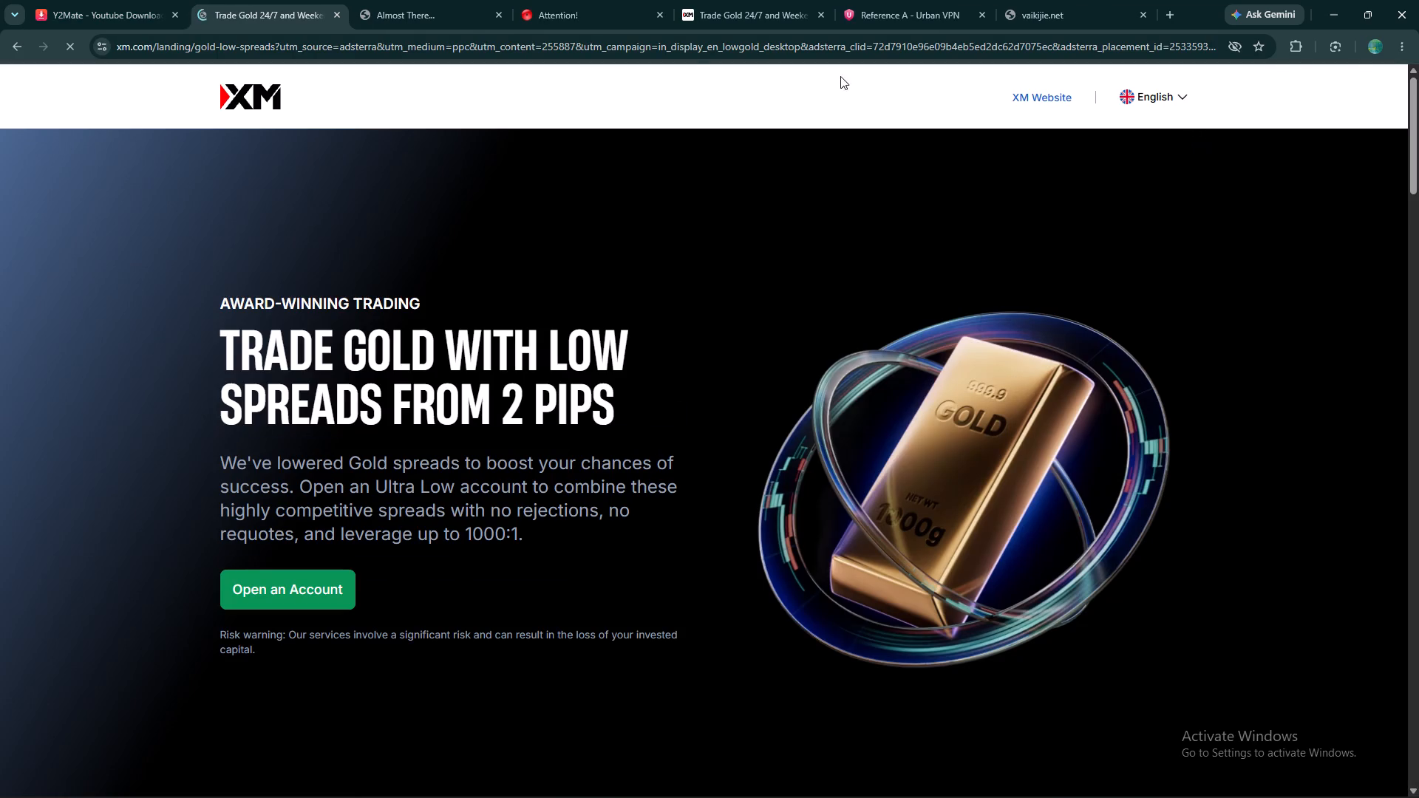
Close the XM gold trading and Almost There advert tabs beside the Y2mate page.
click(335, 11)
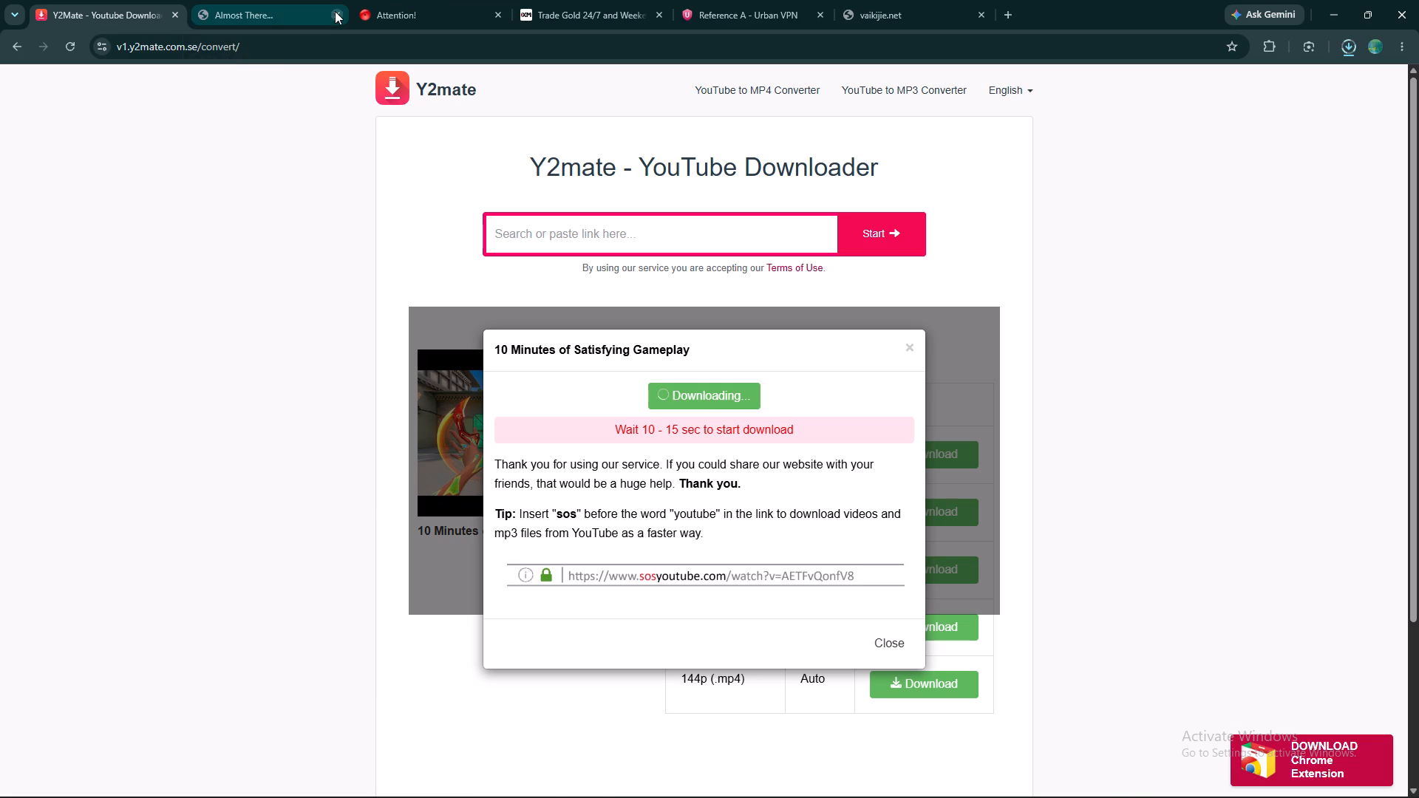
click(335, 11)
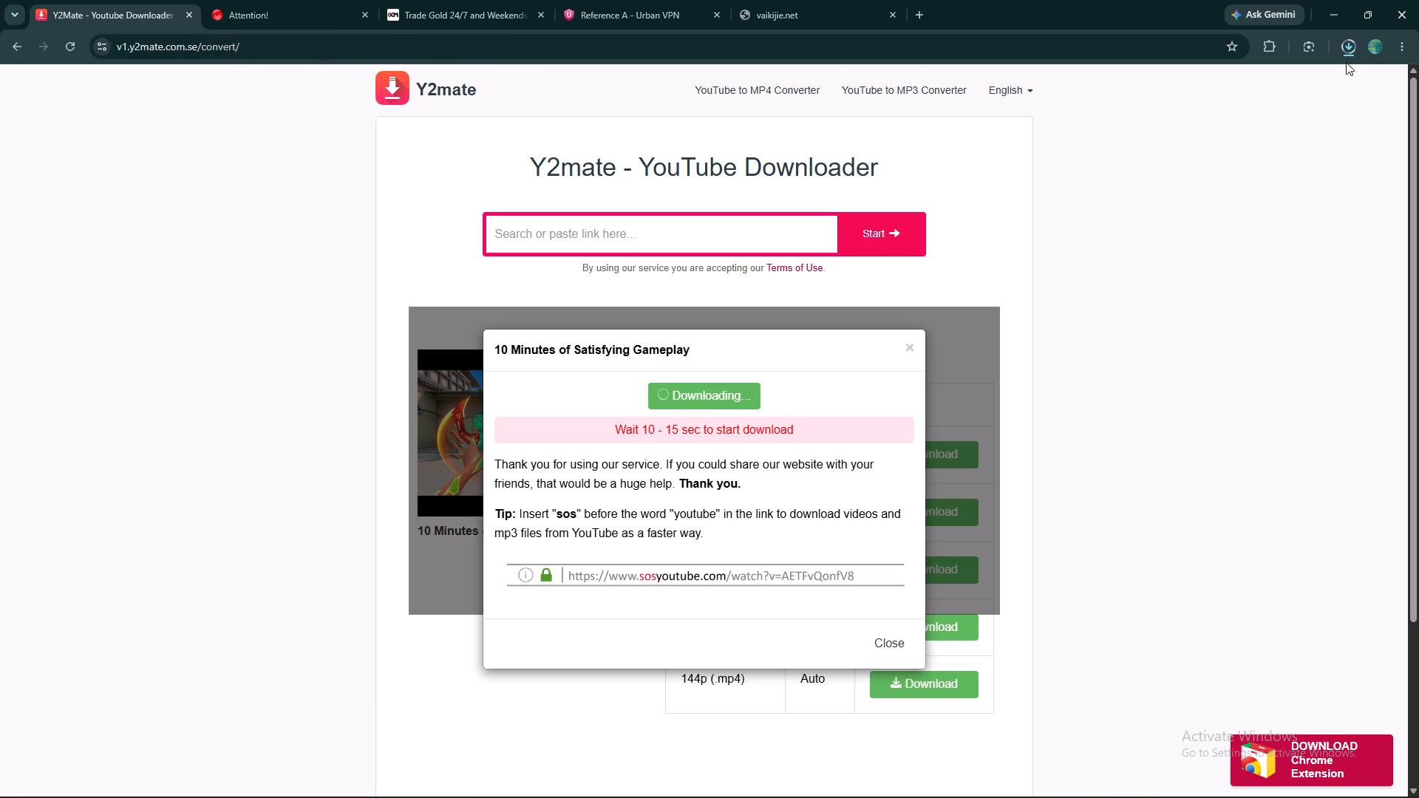
Check the progress of the 10 Minutes of Satisfying Gameplay download in the recent download history.
click(1354, 38)
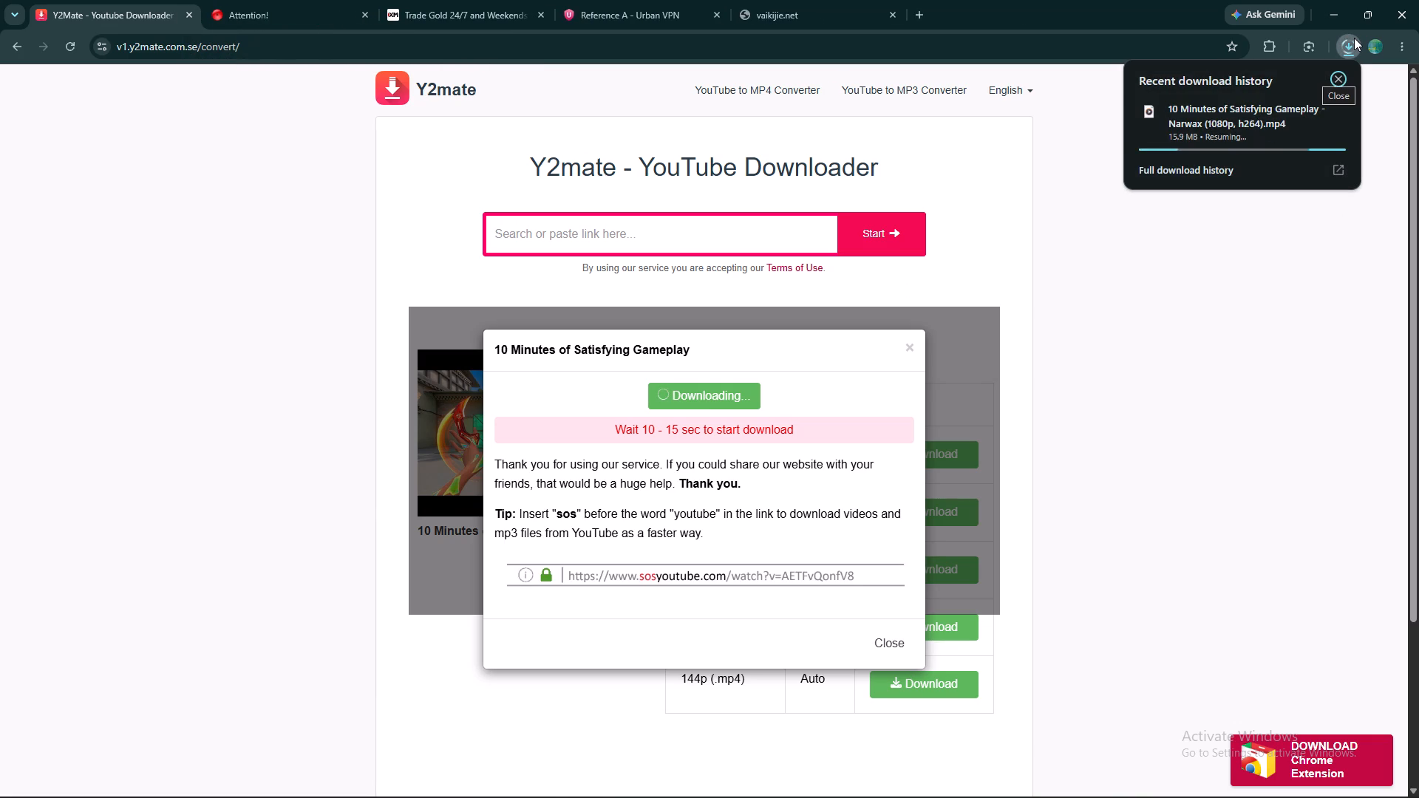
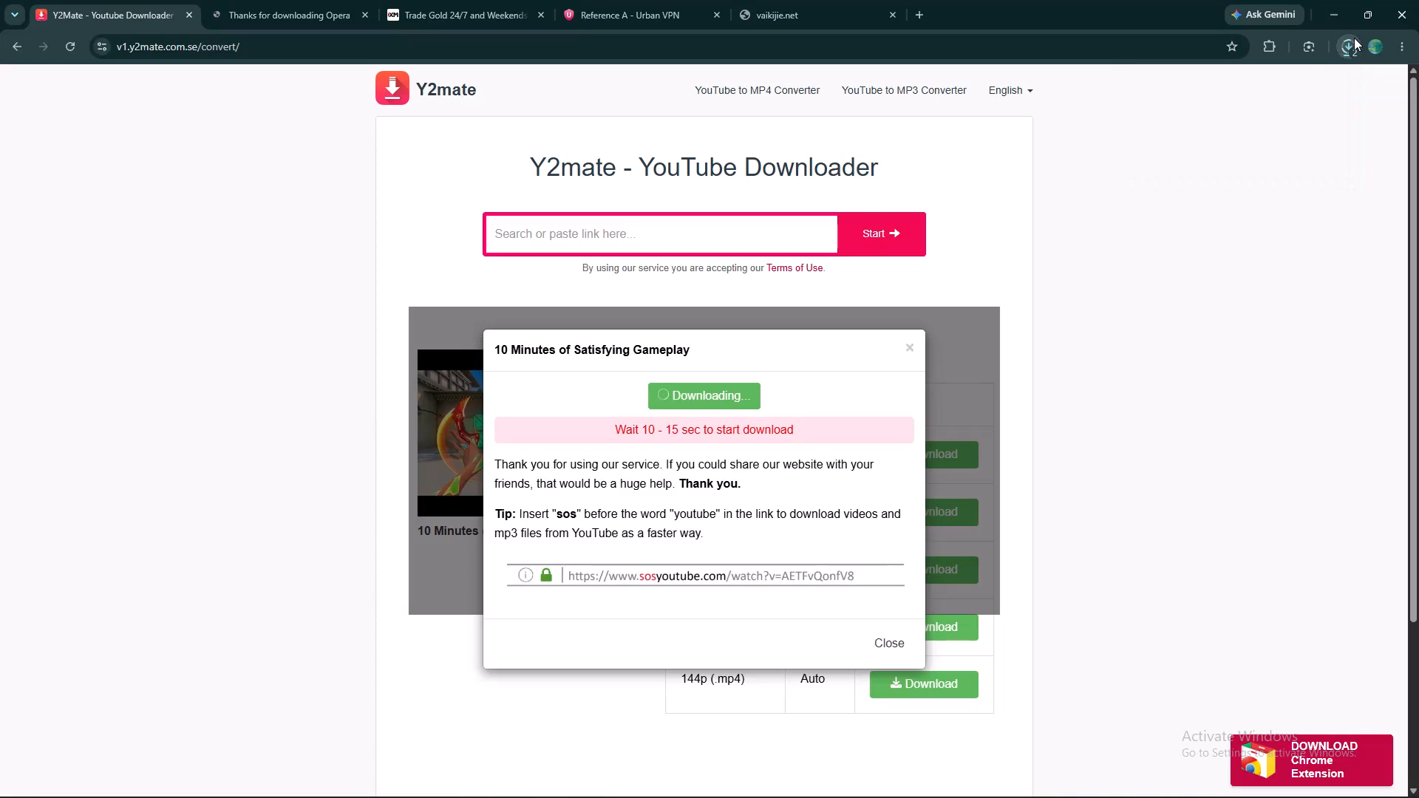
Cancel the OperaGXSetup.exe download in the recent download history.
click(1351, 53)
click(1334, 115)
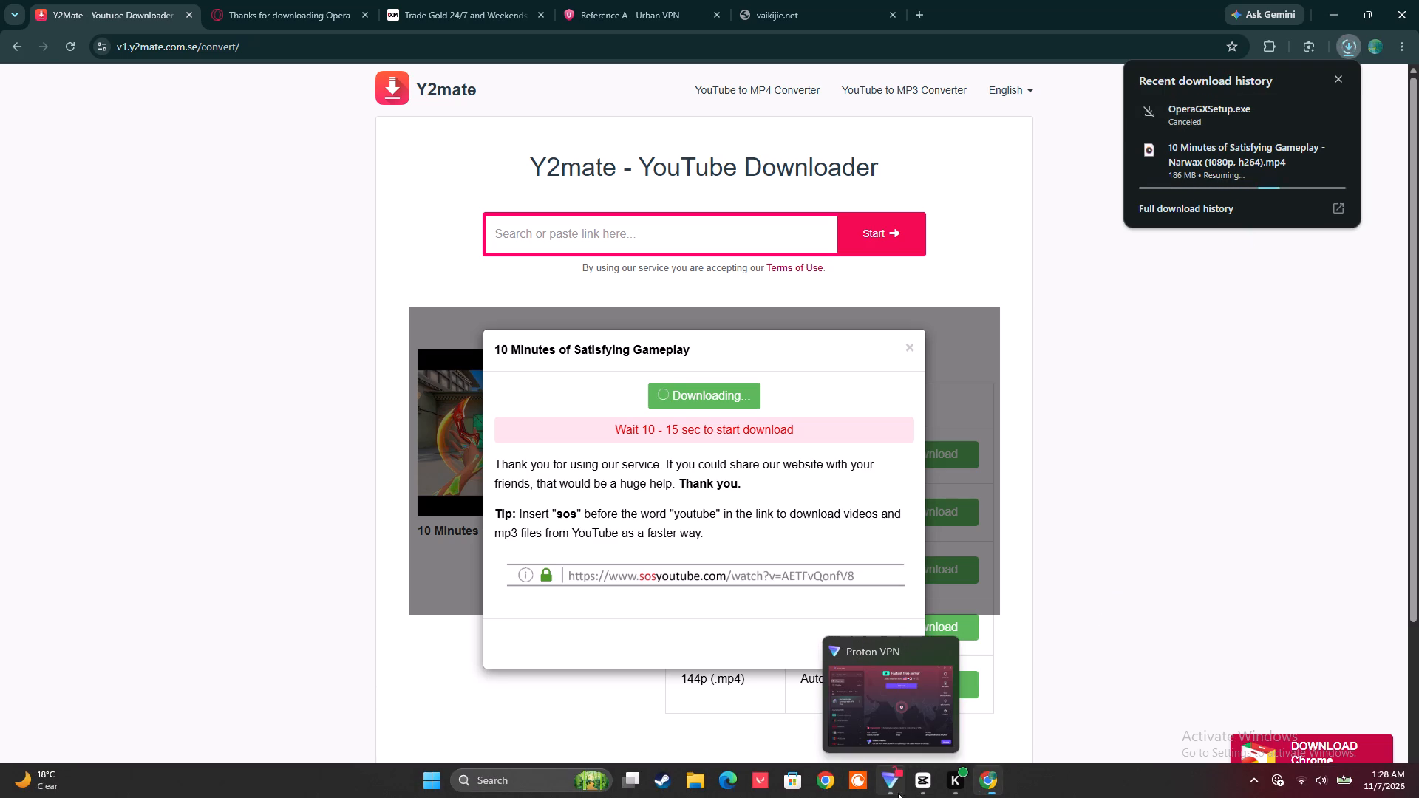
Switch to CapCut and preview the VALORANT Mystbloom Phantom clip from the imported media.
click(932, 712)
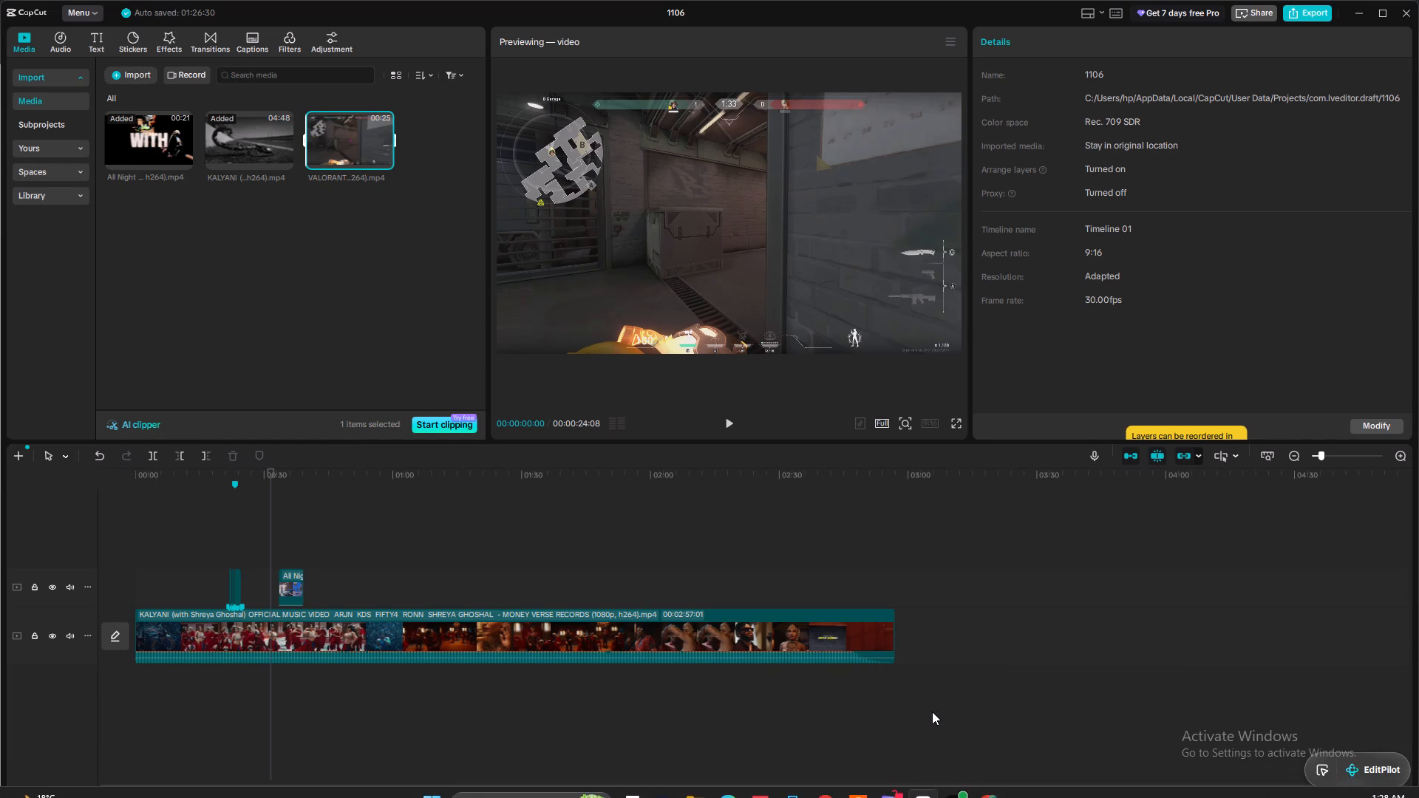
key(space)
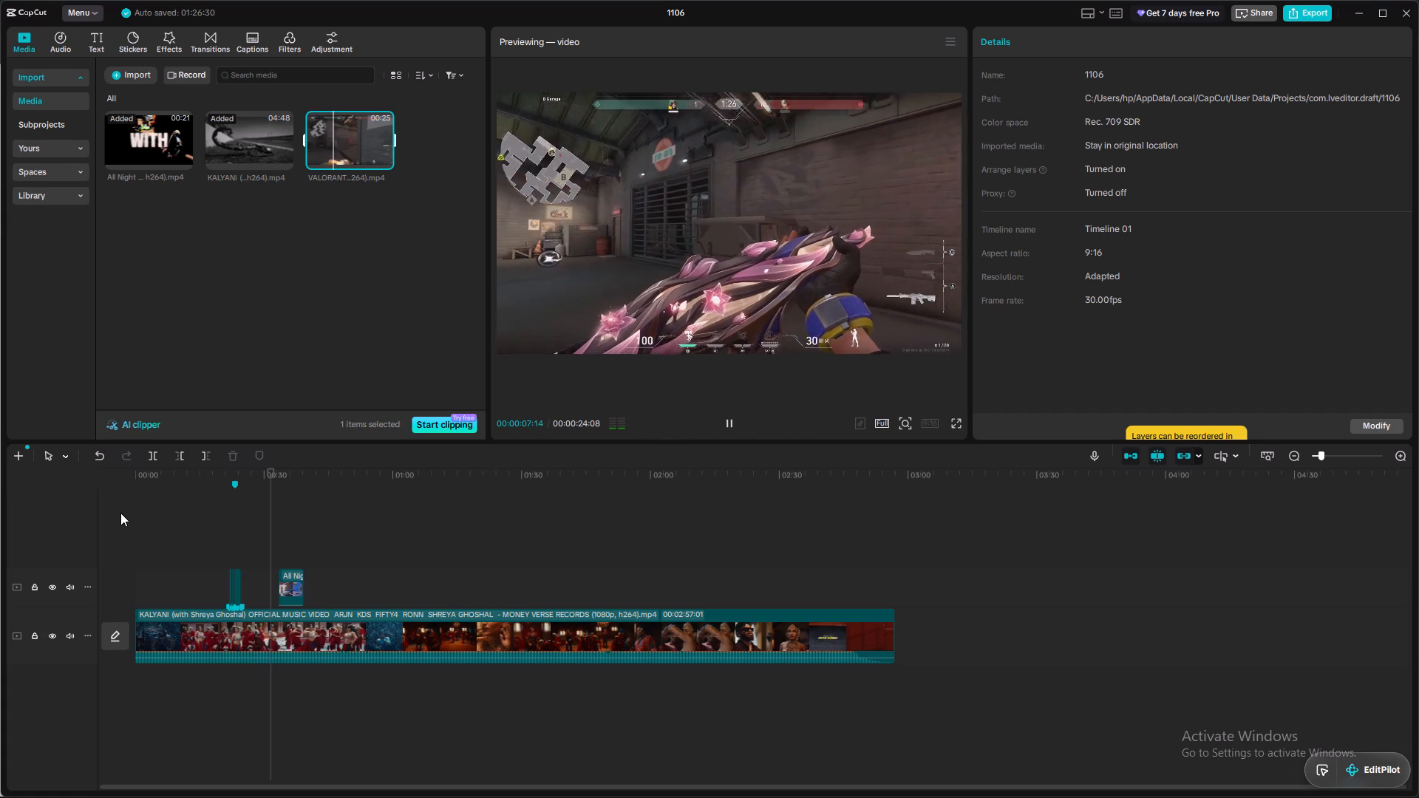
Play the timeline from the start and cut off the KALYANI music video clip after 00:00:56:12.
click(136, 496)
key(space)
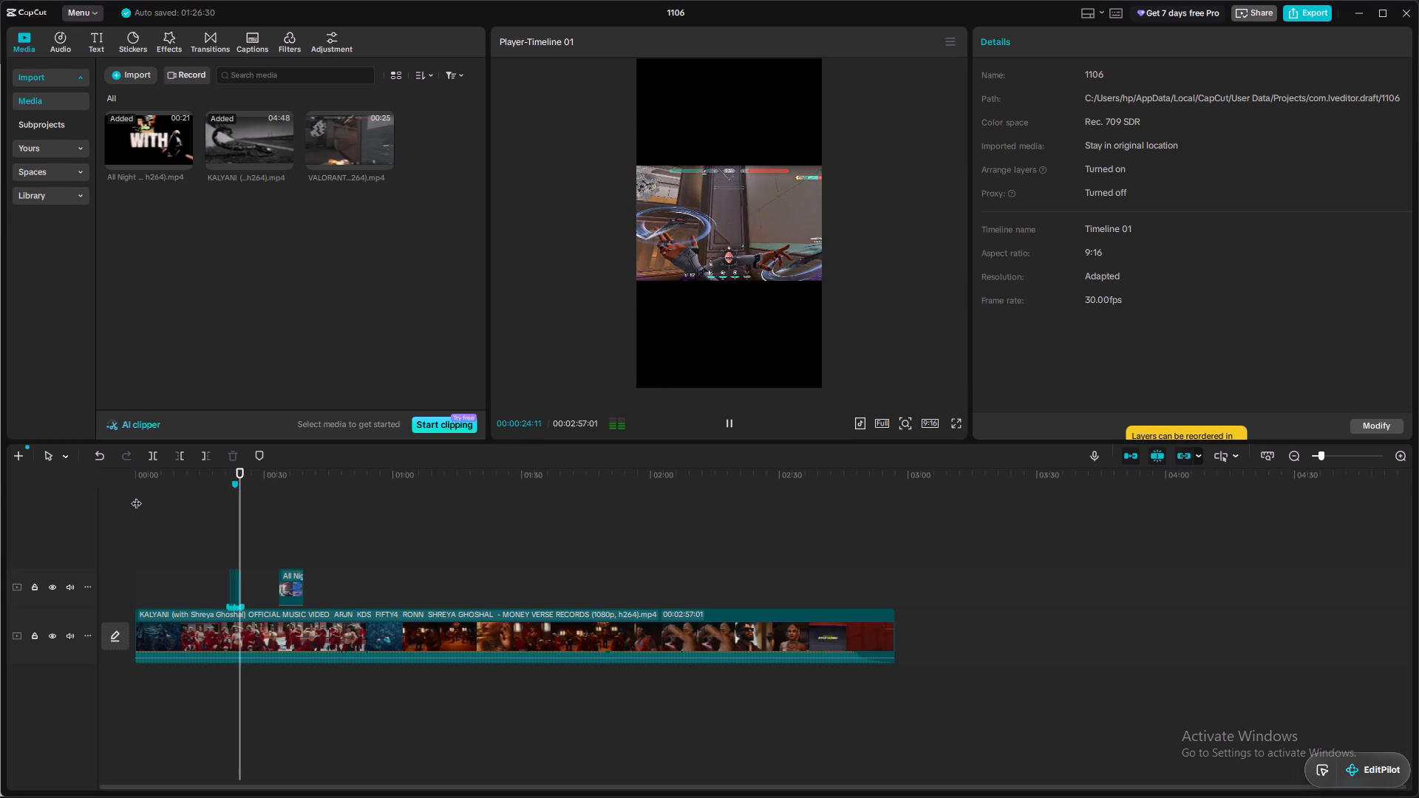
key(space)
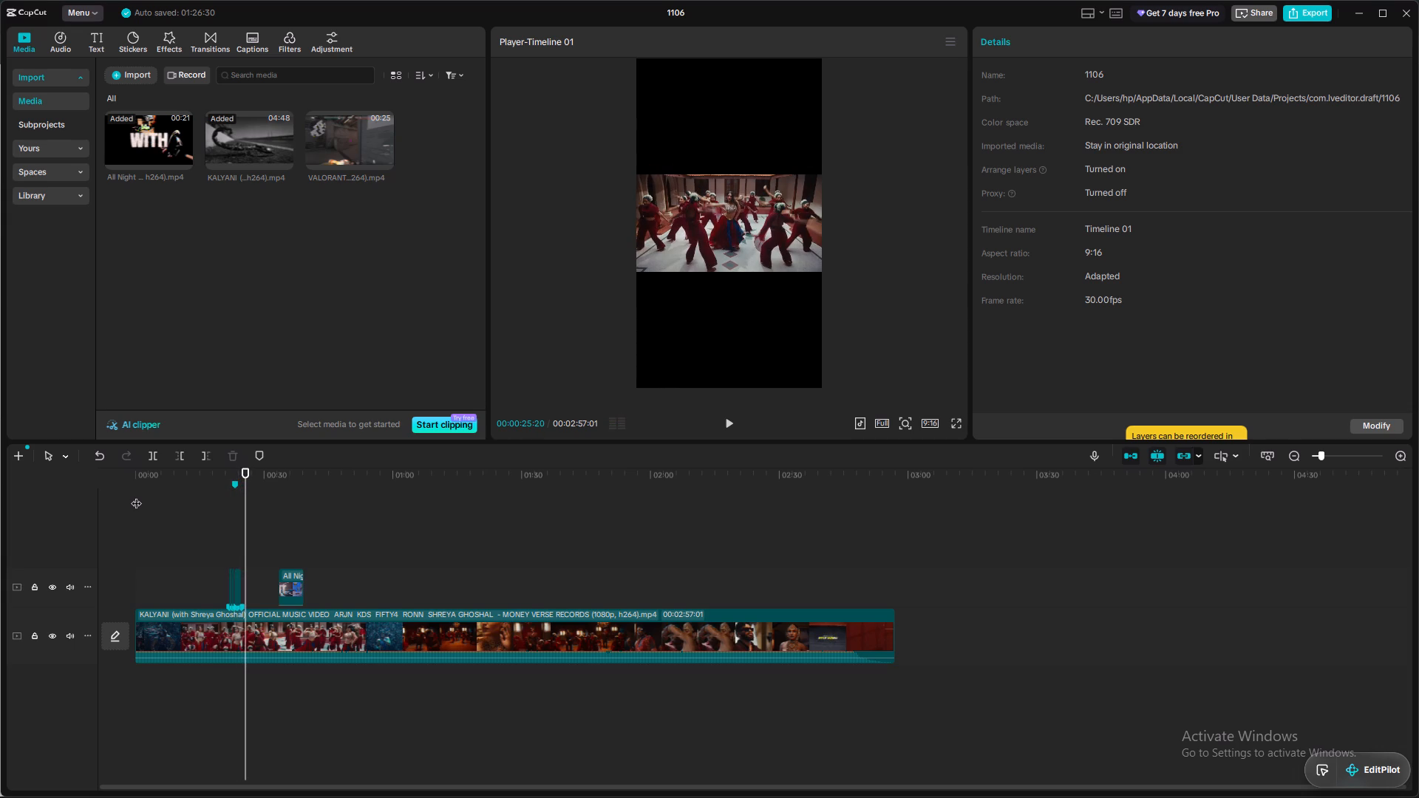
key(space)
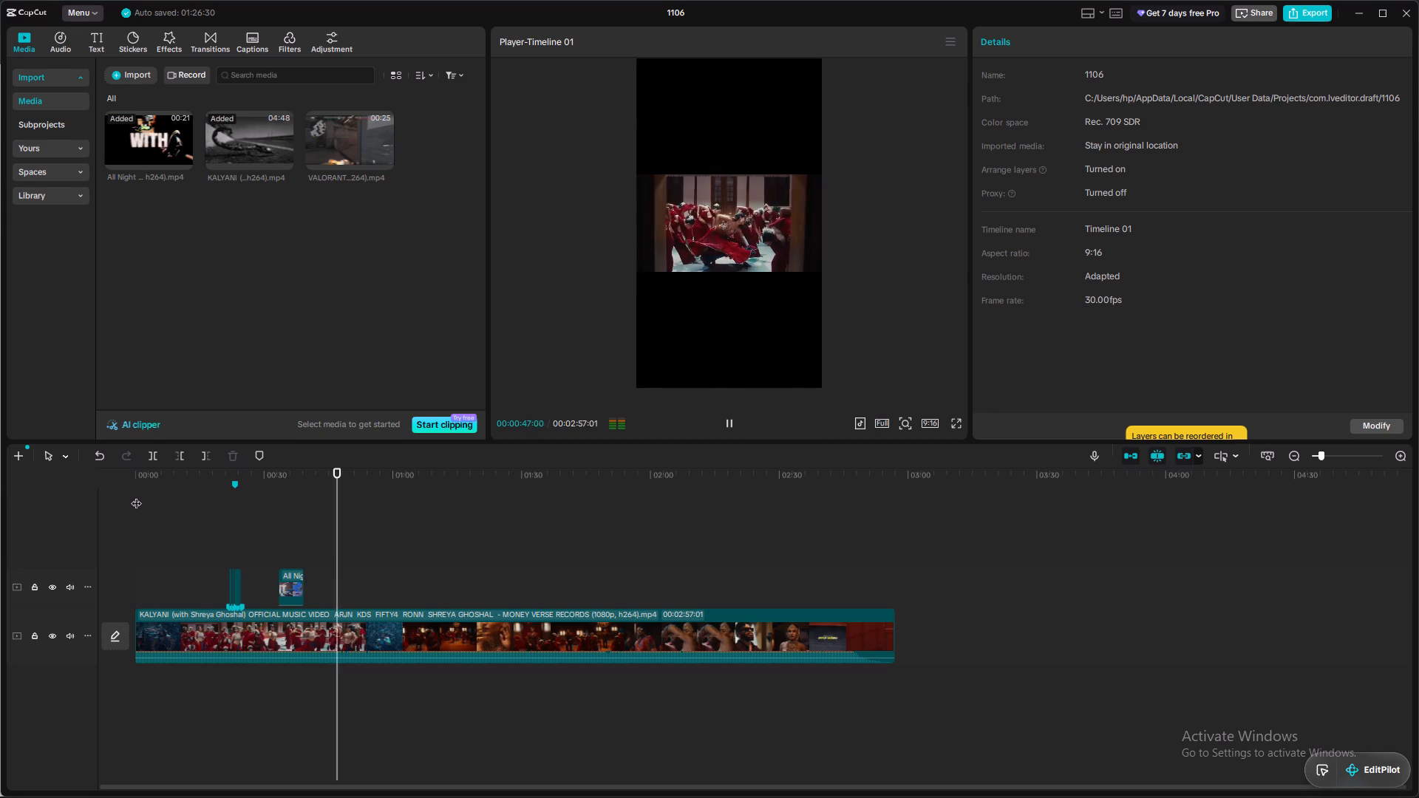
key(space)
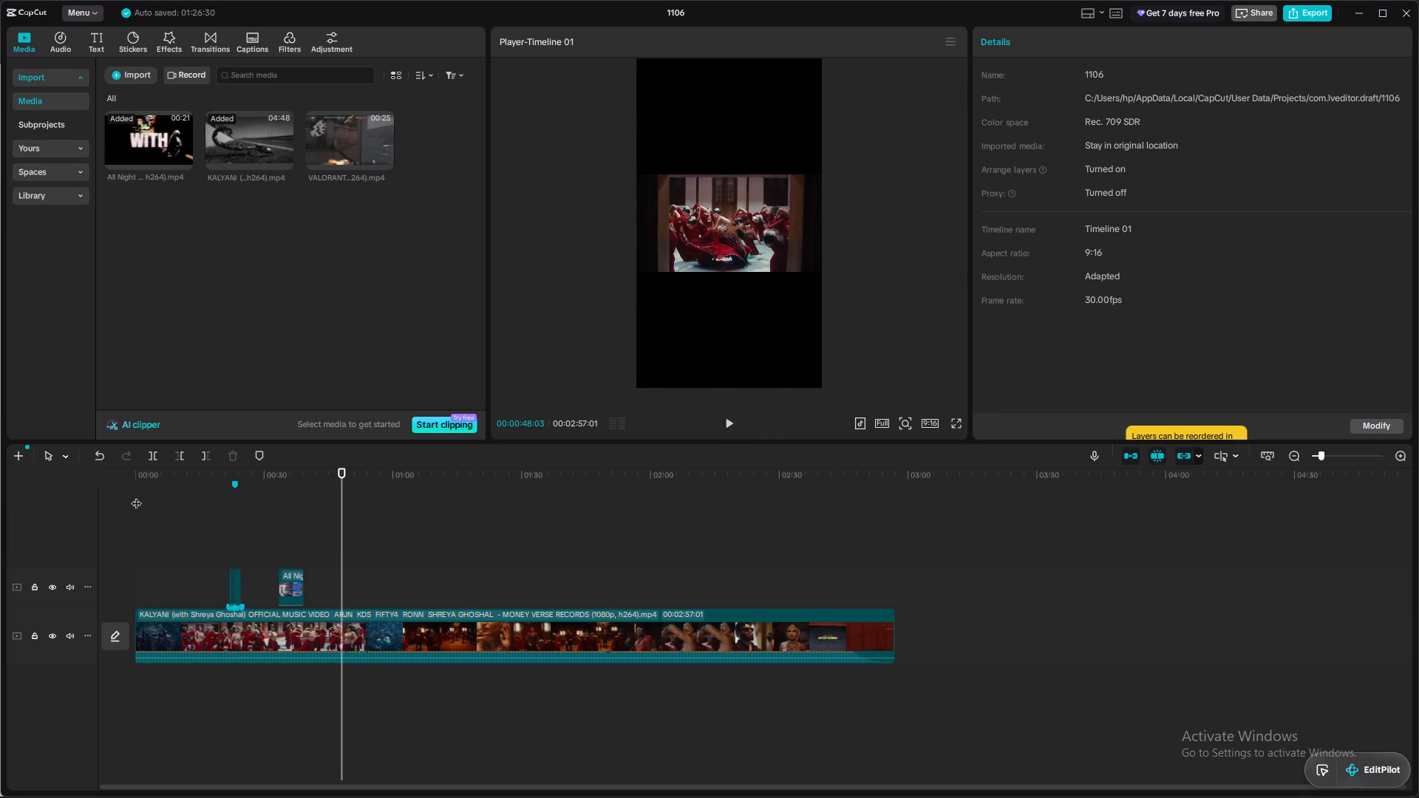
key(space)
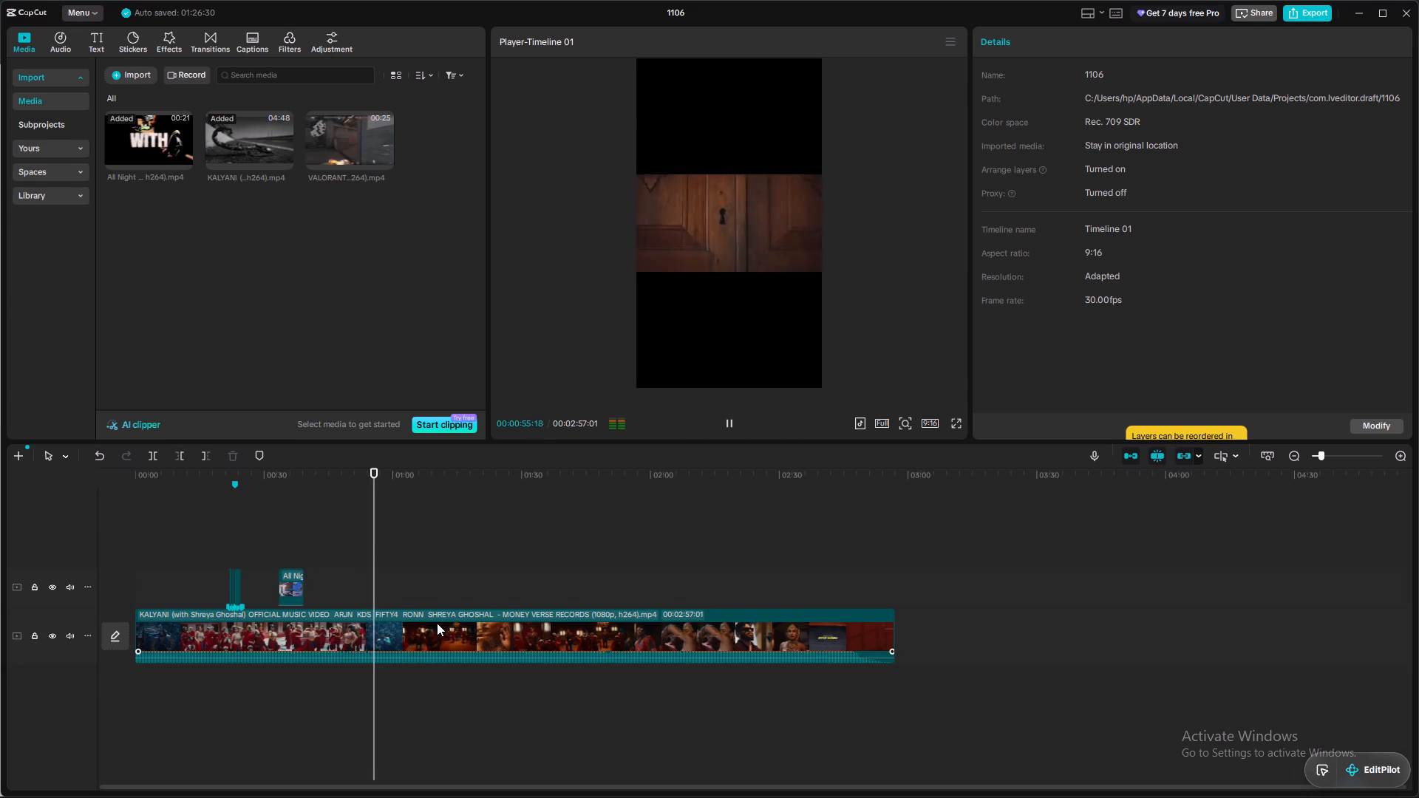
key(space)
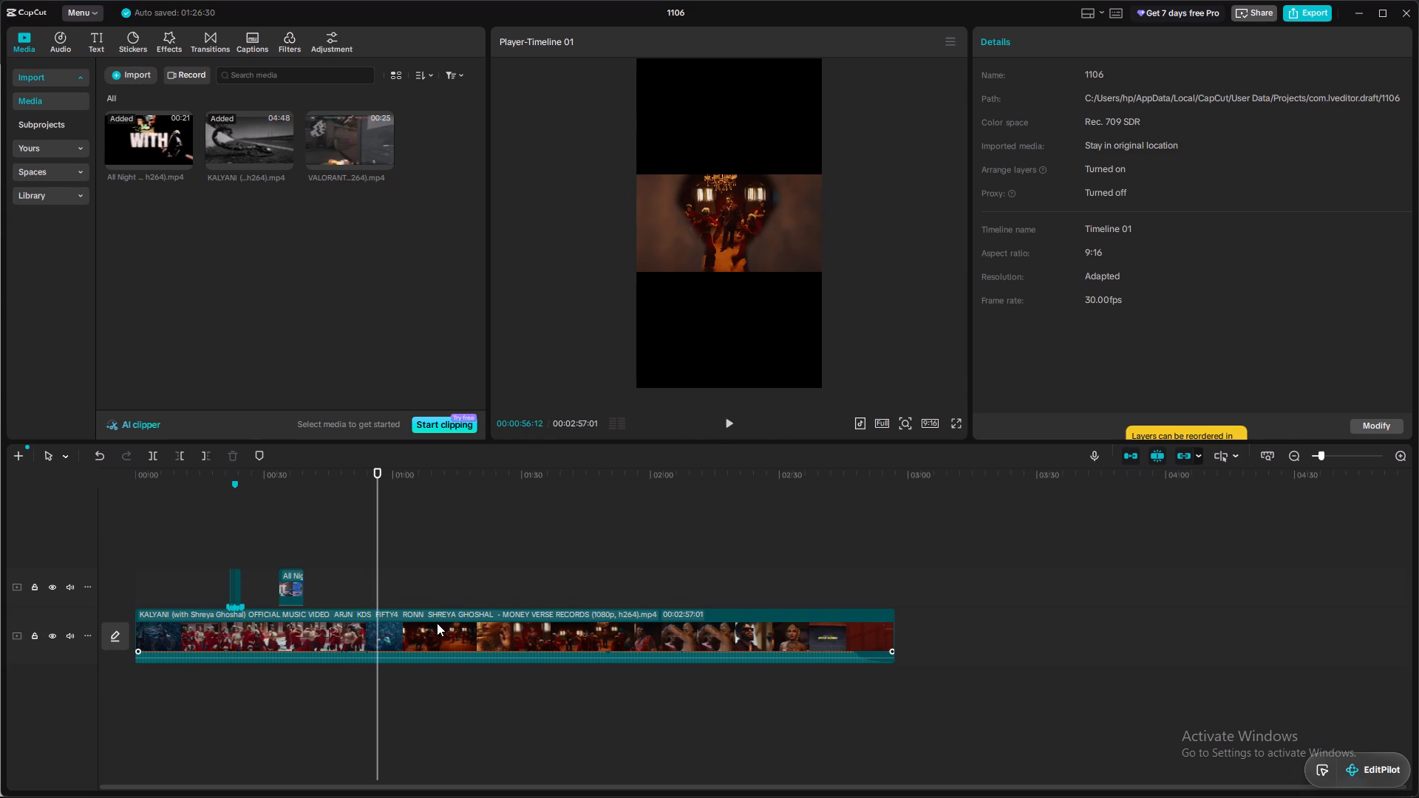
click(412, 621)
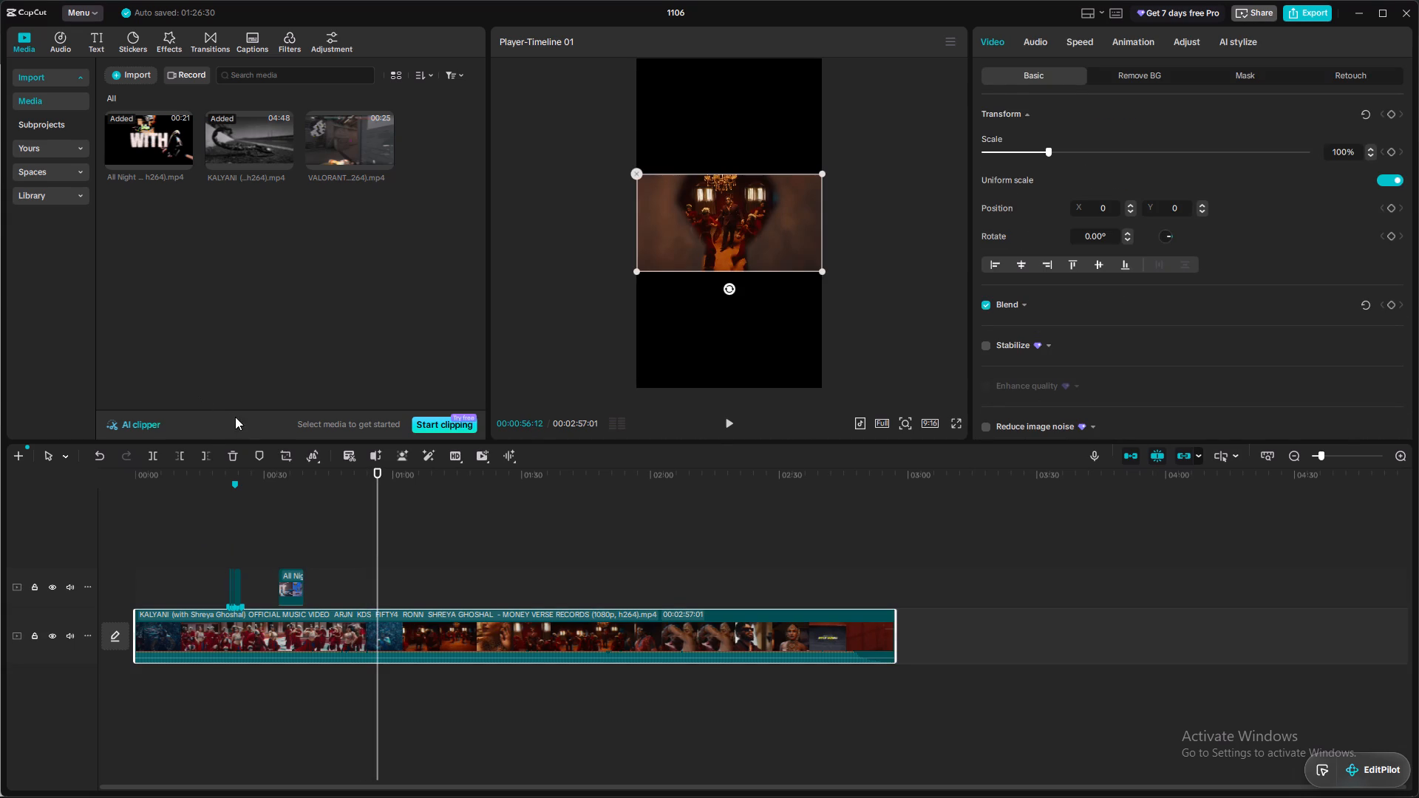
click(211, 455)
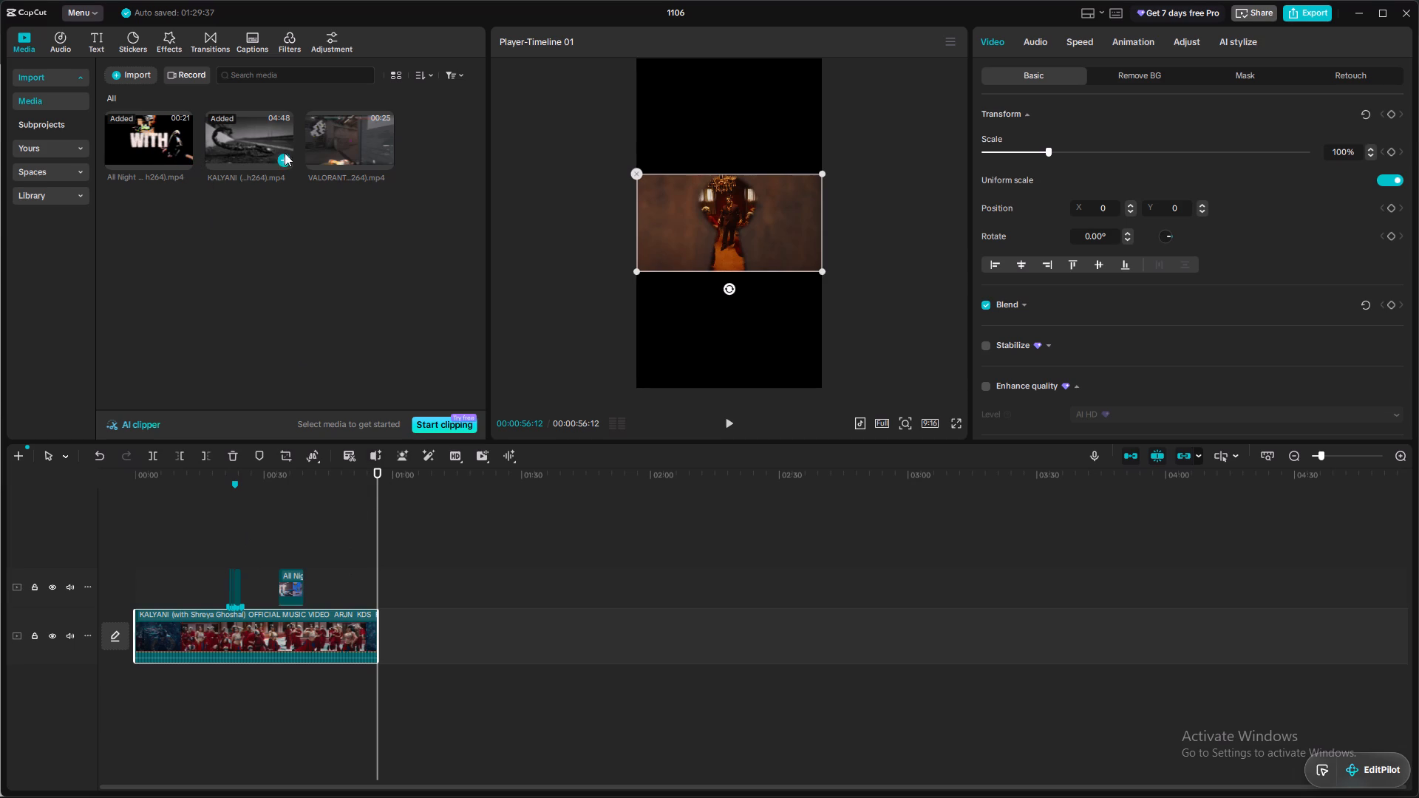
Place the VALORANT Mystbloom Phantom clip on the overlay track directly after the All Night clip and play it back.
drag(348, 152, 353, 587)
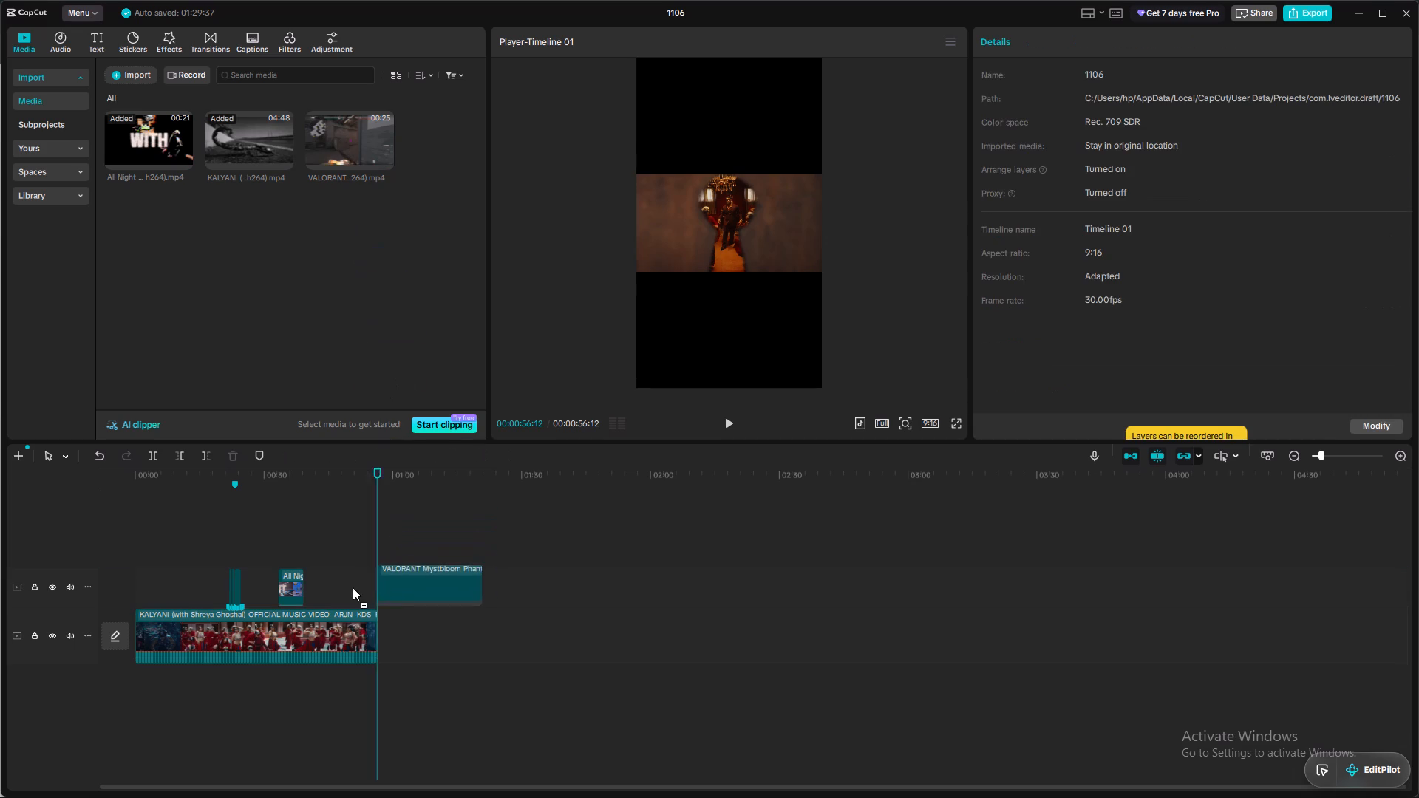
drag(353, 587, 306, 586)
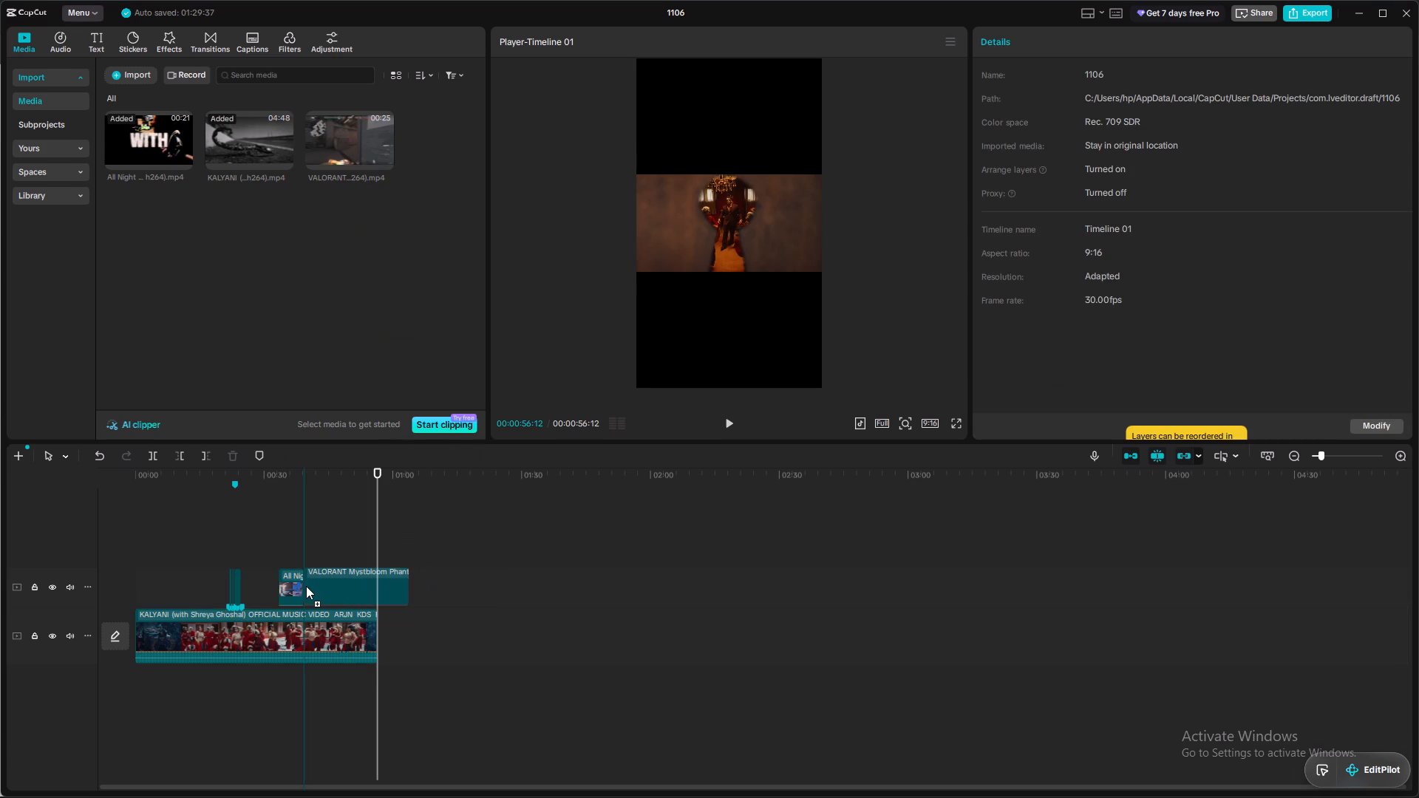
drag(306, 586, 304, 586)
click(300, 508)
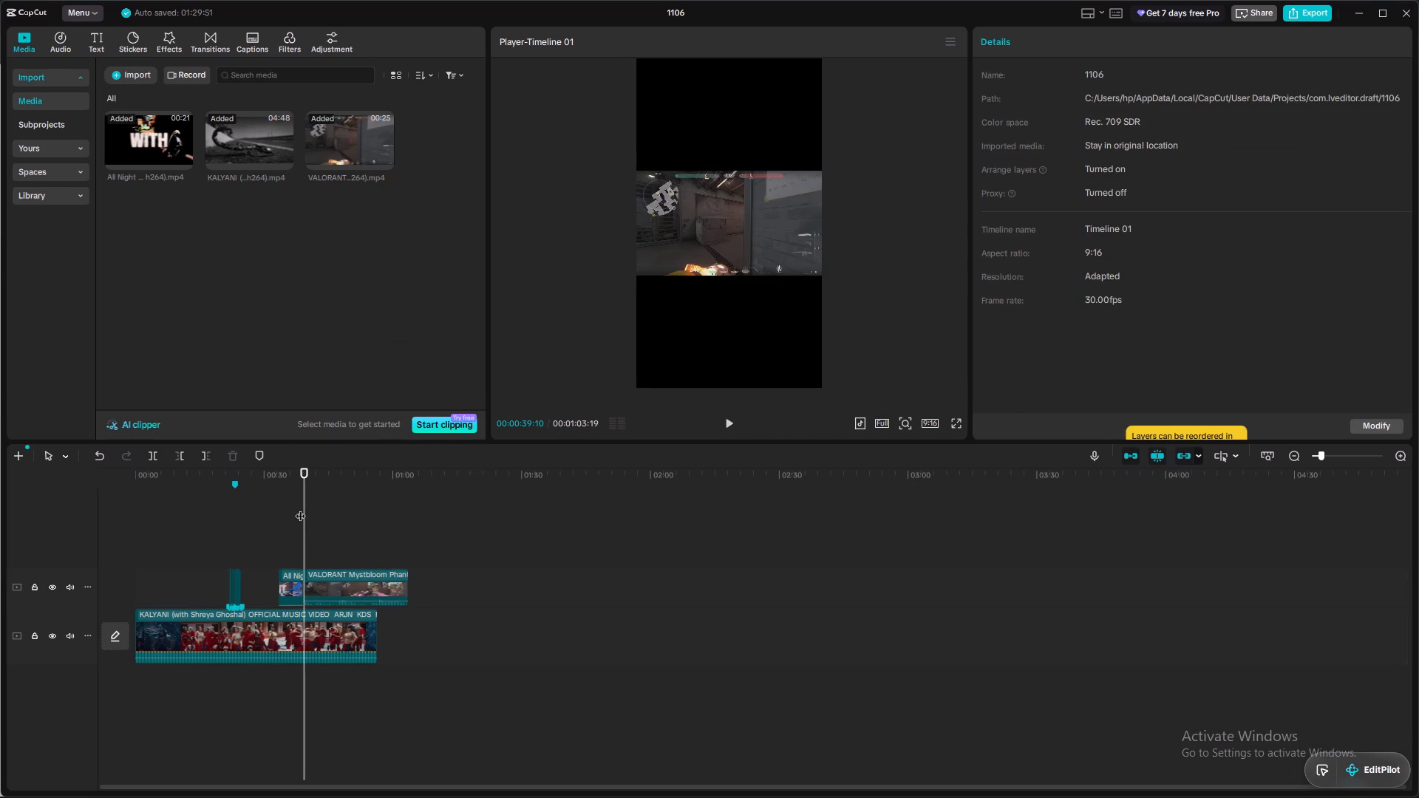
key(space)
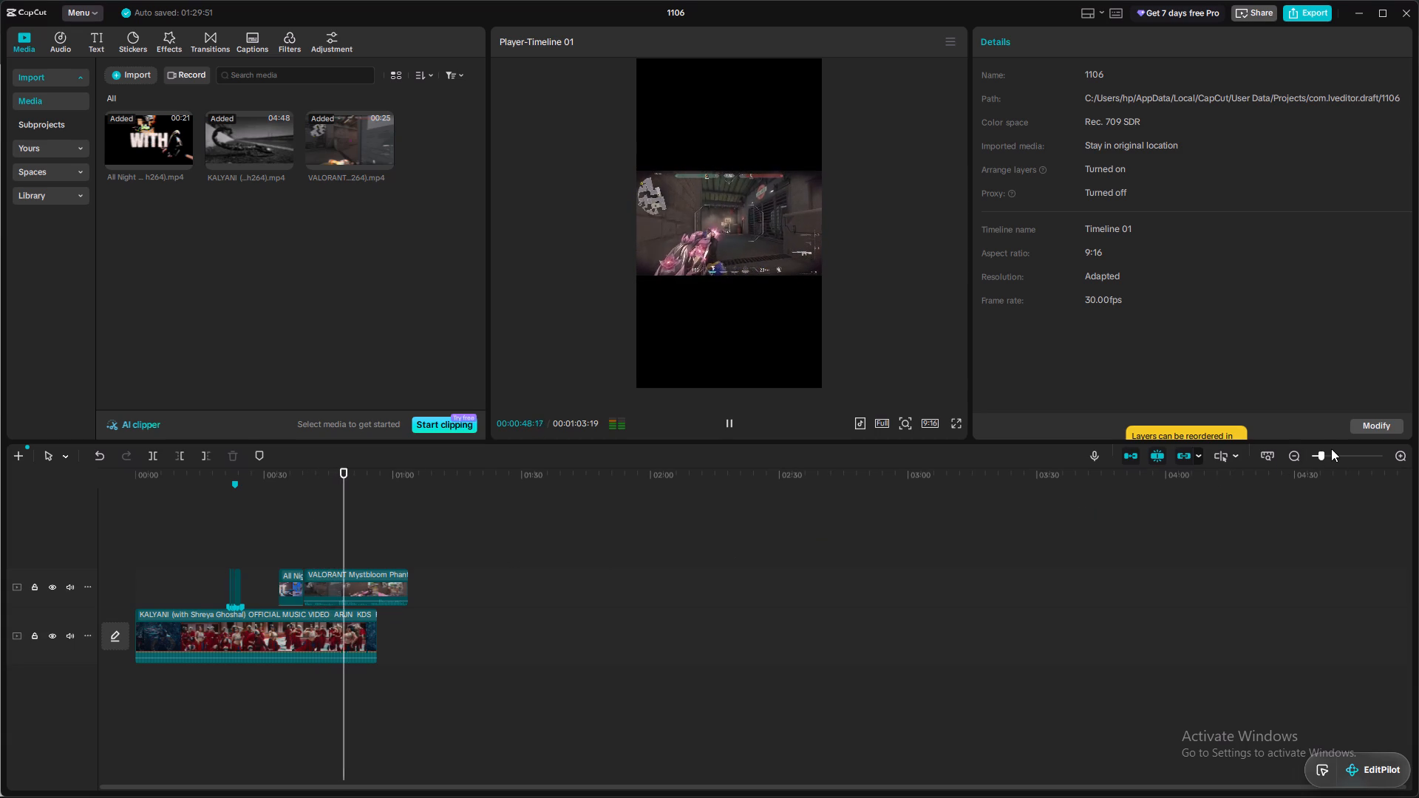
Play from about 25 seconds and delete the long All Night Valorant Montage clip just before the Mystbloom Phantom clip.
drag(1311, 458, 1359, 457)
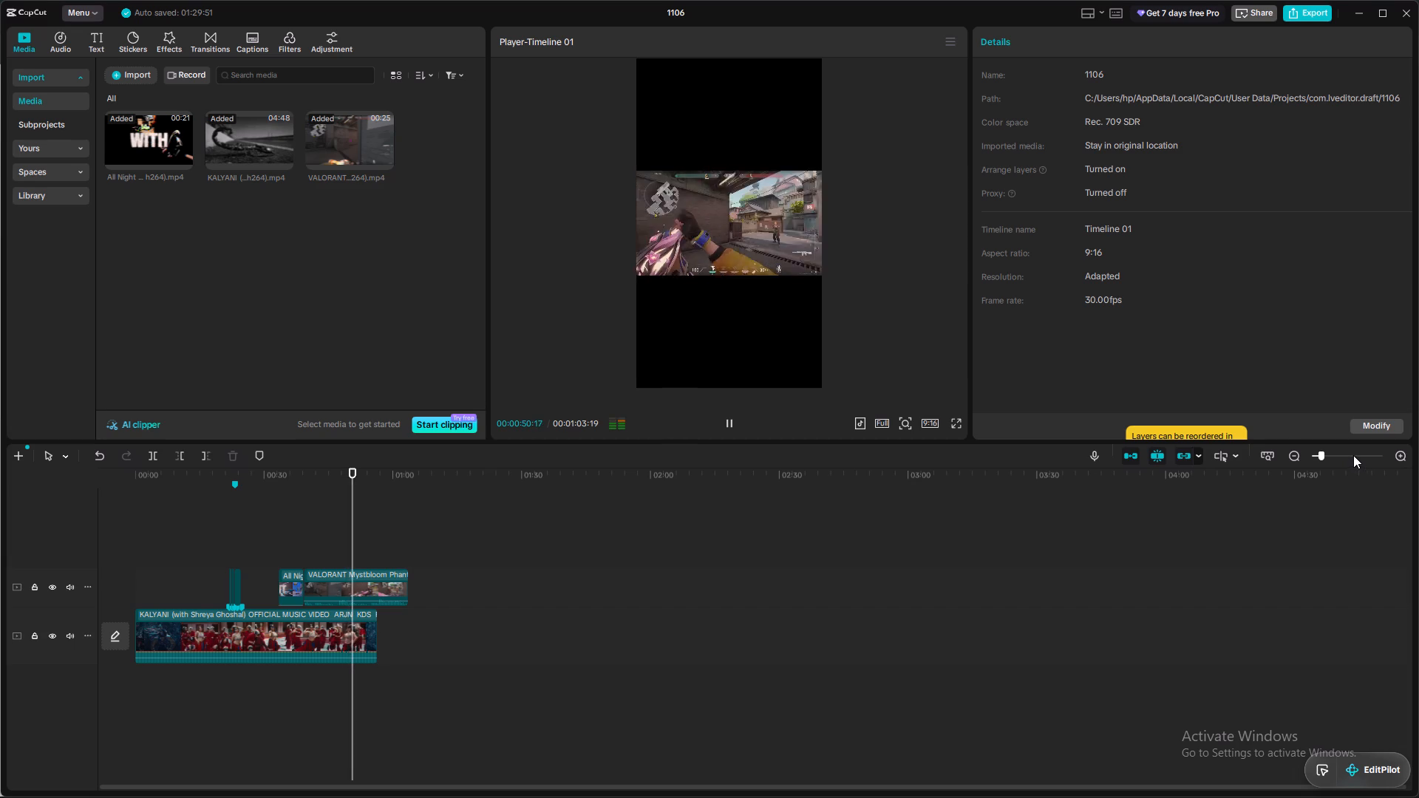
click(1353, 455)
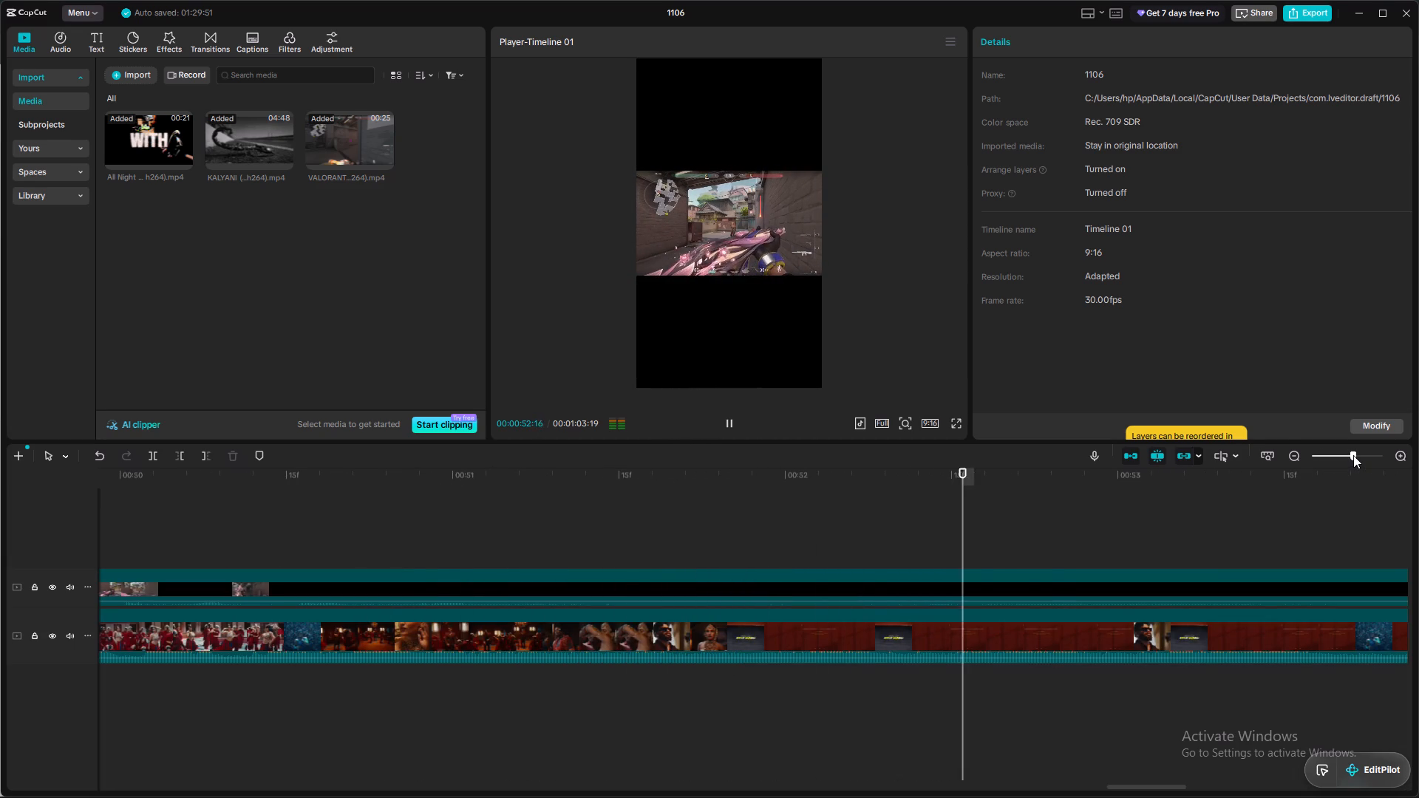
drag(1353, 455, 1330, 460)
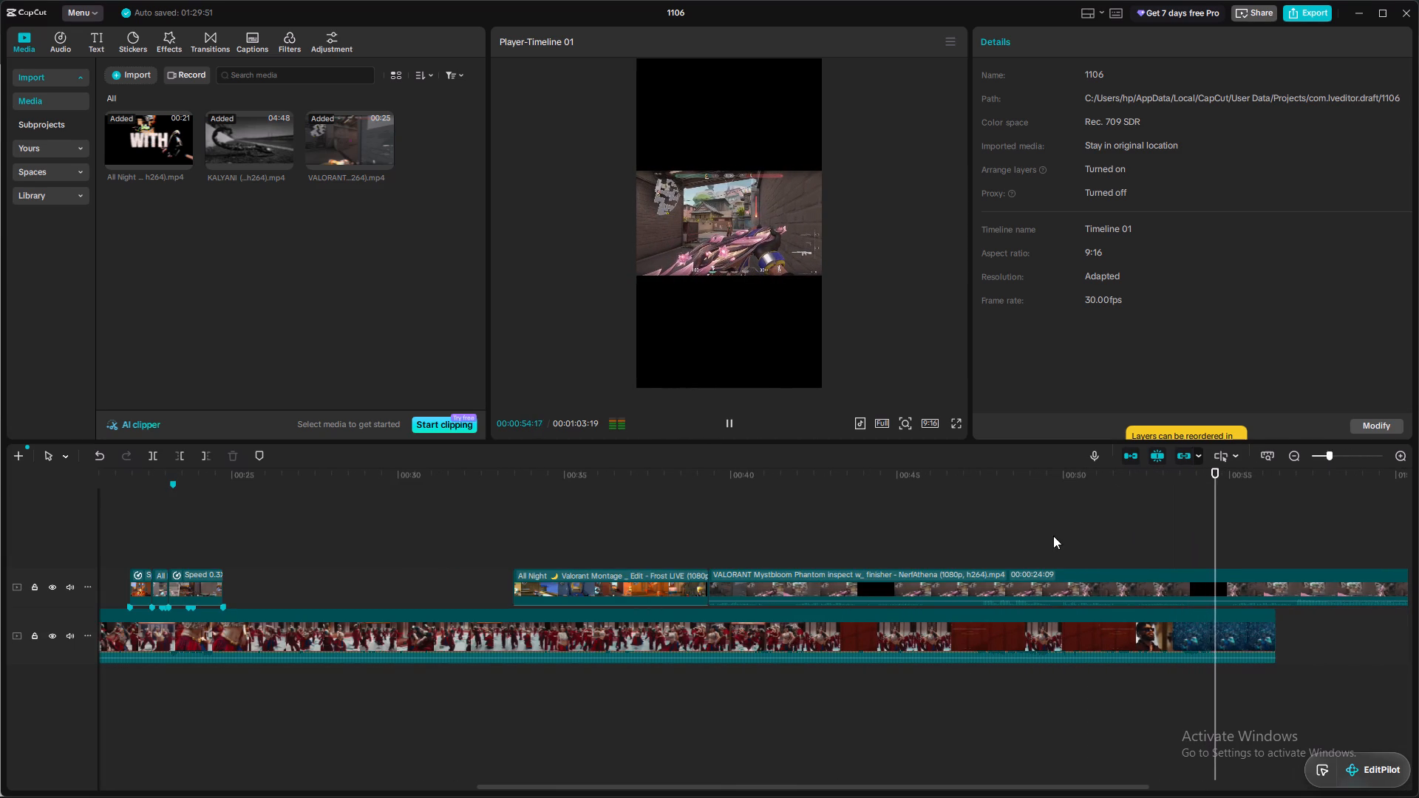
click(230, 486)
key(space)
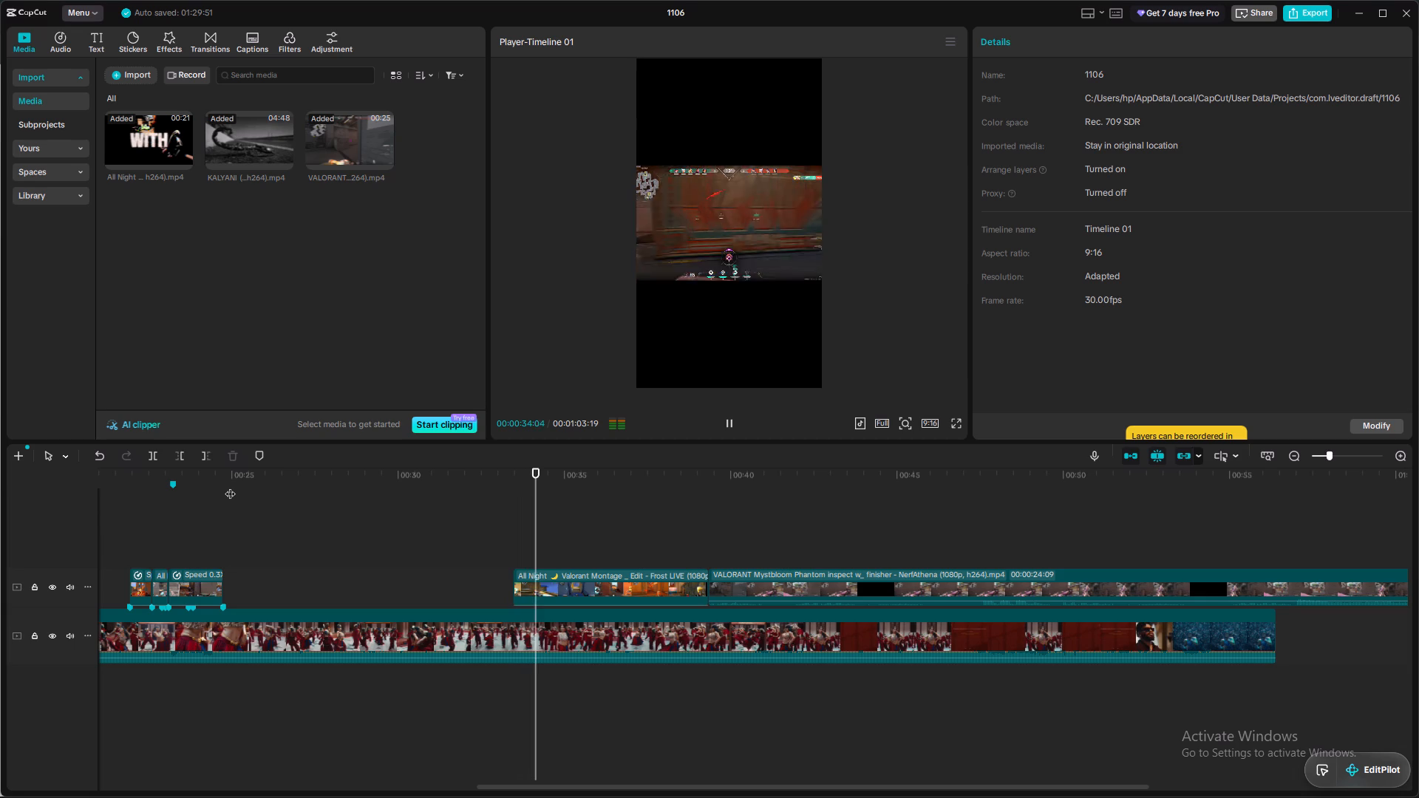
click(568, 570)
key(BackSpace)
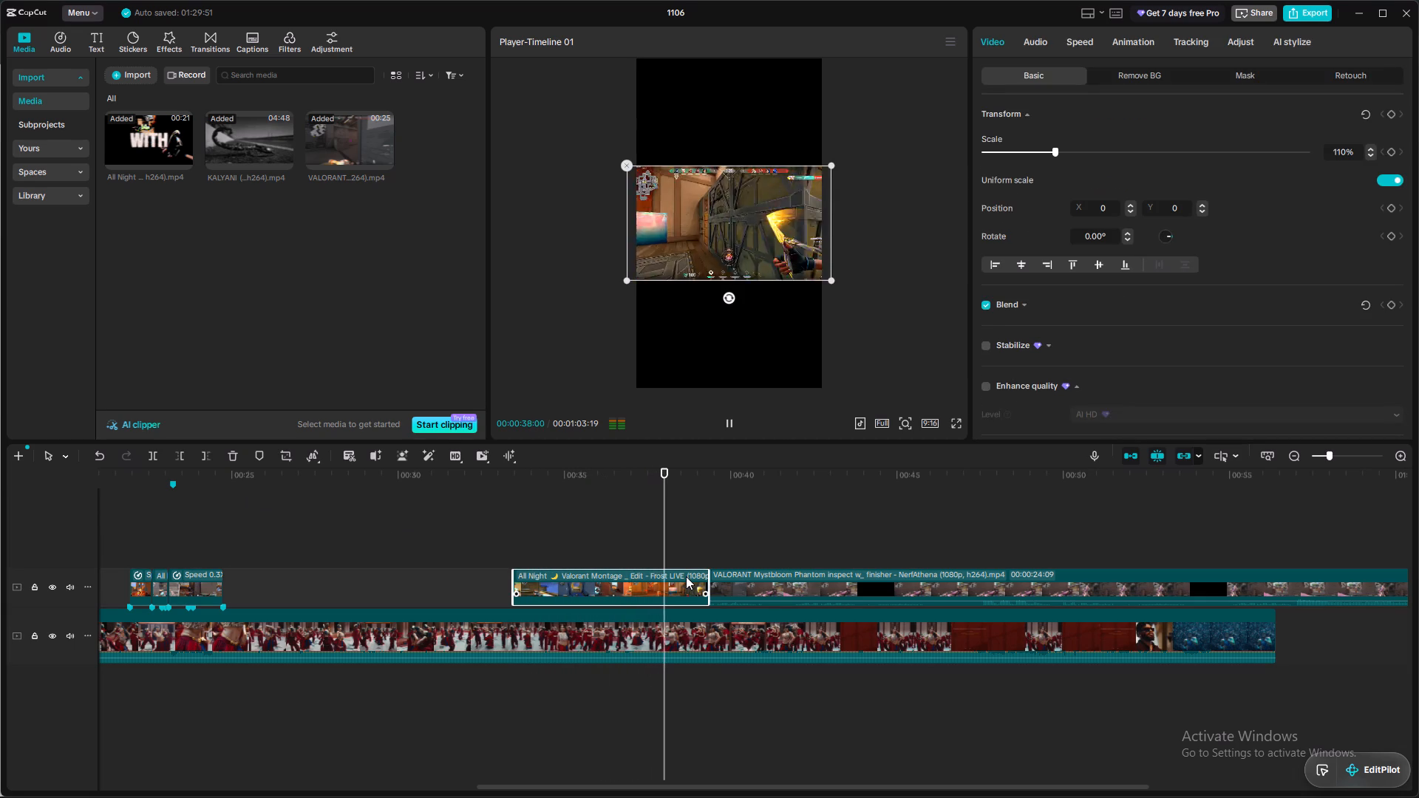
Play the timeline against the beat and move the VALORANT Mystbloom Phantom clip earlier to start at about 38 seconds.
key(space)
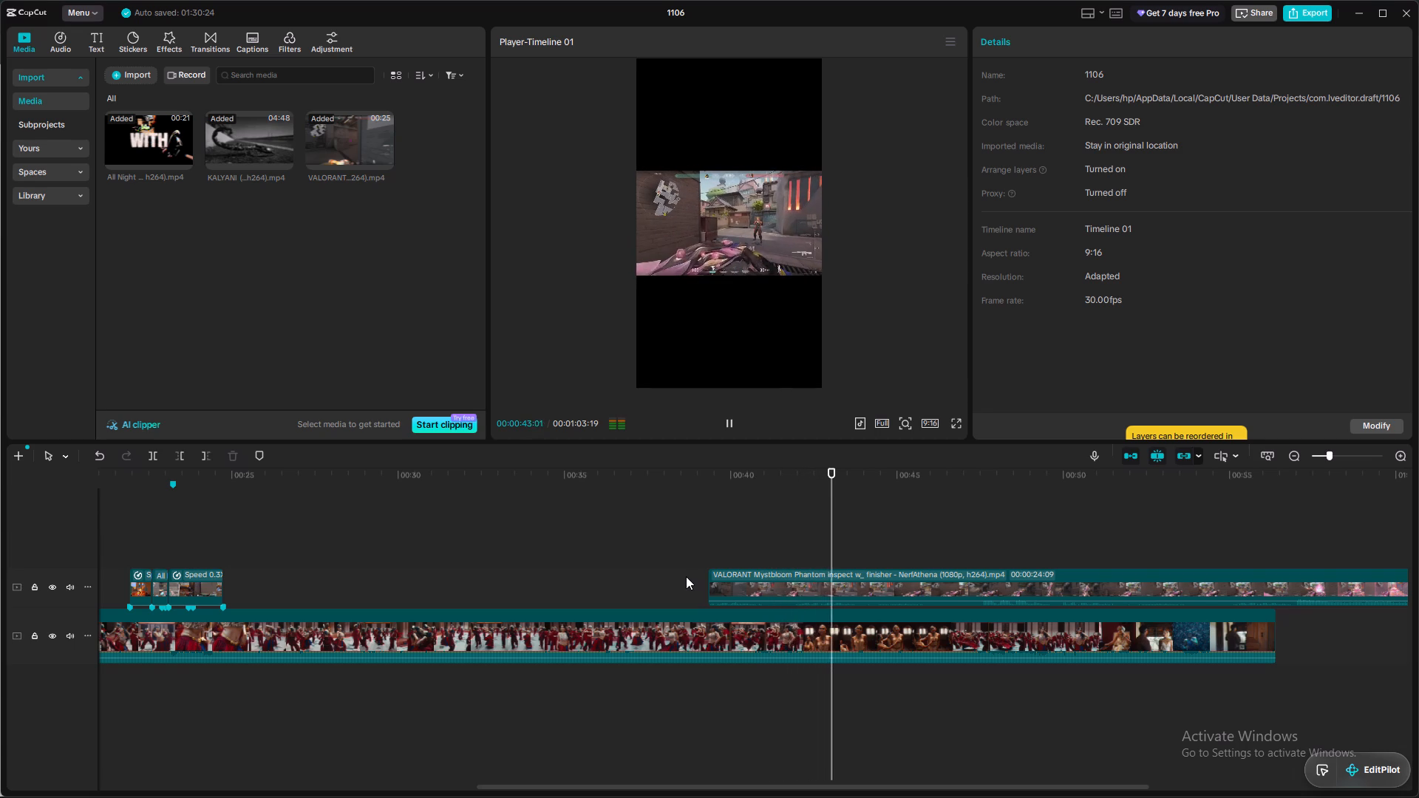
key(space)
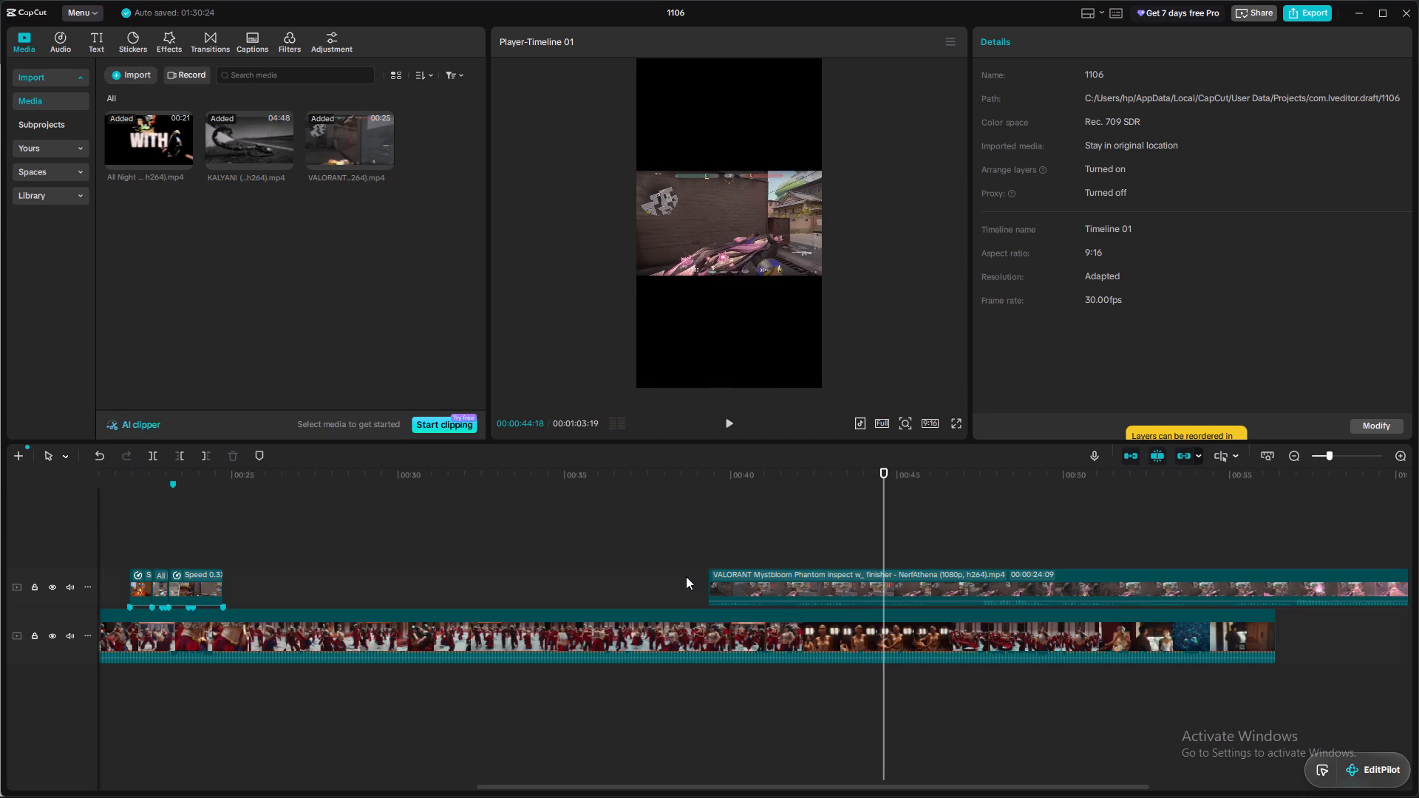
key(space)
key(space)
key(space)
key(space)
key(space)
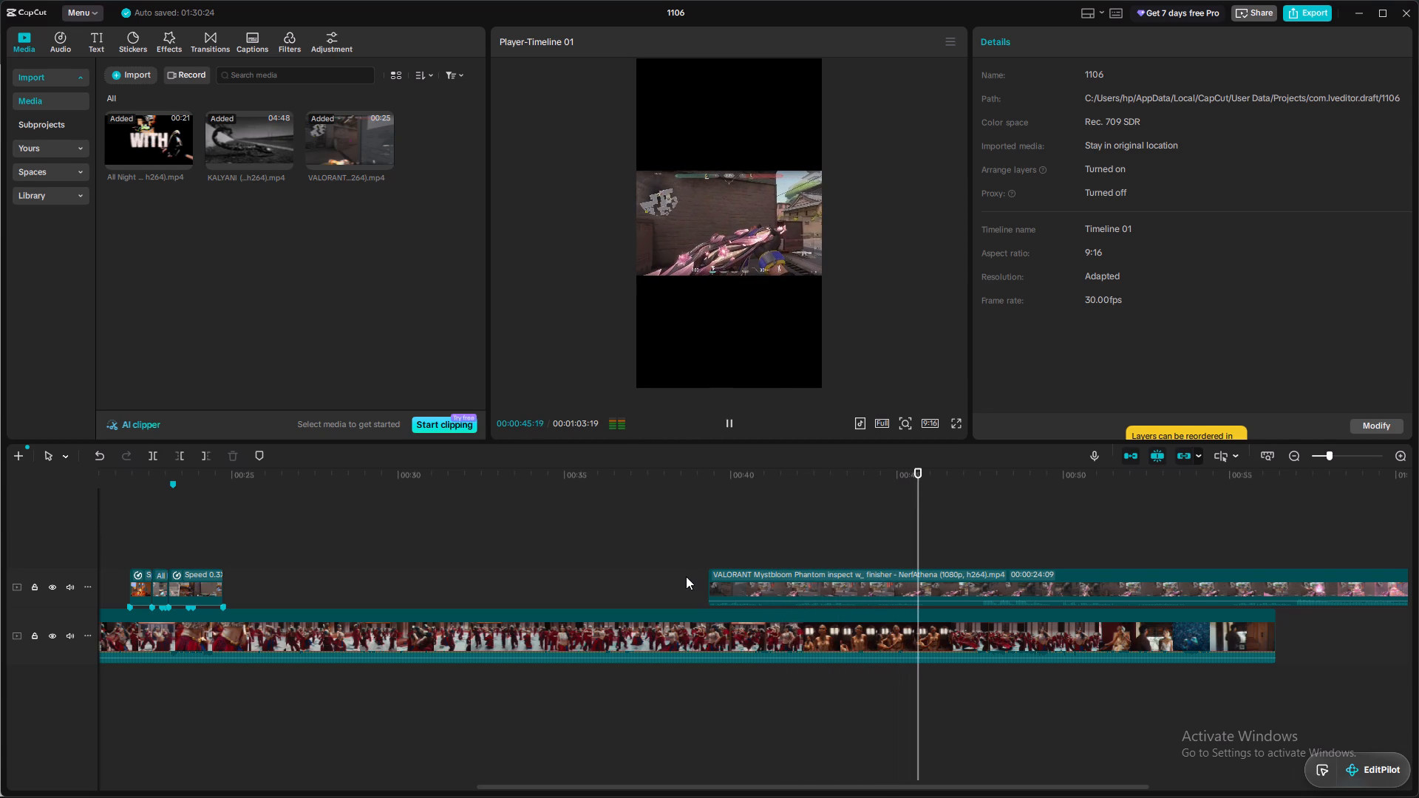
key(space)
key(space)
key(space)
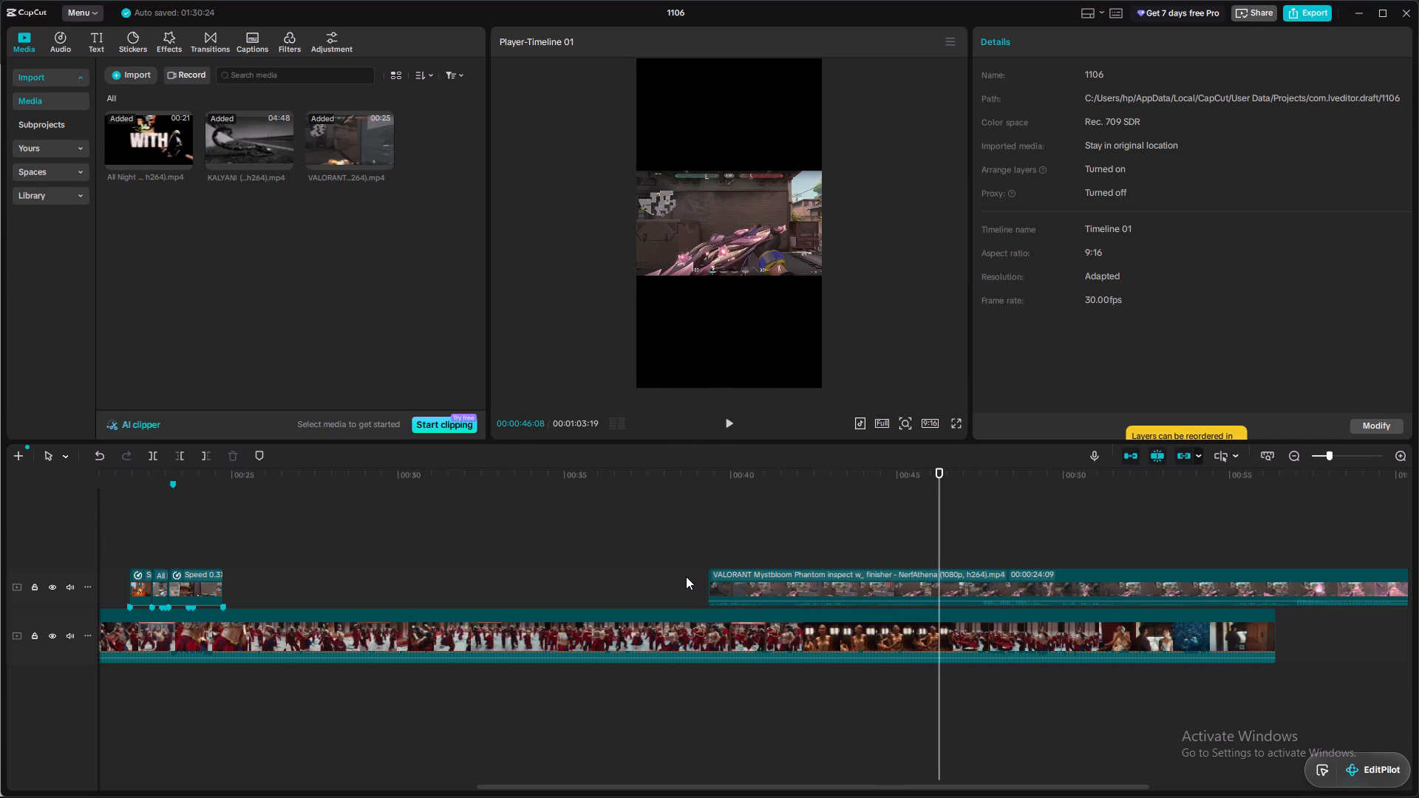
key(space)
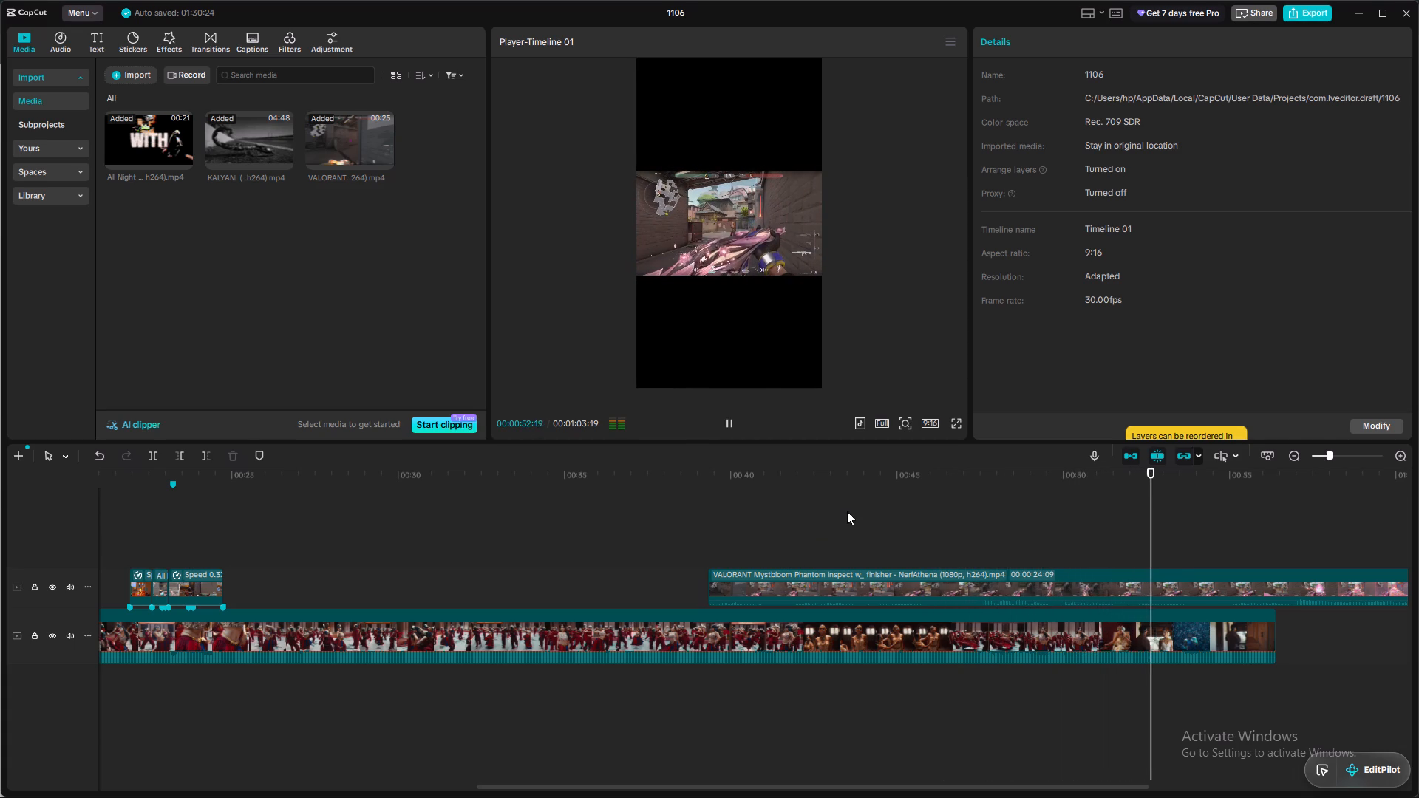
key(space)
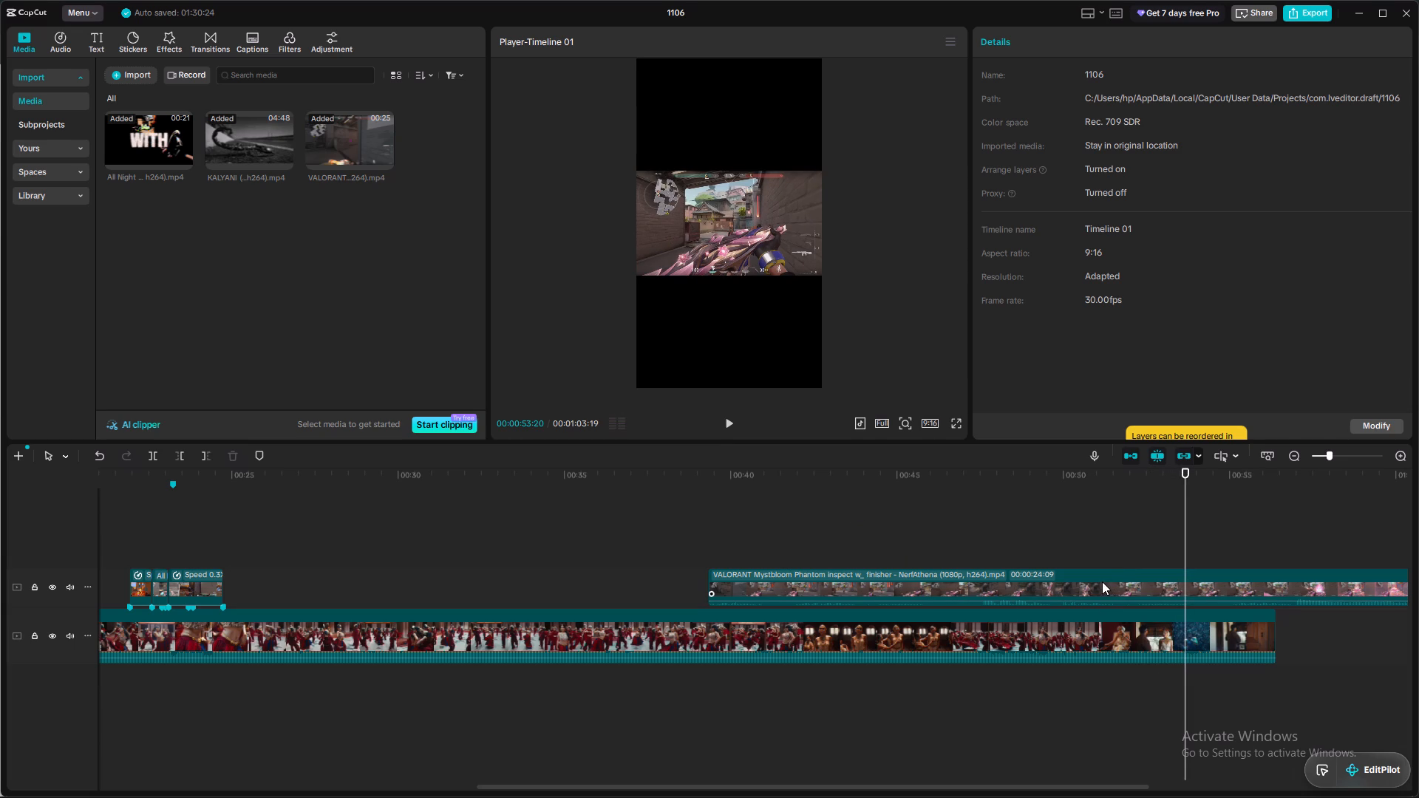
drag(1102, 582, 1058, 587)
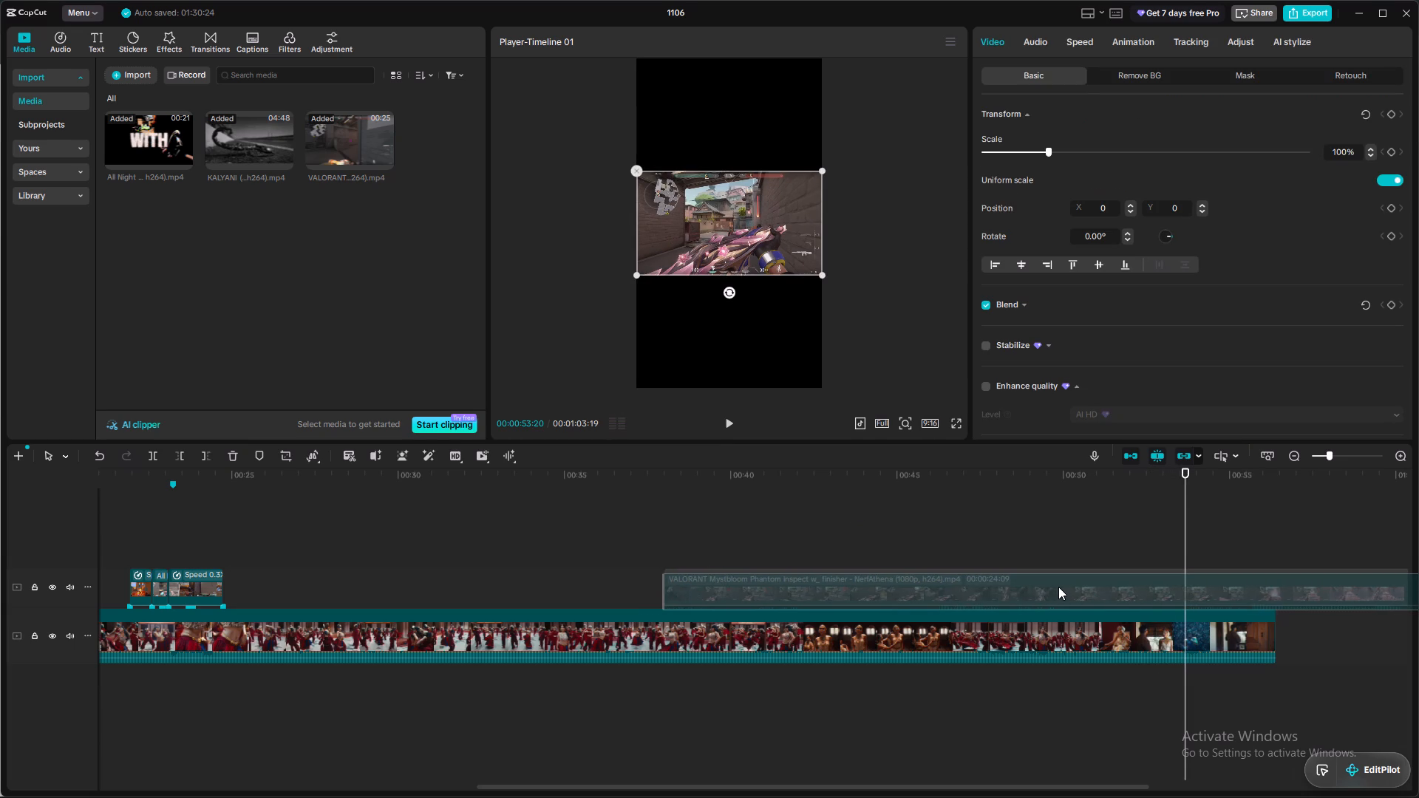
drag(1058, 587, 1060, 587)
Play the VALORANT Mystbloom Phantom section, stop at 00:00:42:18 and delete the footage before that point without selecting a clip.
click(712, 513)
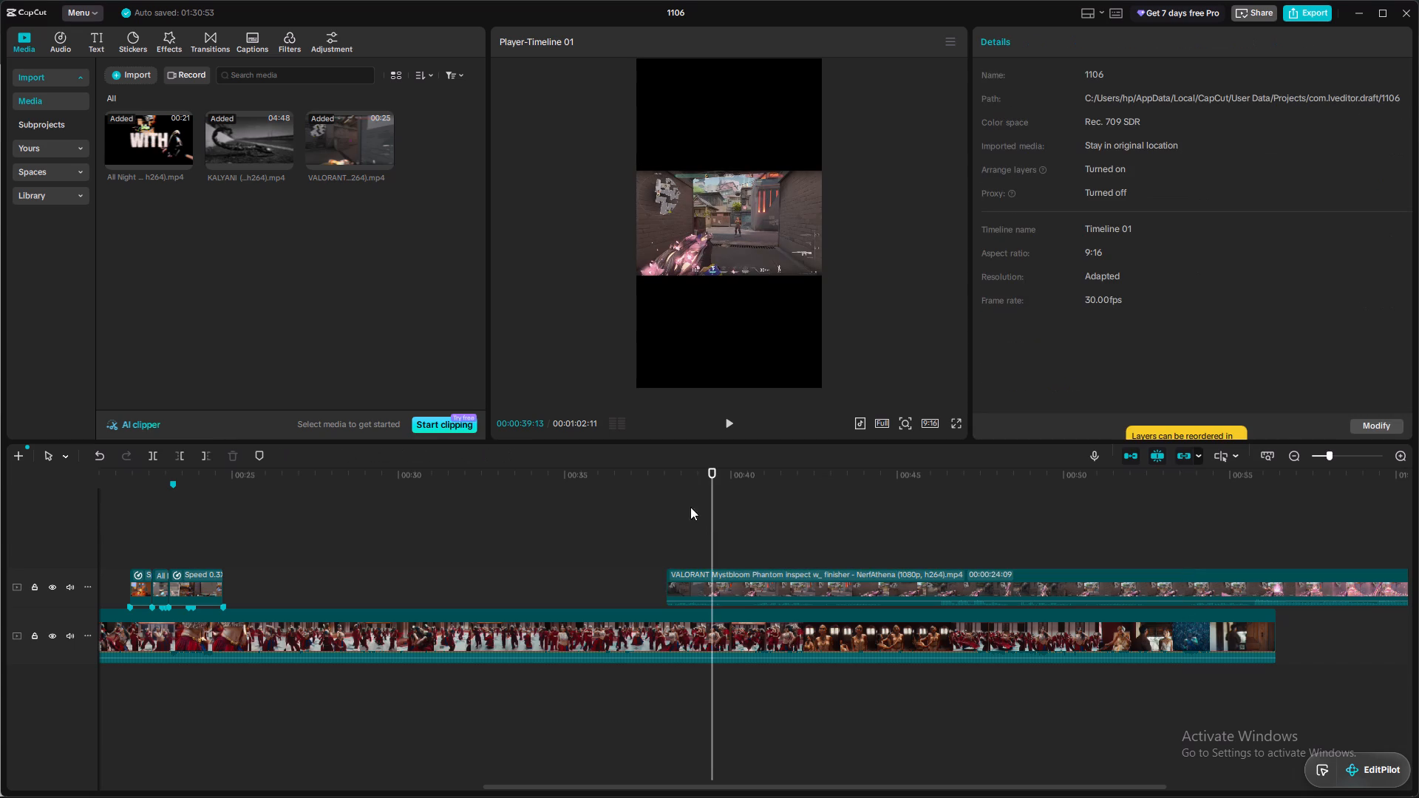
click(656, 497)
key(space)
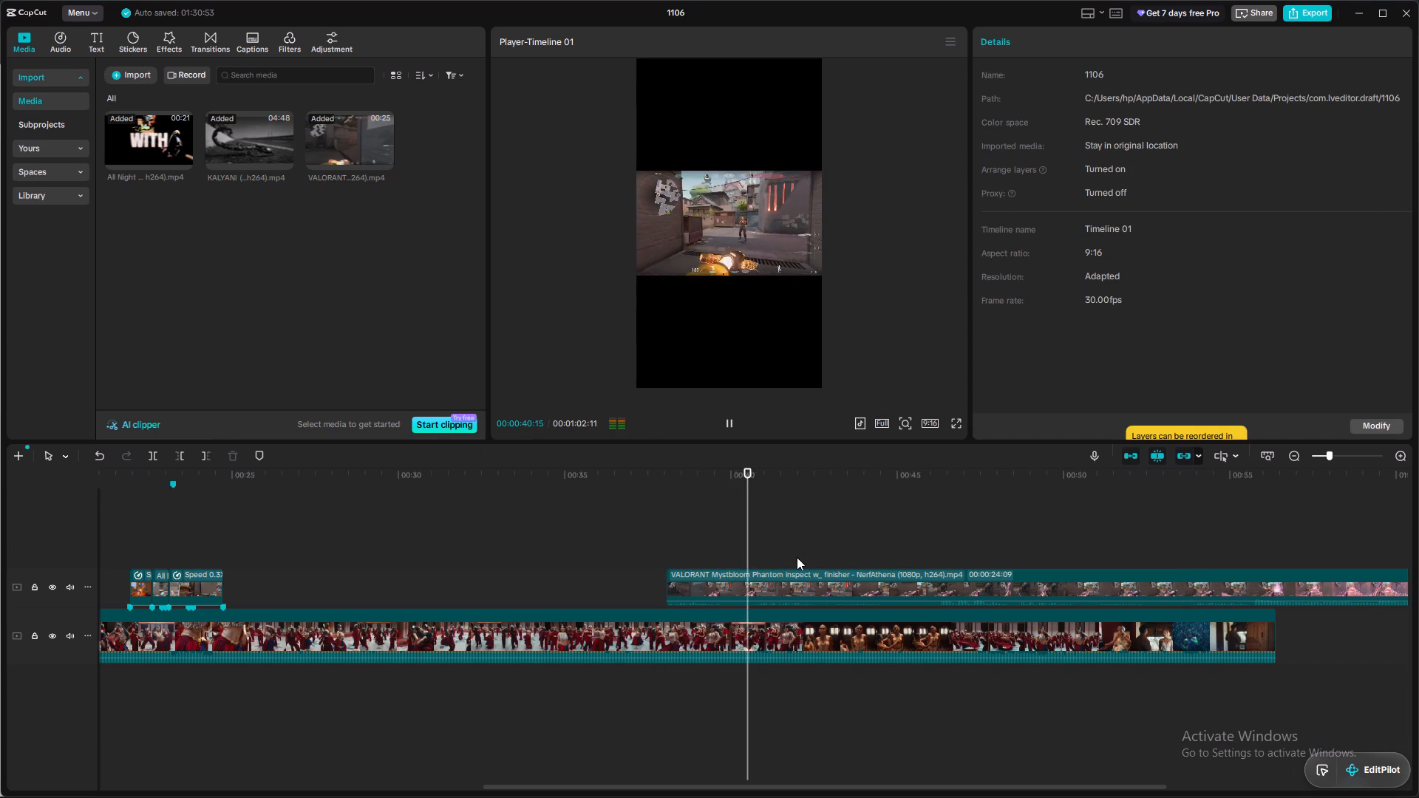
key(space)
key(space)
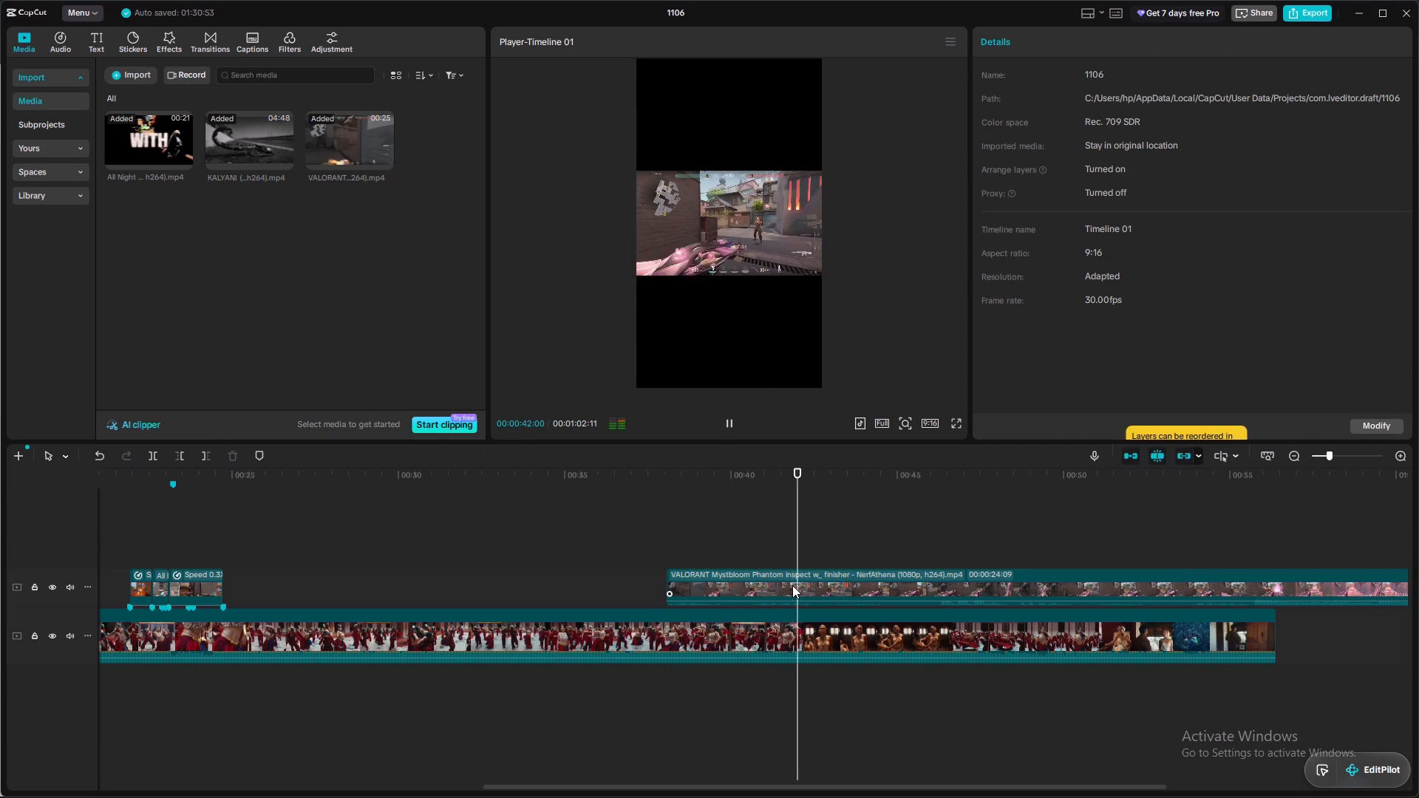
key(space)
key(space)
key(space)
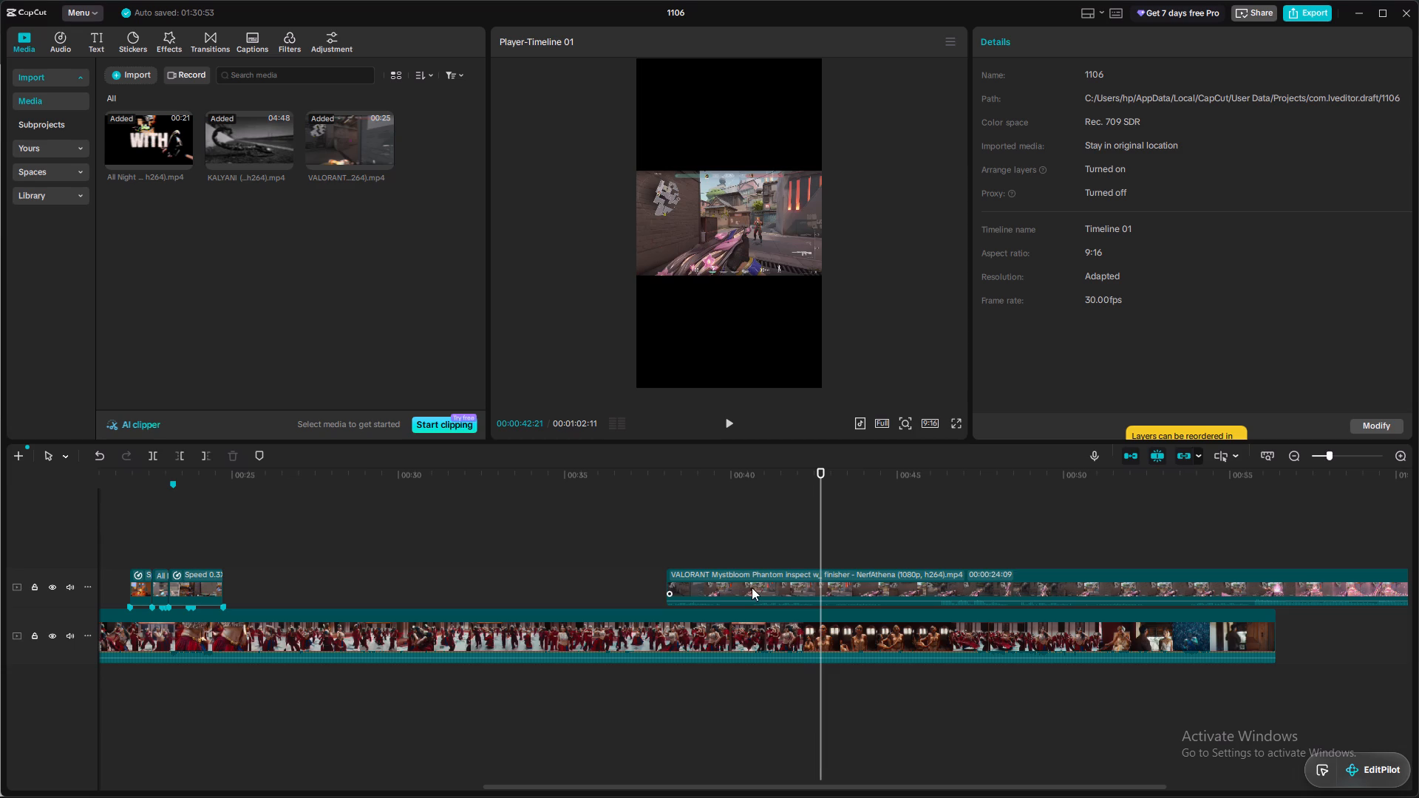
key(Left)
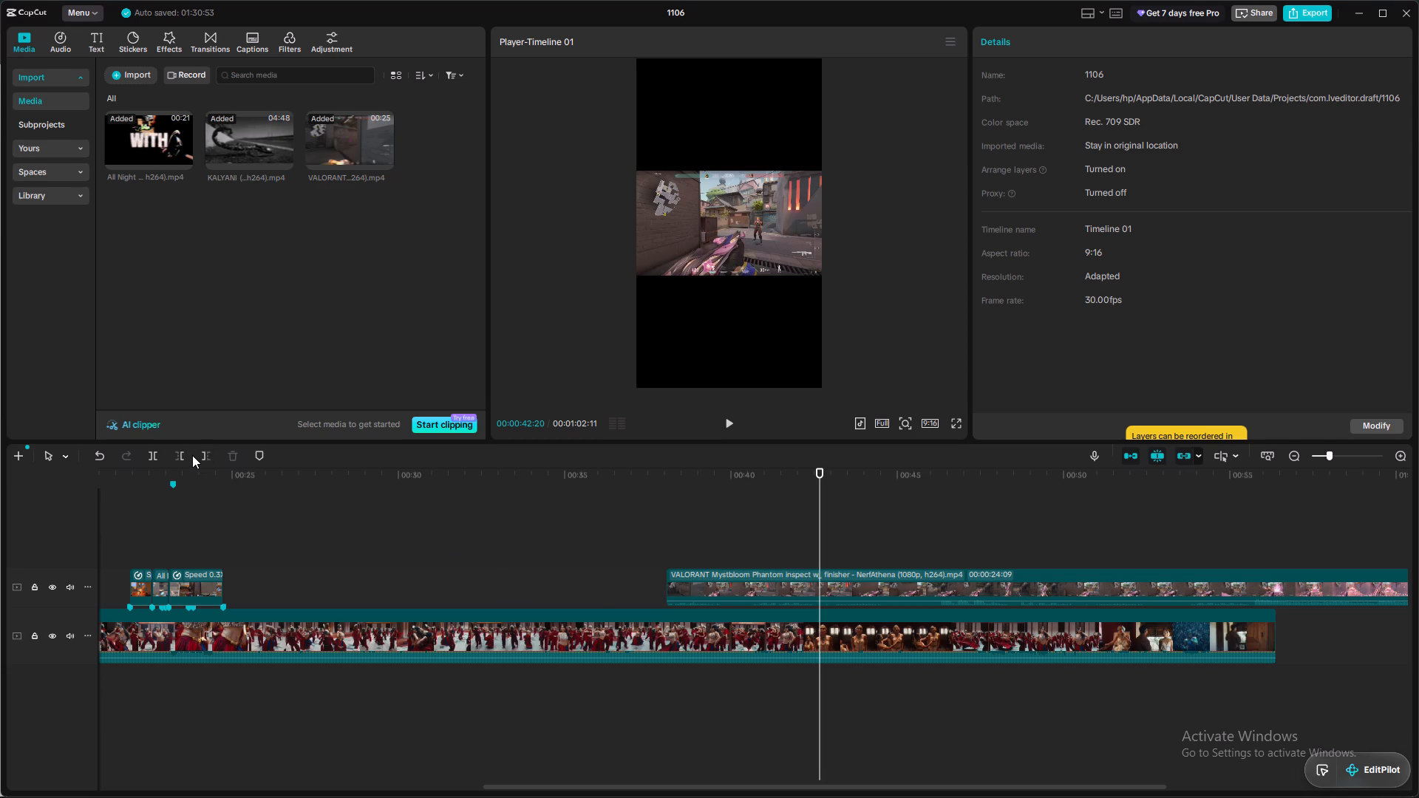
key(Left)
key(Left)
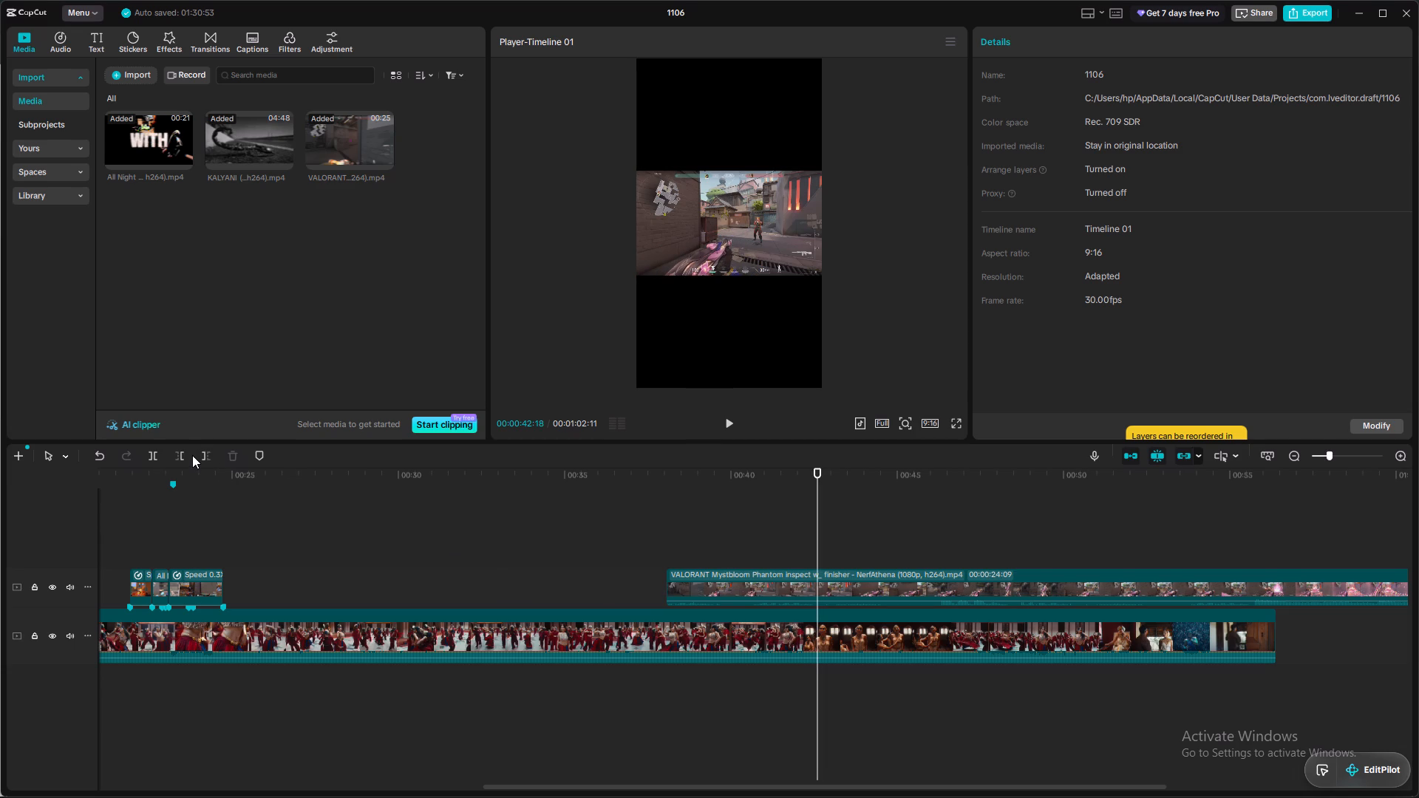
click(177, 455)
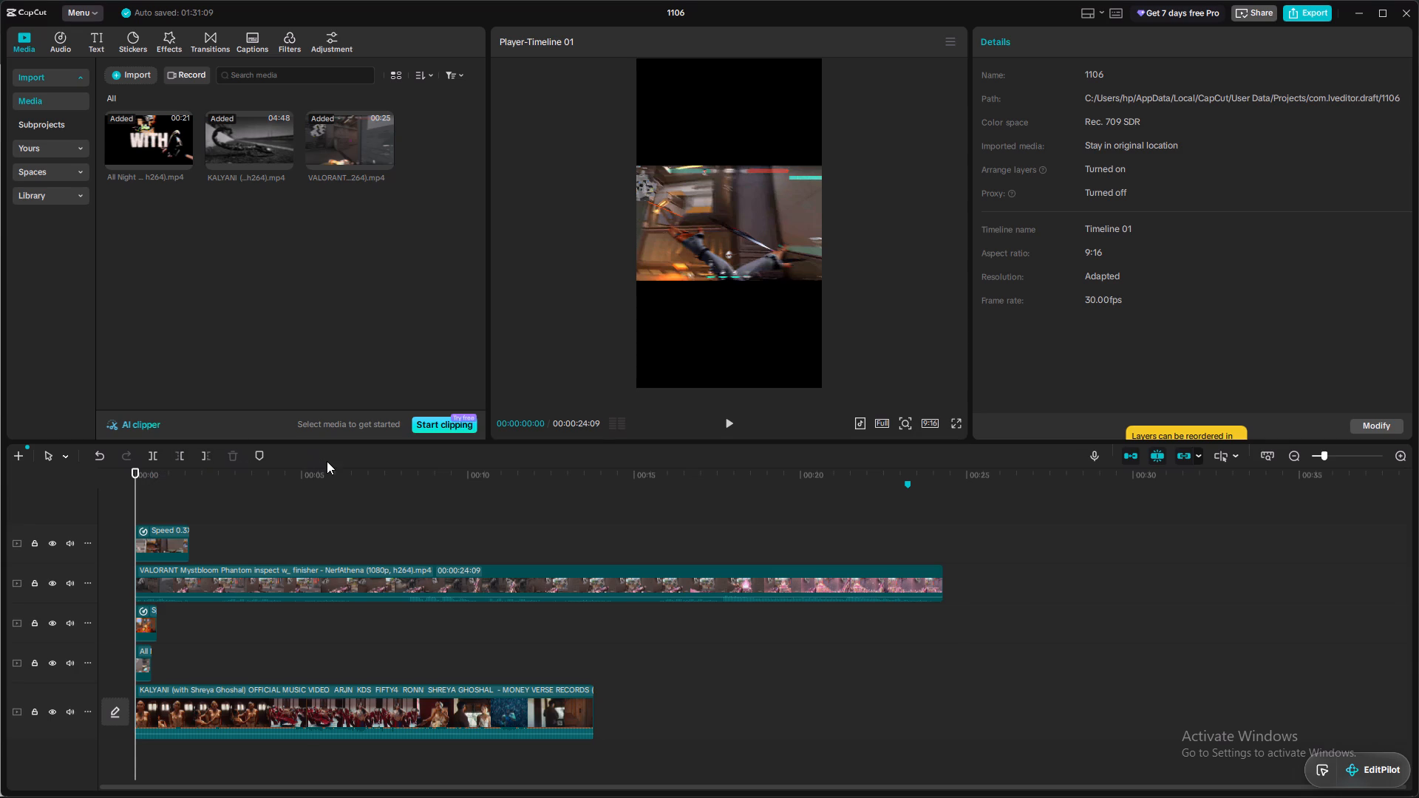
Undo the deletion of the footage before the playhead.
key(ctrl+z)
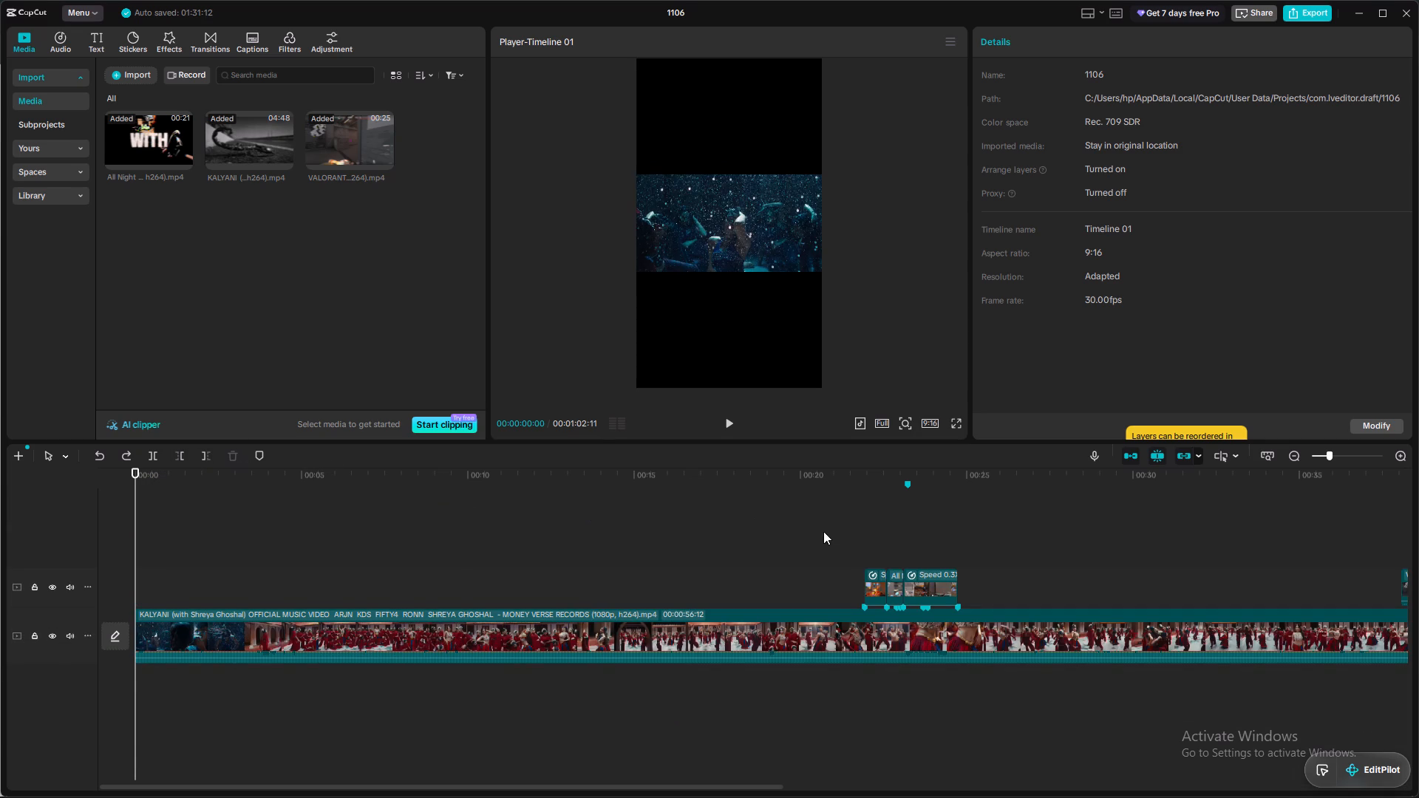
Play the VALORANT Mystbloom Phantom clip from about 42 seconds and trim away the clip's own footage before 00:00:42:15.
drag(1101, 516, 1245, 520)
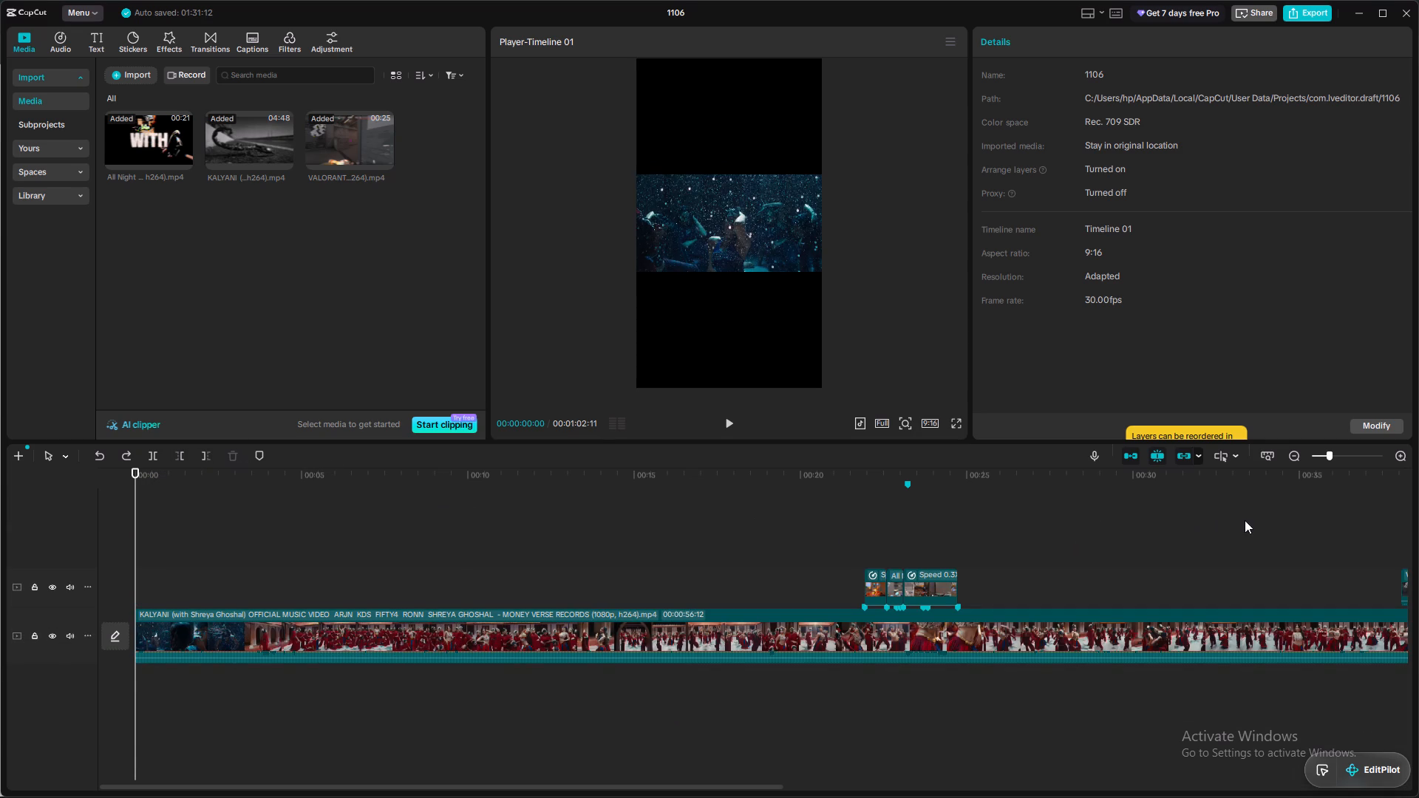
click(1245, 520)
click(1245, 520)
drag(1245, 520, 1369, 516)
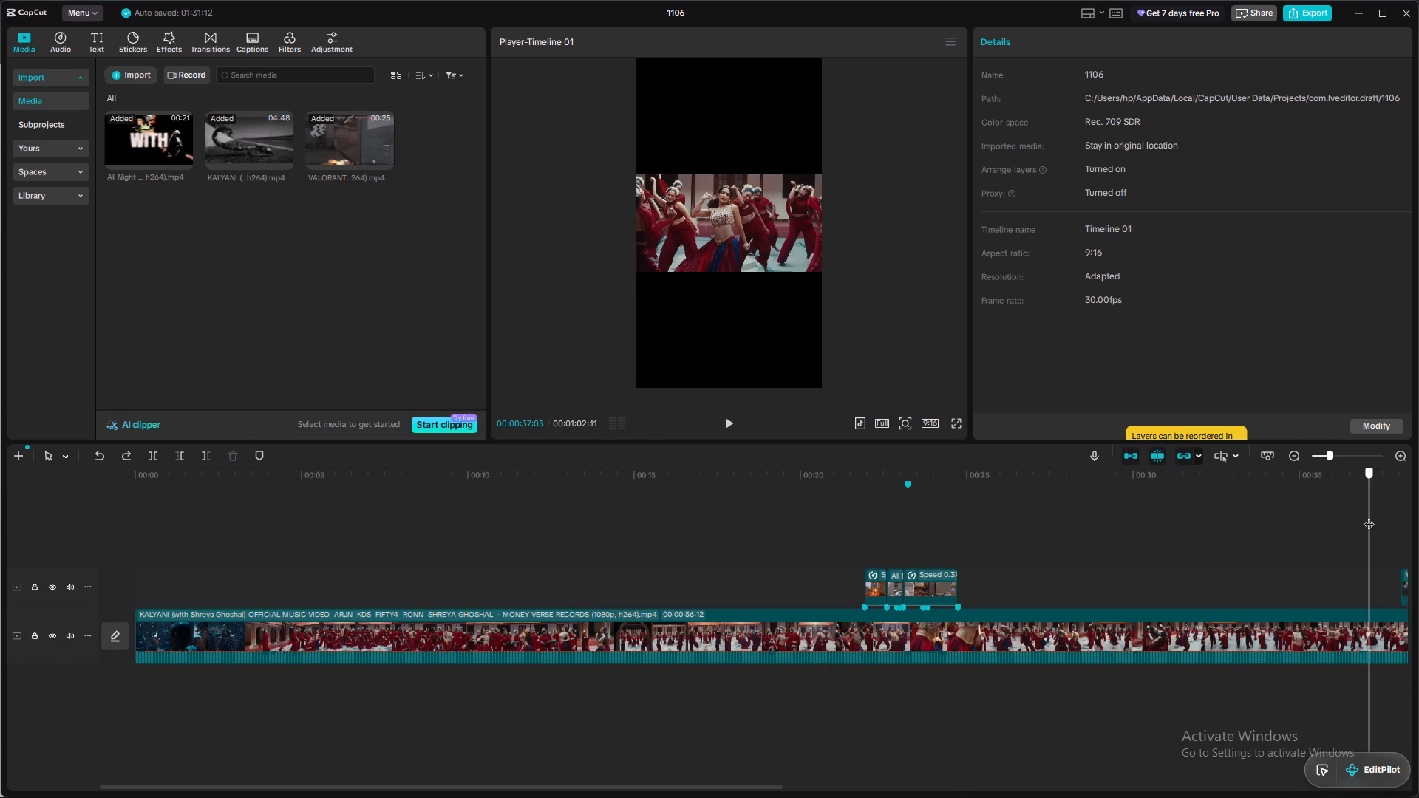
drag(1369, 516, 1416, 514)
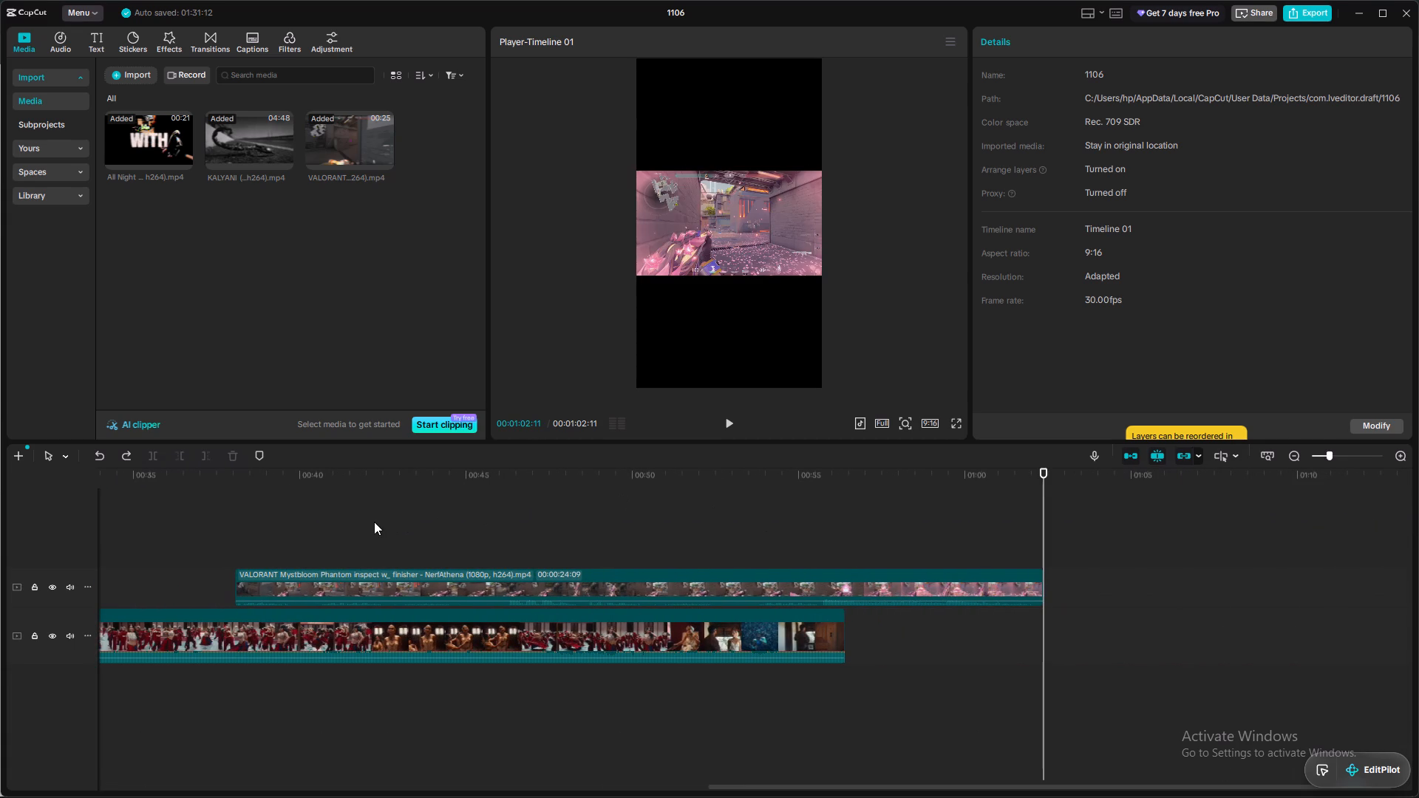
click(374, 522)
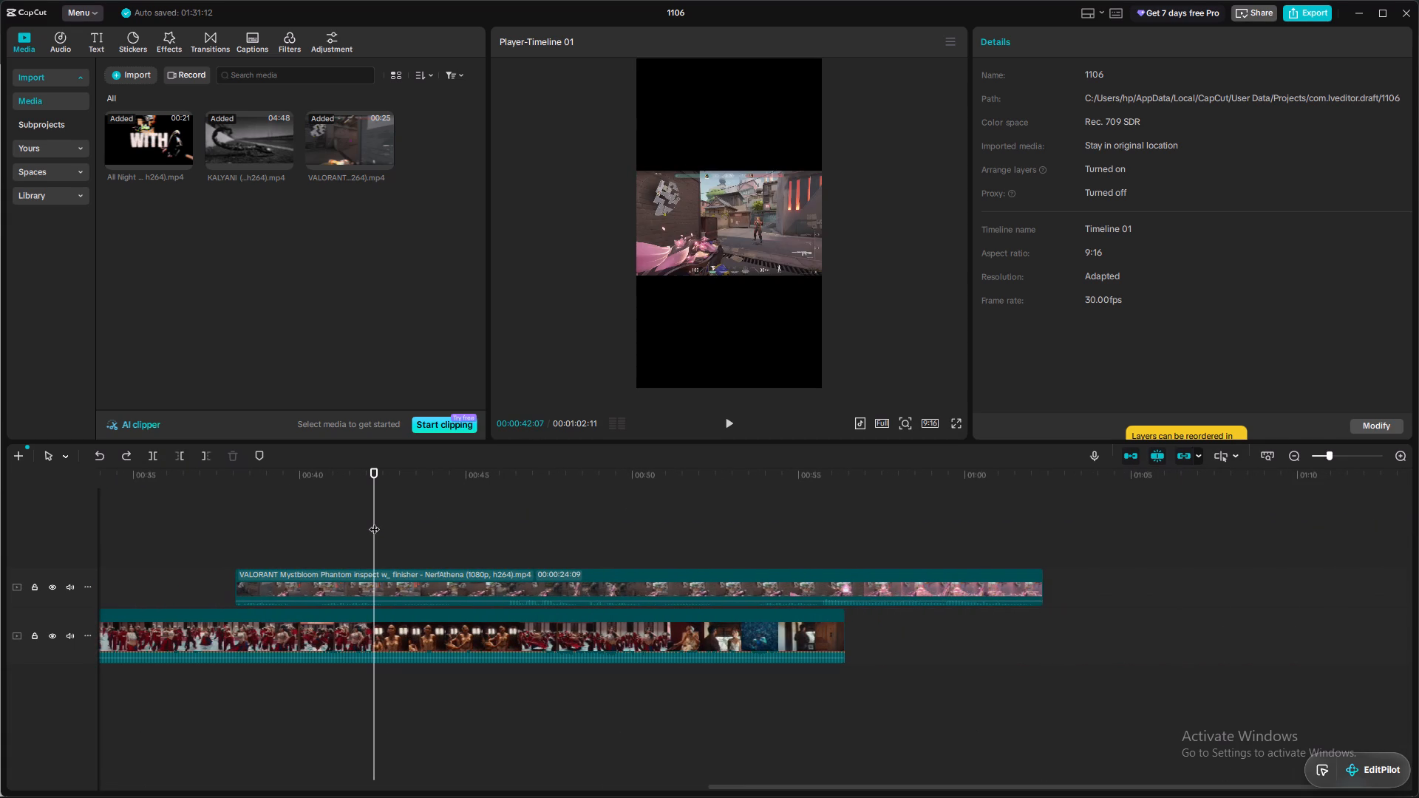
key(space)
key(space)
key(space)
key(space)
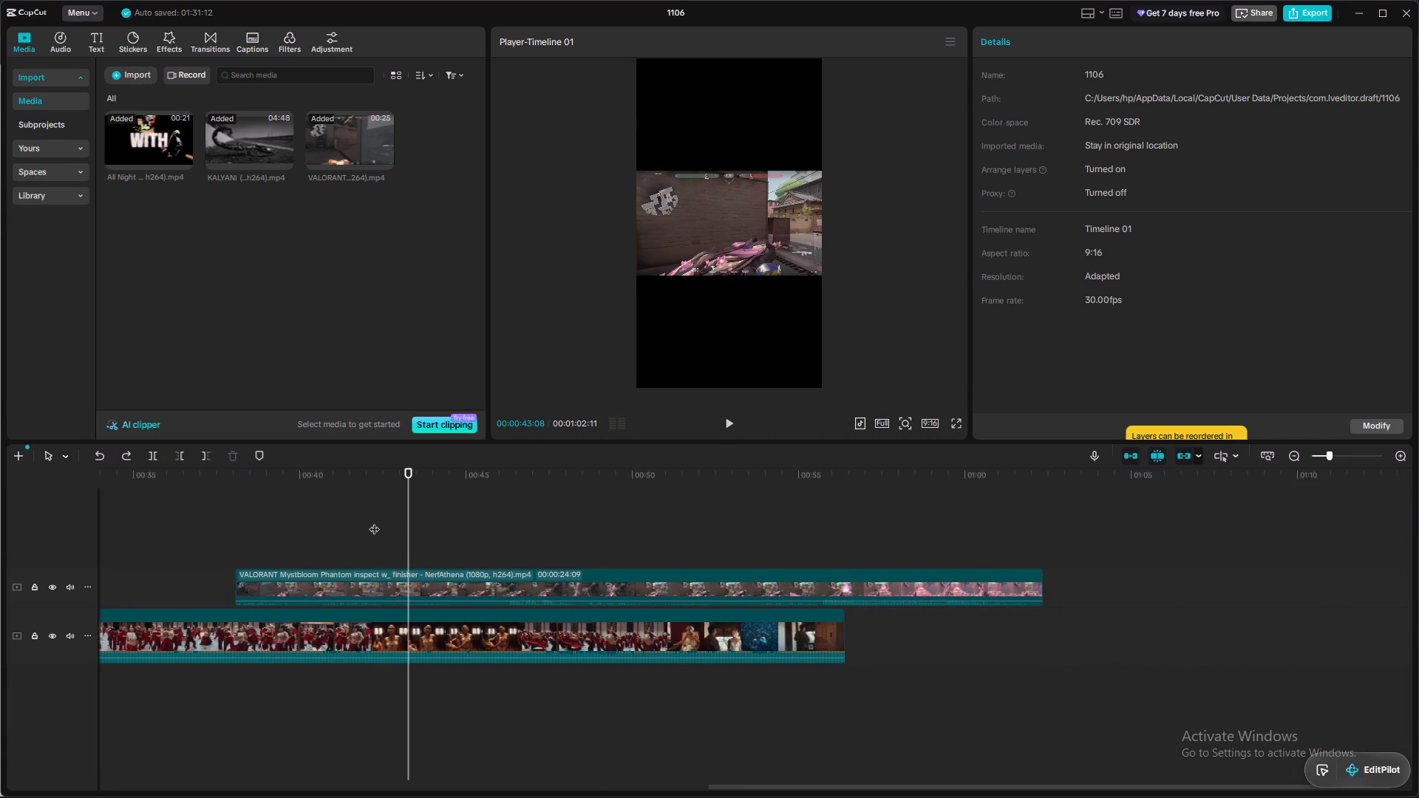
key(Left)
key(Left)
key(Left)
key(Left)
key(Left)
key(Left)
key(Left)
key(Left)
key(Left)
key(Left)
key(Left)
key(Left)
key(Left)
key(Left)
key(Left)
key(Left)
key(Left)
key(Left)
key(Left)
key(Left)
key(Left)
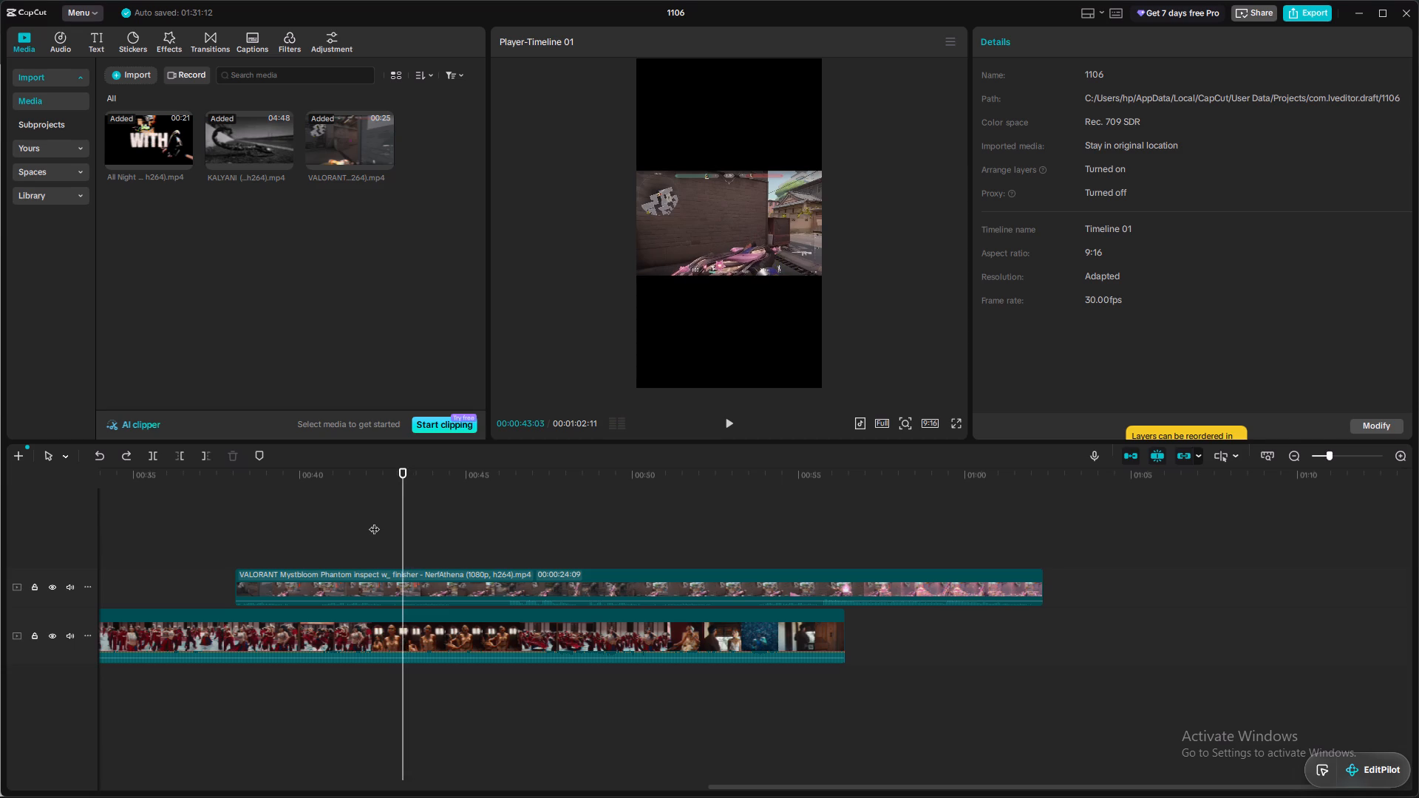
key(Left)
key(Left)
key(Left)
key(Left)
key(Left)
key(Left)
key(Left)
key(Left)
key(Left)
key(Left)
key(Left)
key(Left)
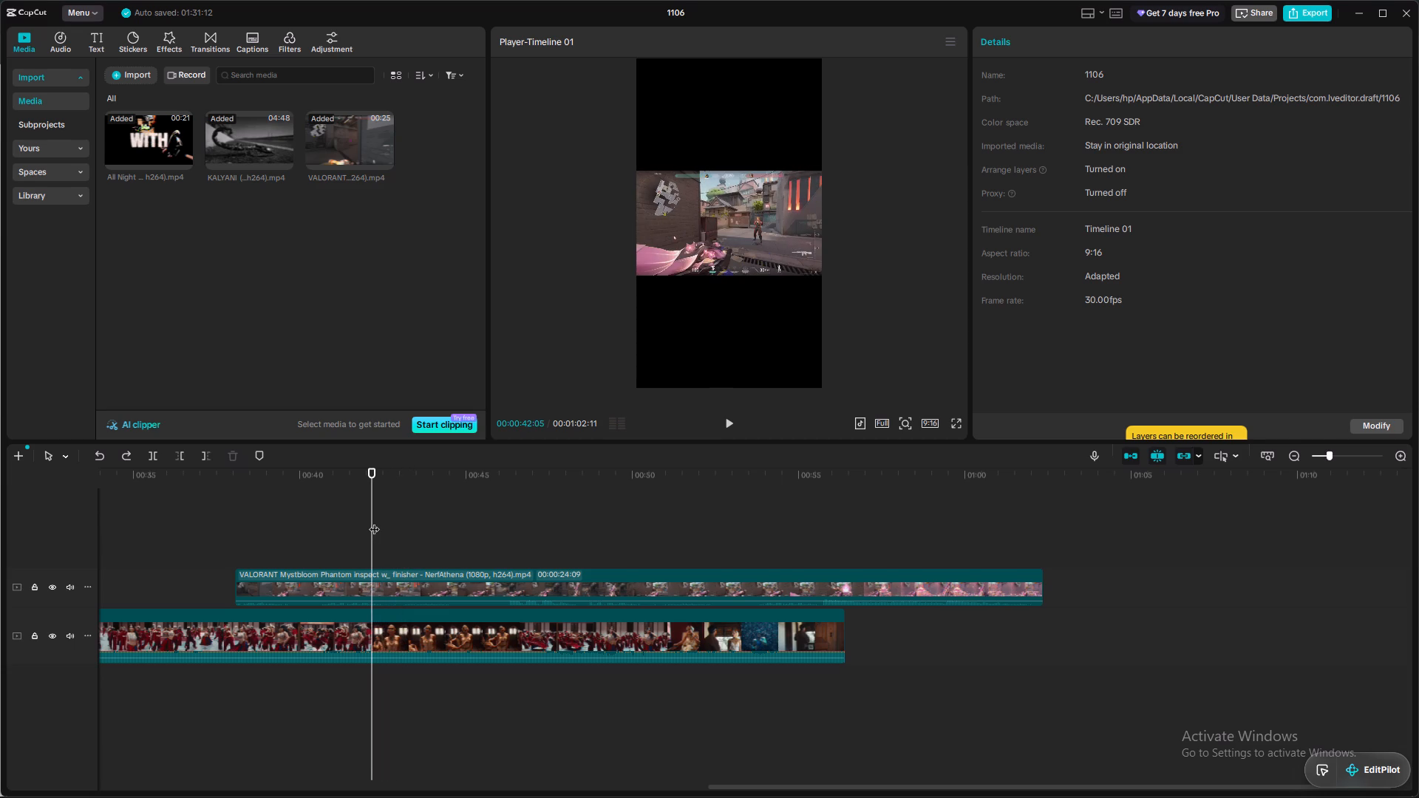
key(space)
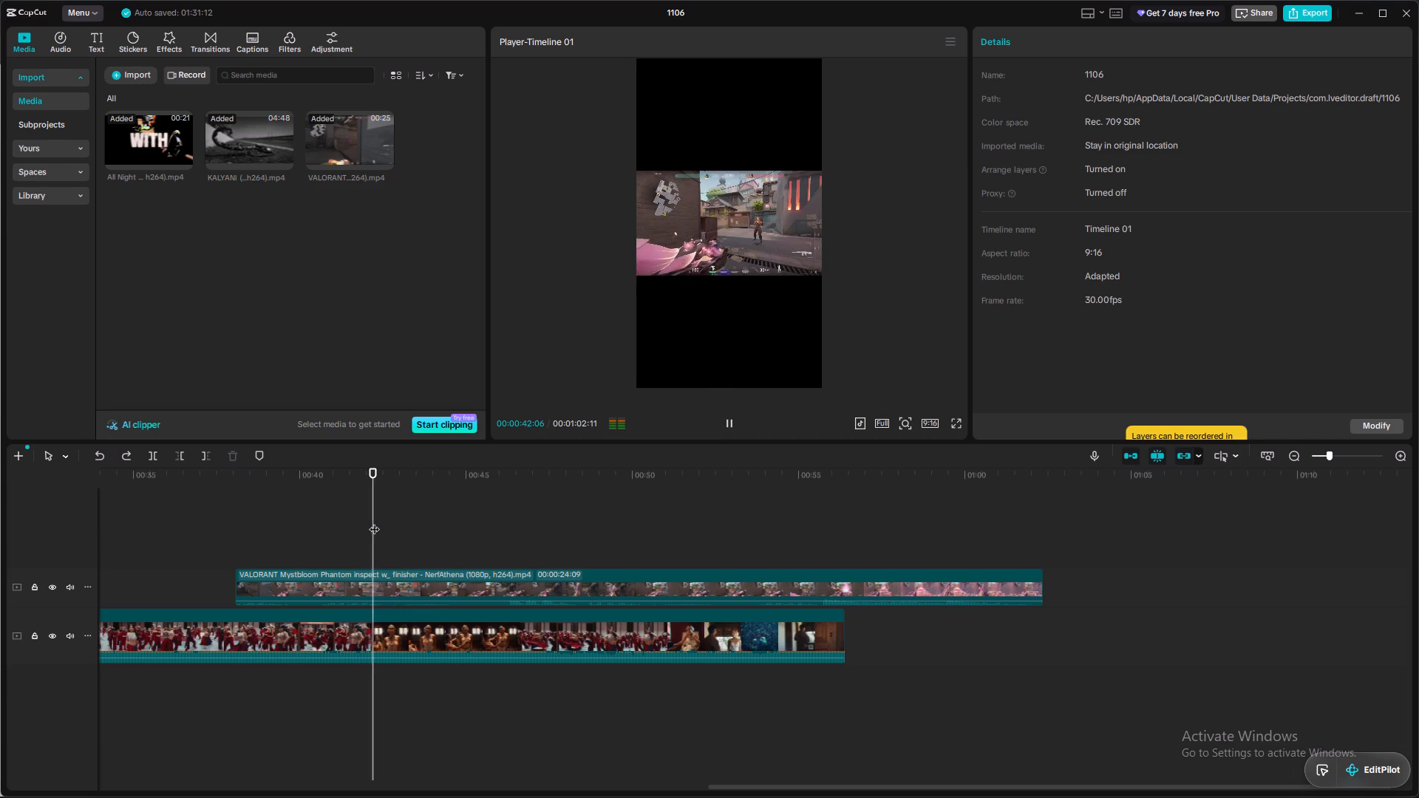
key(space)
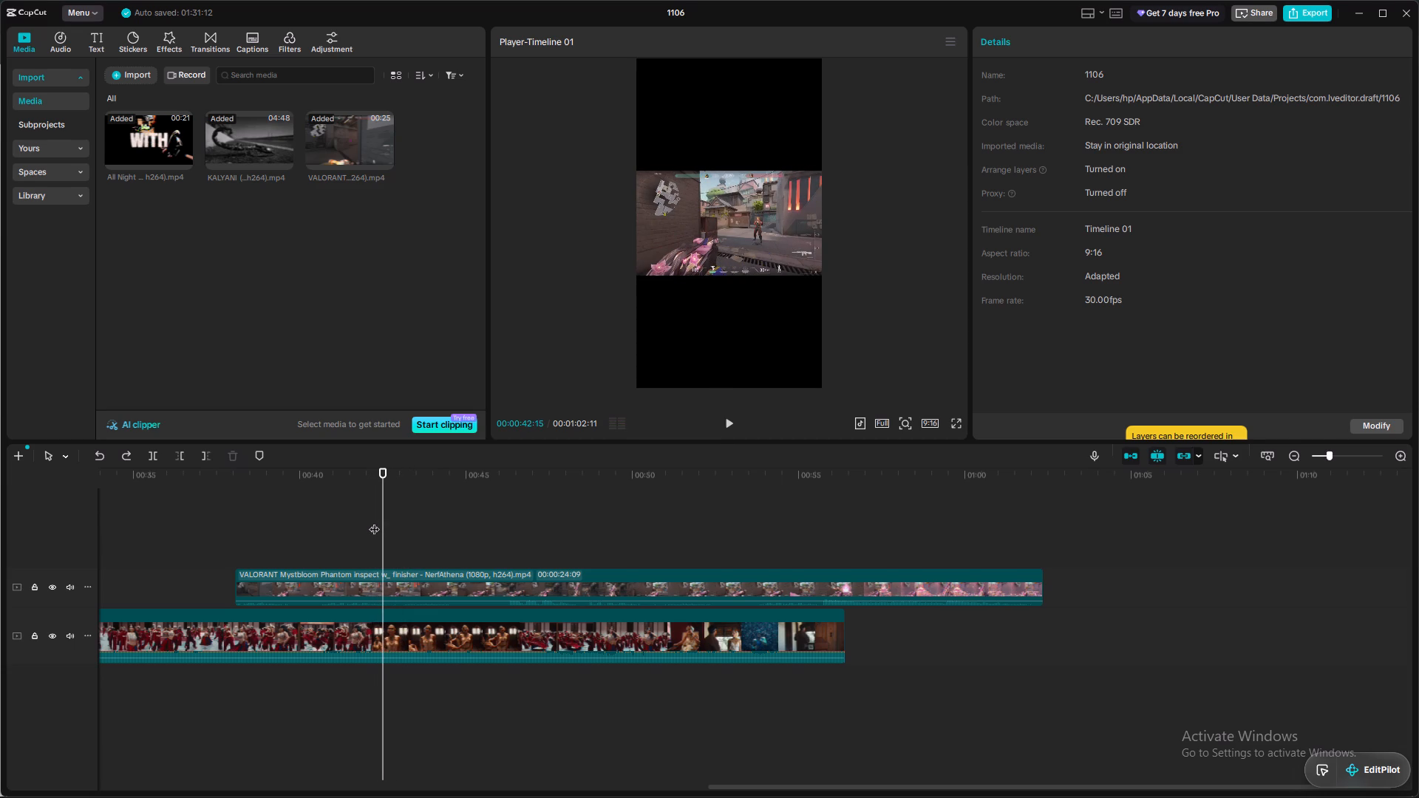
key(space)
key(space)
key(Left)
key(Left)
key(Left)
key(Left)
key(Left)
key(Left)
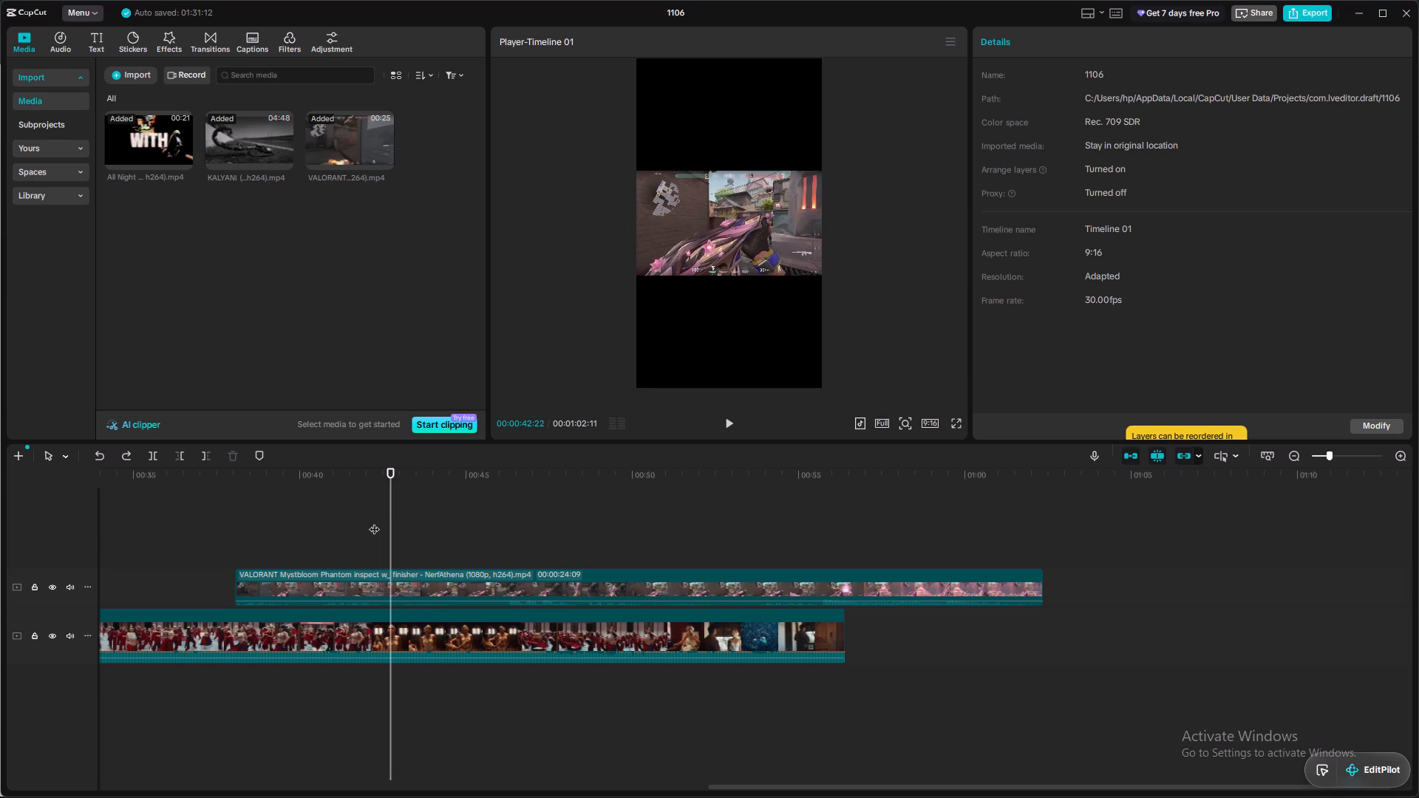
key(Left)
key(Left)
key(Left)
key(Left)
key(Left)
key(Left)
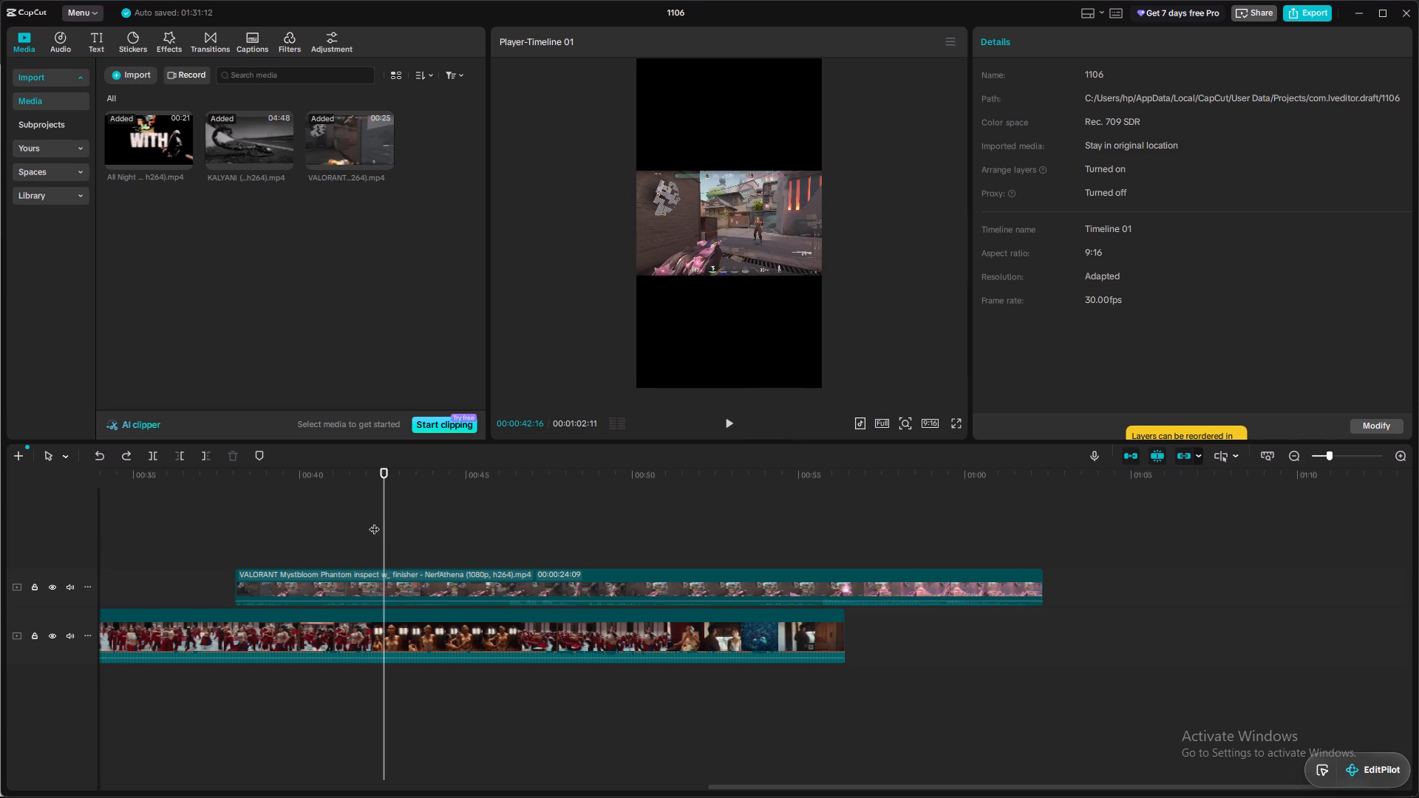
key(Left)
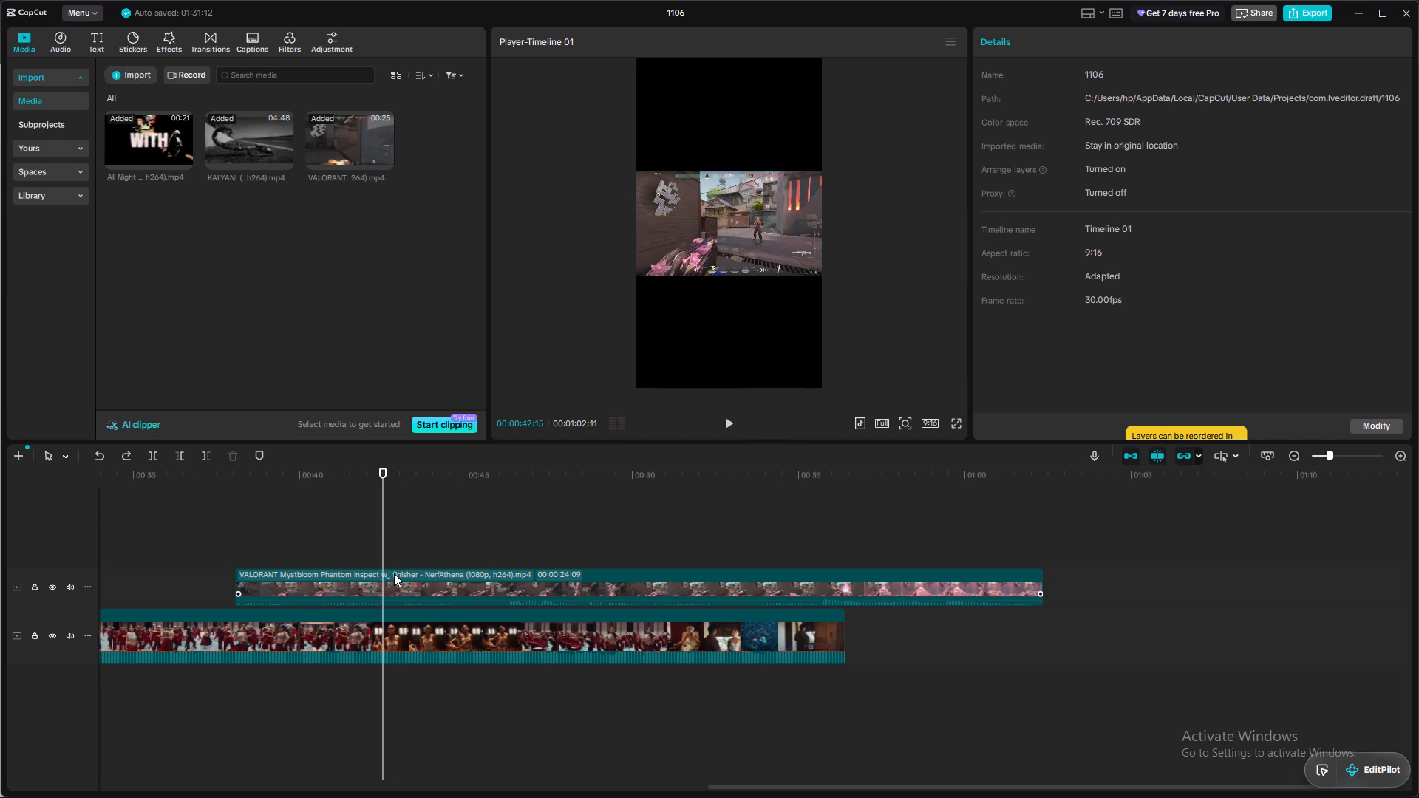
click(349, 575)
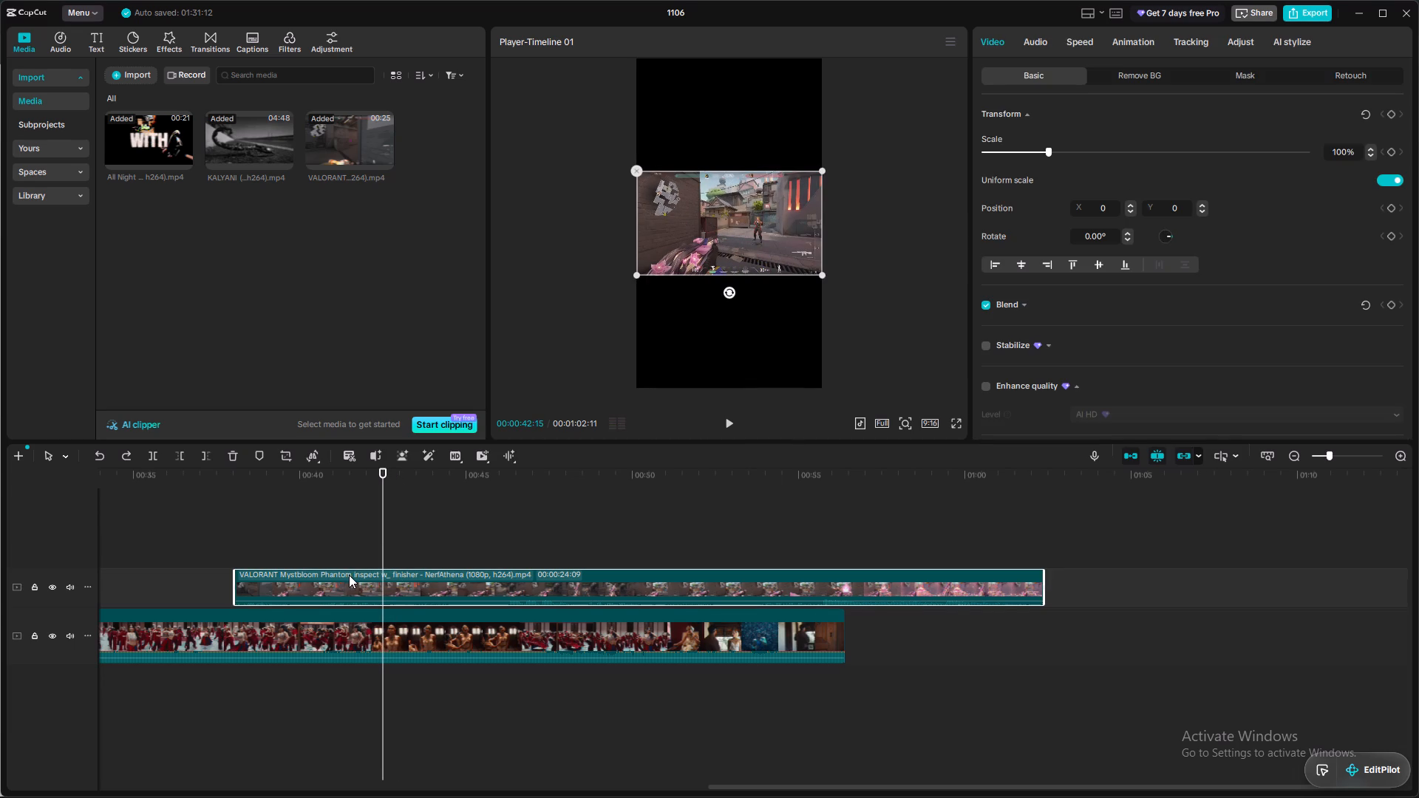
click(183, 451)
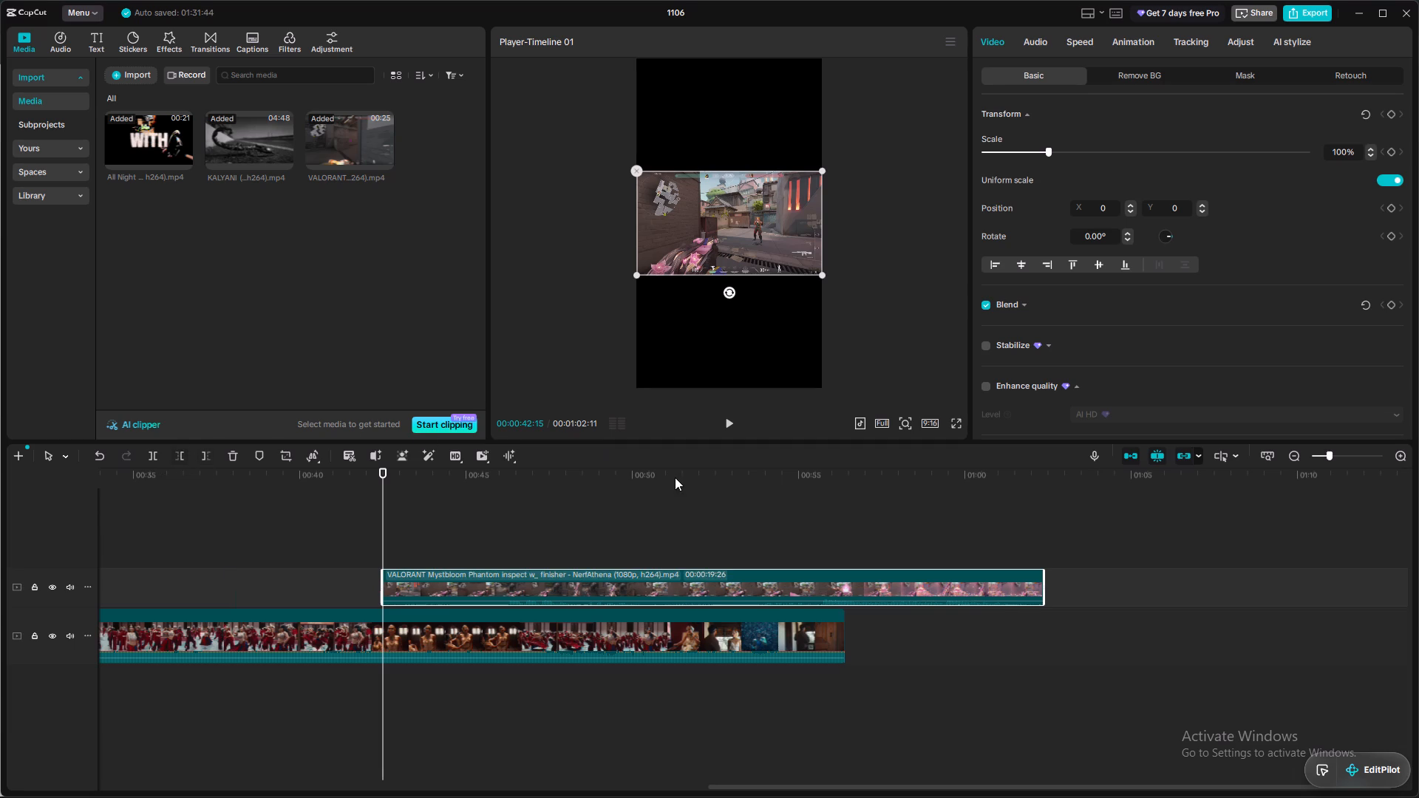
Play on against the music and split the VALORANT Mystbloom Phantom clip at 00:00:45:14.
key(space)
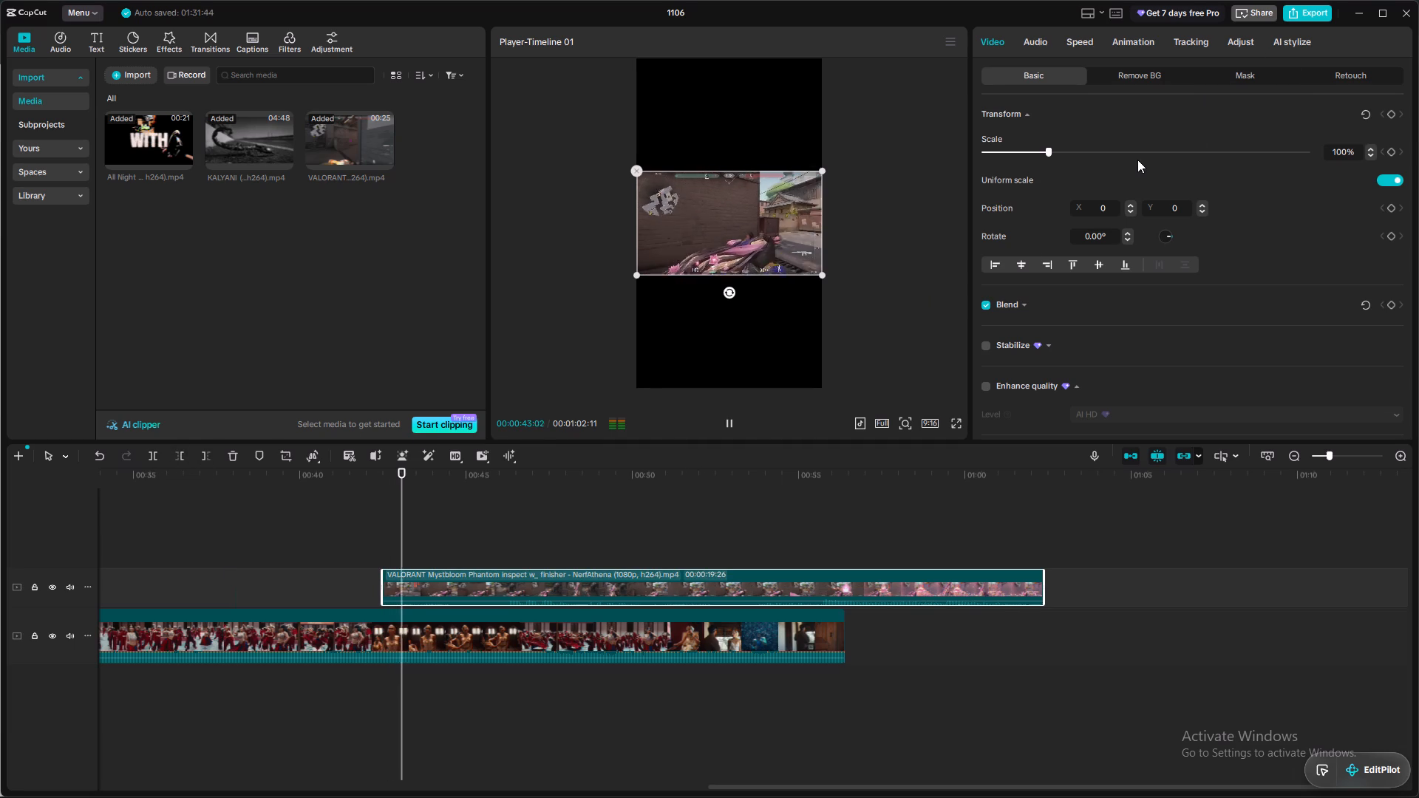
key(space)
key(space)
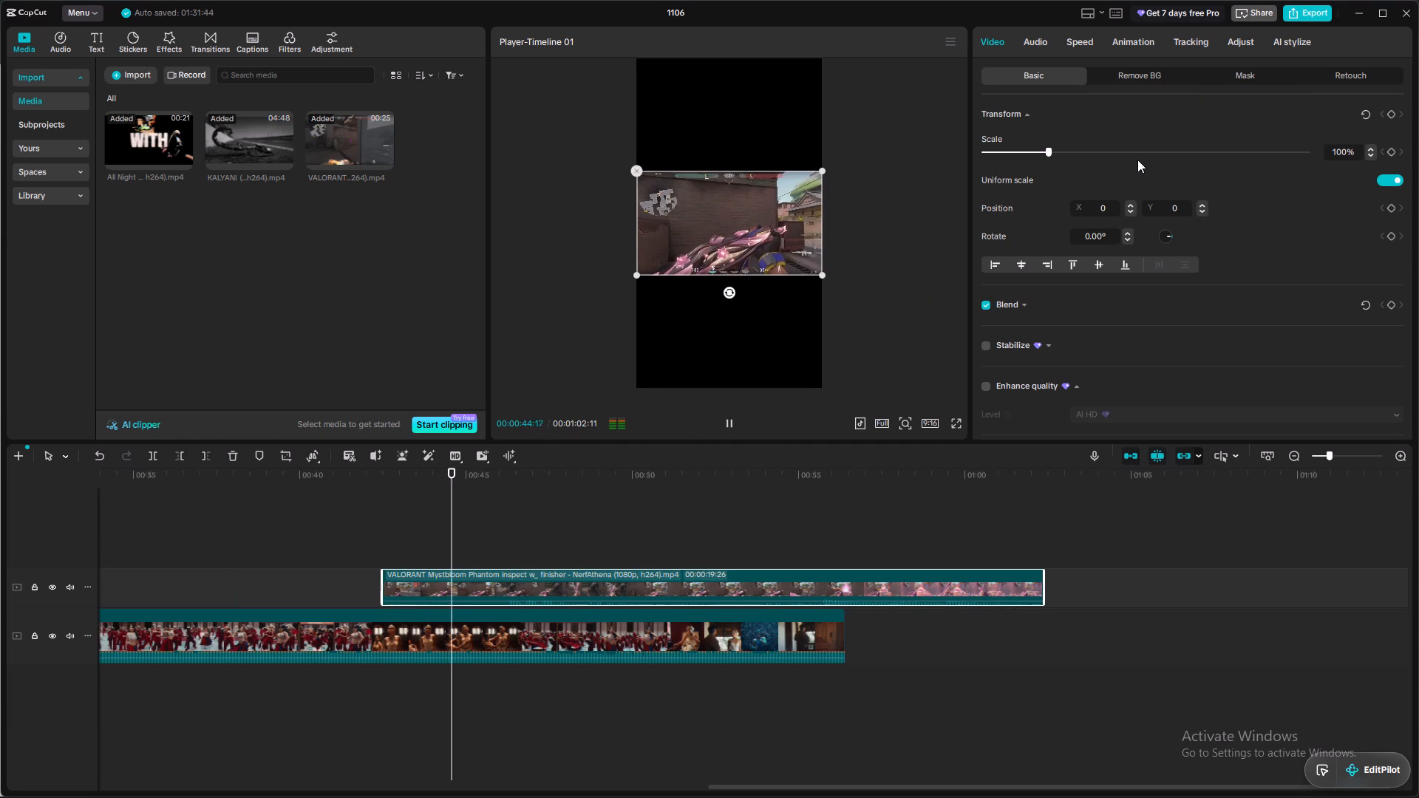
key(space)
key(space)
key(space)
key(space)
key(space)
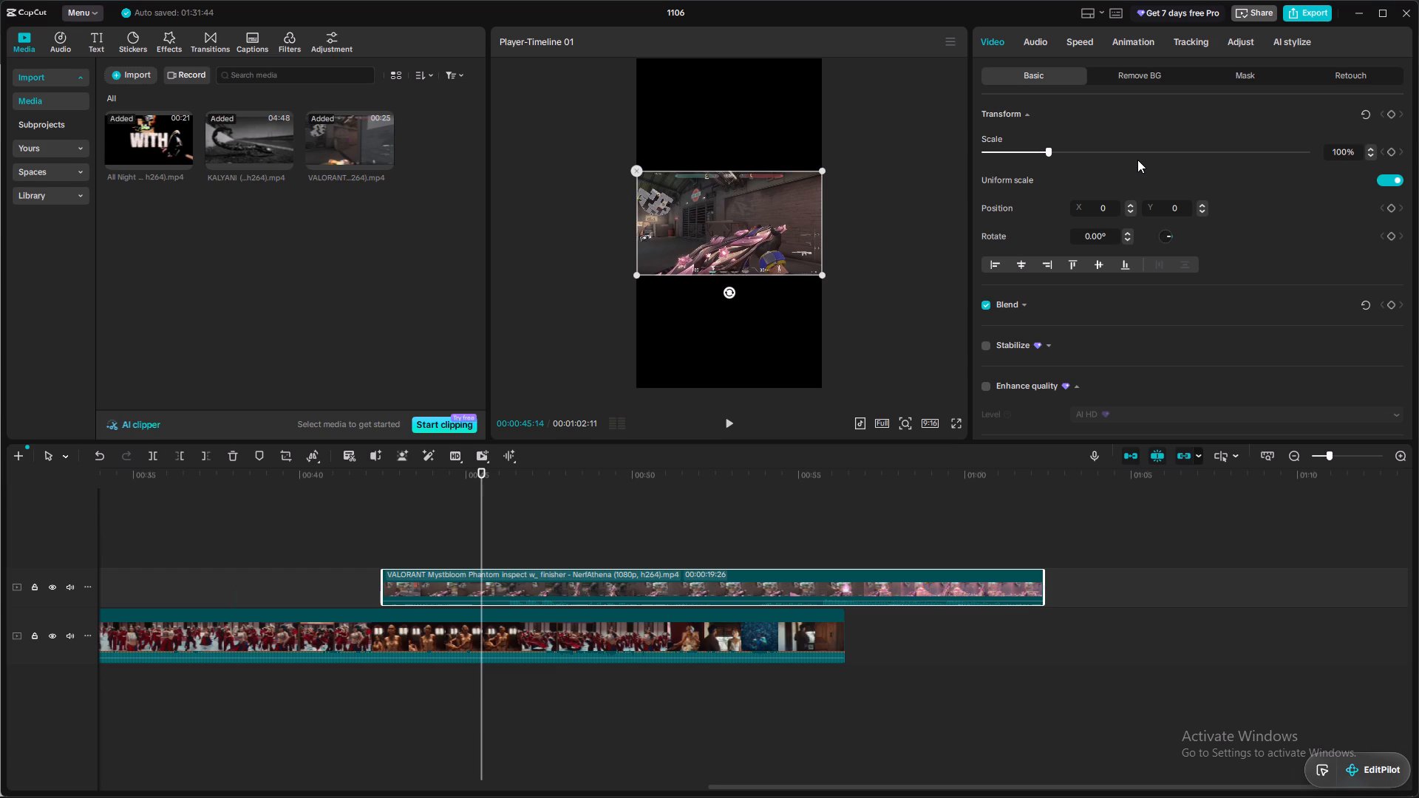
click(157, 457)
Play the second Mystbloom Phantom segment and trim away its footage before 00:00:50:08.
key(space)
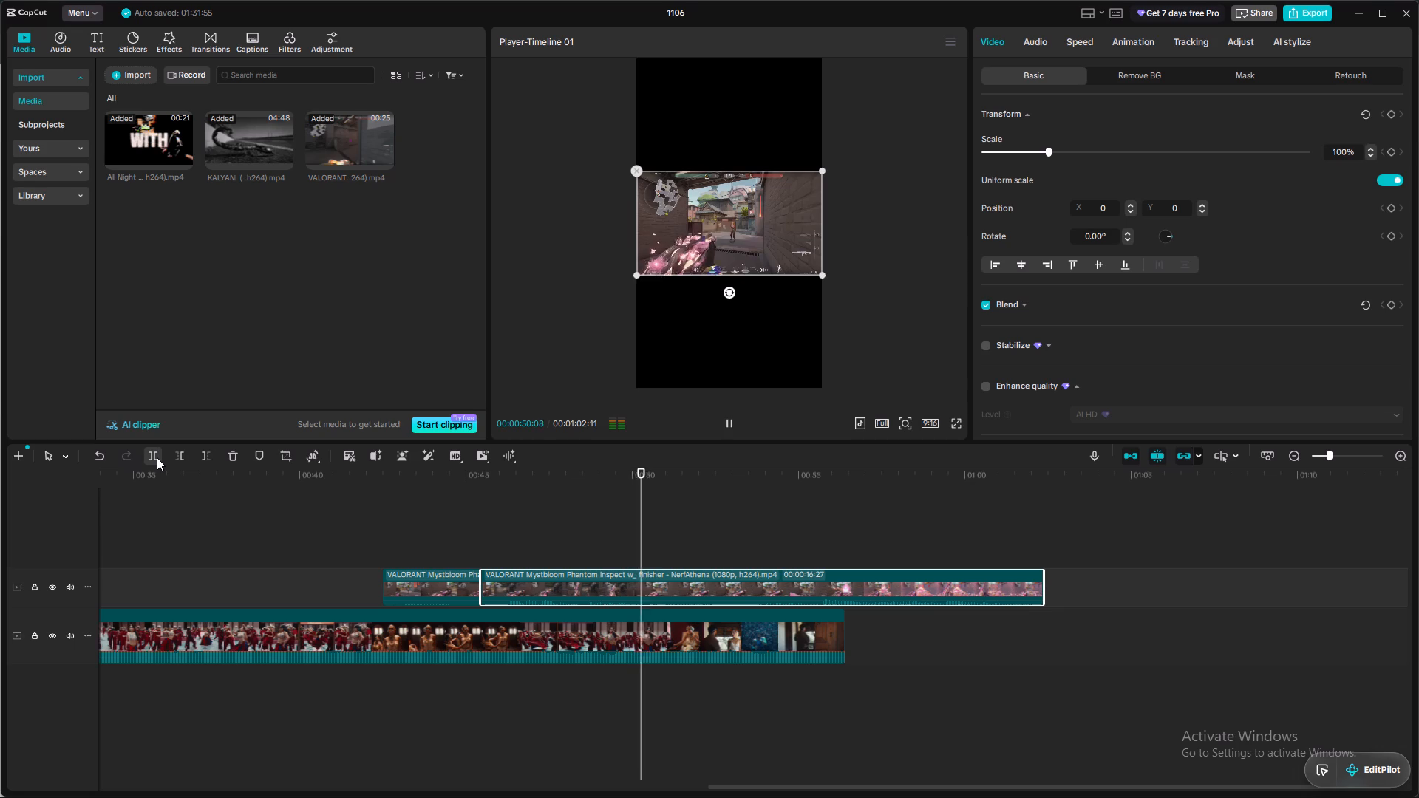
key(space)
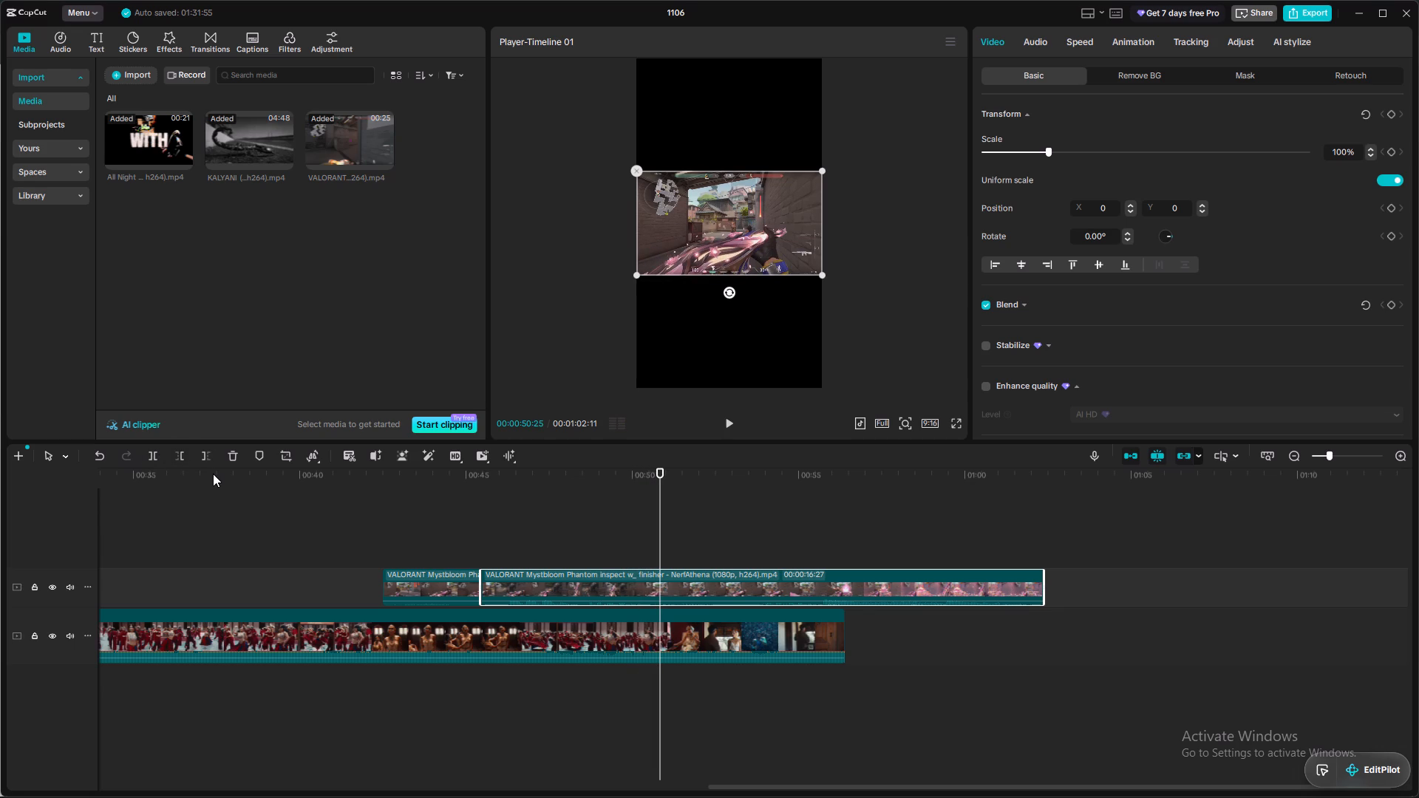
key(Left)
key(Left)
key(Left)
key(Left)
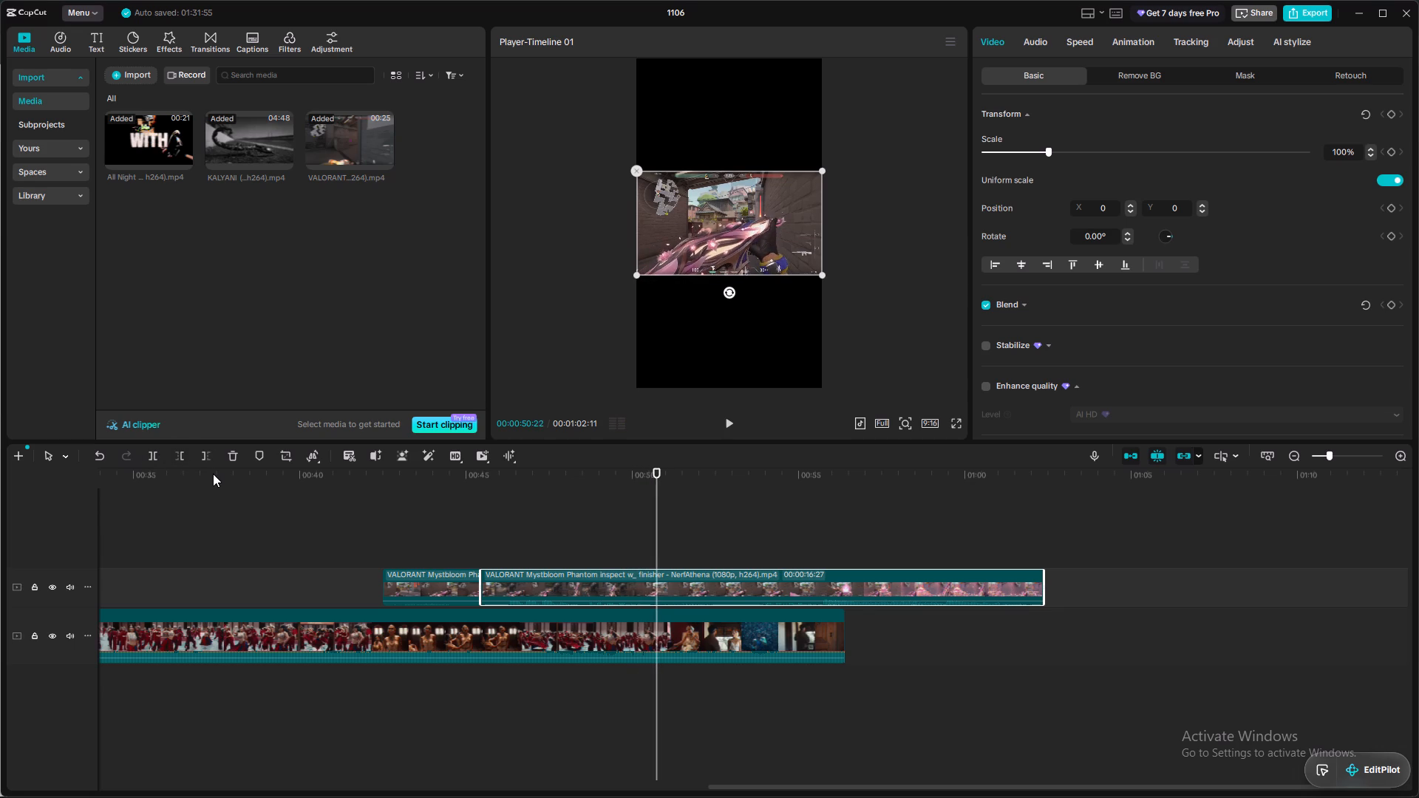
key(Left)
key(Left)
key(Left)
key(Left)
key(Left)
key(Left)
key(Left)
key(Left)
key(Left)
key(Left)
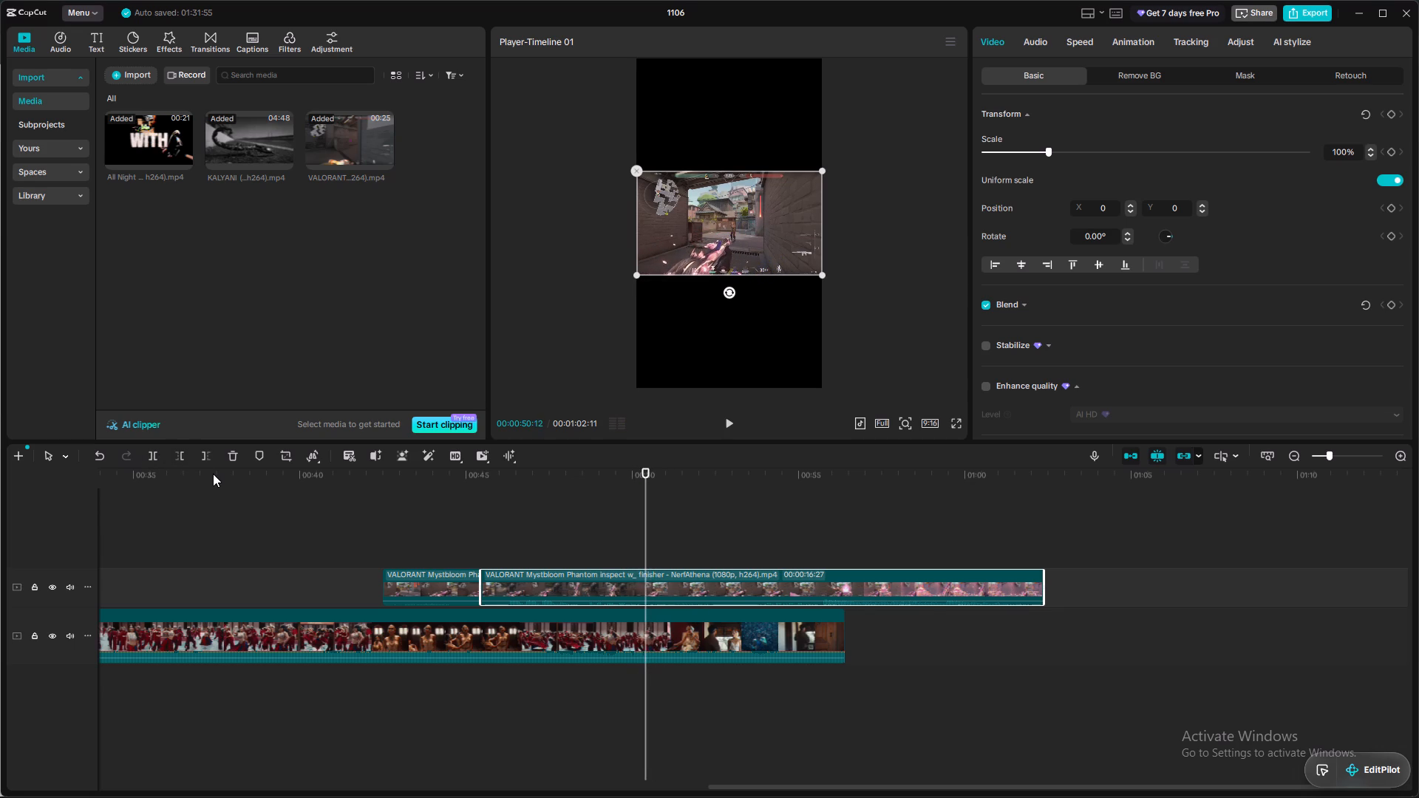
key(Left)
key(Left)
key(Left)
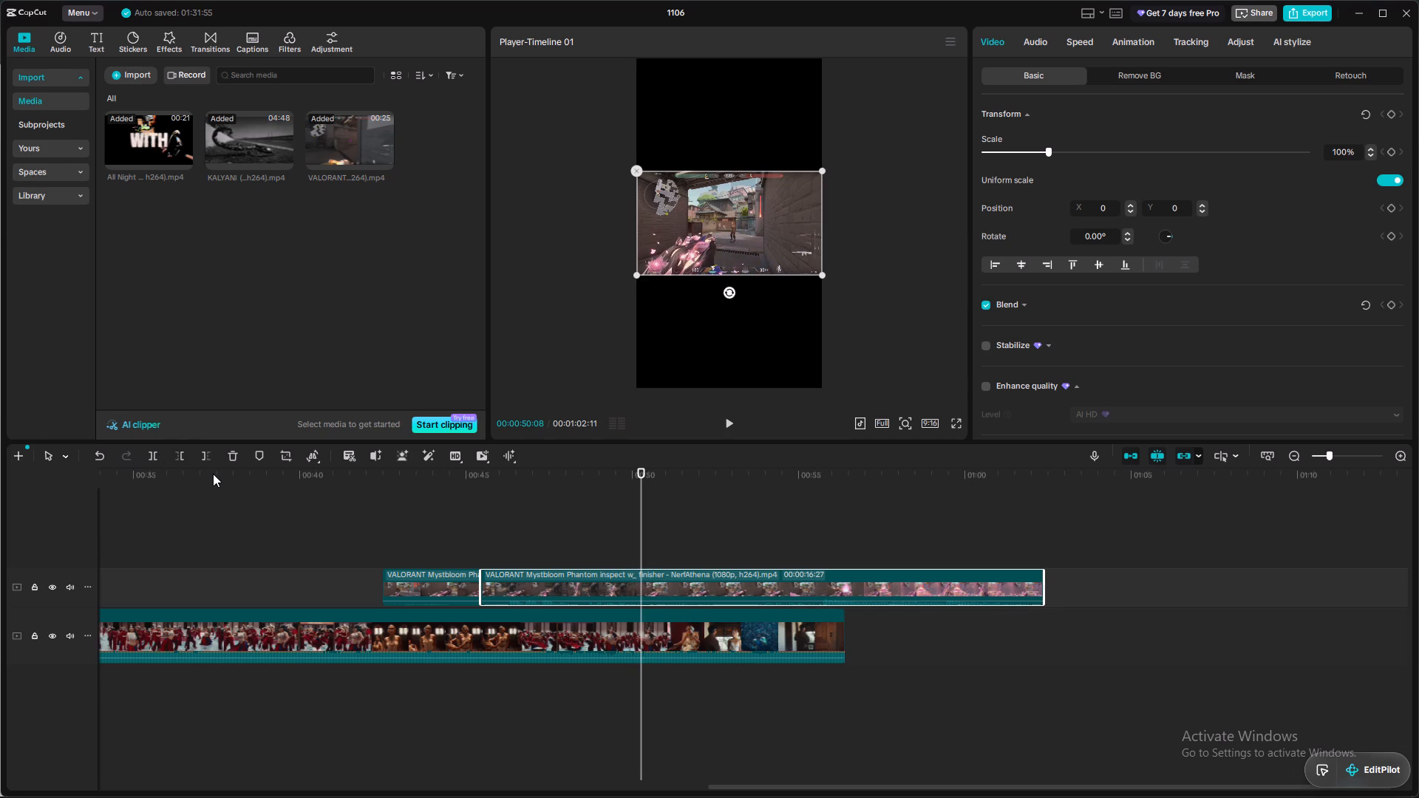
click(180, 449)
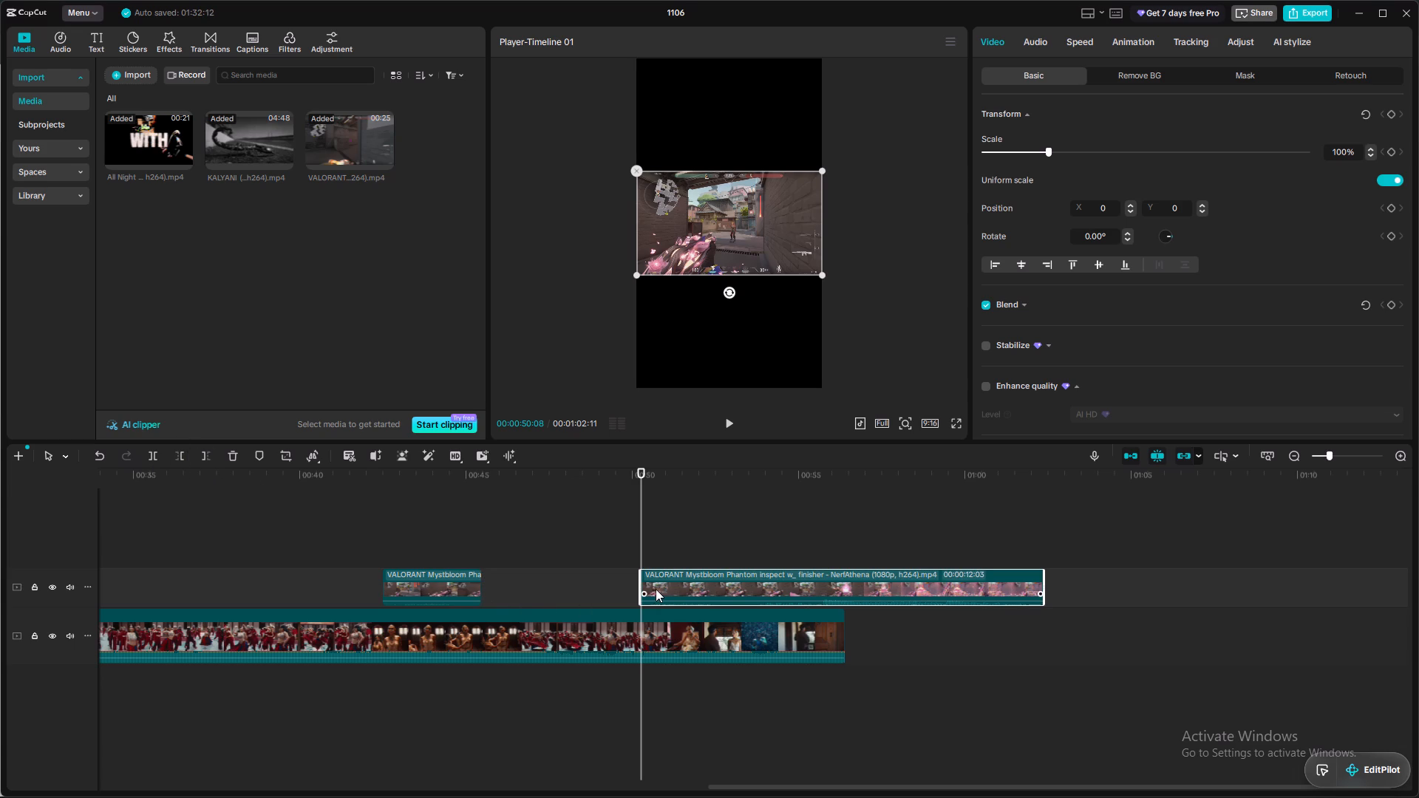
Play the second Mystbloom Phantom segment from 00:00:50:08 to review its inspect and finisher footage.
key(space)
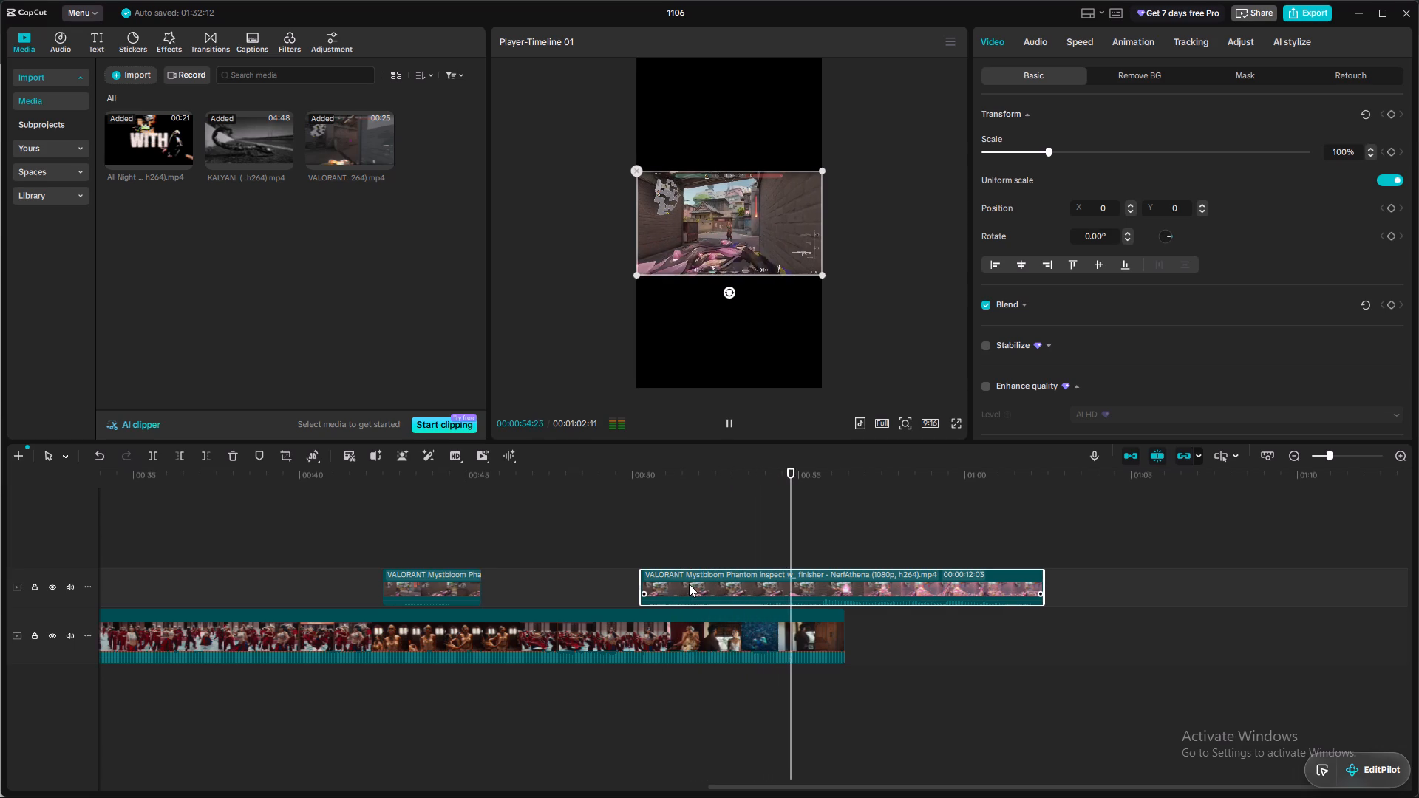
key(space)
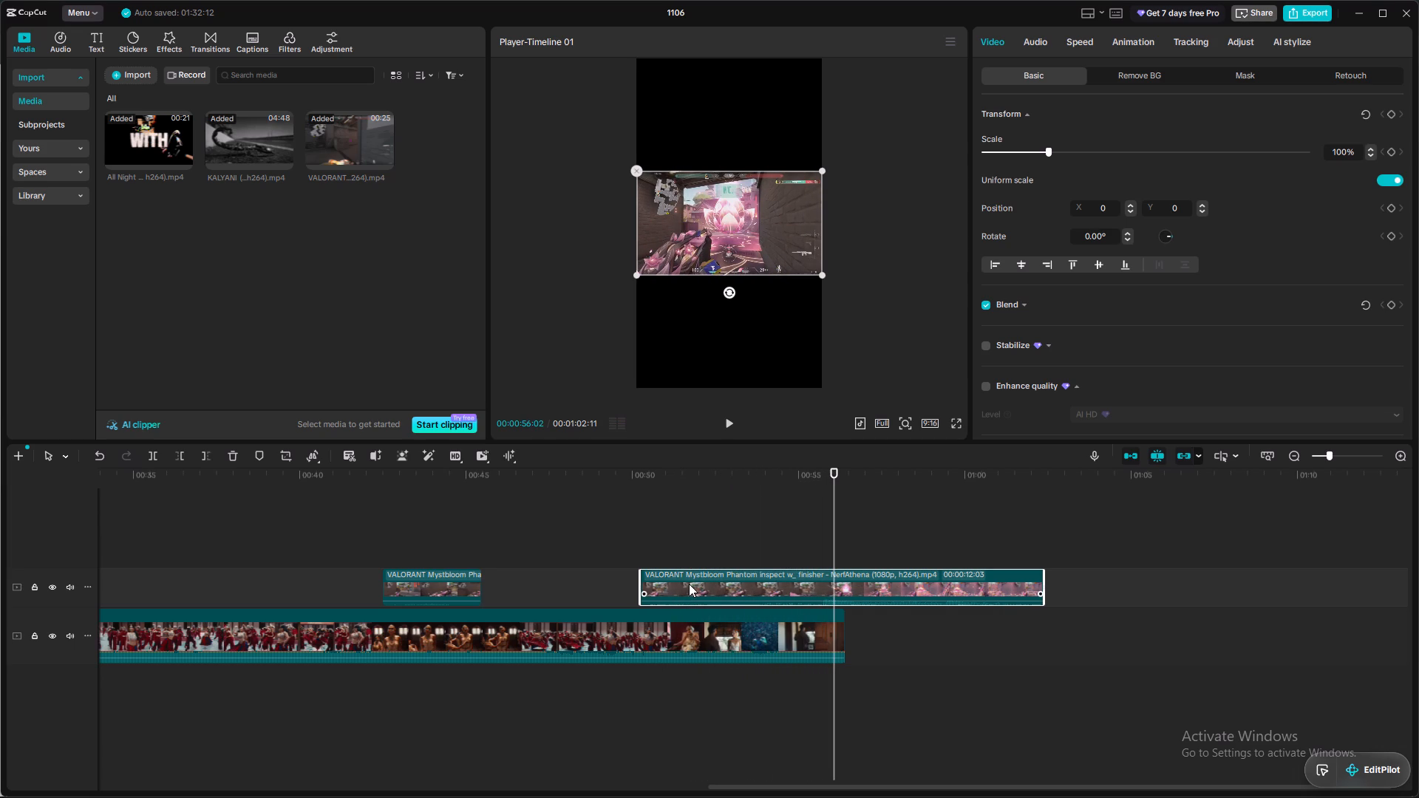
Play from about 41 seconds to find the beat and move the short Mystbloom Phantom segment later, starting at about 45 seconds.
click(389, 486)
click(342, 489)
key(space)
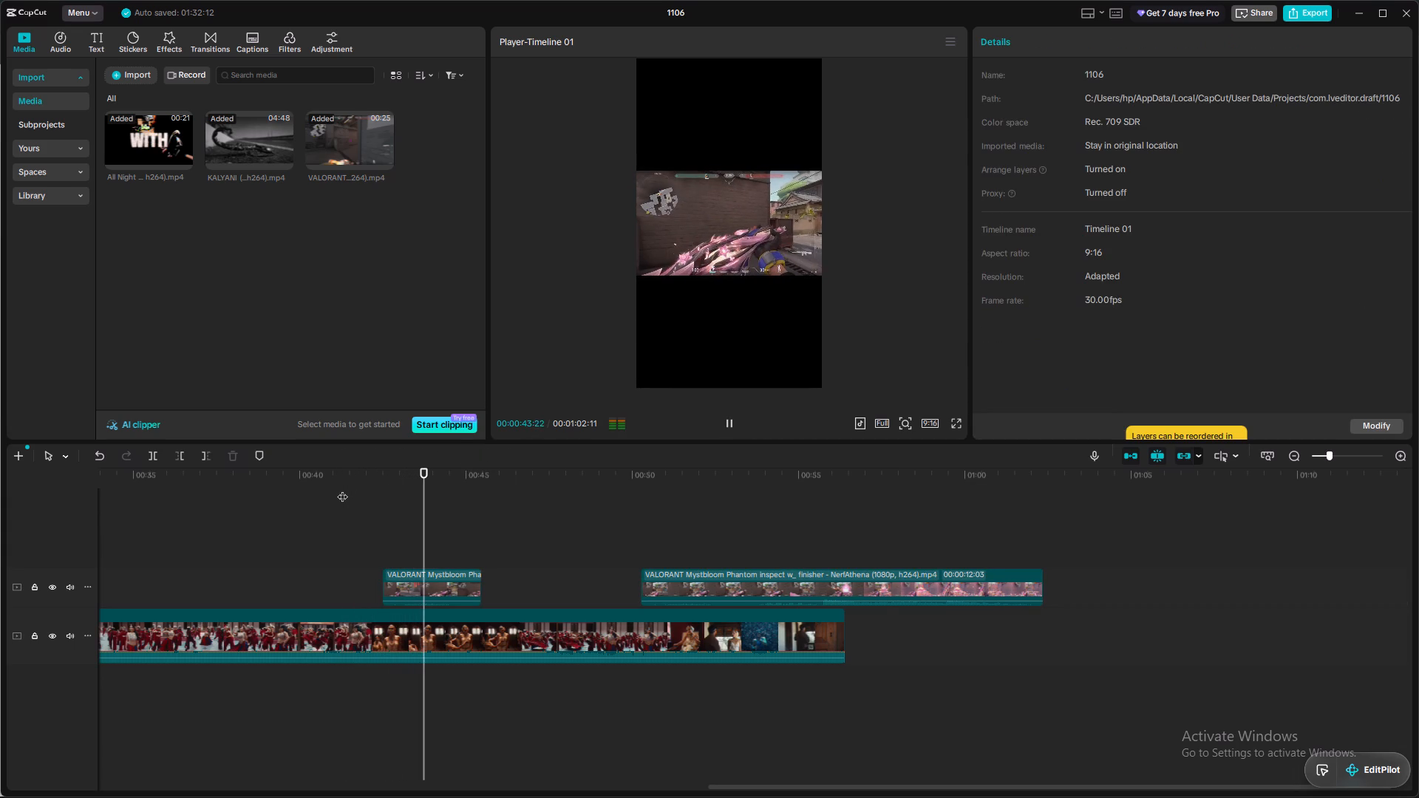
key(space)
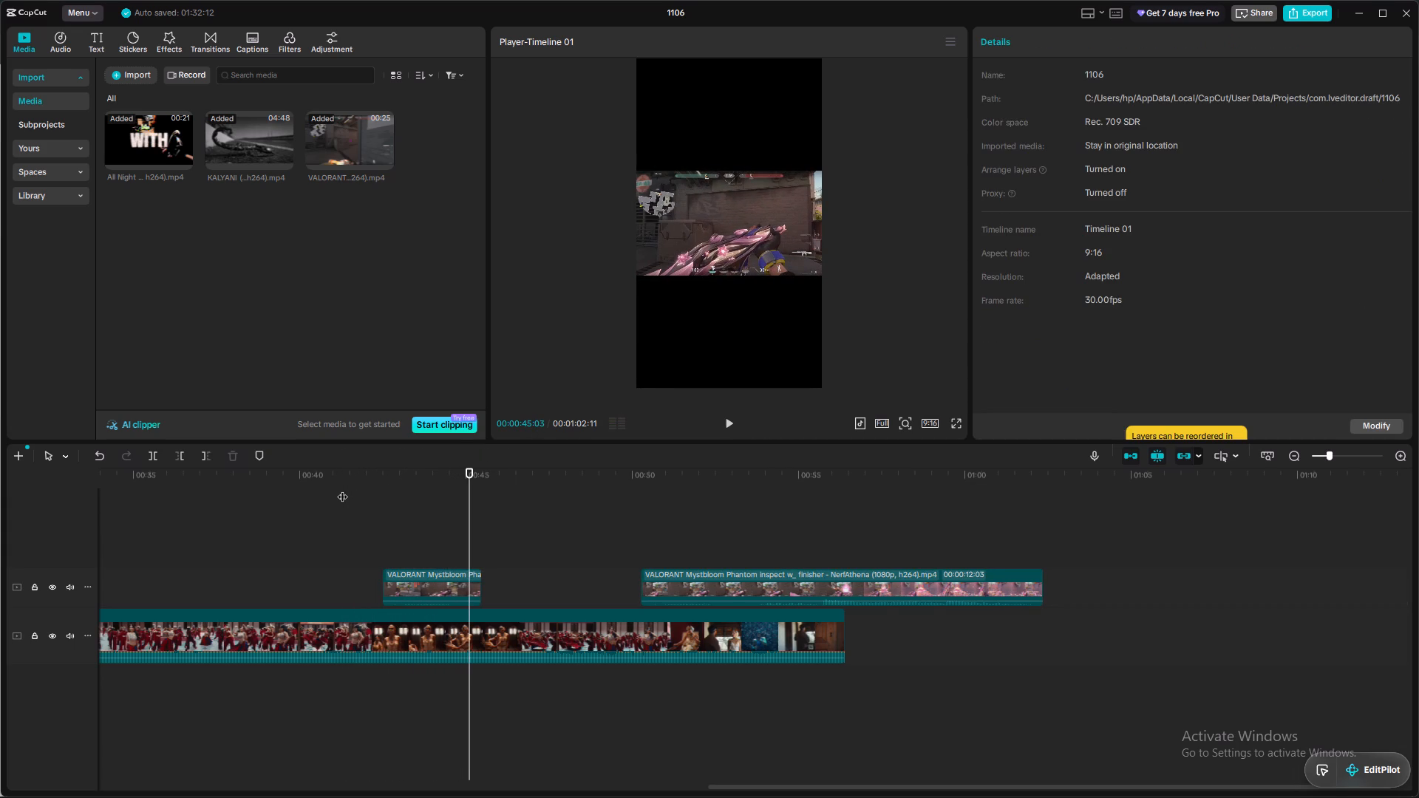
key(space)
key(space)
key(space)
key(space)
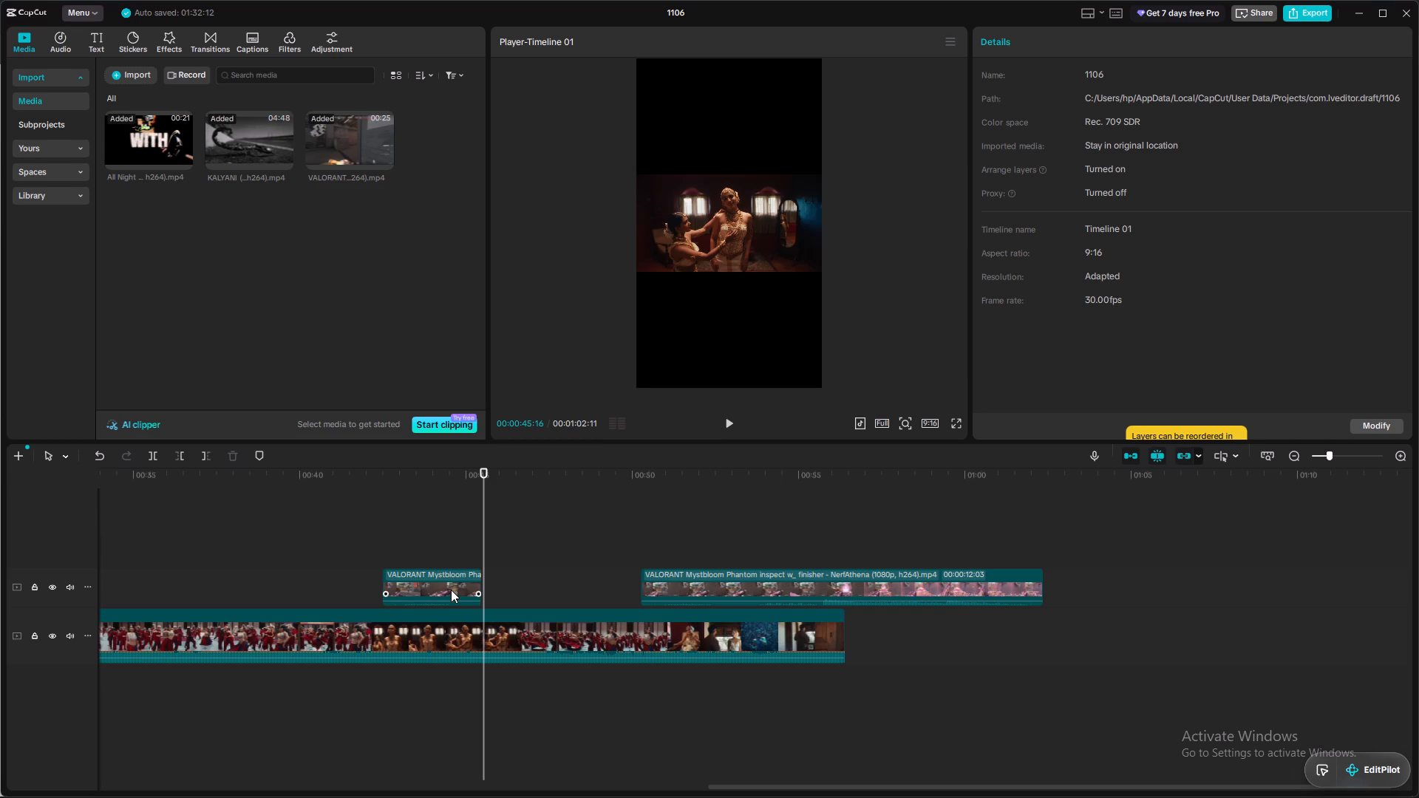
drag(451, 590, 570, 579)
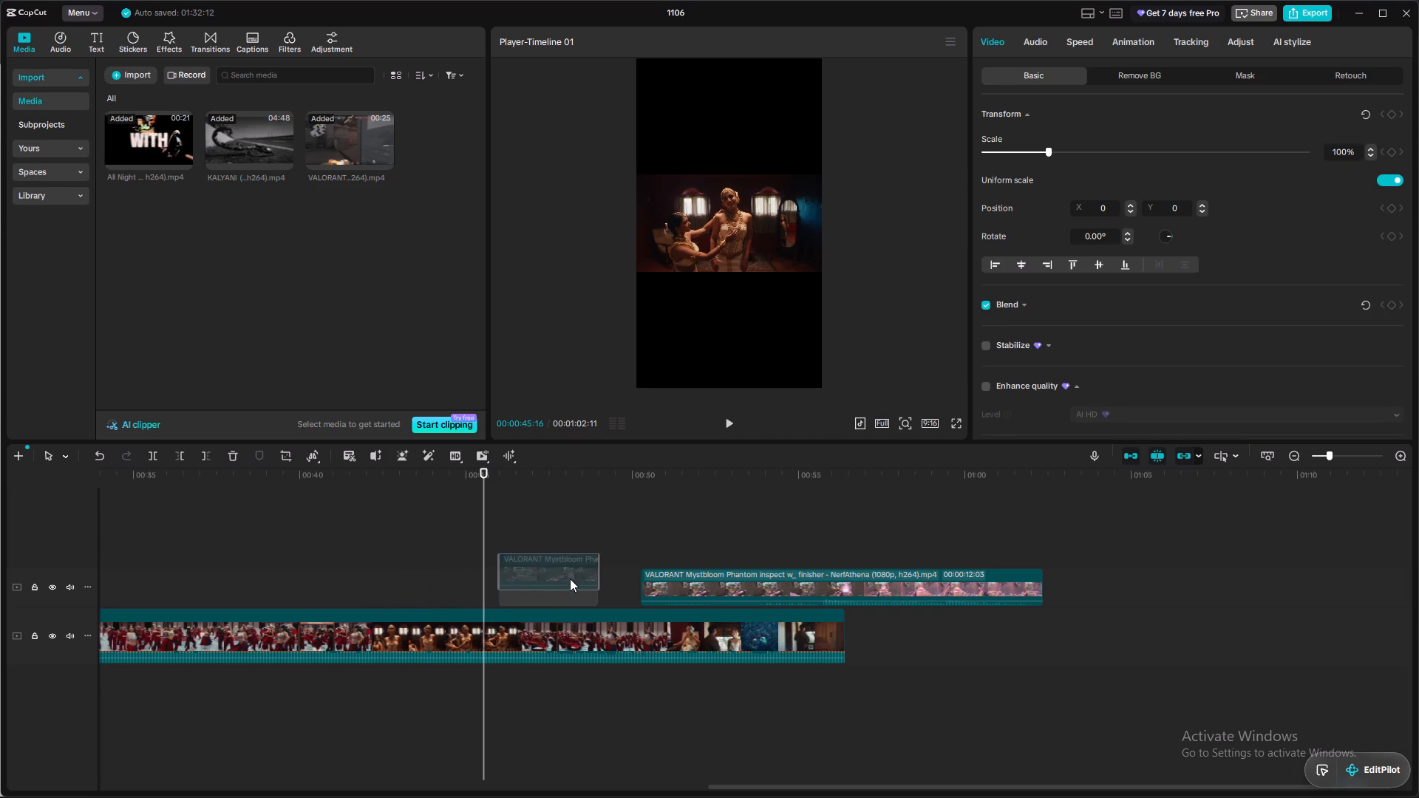
drag(570, 579, 546, 589)
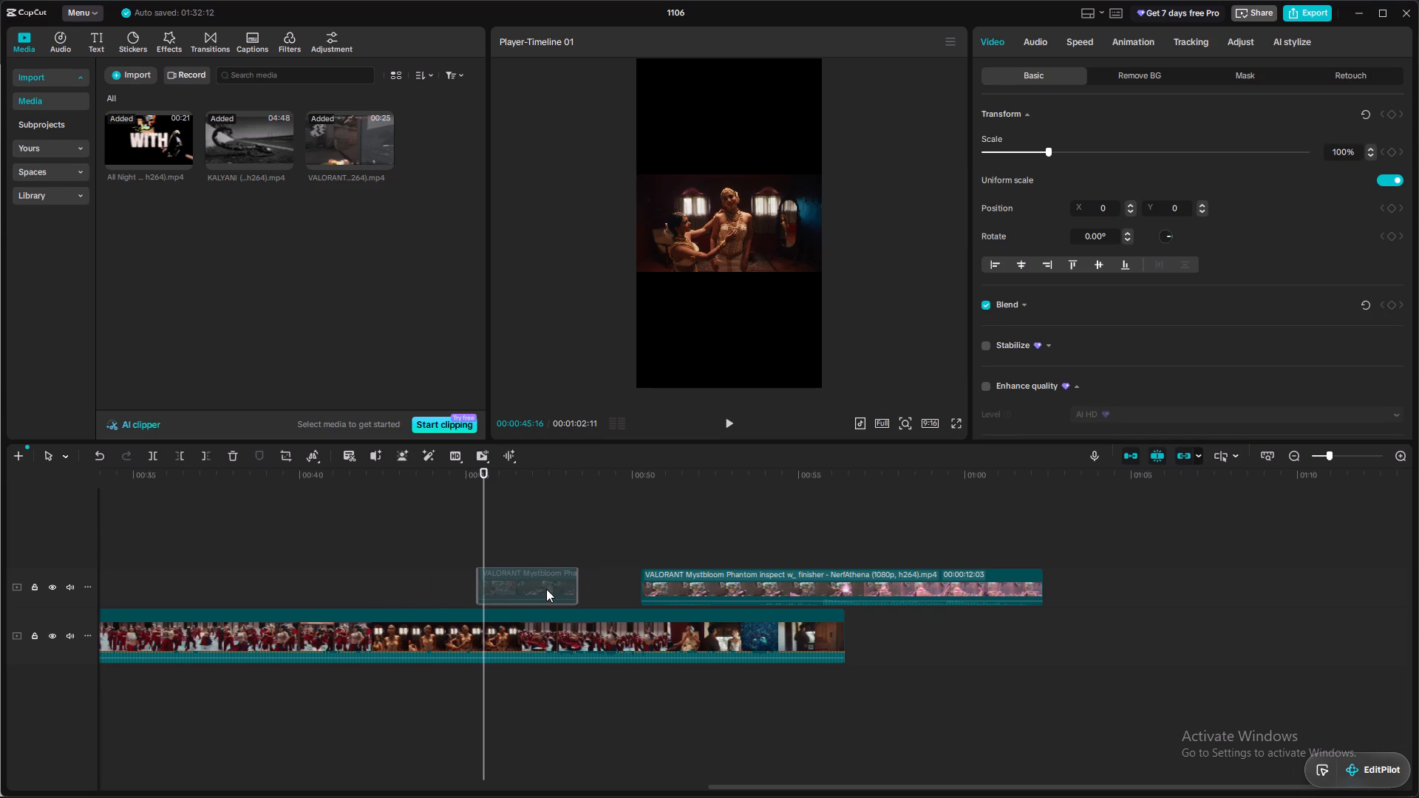
drag(546, 589, 545, 591)
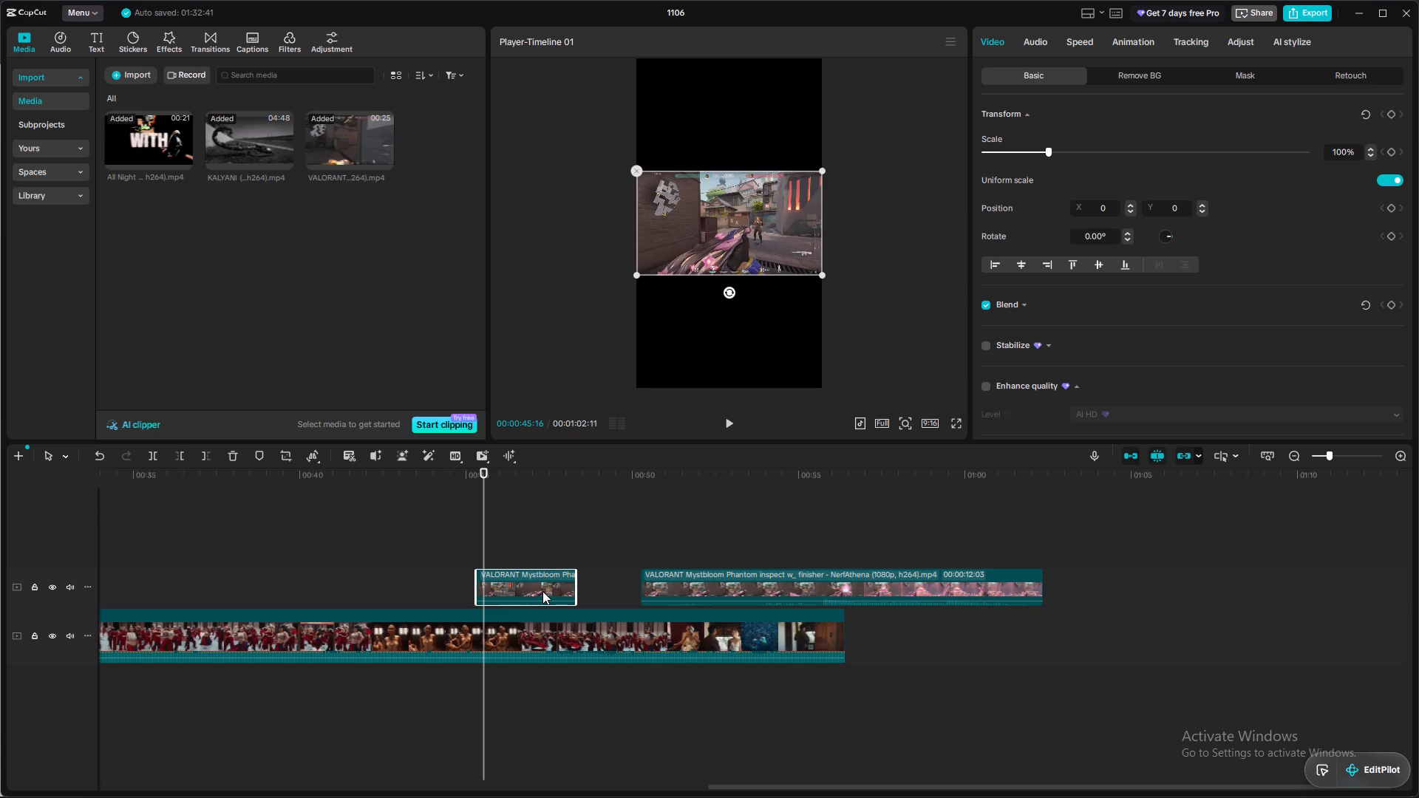
key(Right)
key(Left)
key(Left)
key(Left)
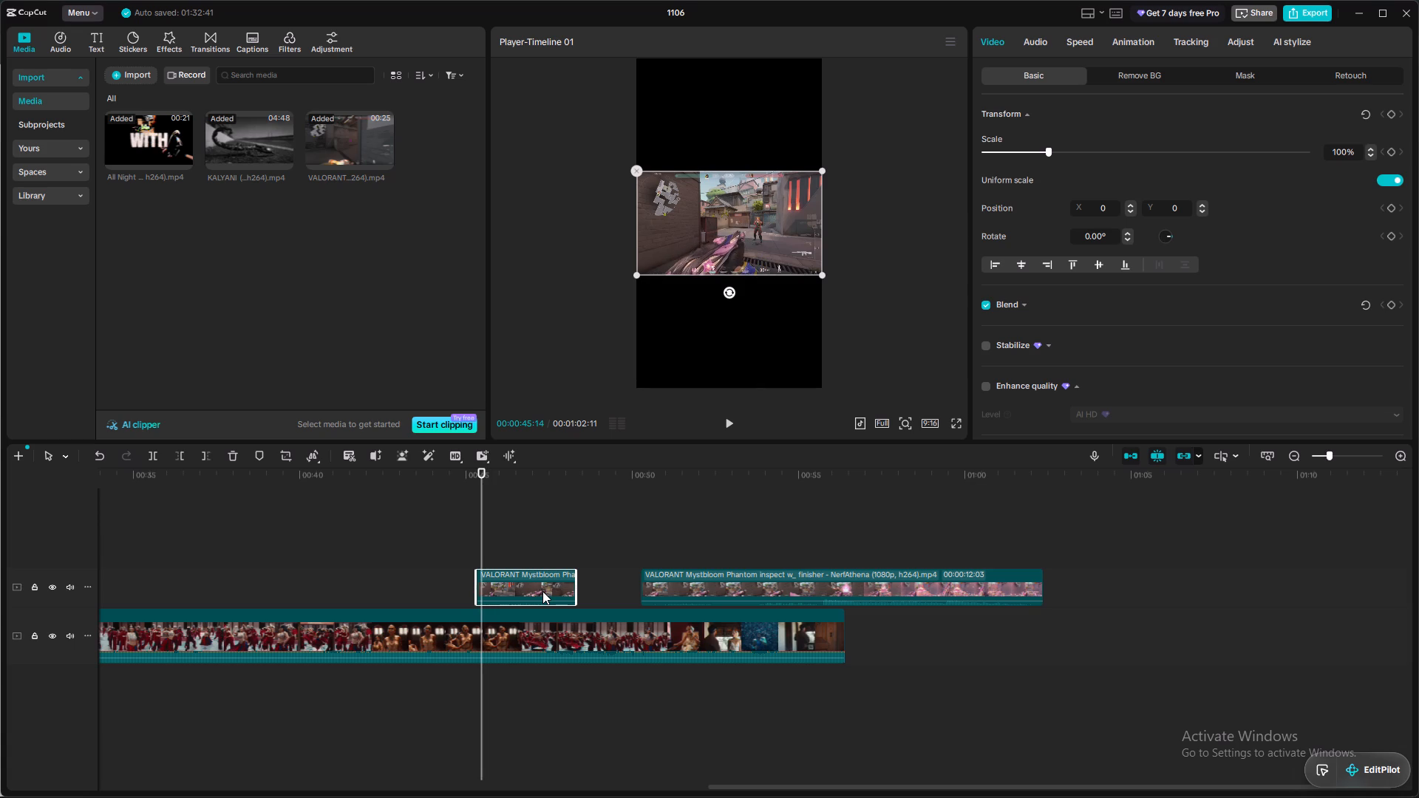
Play from about 44 seconds to check both Mystbloom Phantom segments against the music.
click(432, 538)
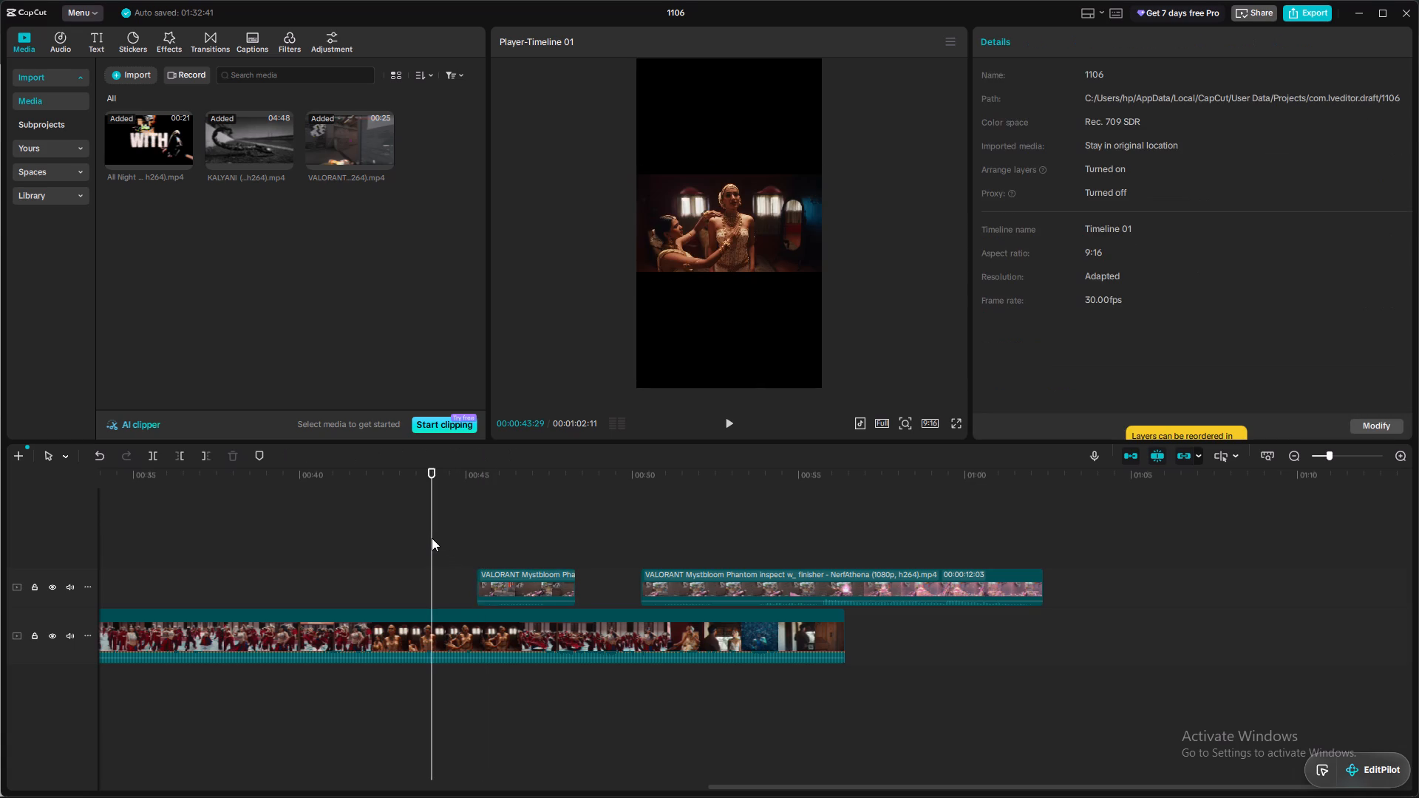
key(space)
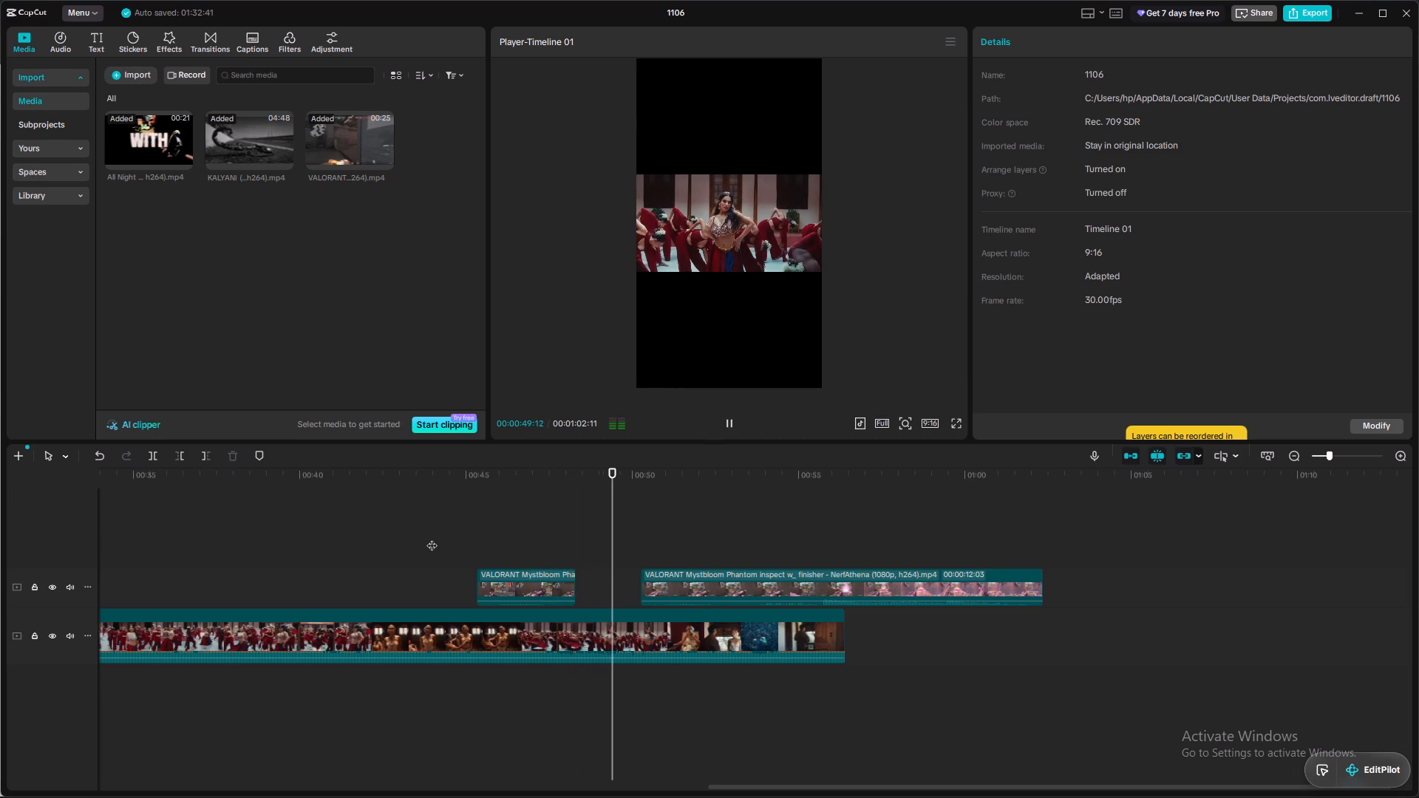
key(space)
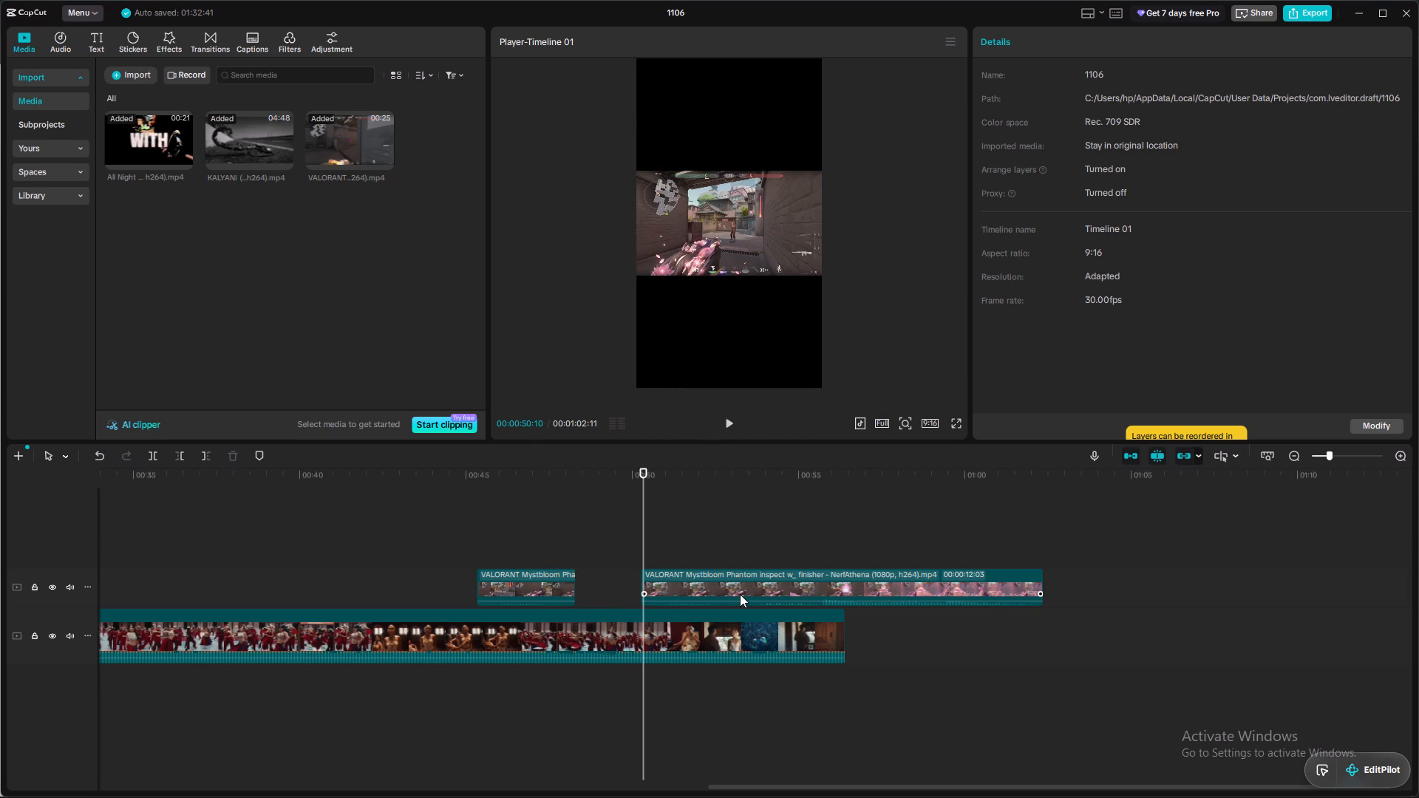
key(space)
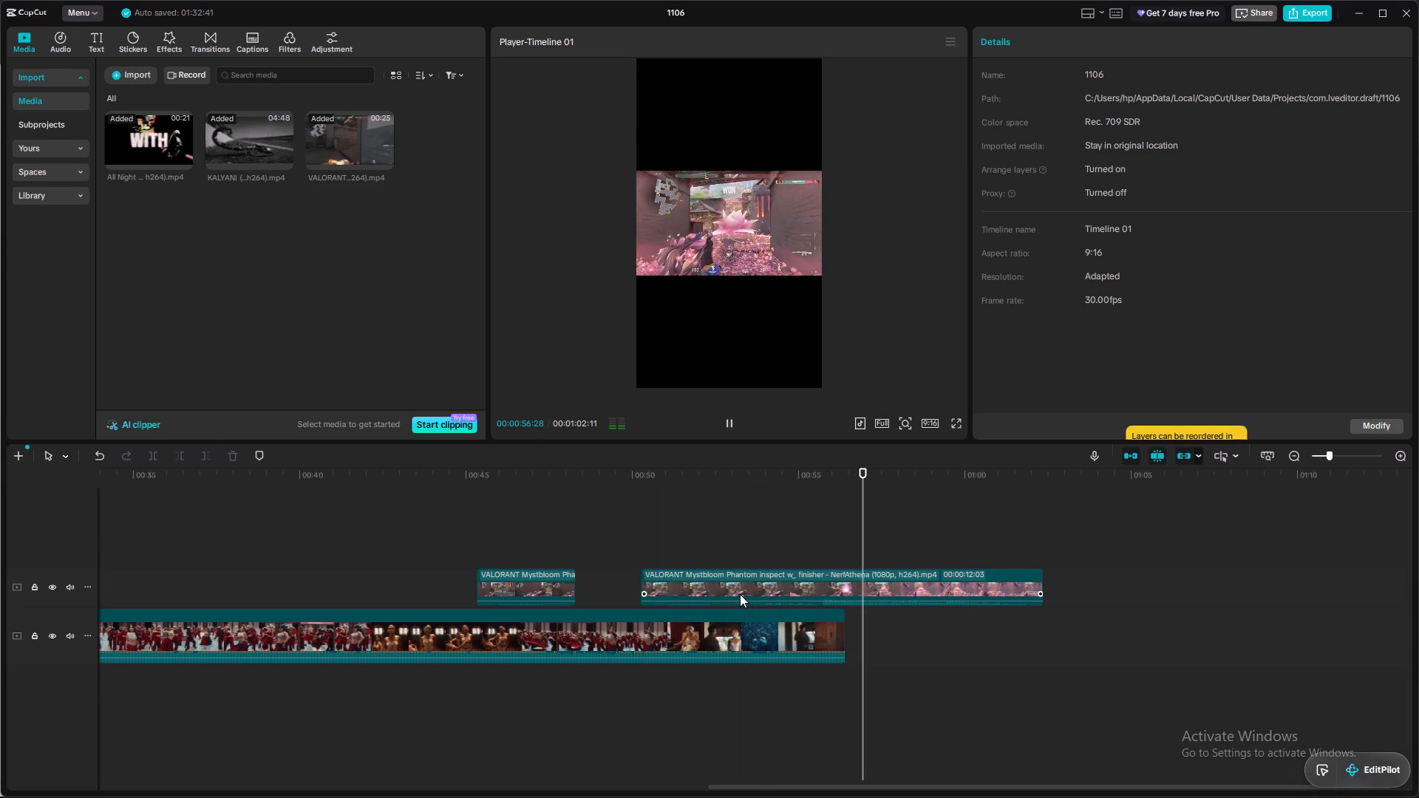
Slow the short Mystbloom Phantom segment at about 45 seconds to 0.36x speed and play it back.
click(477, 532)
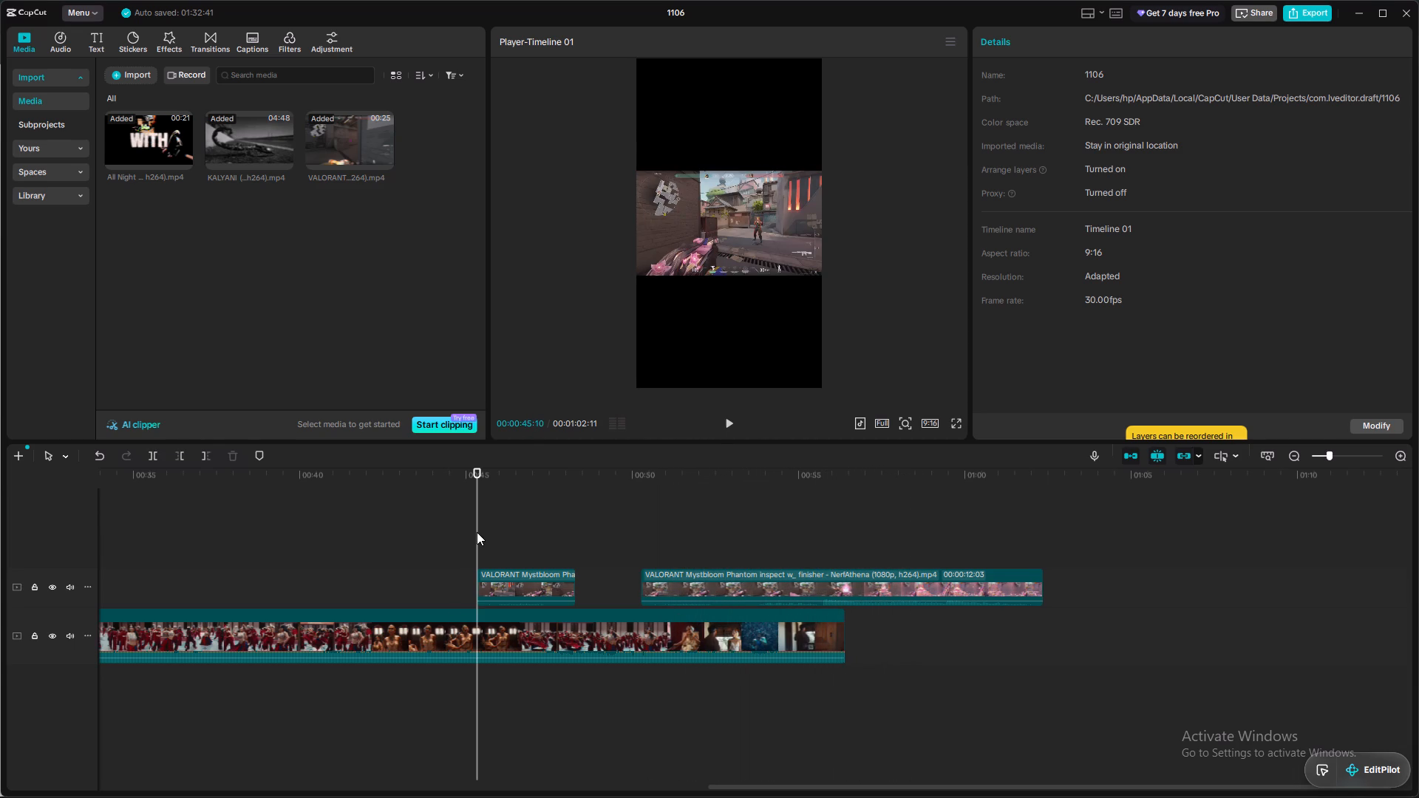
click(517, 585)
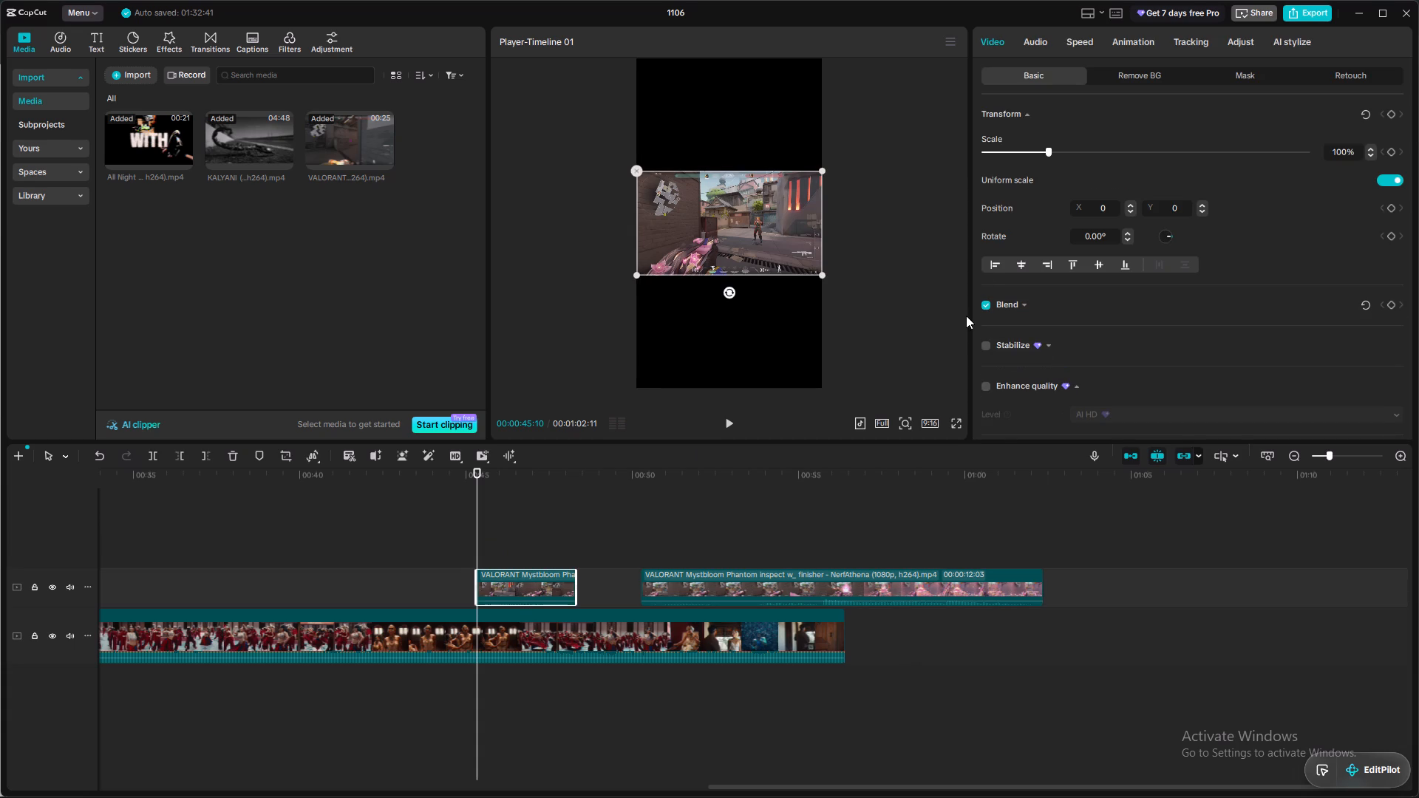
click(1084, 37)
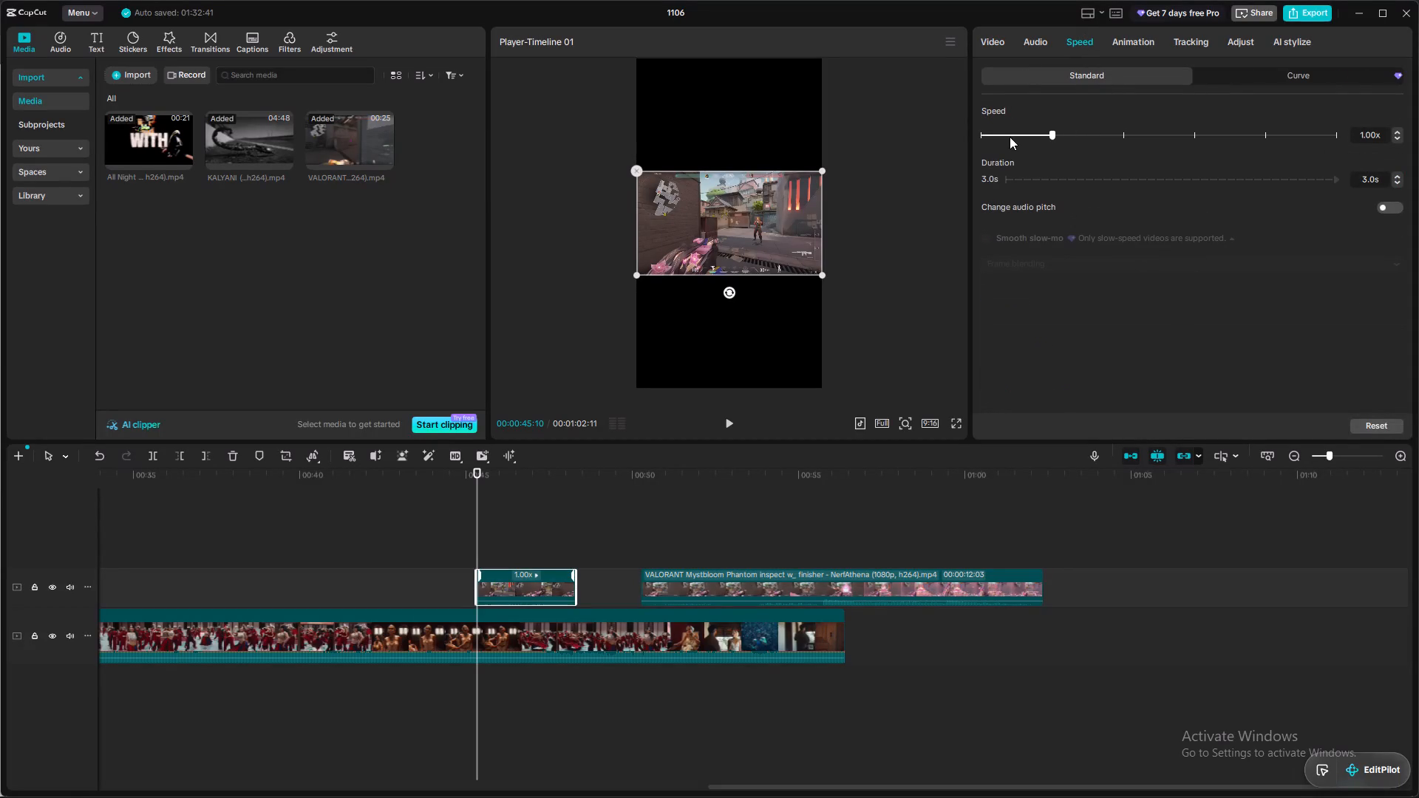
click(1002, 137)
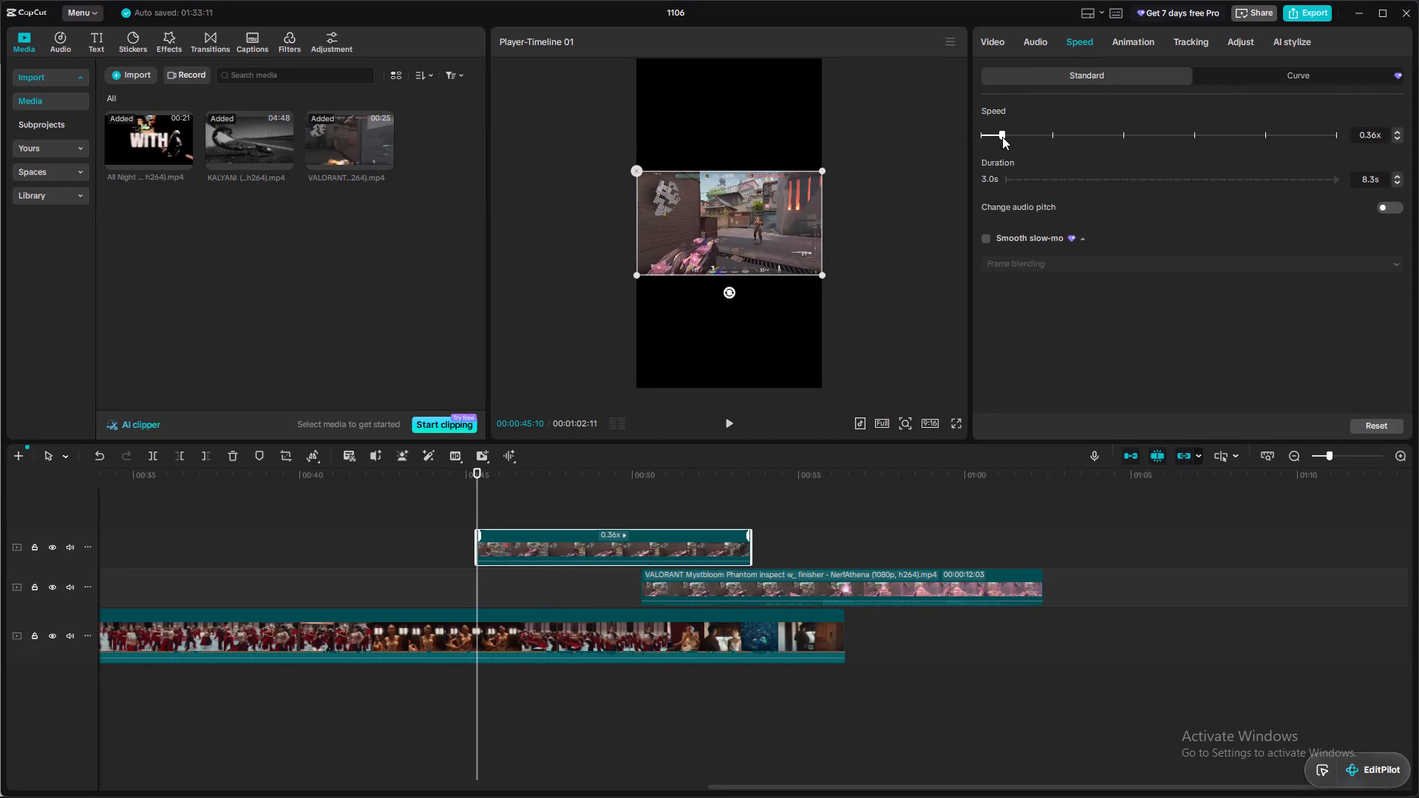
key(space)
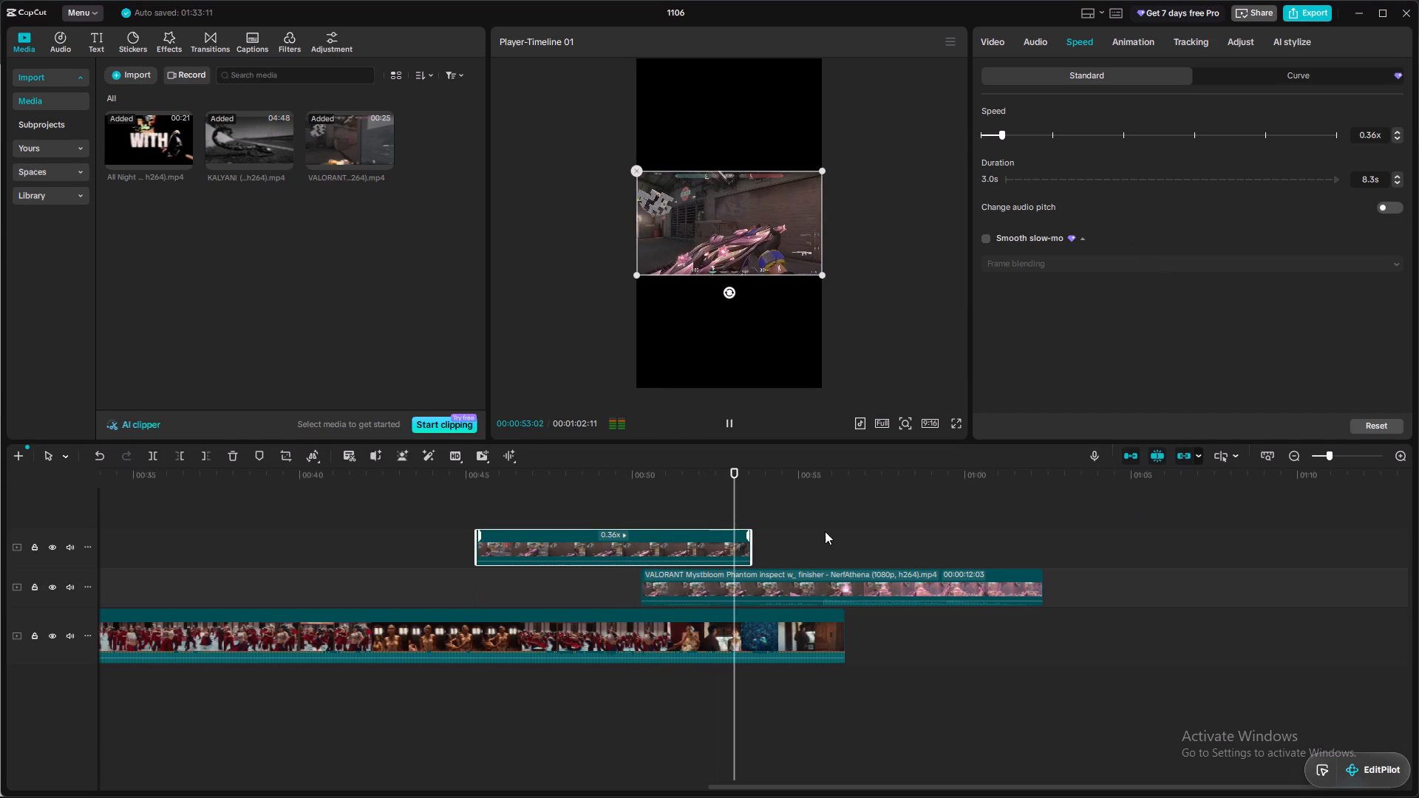
Delete both VALORANT Mystbloom Phantom segments from the timeline.
drag(646, 489, 649, 508)
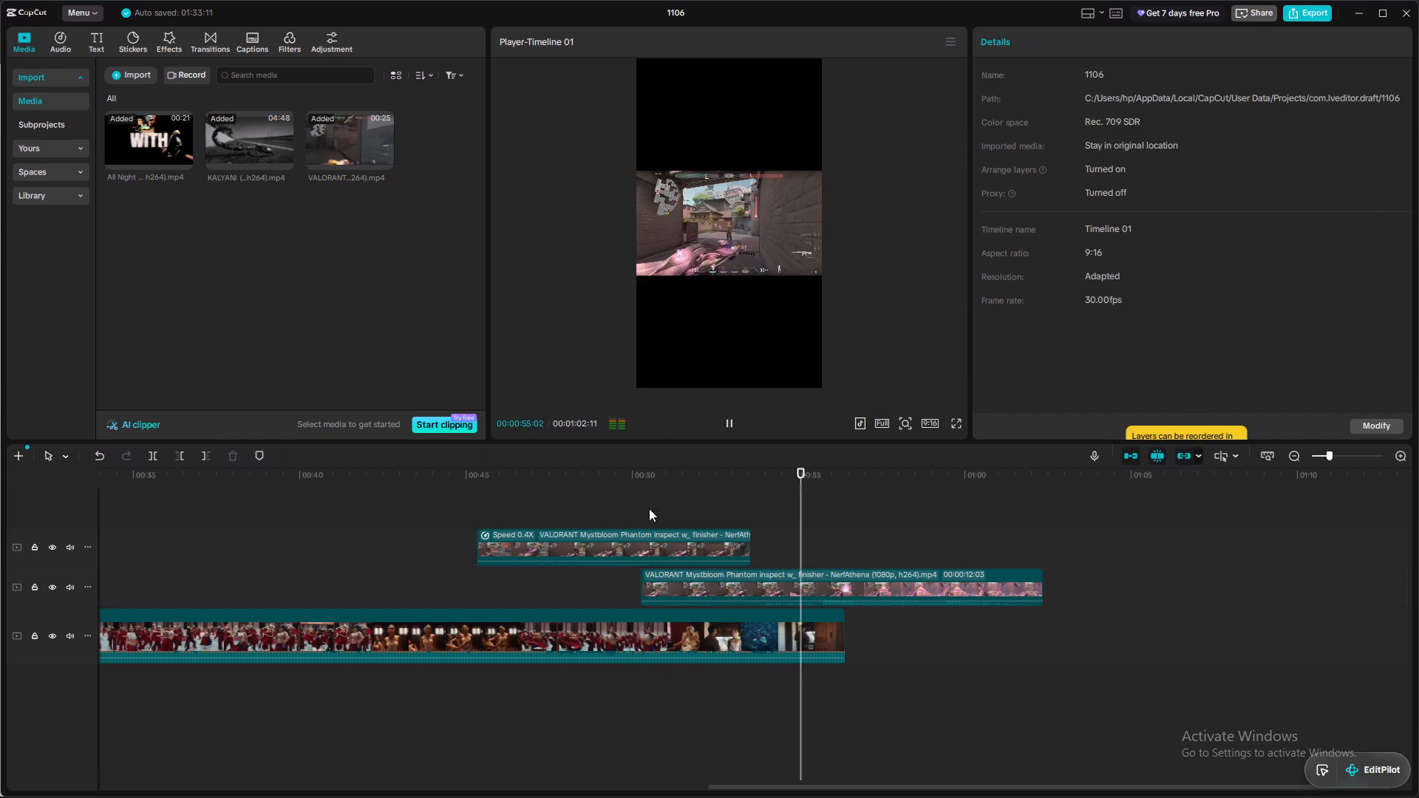
drag(649, 508, 770, 577)
click(770, 577)
key(BackSpace)
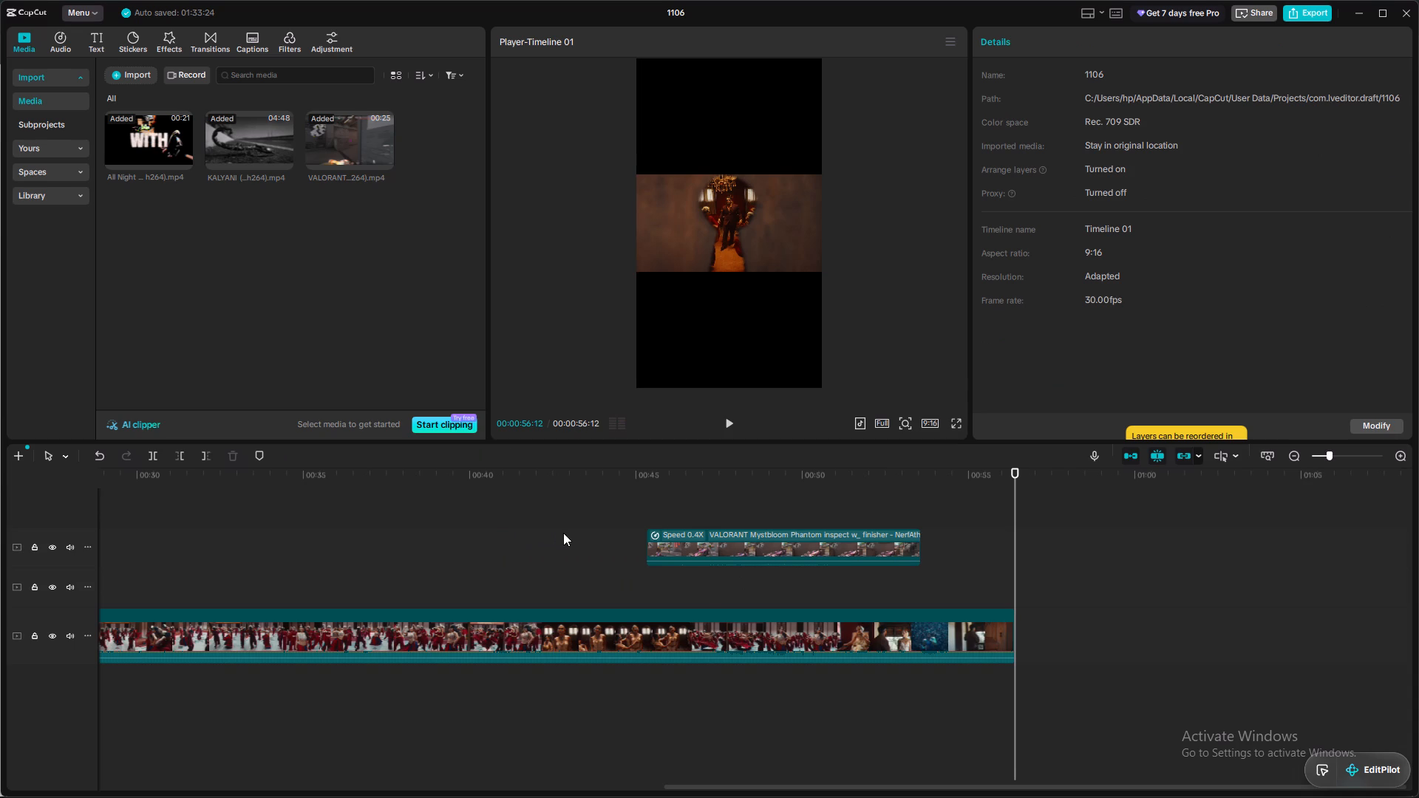
click(704, 541)
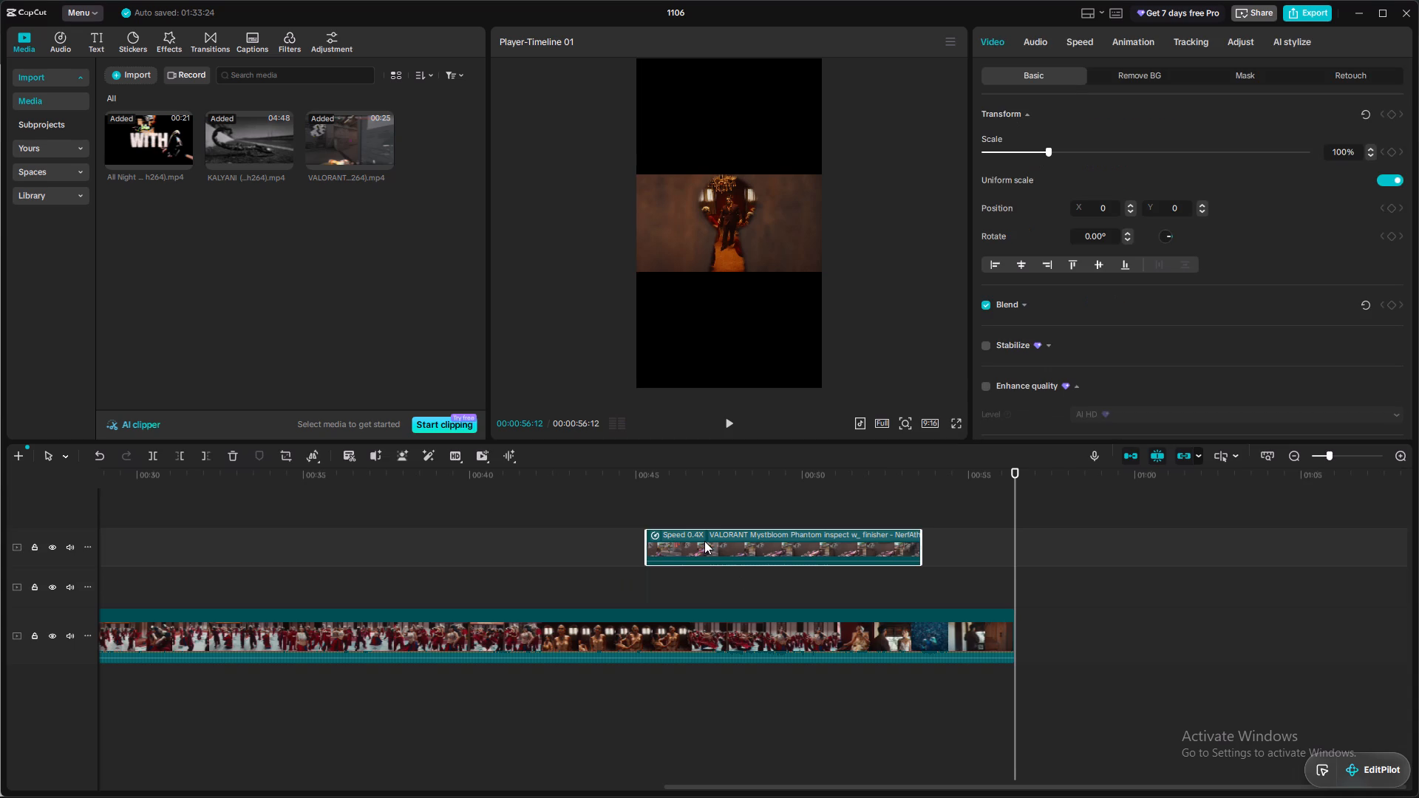
click(704, 541)
key(BackSpace)
Import the video "10 Minutes of Satisfying Gameplay - Narwax (1080p, h264)" from the Downloads folder.
drag(704, 531, 0, 593)
click(322, 292)
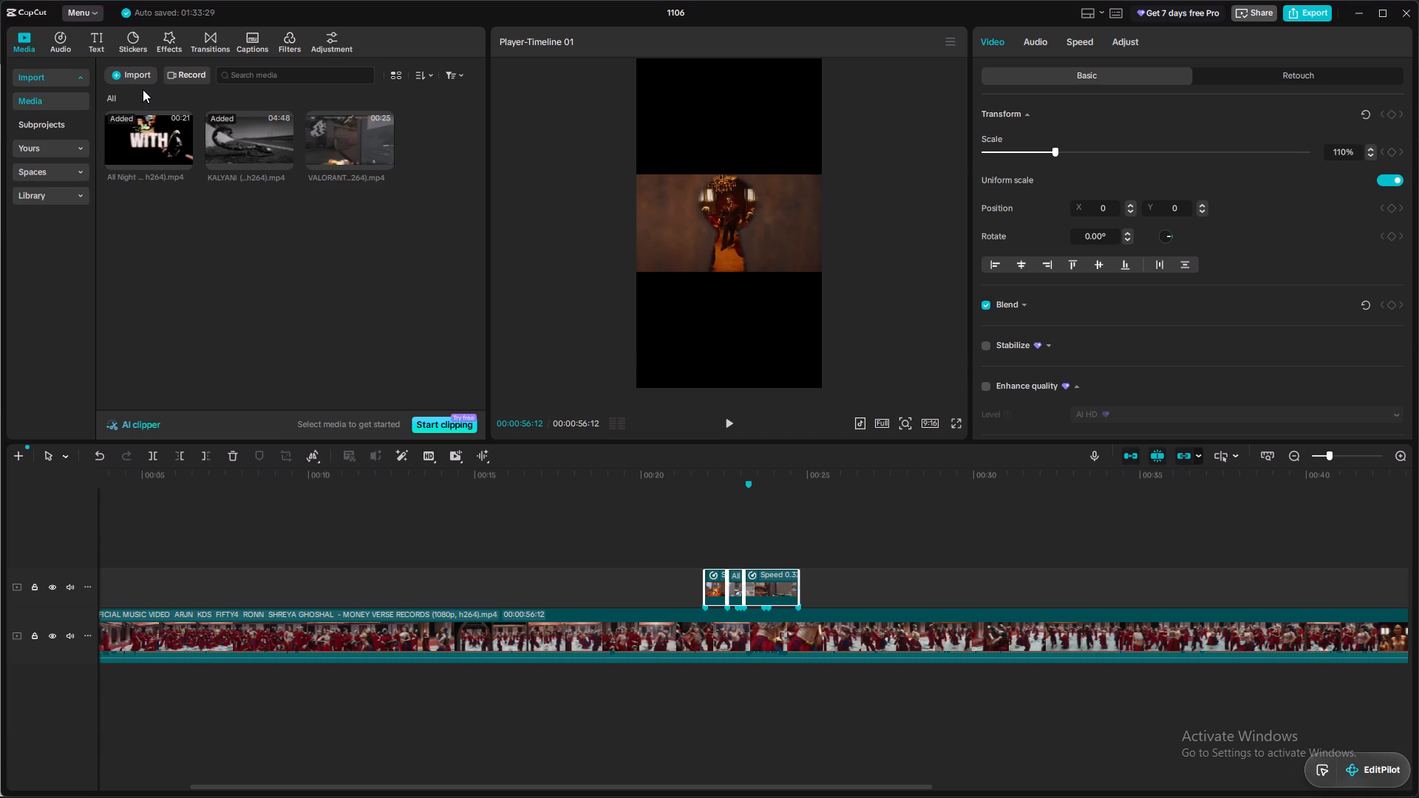
click(146, 81)
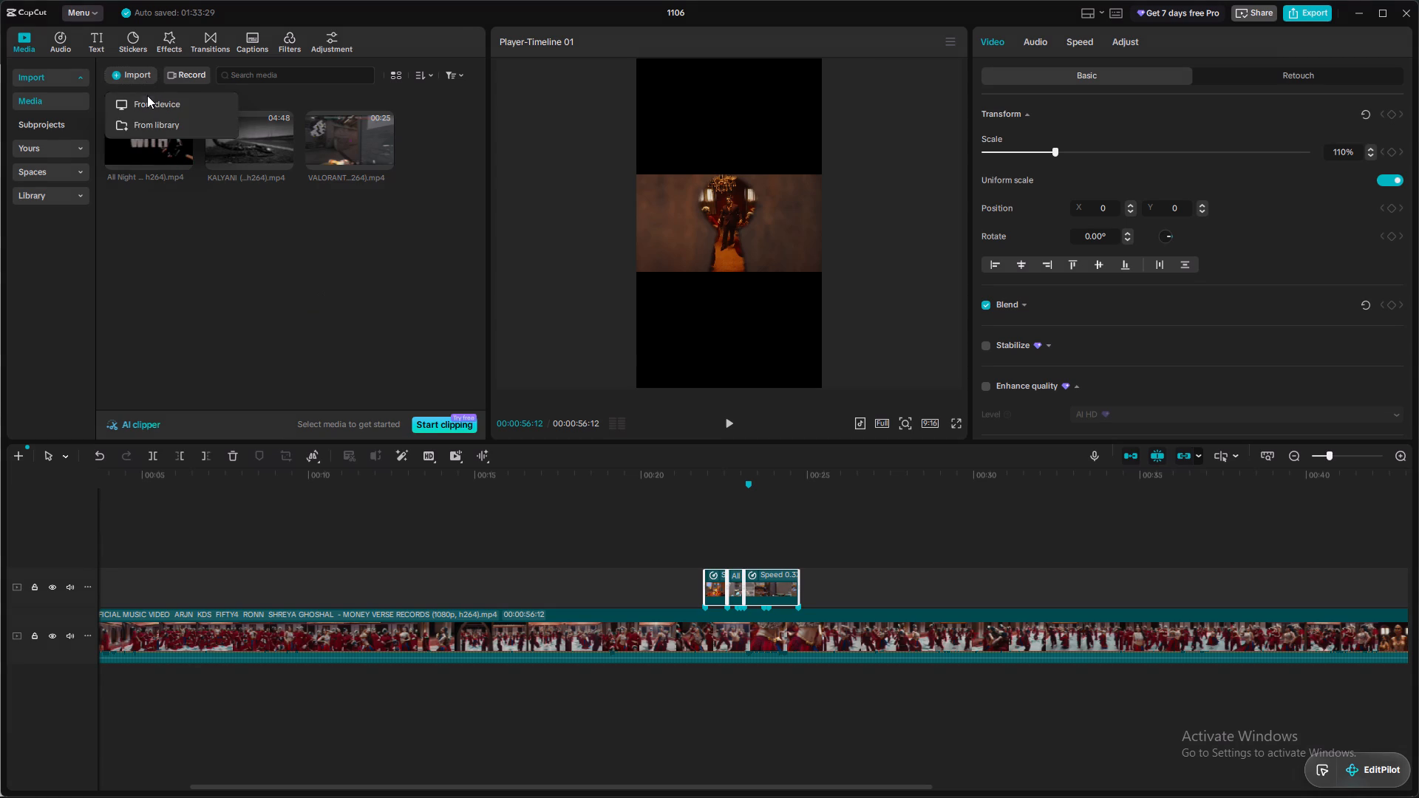
click(147, 95)
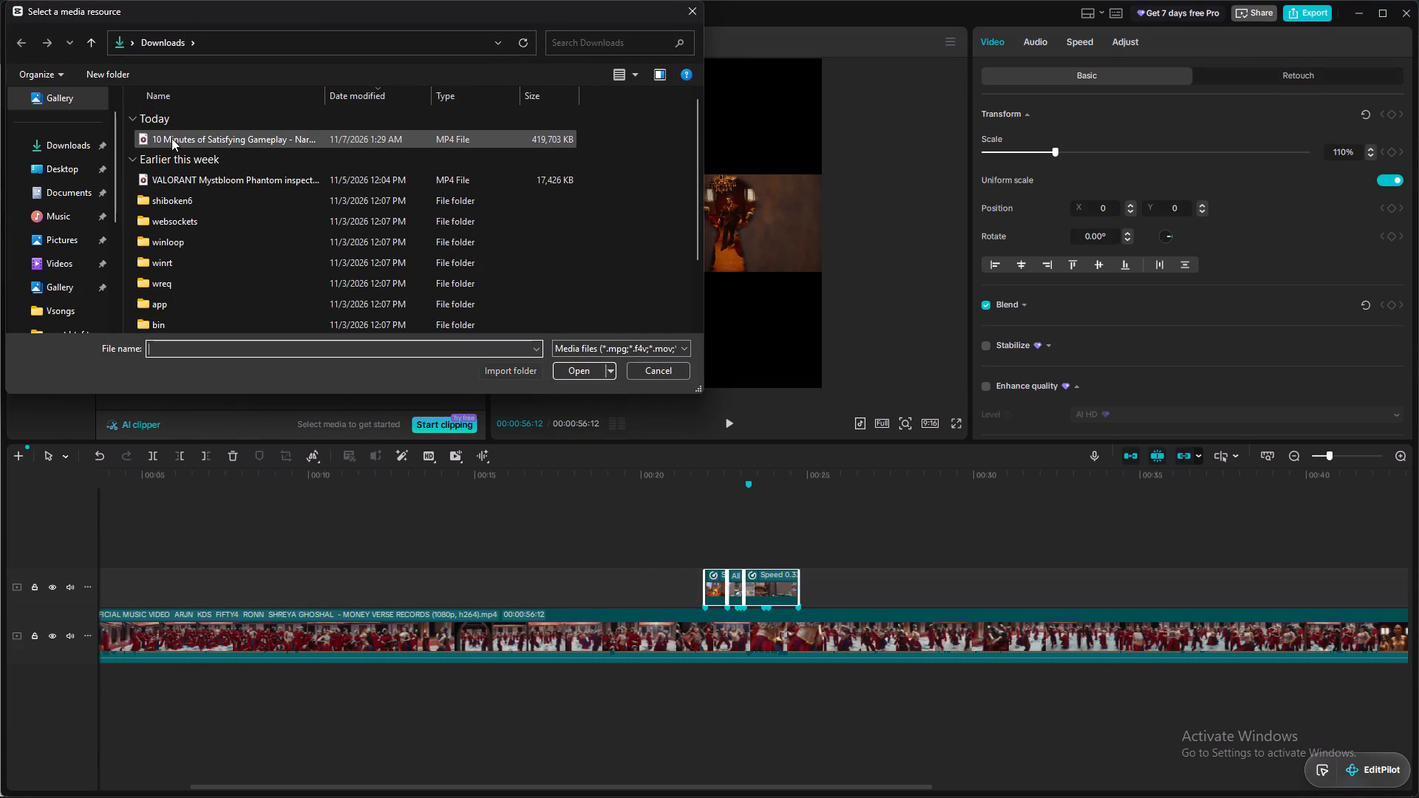
click(171, 138)
click(549, 369)
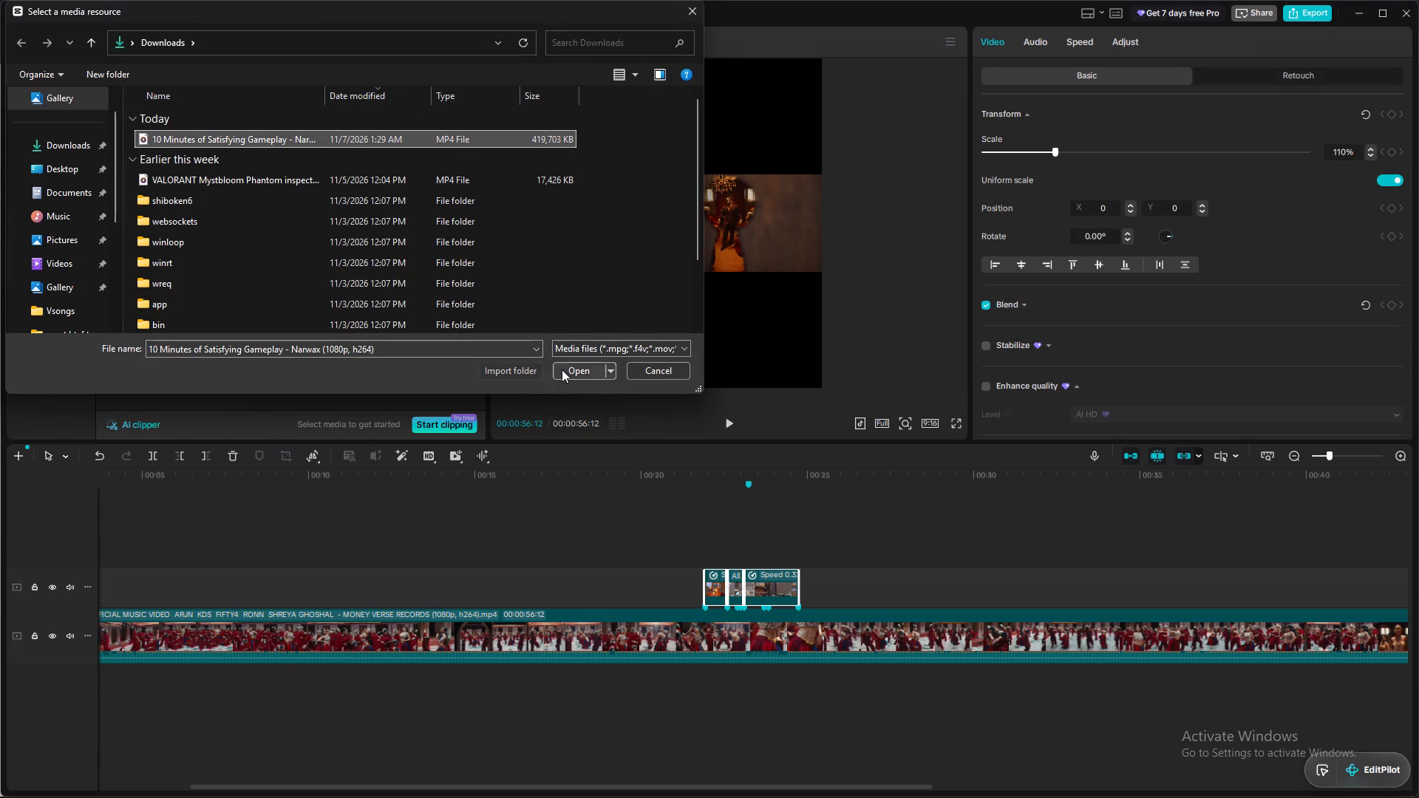
click(562, 369)
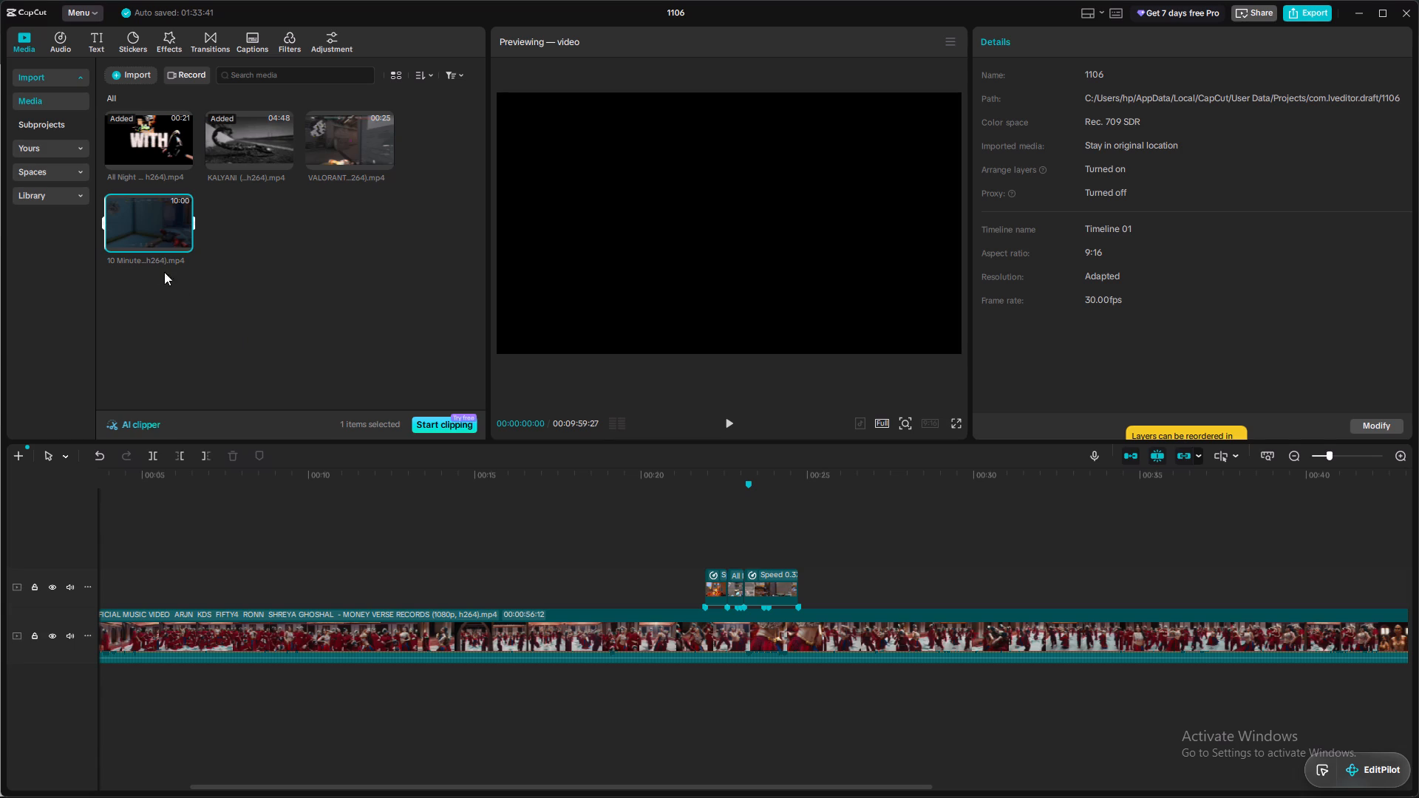
Place the 10 Minutes of Satisfying Gameplay clip on a new track above the other clips, starting at 00:00.
drag(158, 245, 2, 601)
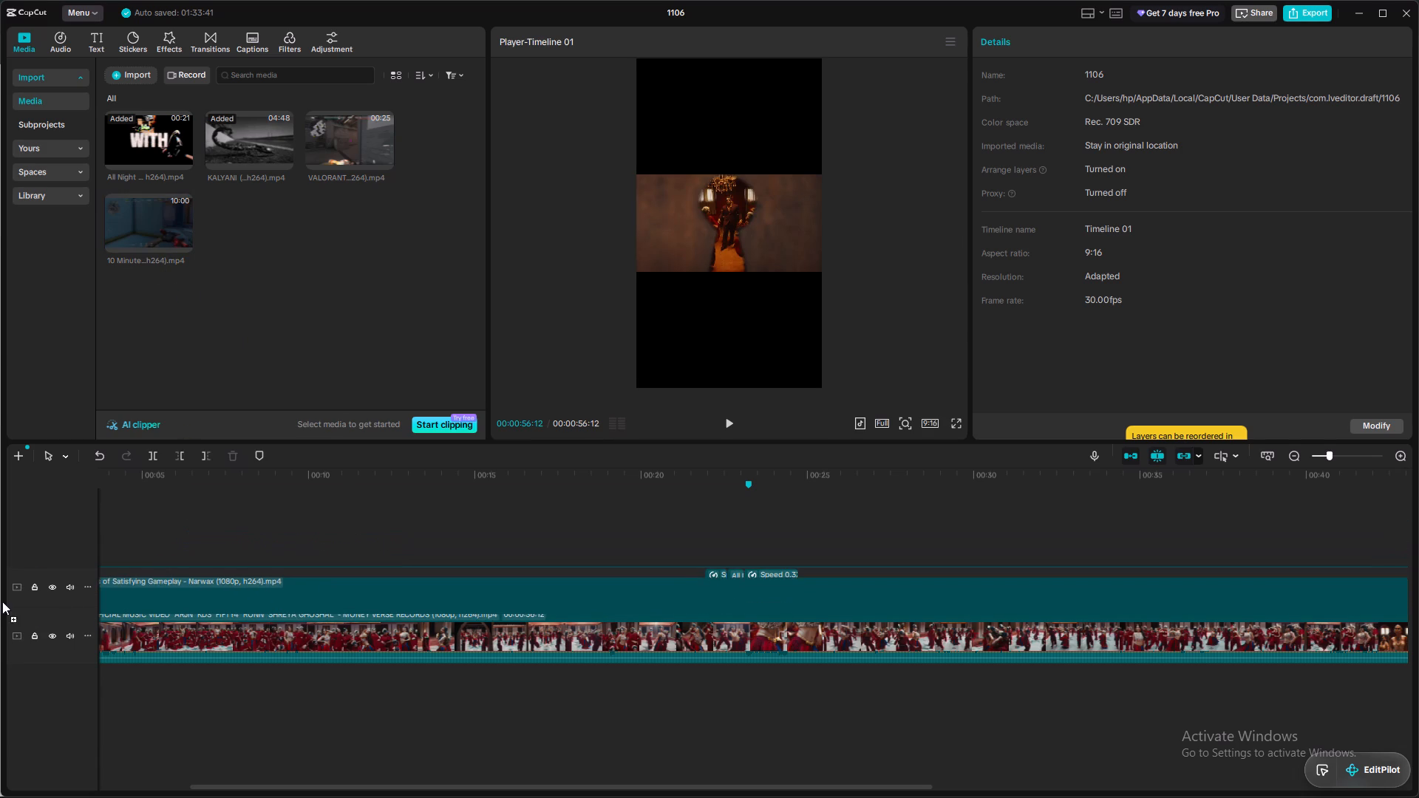
drag(2, 601, 123, 576)
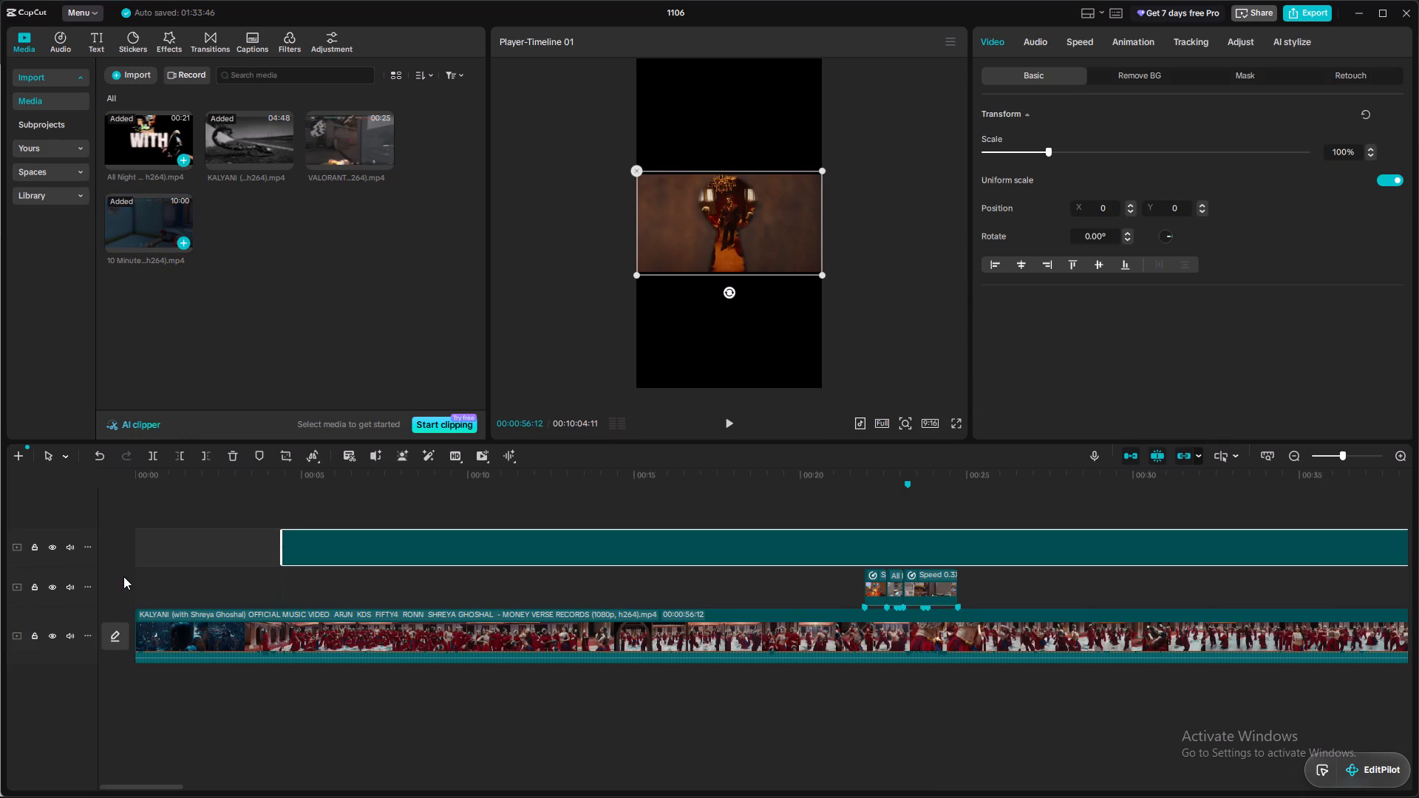
drag(358, 531, 160, 570)
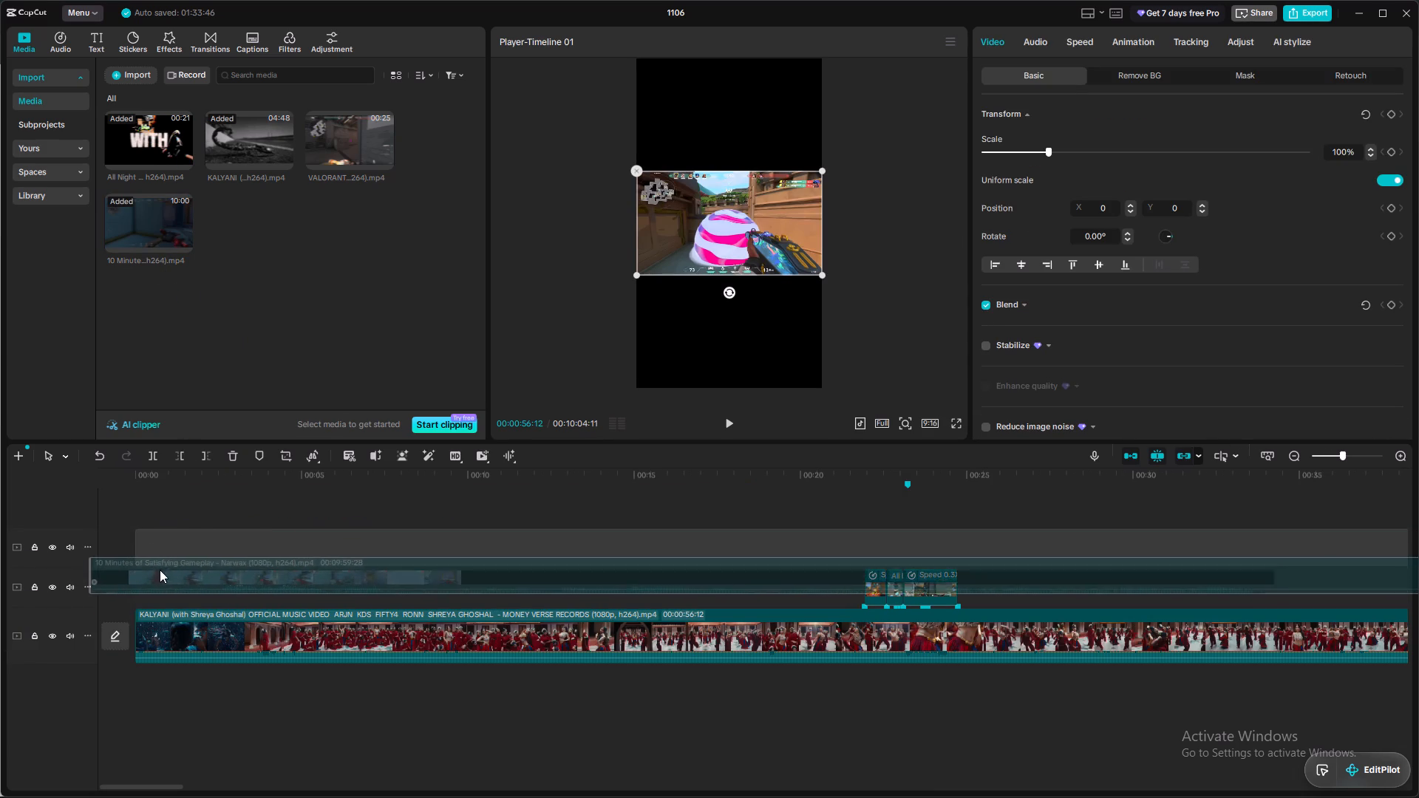
drag(160, 570, 188, 547)
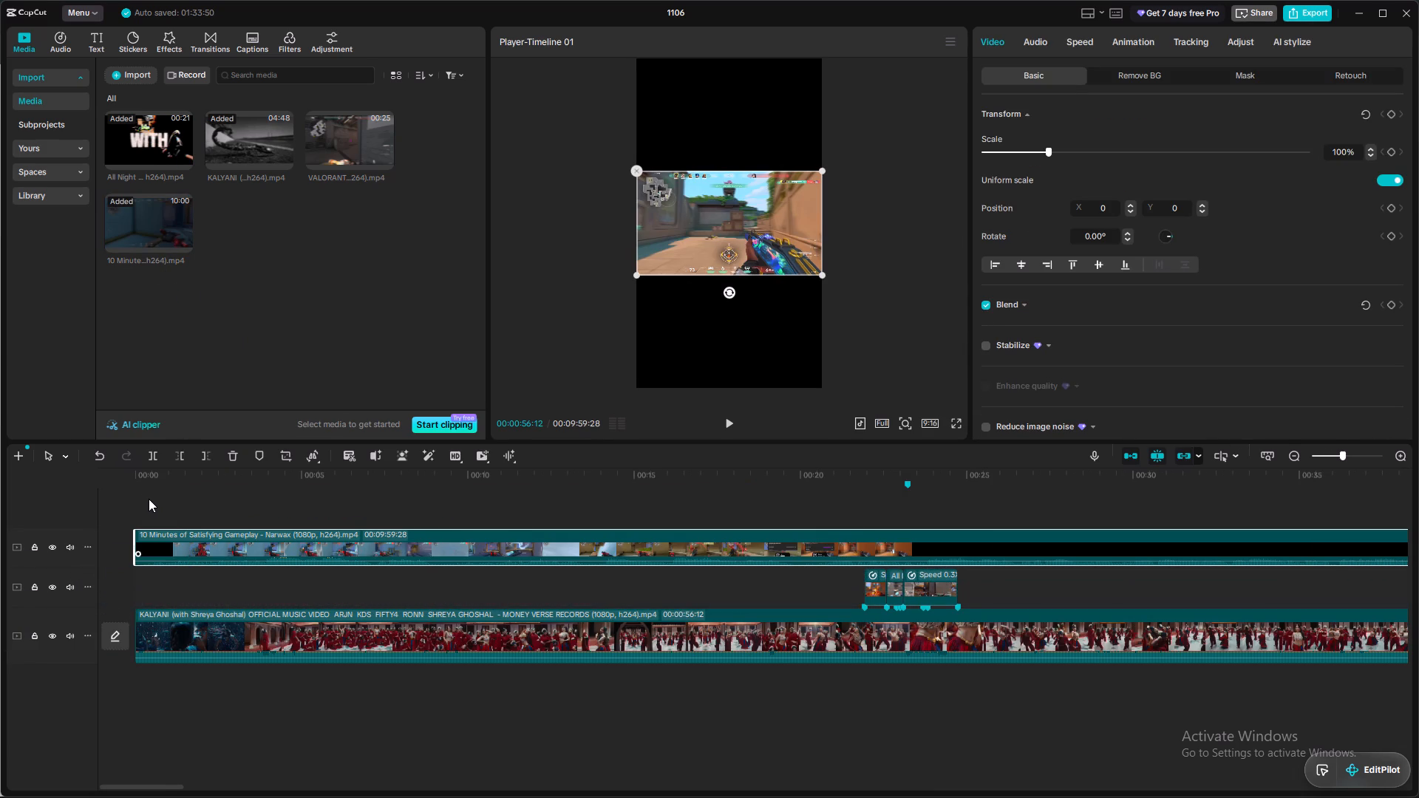
Play the Satisfying Gameplay clip from the timeline start to review its footage.
click(135, 480)
key(space)
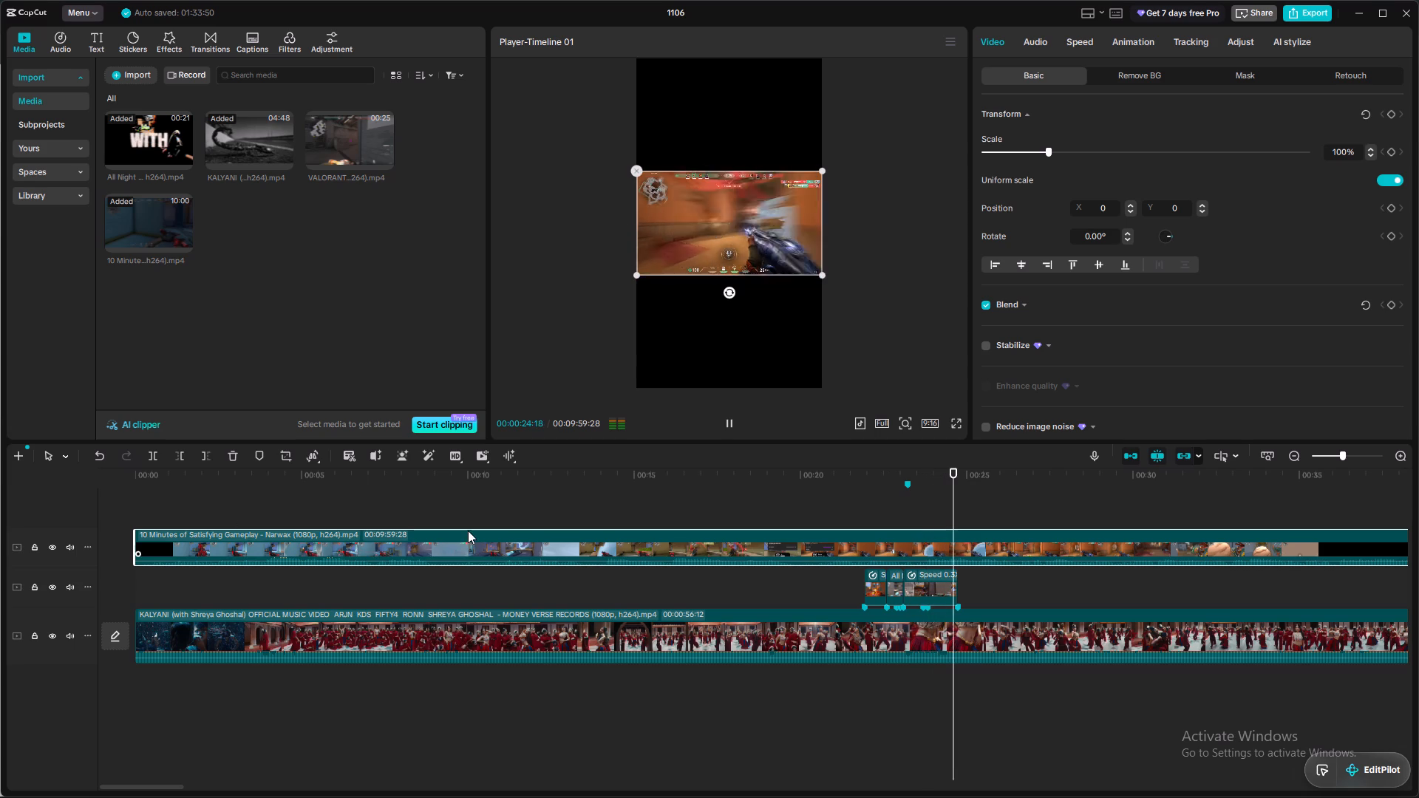
click(844, 546)
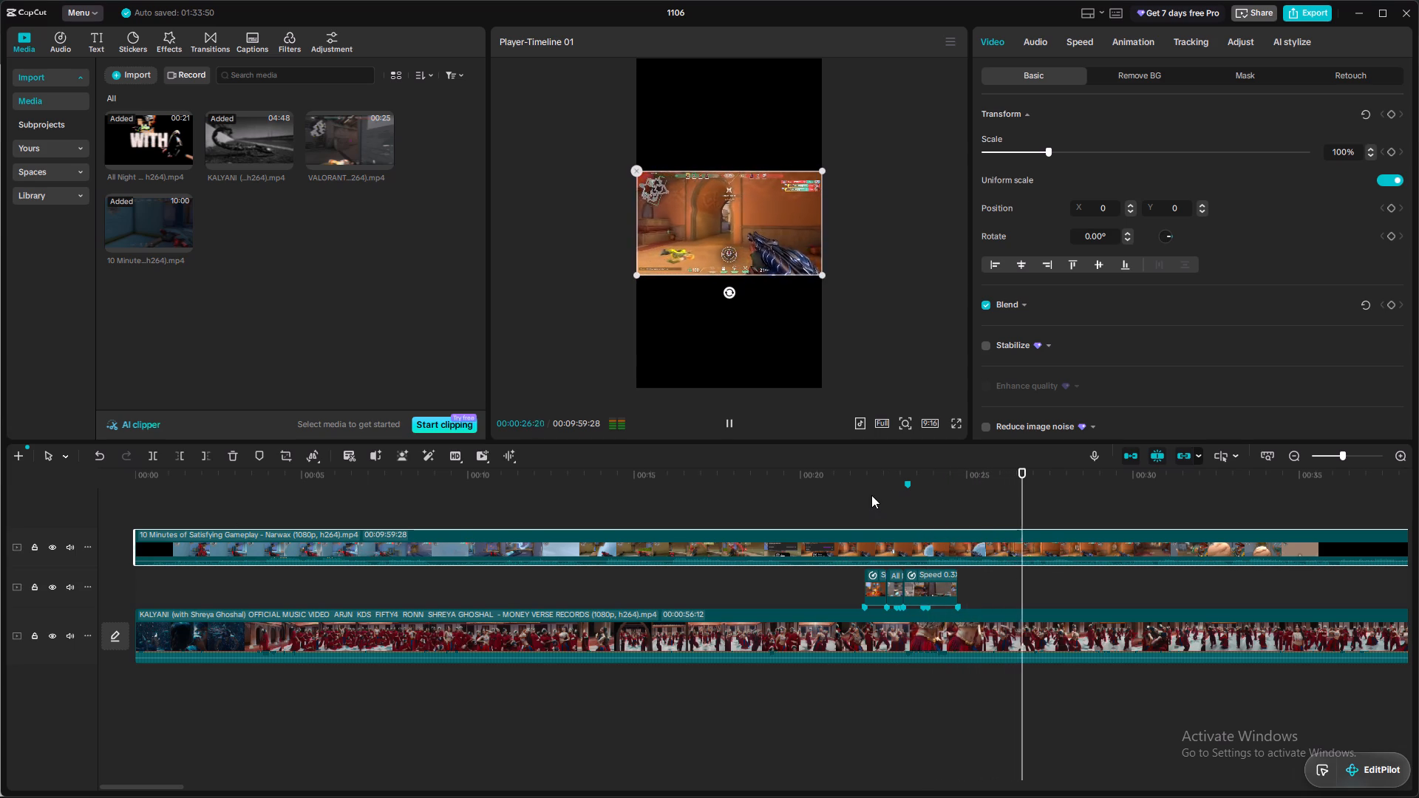
Split the Satisfying Gameplay clip at 00:00:21:28, where the existing short beat clips begin.
click(871, 494)
click(870, 494)
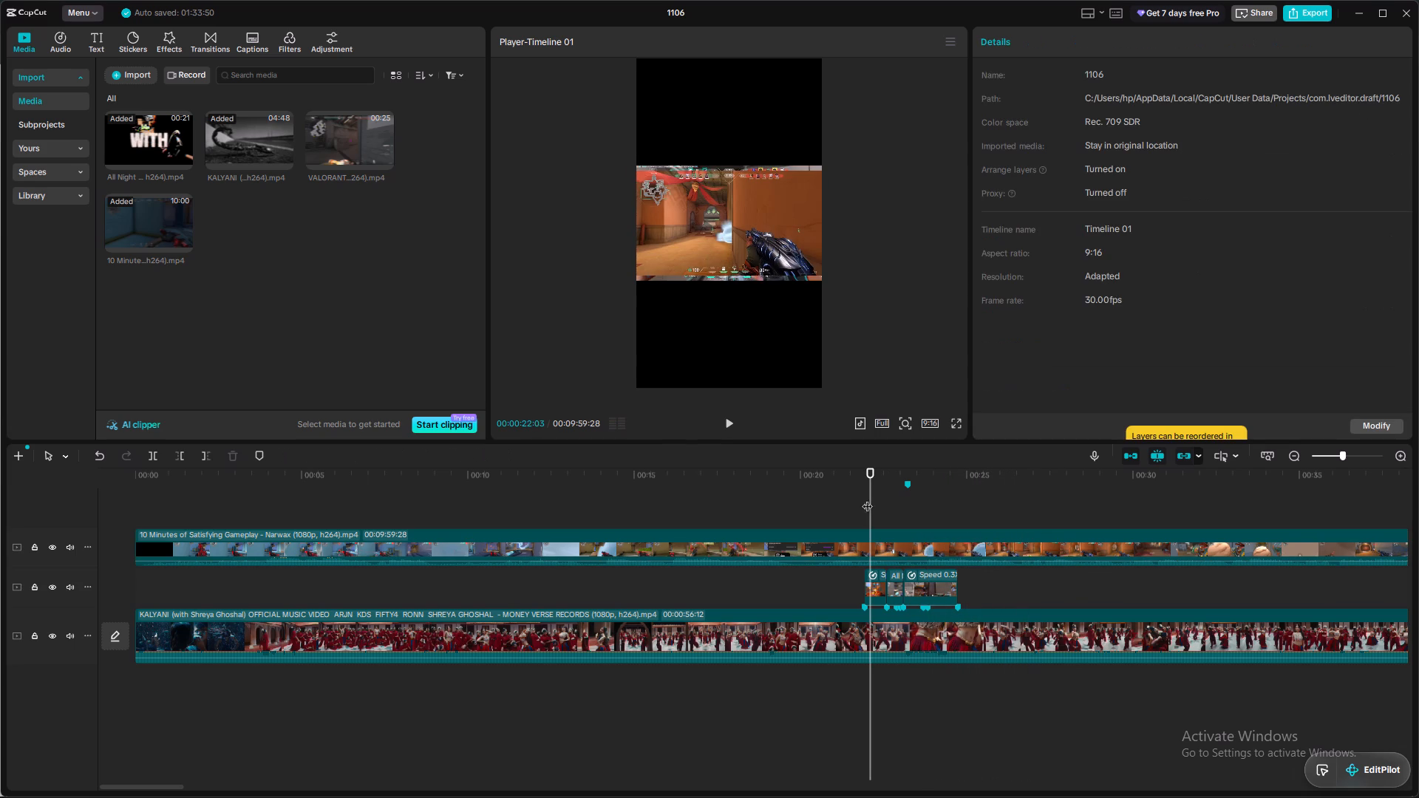
drag(868, 542, 858, 530)
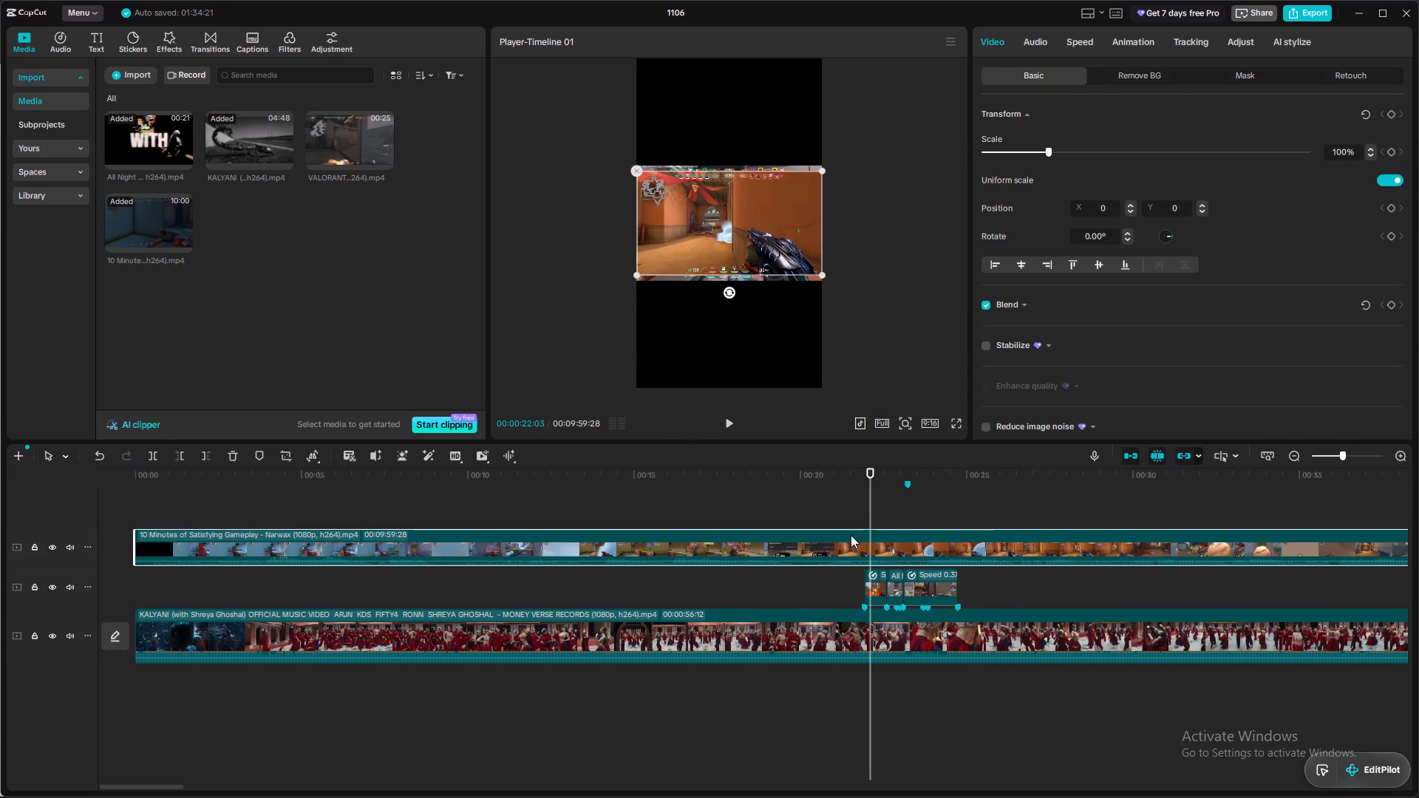
click(851, 535)
click(853, 516)
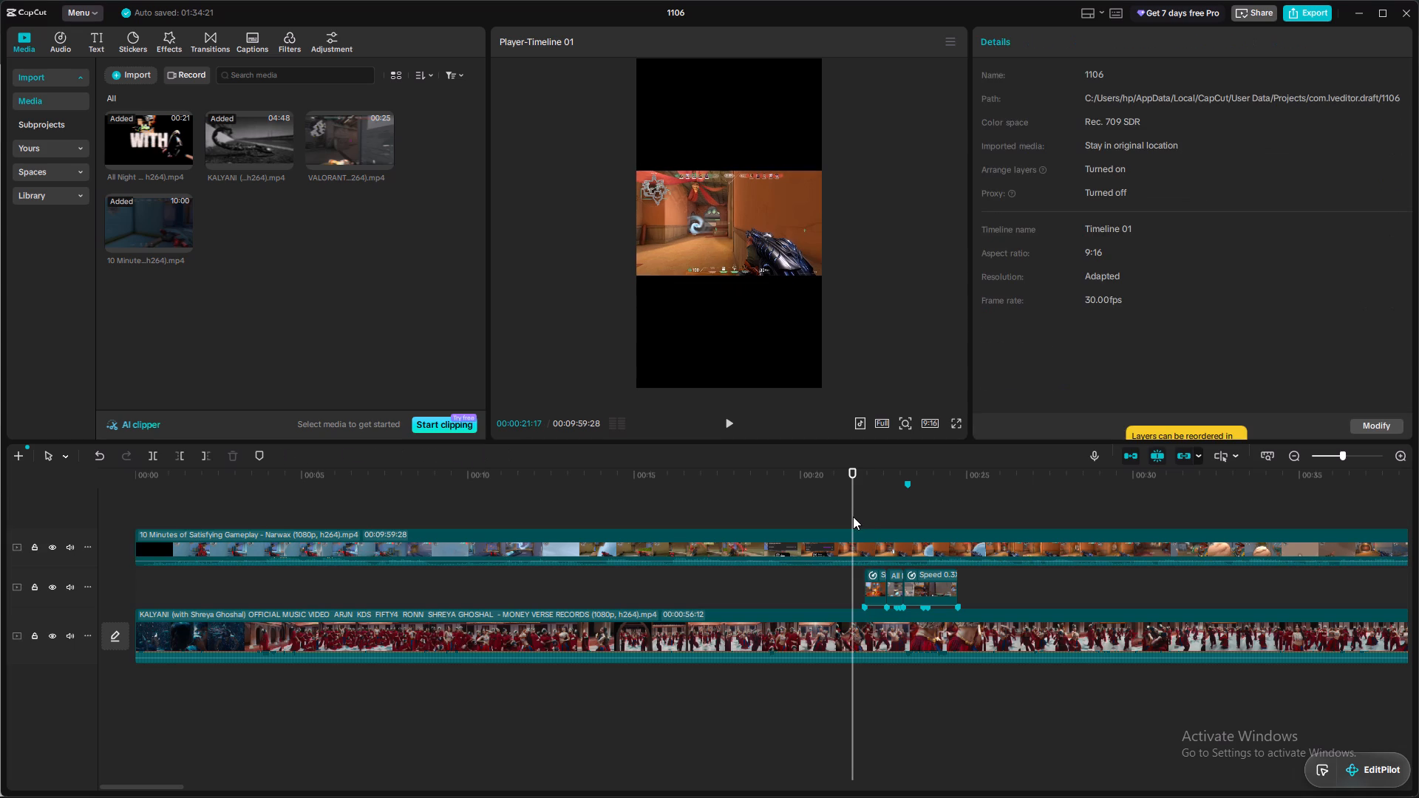
click(868, 512)
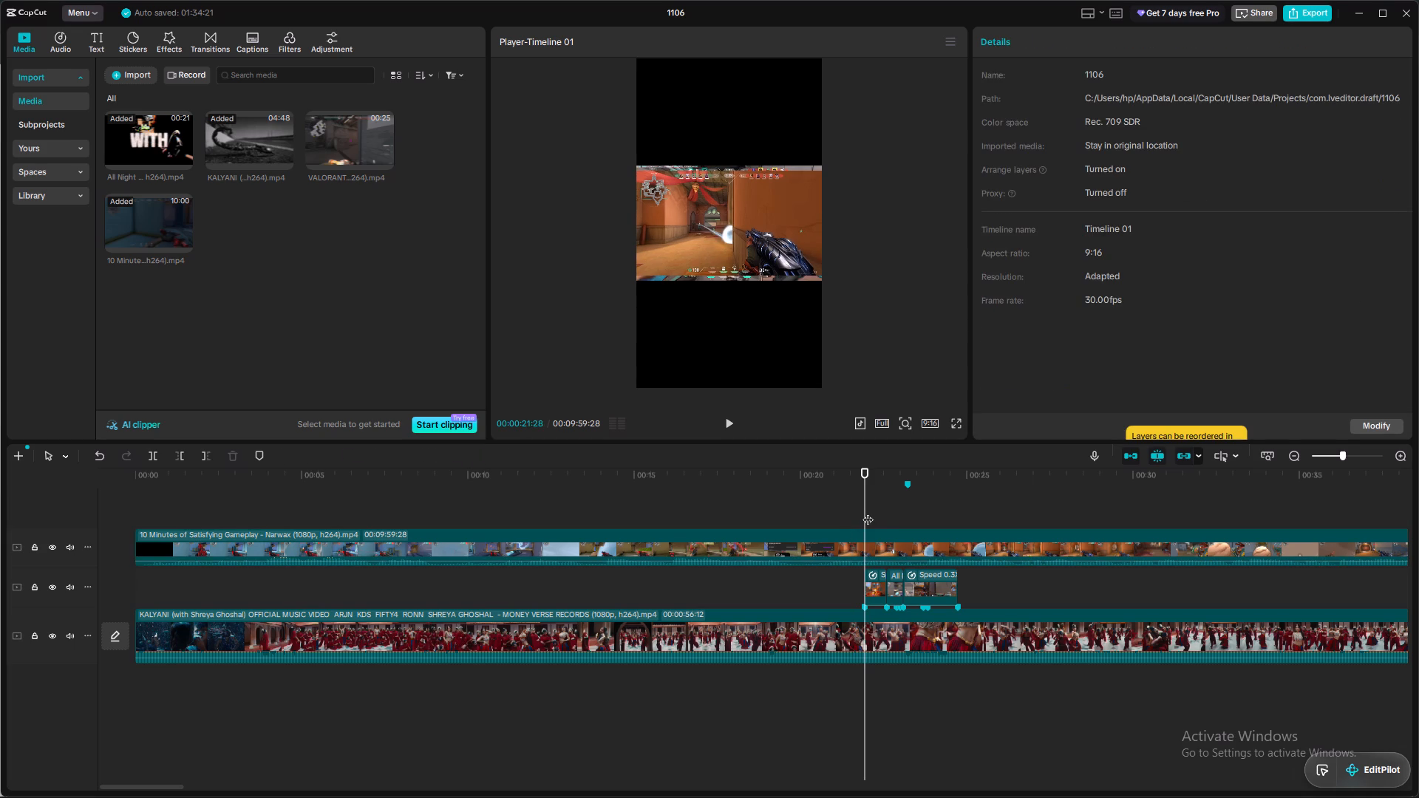
click(866, 538)
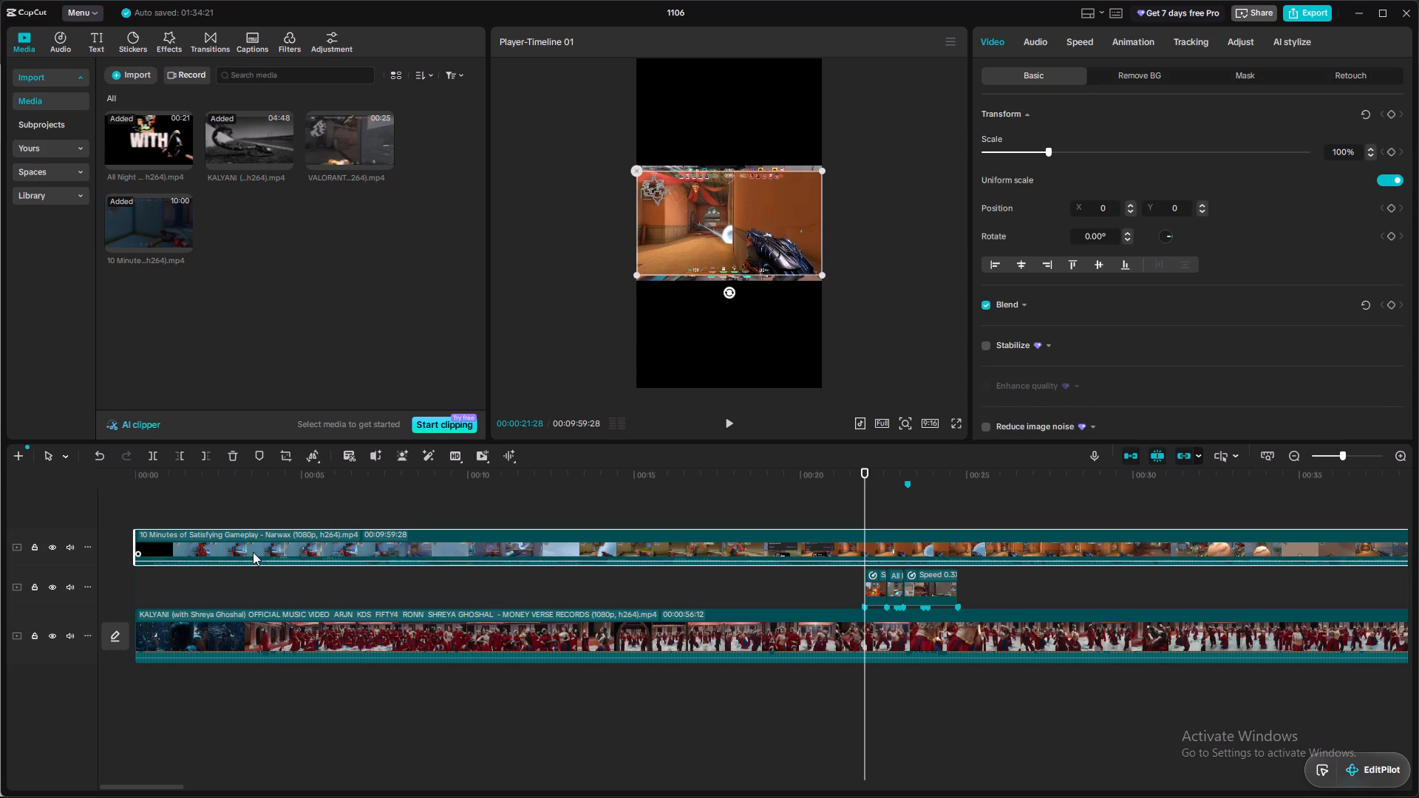
click(149, 463)
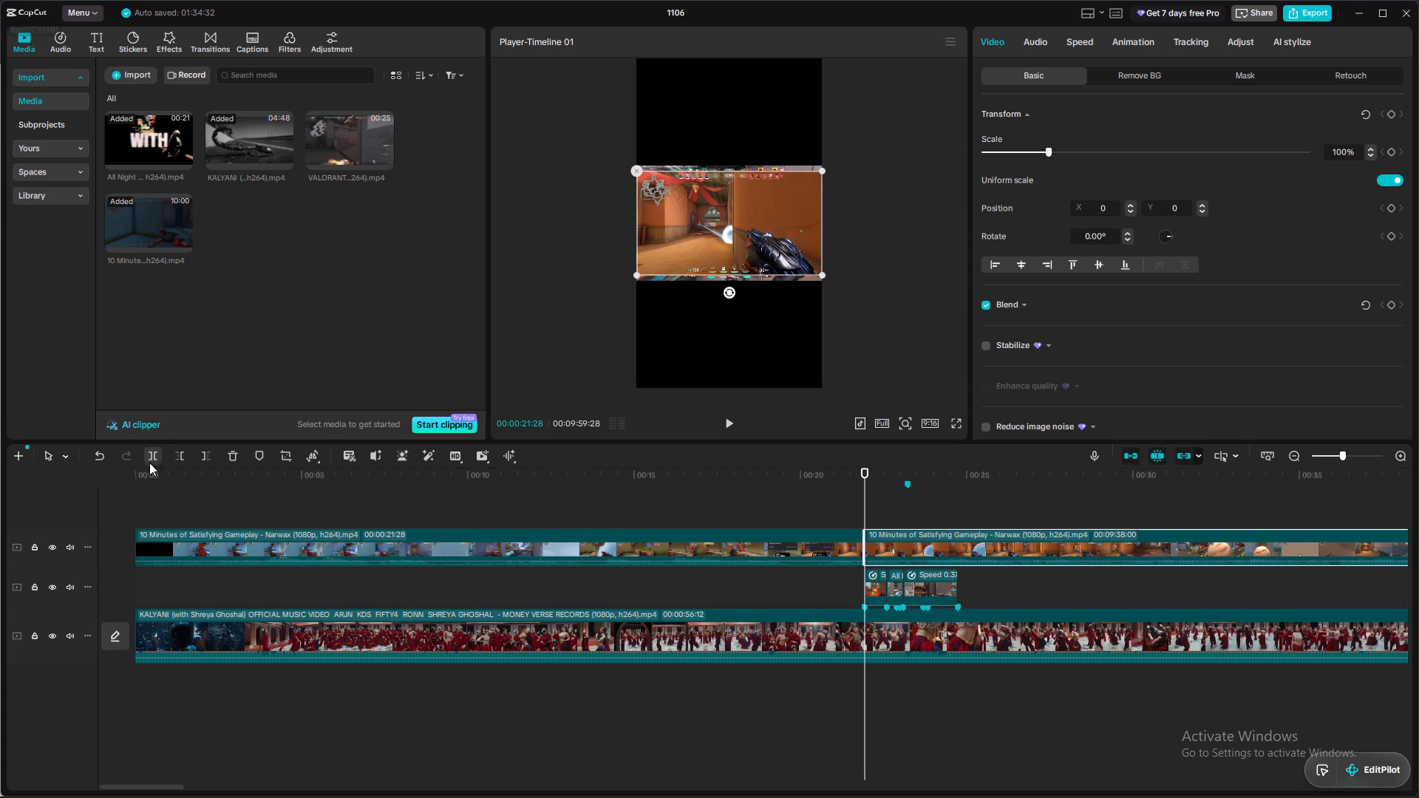
Trim away the second Satisfying Gameplay segment's footage before 00:00:24:22, where the short beat clips end.
click(948, 515)
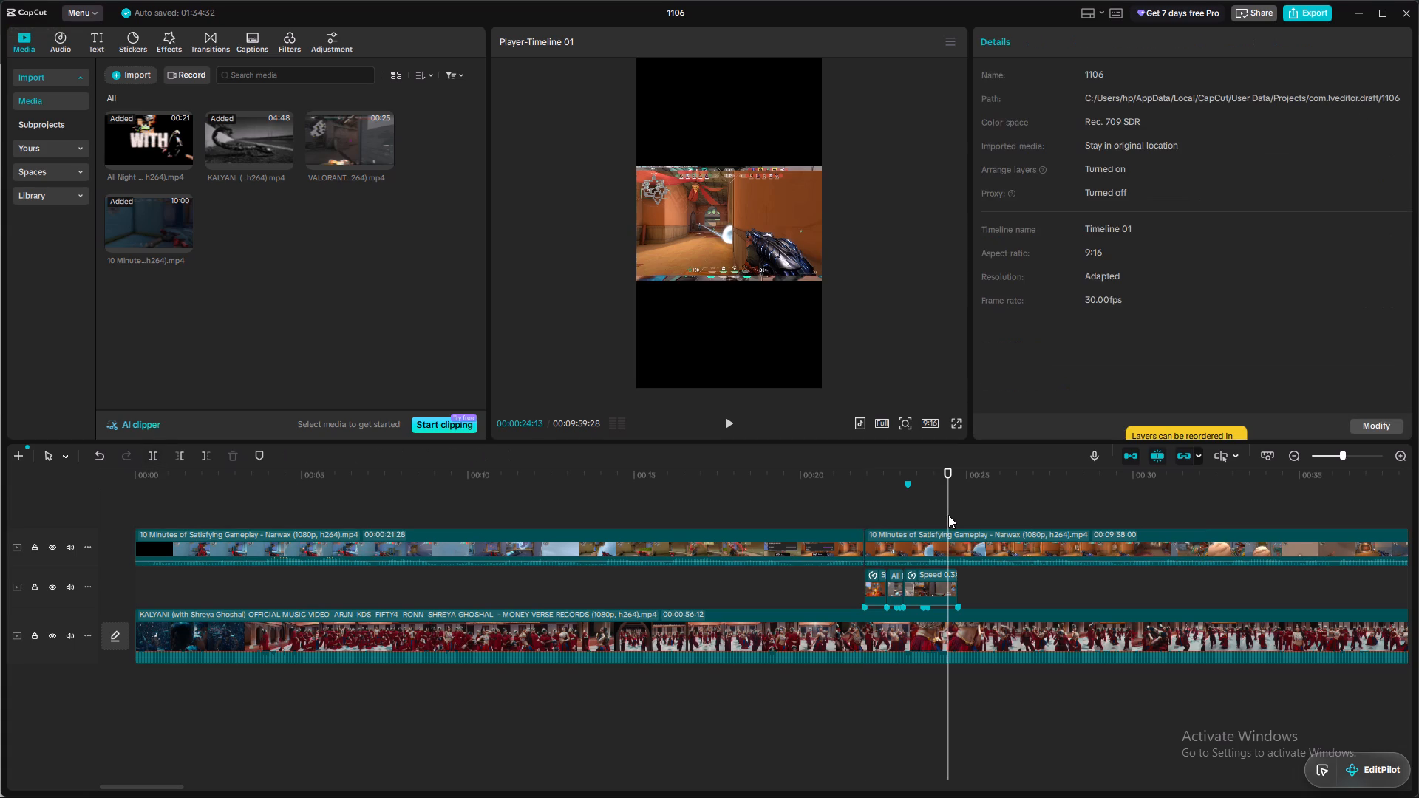
click(955, 515)
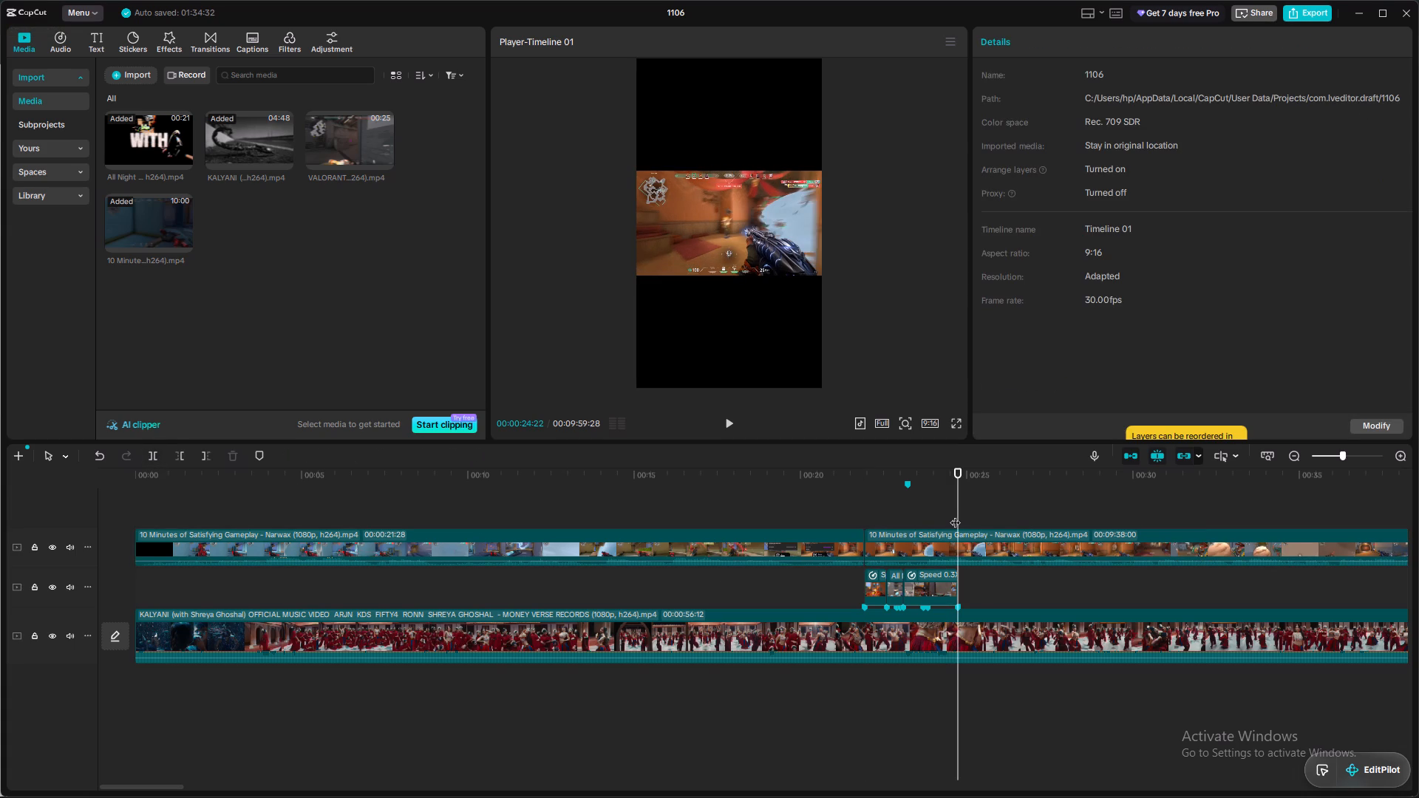
click(973, 531)
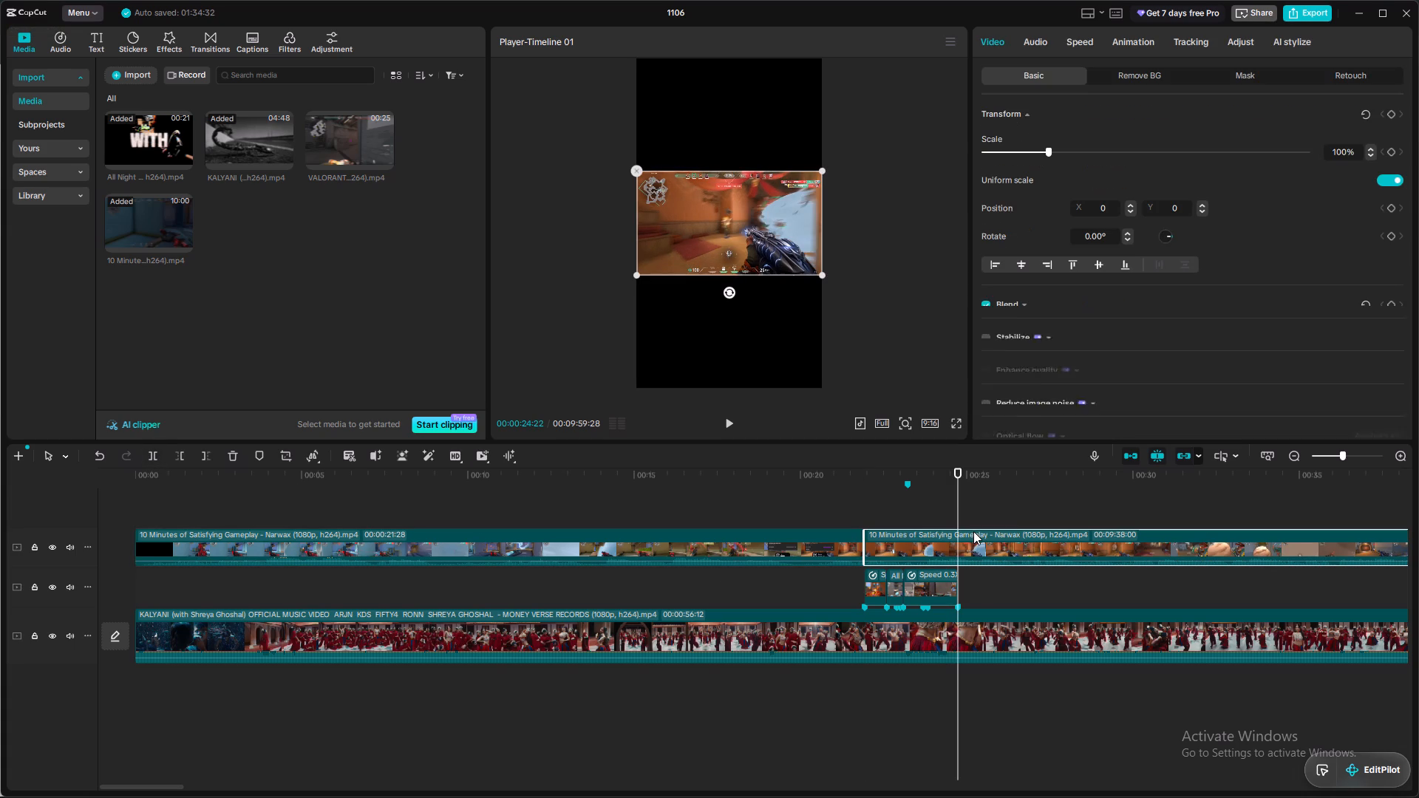
click(178, 457)
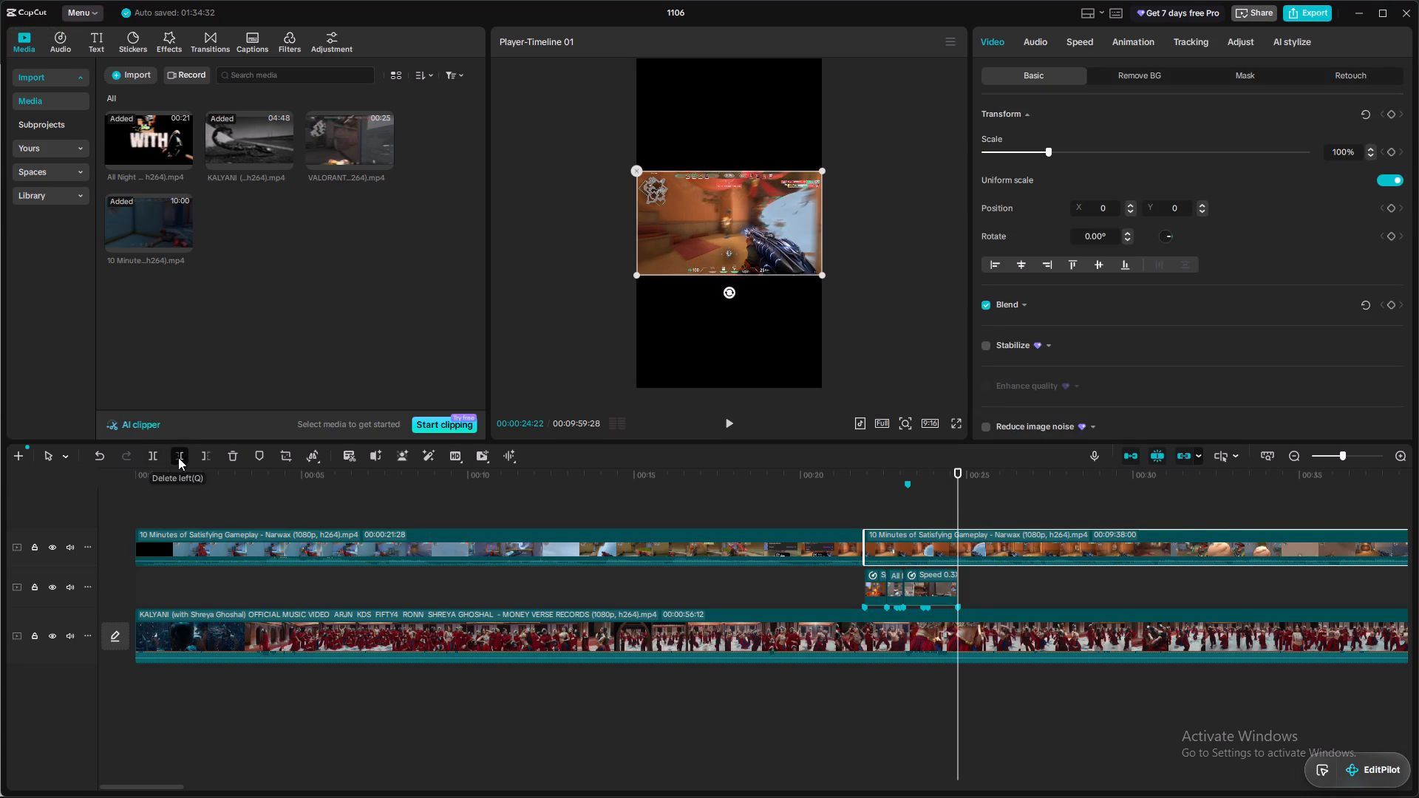
Move the first Satisfying Gameplay segment down onto the track of the short beat clips, keeping it at 00:00.
click(137, 485)
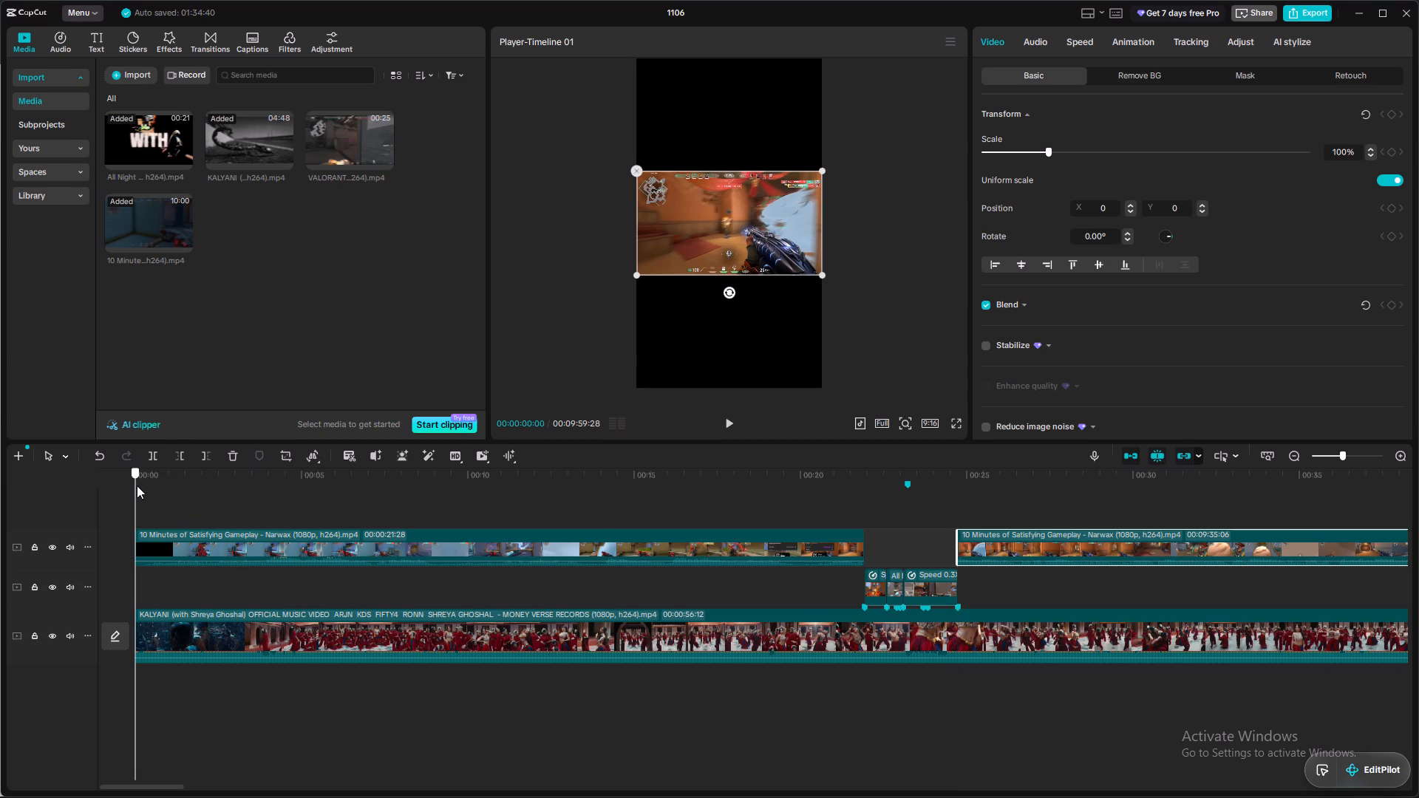
key(space)
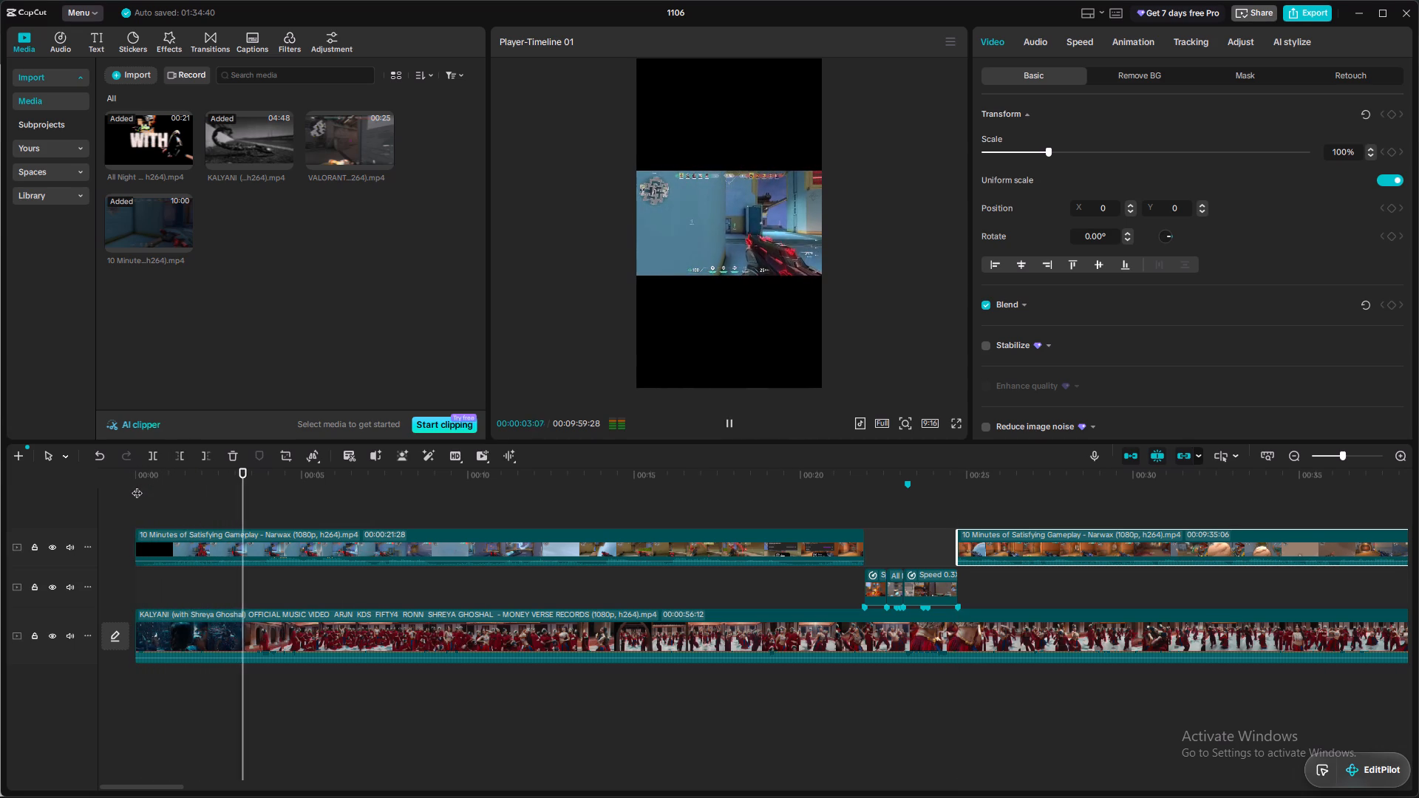
key(space)
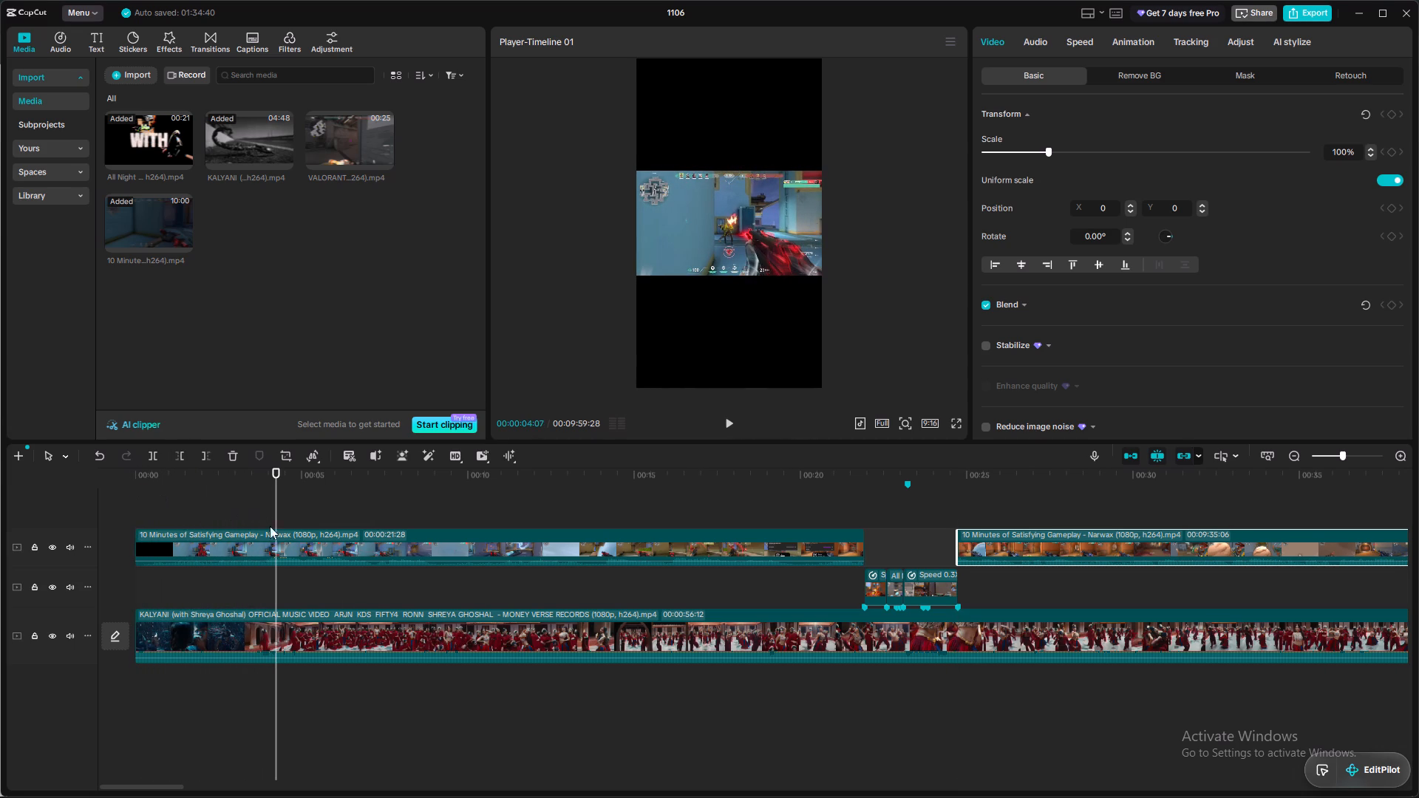
drag(278, 539, 277, 572)
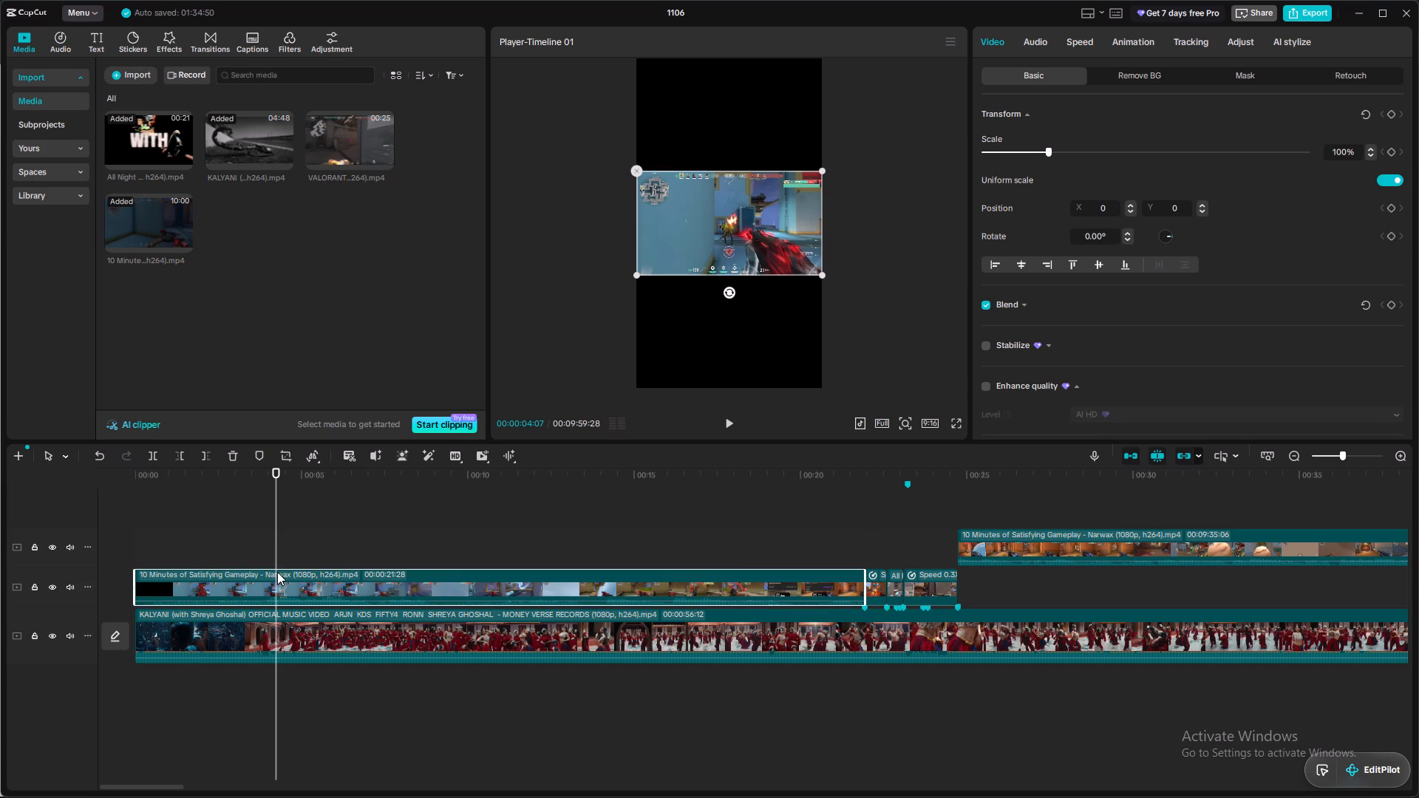
Play the opening seconds of the timeline in short bursts to check the gameplay action against the music.
click(143, 493)
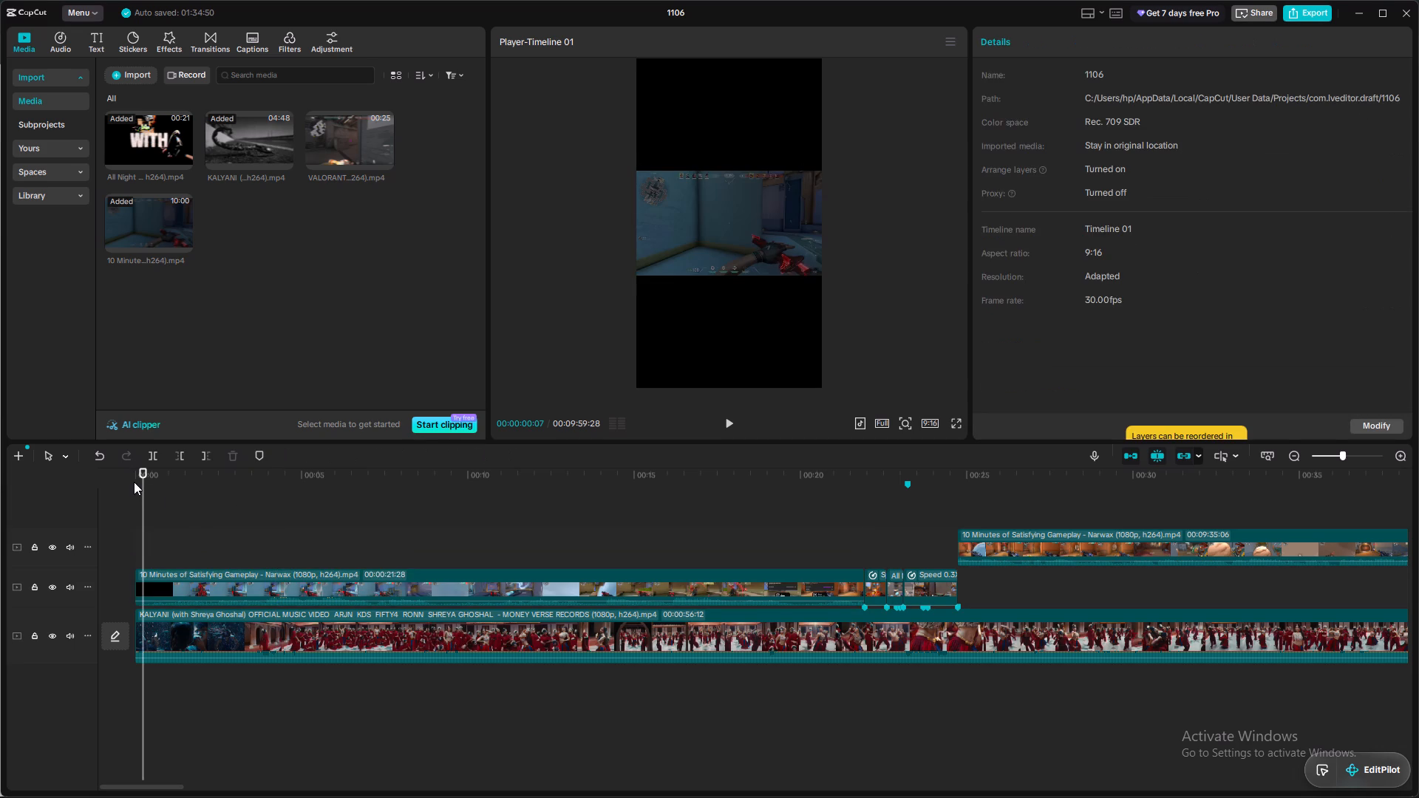
click(134, 482)
click(134, 482)
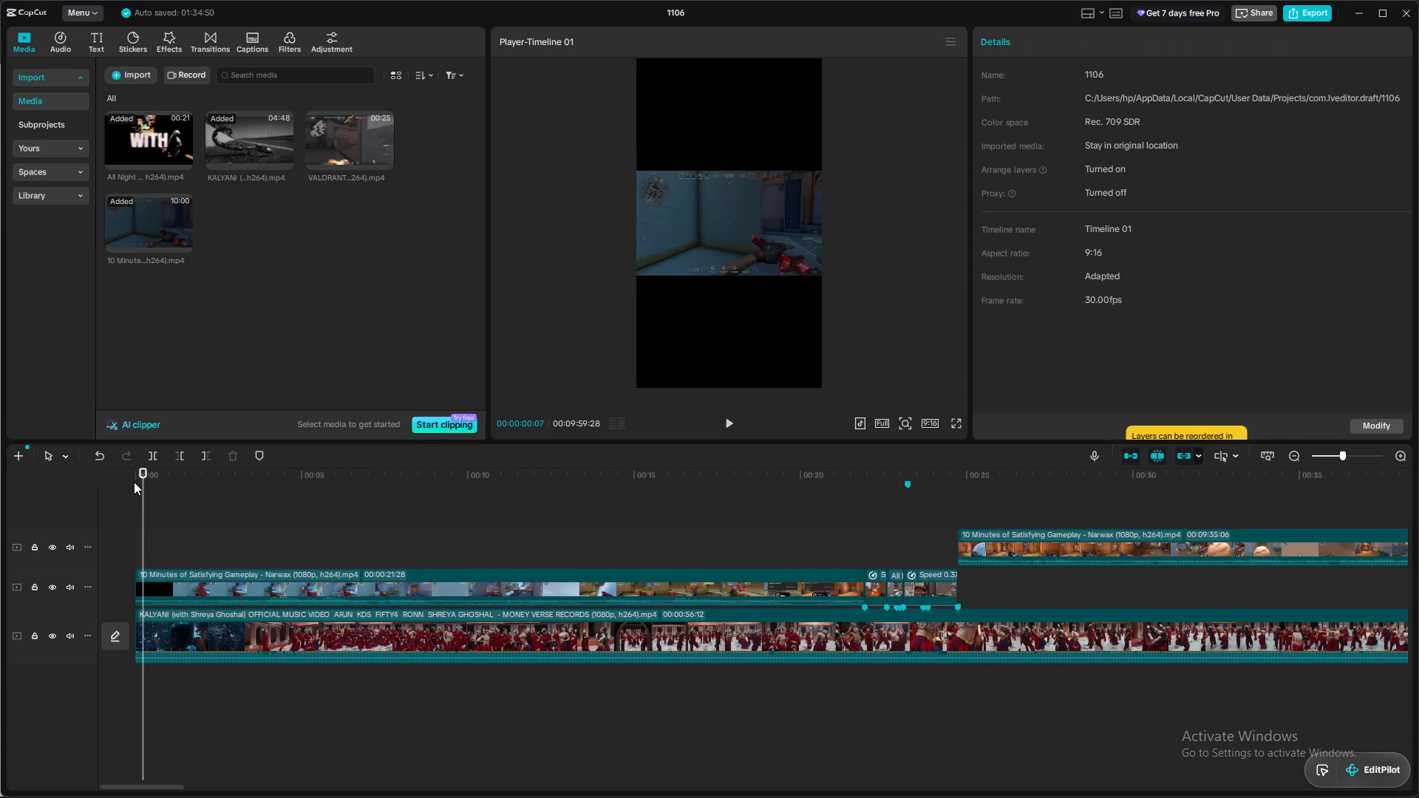
click(136, 473)
key(space)
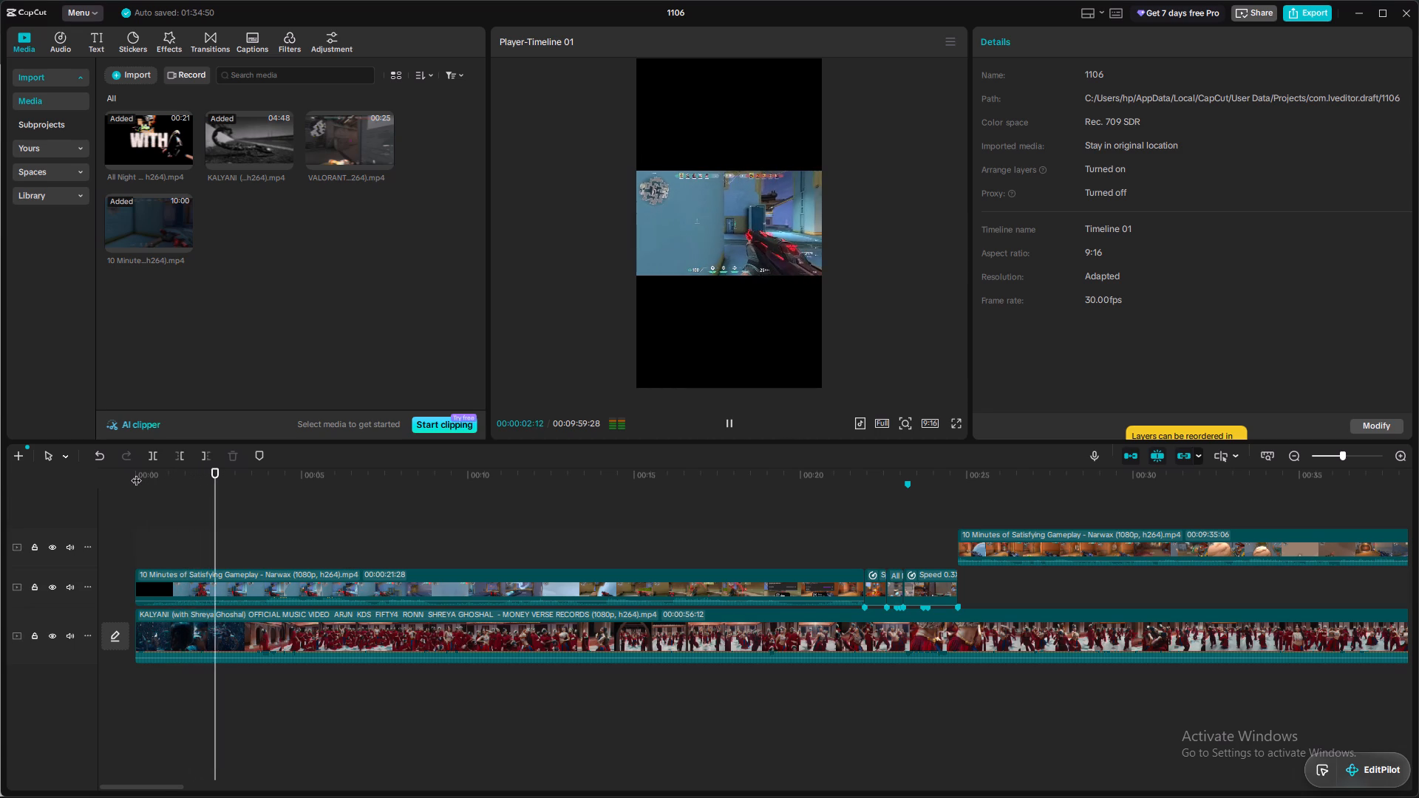
key(space)
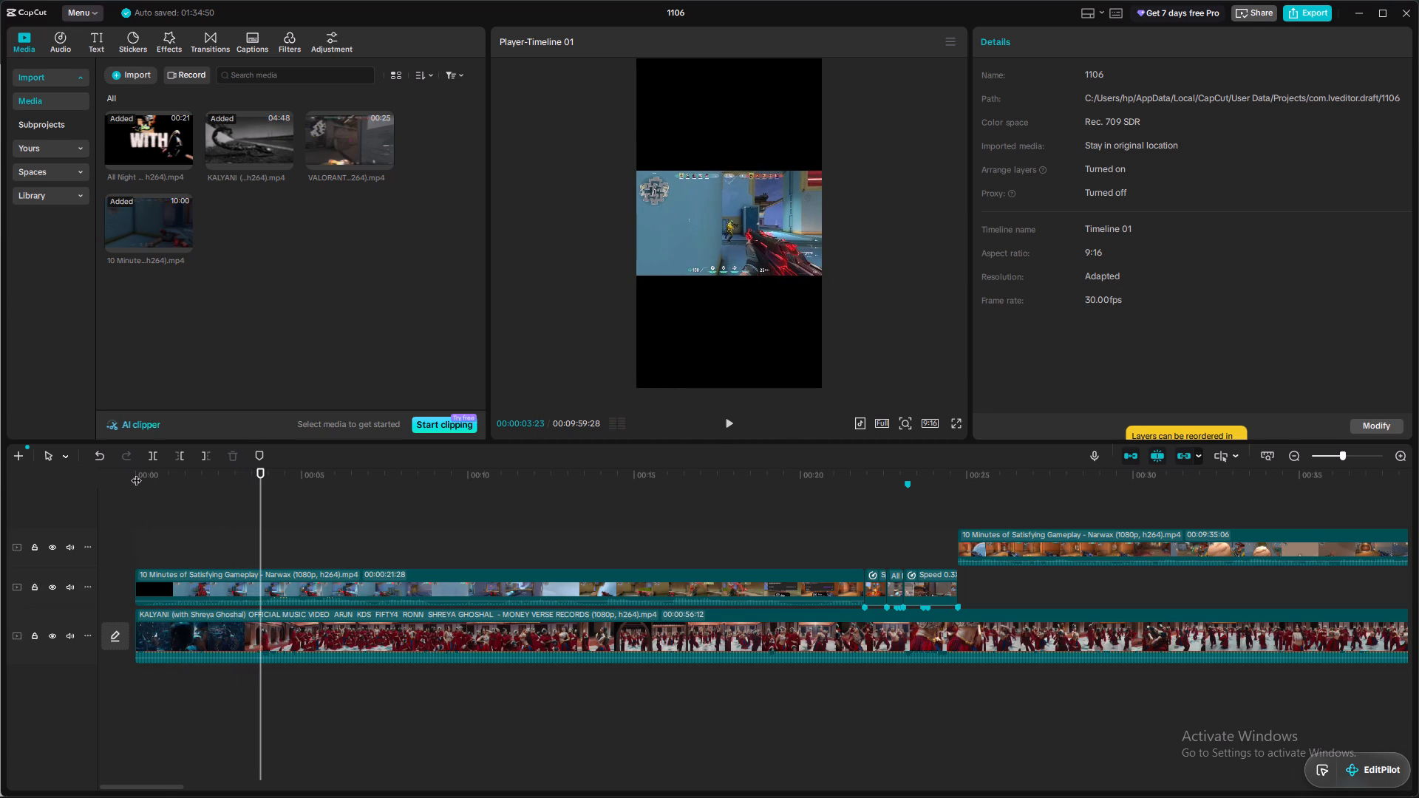
key(space)
key(space)
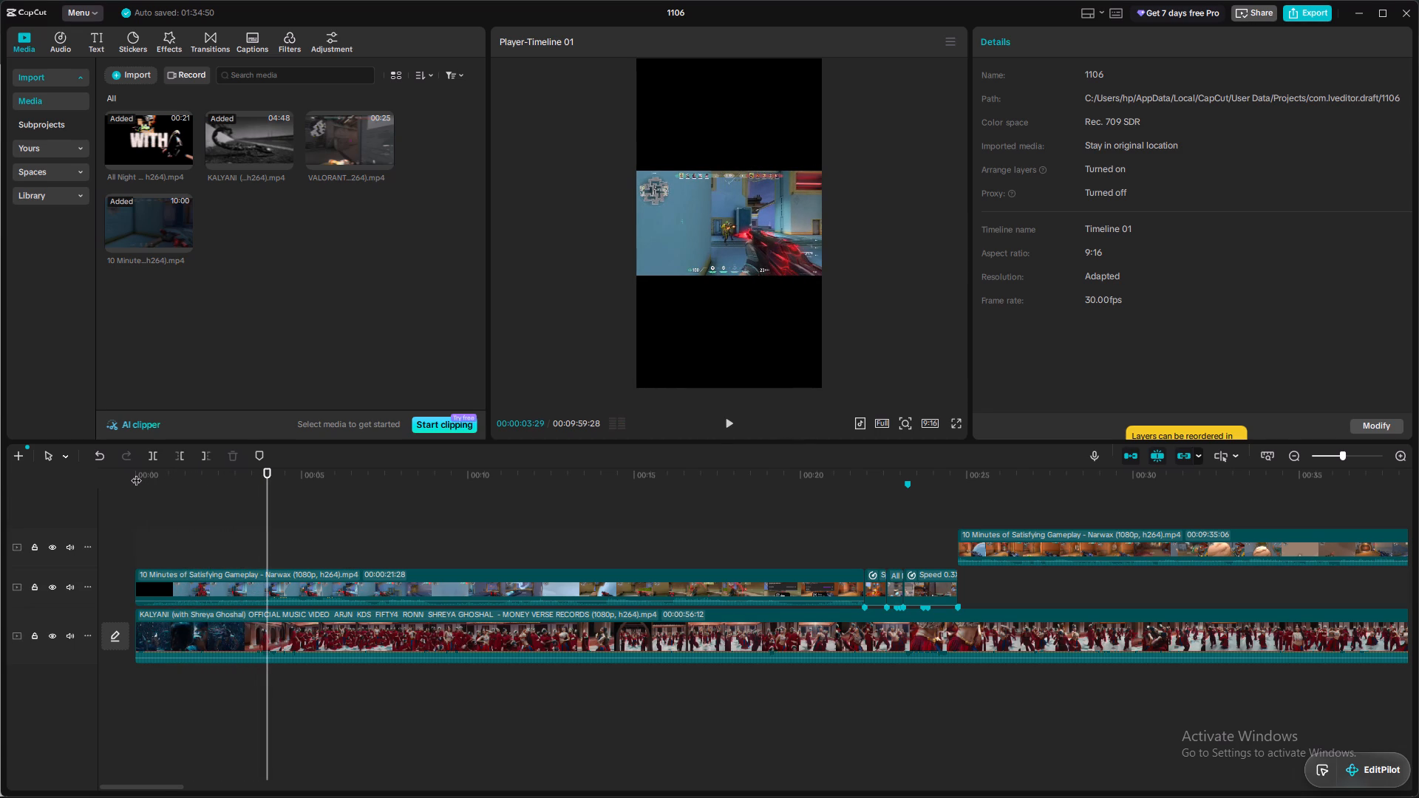
key(space)
key(space)
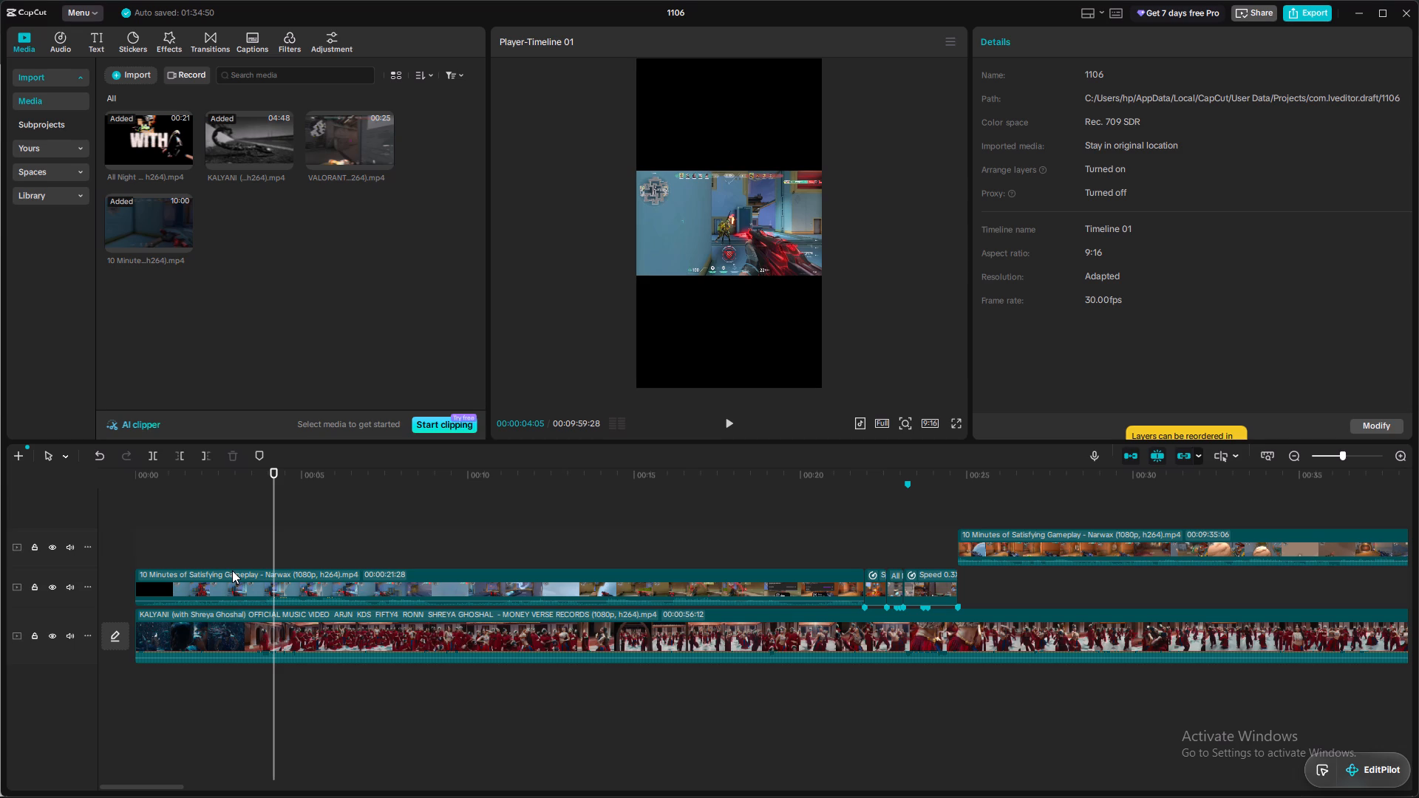
key(space)
key(space)
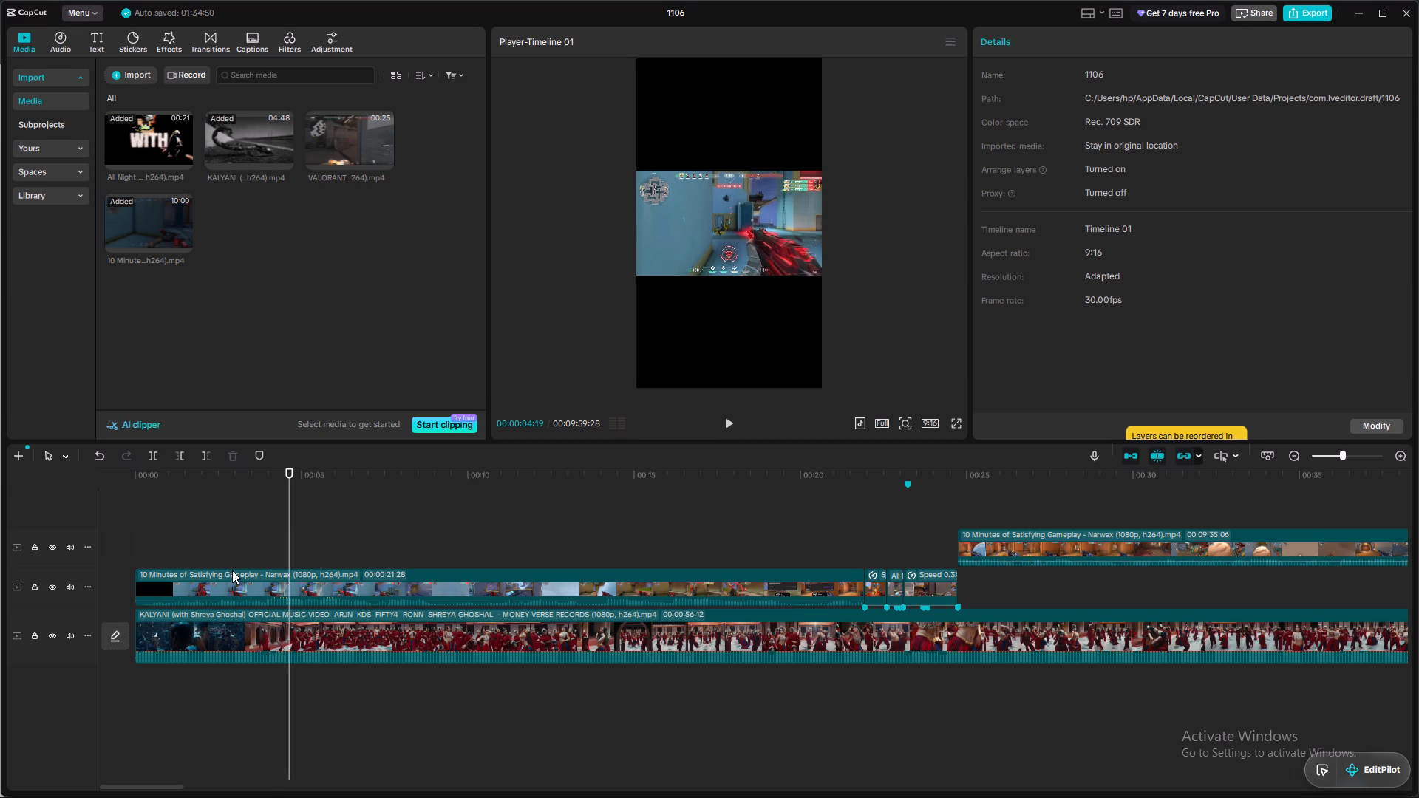
Replay from the timeline start through the first Satisfying Gameplay segment, pausing at key moments to compare the action with the beat.
click(154, 620)
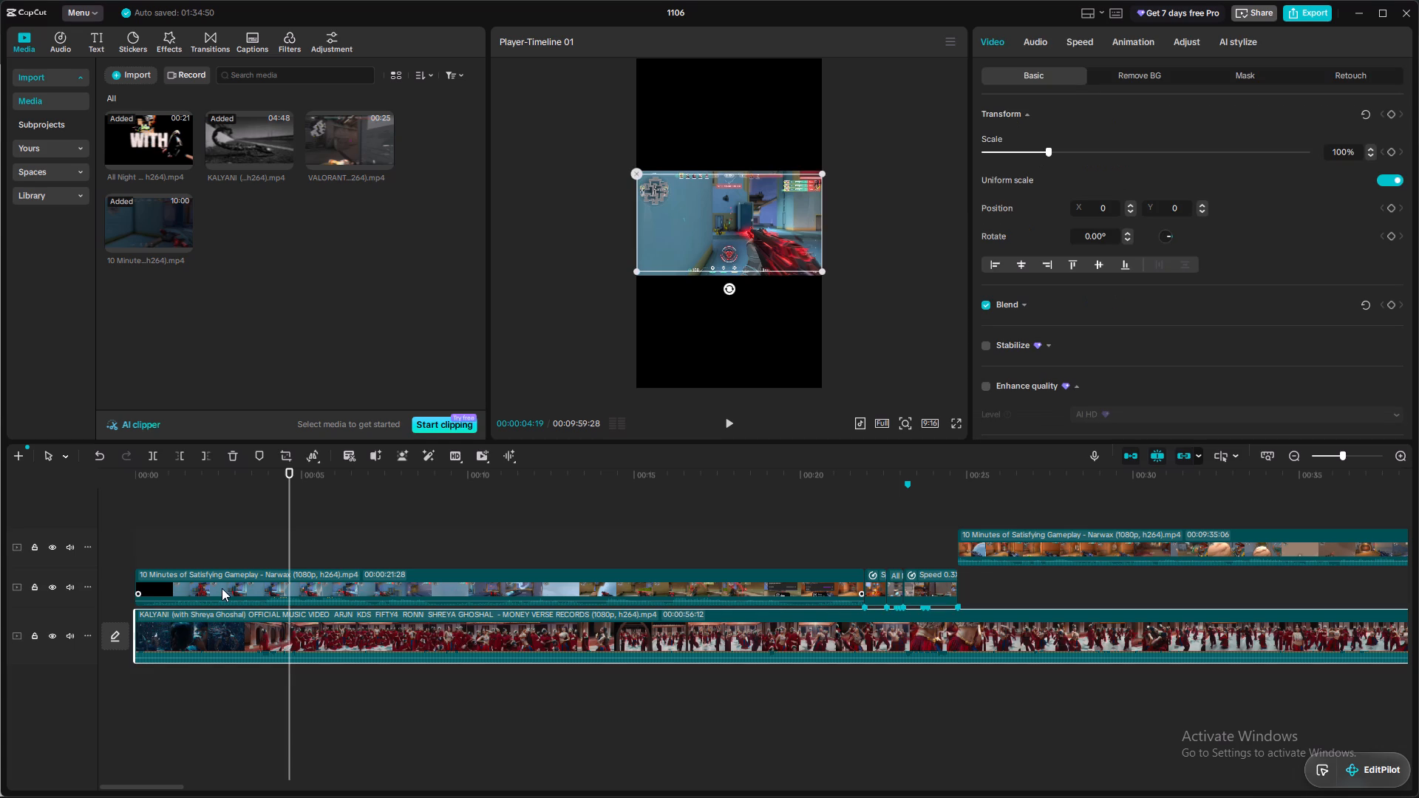
click(132, 465)
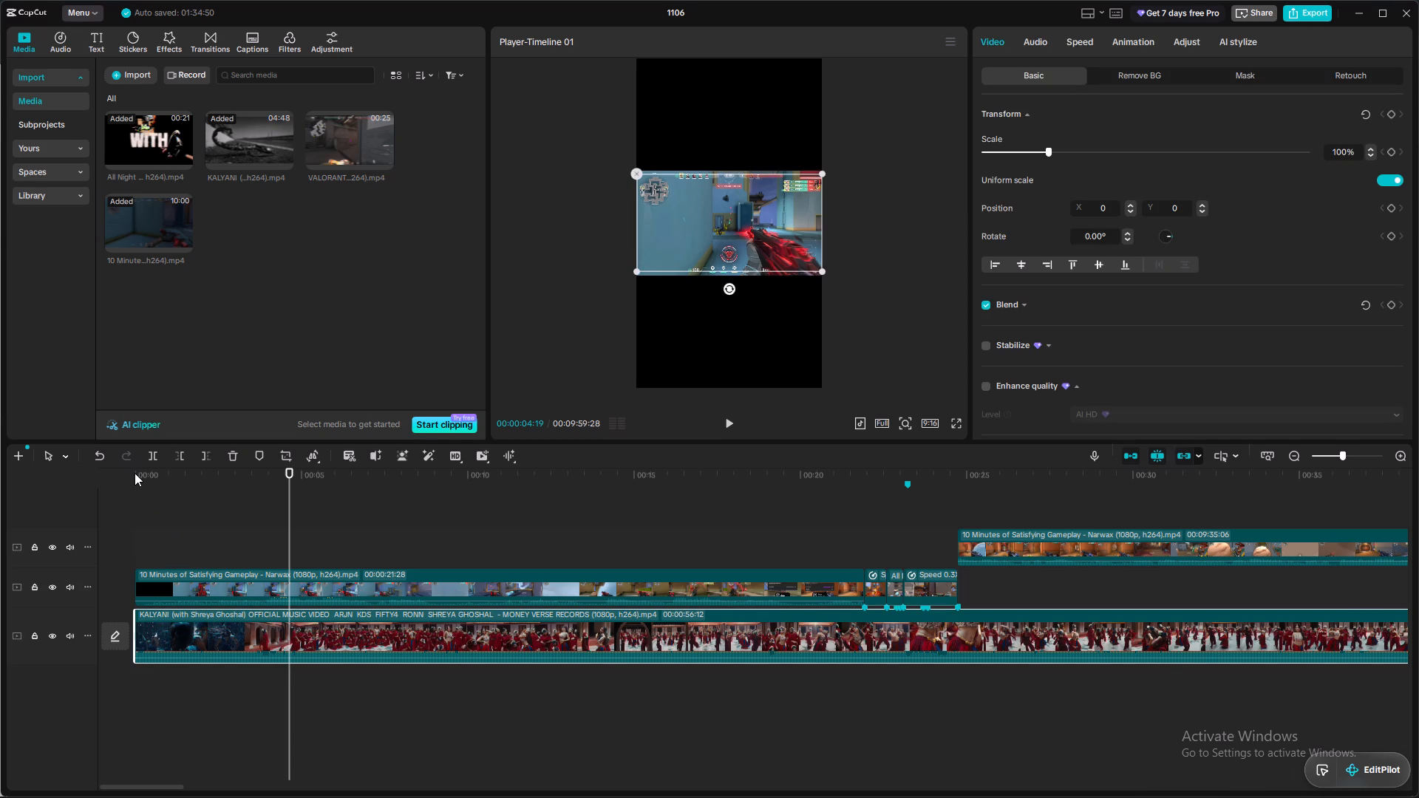
click(135, 473)
click(136, 474)
key(space)
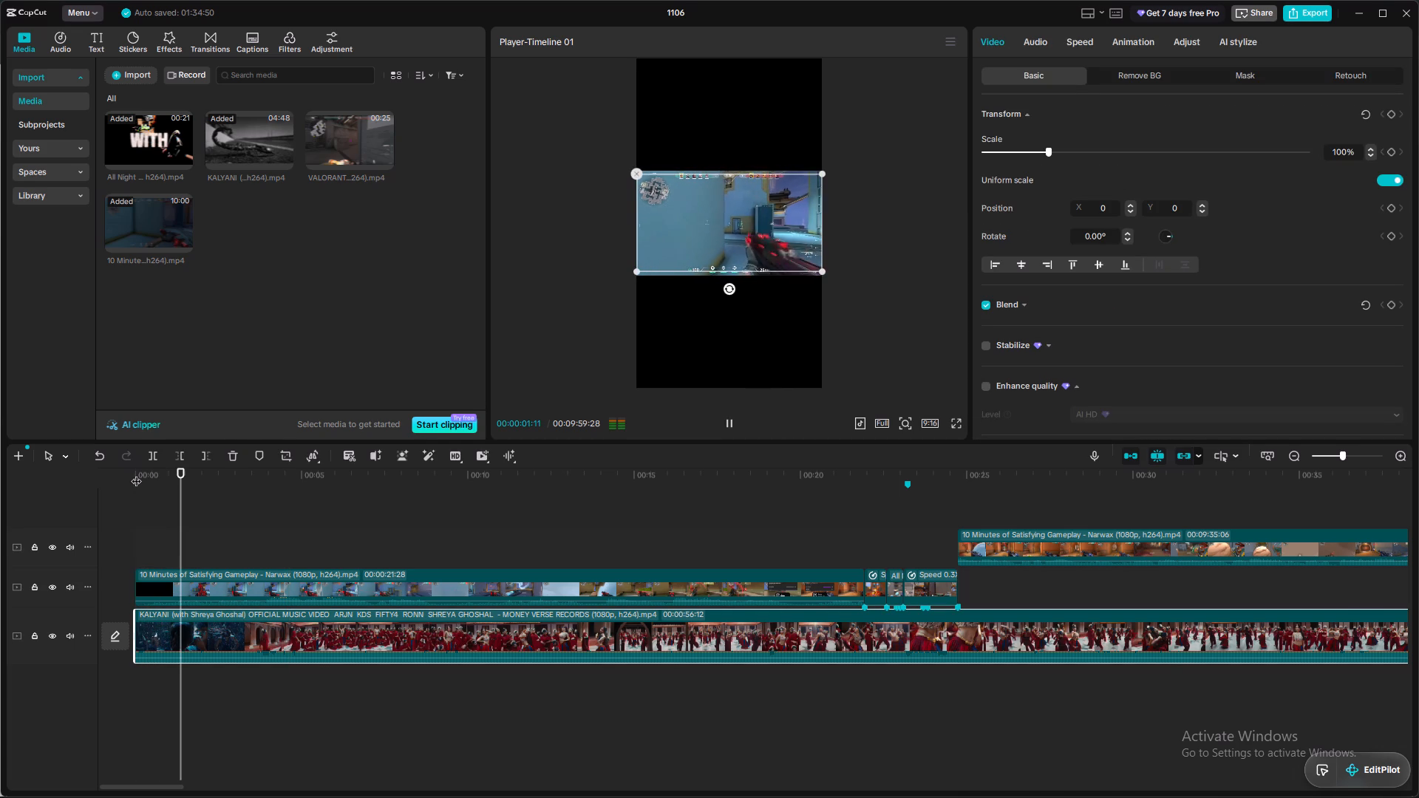
key(space)
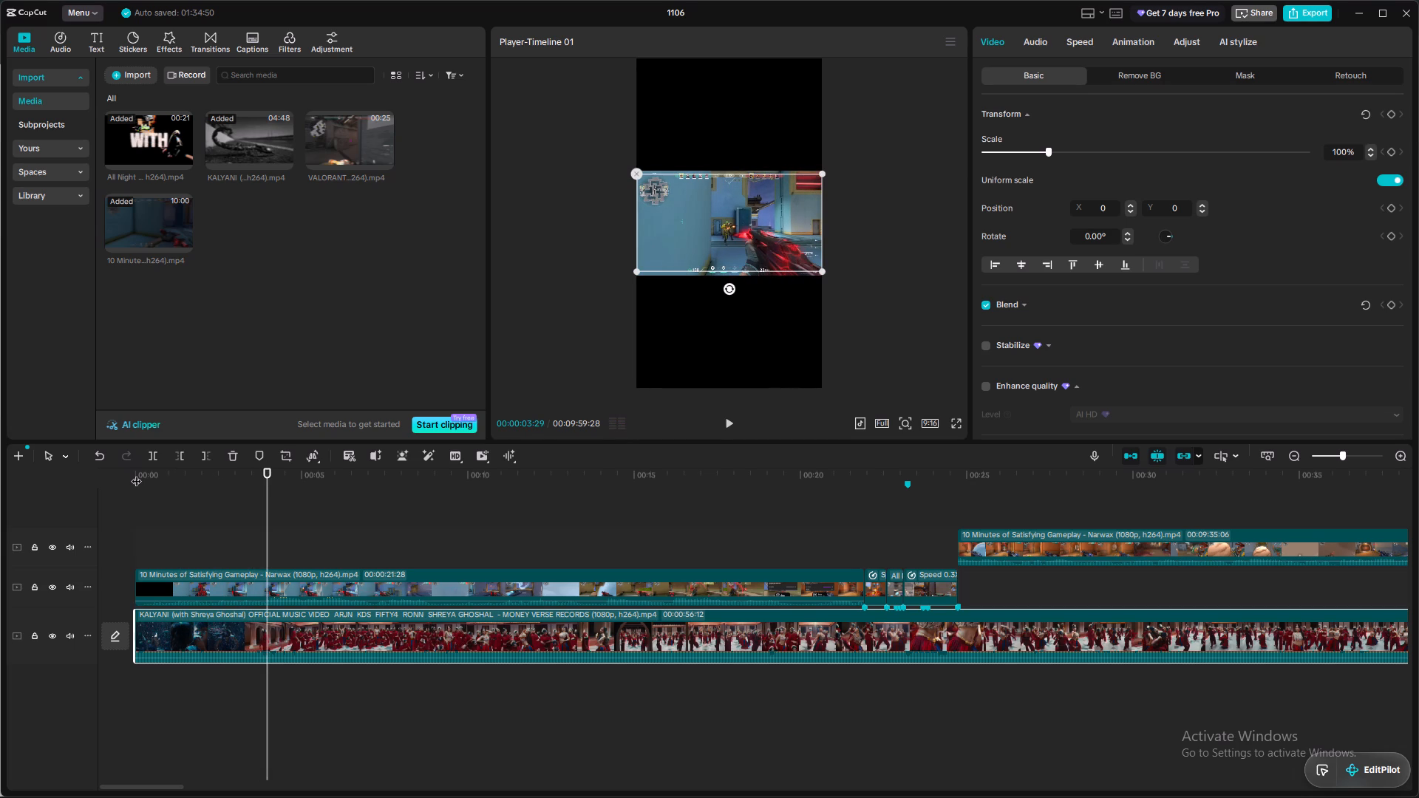
key(space)
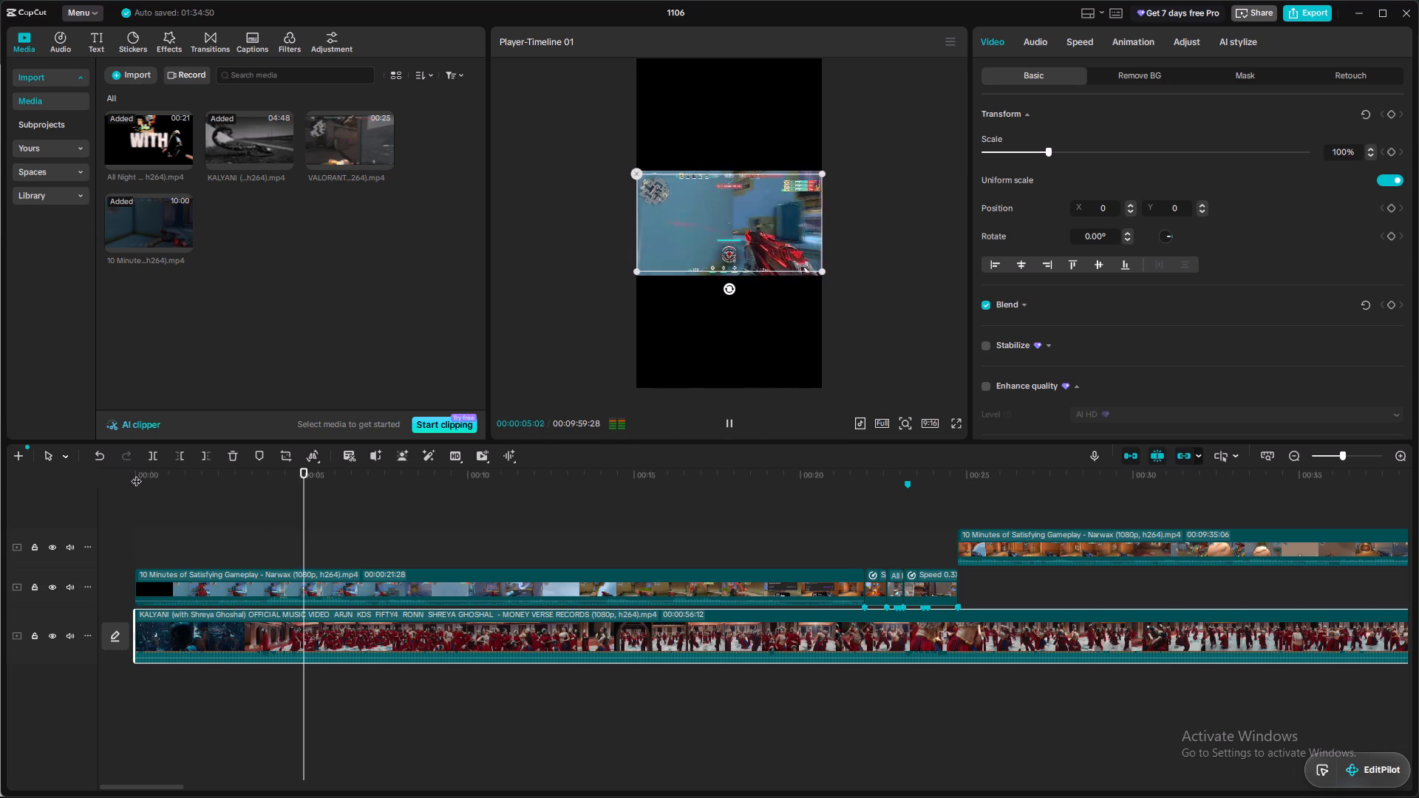
key(space)
key(space)
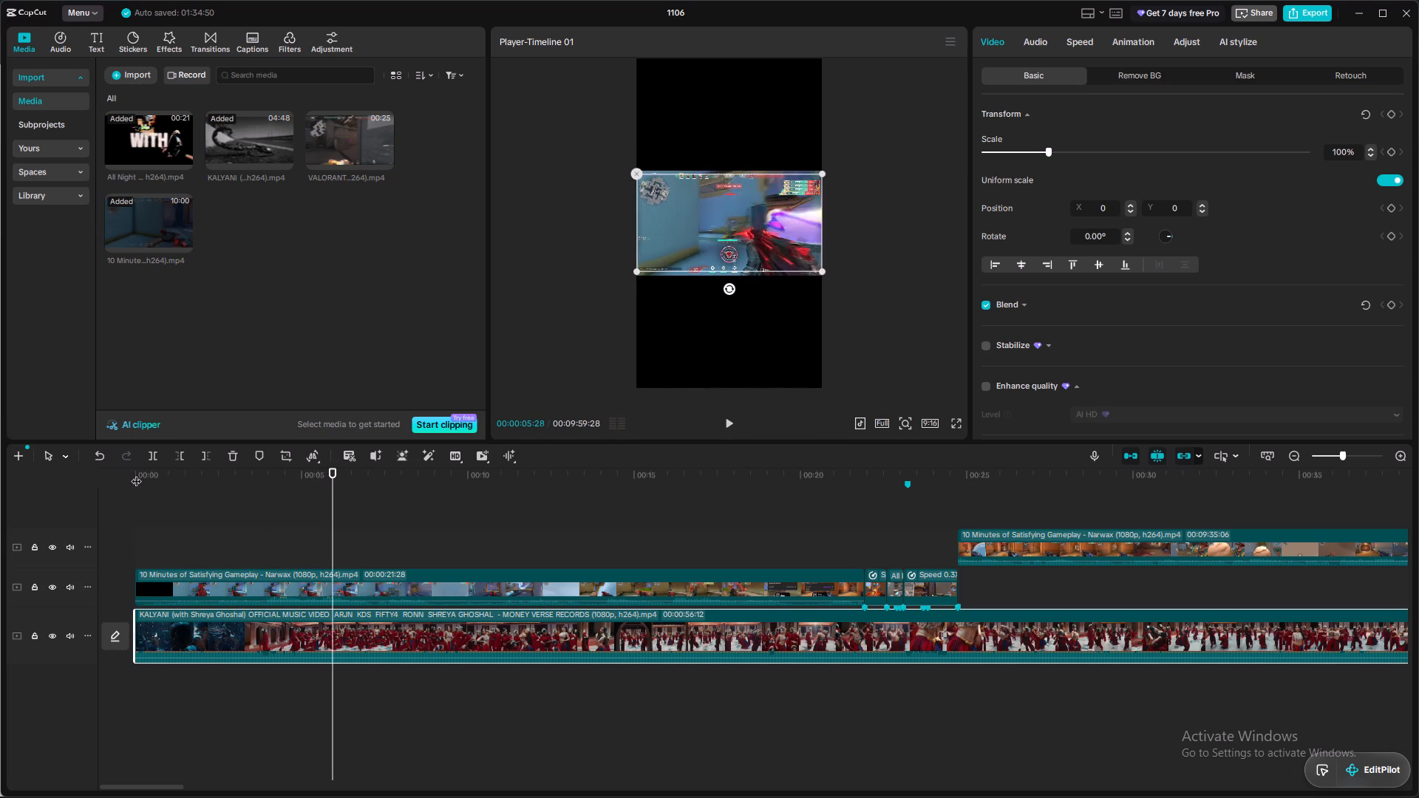
key(space)
key(space)
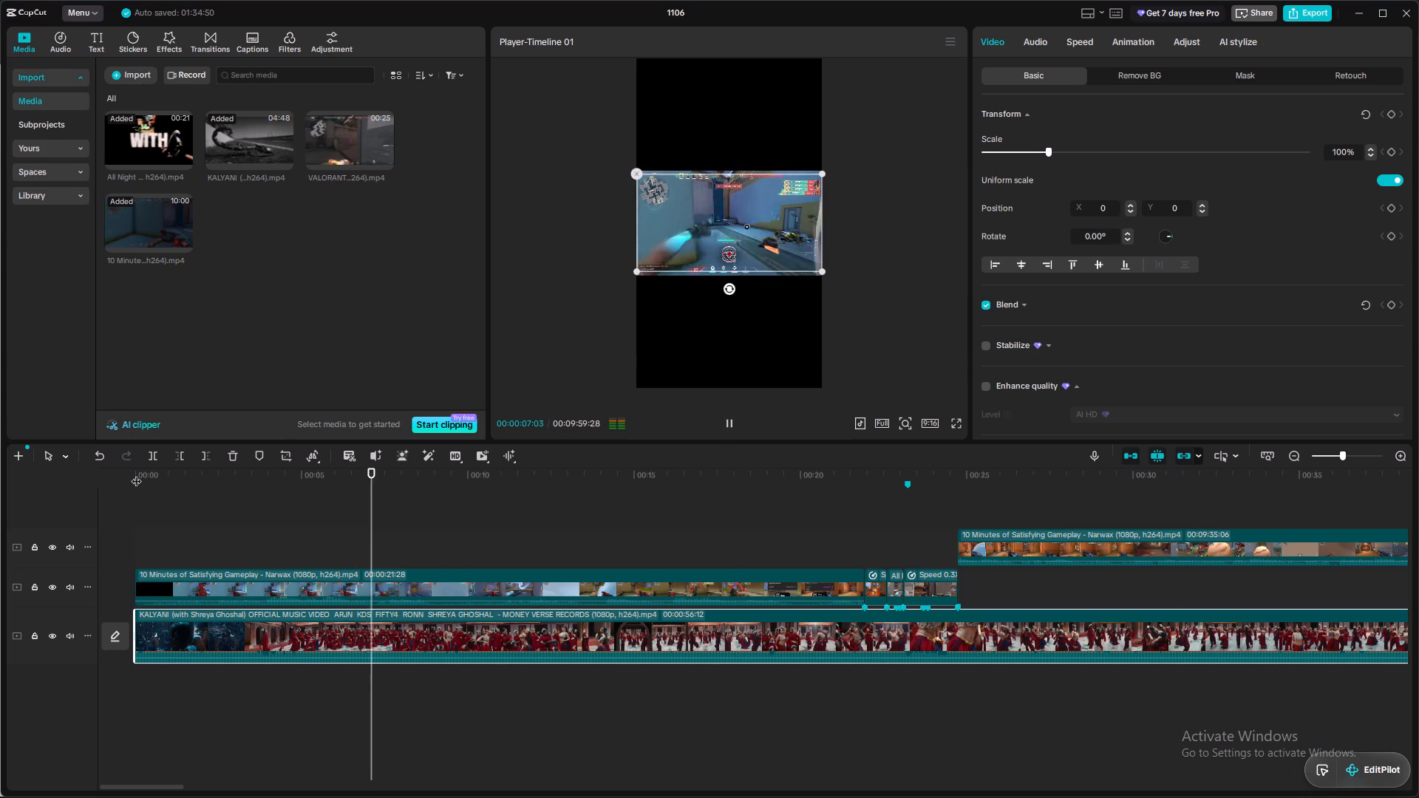
key(space)
key(space)
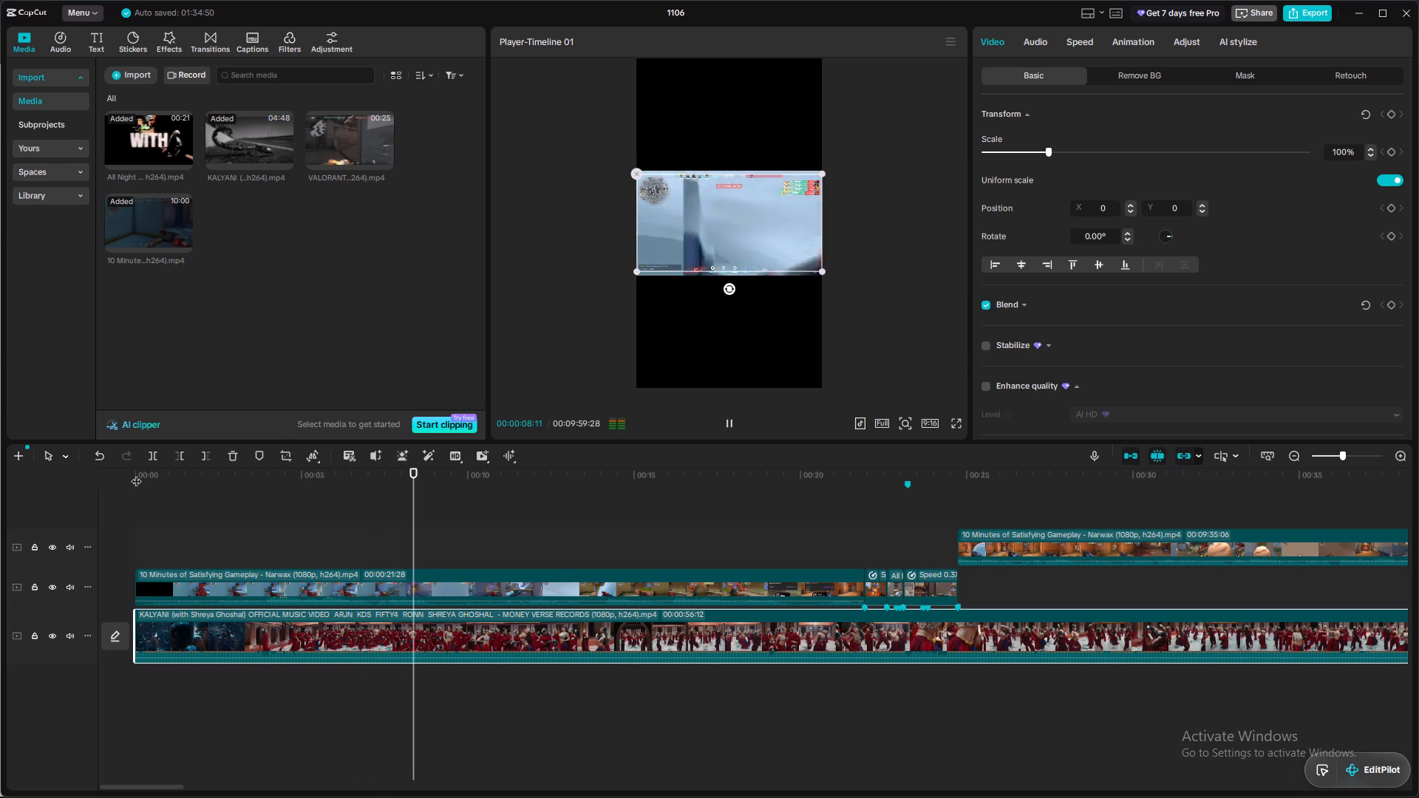
key(space)
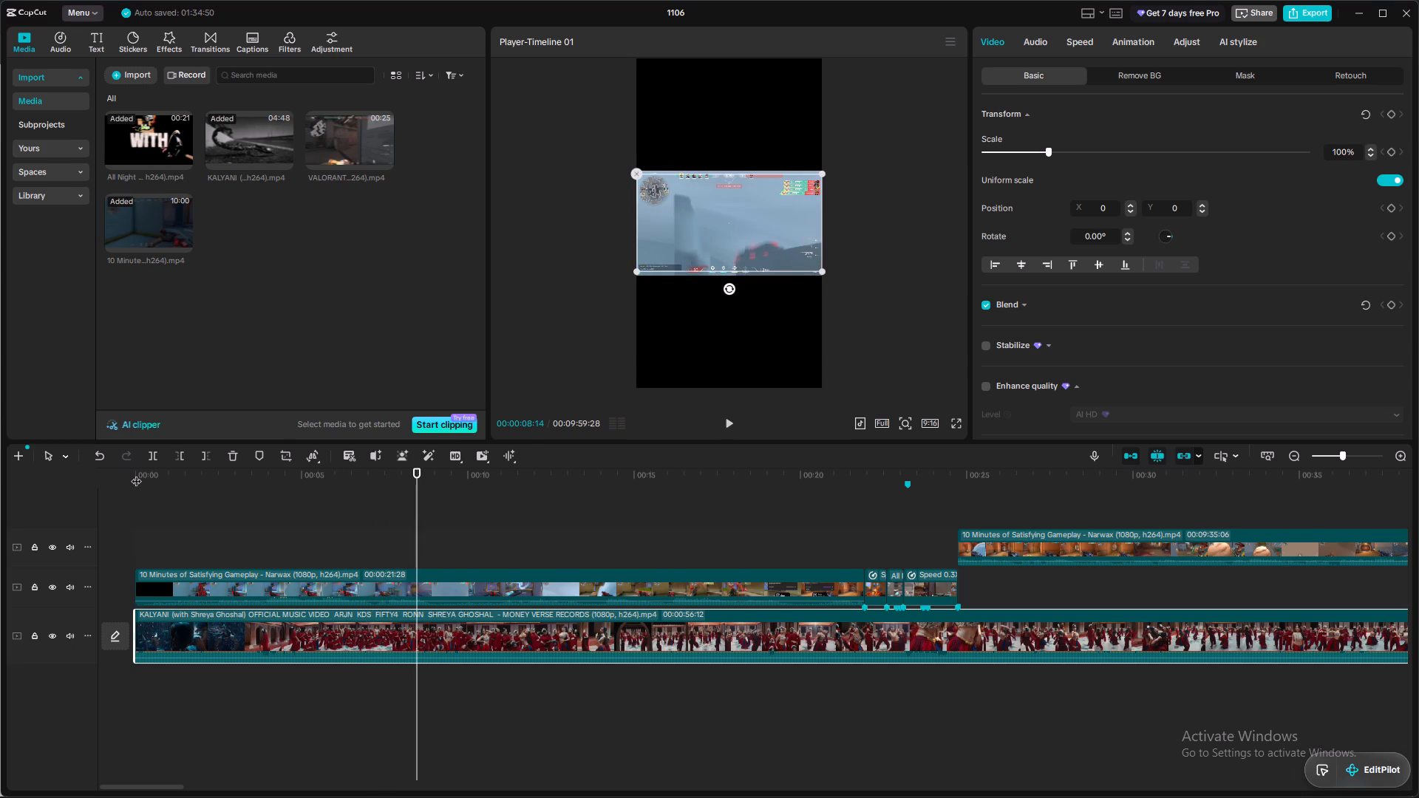
click(428, 586)
key(space)
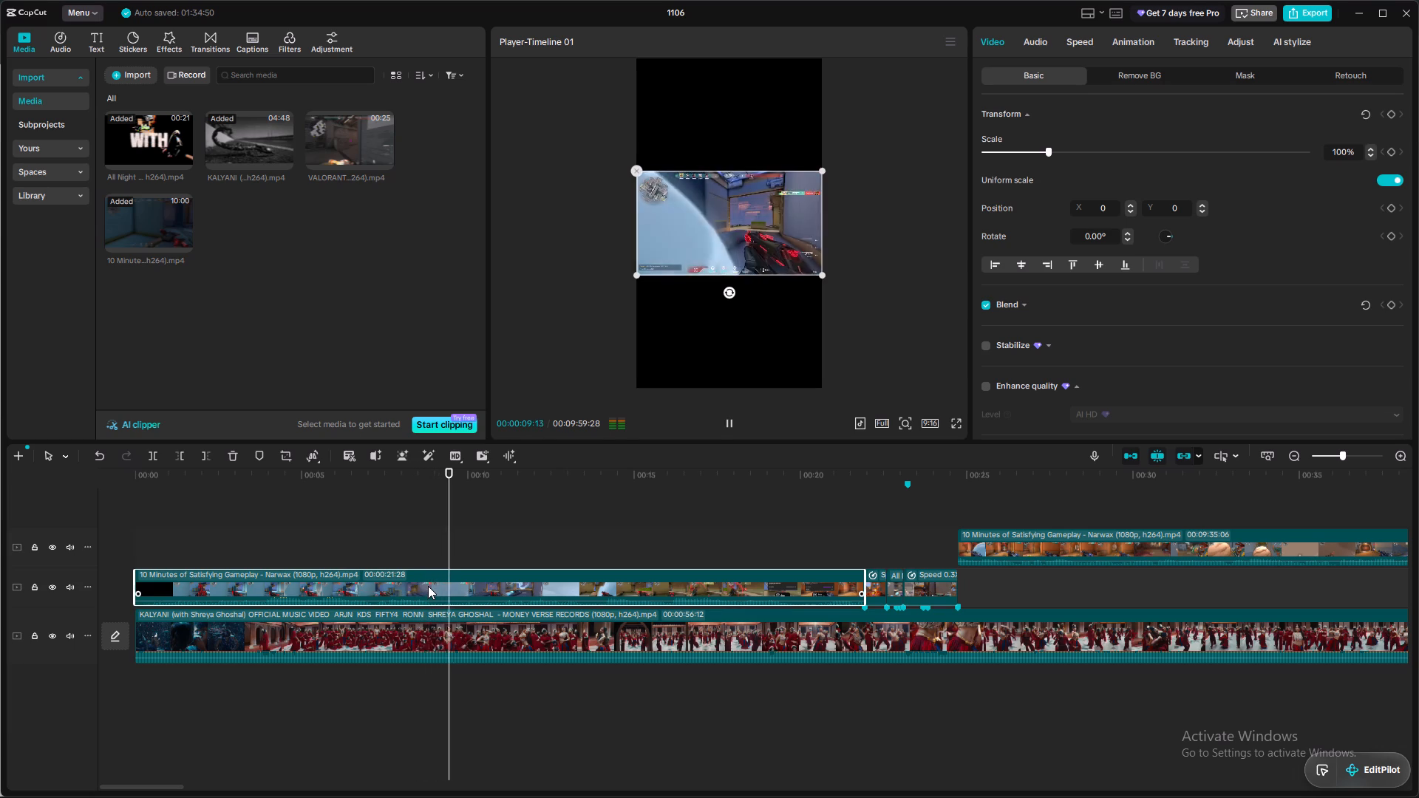
key(space)
key(space)
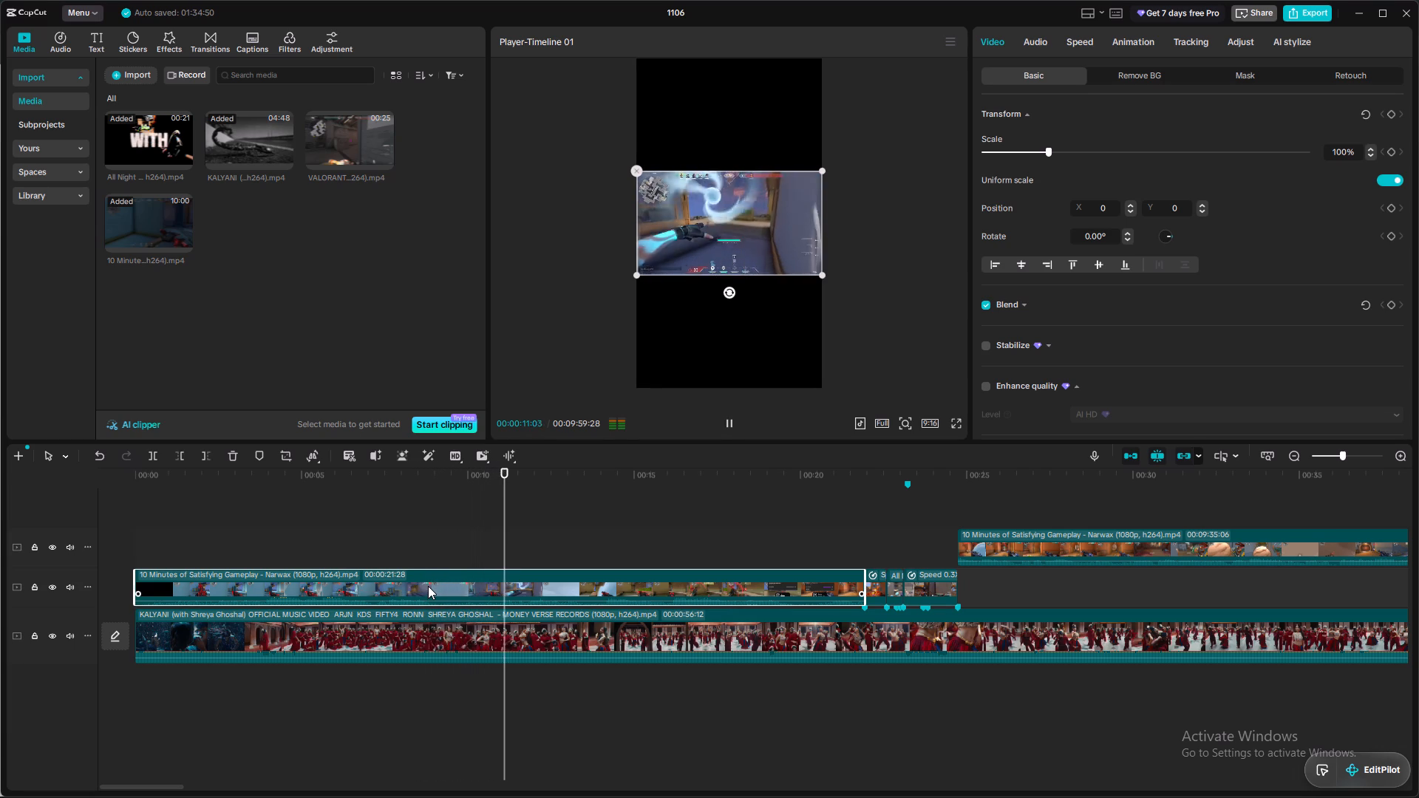
key(space)
key(space)
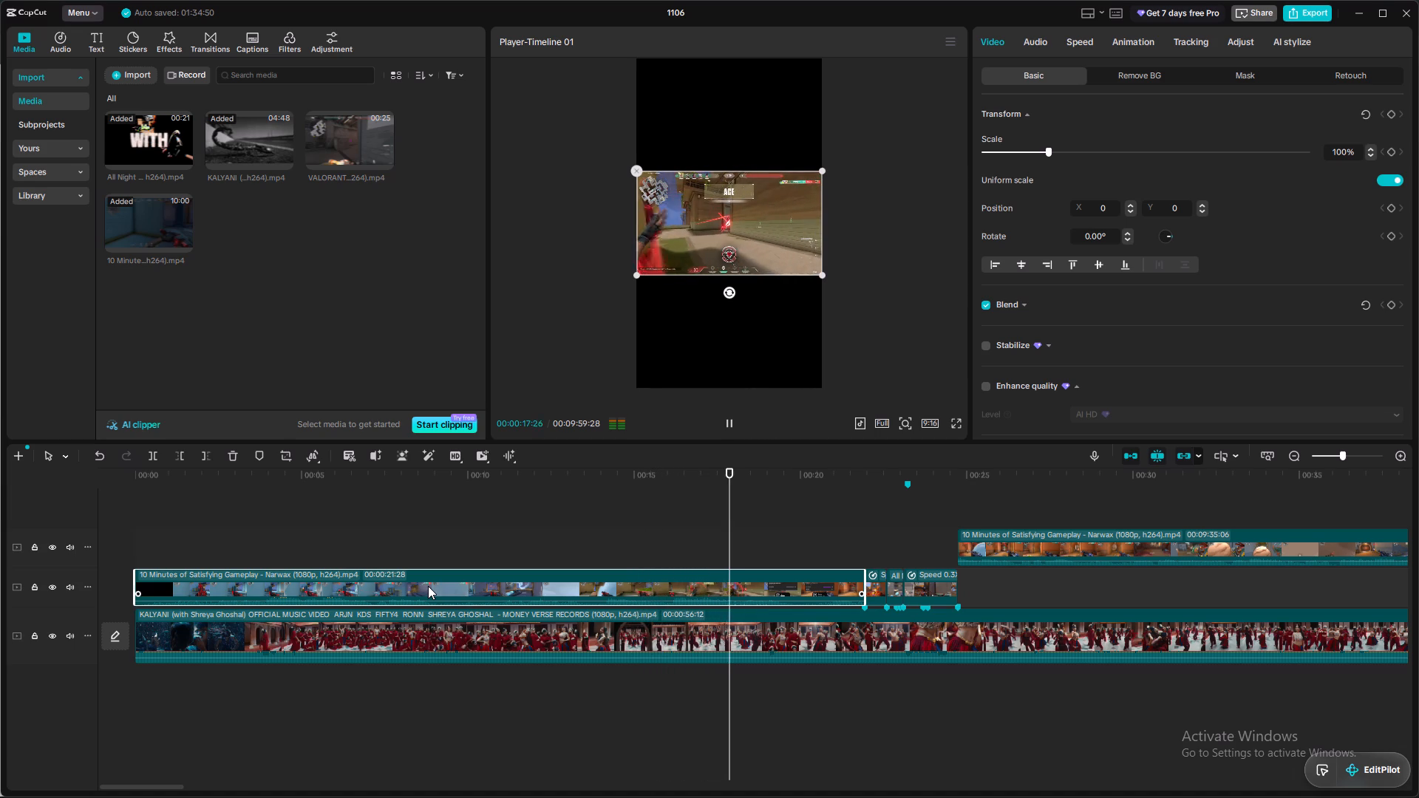
key(space)
Replay the stretch between about 00:04 and 00:08 repeatedly to find the cut point for the first Satisfying Gameplay segment.
click(359, 522)
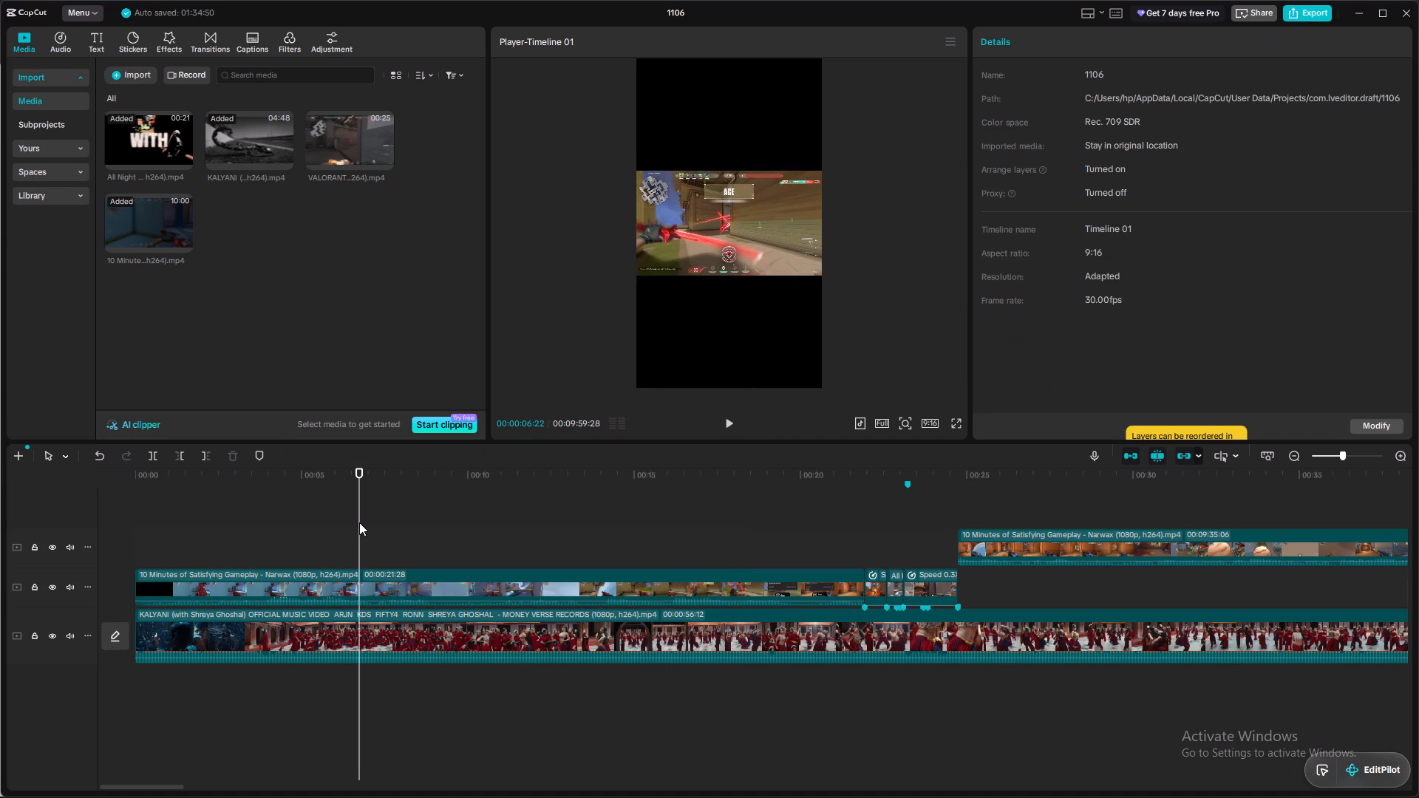
key(space)
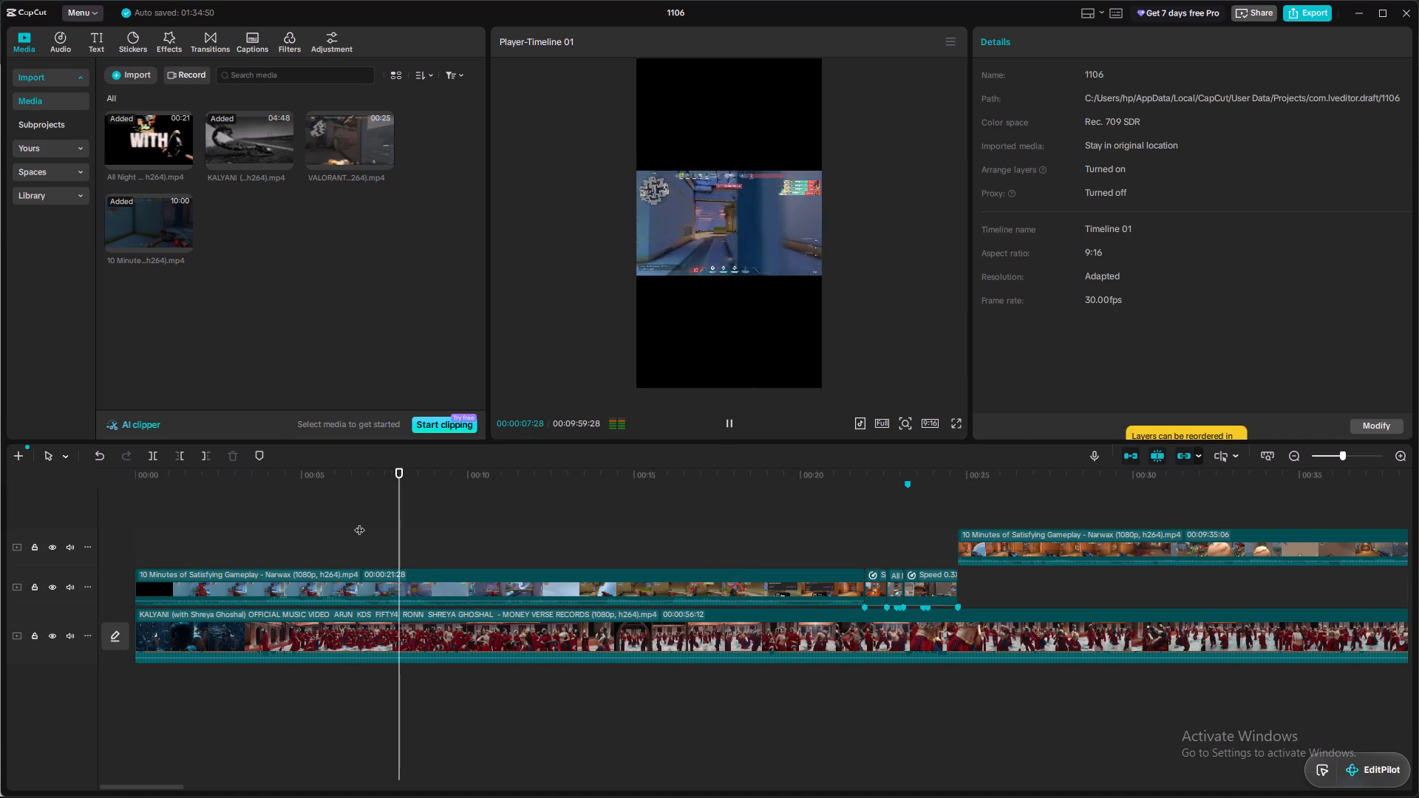
click(359, 522)
click(339, 522)
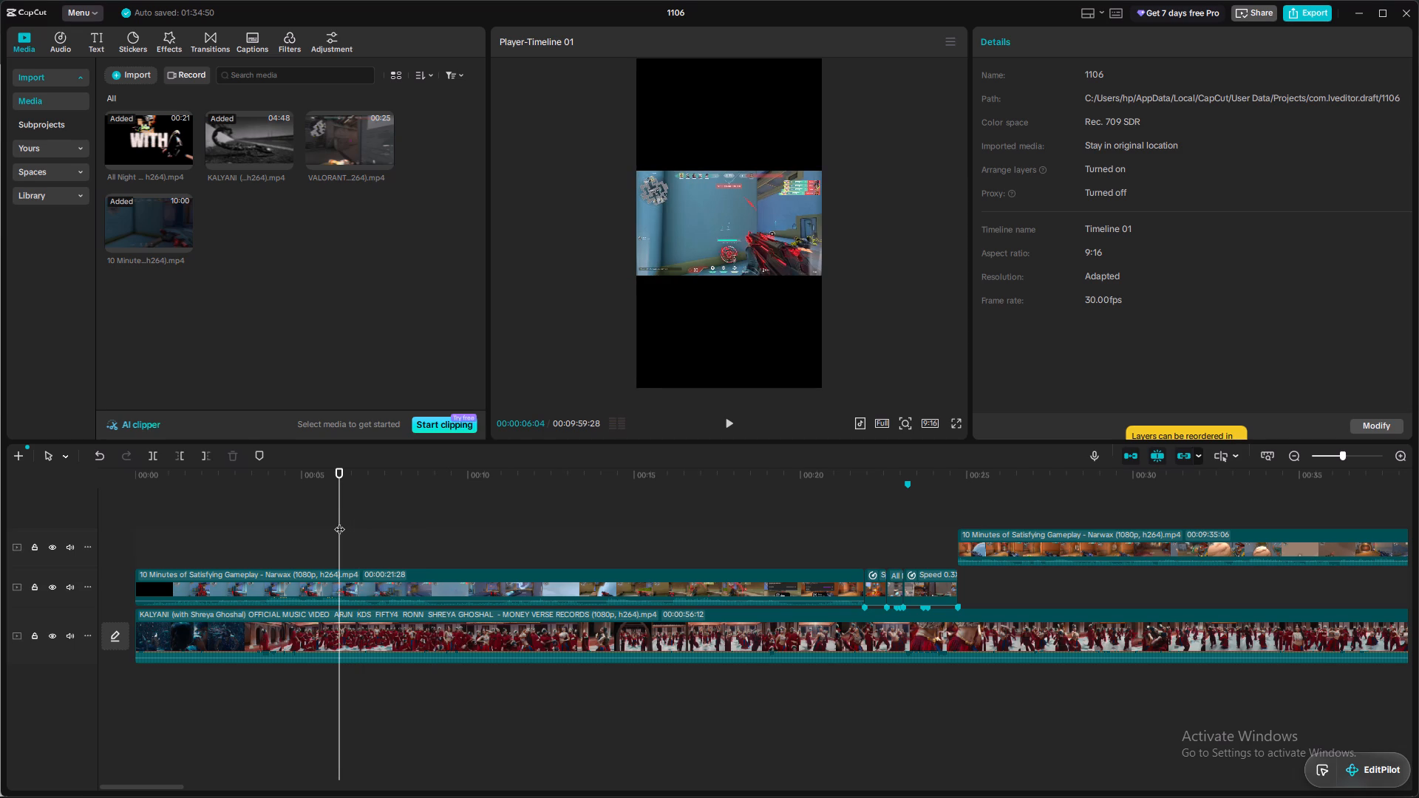
click(279, 528)
key(space)
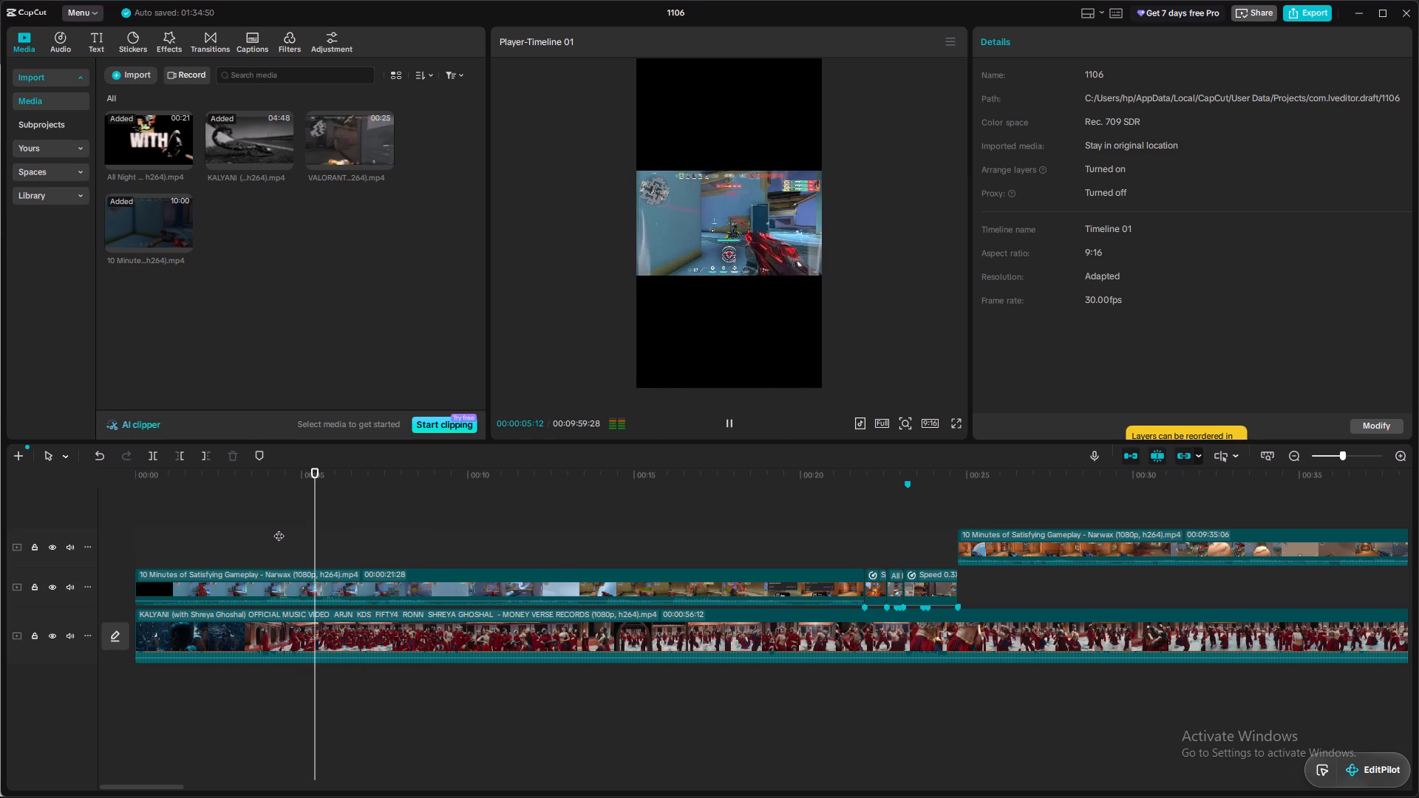
key(space)
key(space)
key(space)
key(space)
key(space)
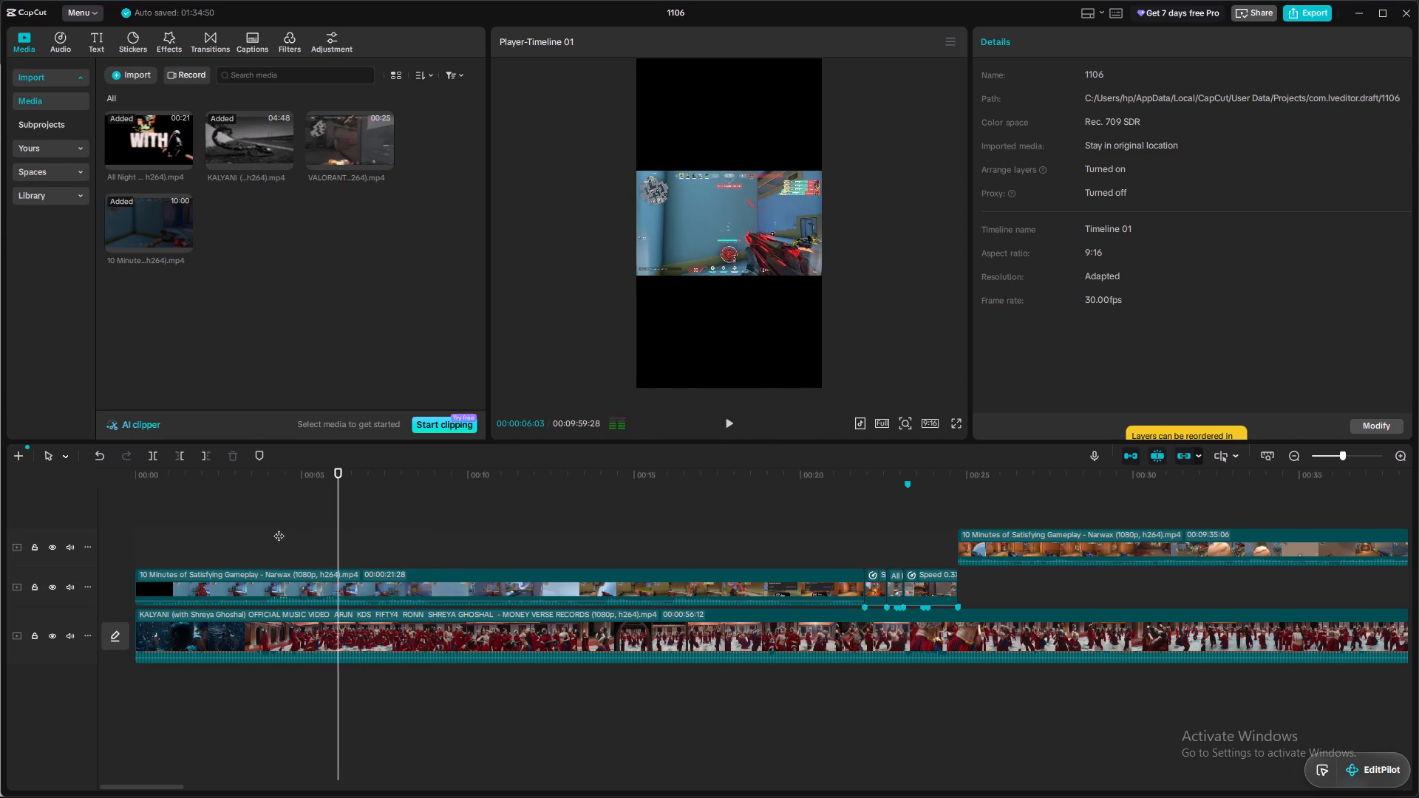
key(space)
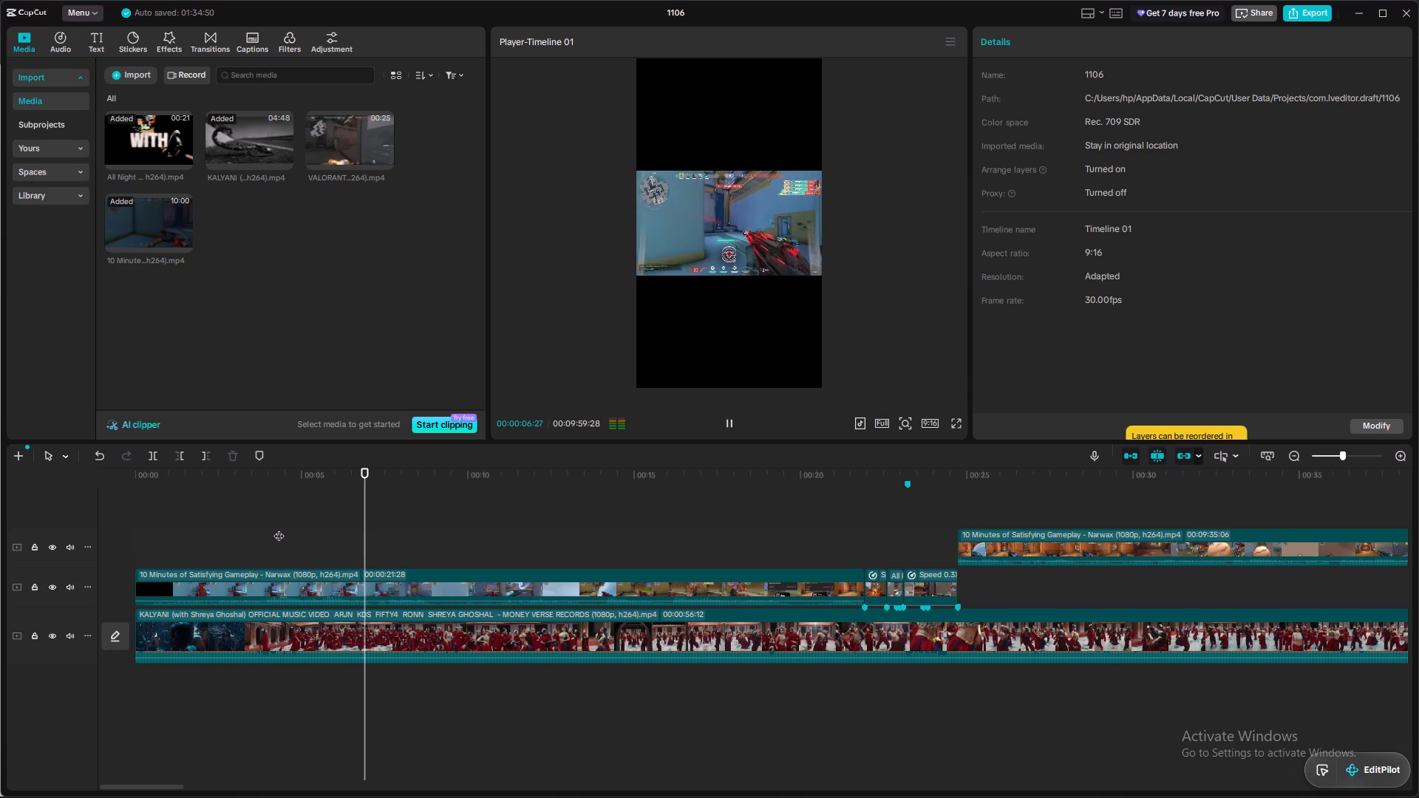
key(space)
key(space)
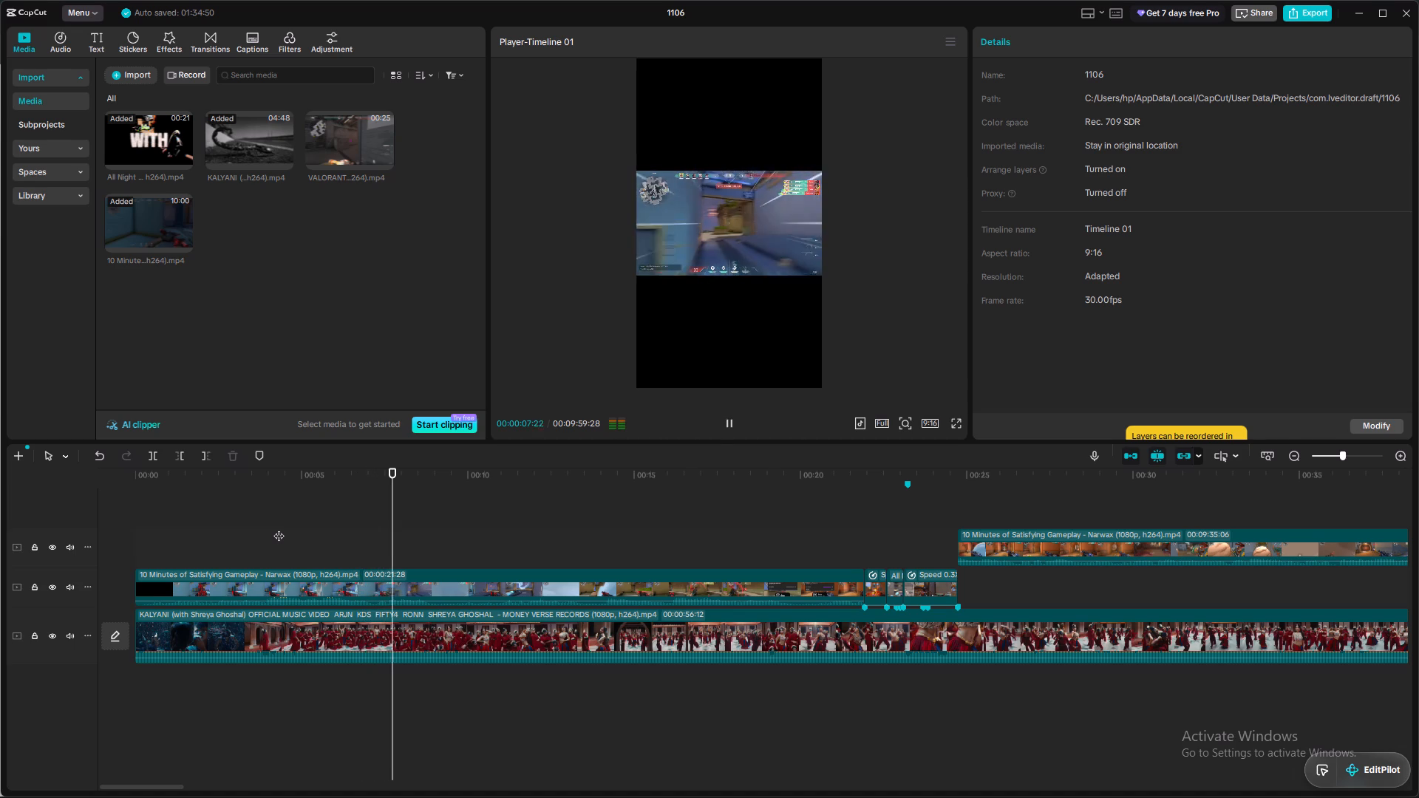
key(space)
key(space)
key(space)
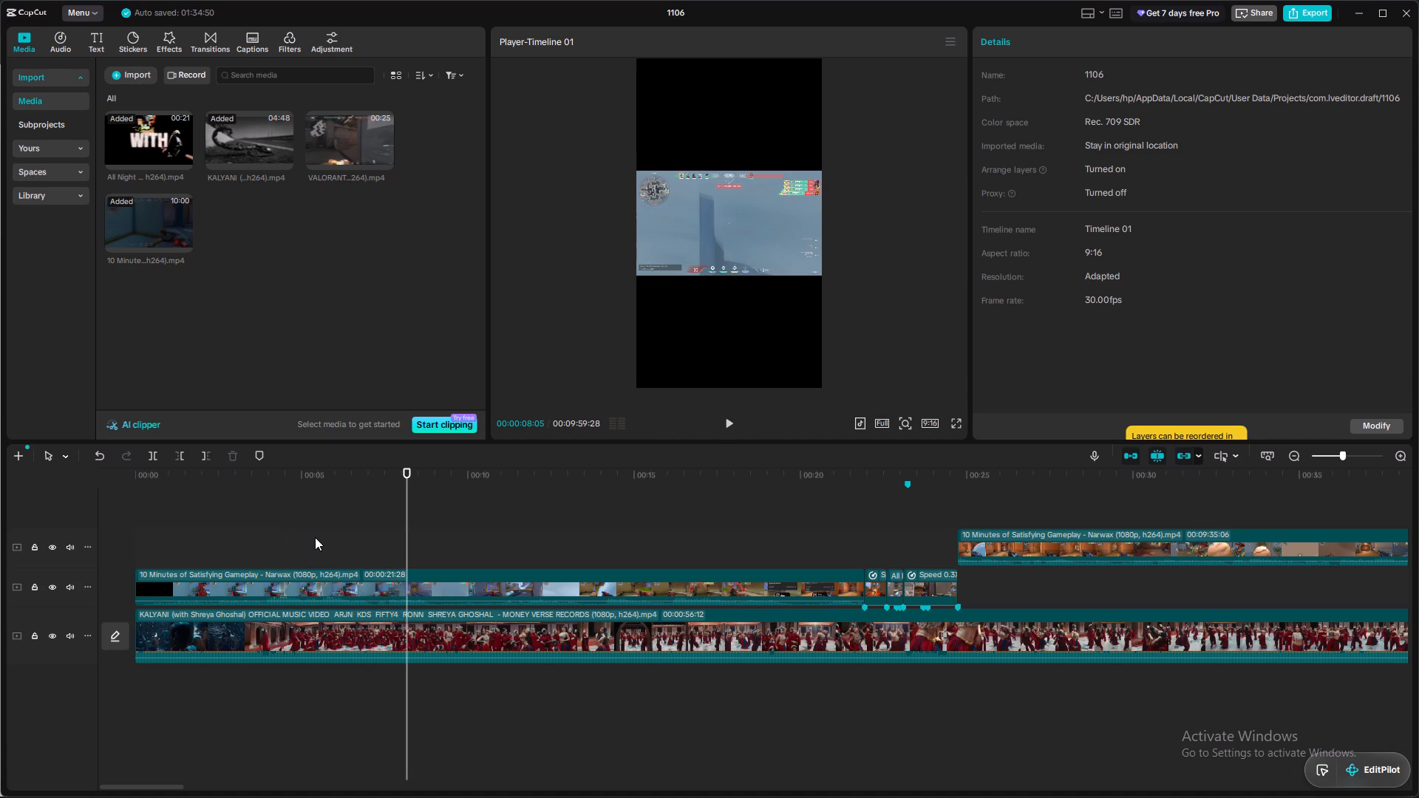
click(339, 541)
key(space)
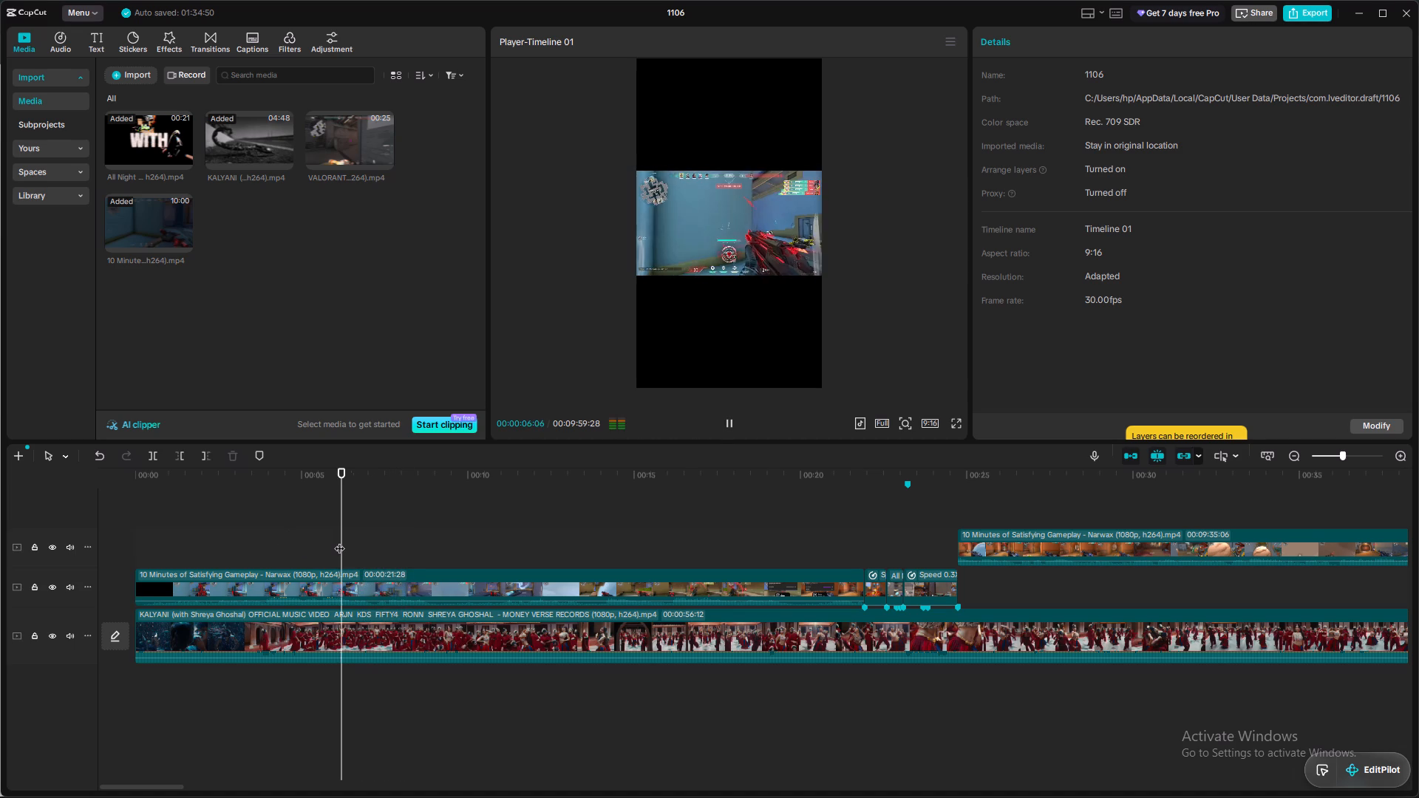
key(space)
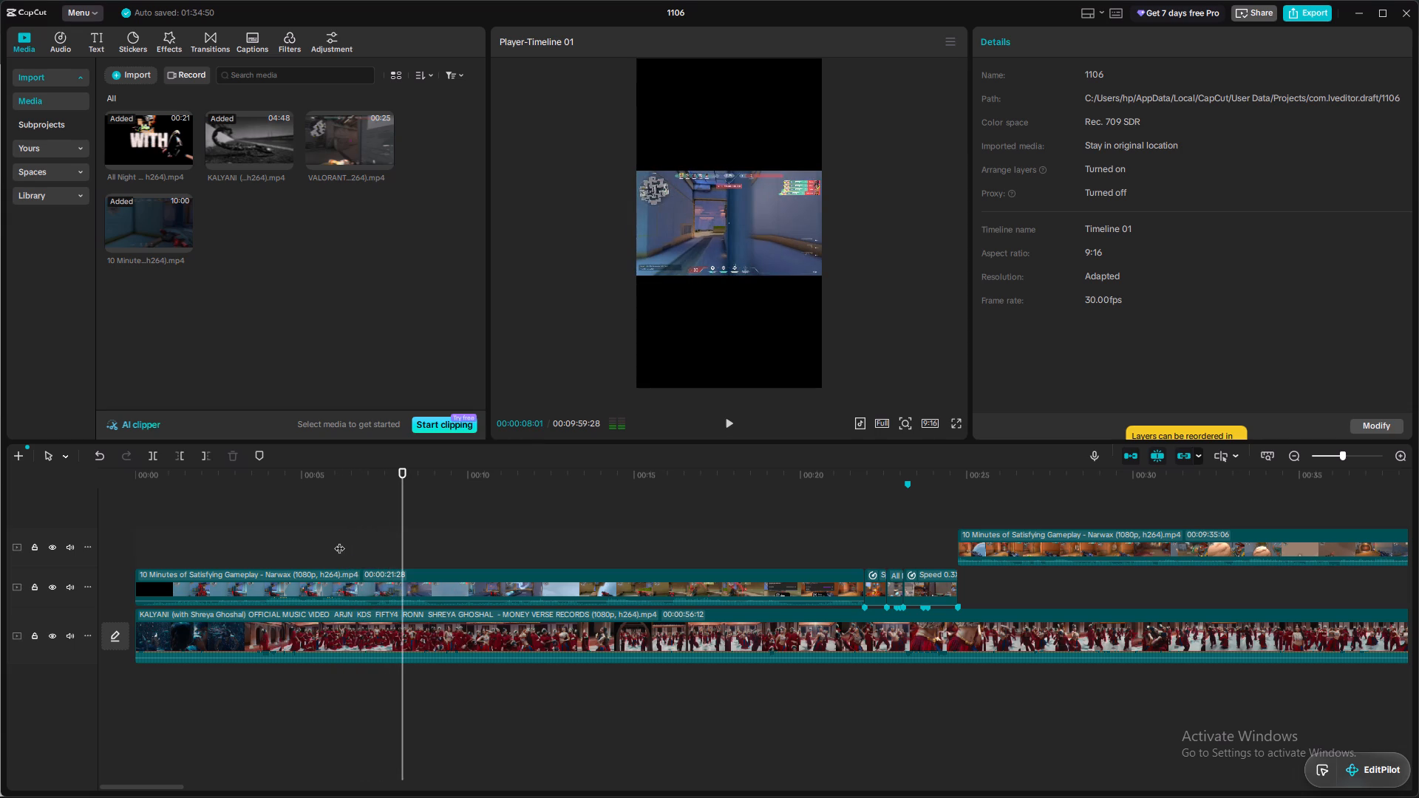
click(339, 541)
key(space)
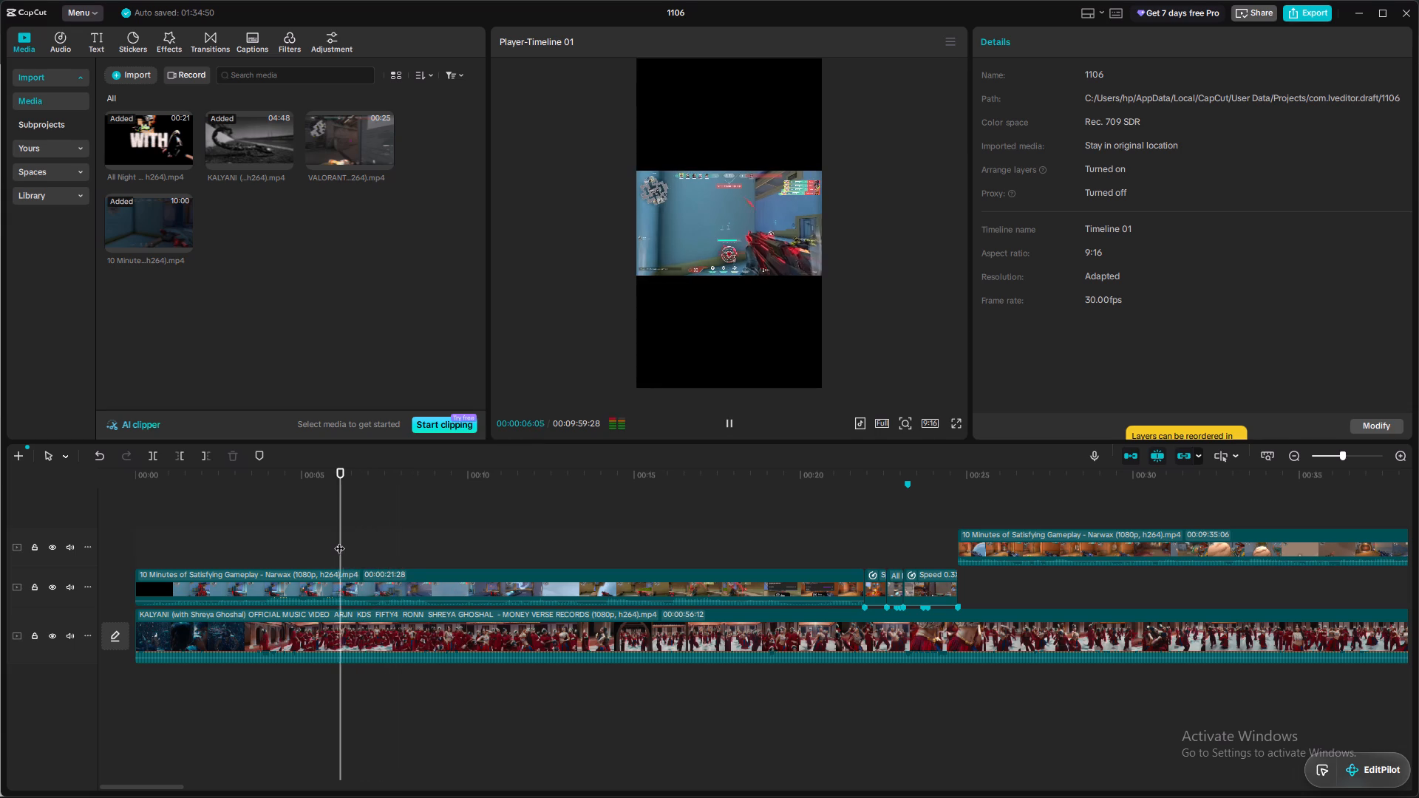
key(space)
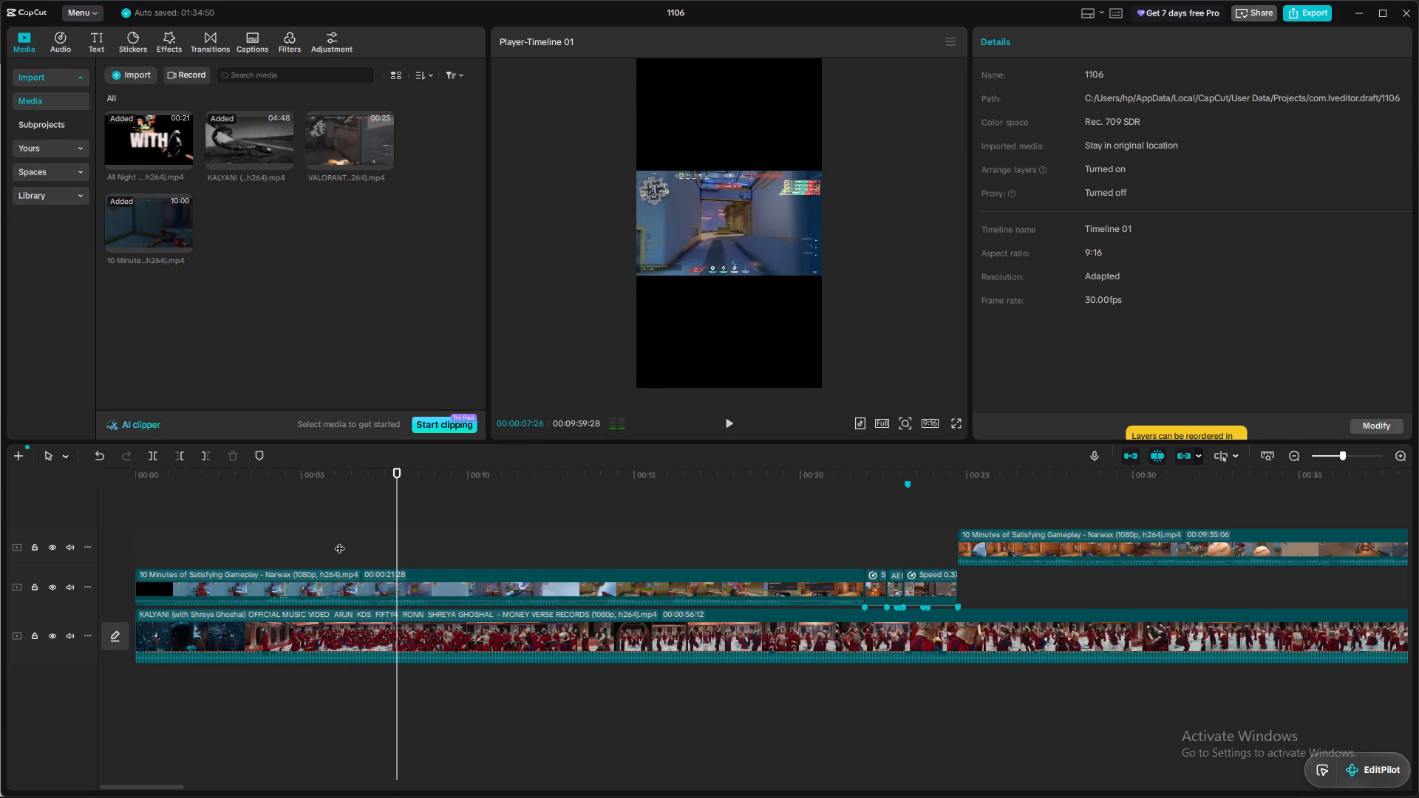
Trim away the first Satisfying Gameplay segment's footage after 00:00:07:16.
key(Left)
key(Left)
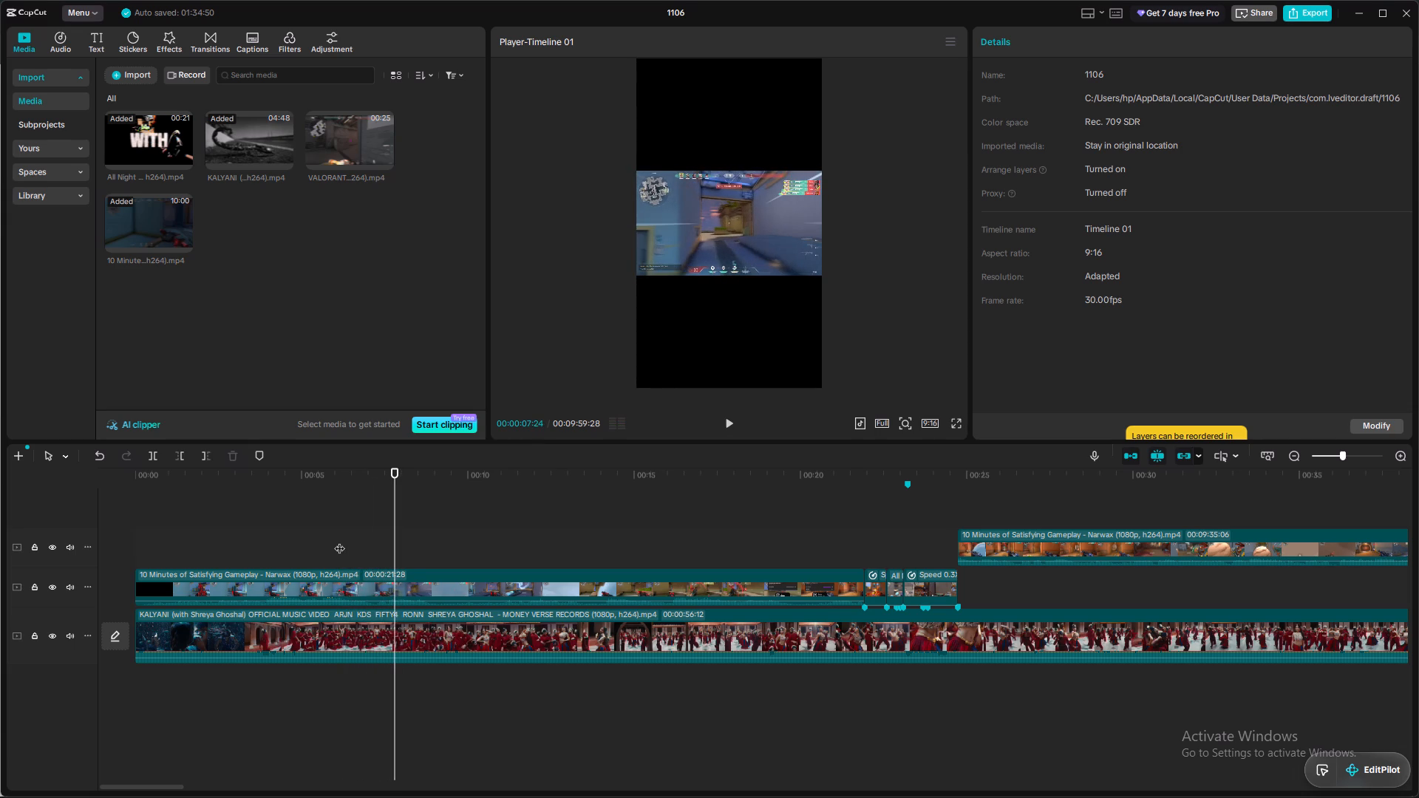
key(Left)
key(Left)
key(Left)
key(Left)
key(Left)
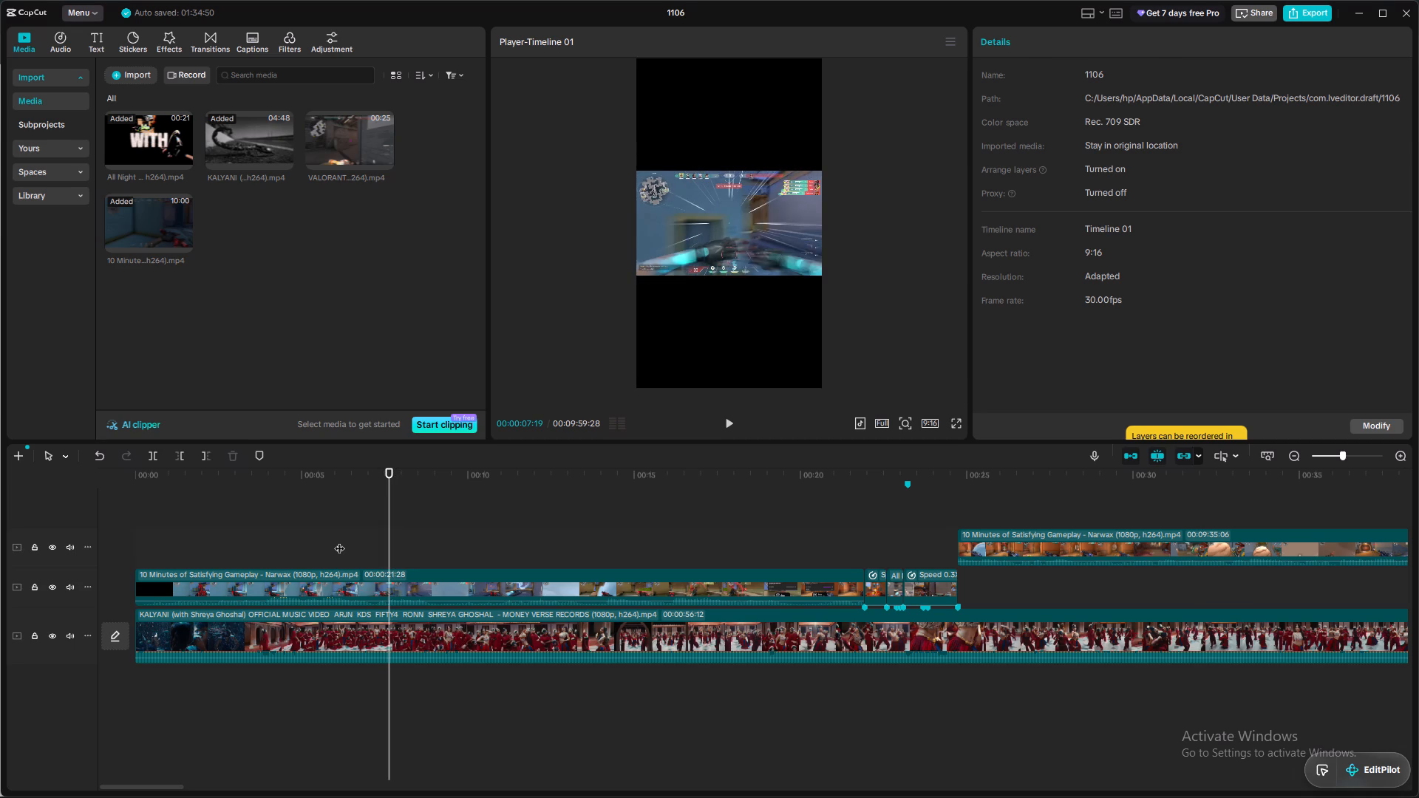
key(Left)
key(Left)
key(Left)
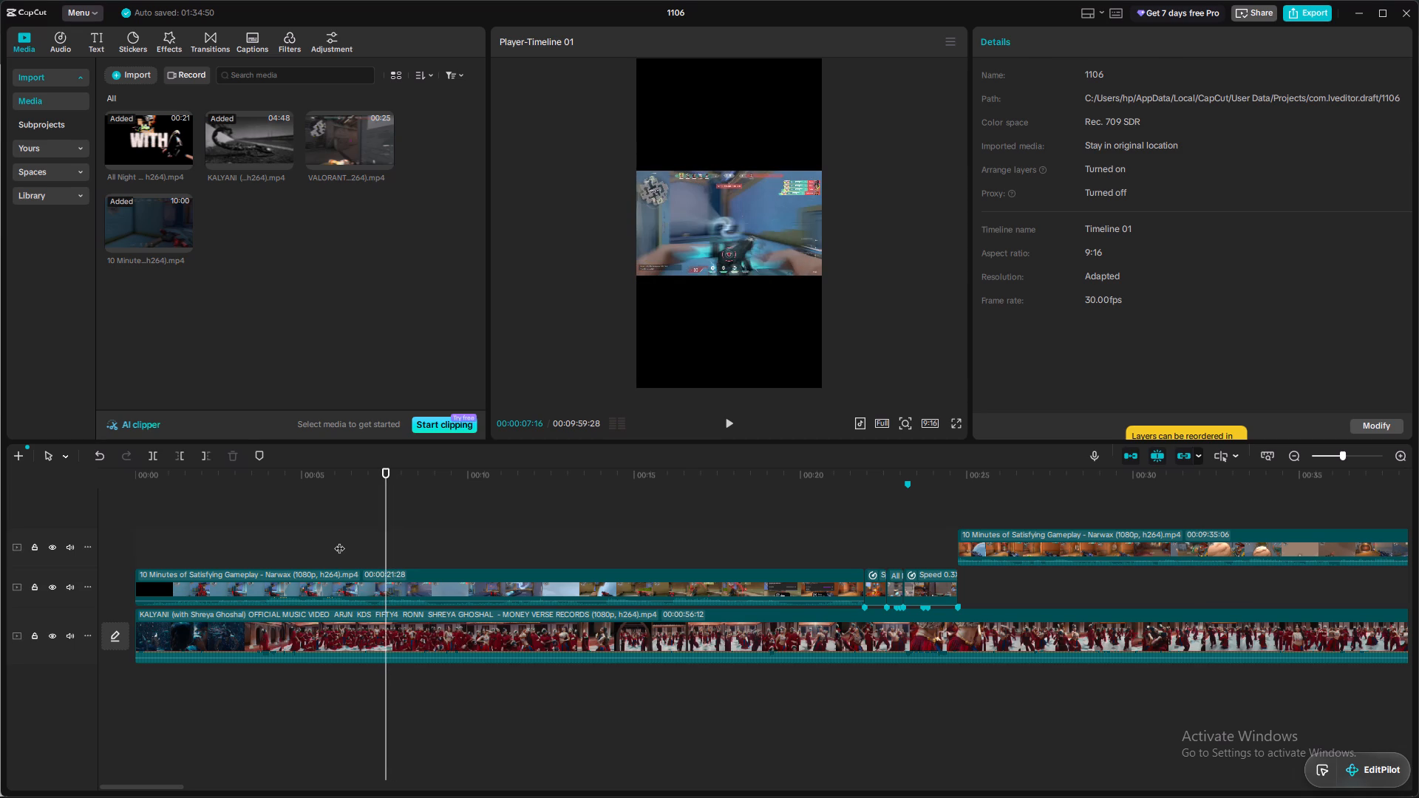
click(392, 584)
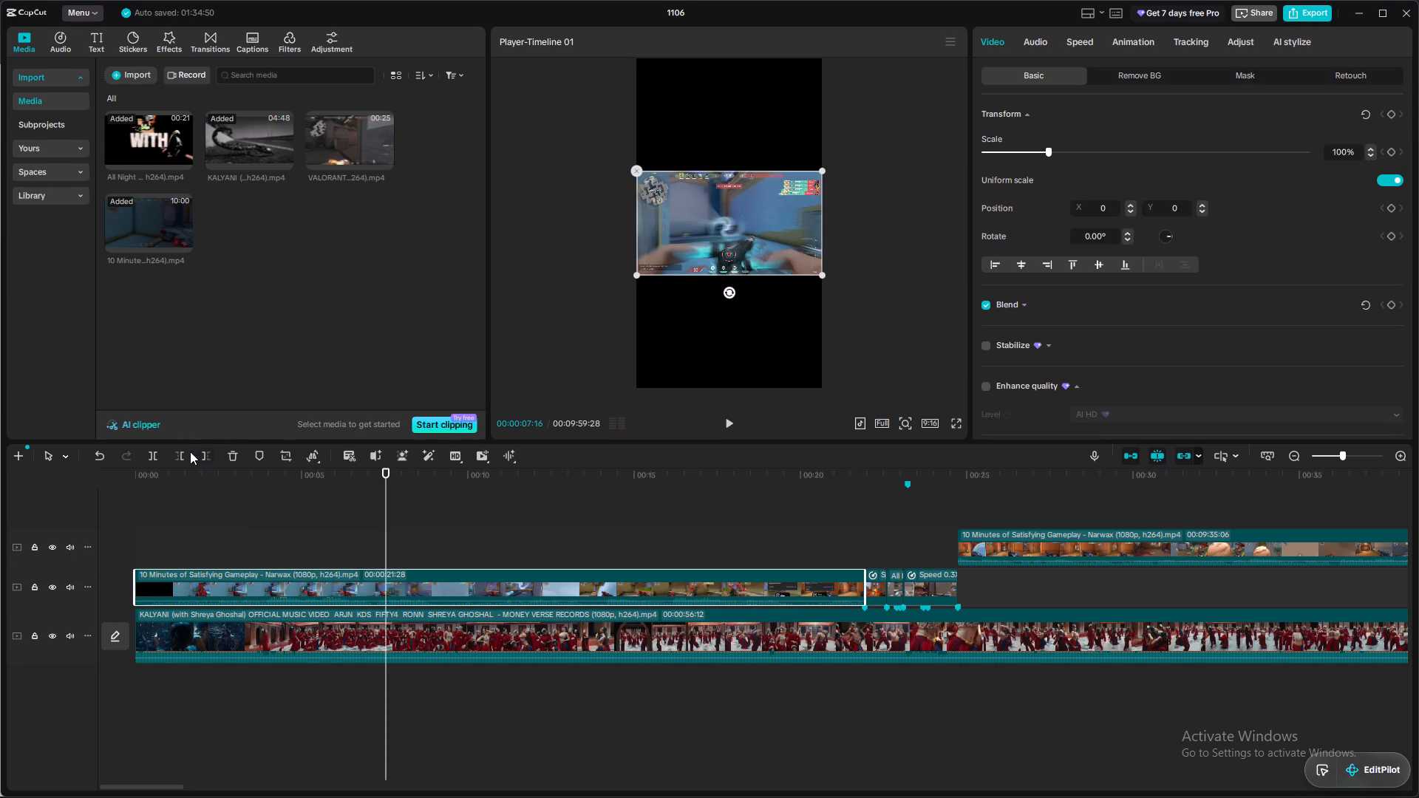
click(200, 462)
key(space)
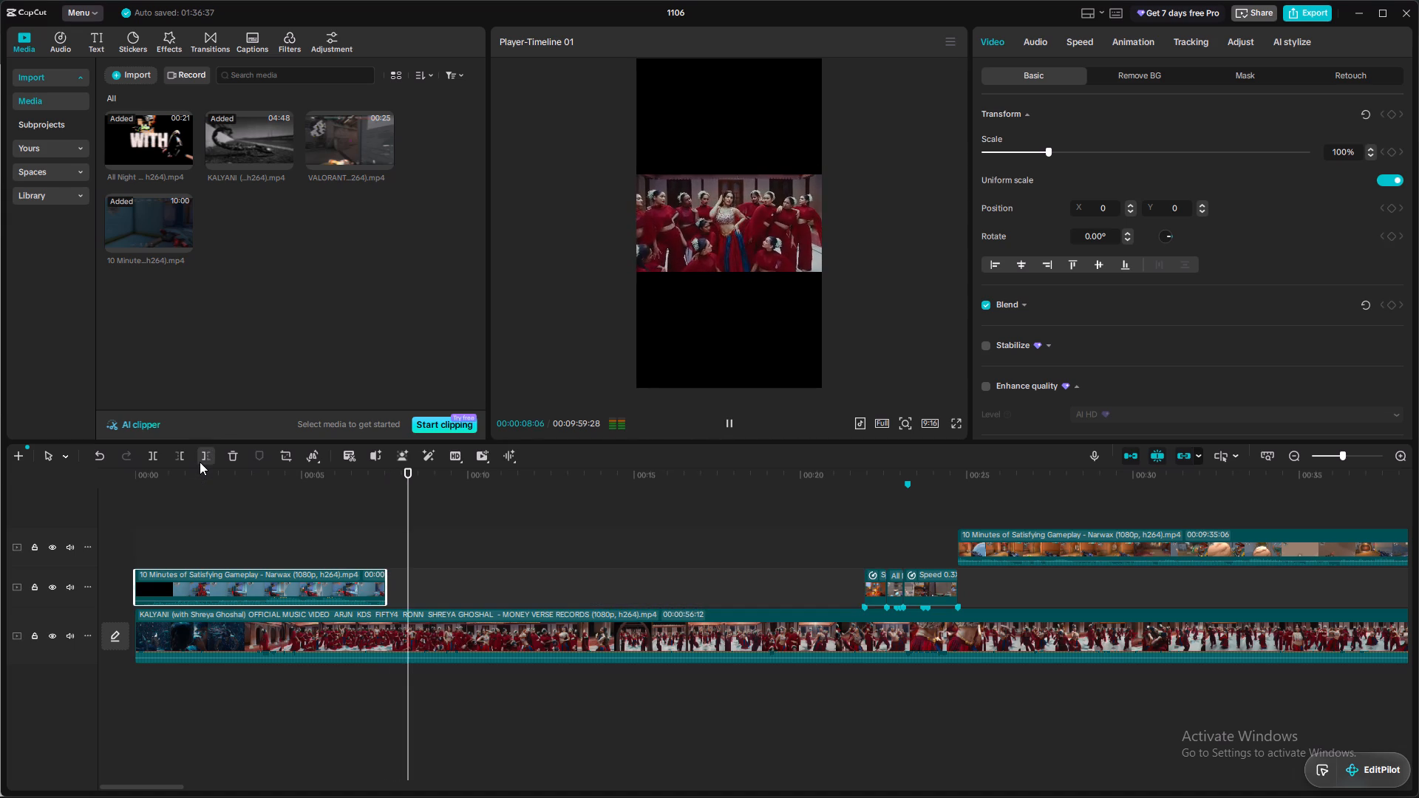
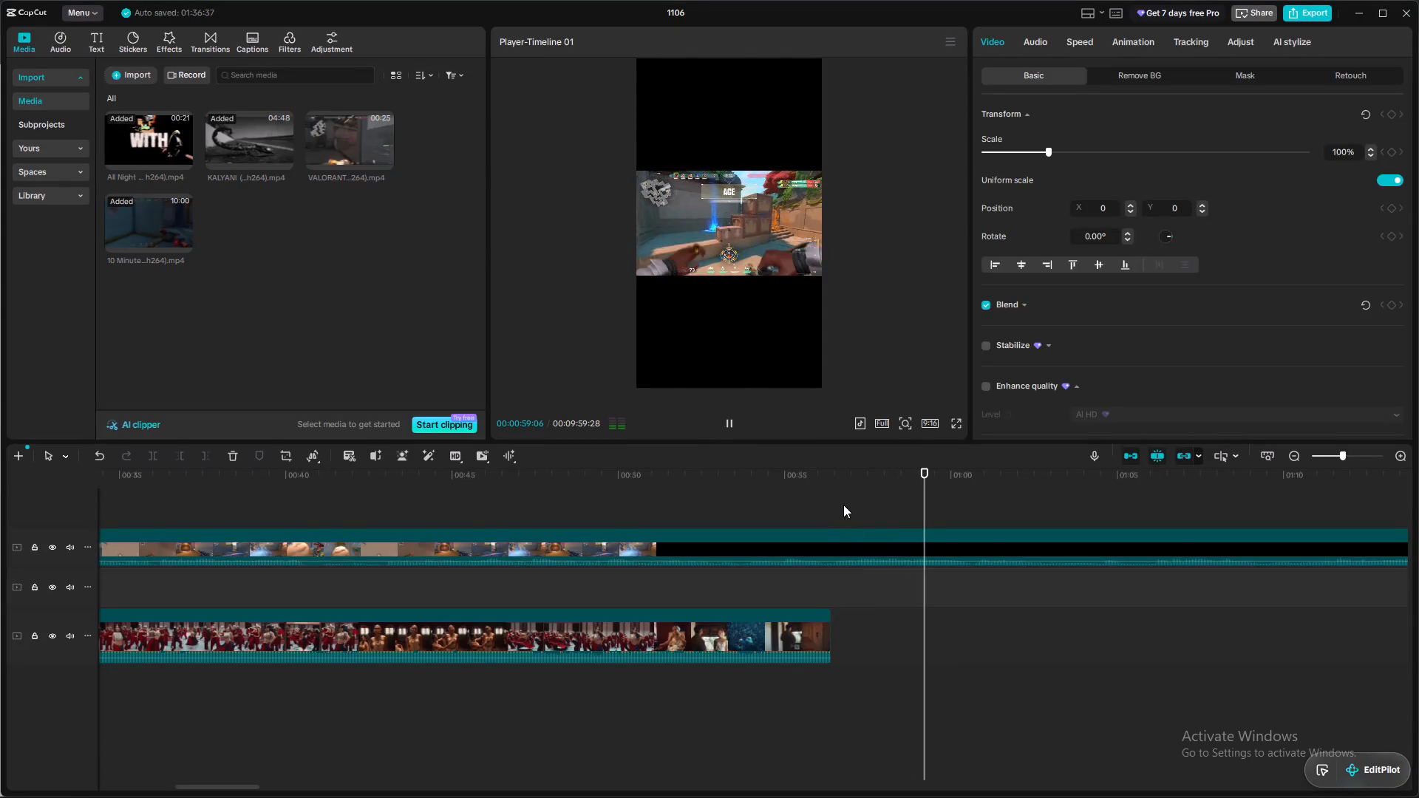
Play the Satisfying Gameplay footage past the end of the KALYANI clip, from 00:00:56:12, to check where the ace moment falls.
click(845, 506)
click(835, 502)
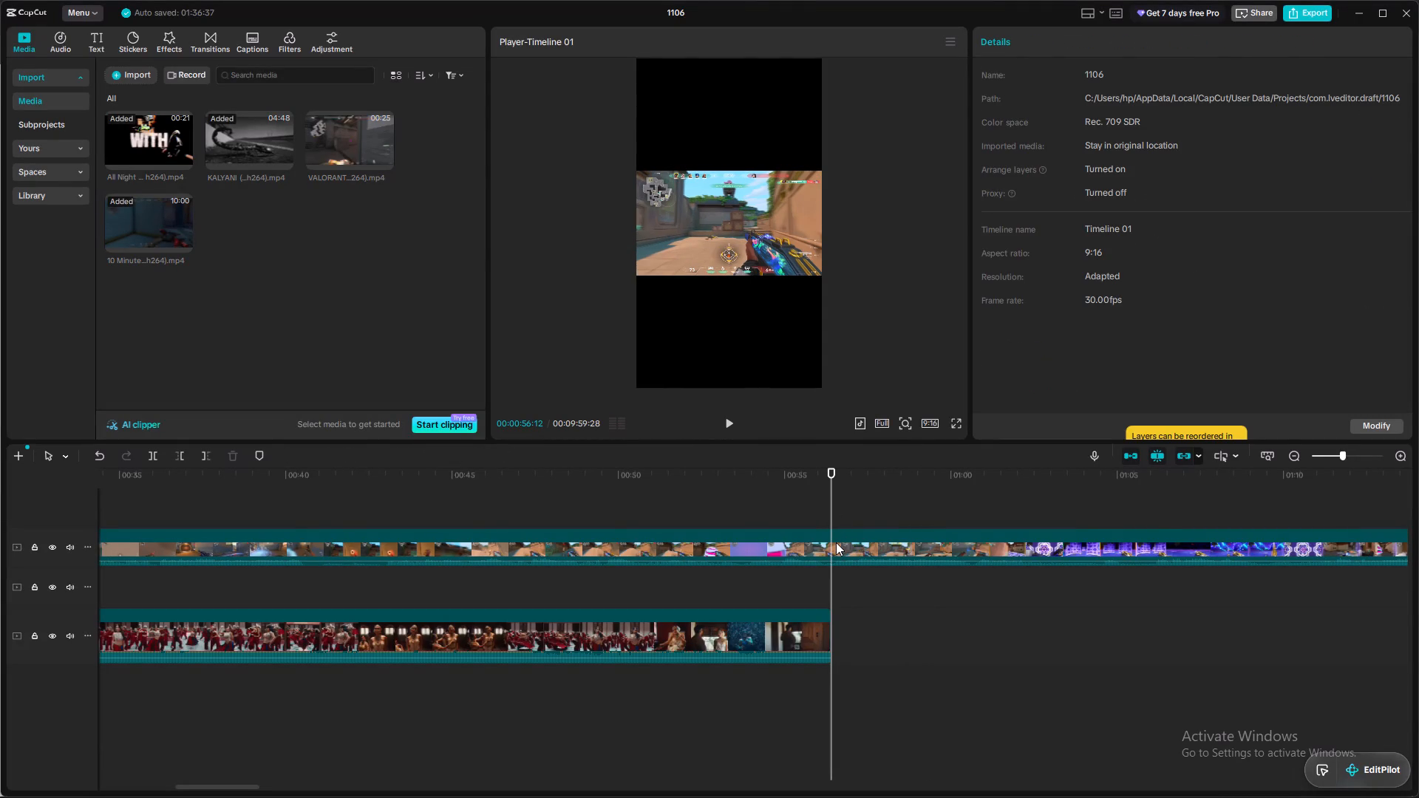
click(601, 514)
key(space)
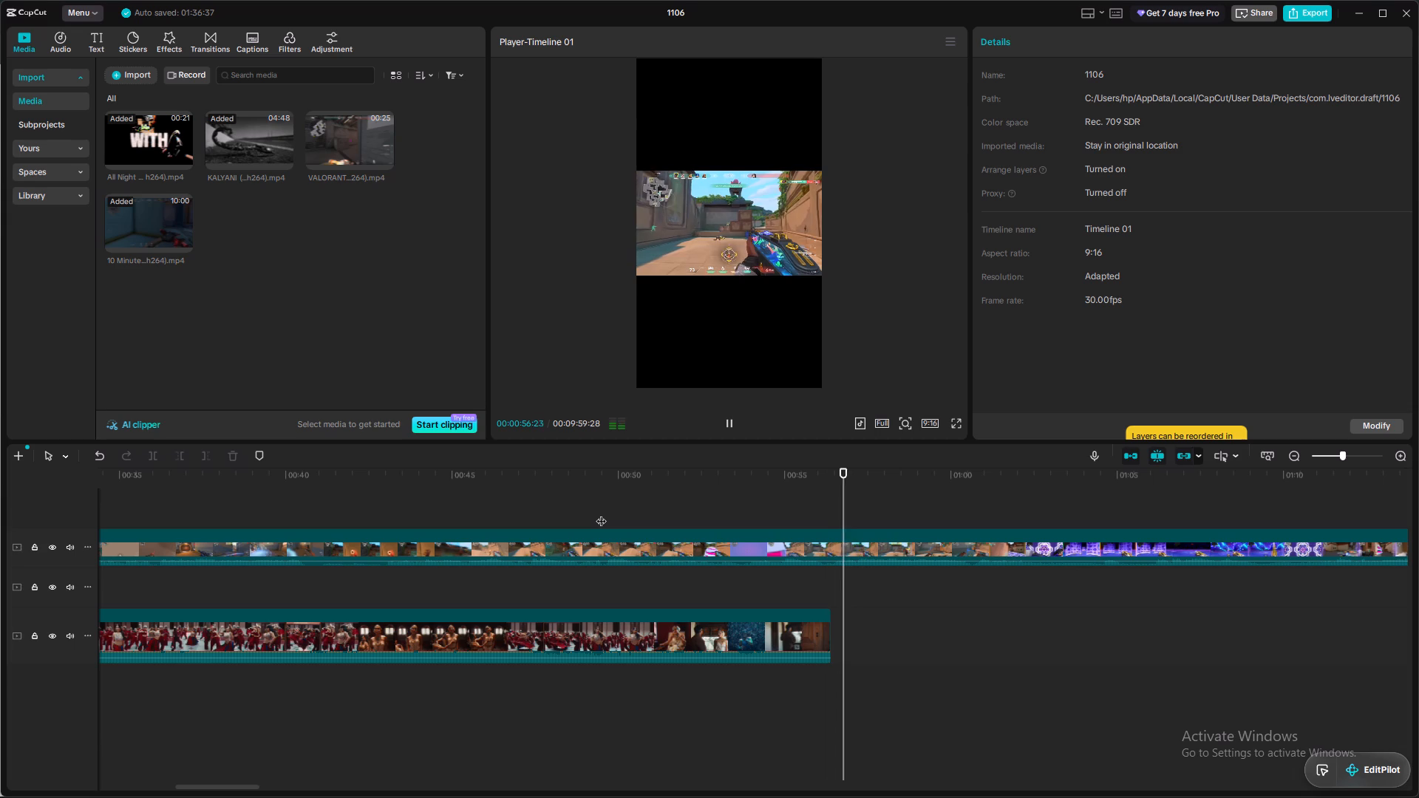
key(space)
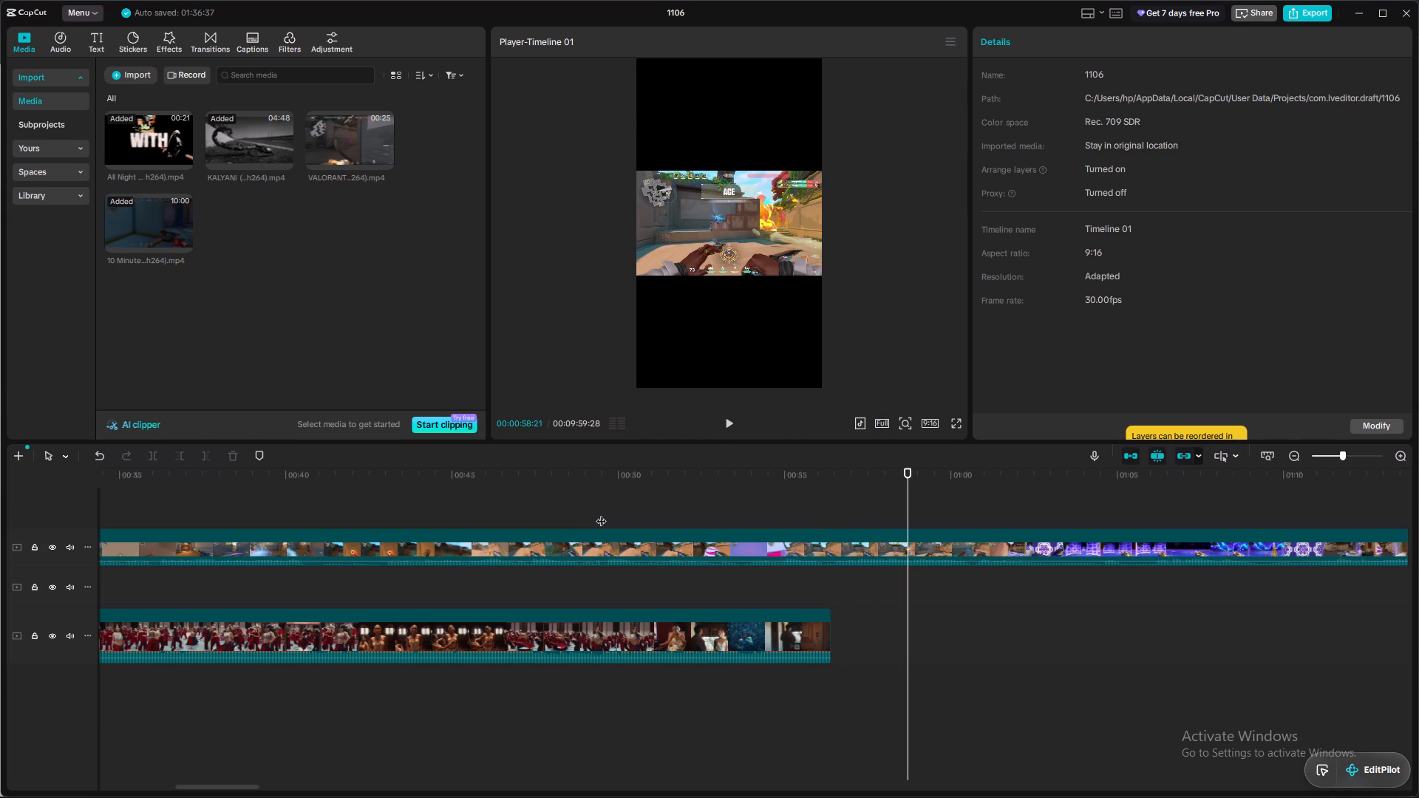
click(911, 542)
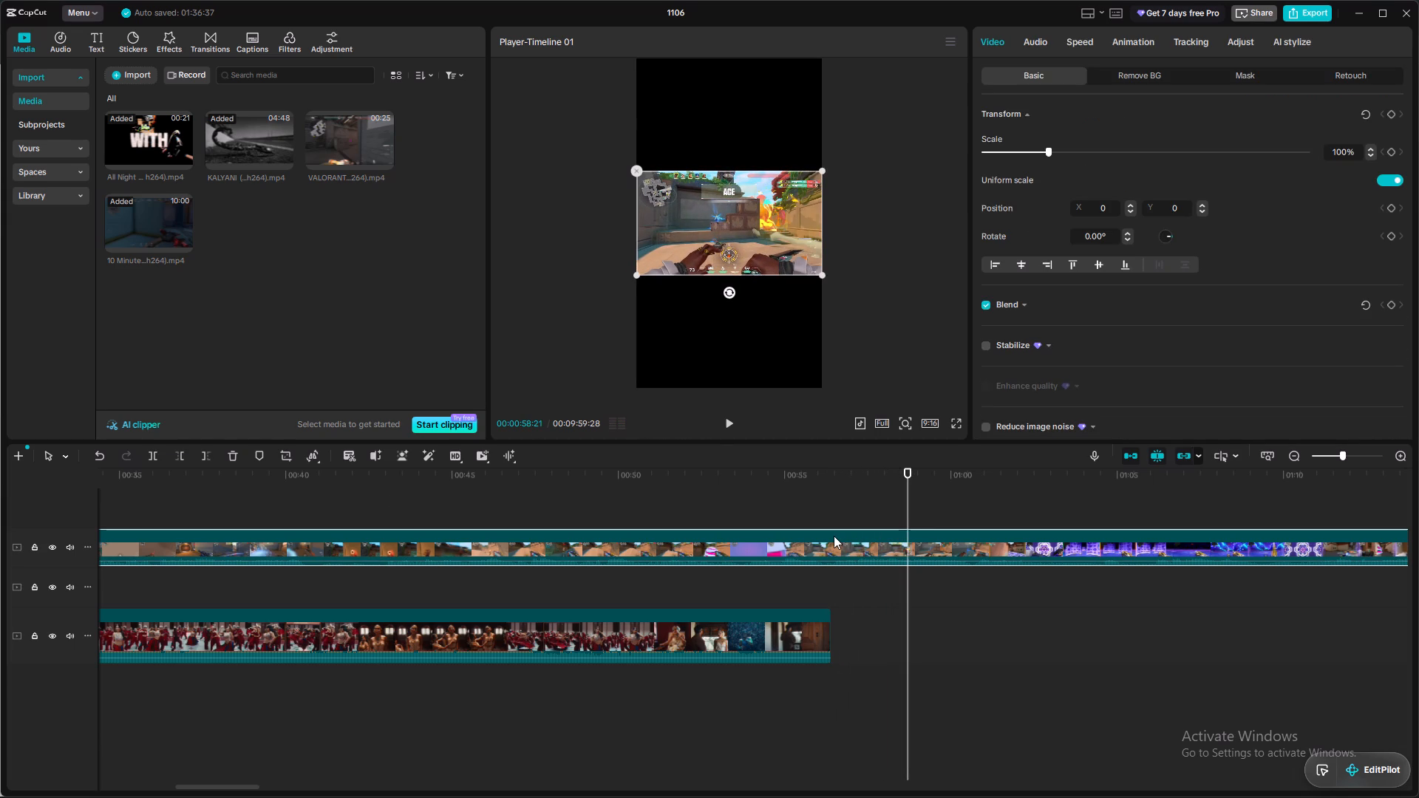
click(831, 531)
click(826, 508)
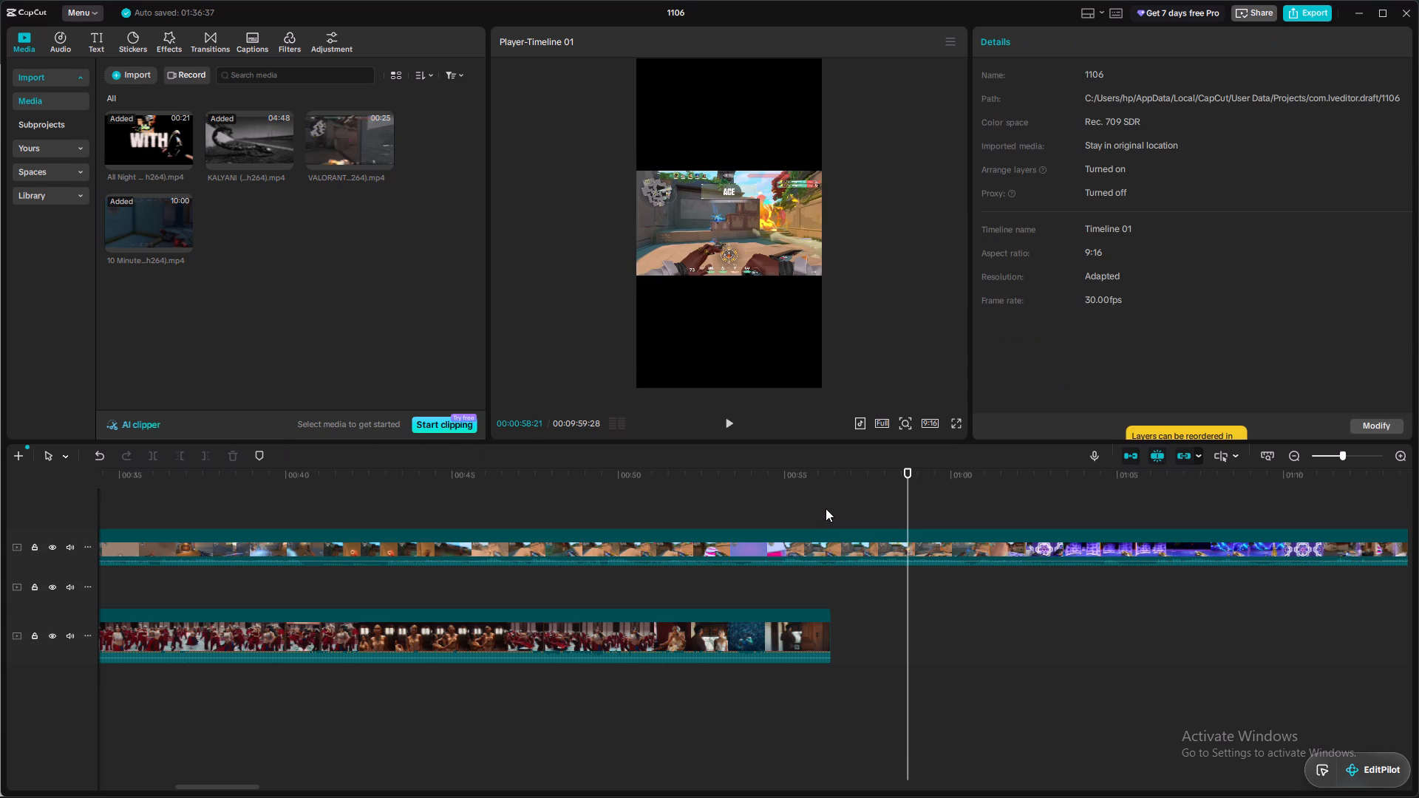
Split the long Satisfying Gameplay clip at 00:00:56:11, aligned with the end of the KALYANI music video.
click(840, 503)
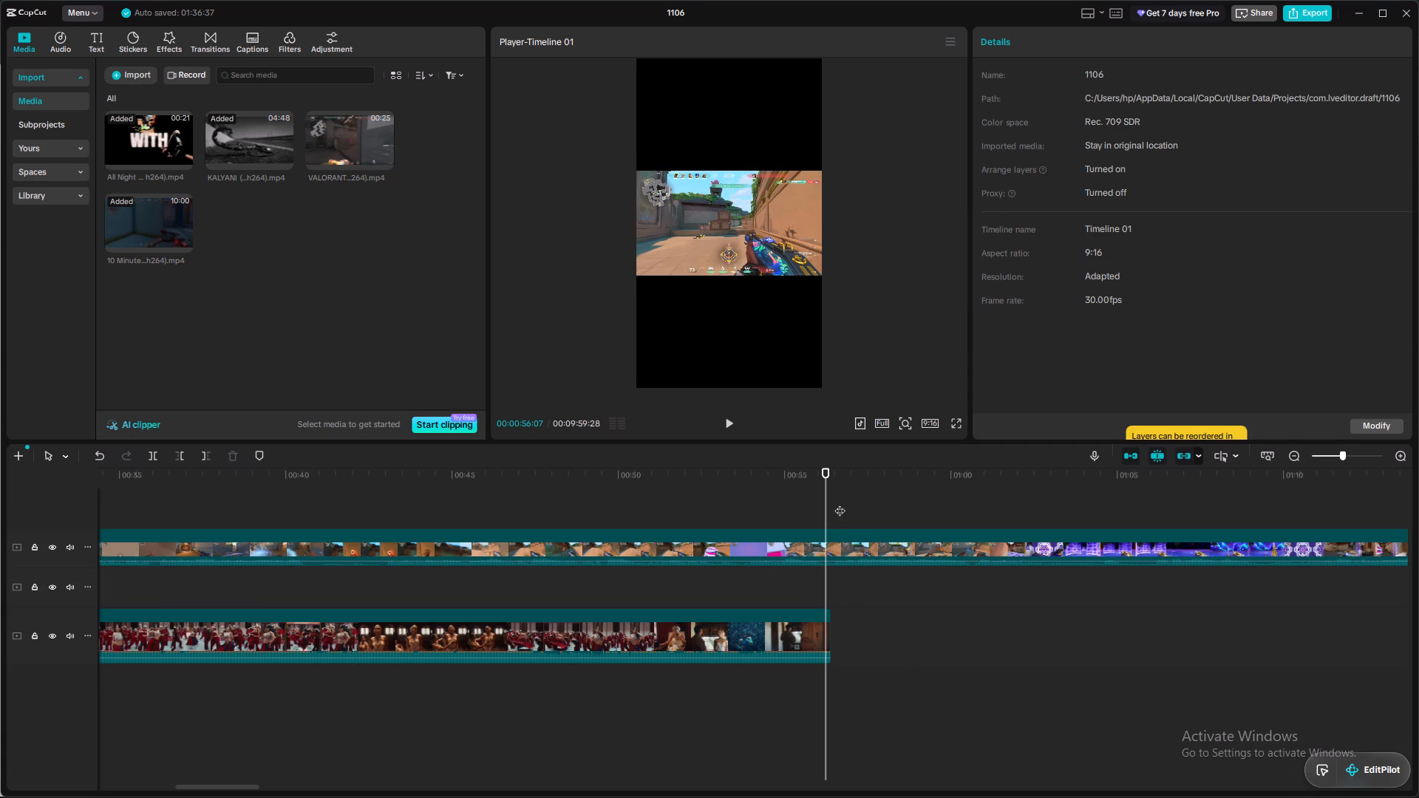
click(839, 502)
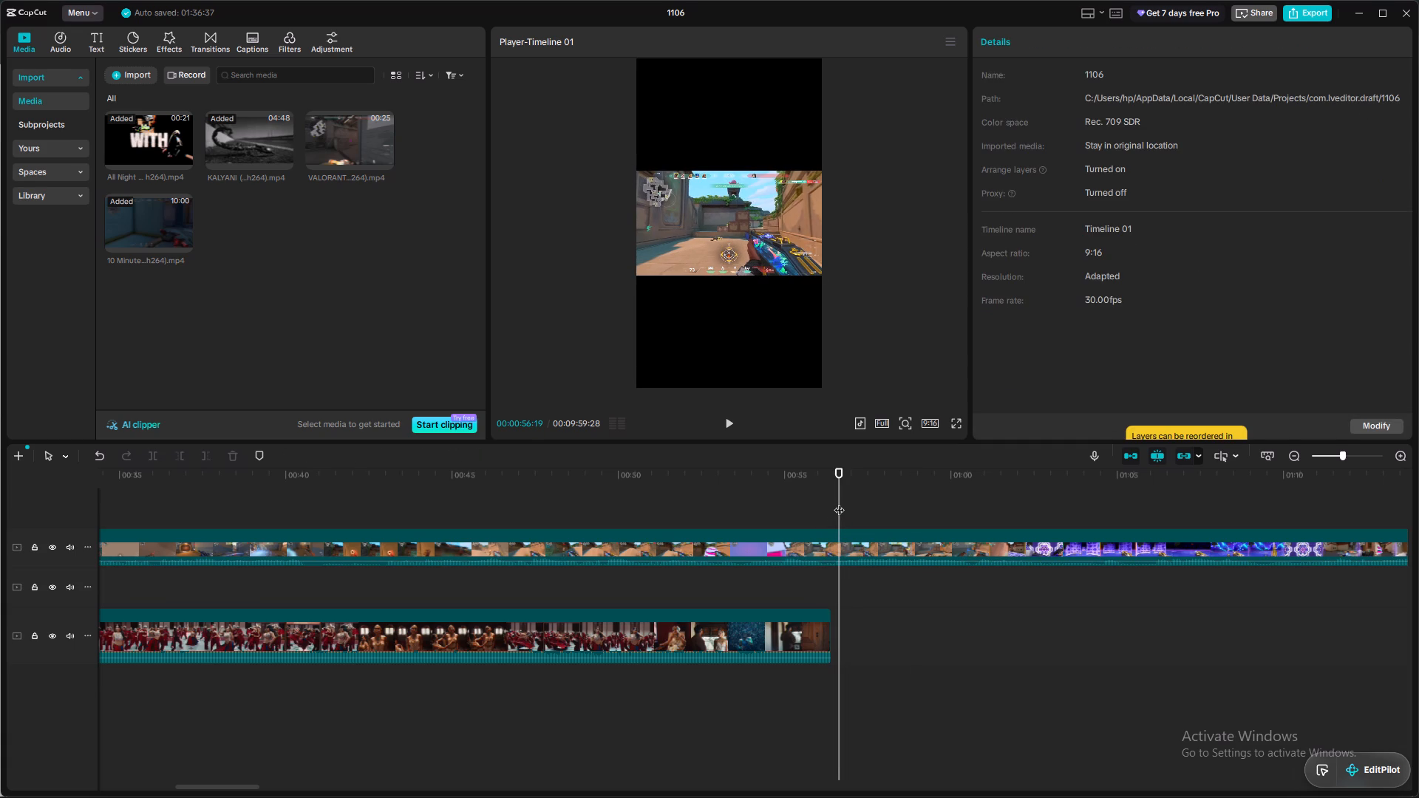
key(Left)
key(Left)
key(Left)
key(Left)
key(Left)
key(Left)
key(Left)
key(Left)
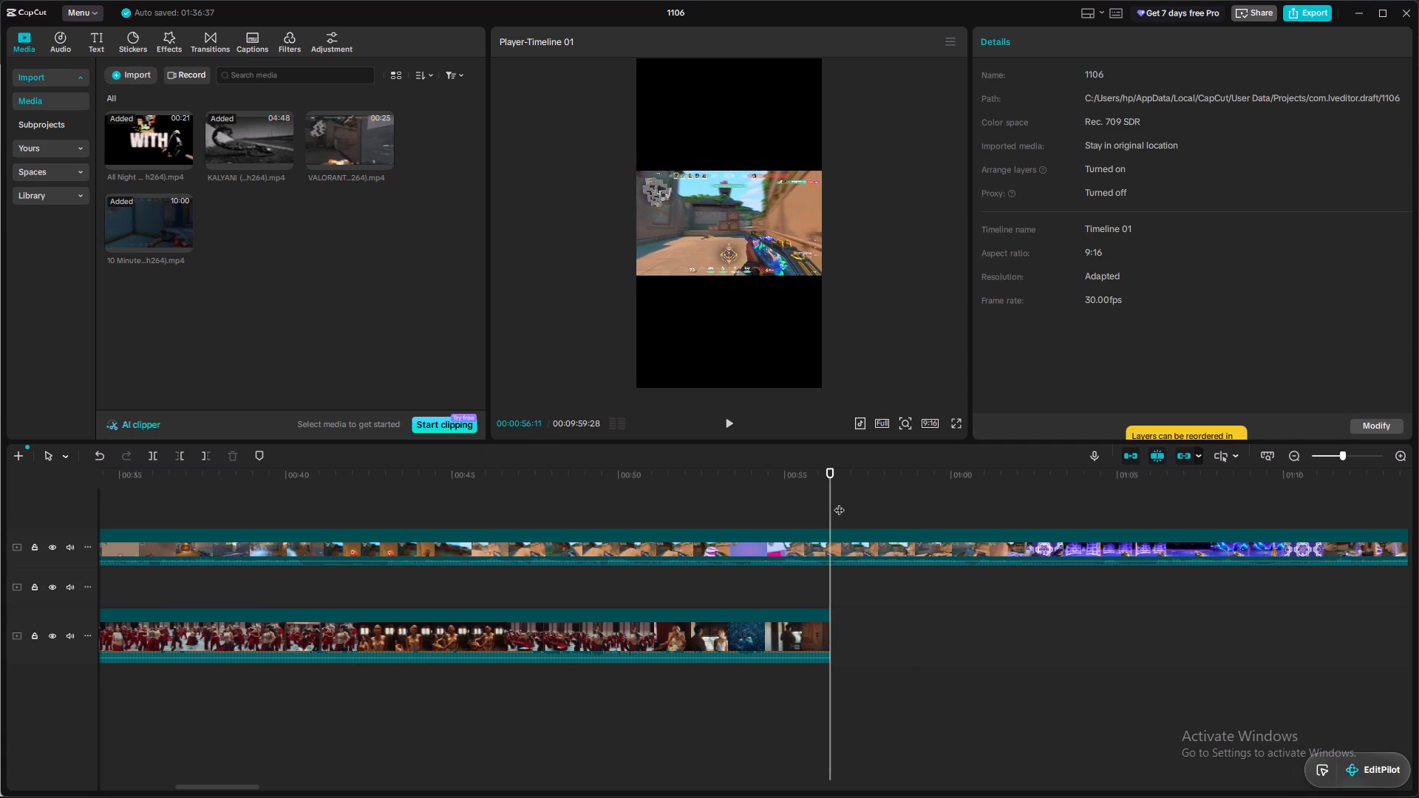
click(843, 545)
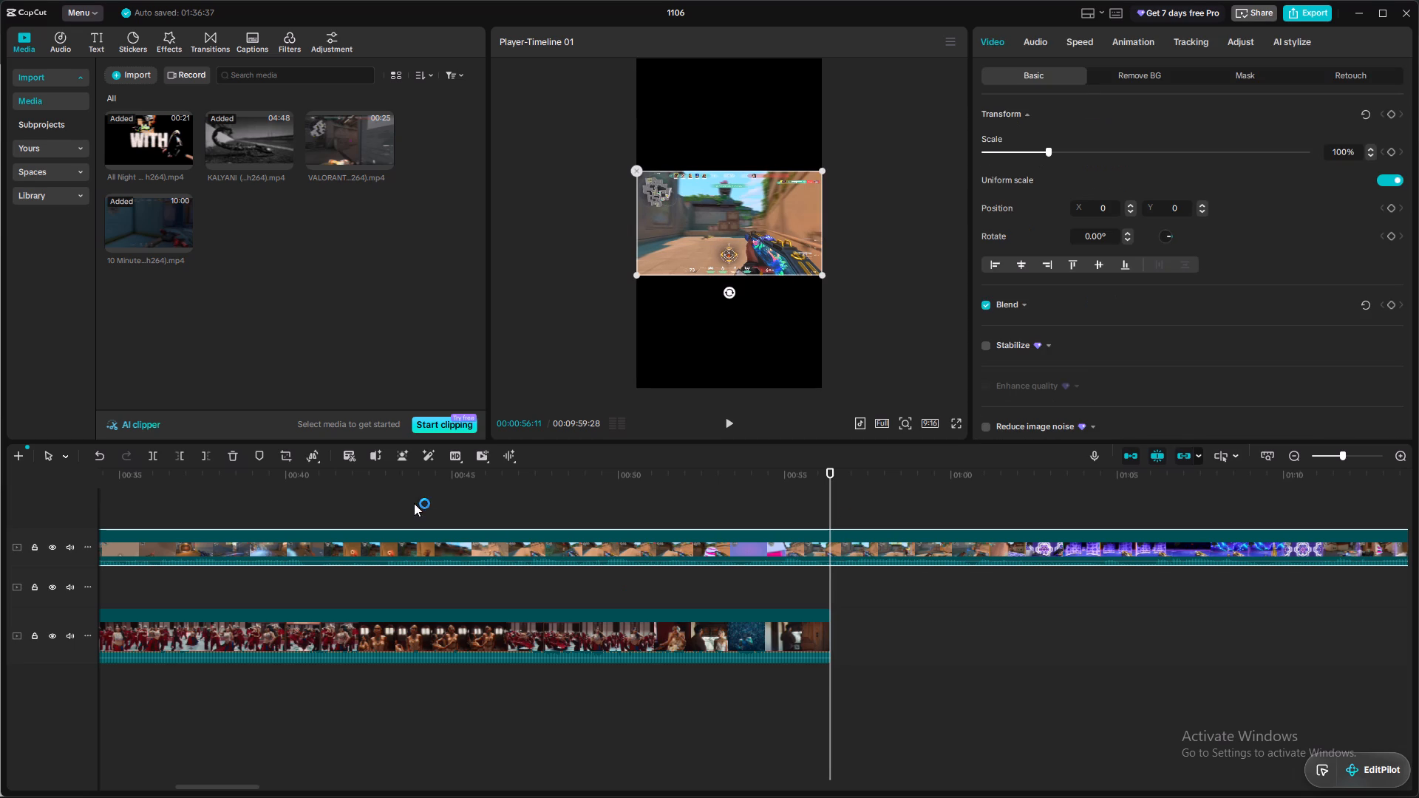
click(157, 457)
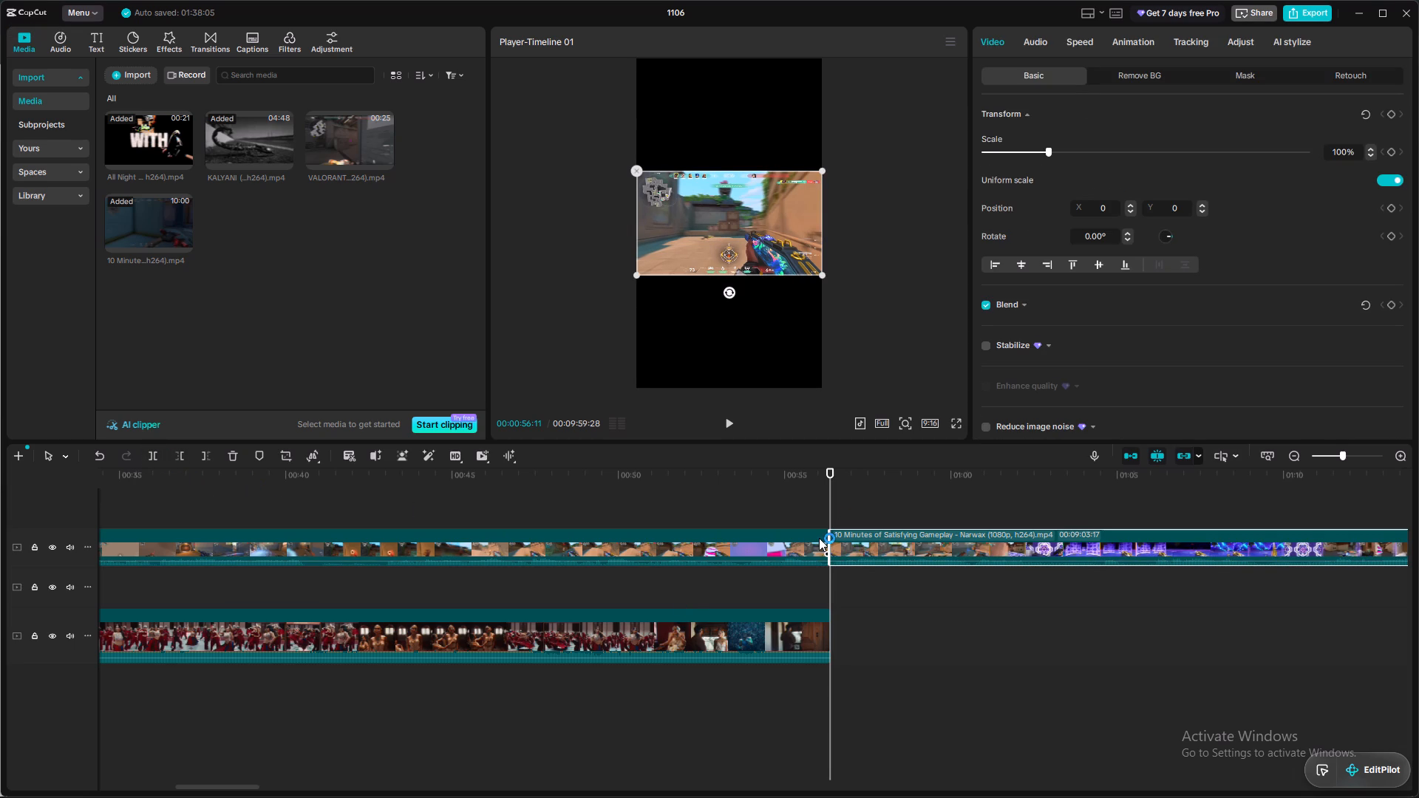
Trim away the last Satisfying Gameplay segment's footage after 00:00:59:14, once the ace moment has played.
key(space)
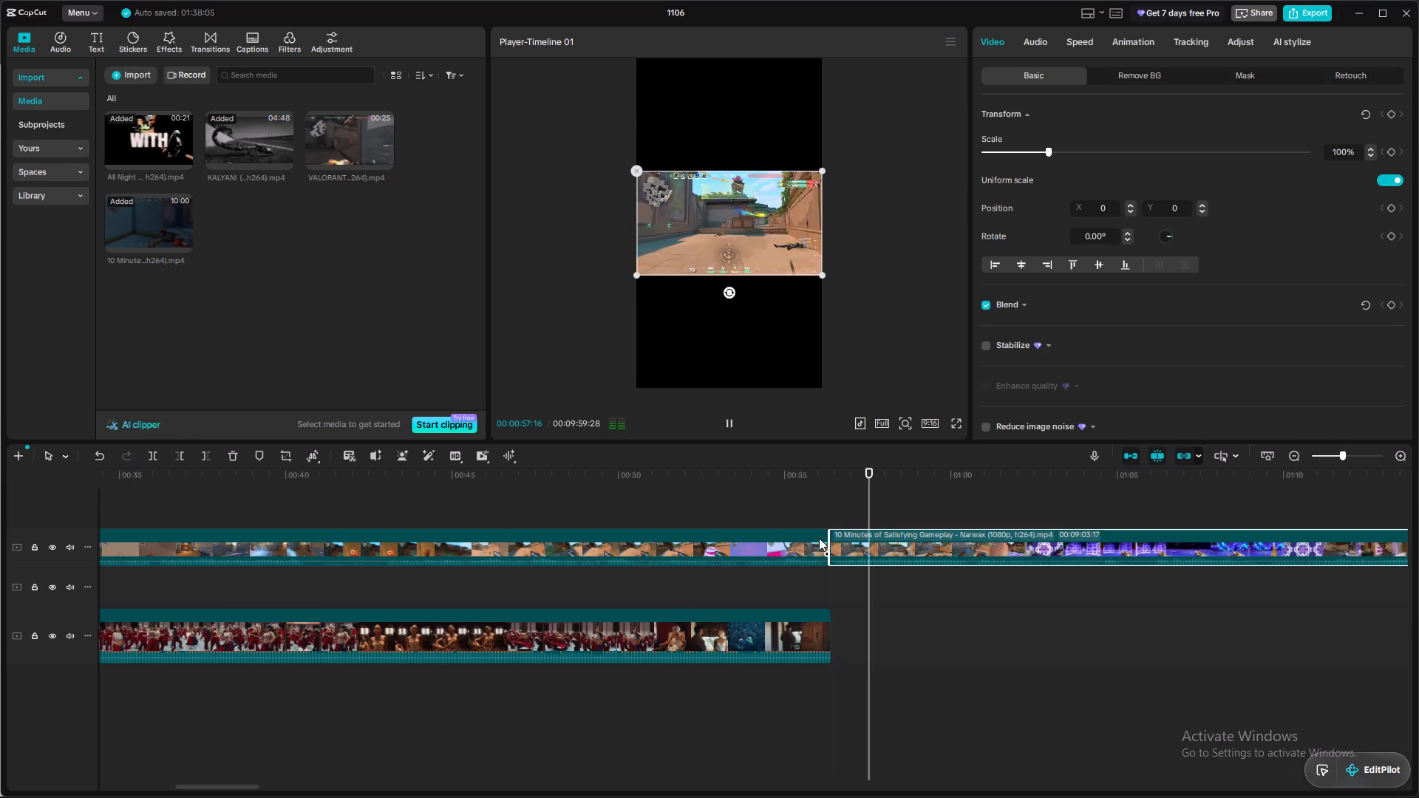
key(space)
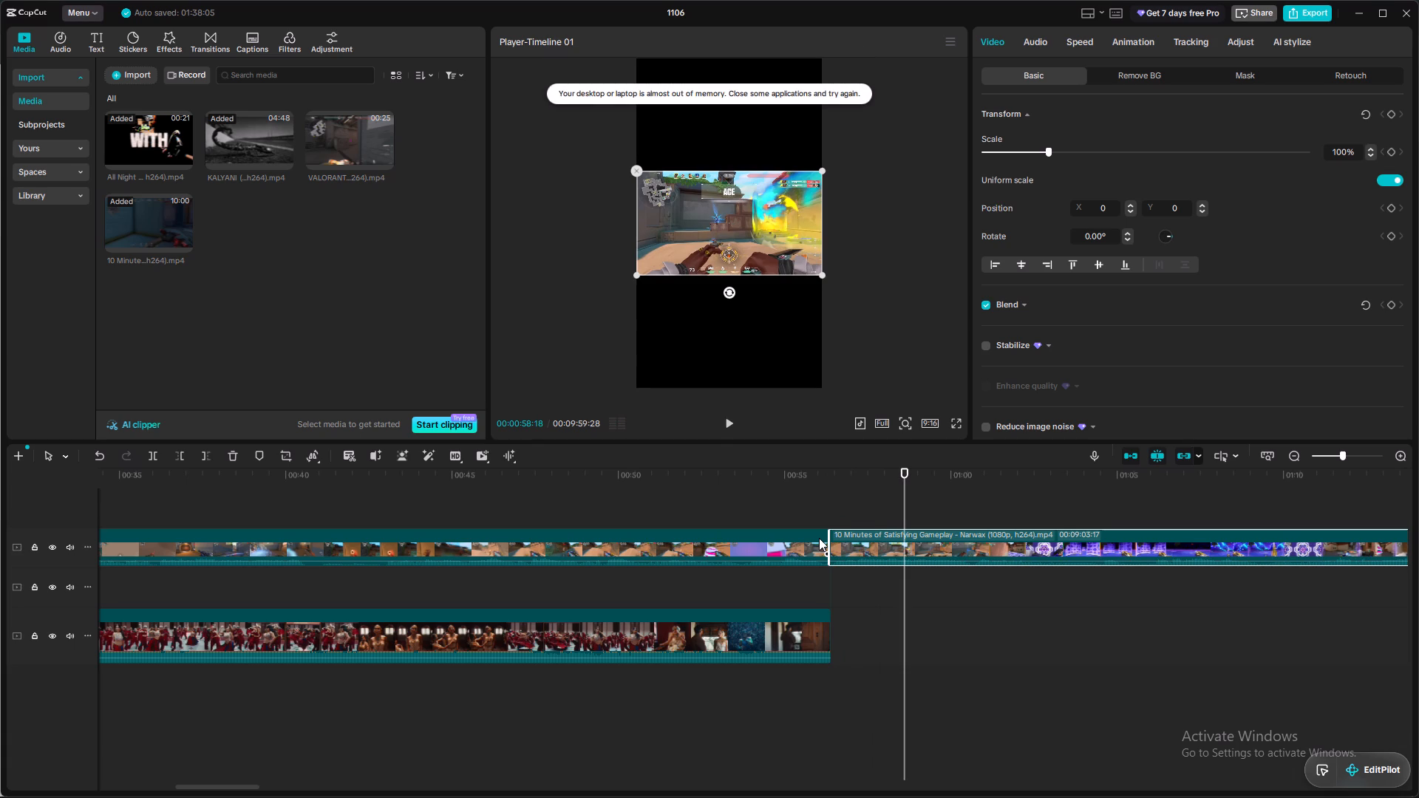
key(space)
key(space)
key(space)
key(space)
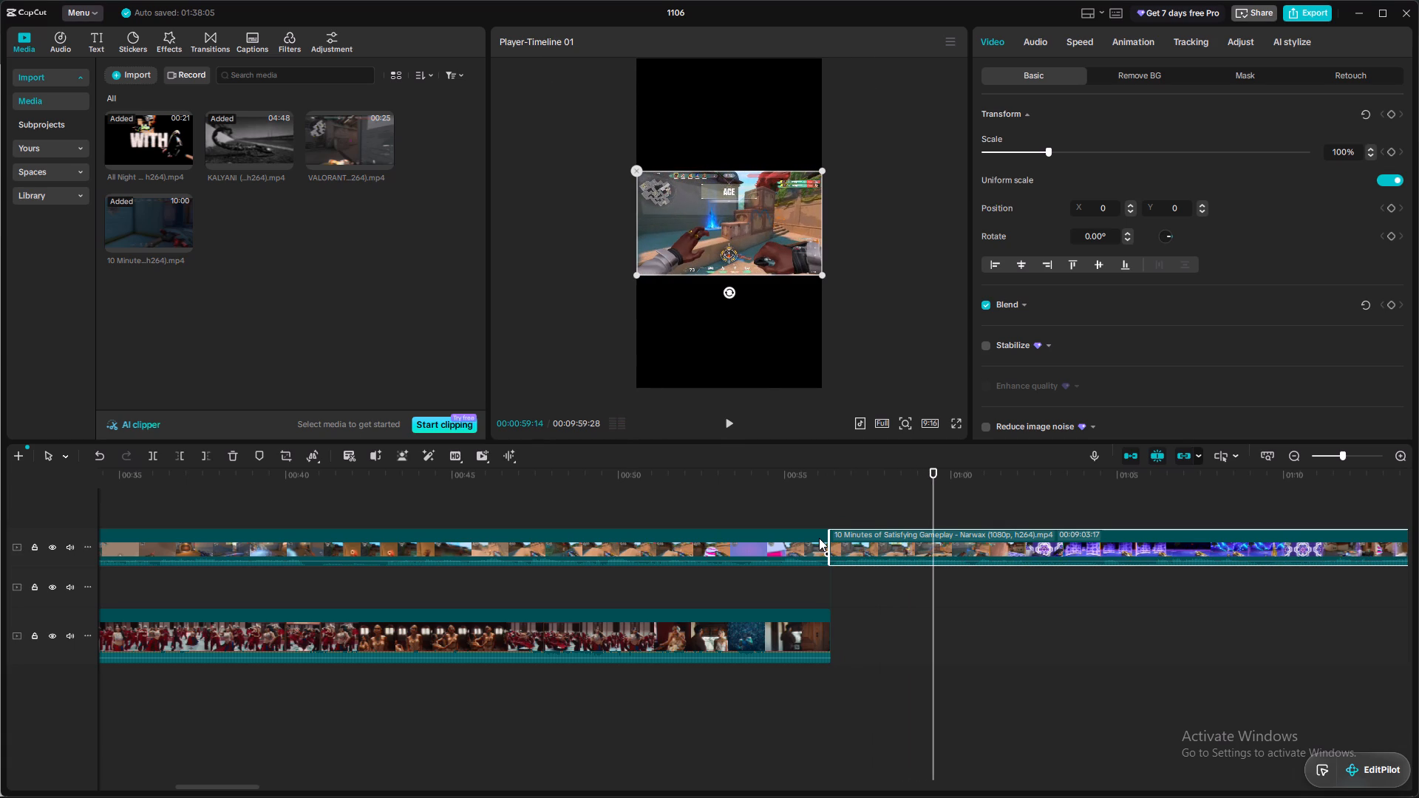
click(206, 460)
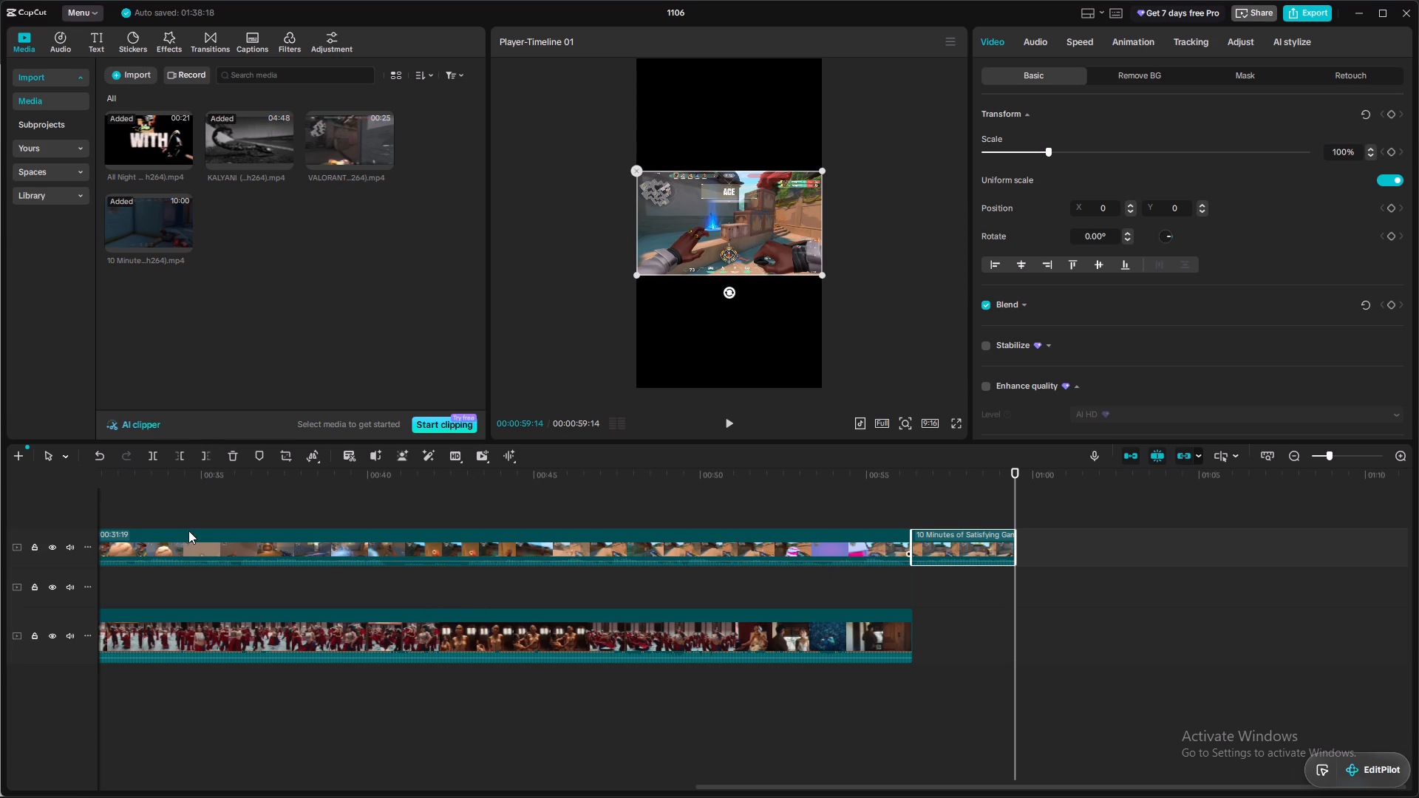
Play the timeline from the start through the first Satisfying Gameplay segment and into the empty gap that follows it.
drag(196, 509, 93, 522)
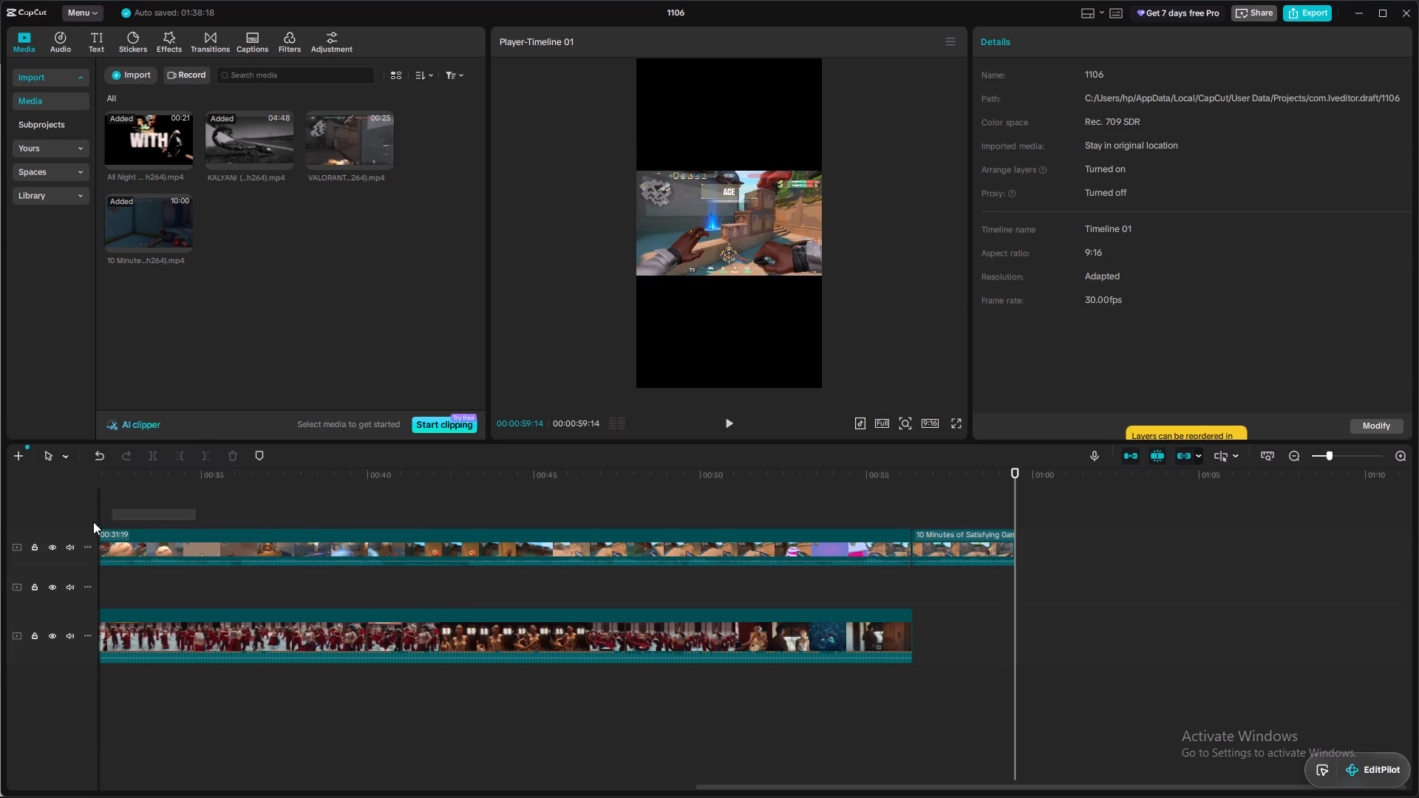
drag(93, 522, 21, 525)
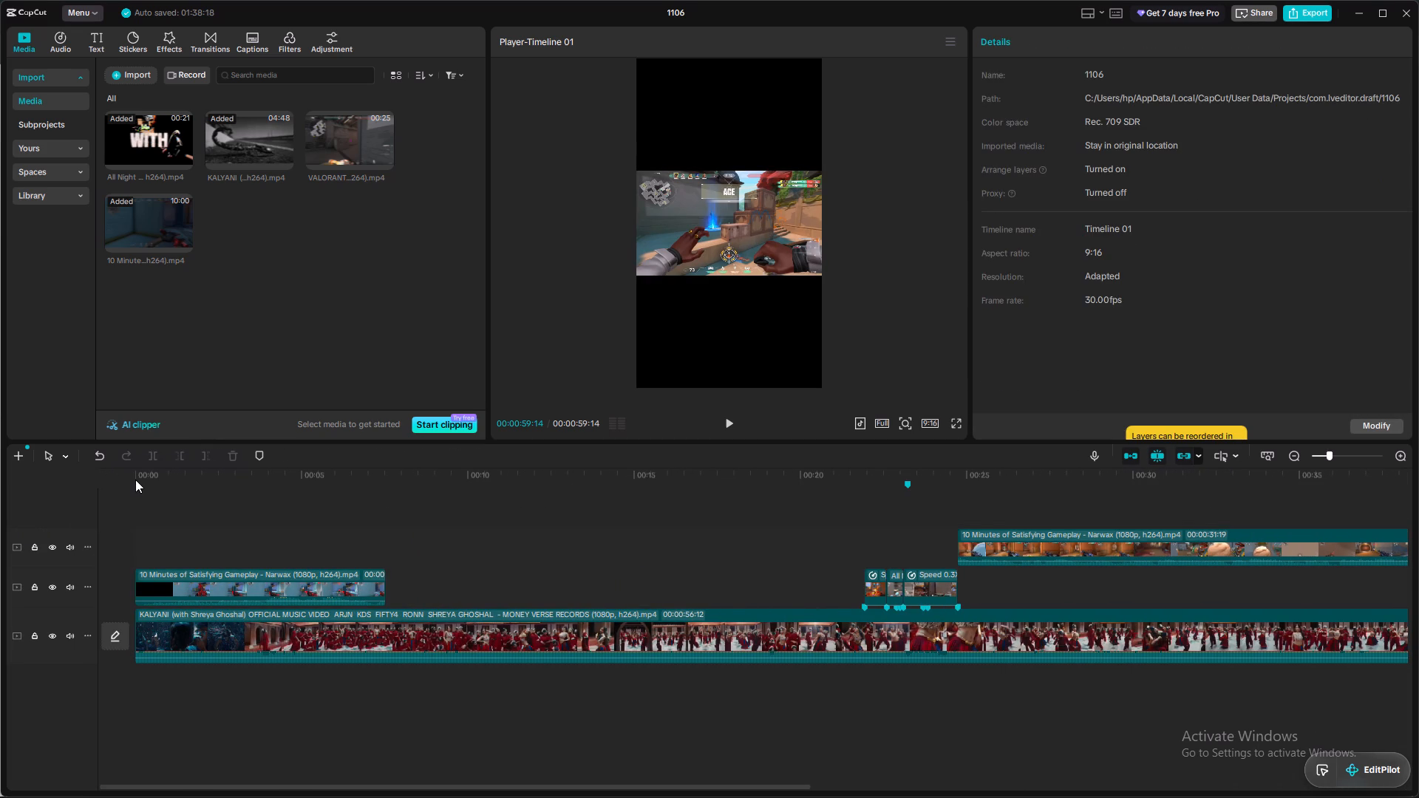
click(135, 480)
key(space)
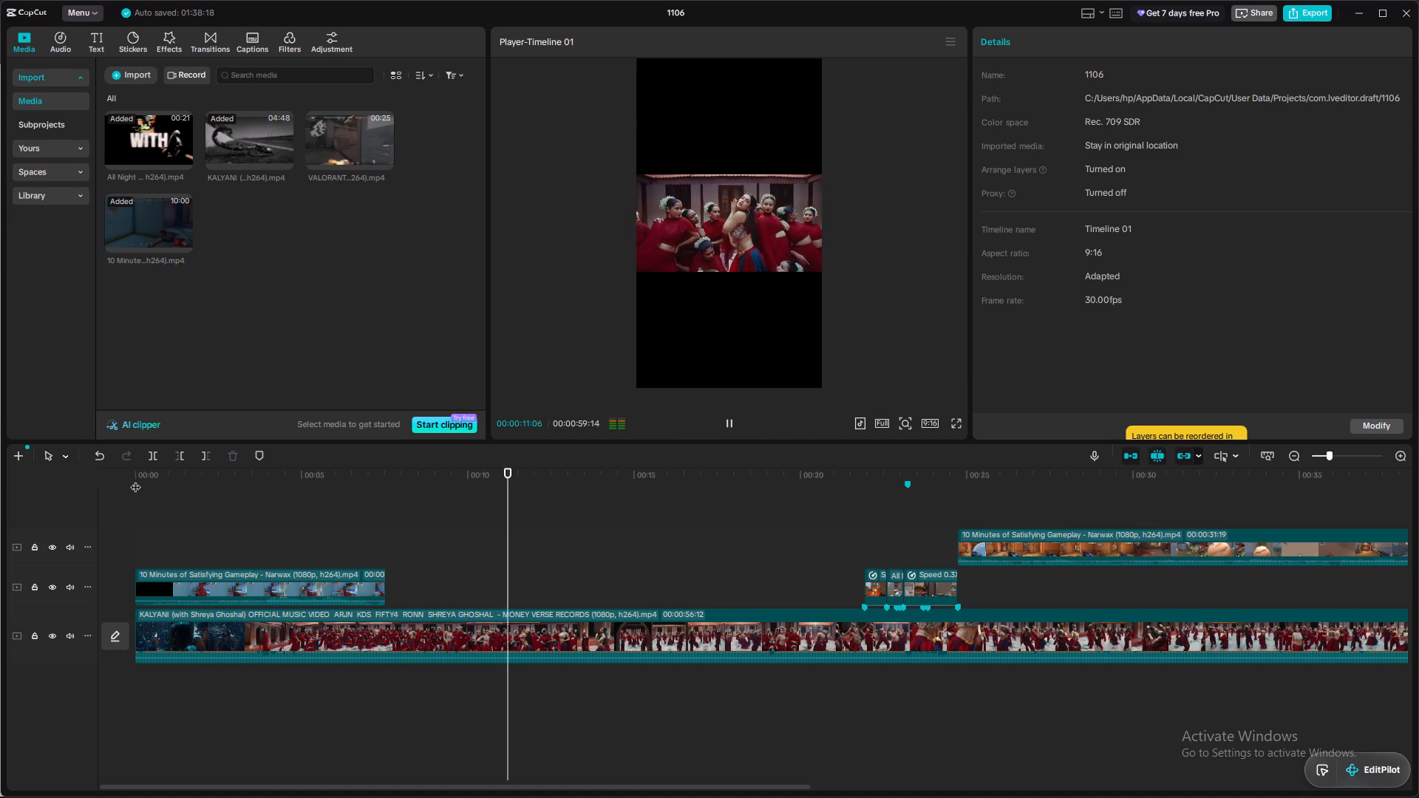
key(space)
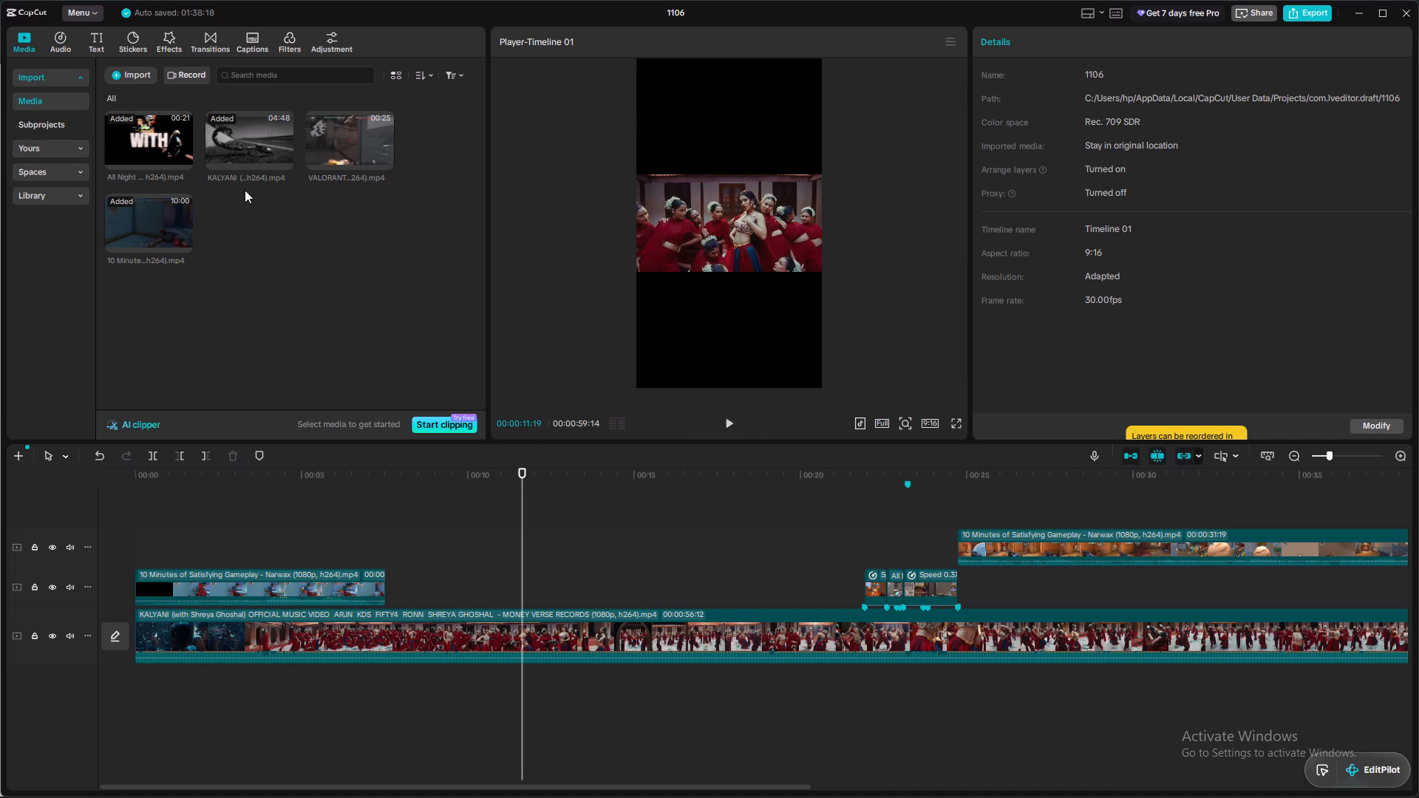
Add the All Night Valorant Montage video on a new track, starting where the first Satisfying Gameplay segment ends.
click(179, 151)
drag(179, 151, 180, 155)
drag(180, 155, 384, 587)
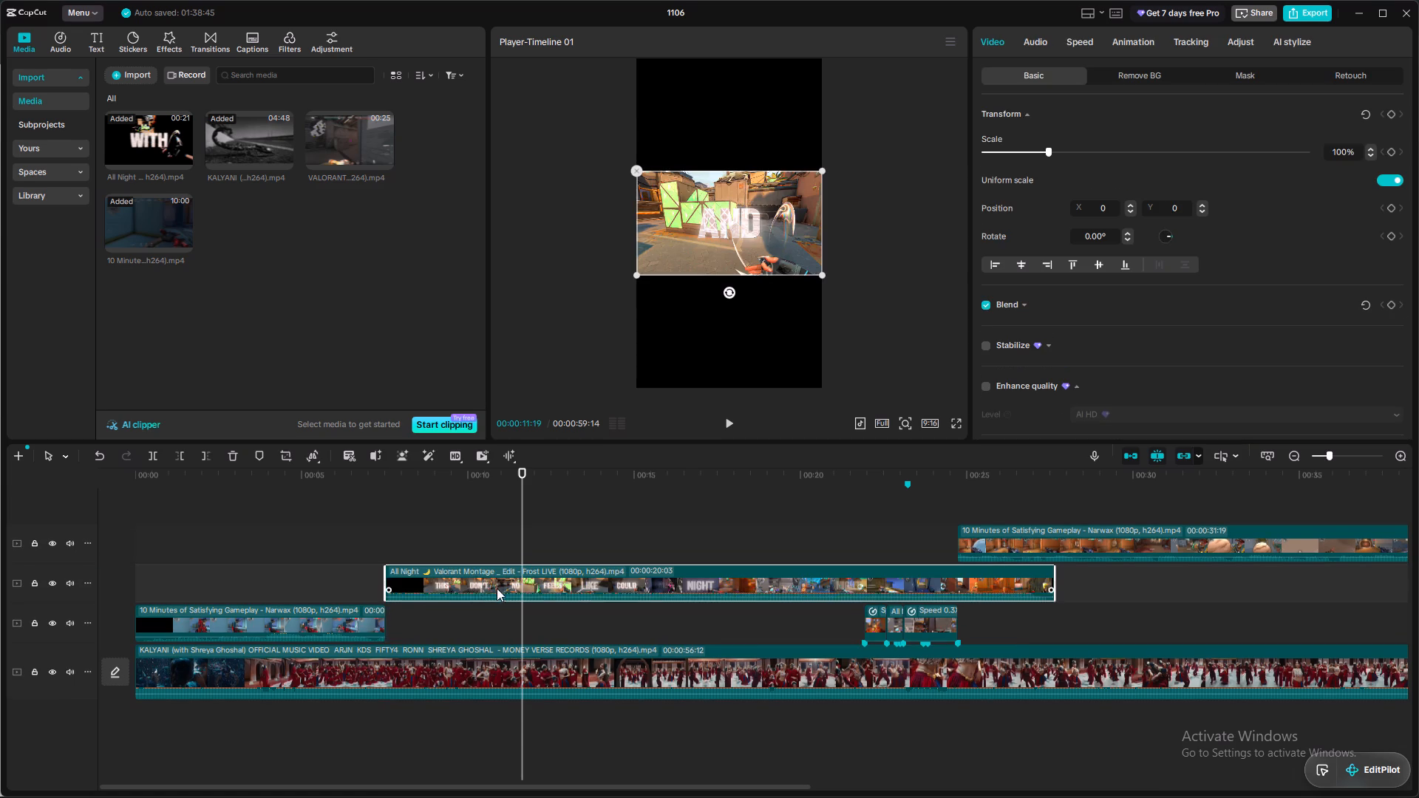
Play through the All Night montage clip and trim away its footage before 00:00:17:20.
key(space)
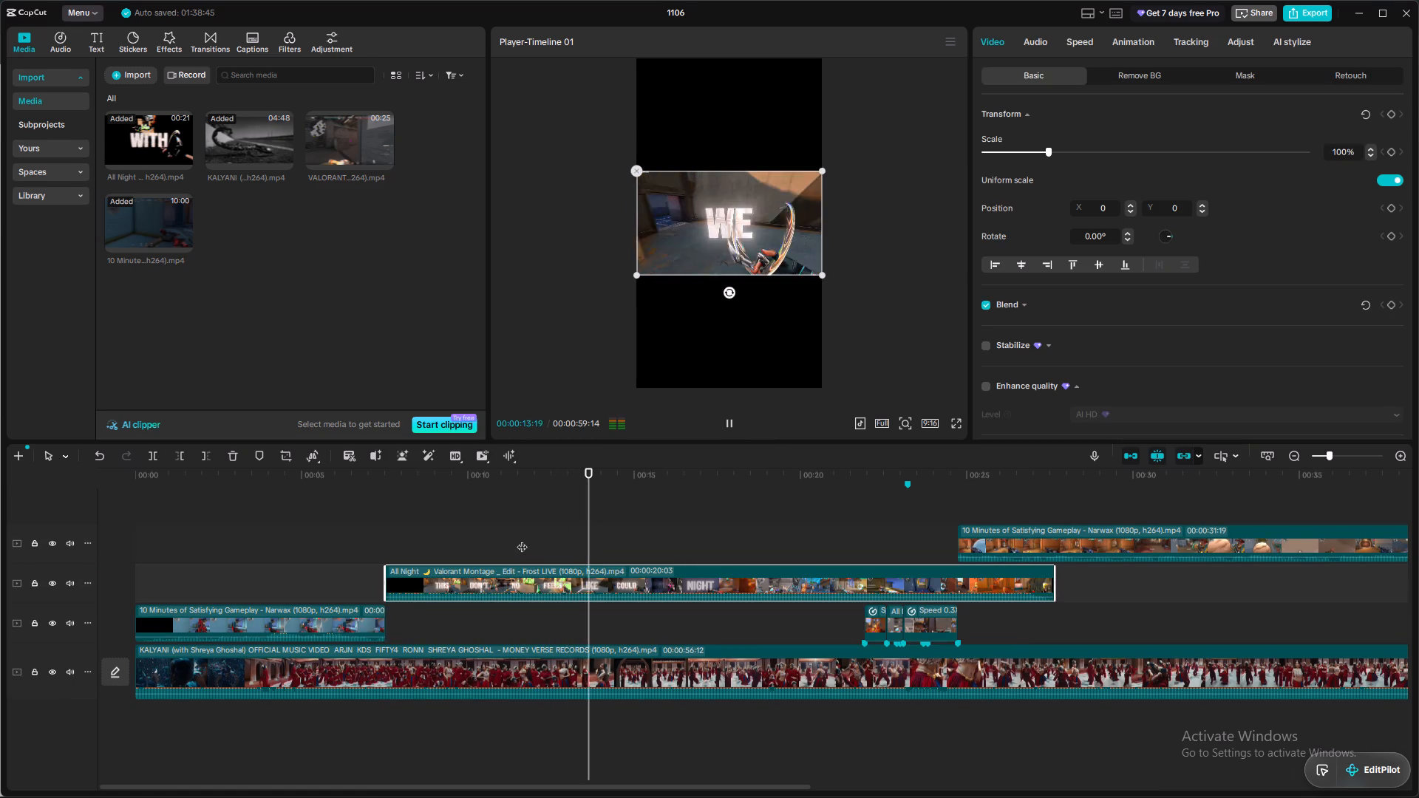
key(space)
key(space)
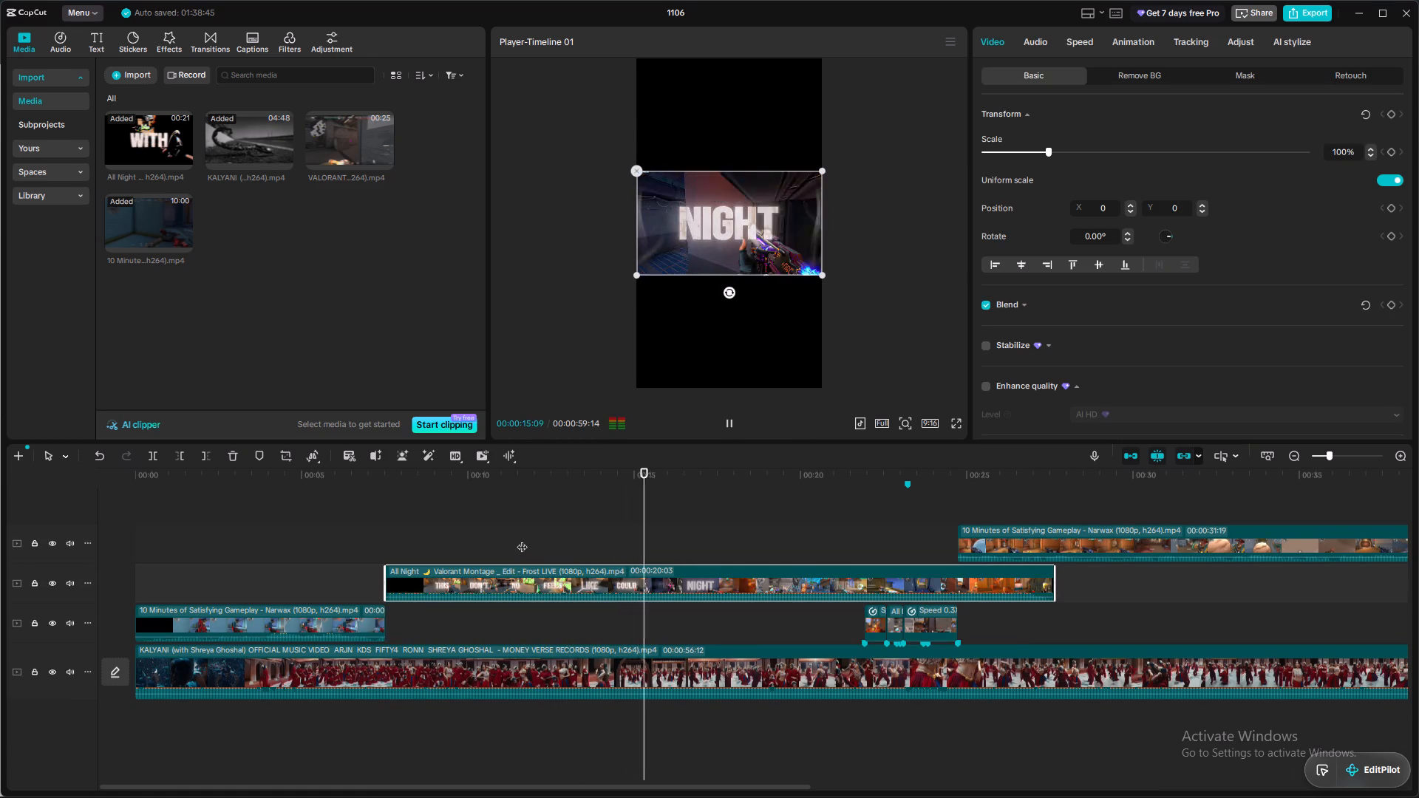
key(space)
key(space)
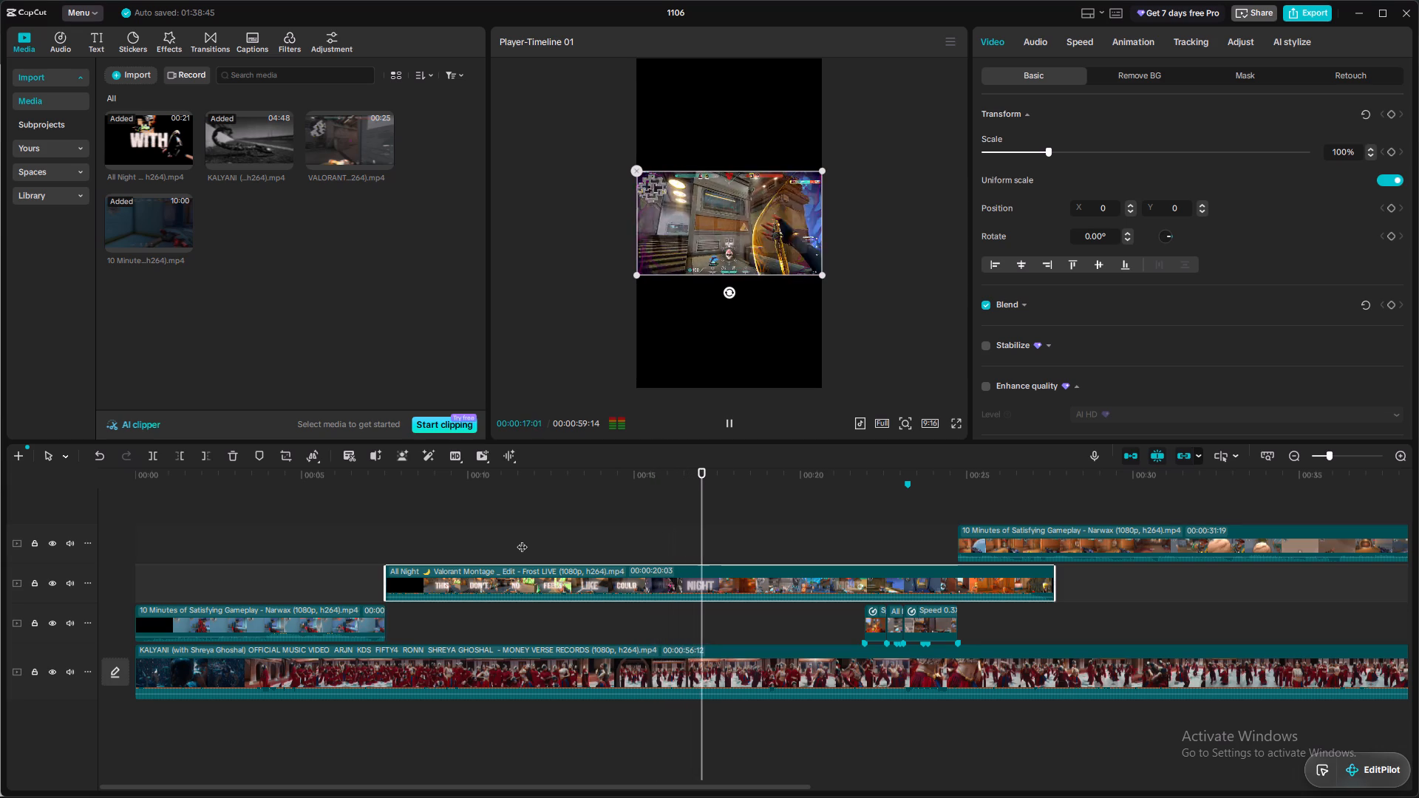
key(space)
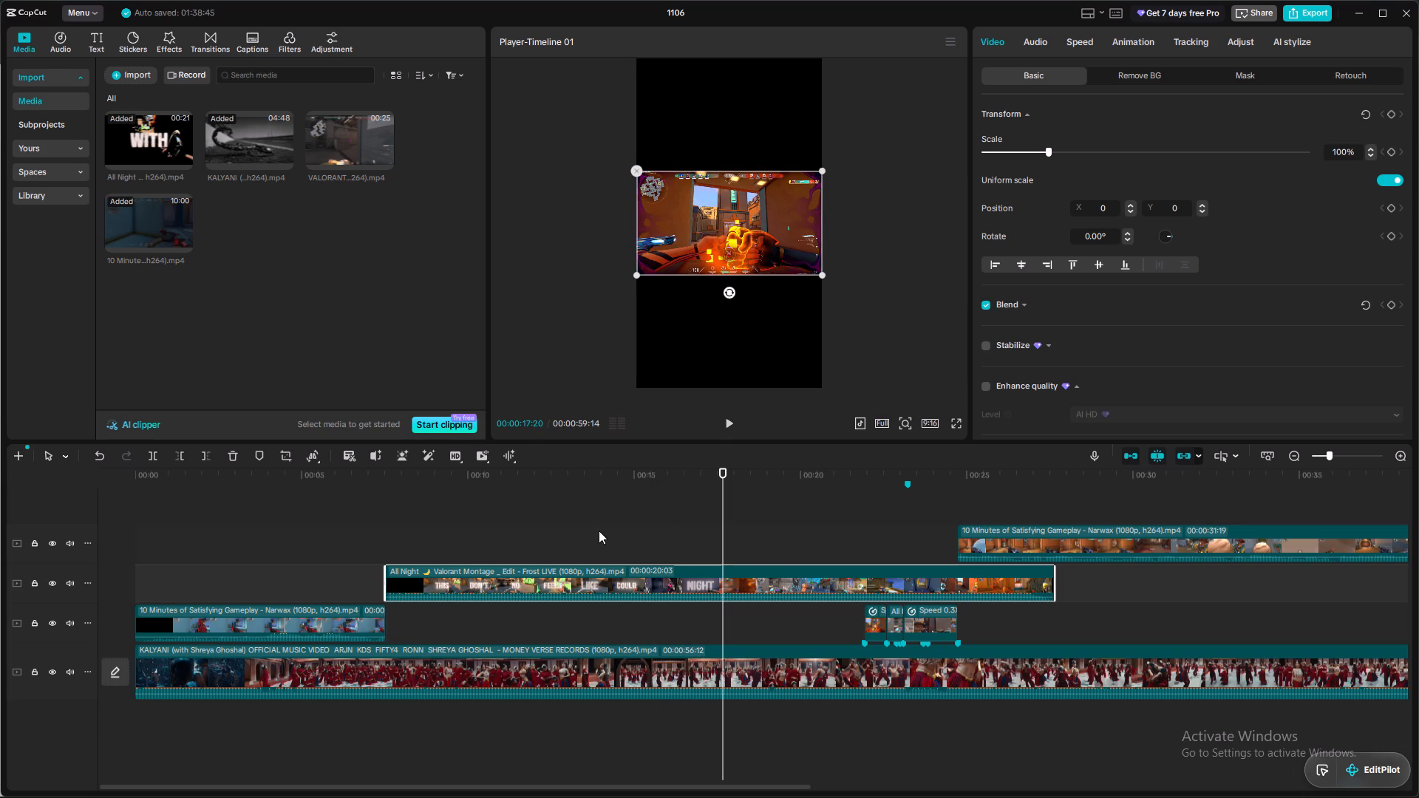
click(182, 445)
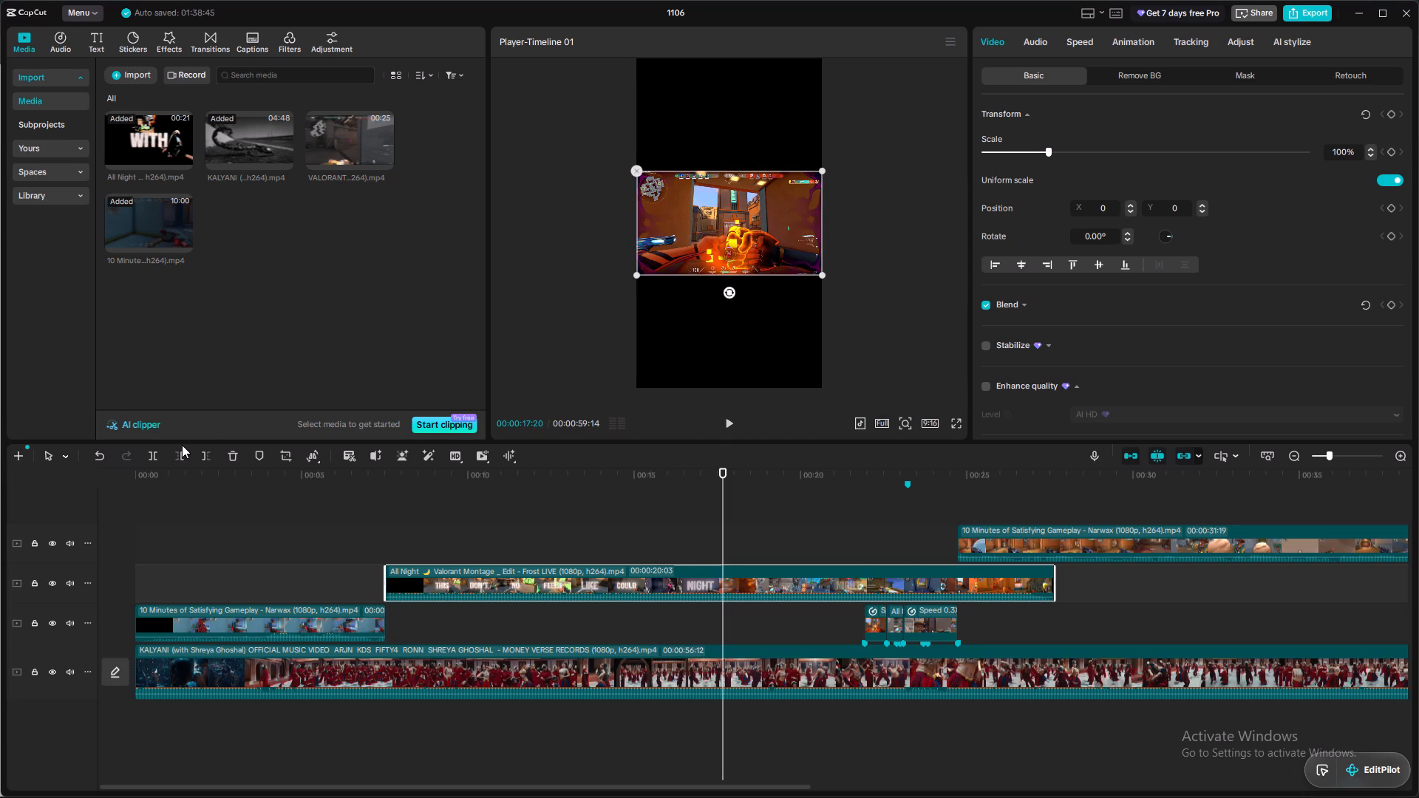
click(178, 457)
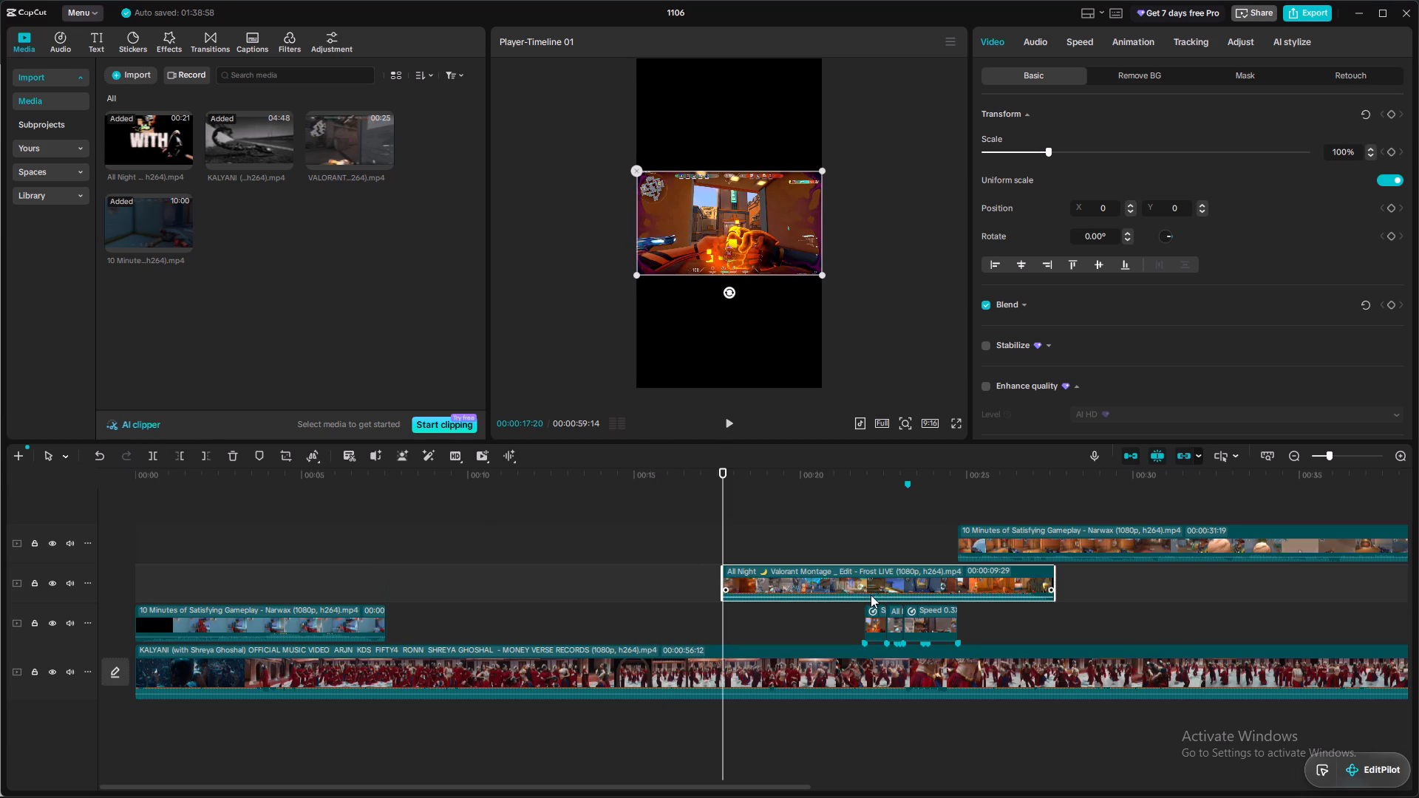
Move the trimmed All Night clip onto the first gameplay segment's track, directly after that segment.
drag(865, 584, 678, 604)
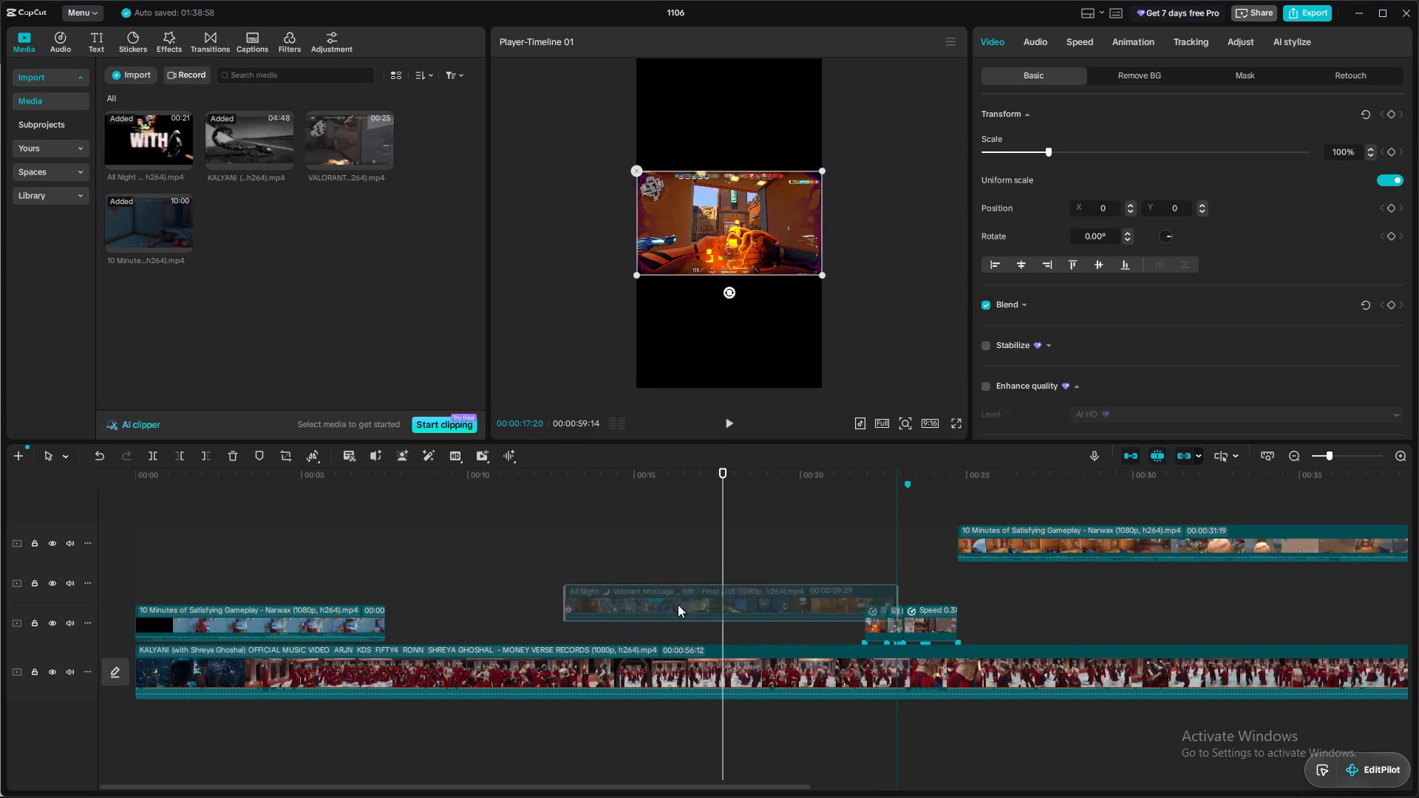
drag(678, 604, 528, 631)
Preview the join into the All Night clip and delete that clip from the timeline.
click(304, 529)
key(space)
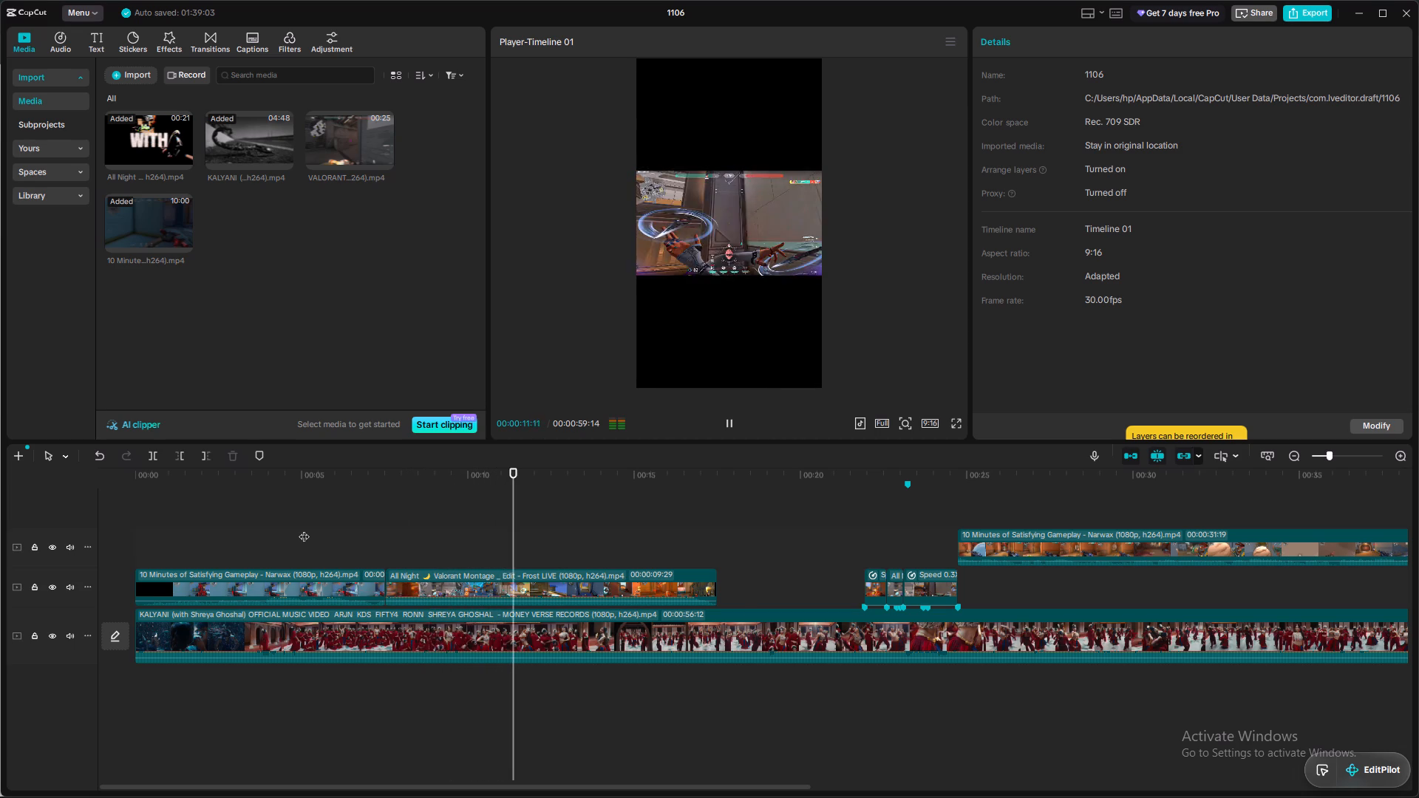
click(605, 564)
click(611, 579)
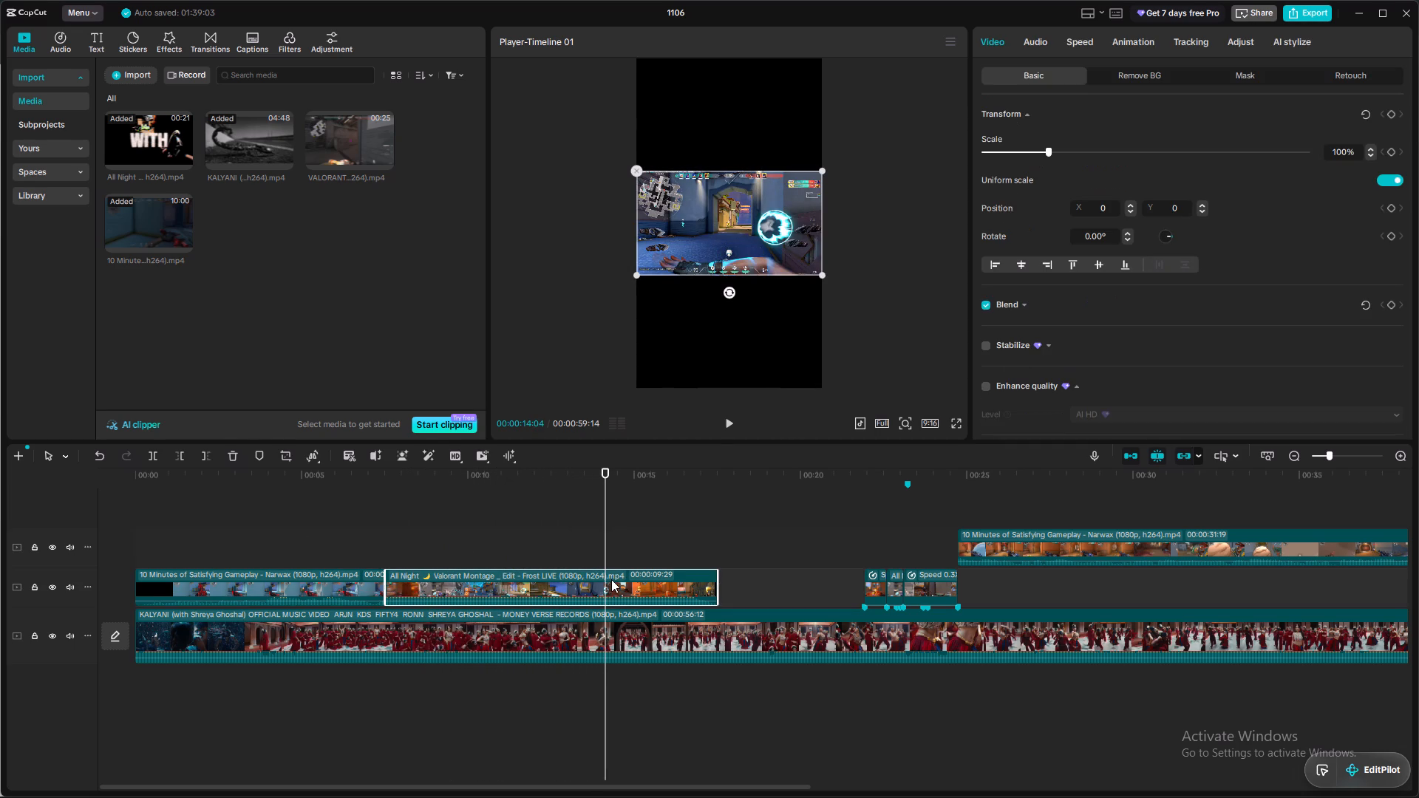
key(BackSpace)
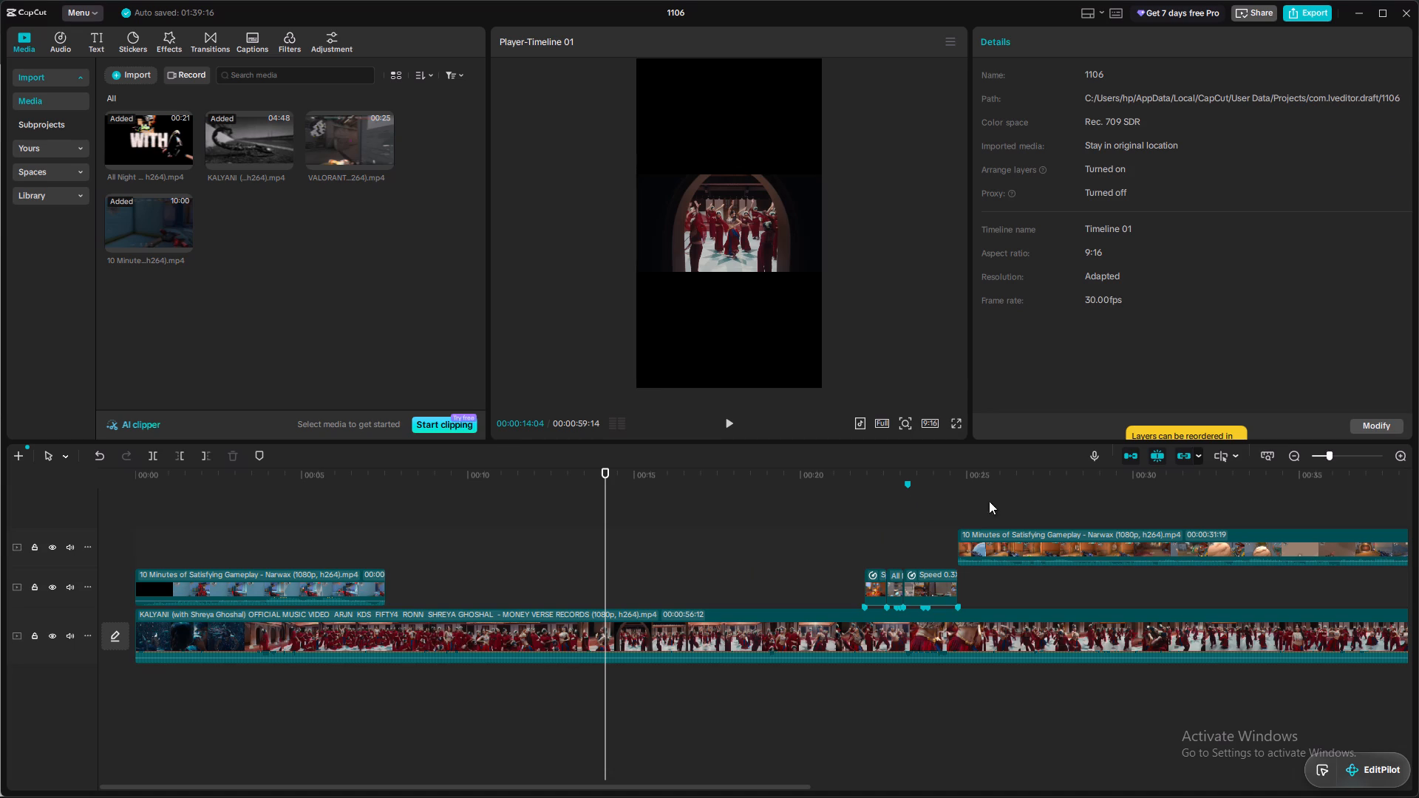
Move the 00:00:31:19 Satisfying Gameplay segment down one track, directly after the speed-adjusted beat clips.
drag(1027, 538, 1028, 576)
key(space)
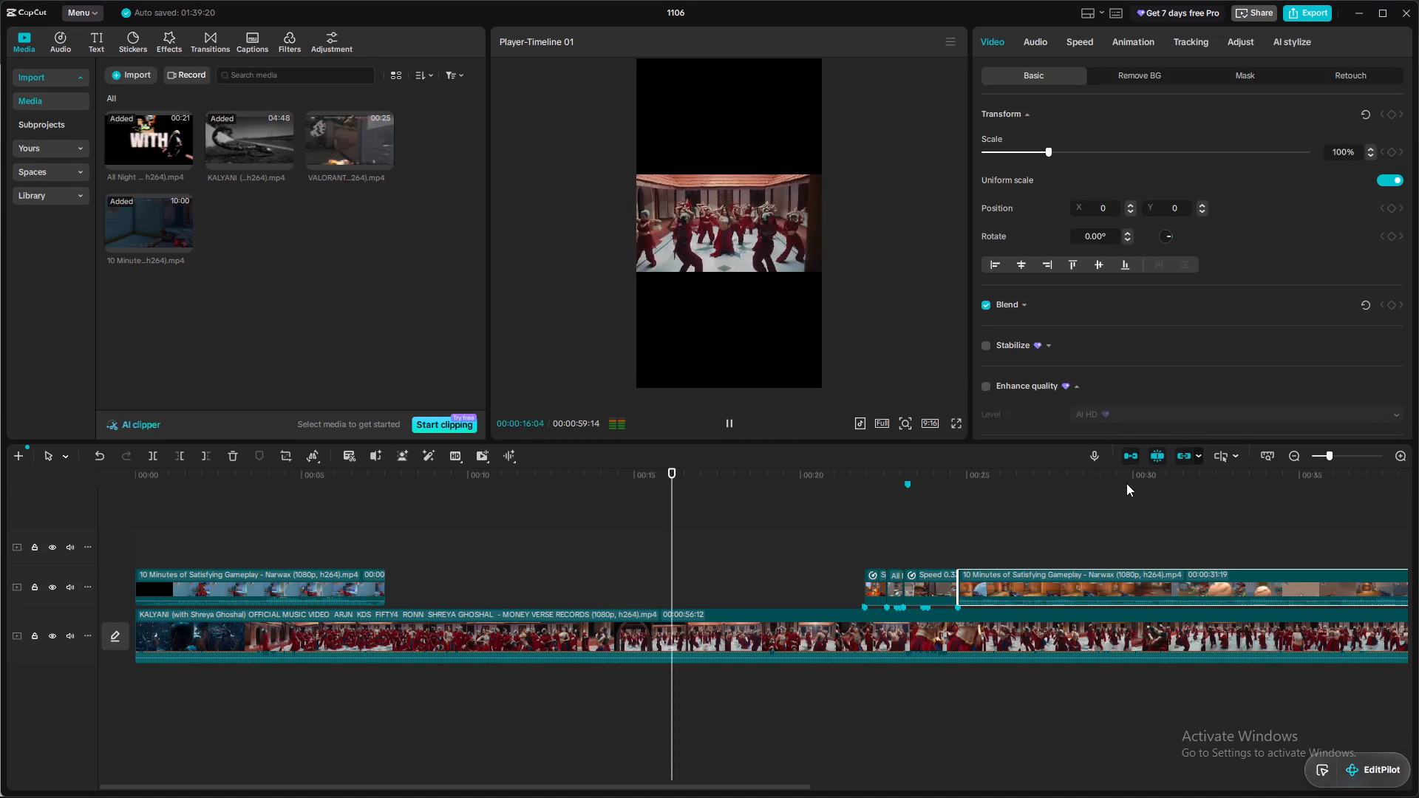
key(space)
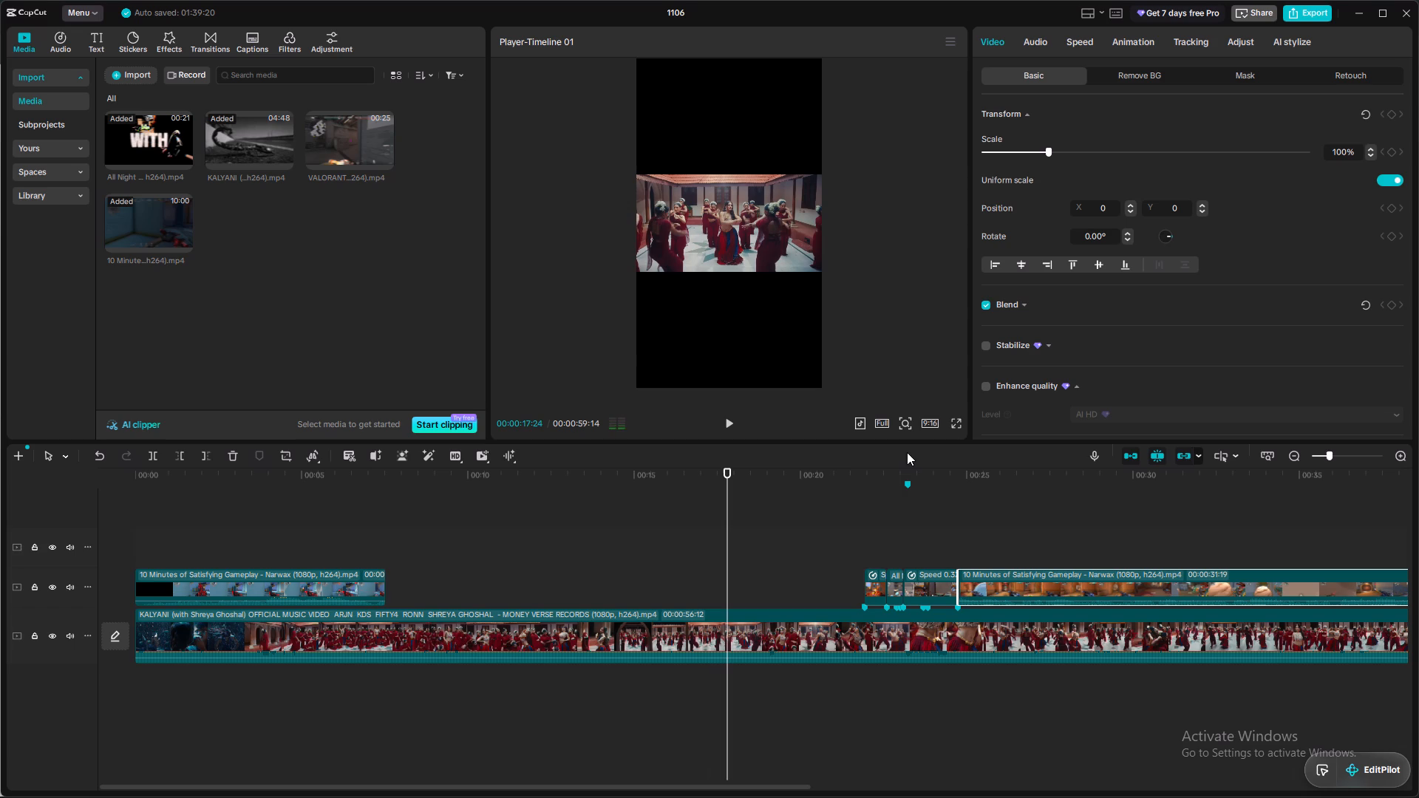
Add the 10 Minutes of Satisfying Gameplay clip on a new top track, starting at about 00:00:11.
drag(163, 235, 197, 262)
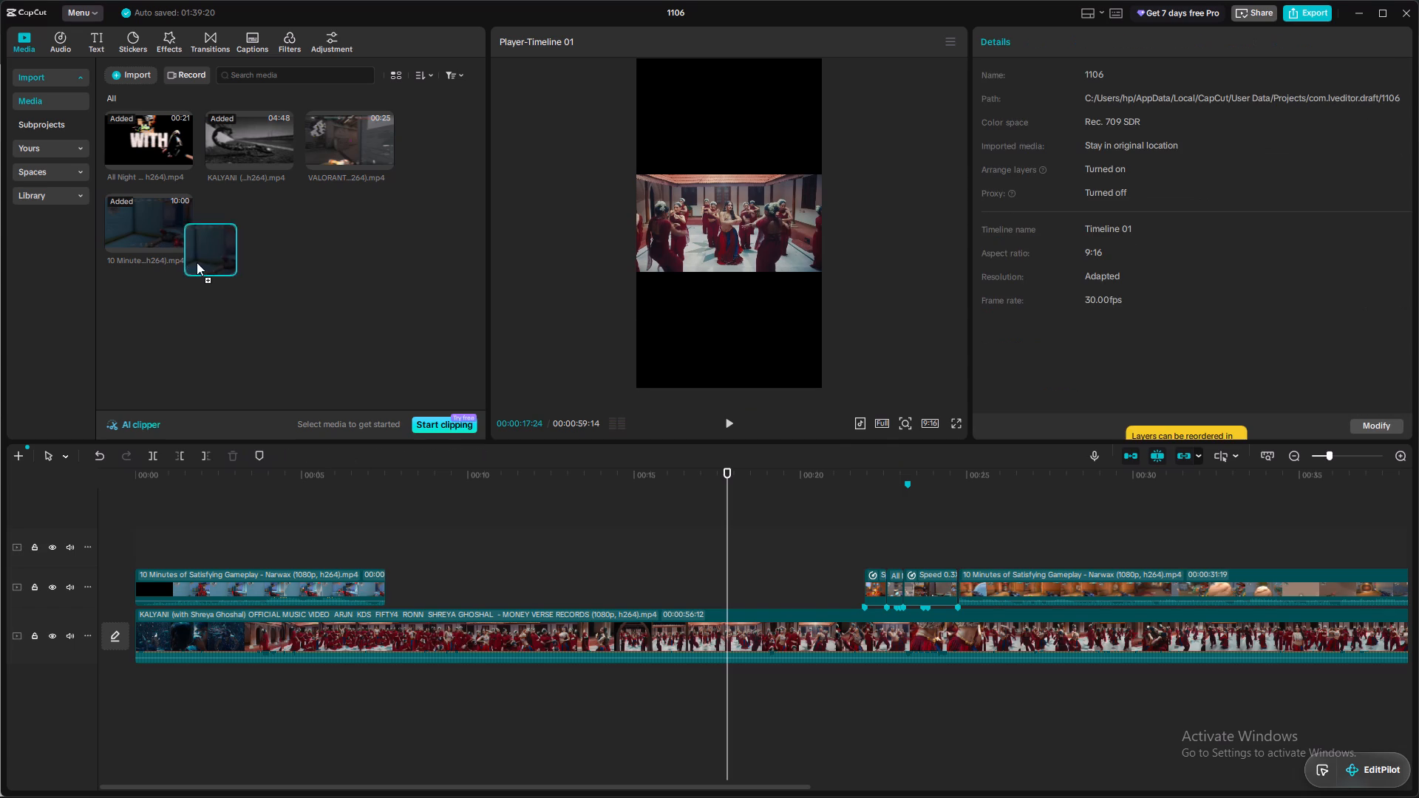
drag(197, 262, 508, 531)
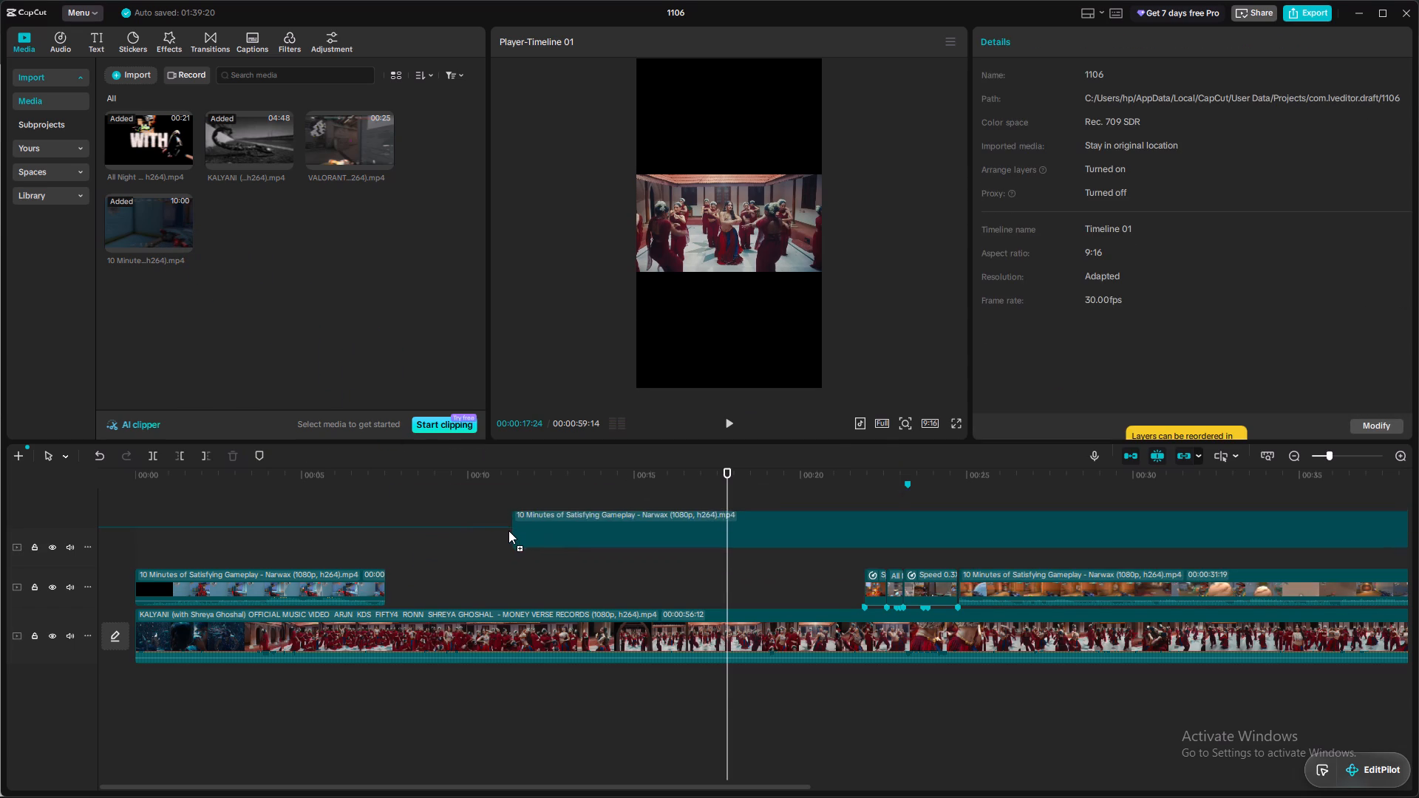
Skim the newly added gameplay clip and trim away its footage before 00:05:58:21.
key(space)
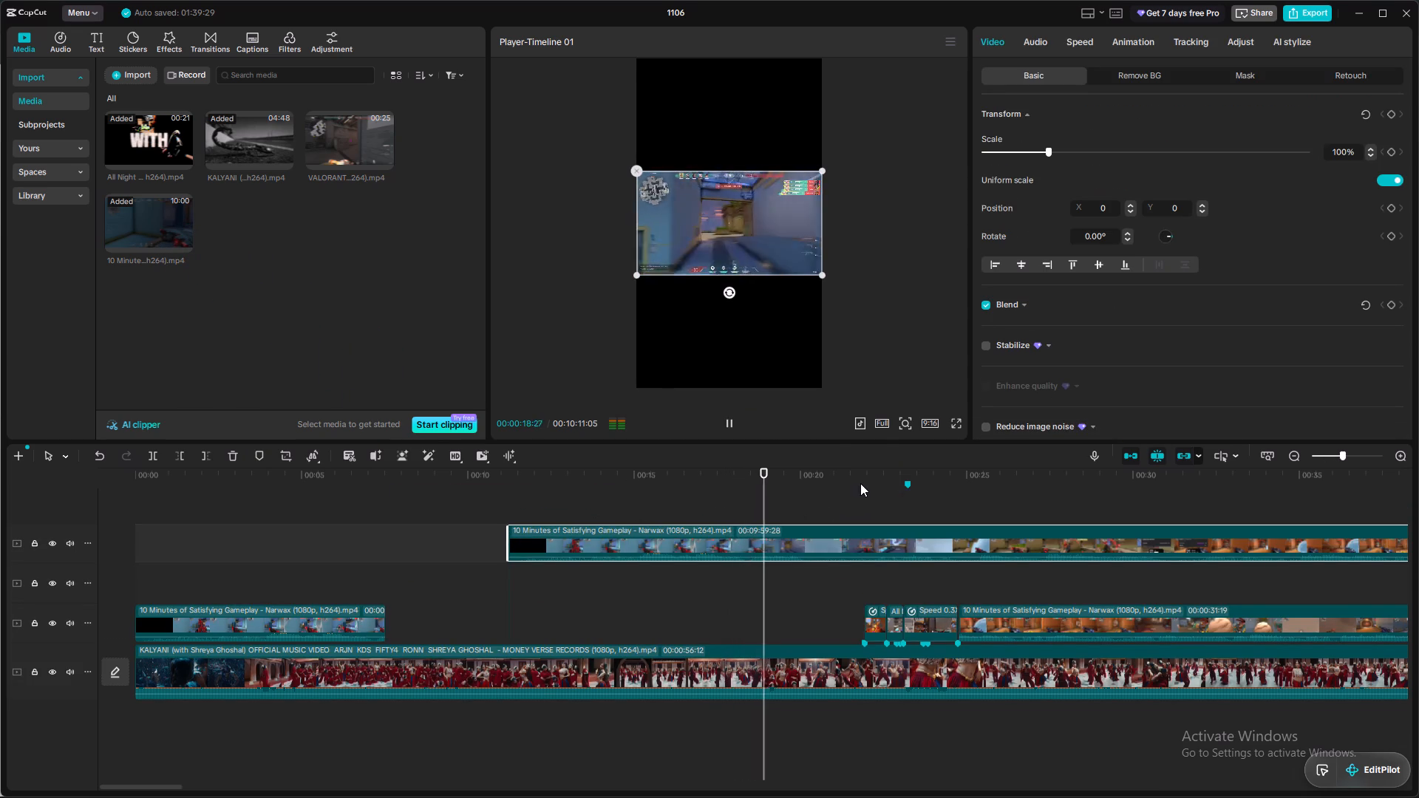
drag(1057, 499, 1237, 482)
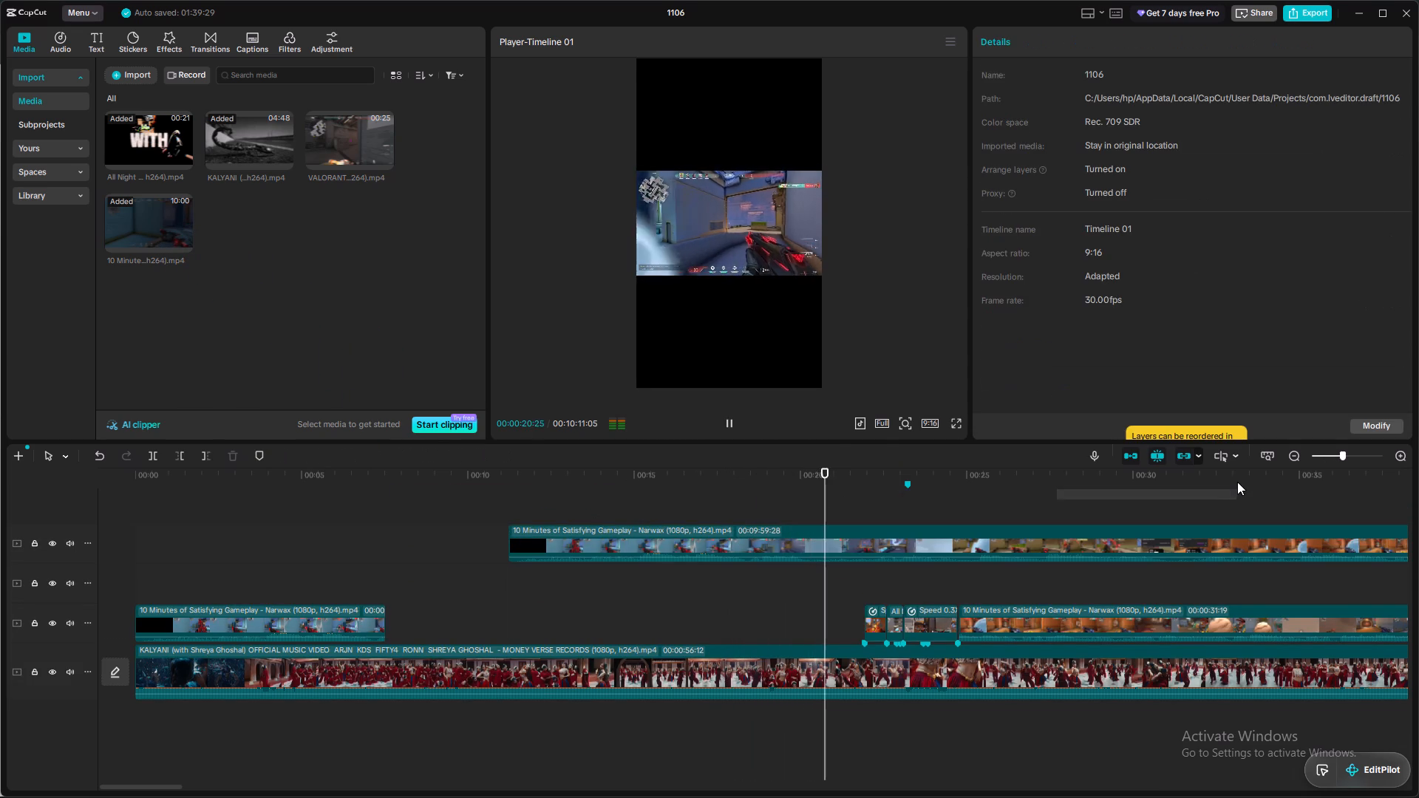
drag(1342, 460, 1339, 461)
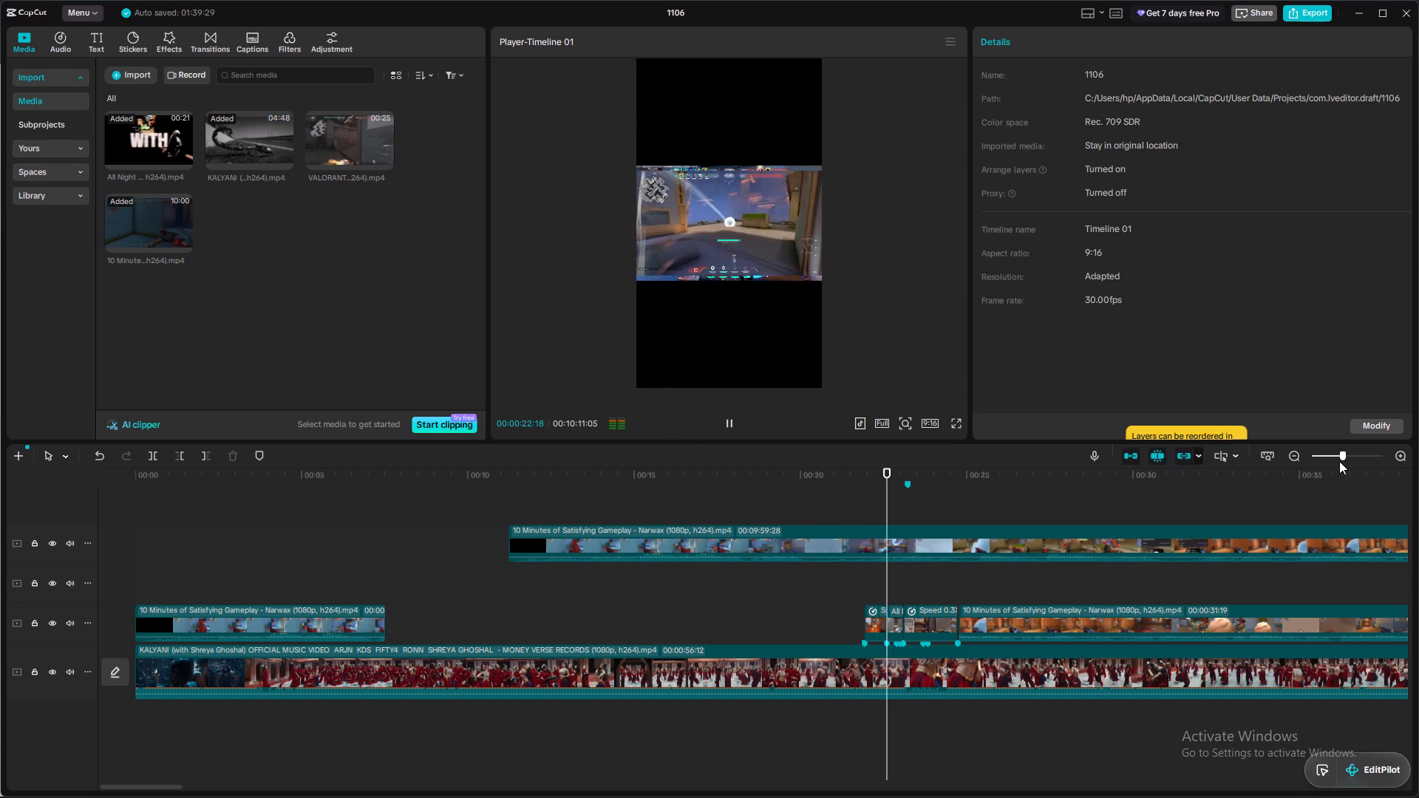
drag(1339, 461, 1310, 471)
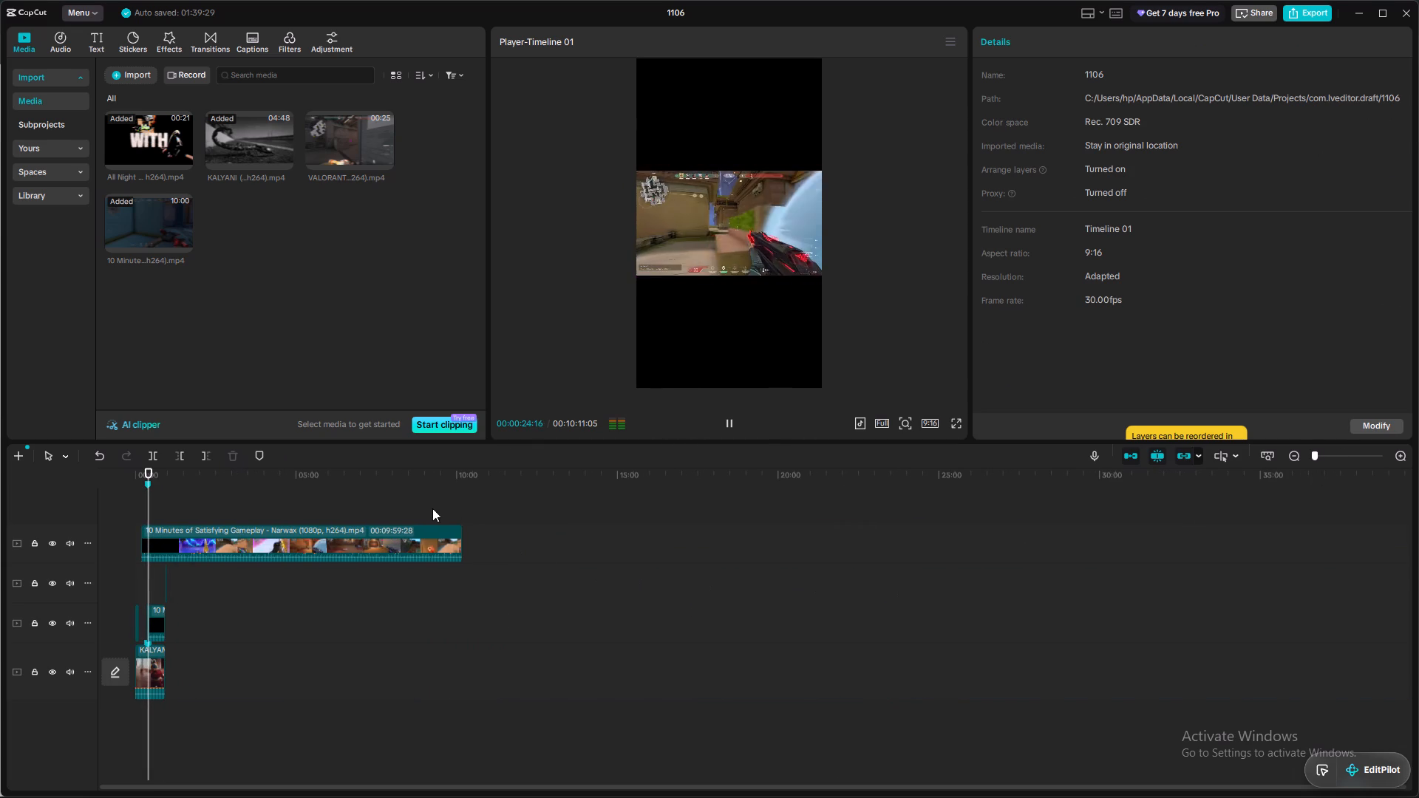
click(364, 511)
key(space)
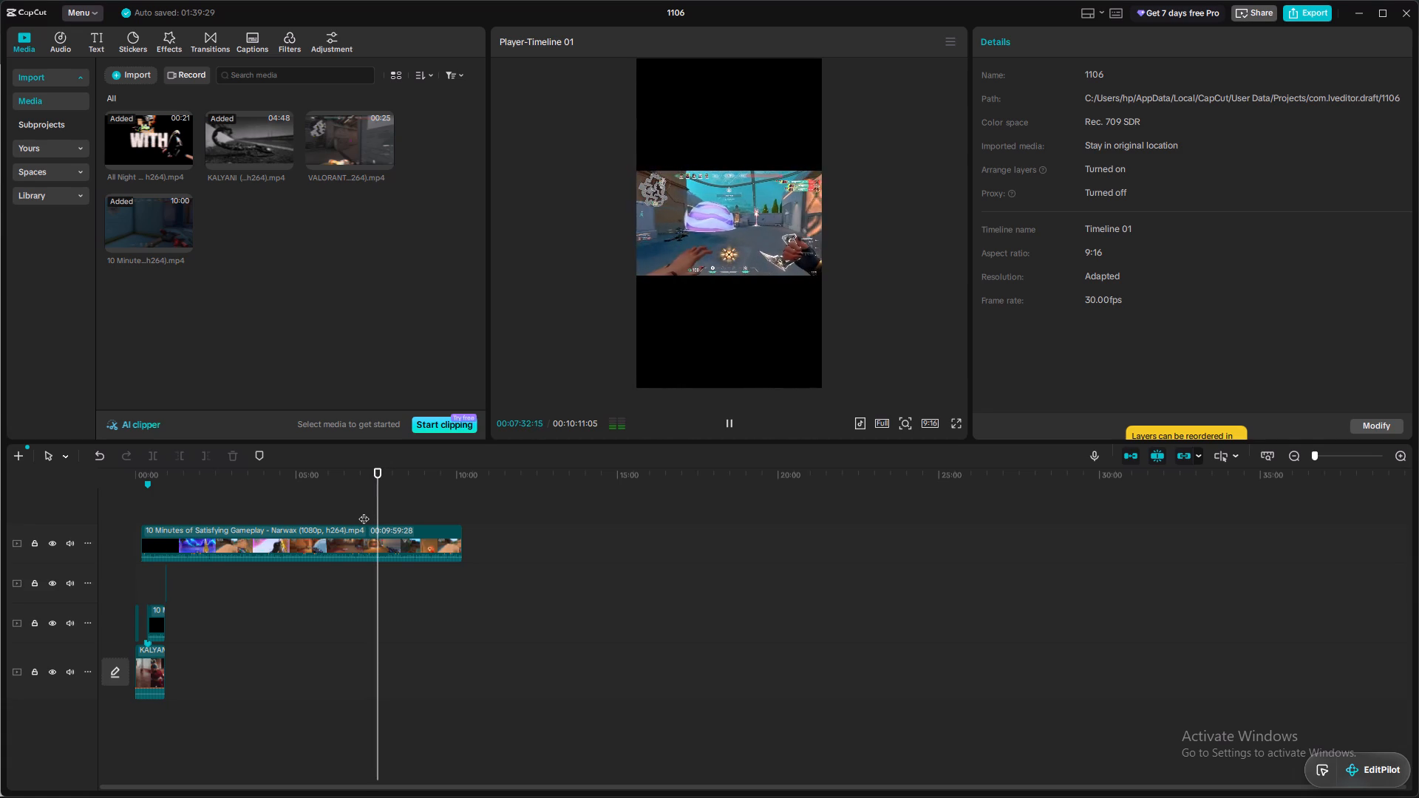
click(327, 501)
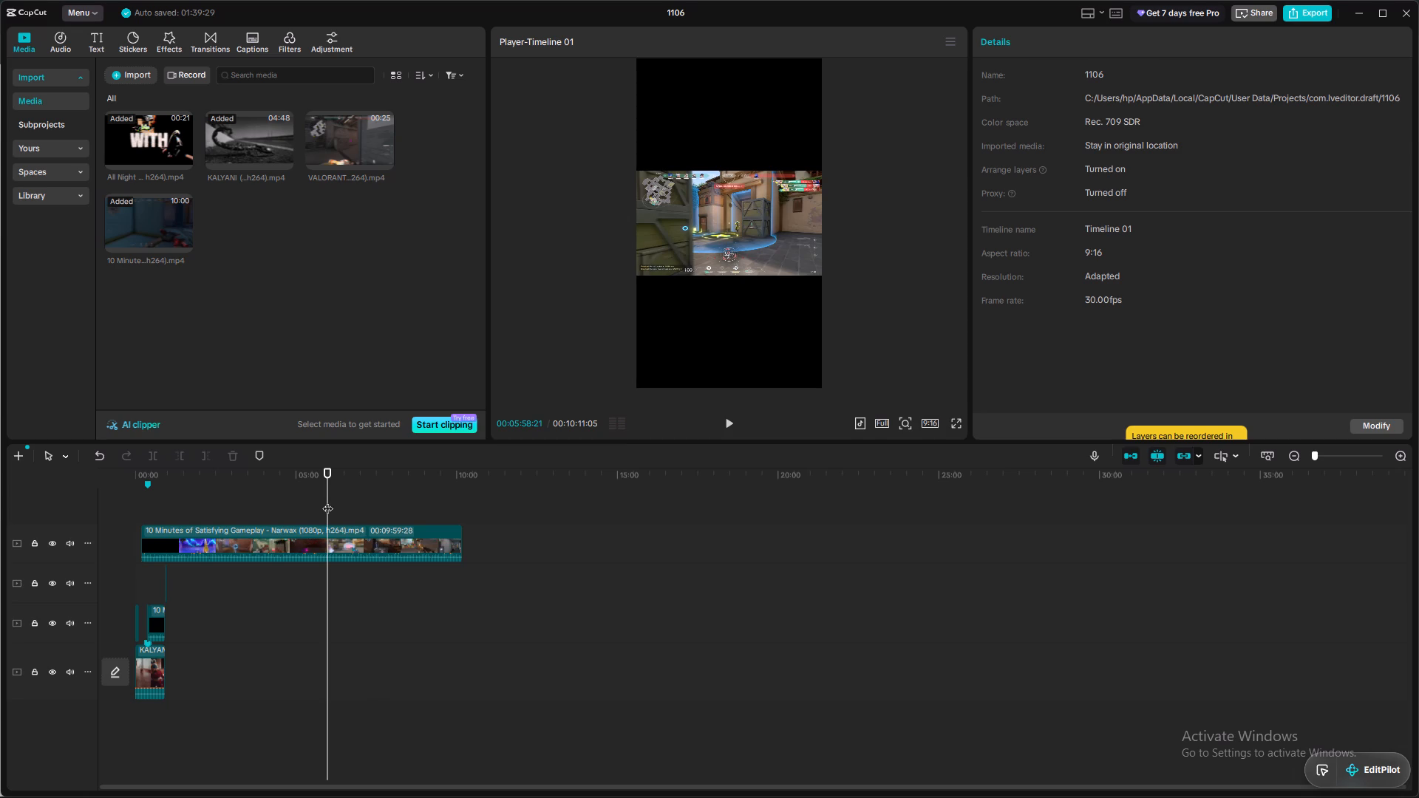
click(341, 544)
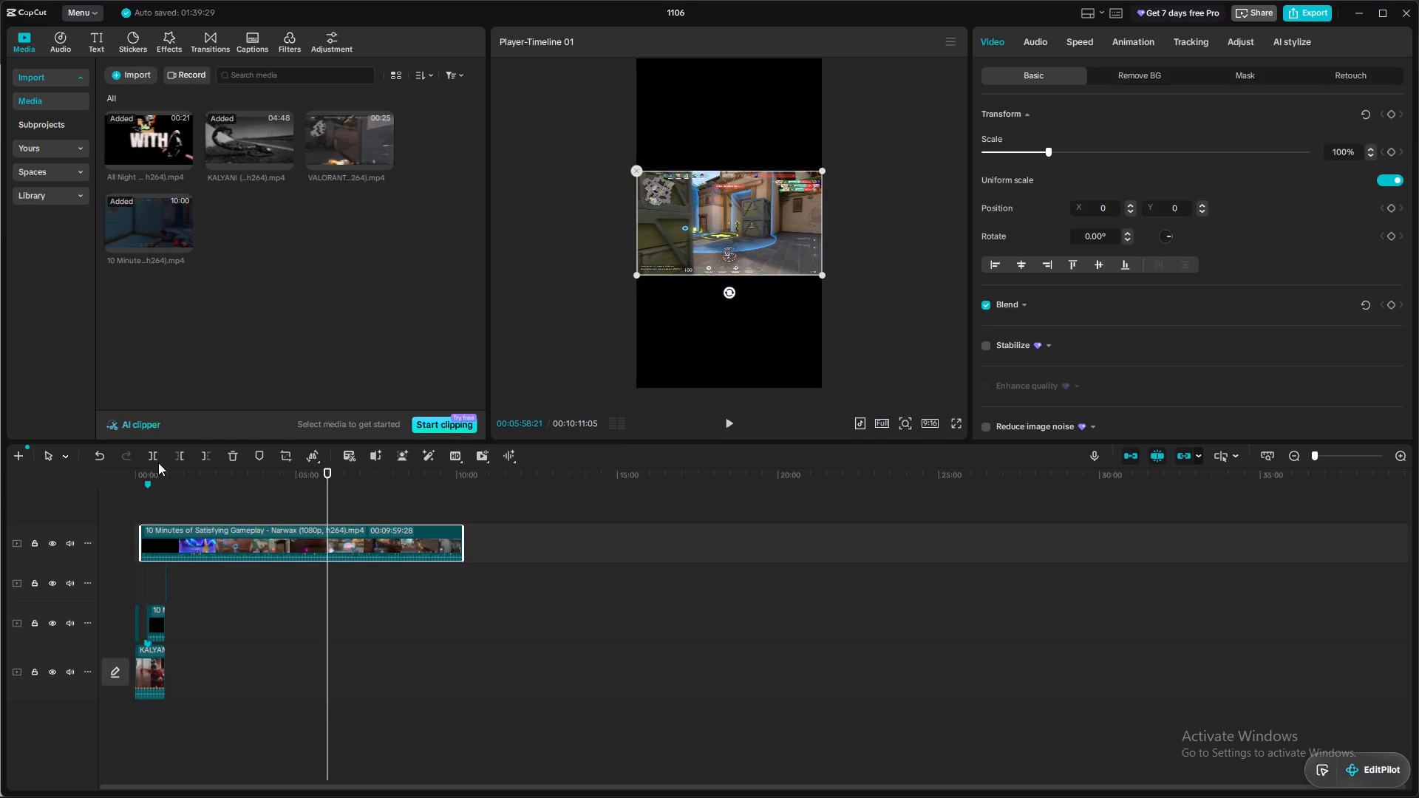
click(176, 457)
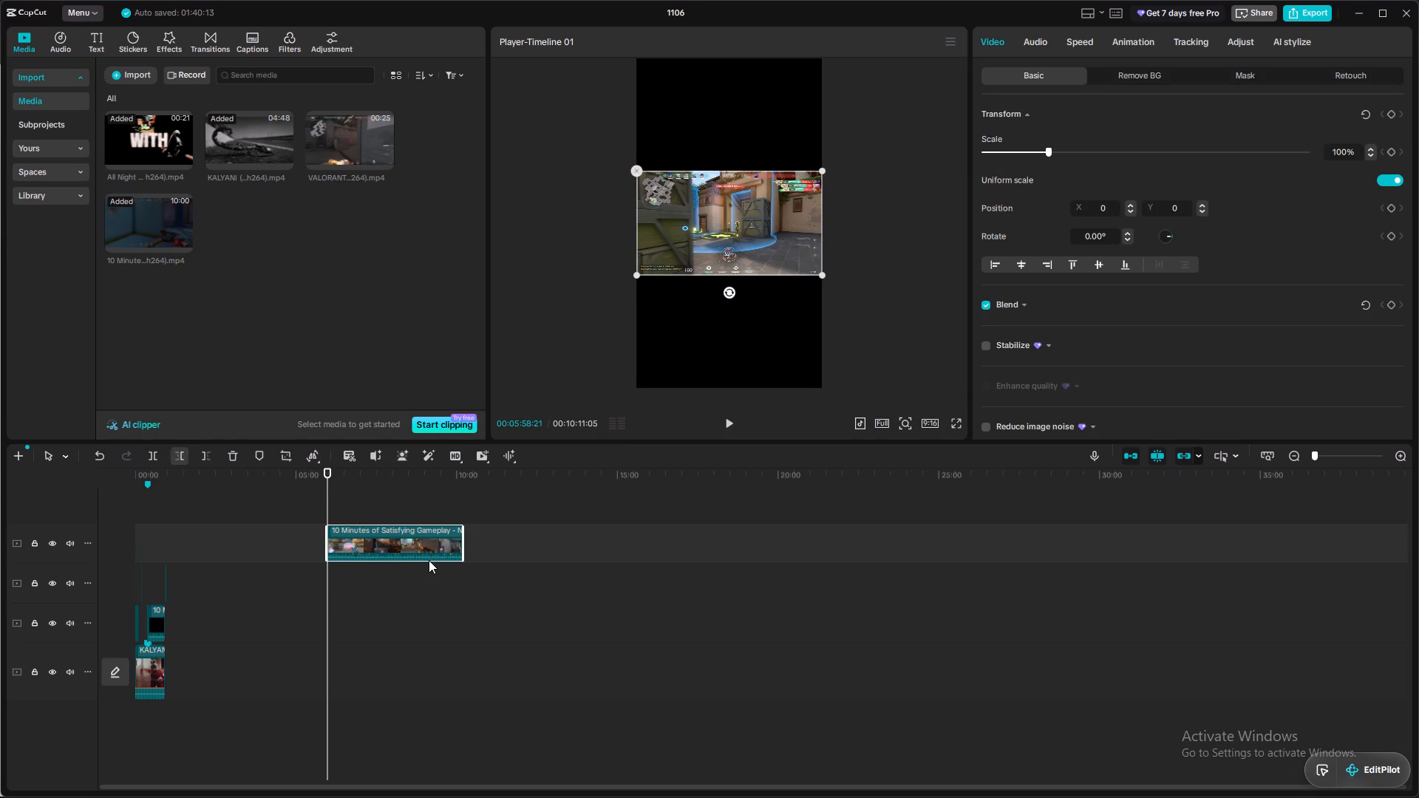
Skim the remaining gameplay between about 00:05:58 and 00:08:44 for a usable highlight, playing the section from 00:07:39:12.
key(space)
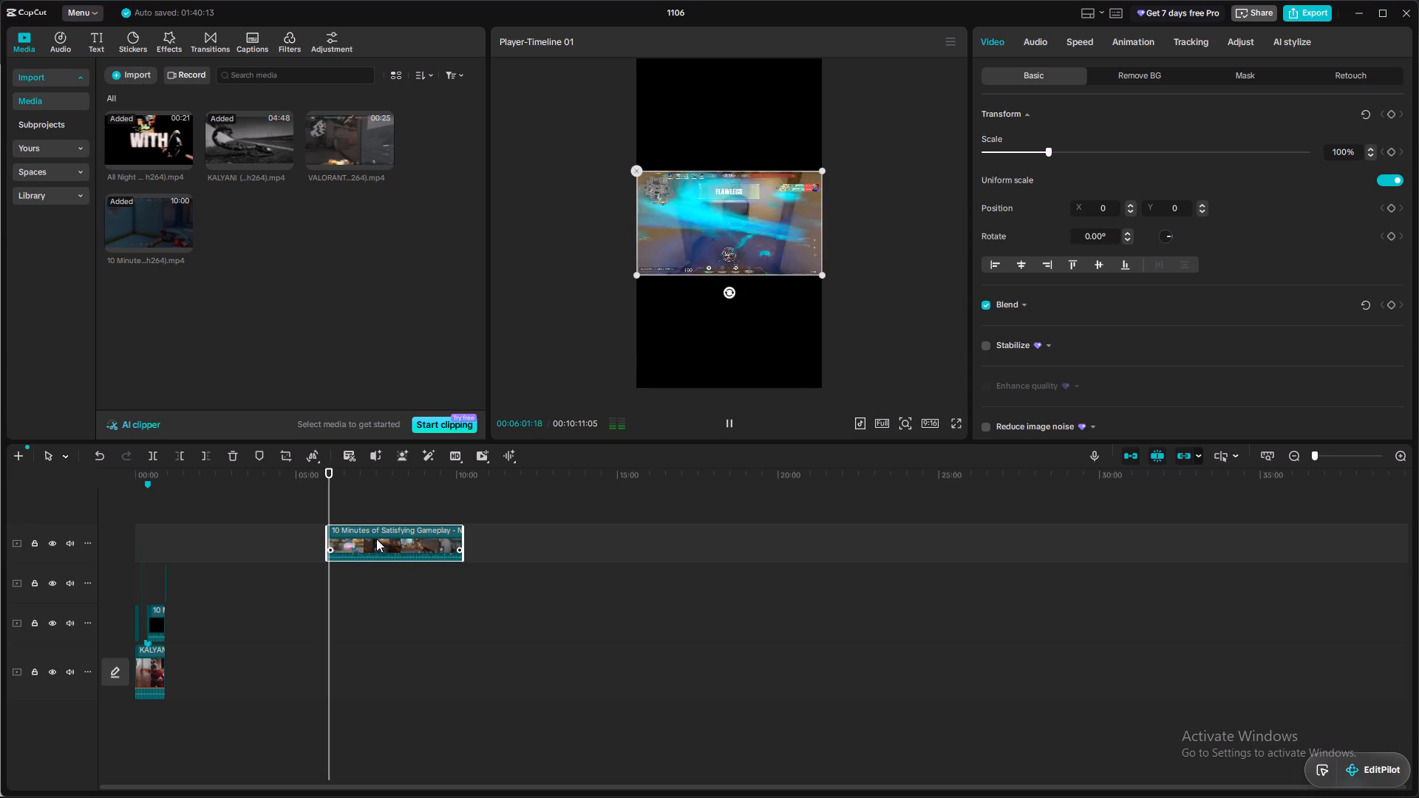
click(382, 499)
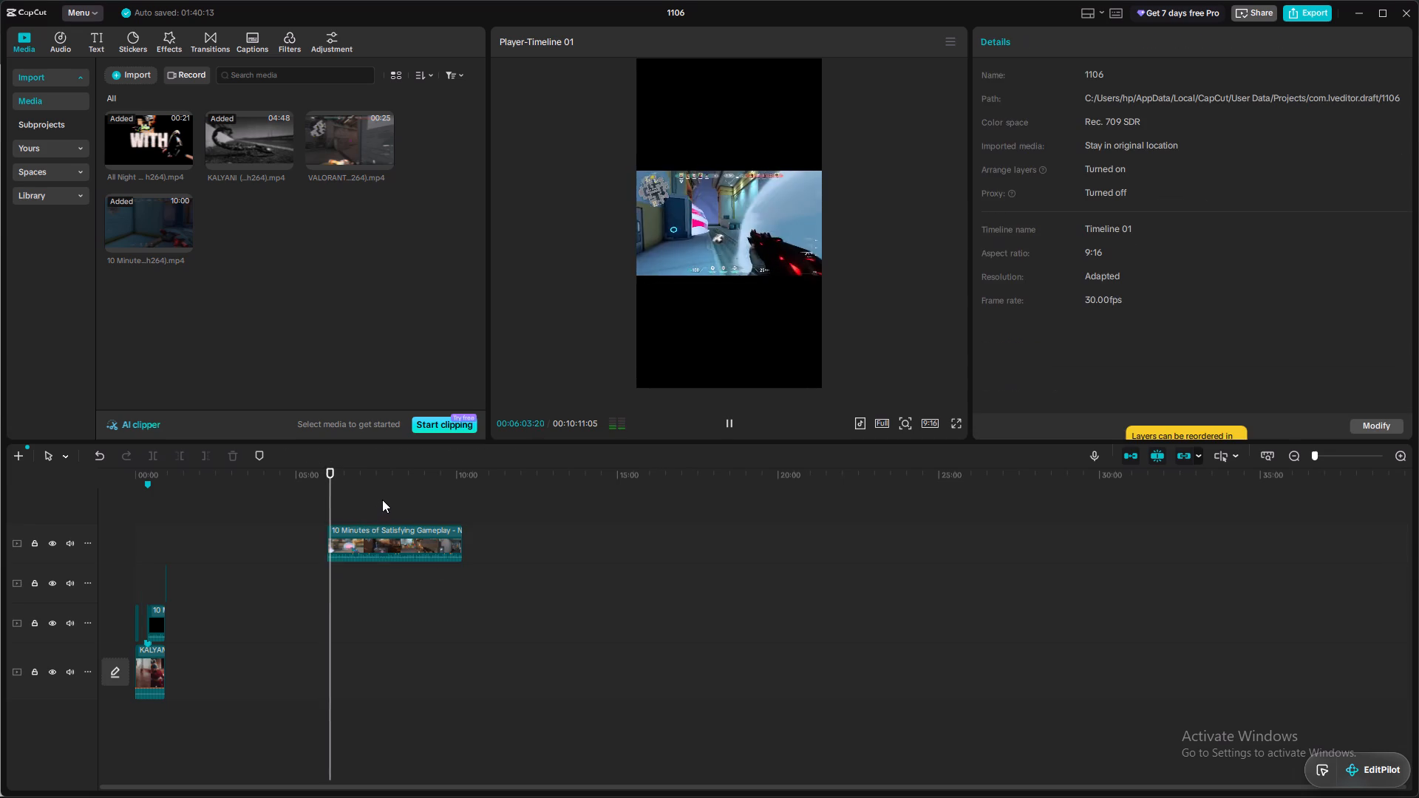
key(space)
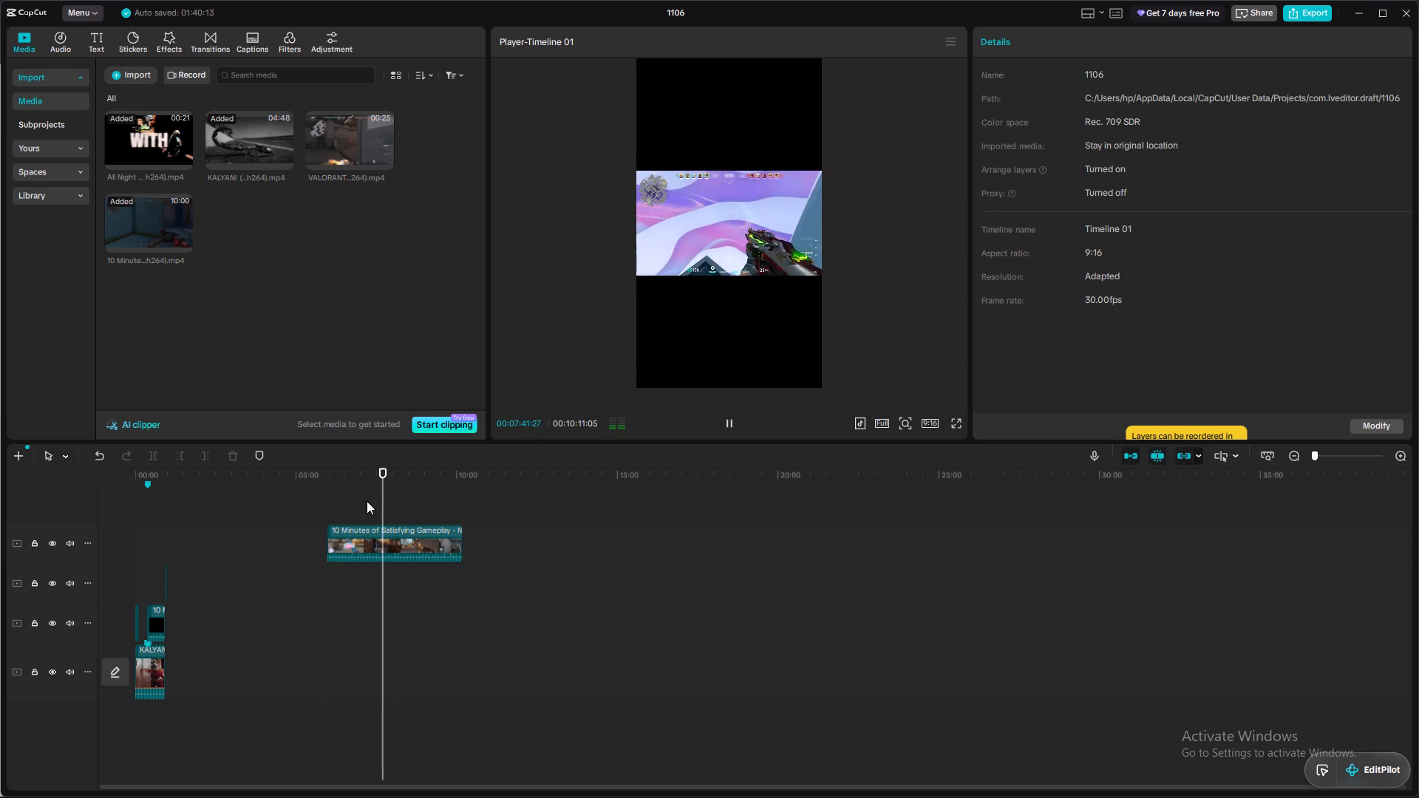
click(360, 499)
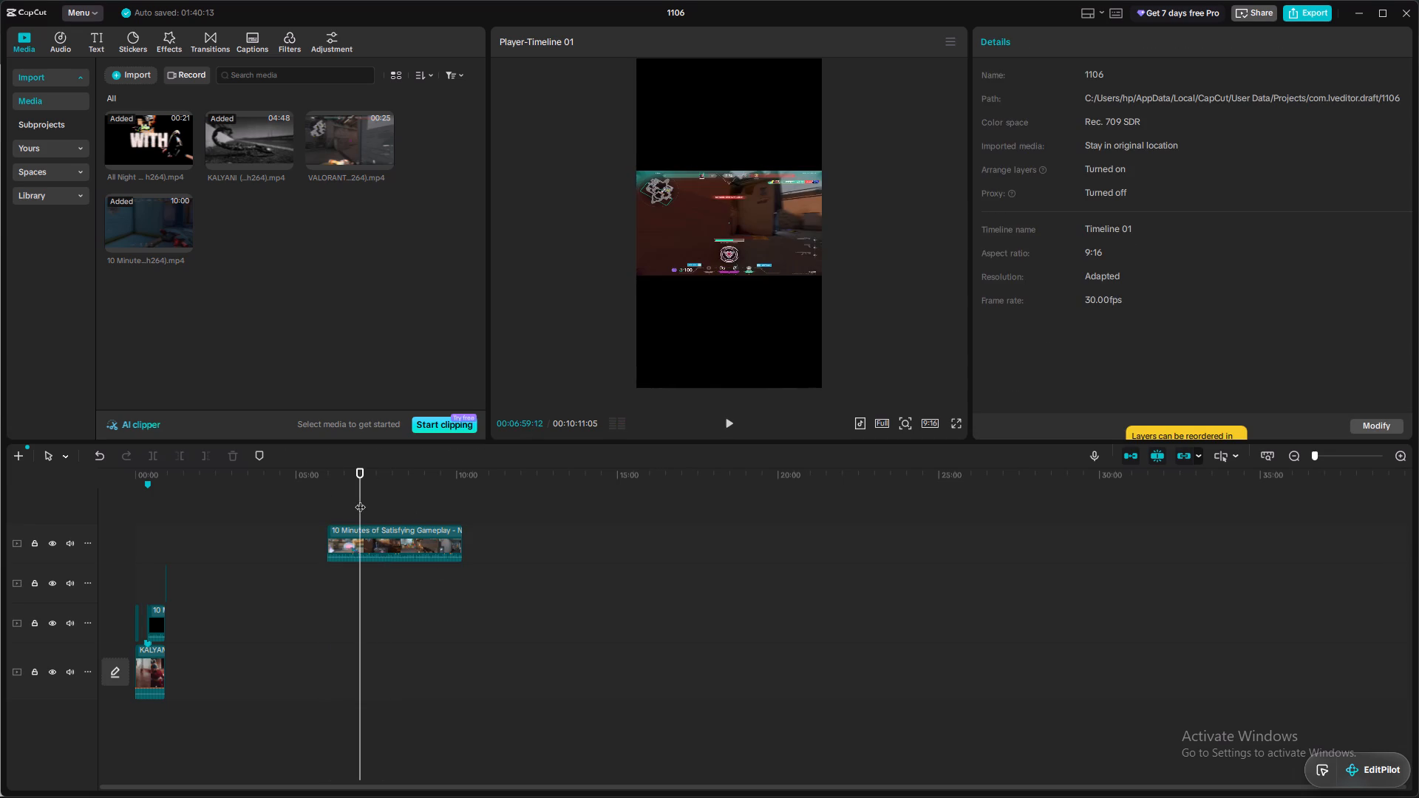
key(space)
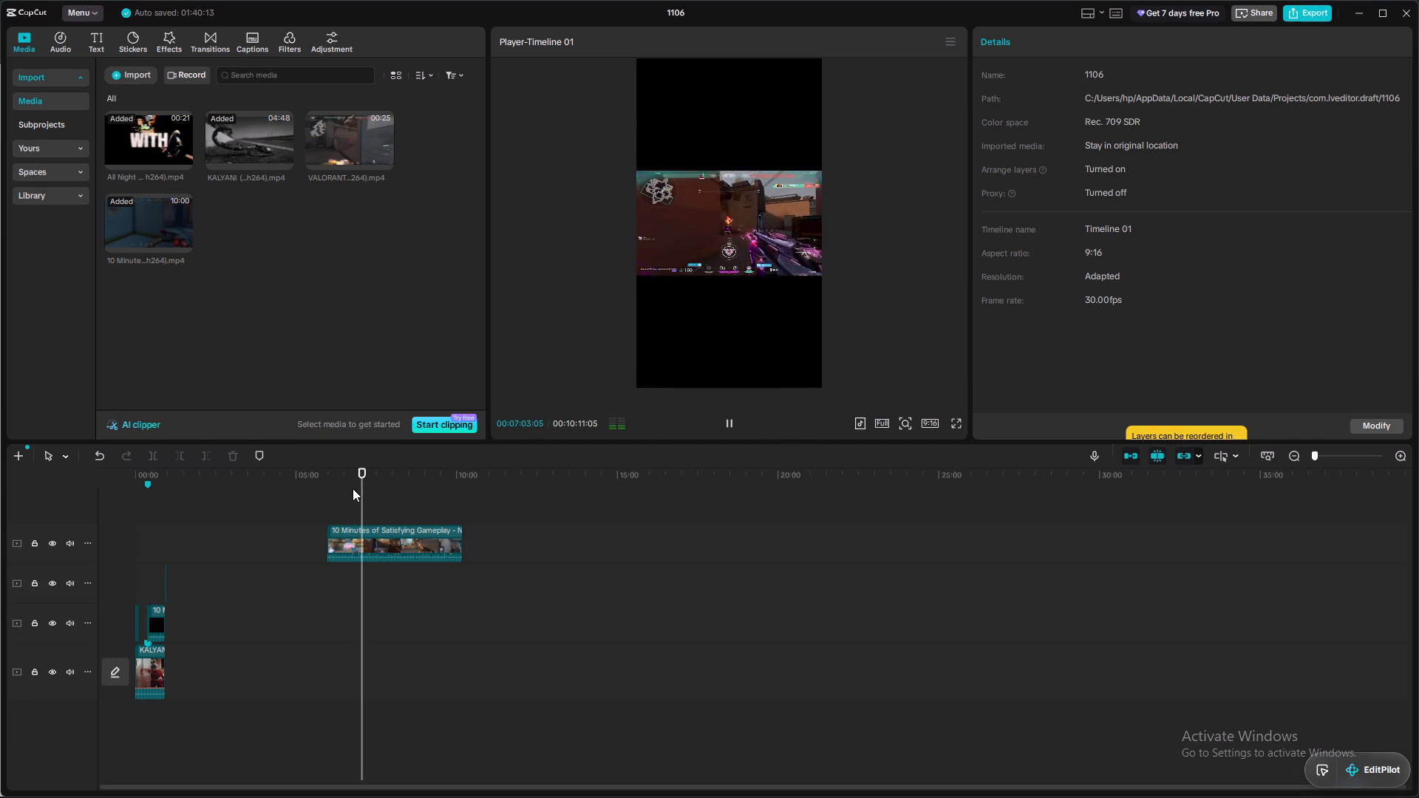
click(355, 488)
key(space)
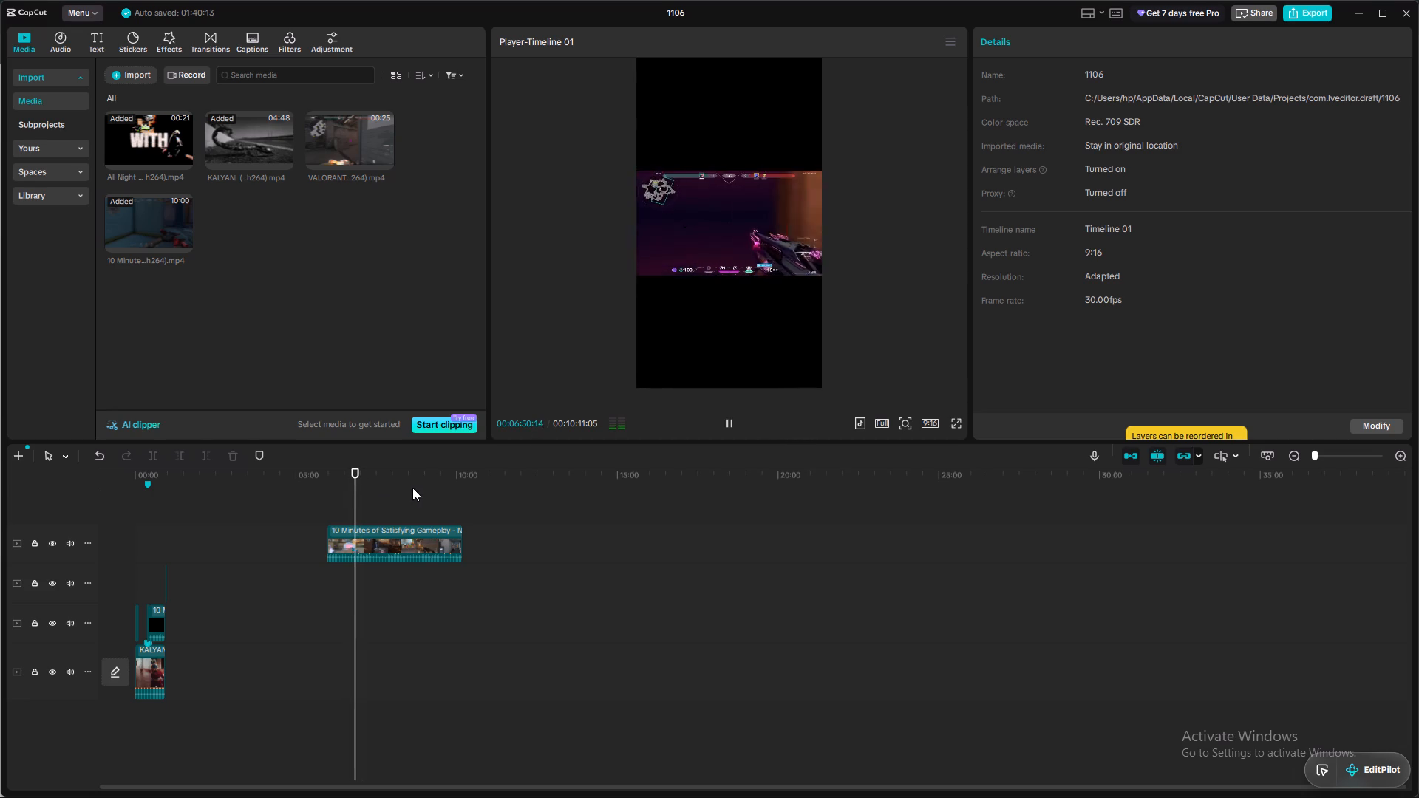
click(416, 488)
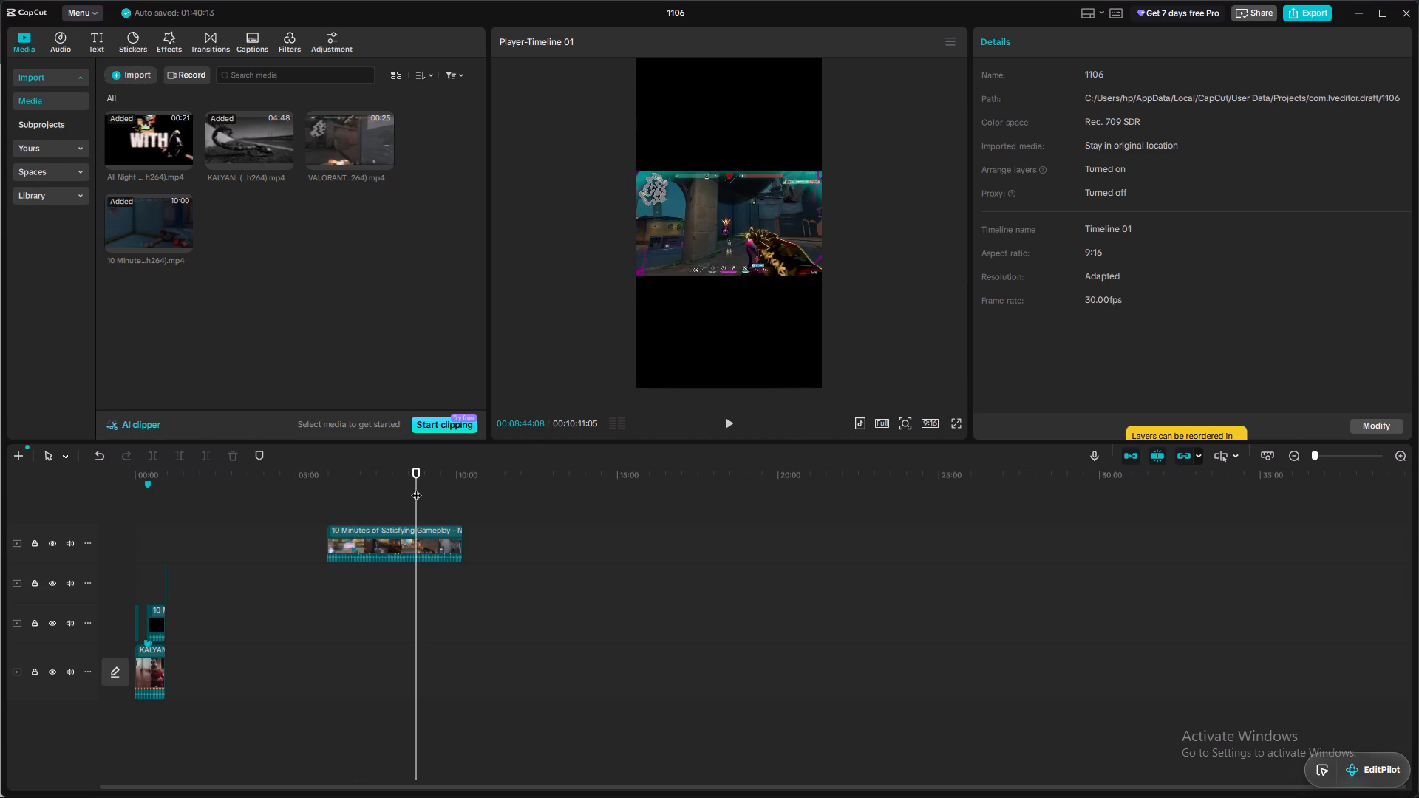
click(408, 488)
click(381, 493)
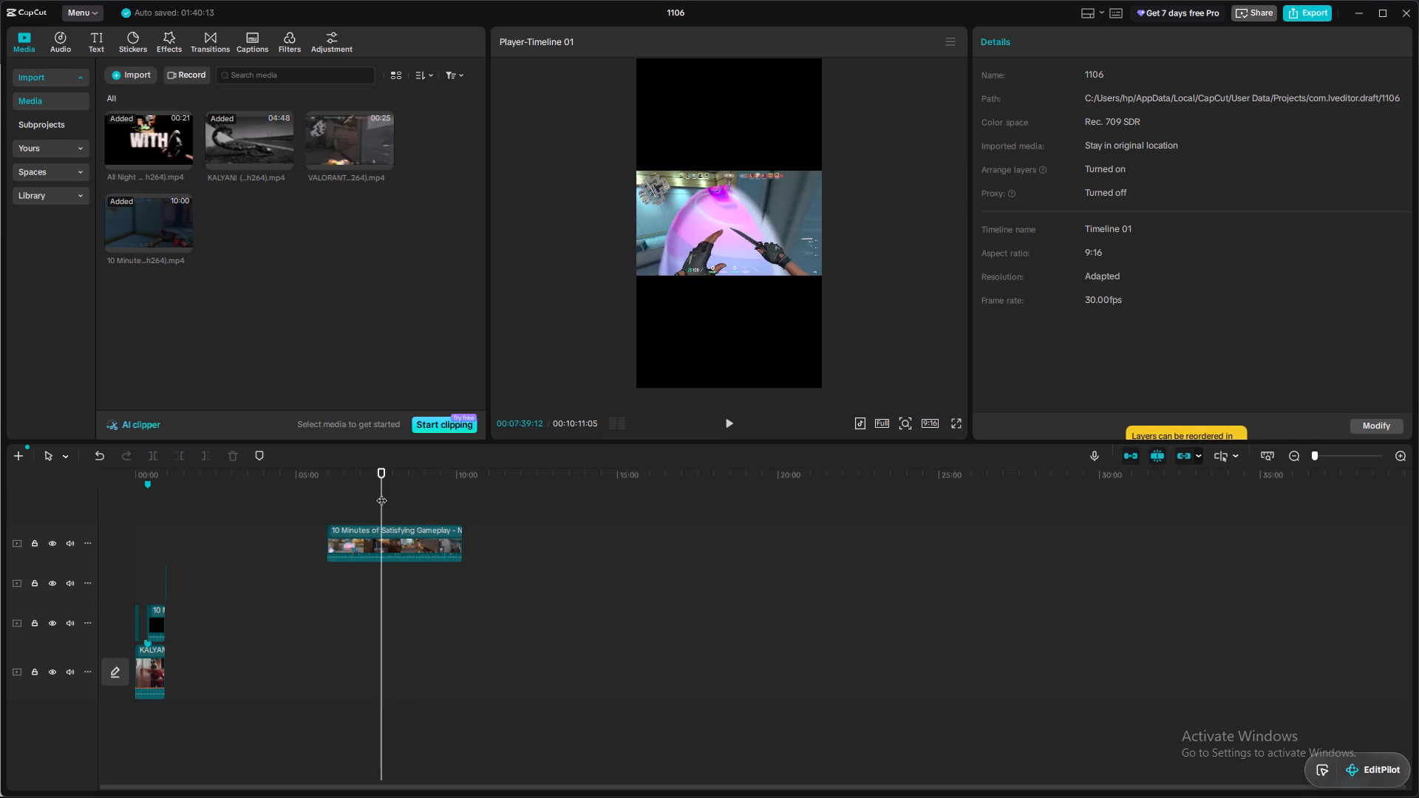
key(space)
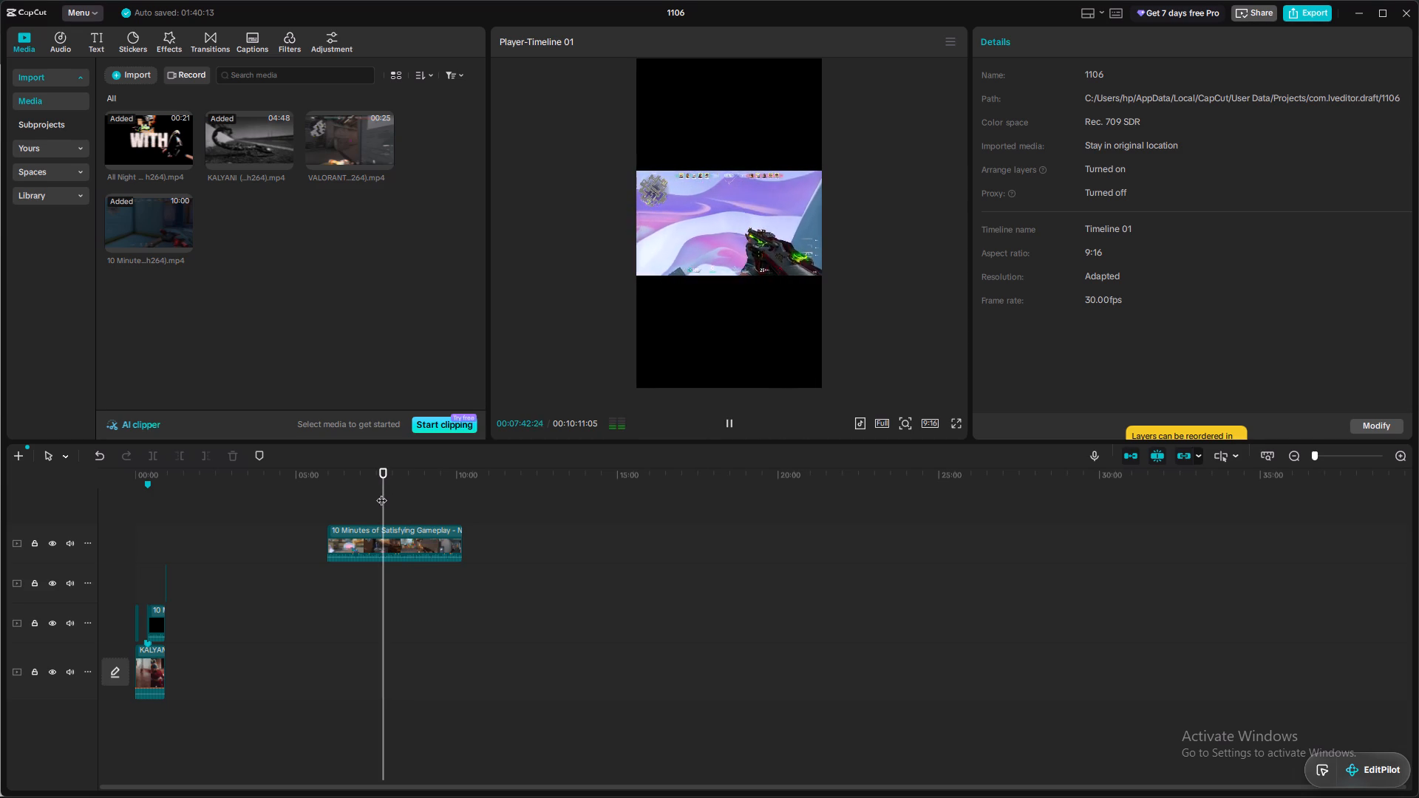
ctrl+scroll(661, 557, up, 2)
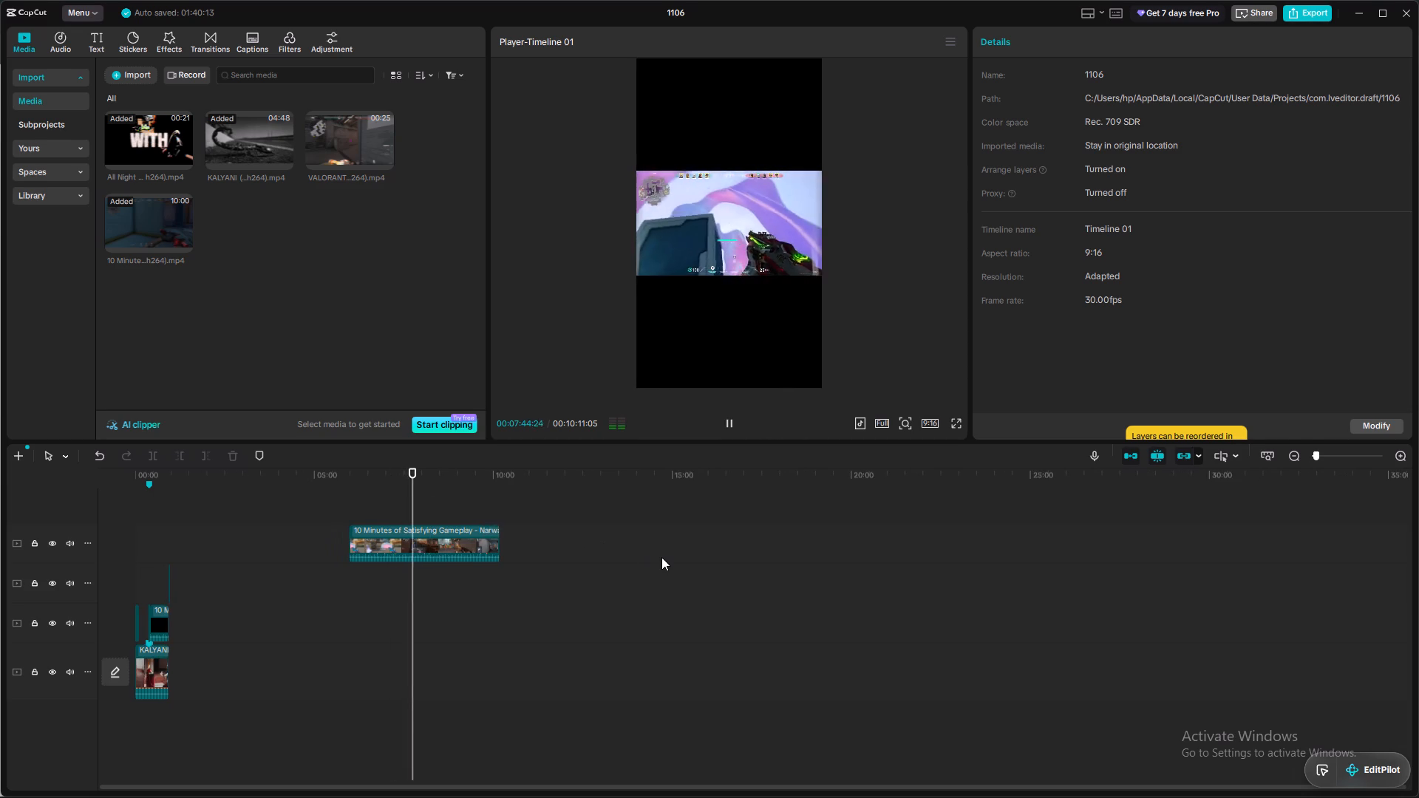
ctrl+scroll(661, 557, up, 12)
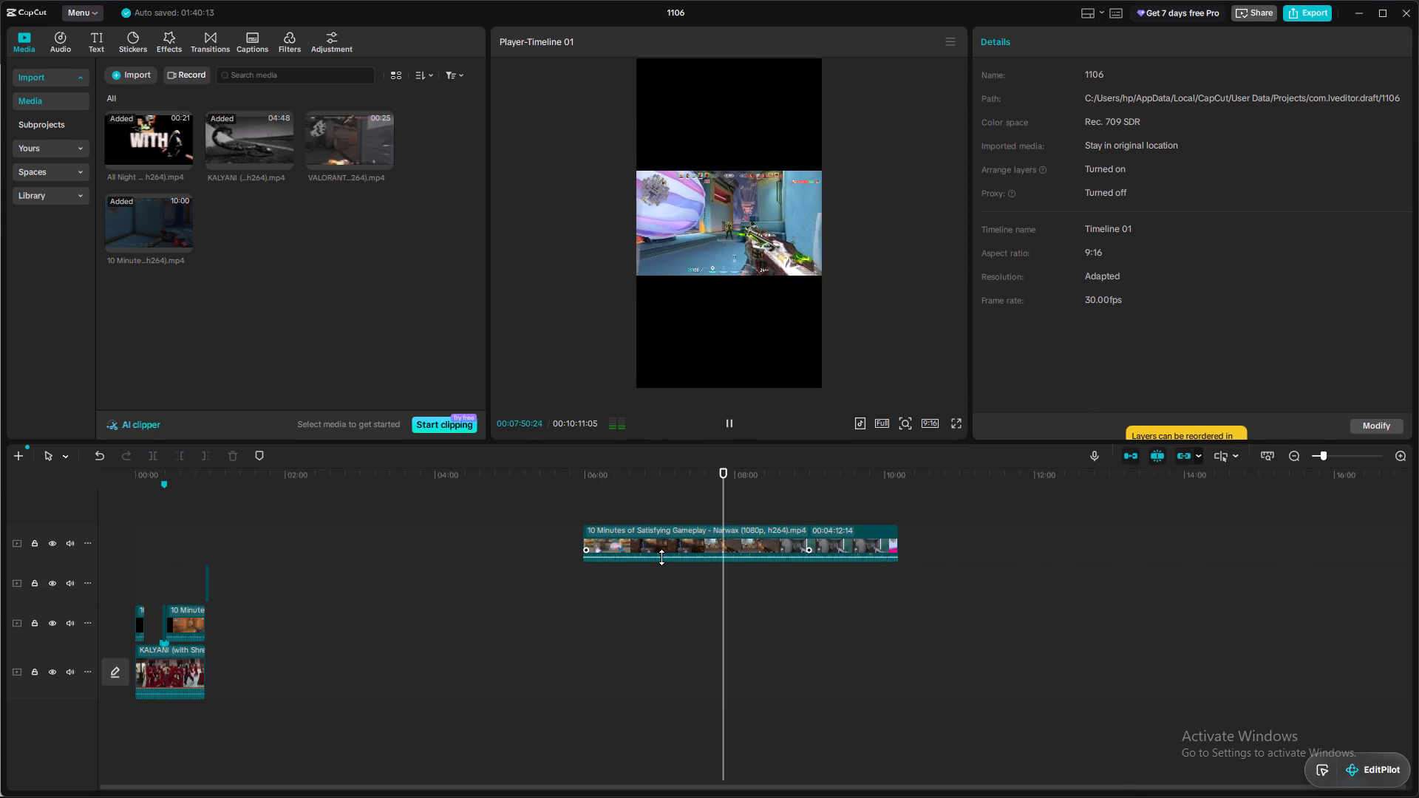
key(space)
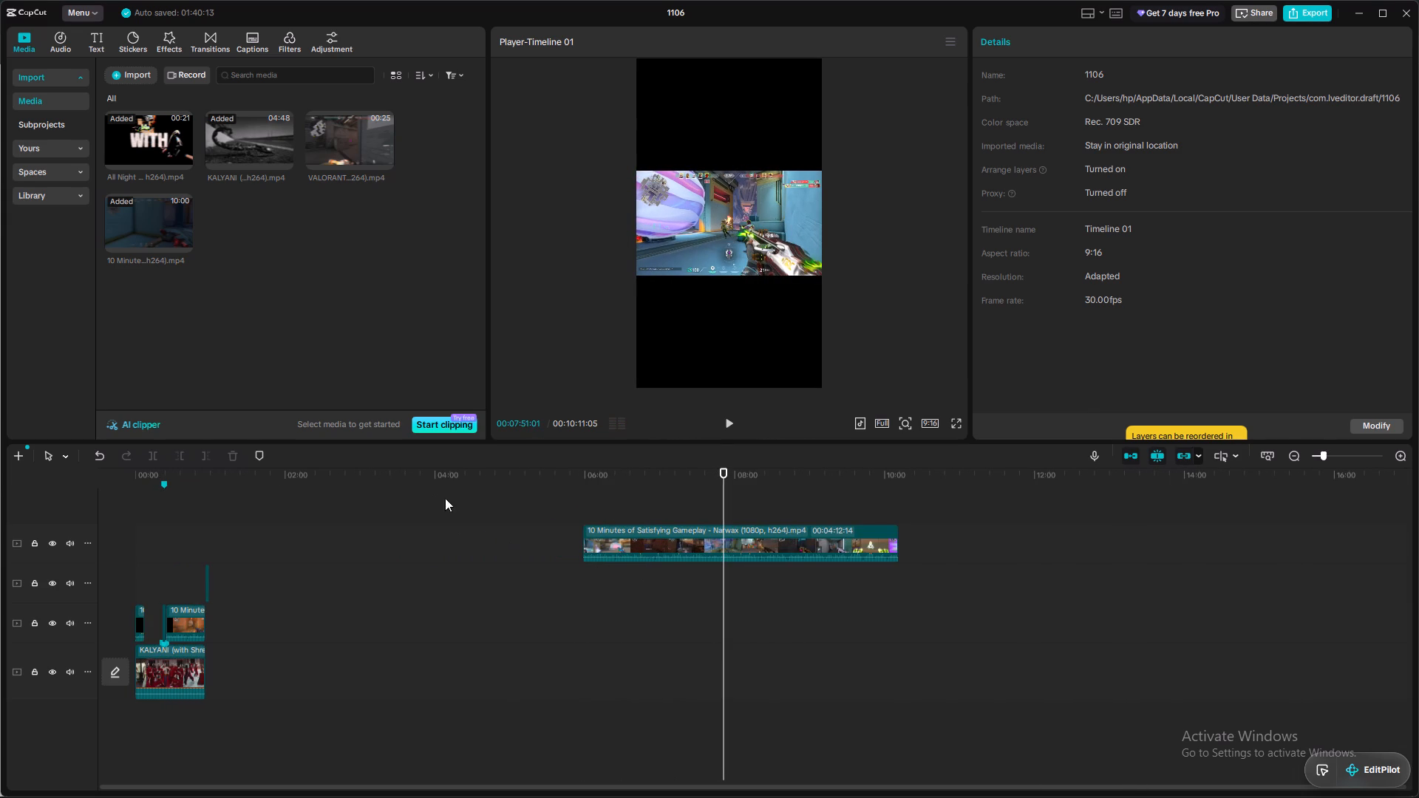
Step back frame by frame to 00:07:47:18 and trim away the gameplay clip's footage before that point.
key(Left)
key(Left)
key(Left)
key(Left)
key(Left)
key(Left)
key(Left)
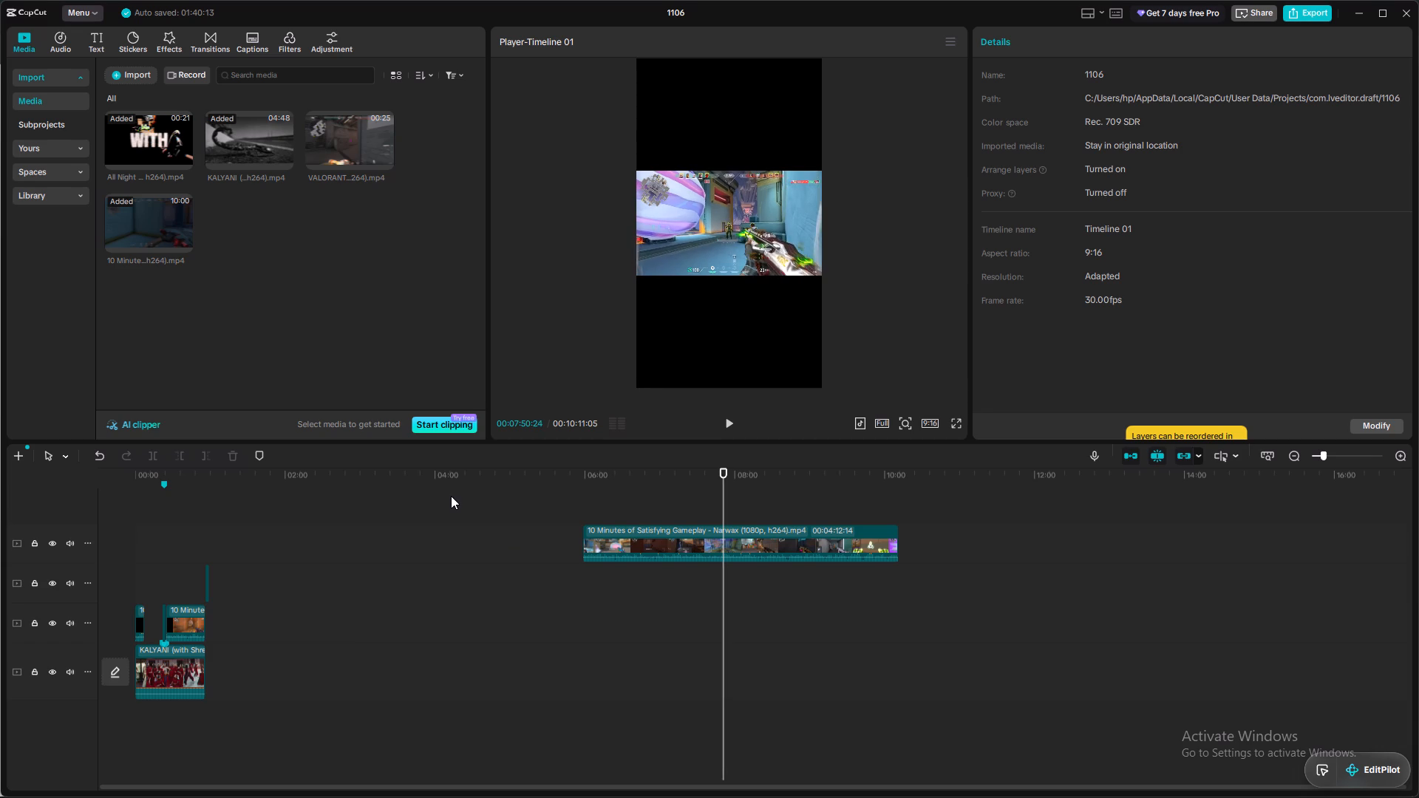
key(Left)
key(Left)
key(Left)
key(Left)
key(Left)
key(Left)
key(Left)
key(Left)
key(Left)
key(Left)
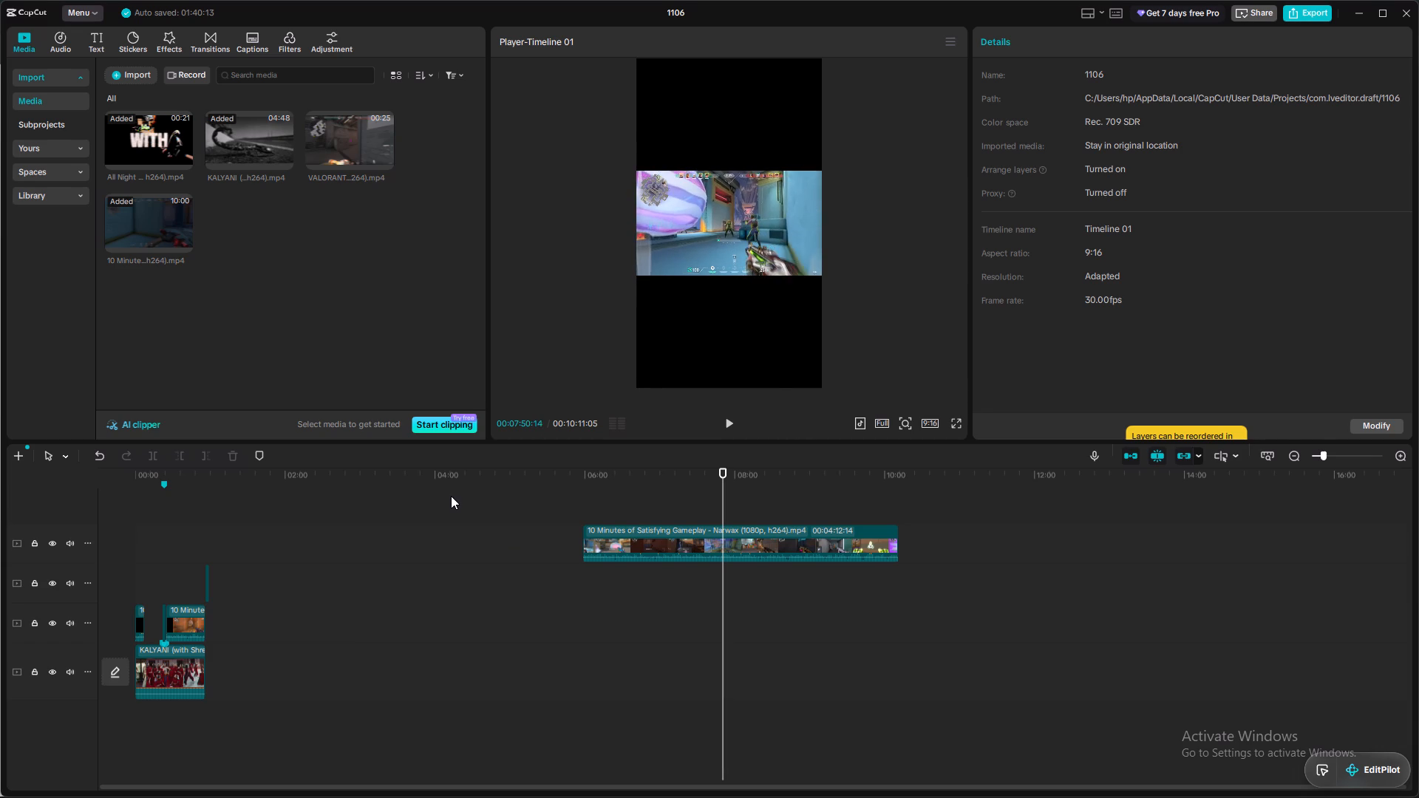
key(Left)
key(Left)
key(Left)
key(Left)
key(Left)
key(Left)
key(Left)
key(Left)
key(Left)
key(Left)
key(Left)
key(Left)
key(Left)
key(Left)
key(Left)
key(Left)
key(Left)
key(Left)
key(Left)
key(Left)
key(Left)
key(Left)
key(Left)
key(Left)
key(Left)
key(Left)
key(Left)
key(Left)
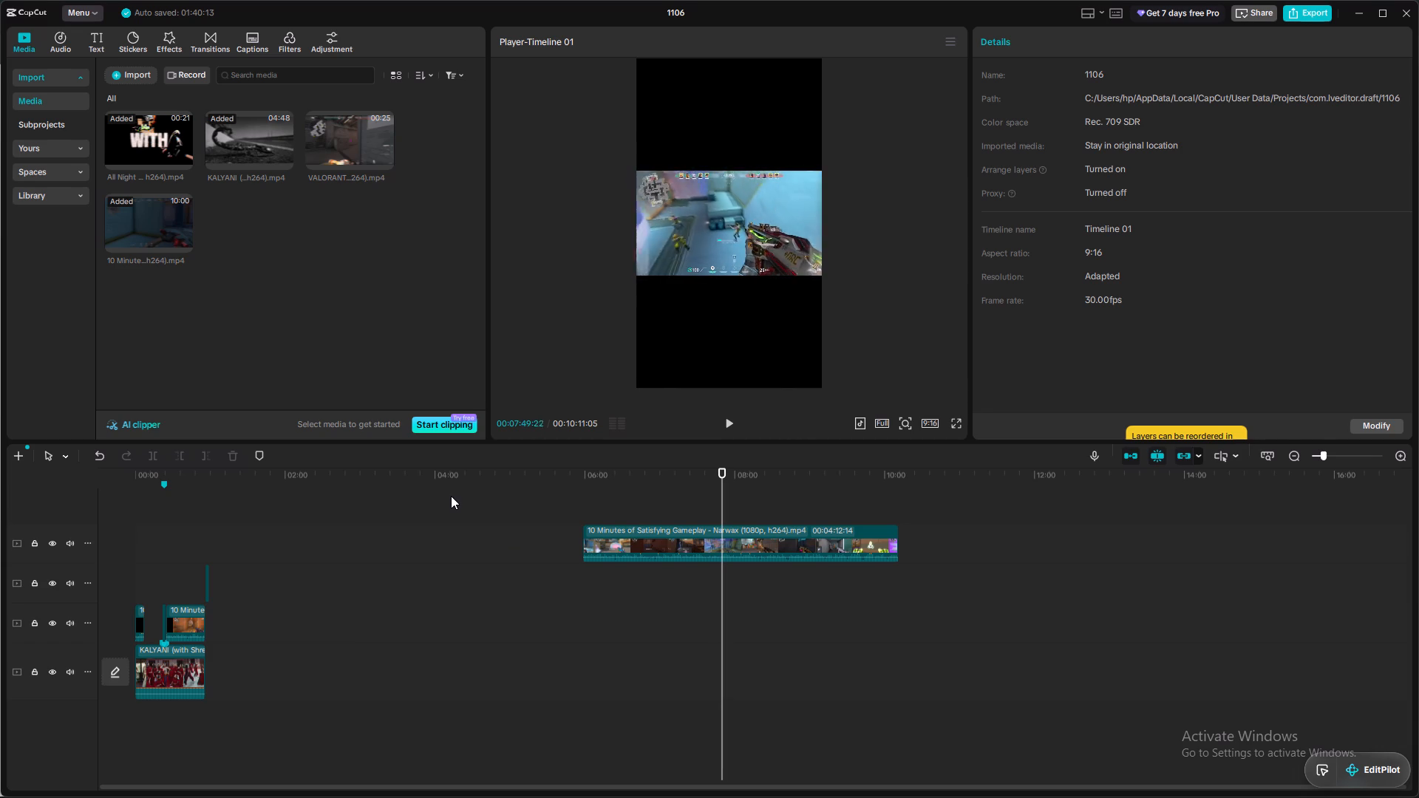
key(Left)
key(Left)
key(Left)
key(Left)
key(Left)
key(Left)
key(Left)
key(Left)
key(Left)
key(Left)
key(Left)
key(Left)
key(Left)
key(Left)
key(Left)
key(Left)
key(Left)
key(Left)
key(Left)
key(Left)
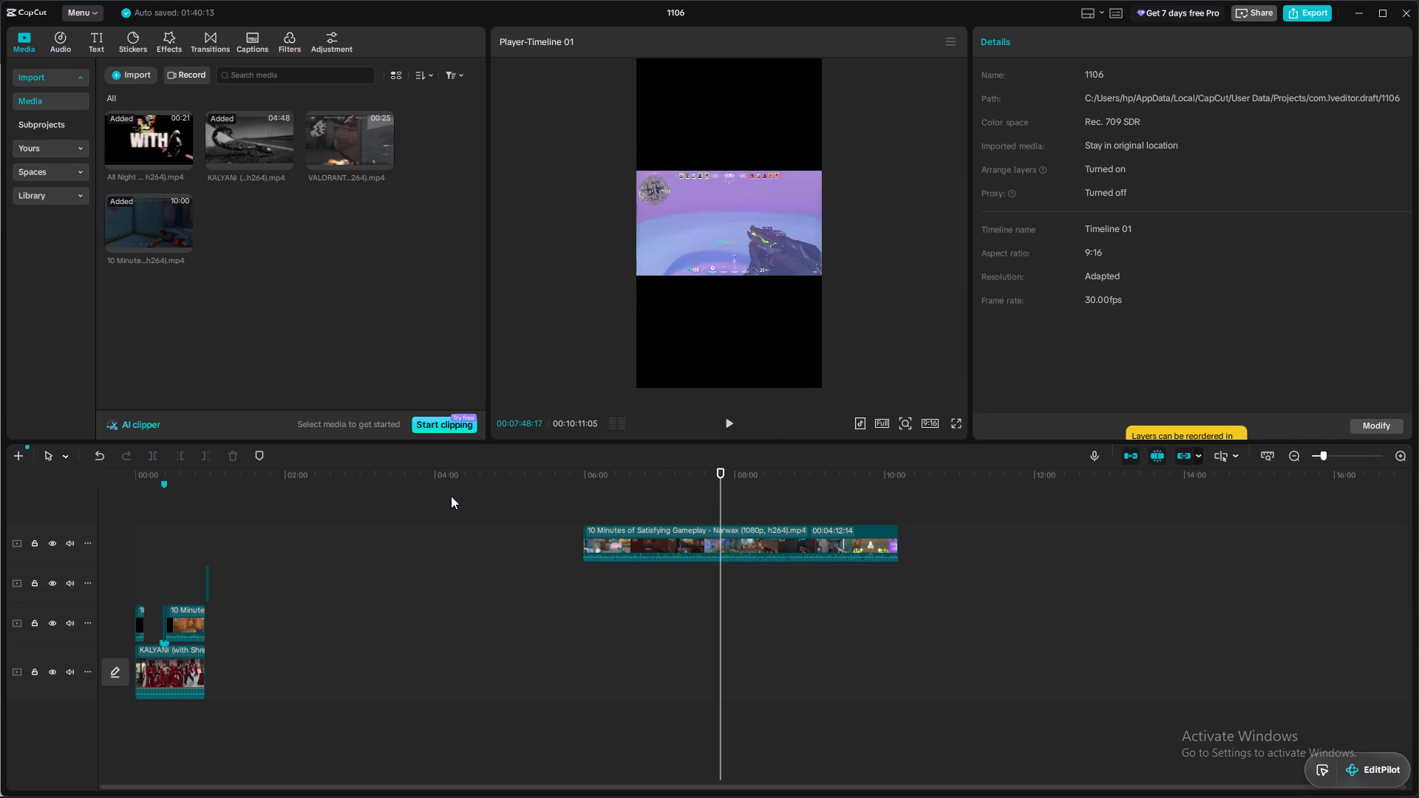
key(Left)
key(Left)
key(Left)
key(Left)
key(Left)
key(Left)
key(Left)
key(Left)
key(Left)
key(Left)
key(Left)
key(Left)
key(Left)
key(Left)
key(Left)
key(Left)
key(Left)
key(Left)
key(Left)
key(Left)
key(Left)
key(Left)
key(Left)
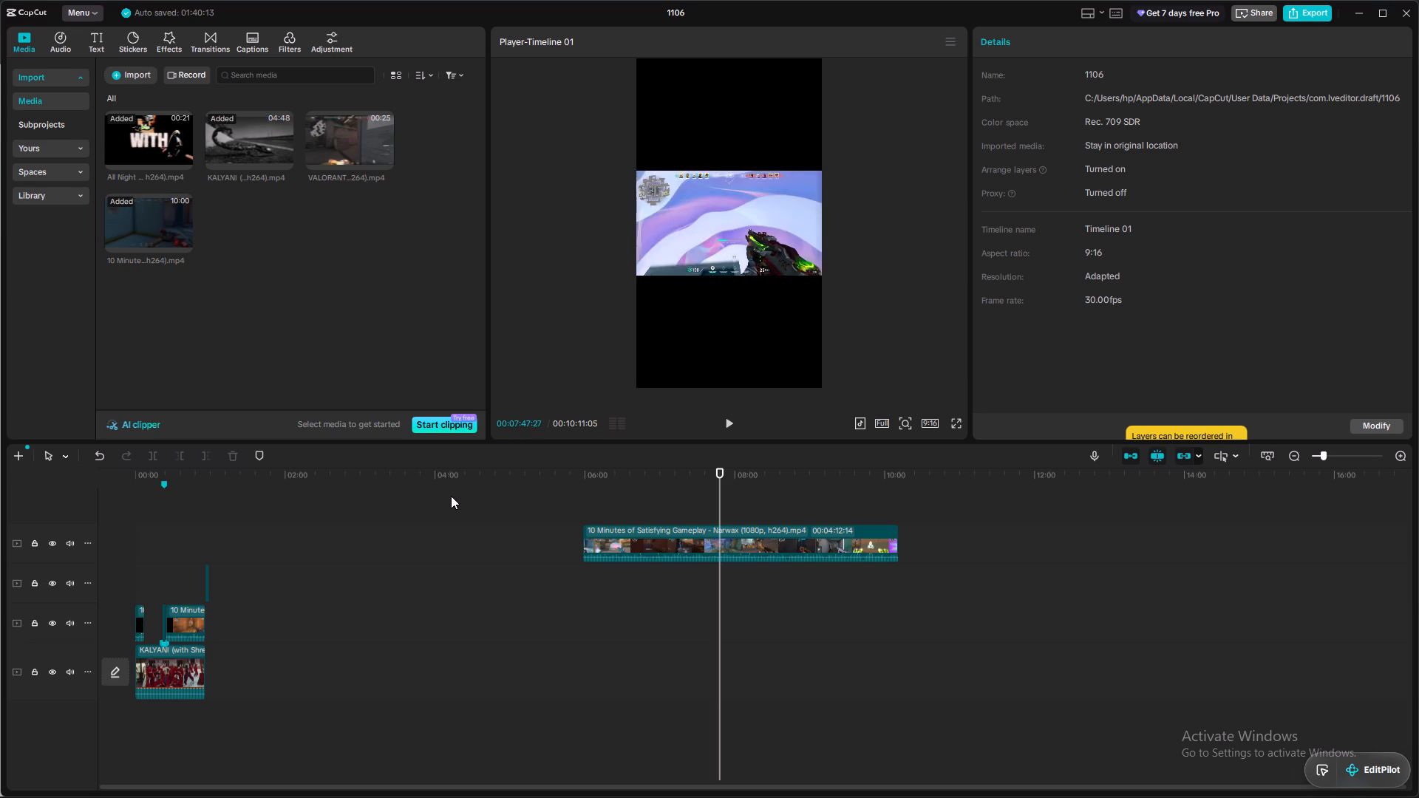
click(757, 545)
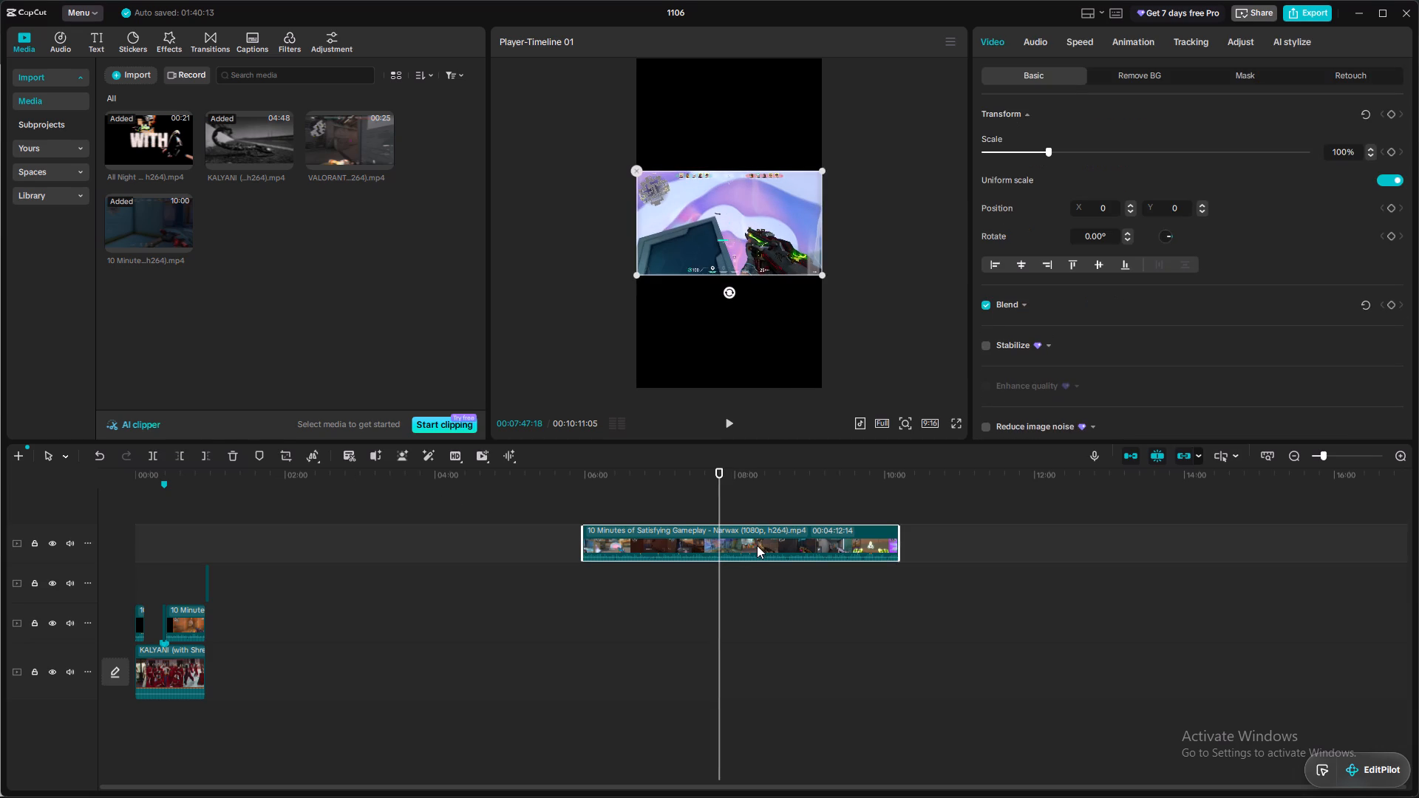
click(178, 463)
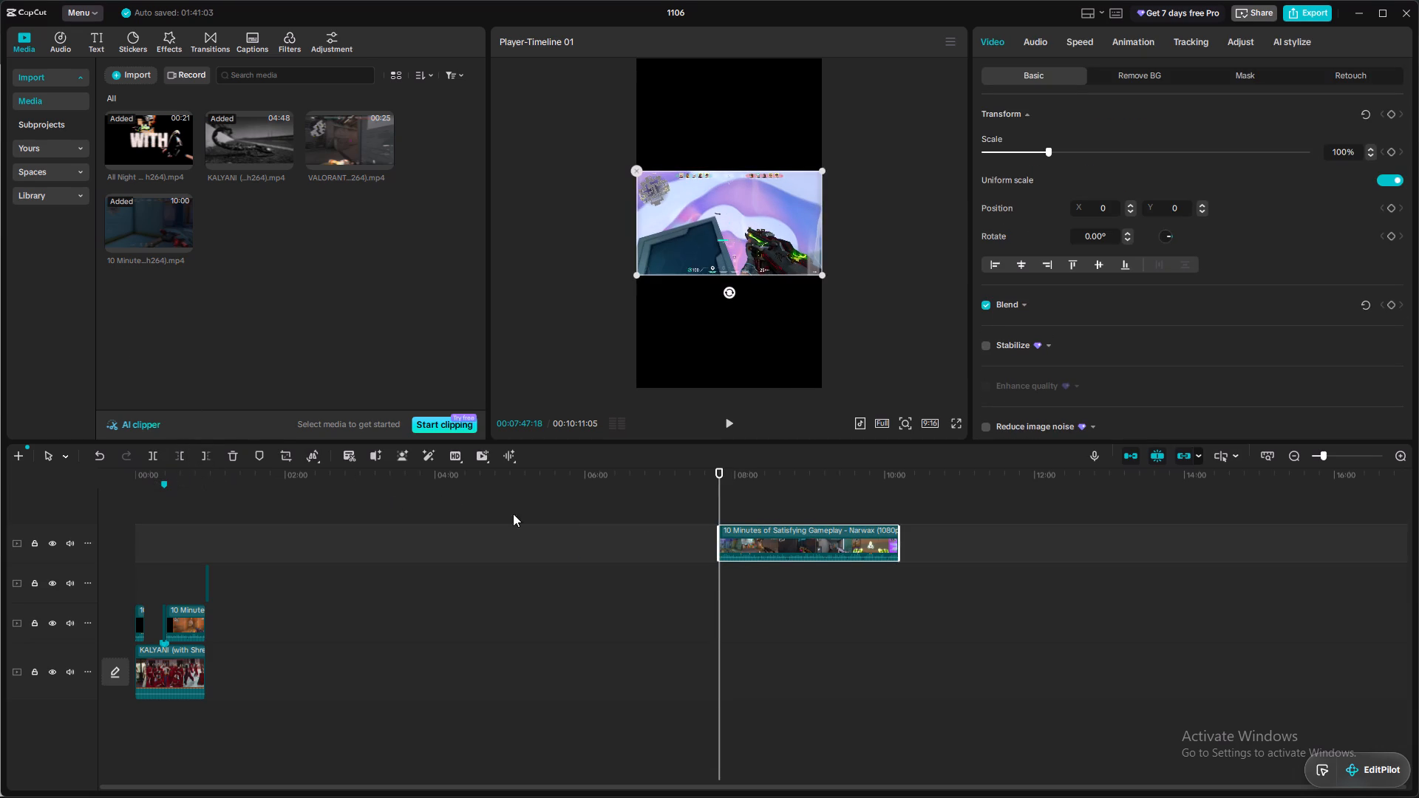
Play the trimmed gameplay clip and lower its volume to −∞ dB.
key(space)
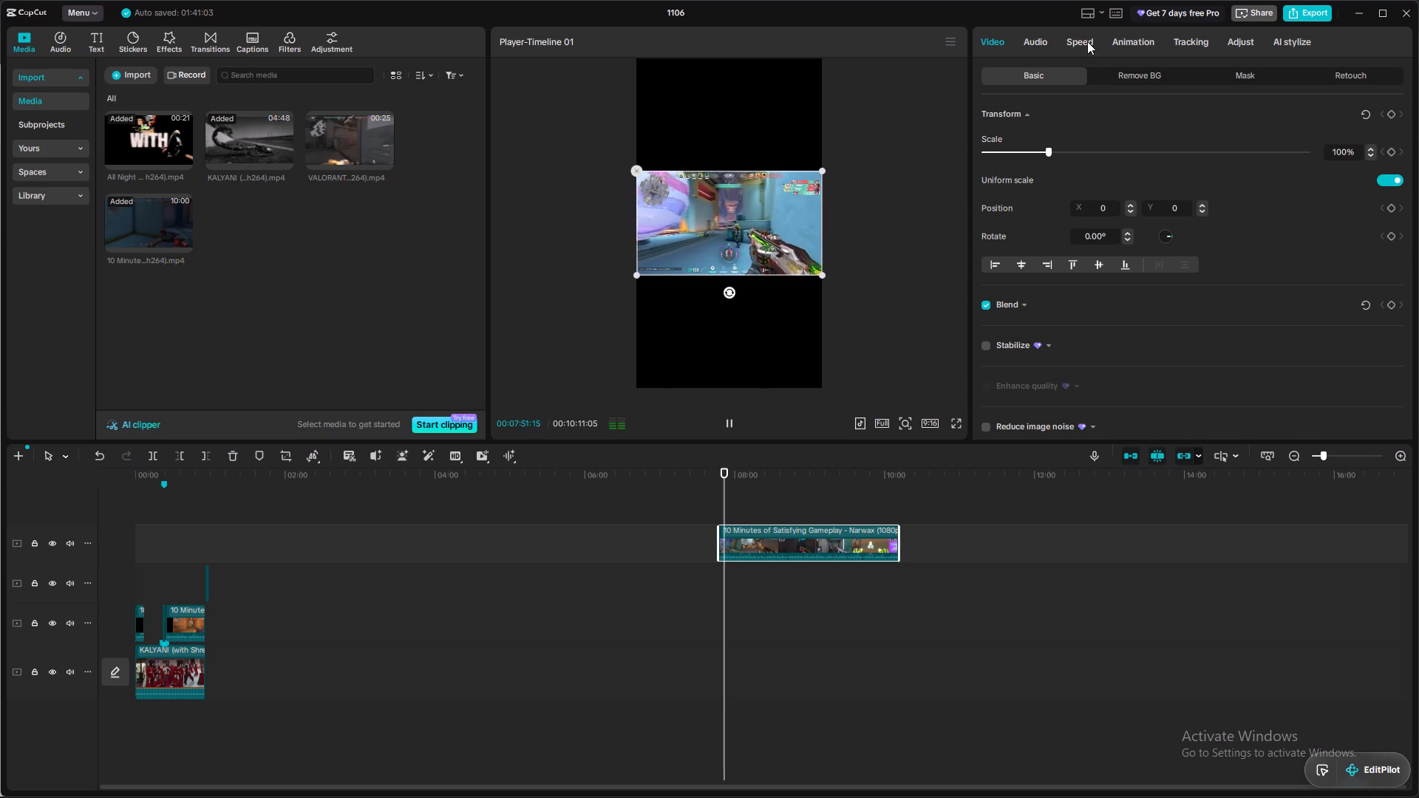
click(1030, 46)
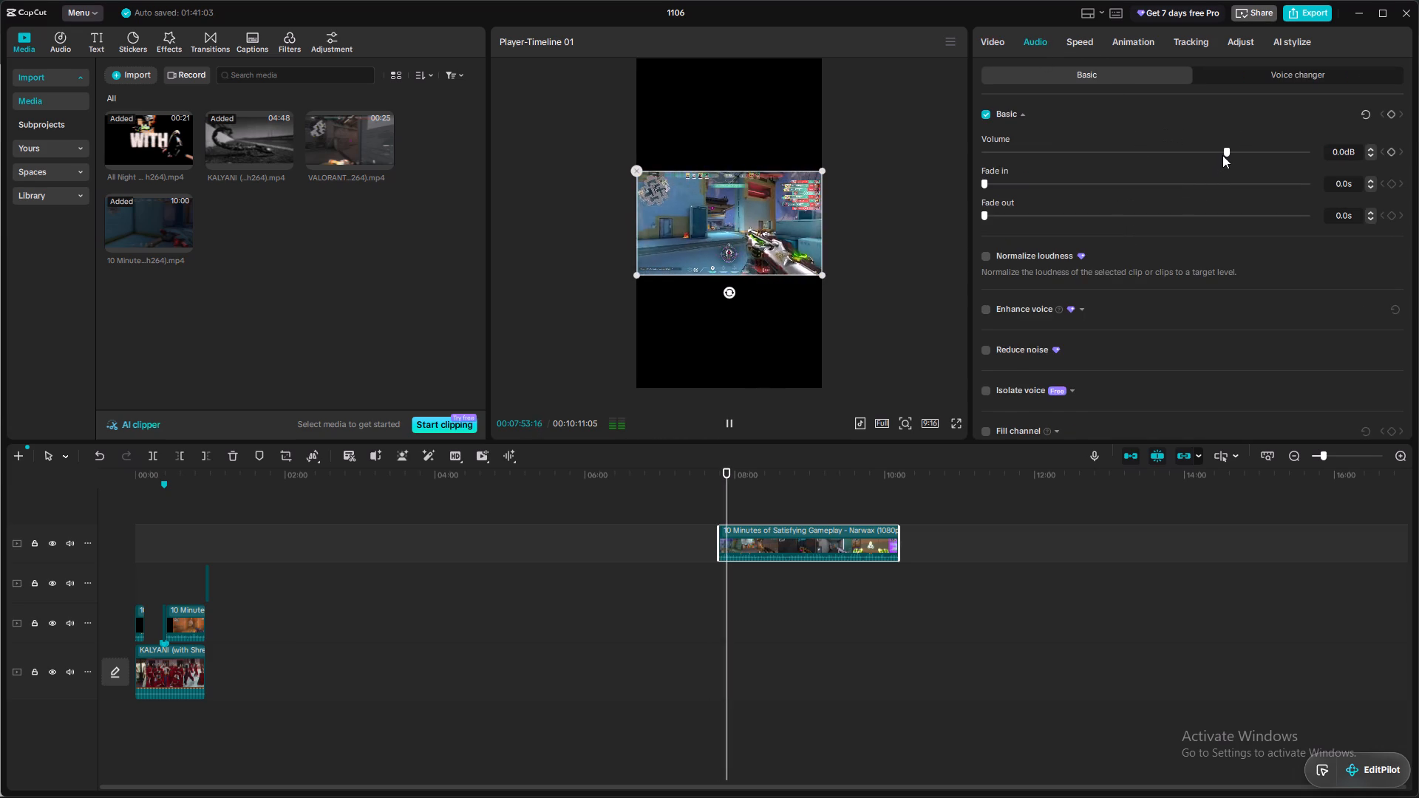
drag(1222, 154, 784, 208)
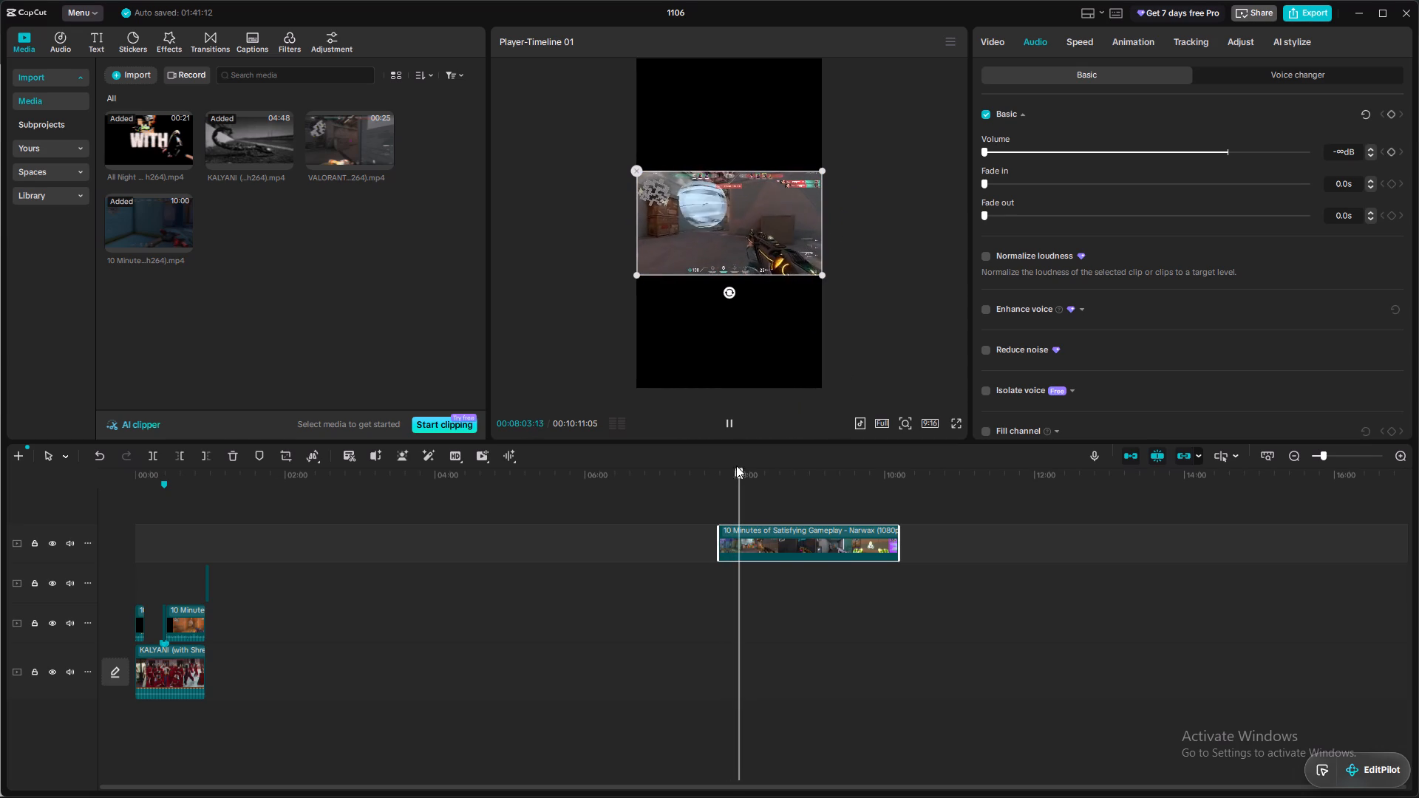
Replay the gameplay clip from 00:07:47:18 and trim away its footage after 00:08:01:18.
drag(742, 474, 718, 478)
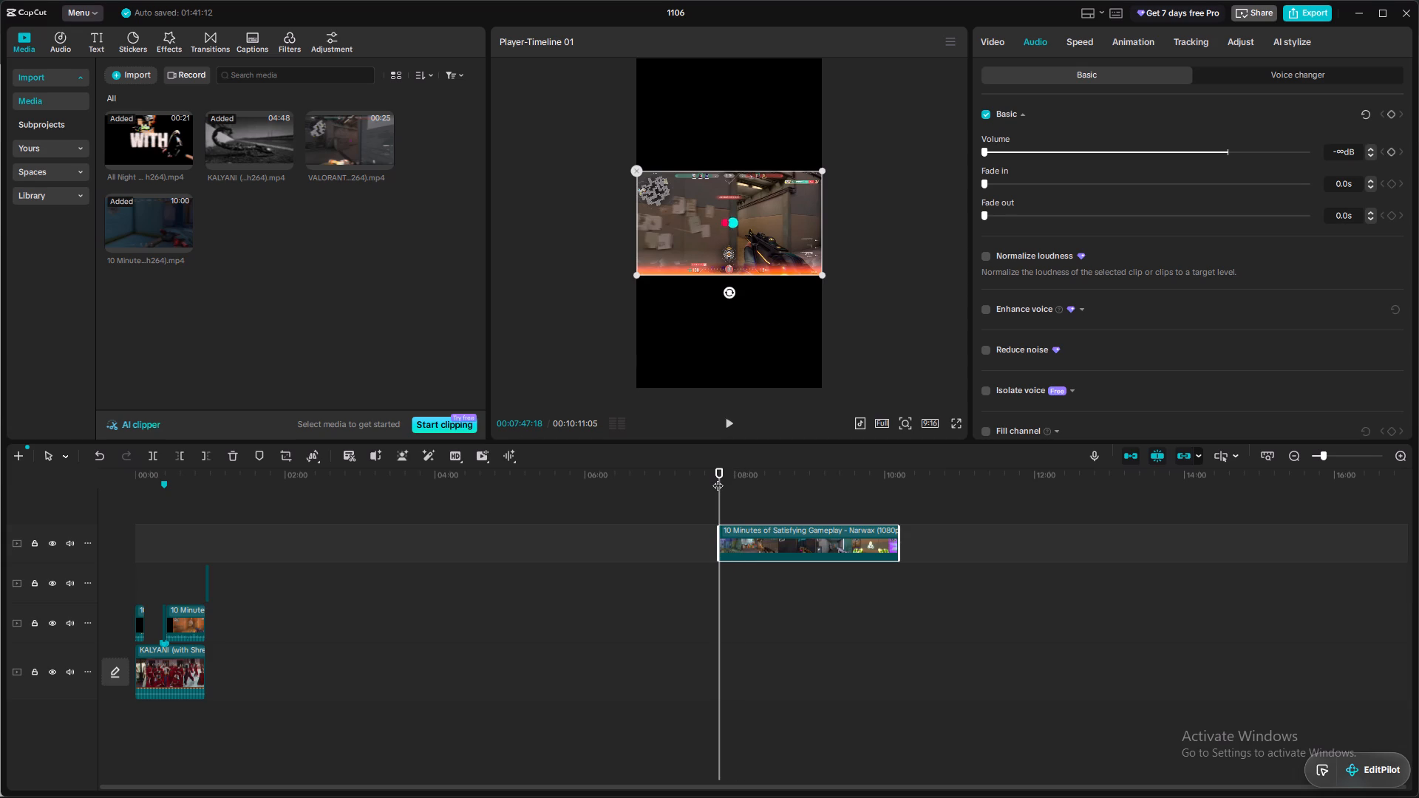
key(space)
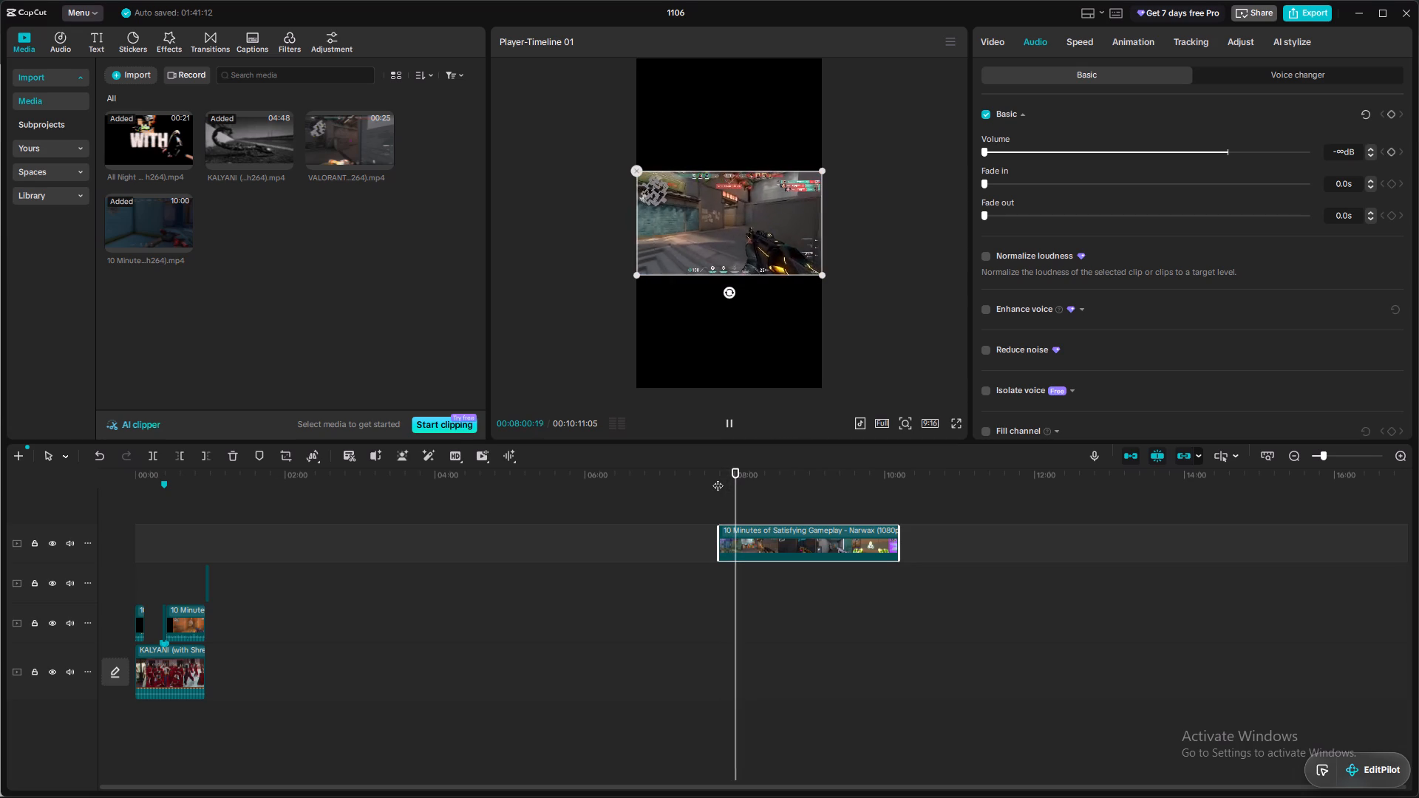
key(space)
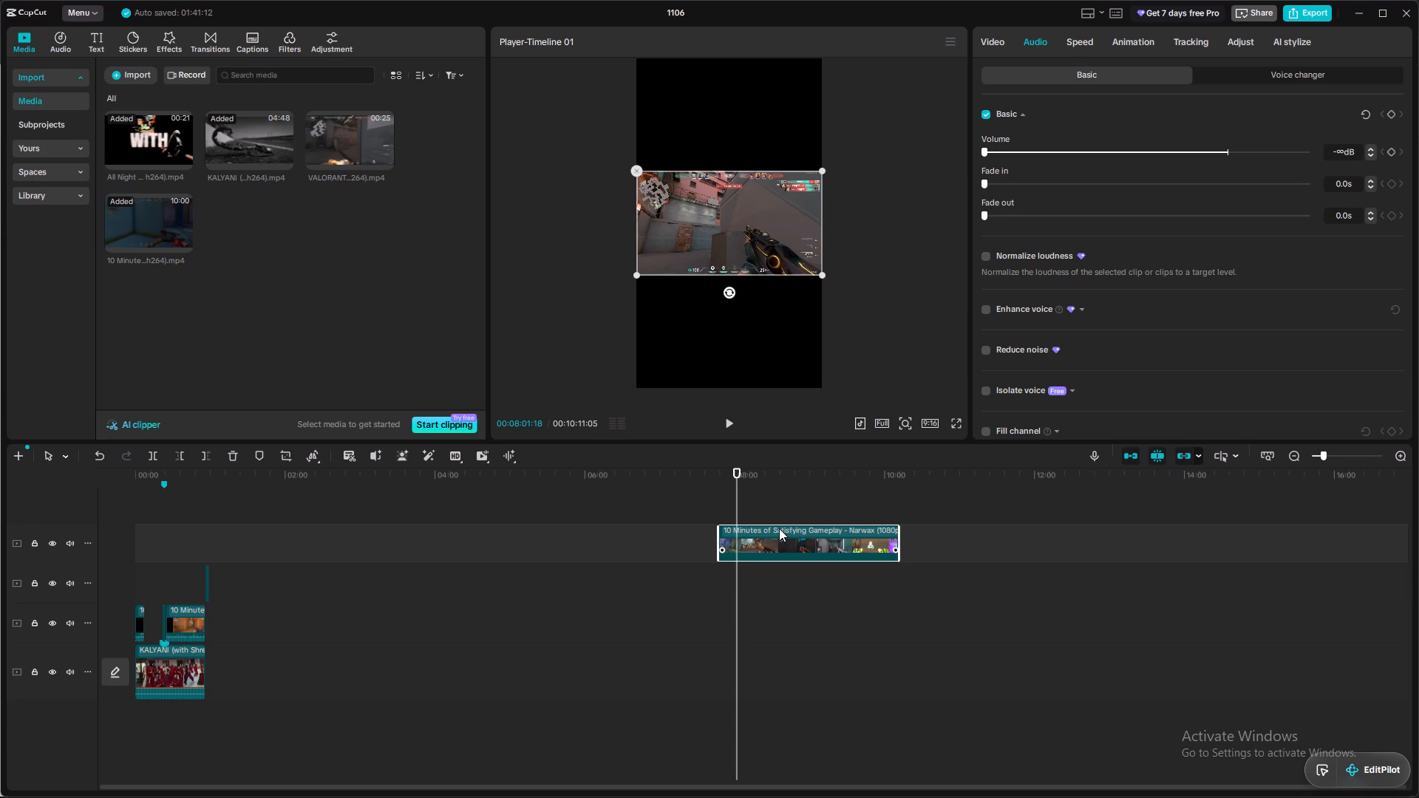
click(205, 454)
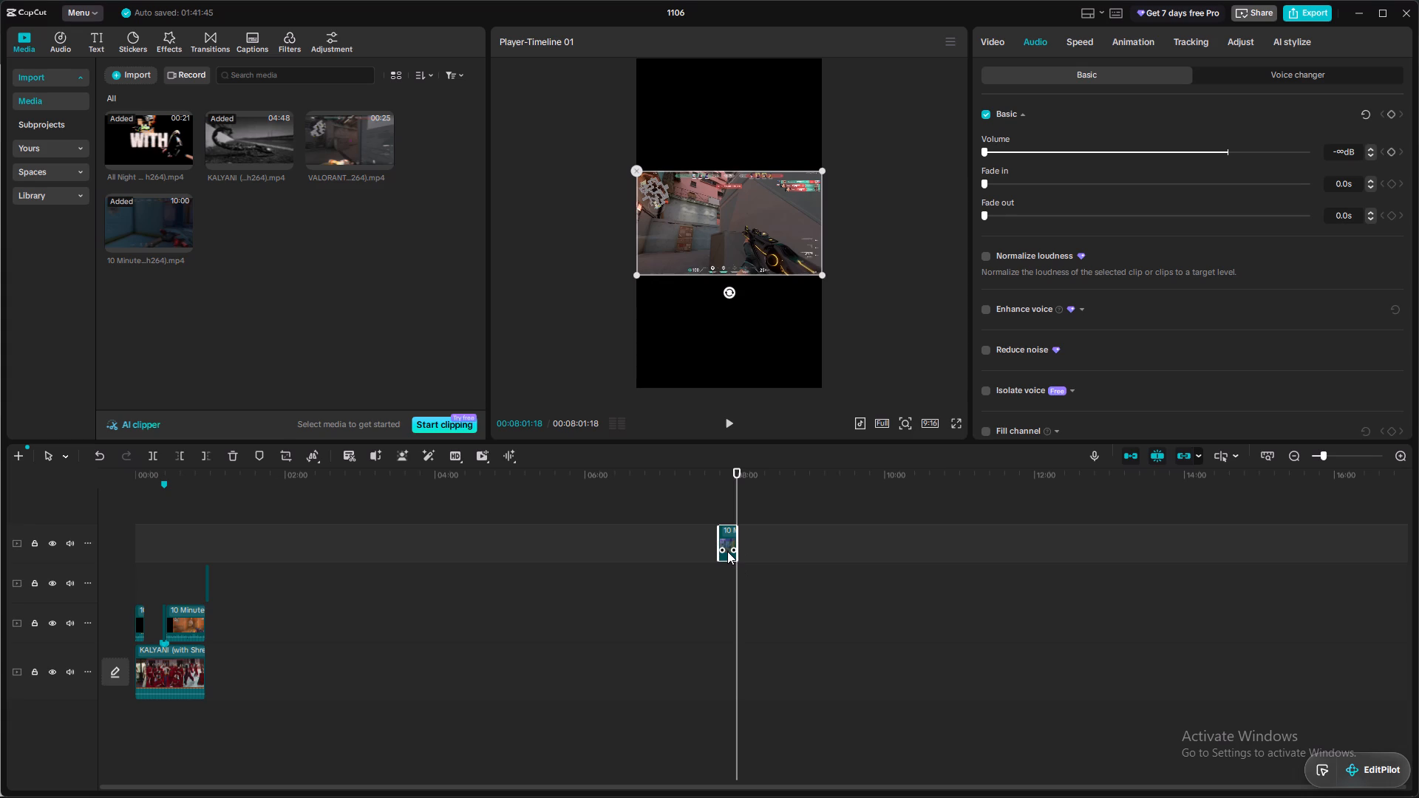
Move the trimmed gameplay clip to the gap between the opening gameplay clip and the beat clips, on the track above.
drag(726, 537, 141, 616)
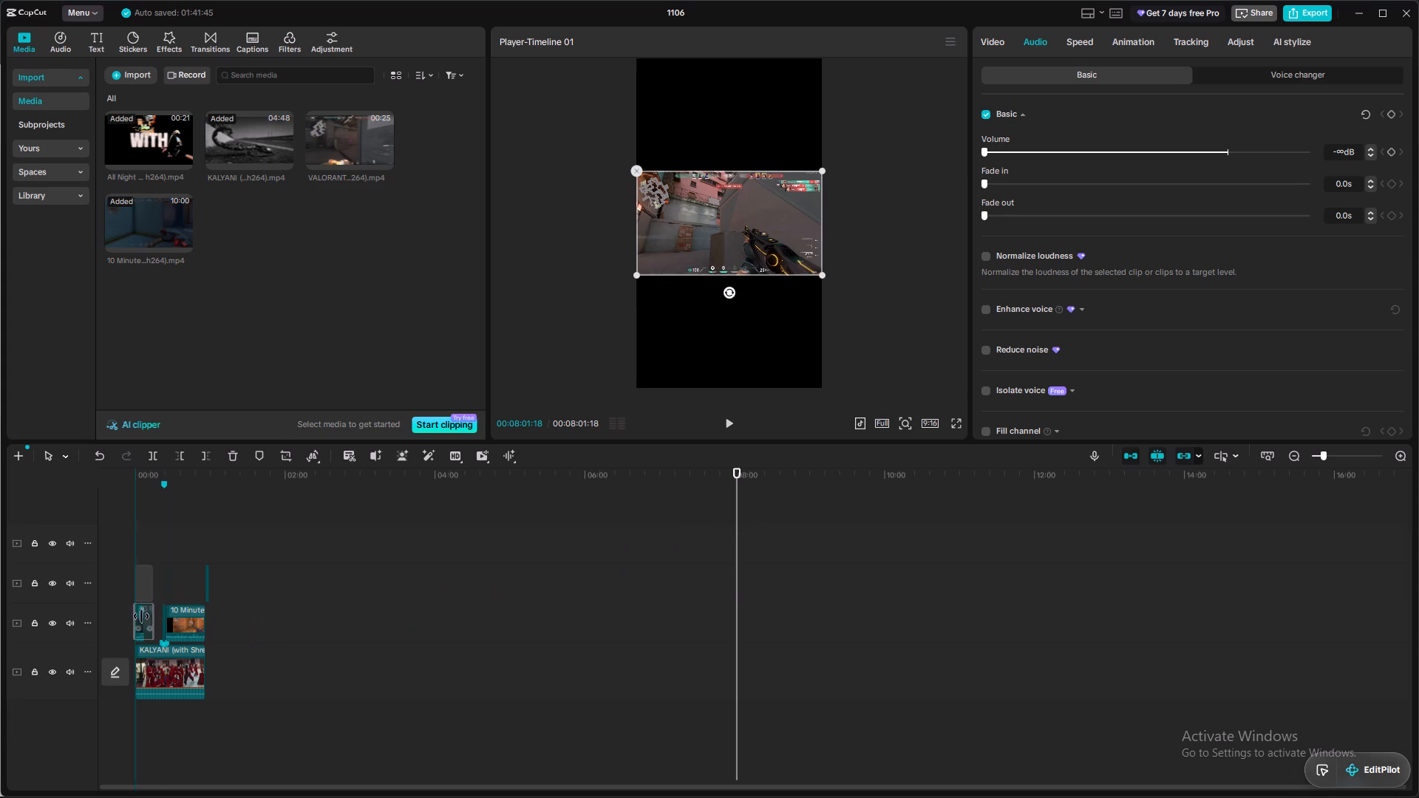
drag(141, 616, 158, 624)
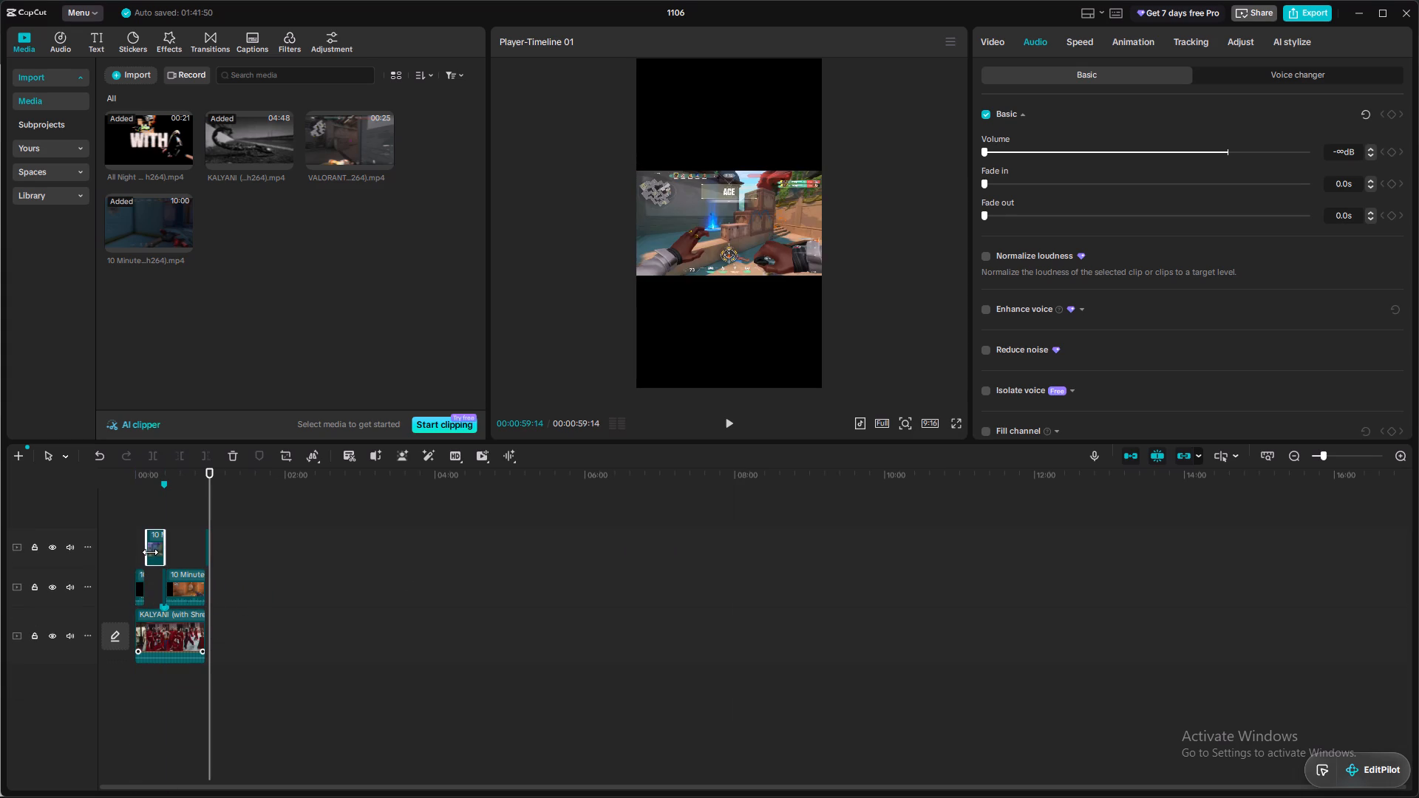
drag(157, 544, 161, 578)
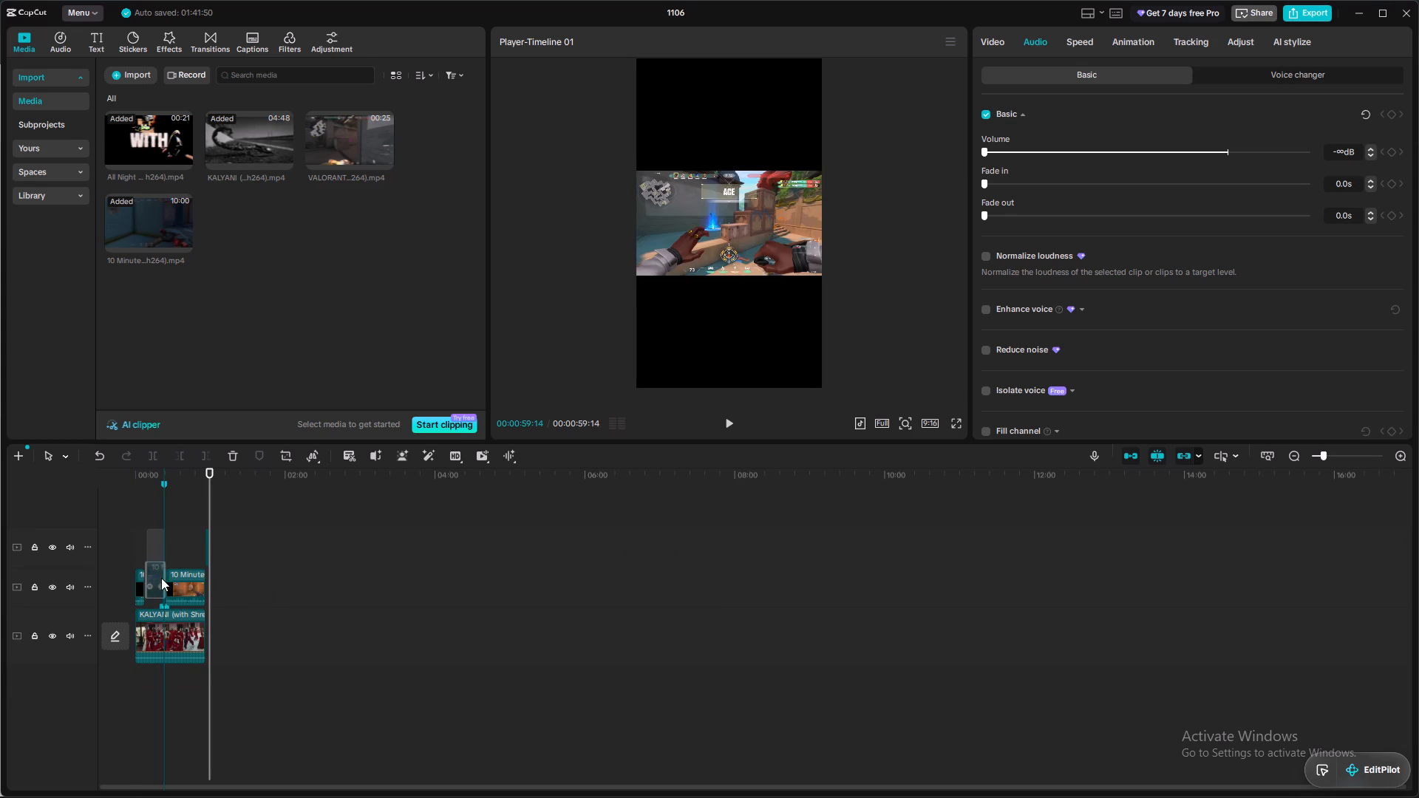
drag(161, 578, 159, 590)
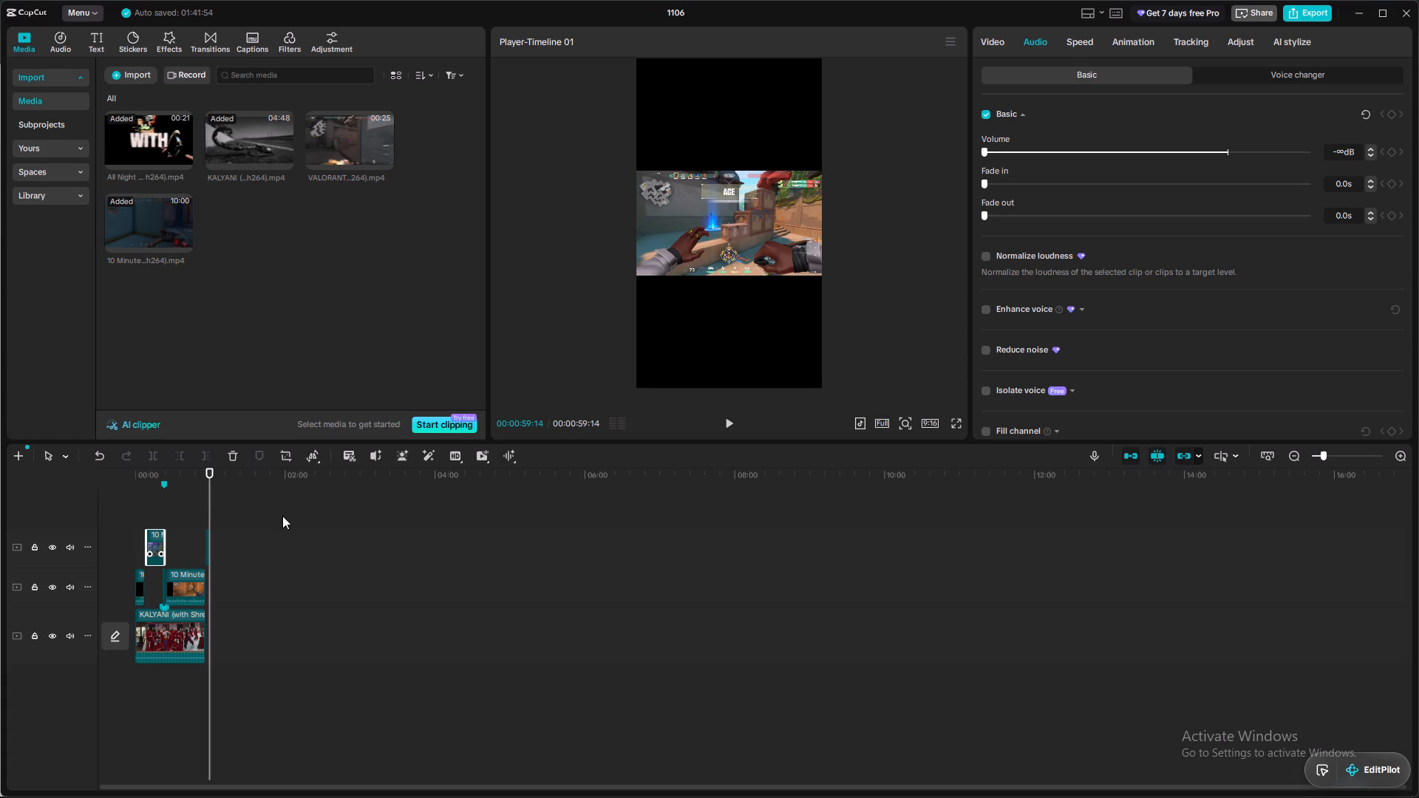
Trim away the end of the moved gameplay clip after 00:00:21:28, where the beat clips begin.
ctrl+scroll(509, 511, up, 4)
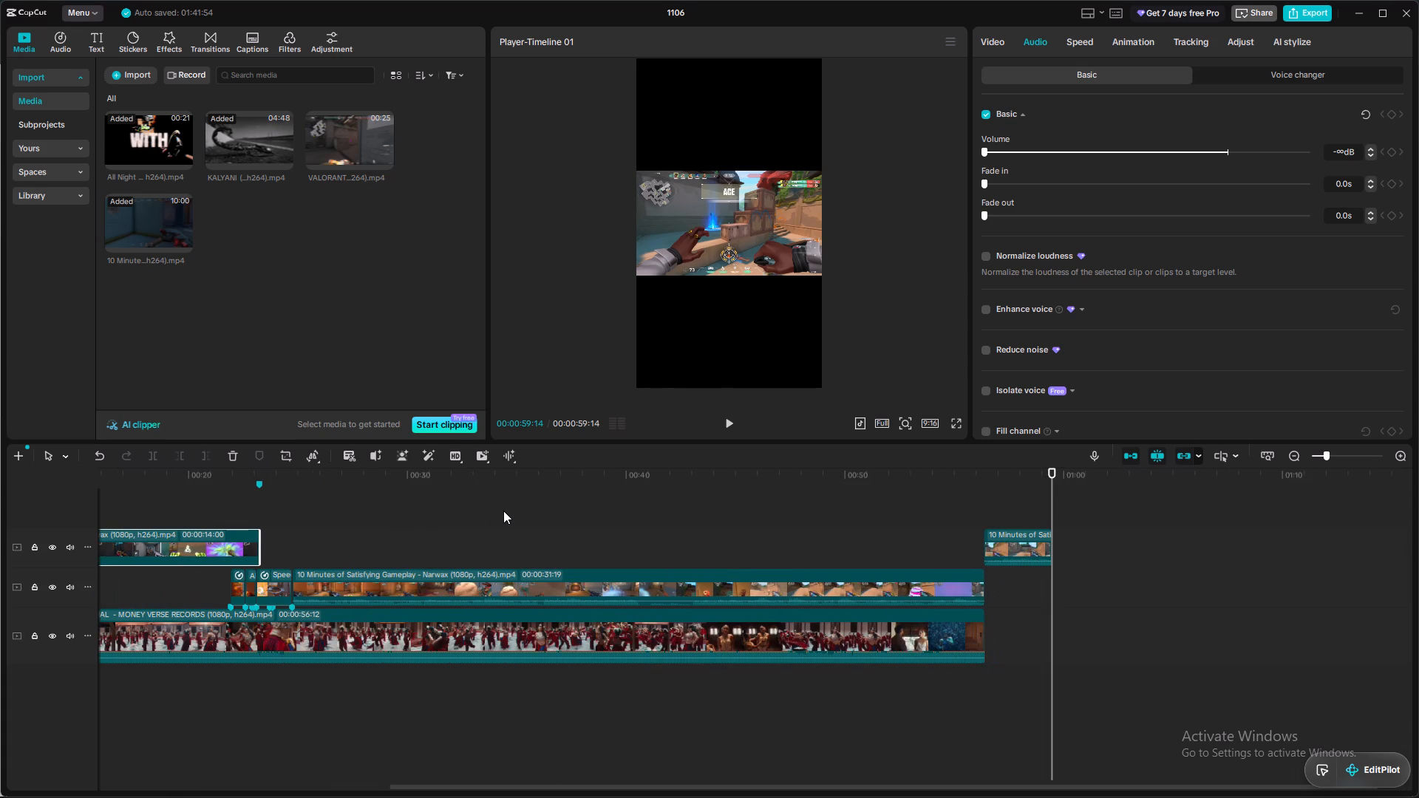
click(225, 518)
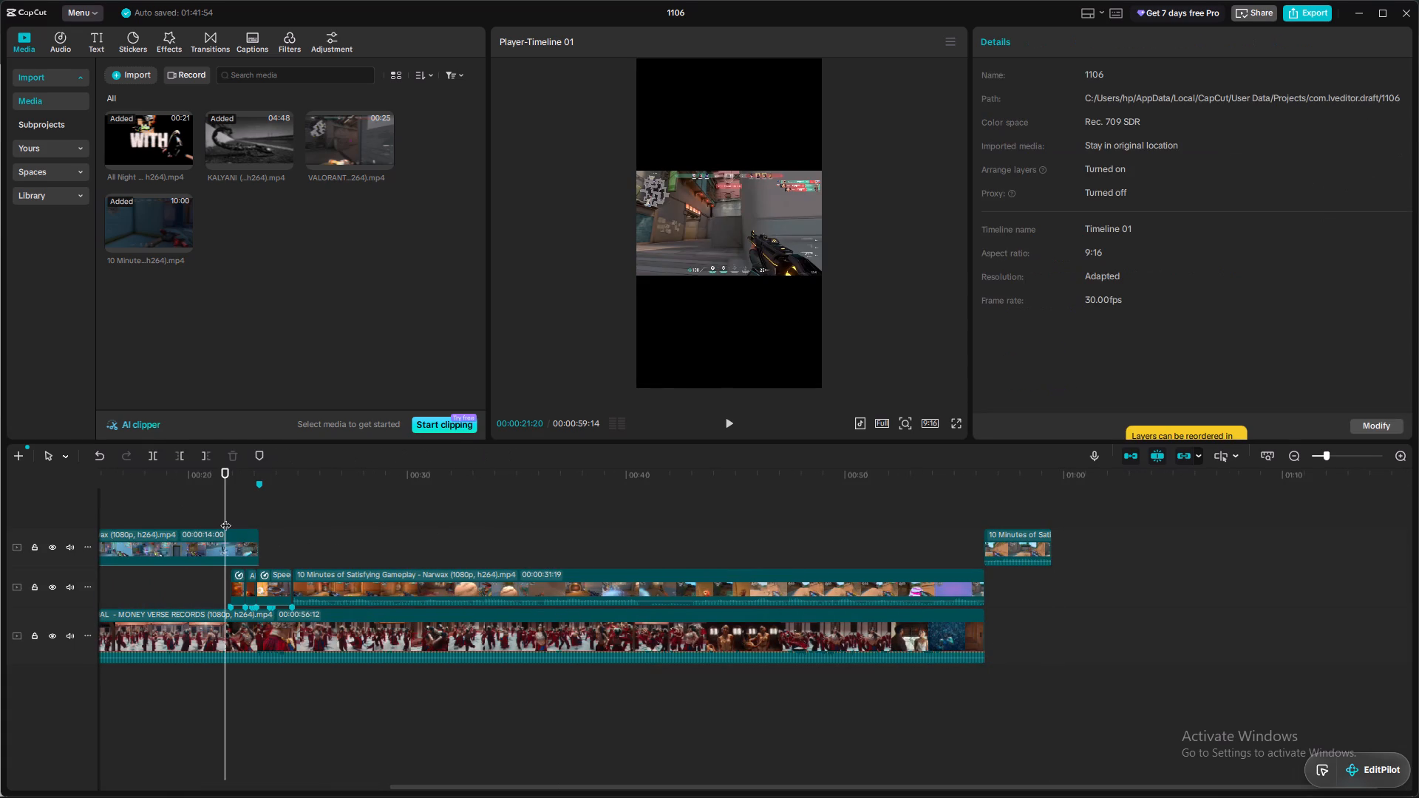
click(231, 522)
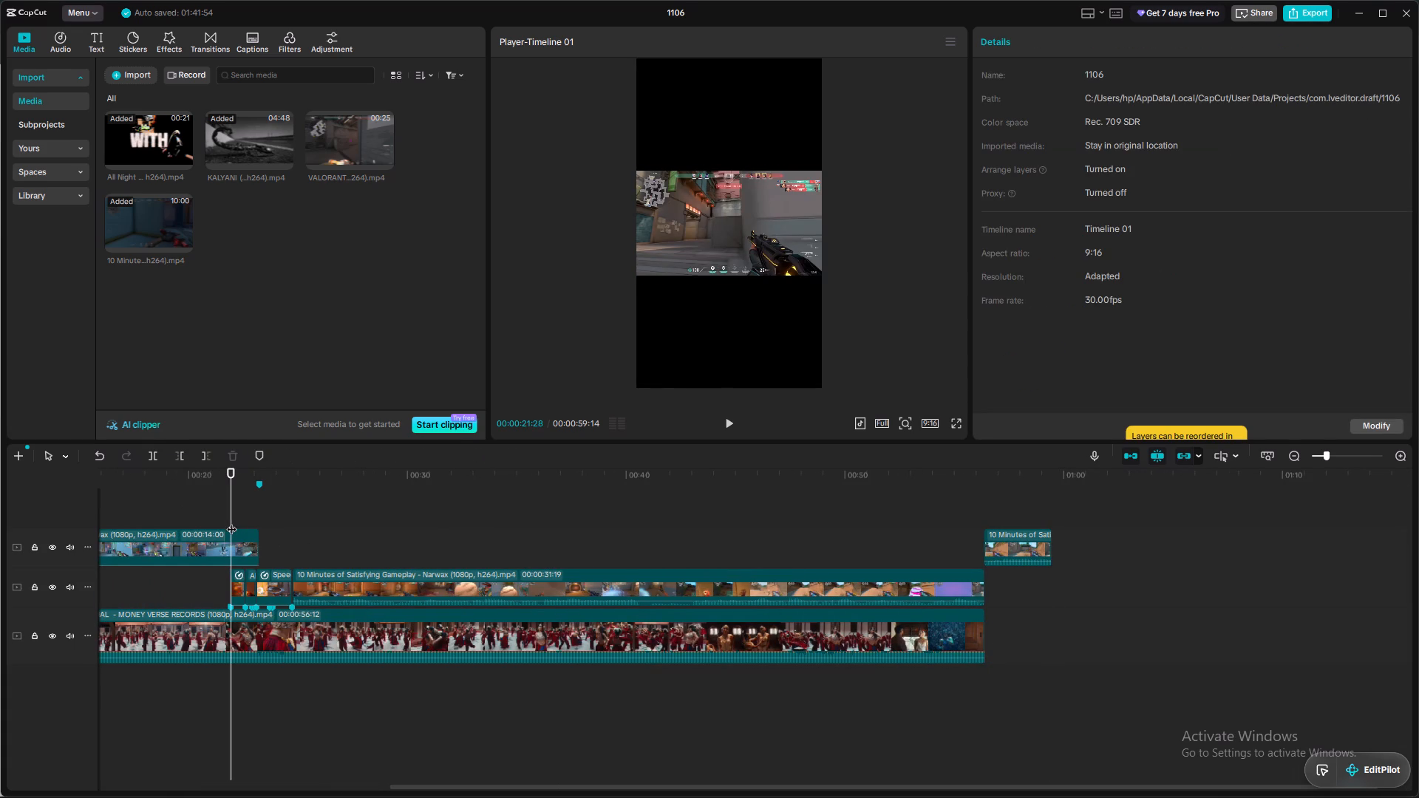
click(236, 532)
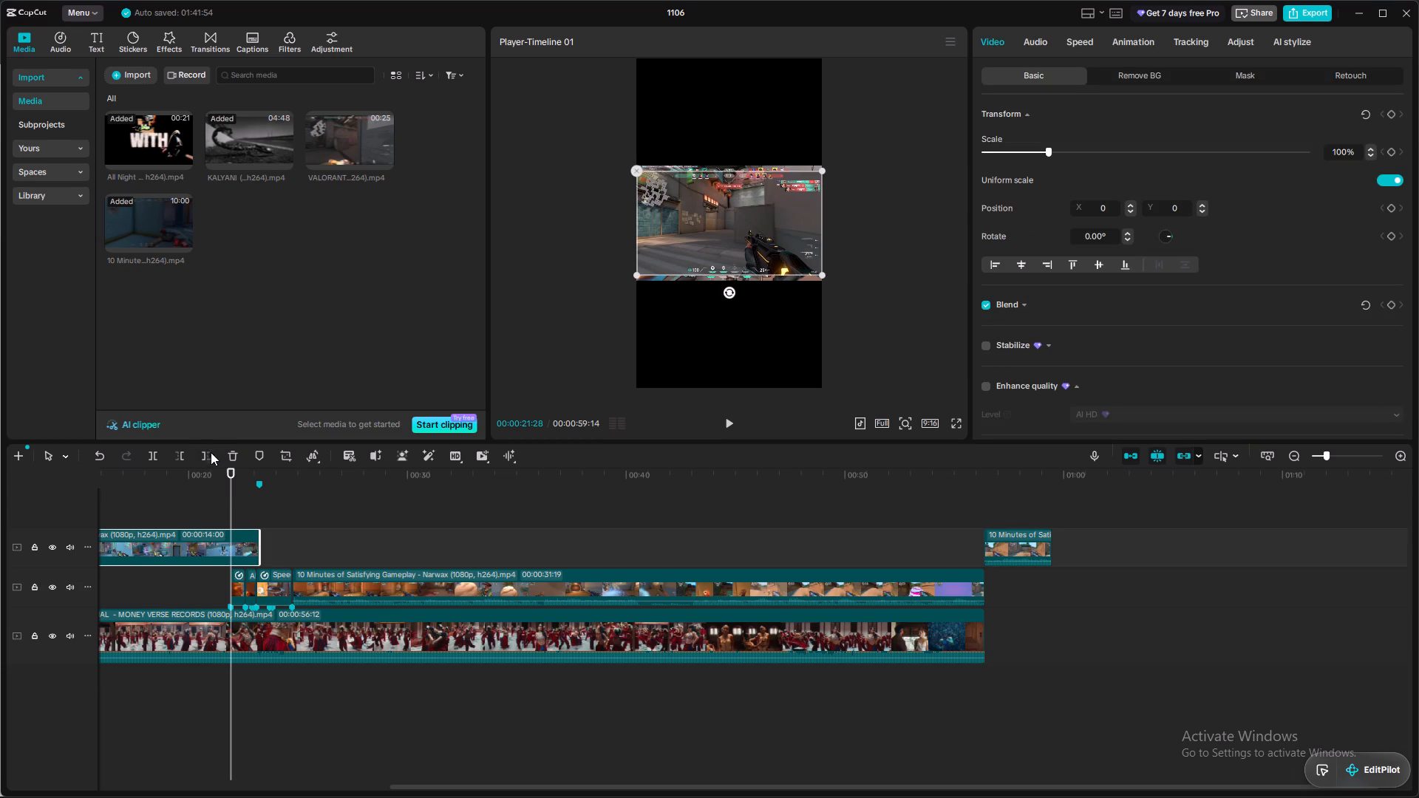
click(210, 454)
Move the gameplay clip down onto the beat-clip track, directly after the opening gameplay clip.
drag(235, 477, 45, 542)
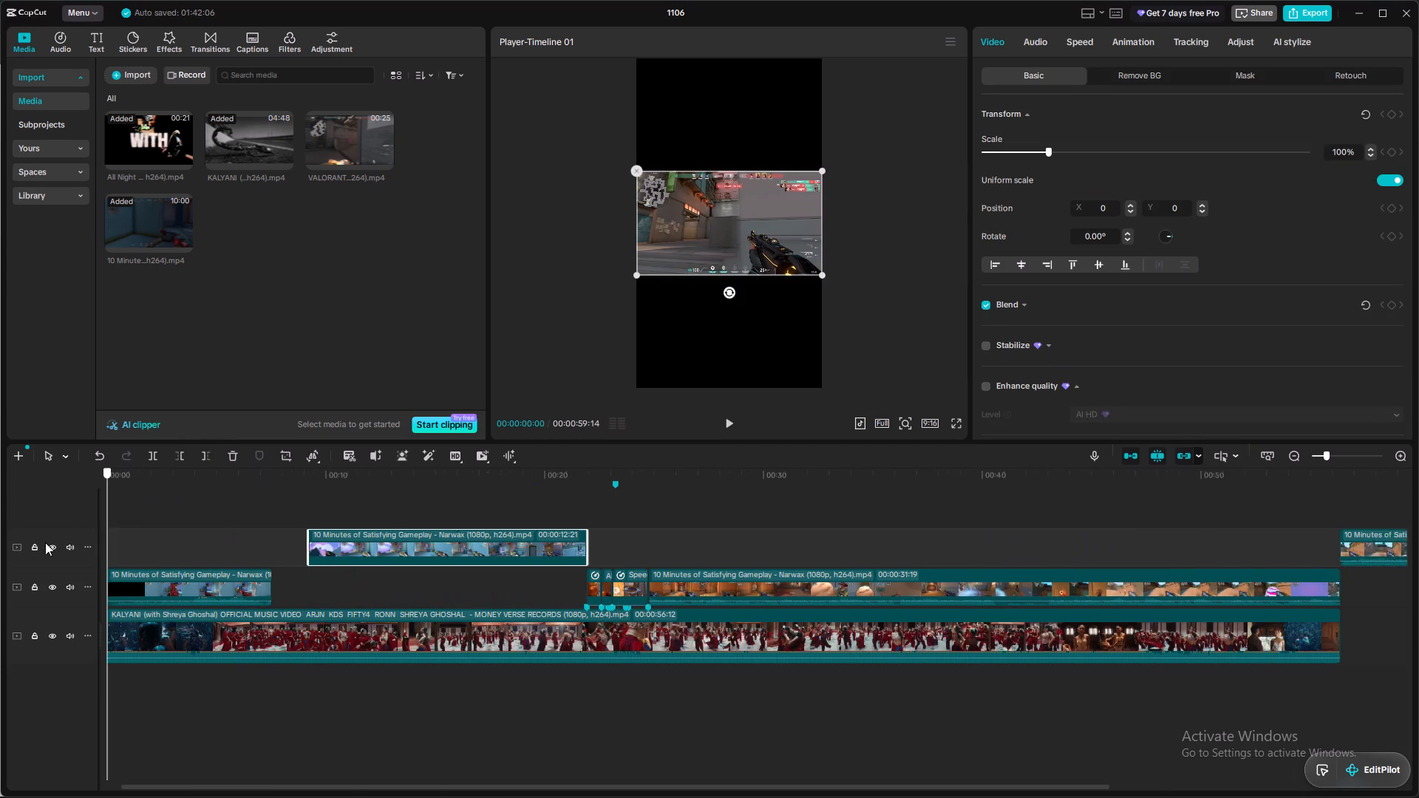
drag(45, 542, 320, 535)
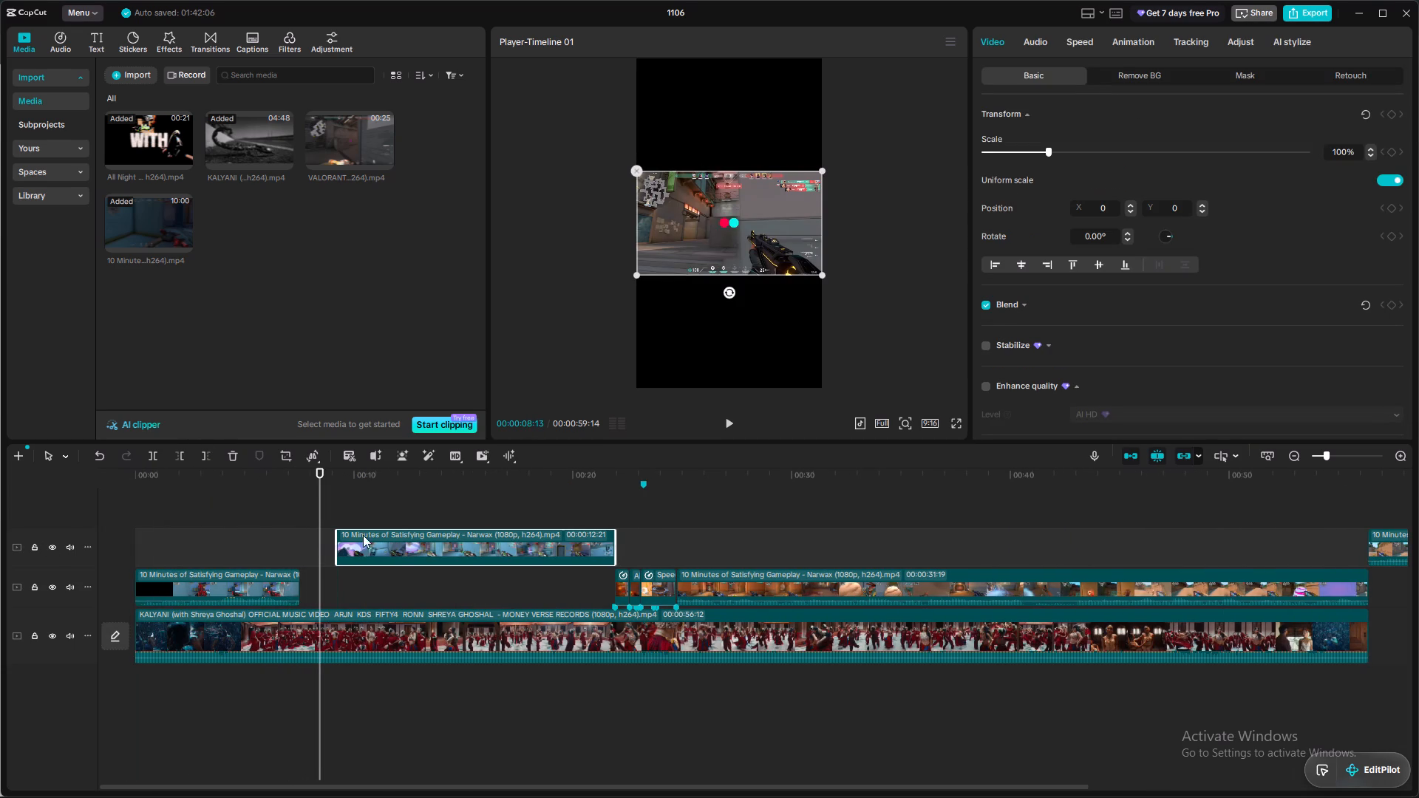
drag(372, 534, 337, 576)
Play through the placed gameplay clip and extend its end to meet the first beat clip, giving a 00:00:14:12 duration.
click(244, 494)
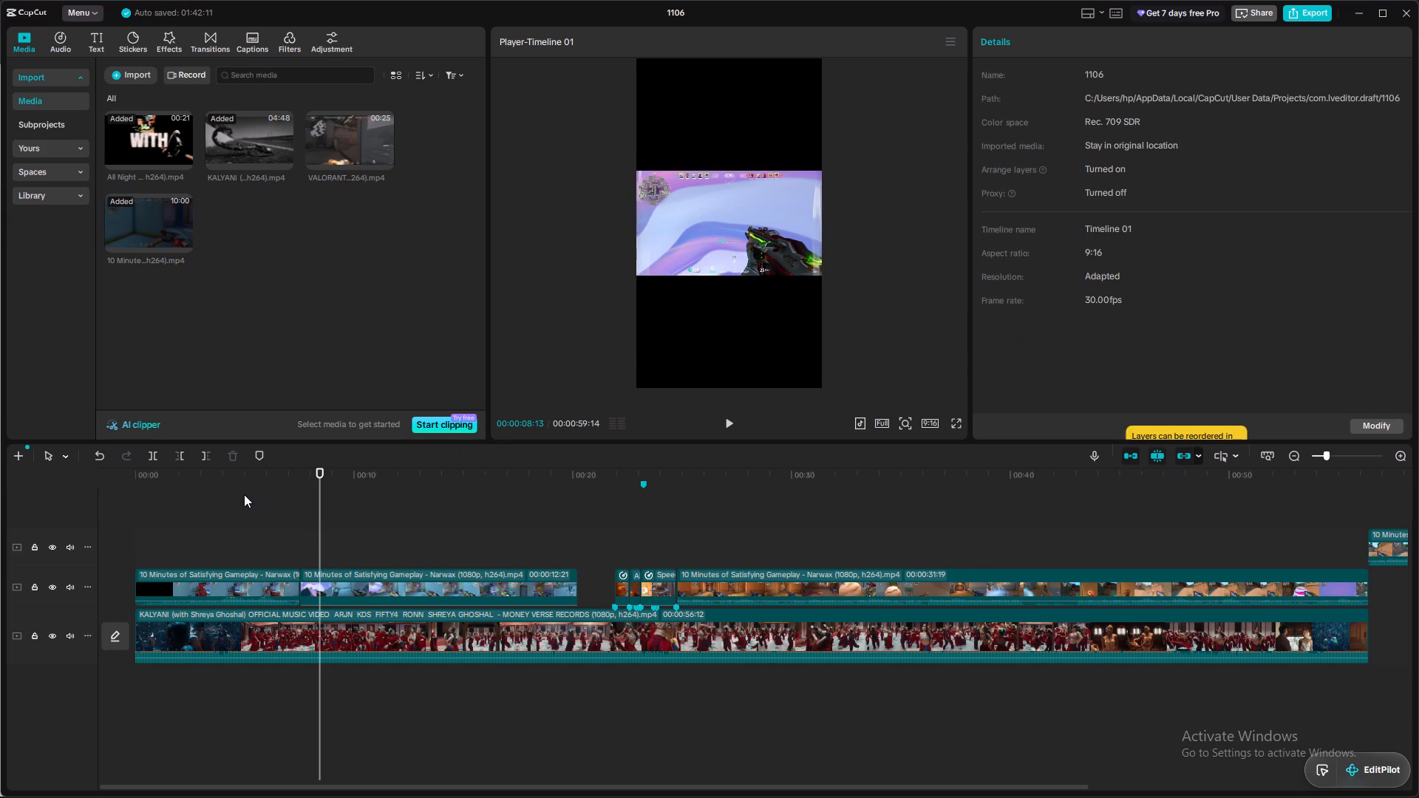
key(space)
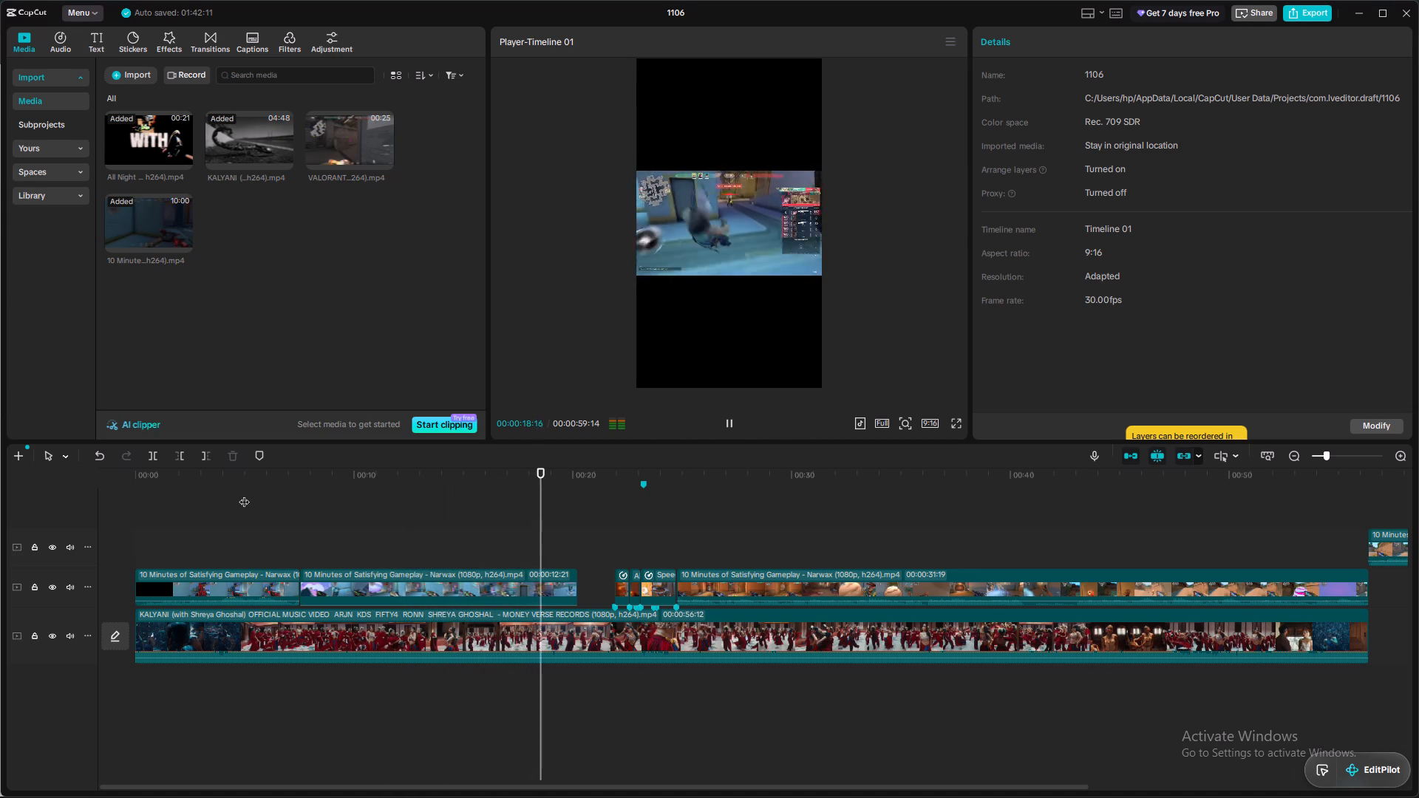
key(space)
key(space)
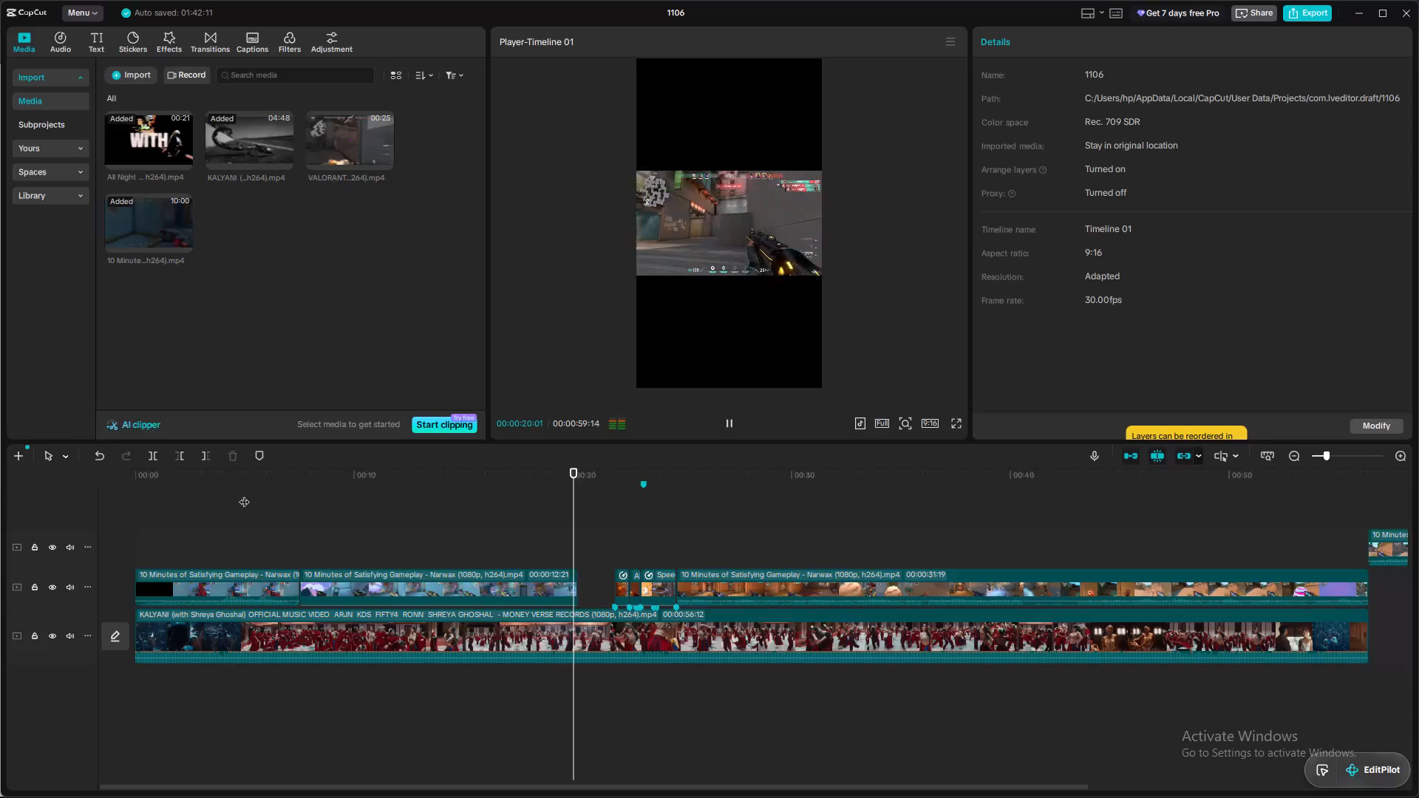
key(space)
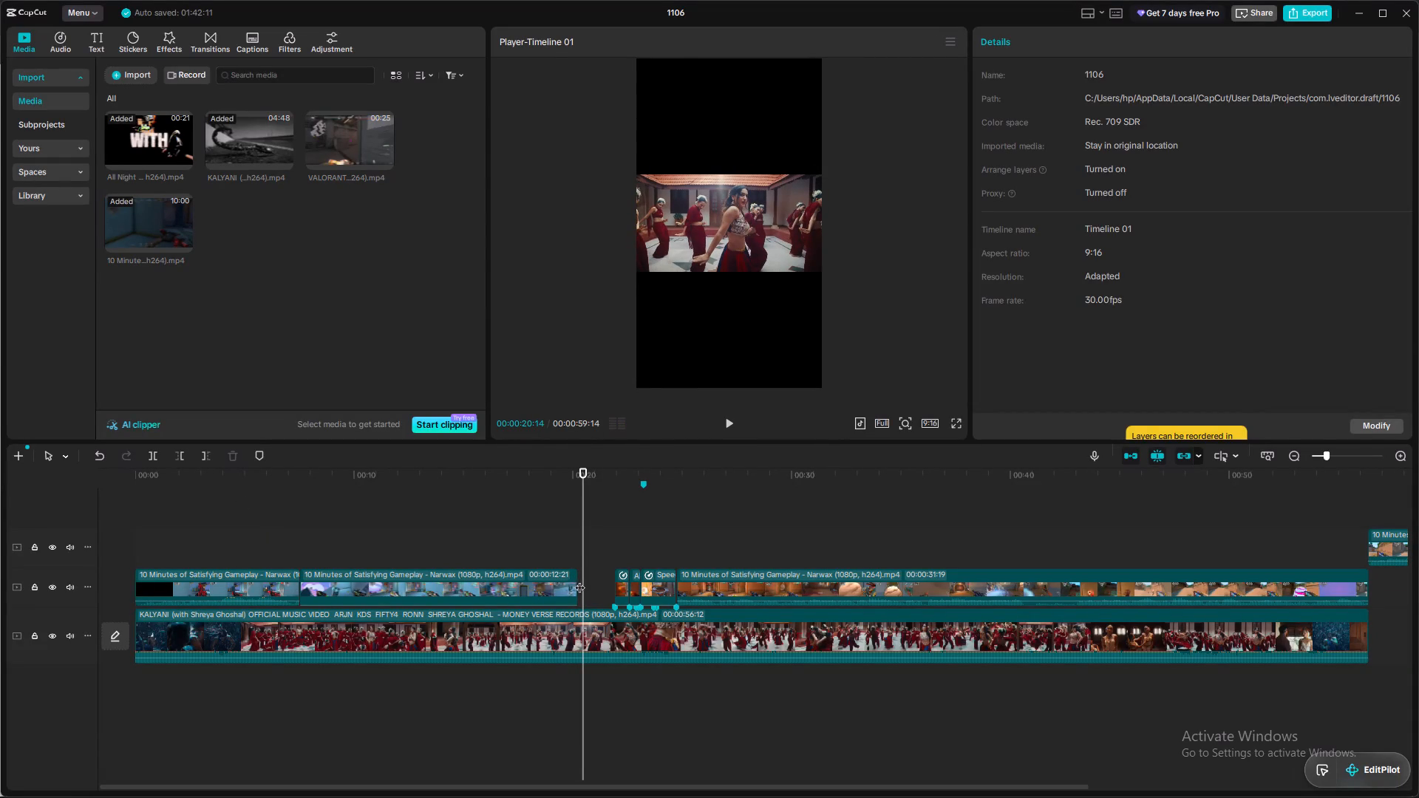
drag(576, 579, 621, 580)
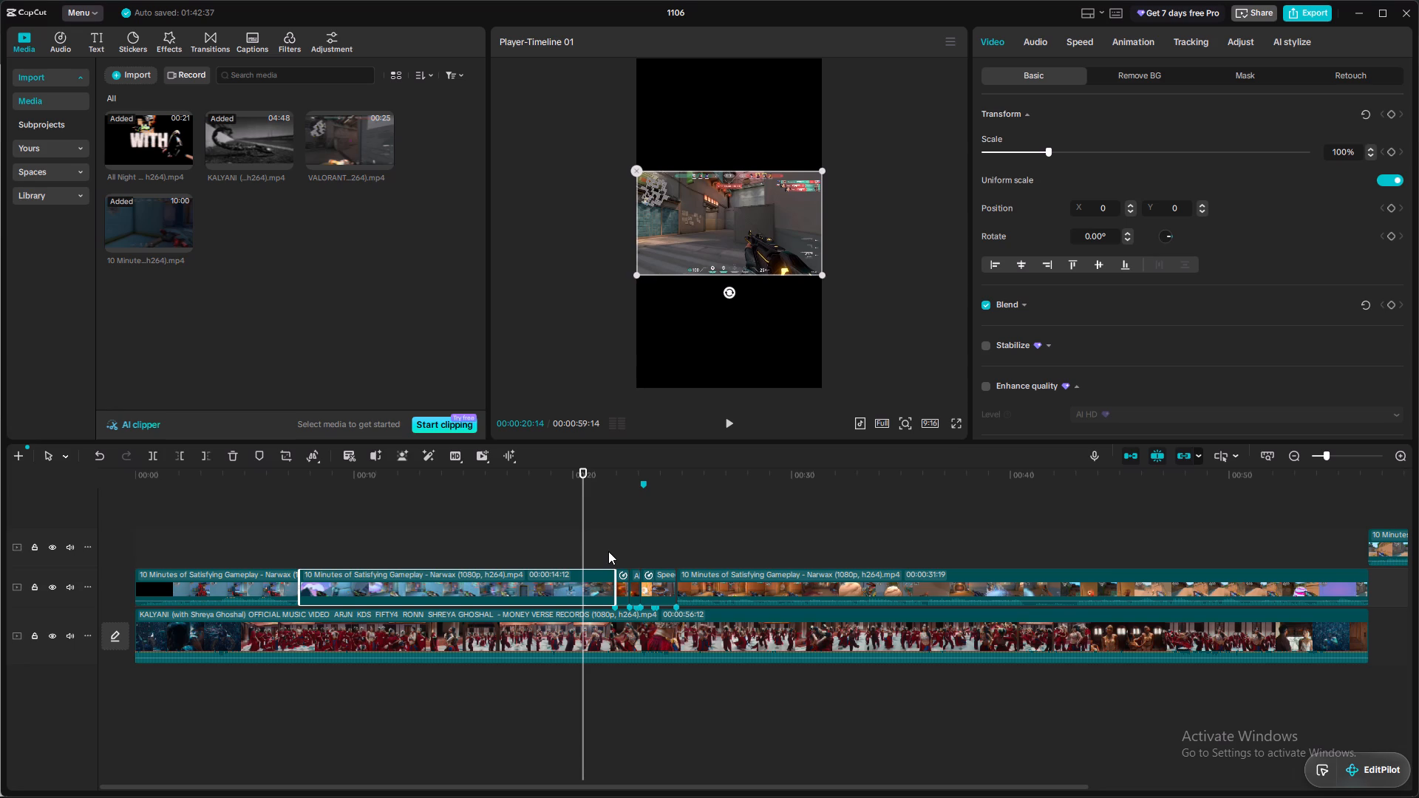
Play back the end of the extended gameplay clip to check how it runs into the beat clips.
click(537, 520)
key(space)
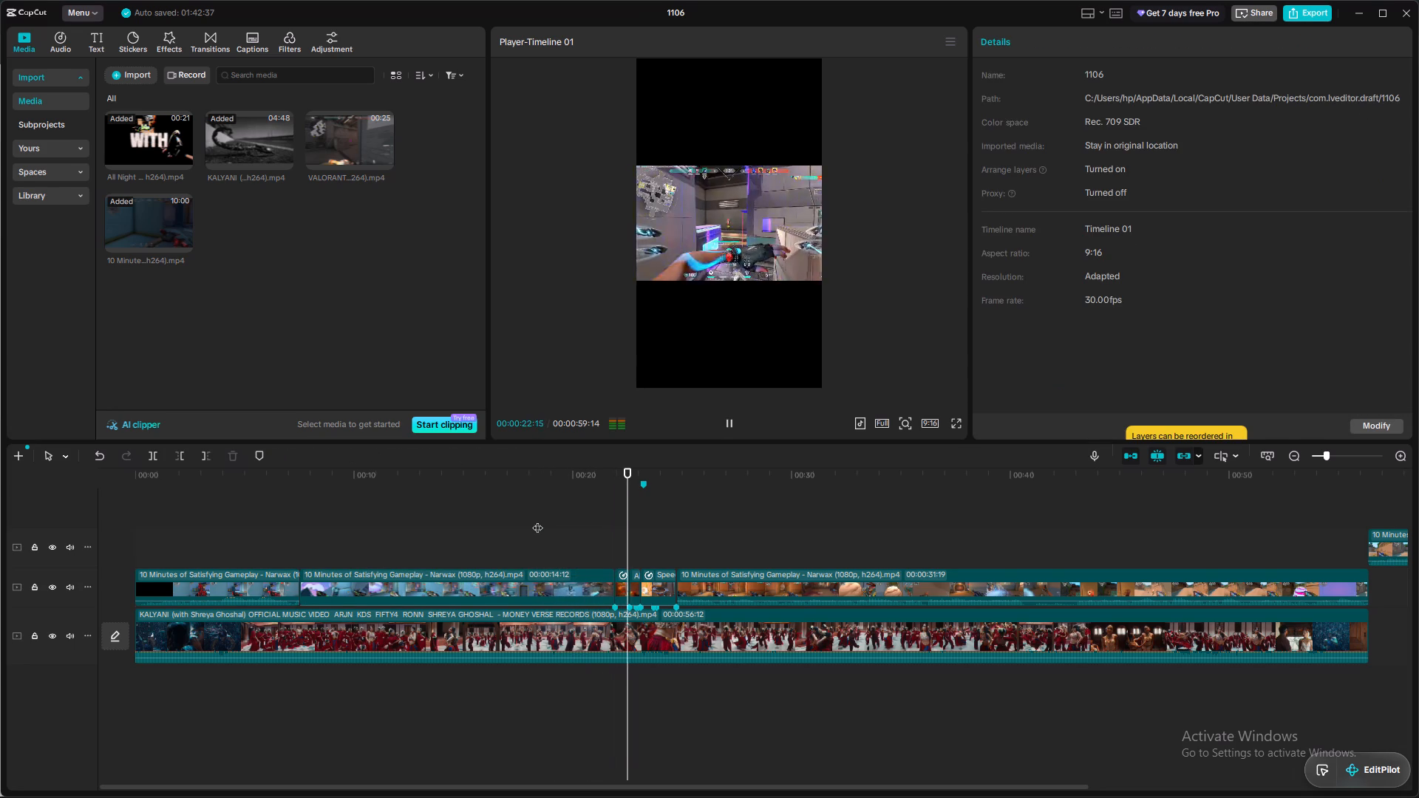
click(537, 520)
key(space)
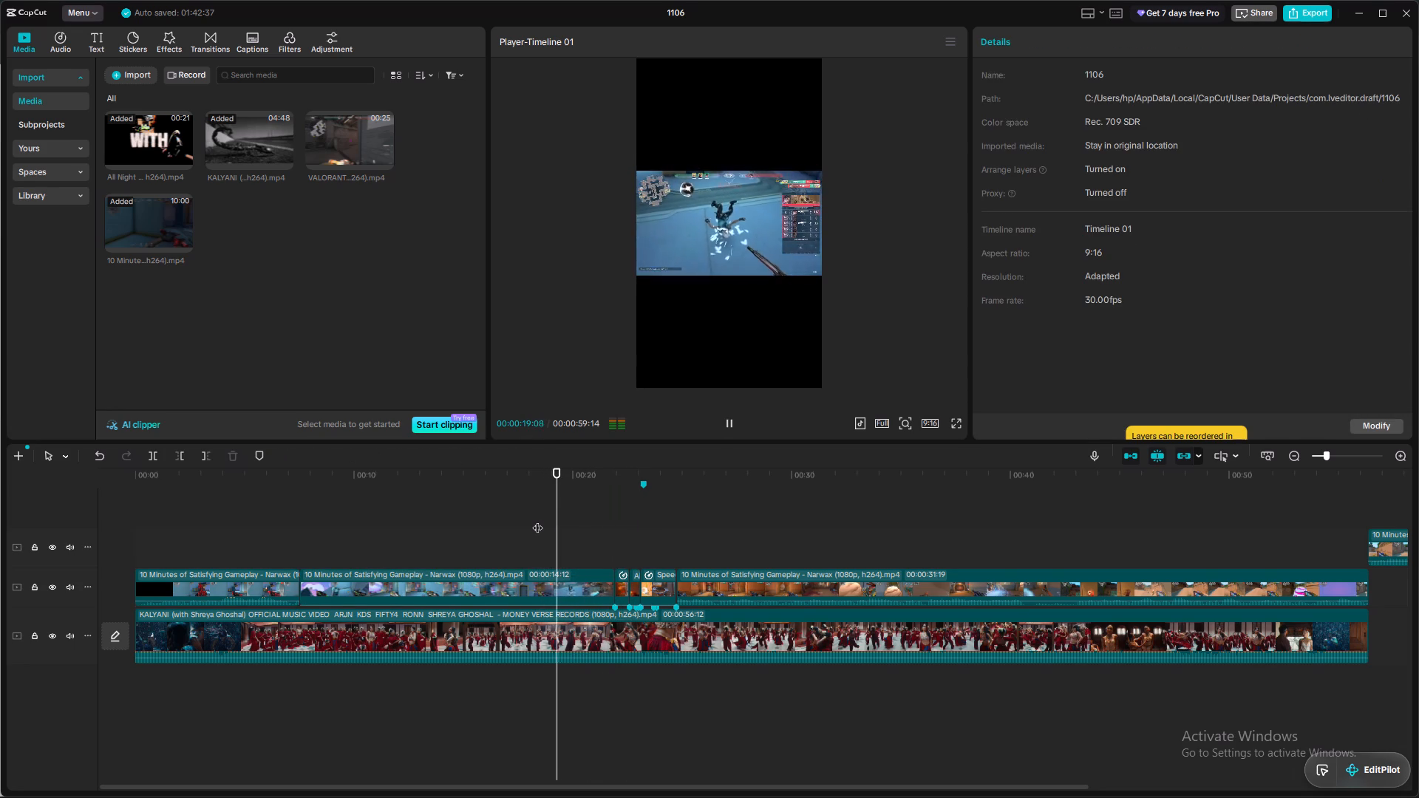
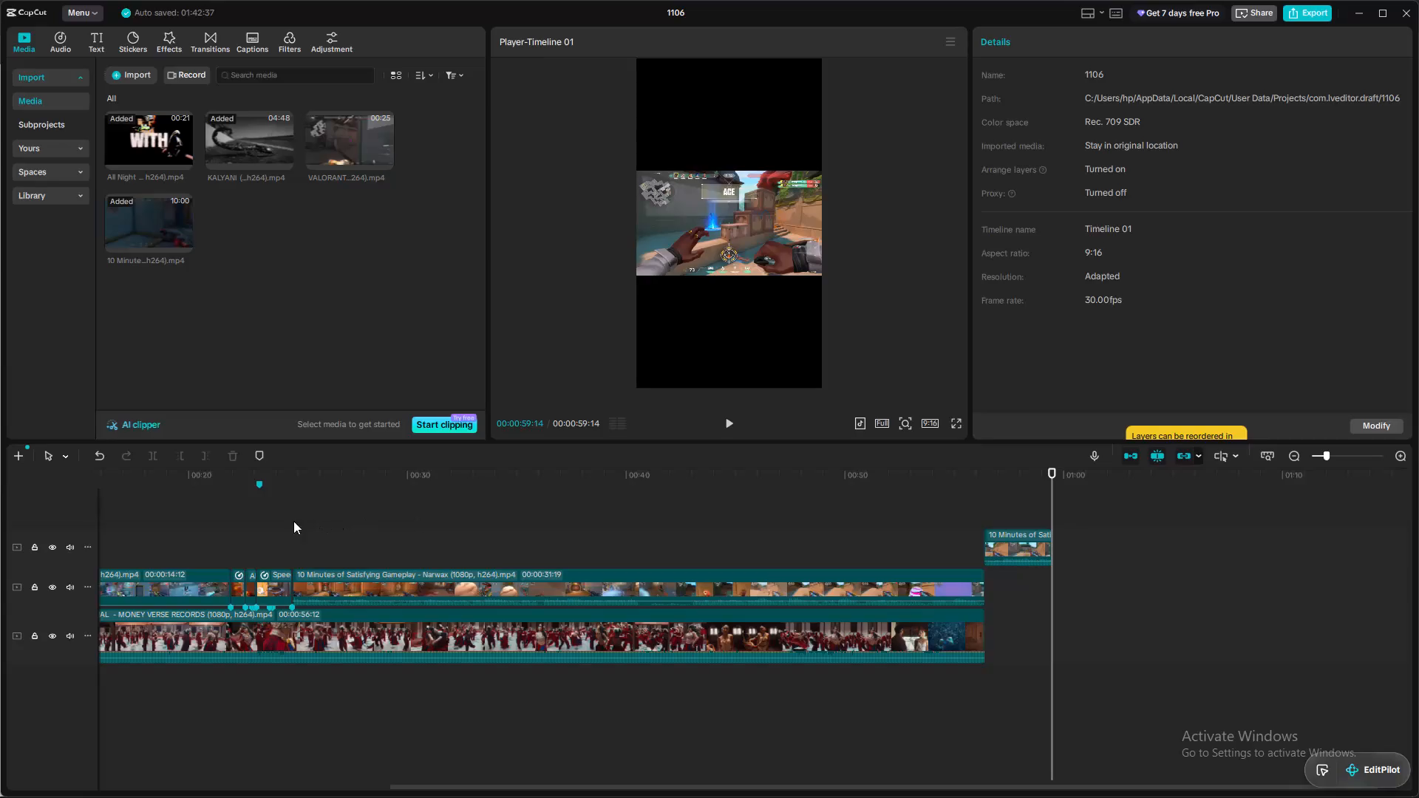
Play the timeline from the beginning to check the gameplay clips and beat clips against the music.
drag(201, 501, 25, 553)
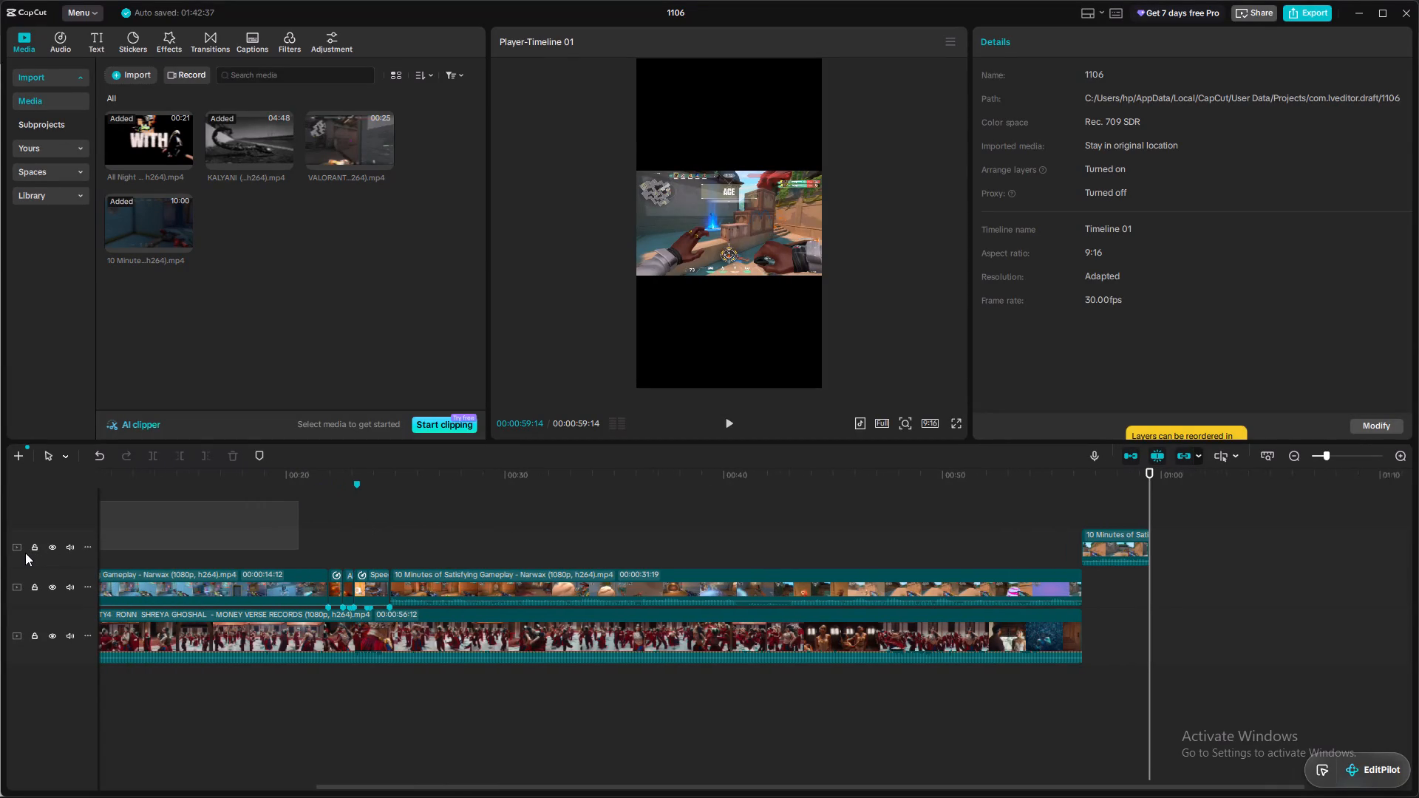
drag(25, 553, 20, 553)
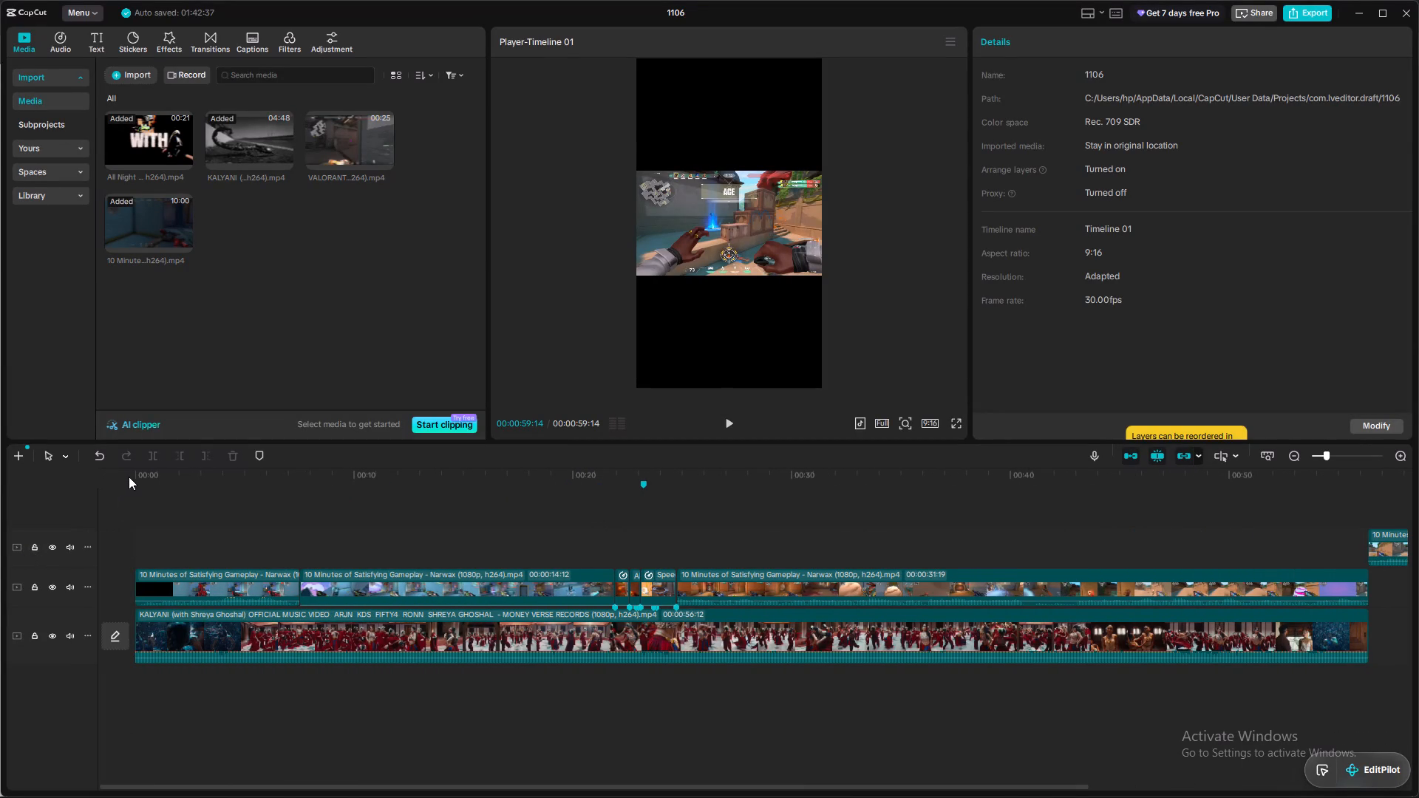
click(137, 477)
key(space)
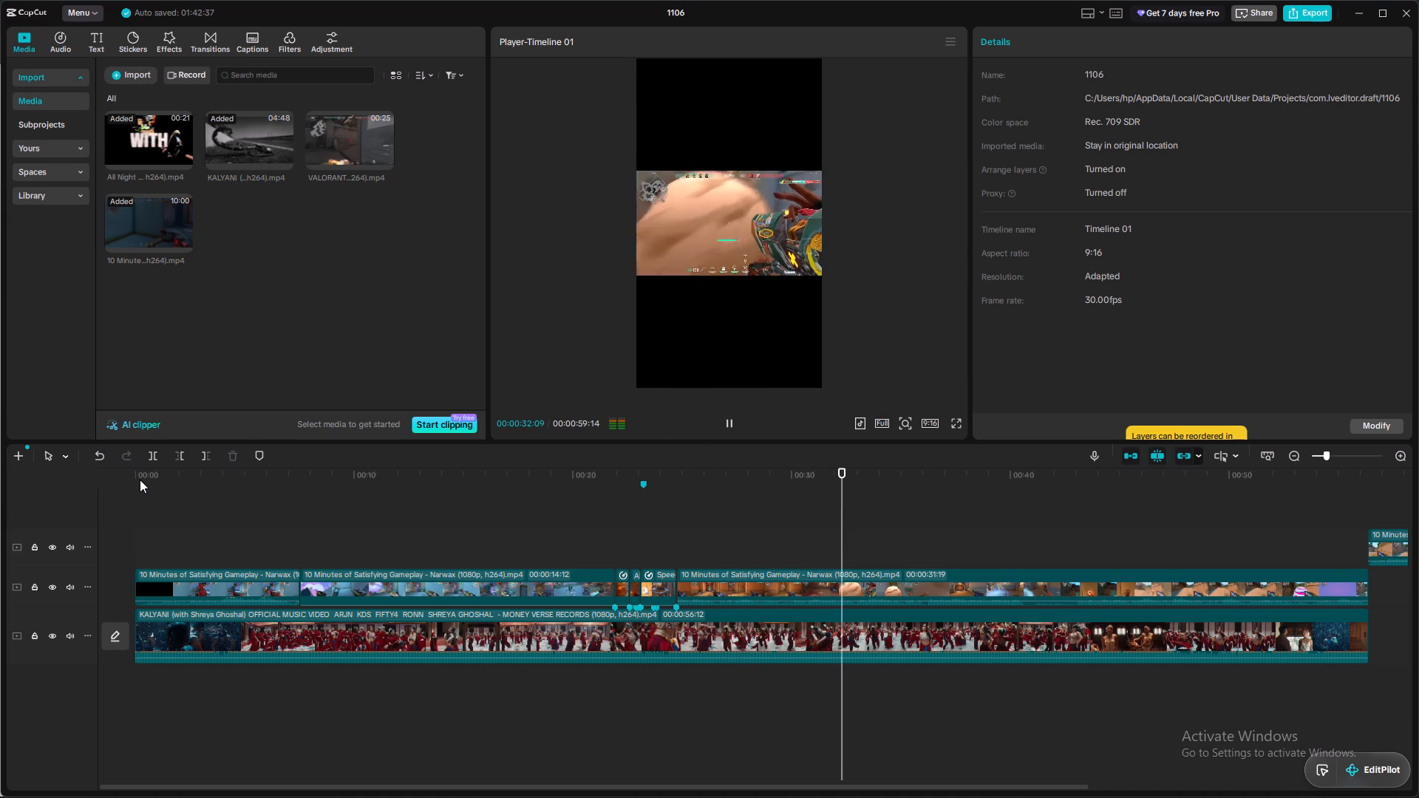
click(136, 479)
key(space)
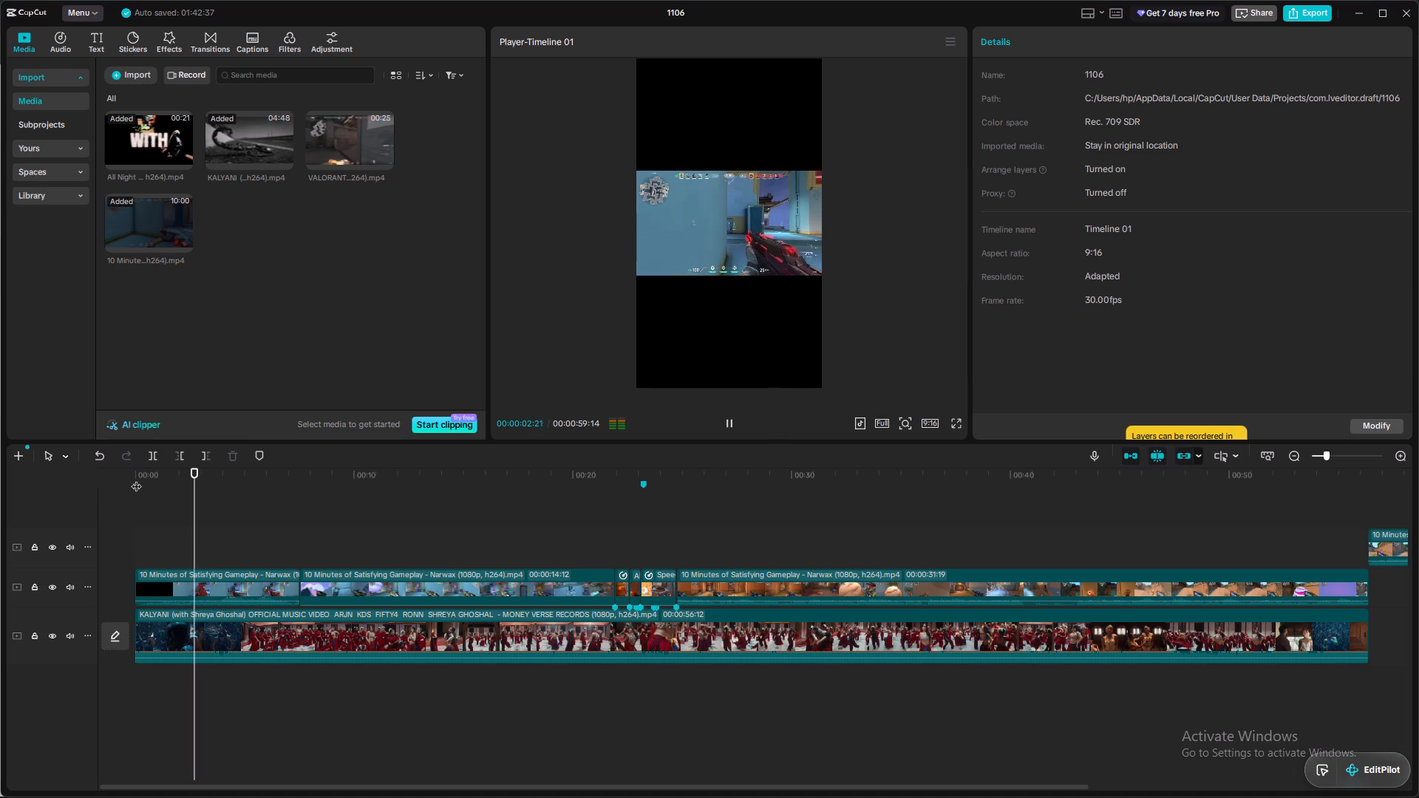
key(space)
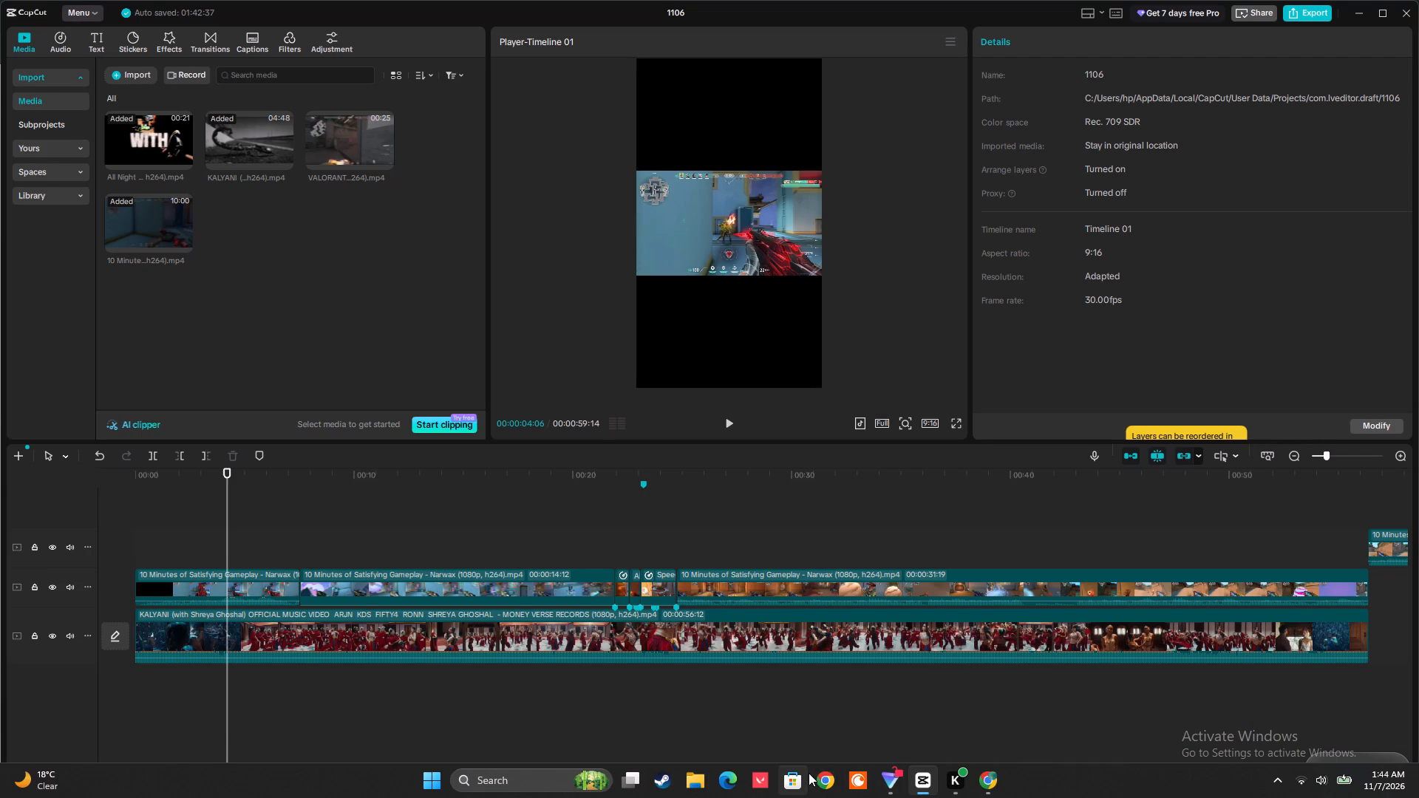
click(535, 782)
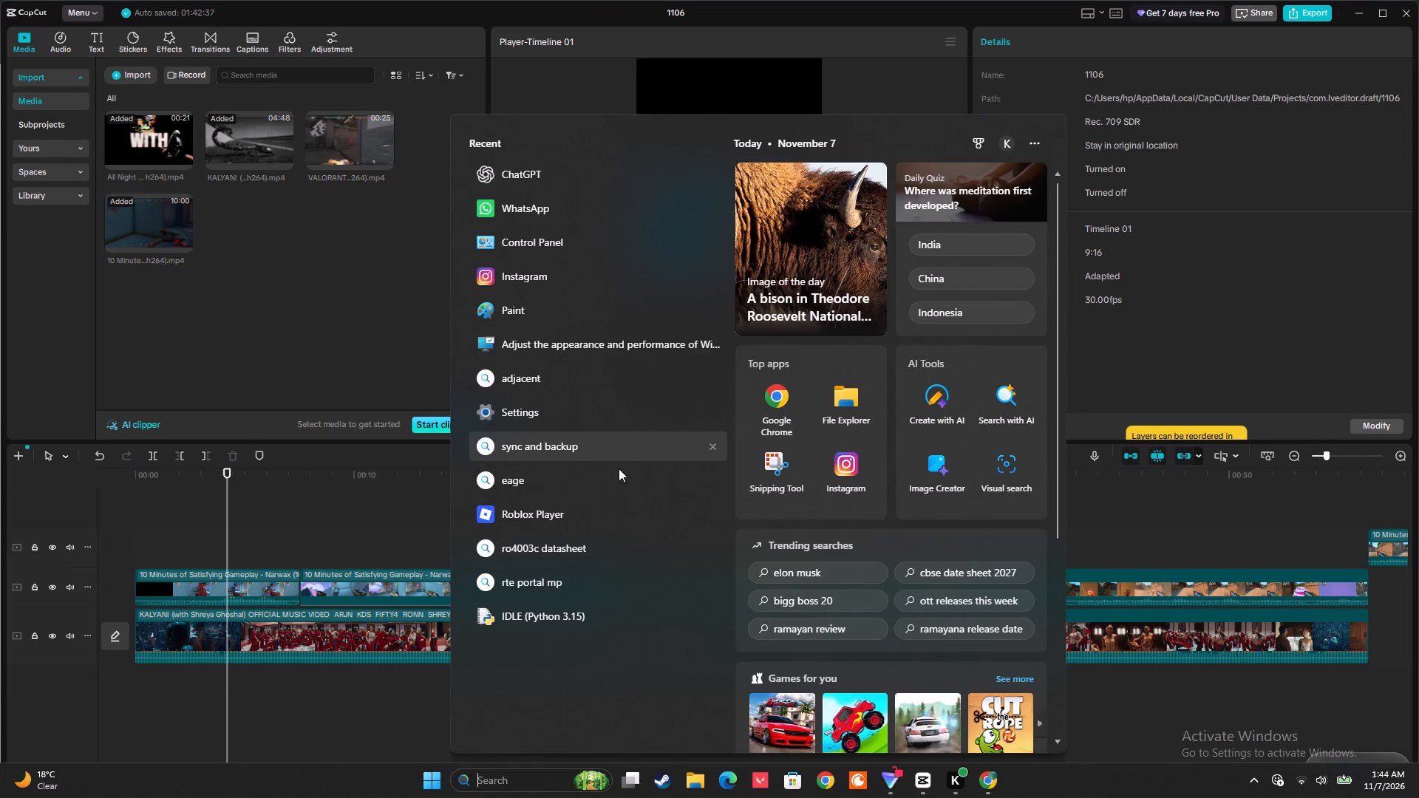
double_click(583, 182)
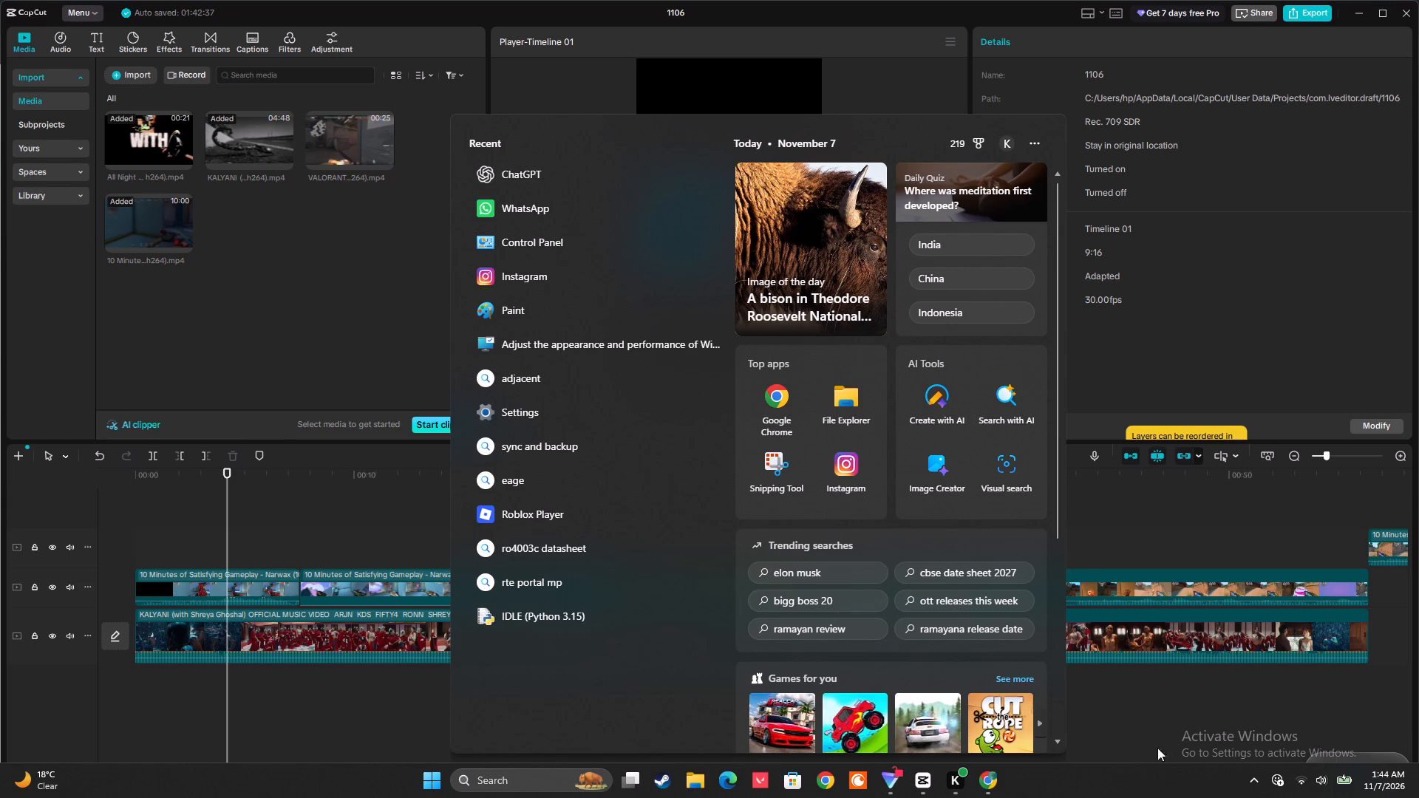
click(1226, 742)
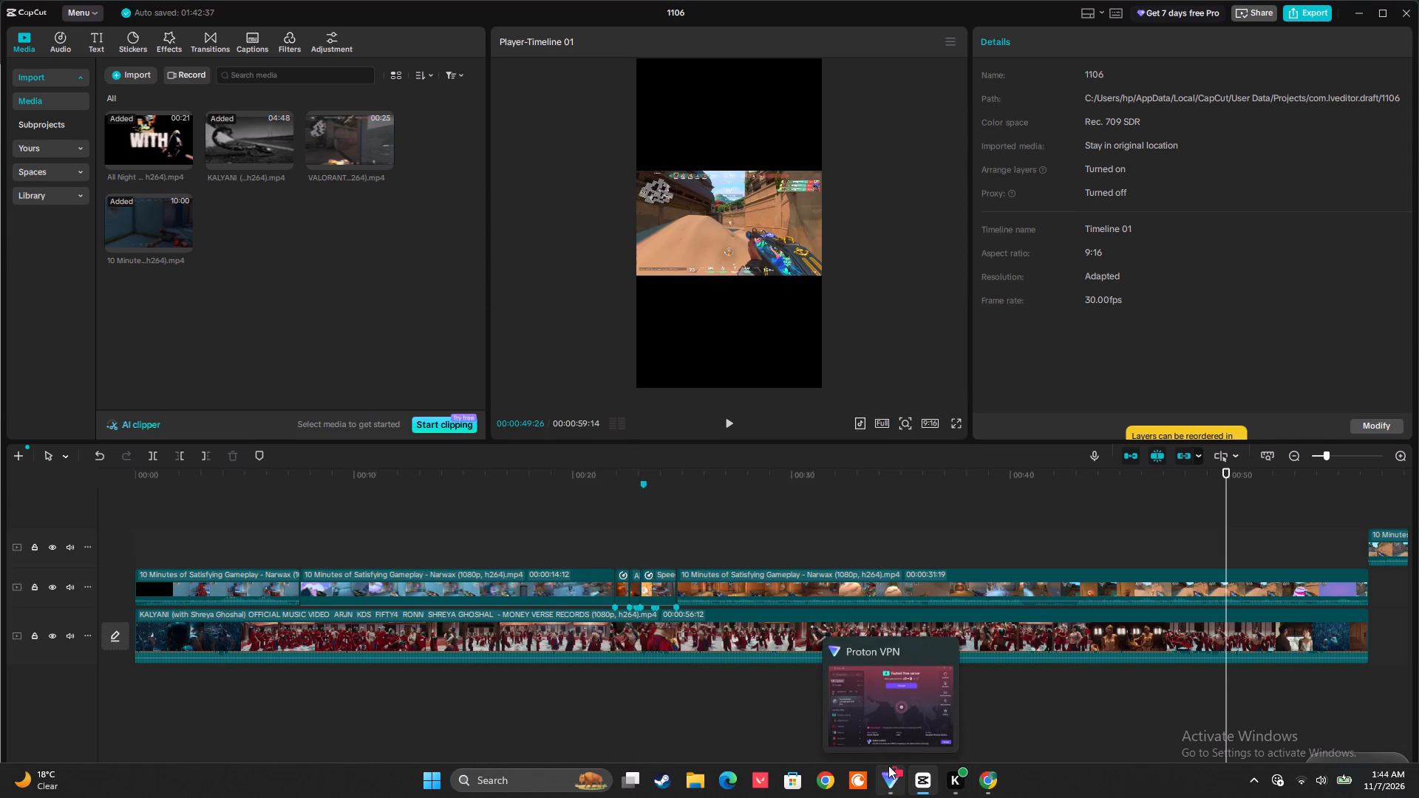
Switch to Proton VPN and connect to the fastest free server.
click(896, 733)
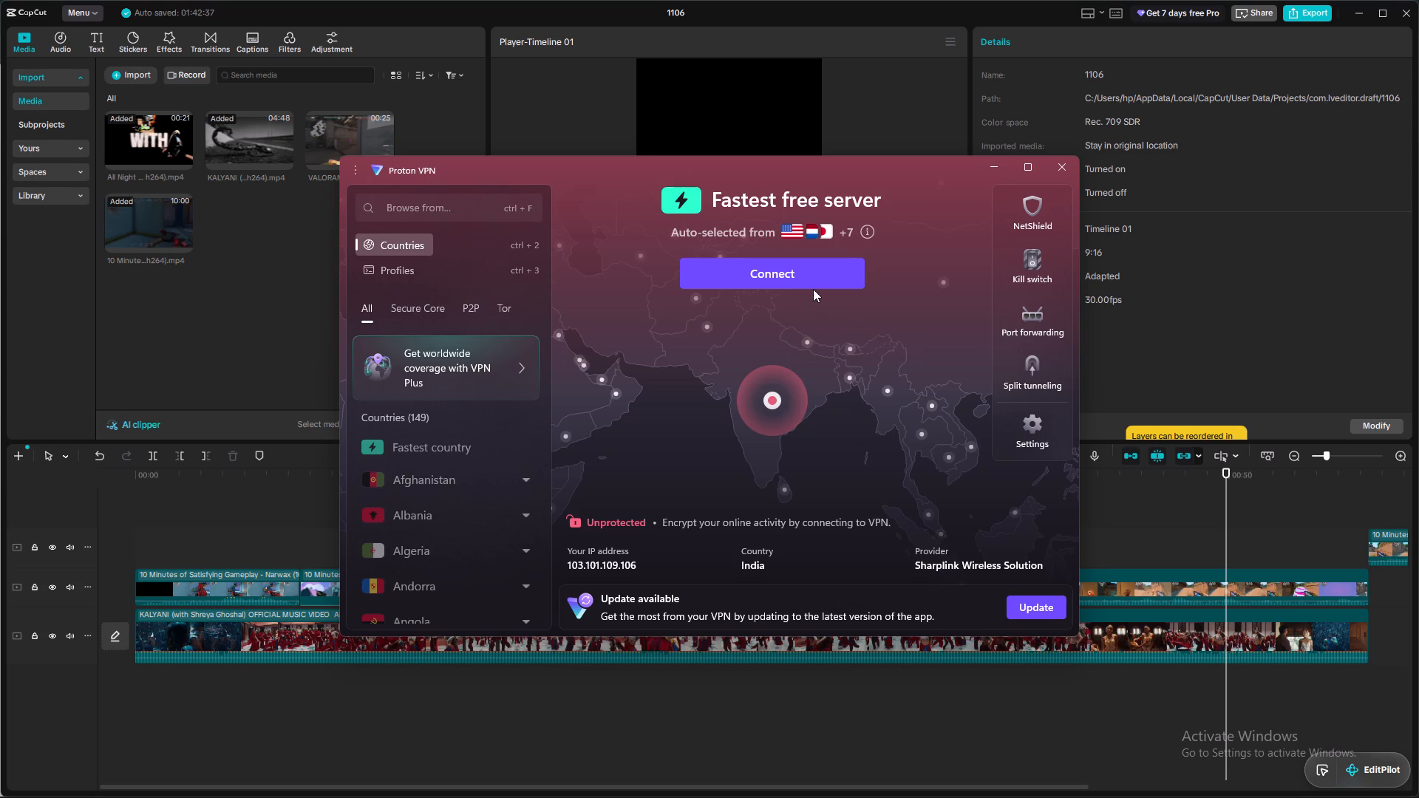
click(814, 287)
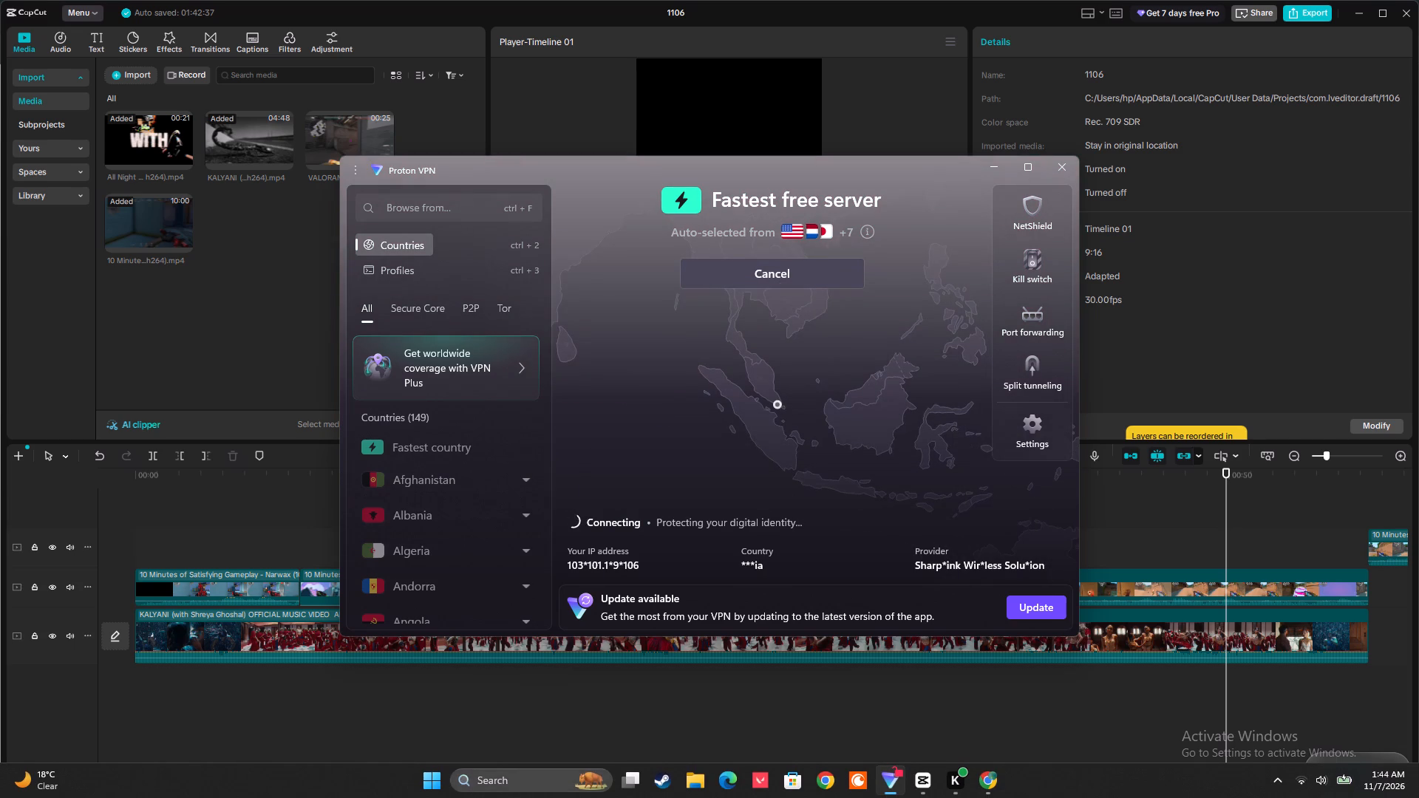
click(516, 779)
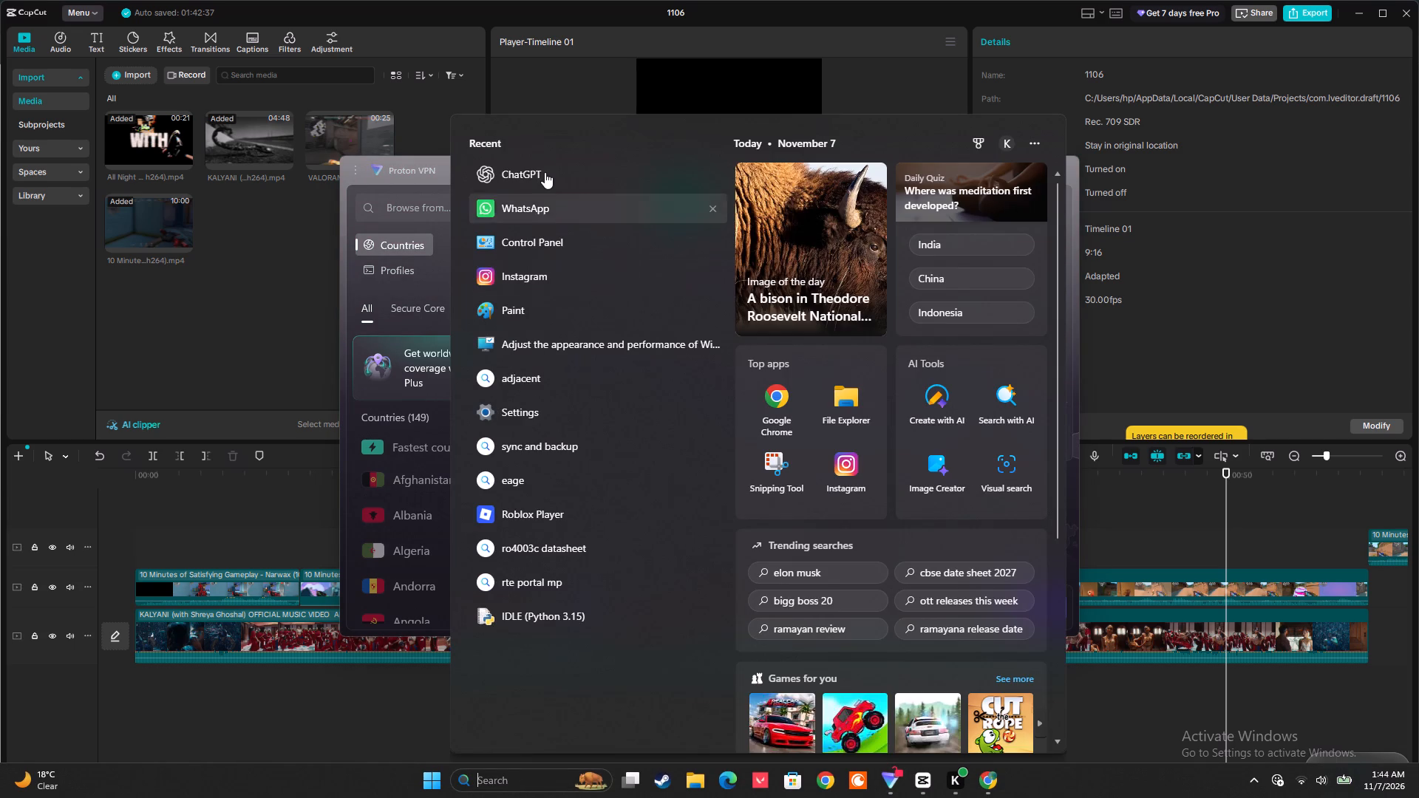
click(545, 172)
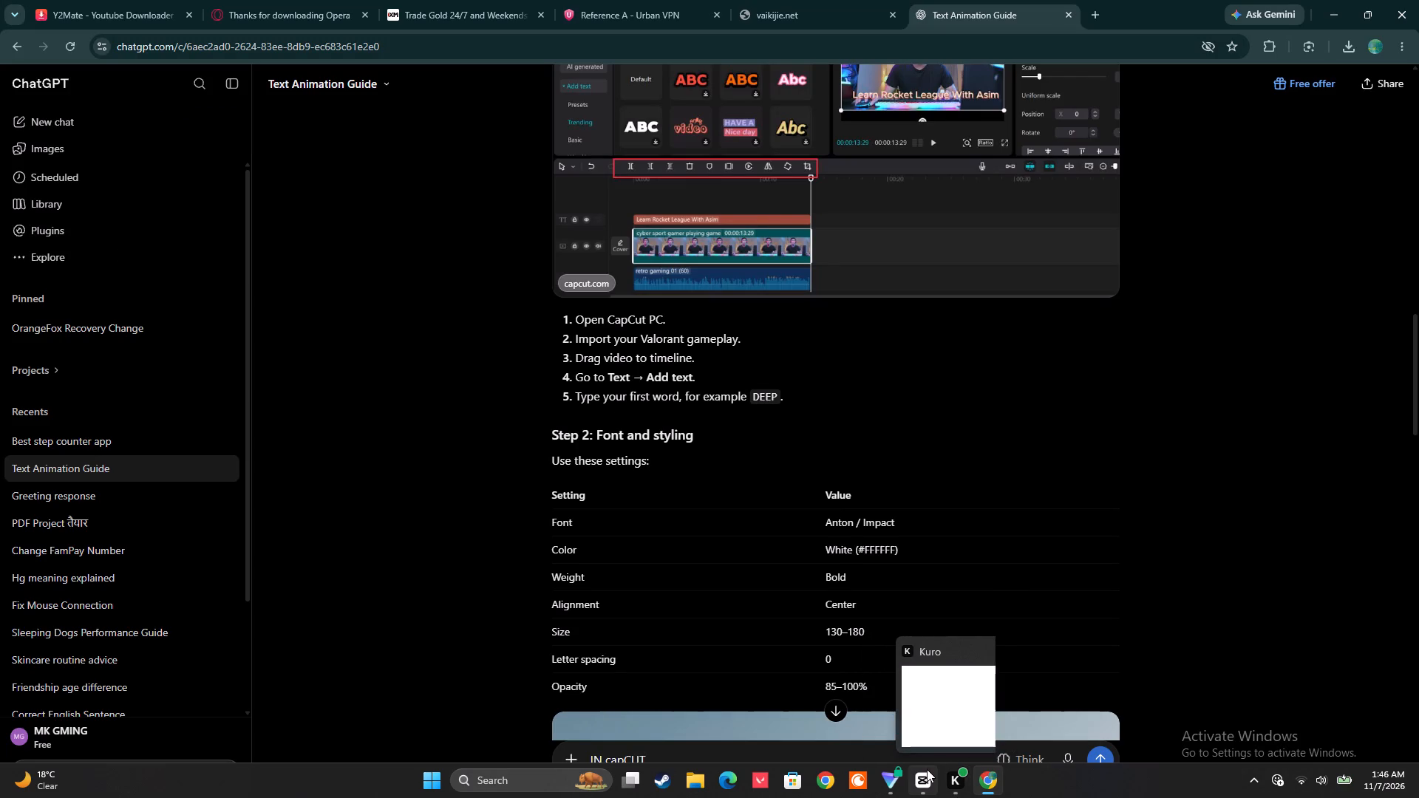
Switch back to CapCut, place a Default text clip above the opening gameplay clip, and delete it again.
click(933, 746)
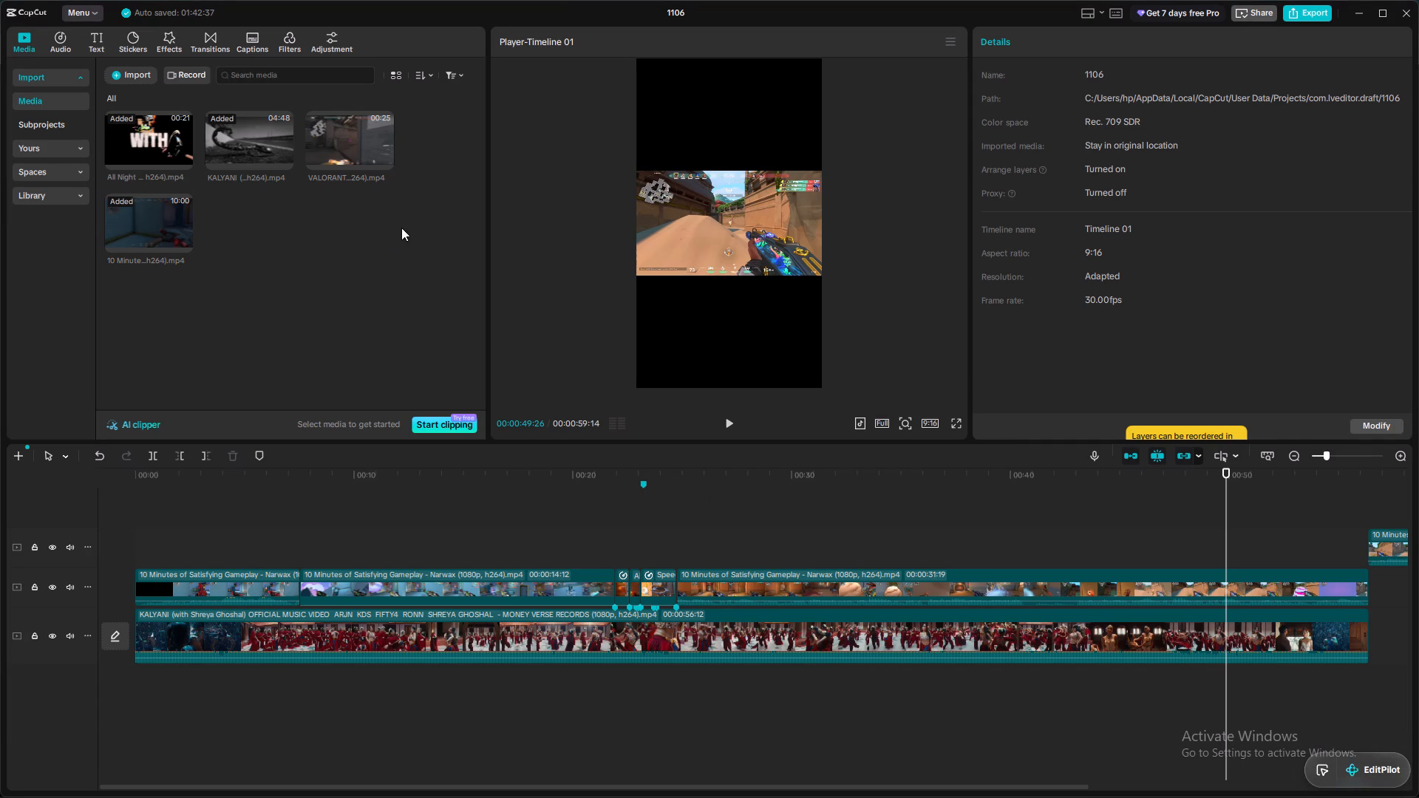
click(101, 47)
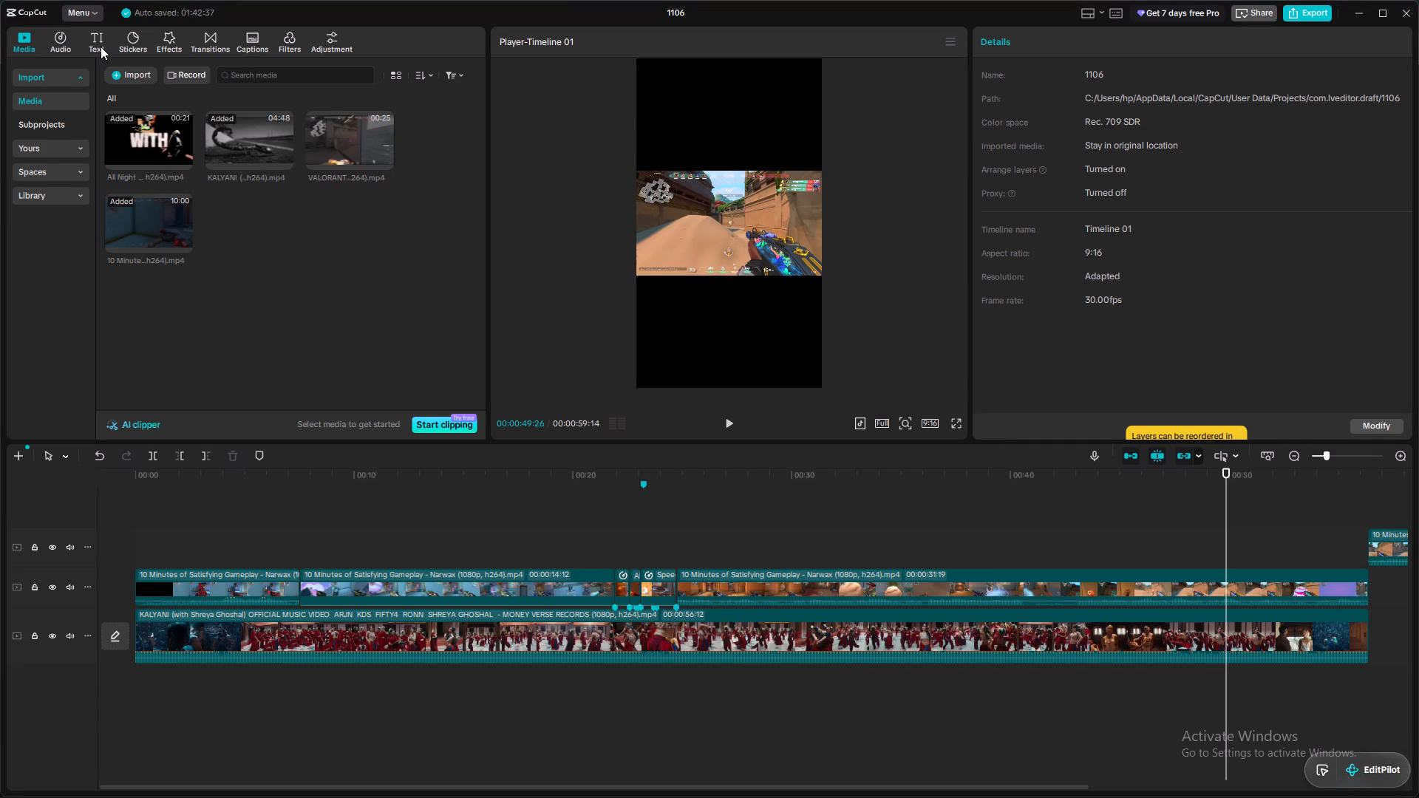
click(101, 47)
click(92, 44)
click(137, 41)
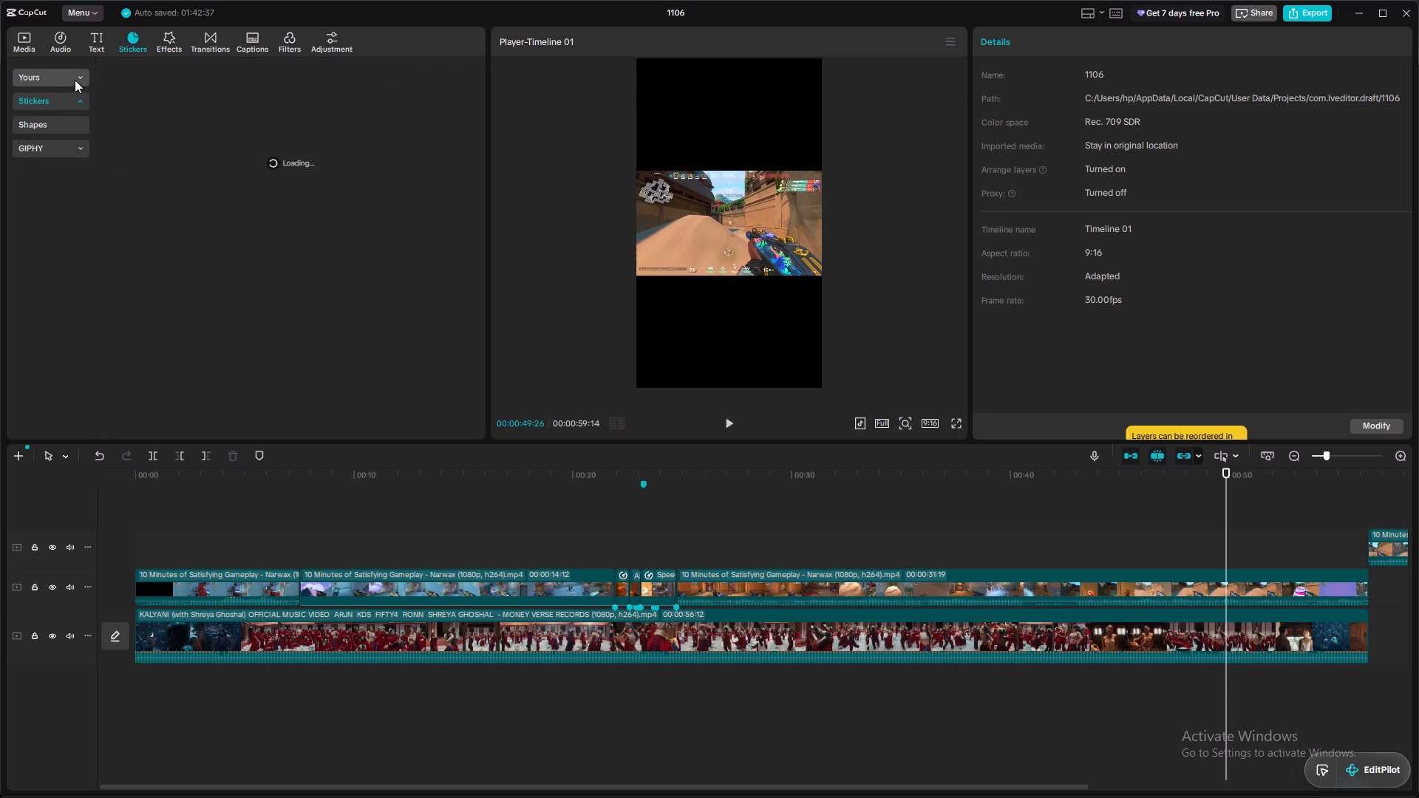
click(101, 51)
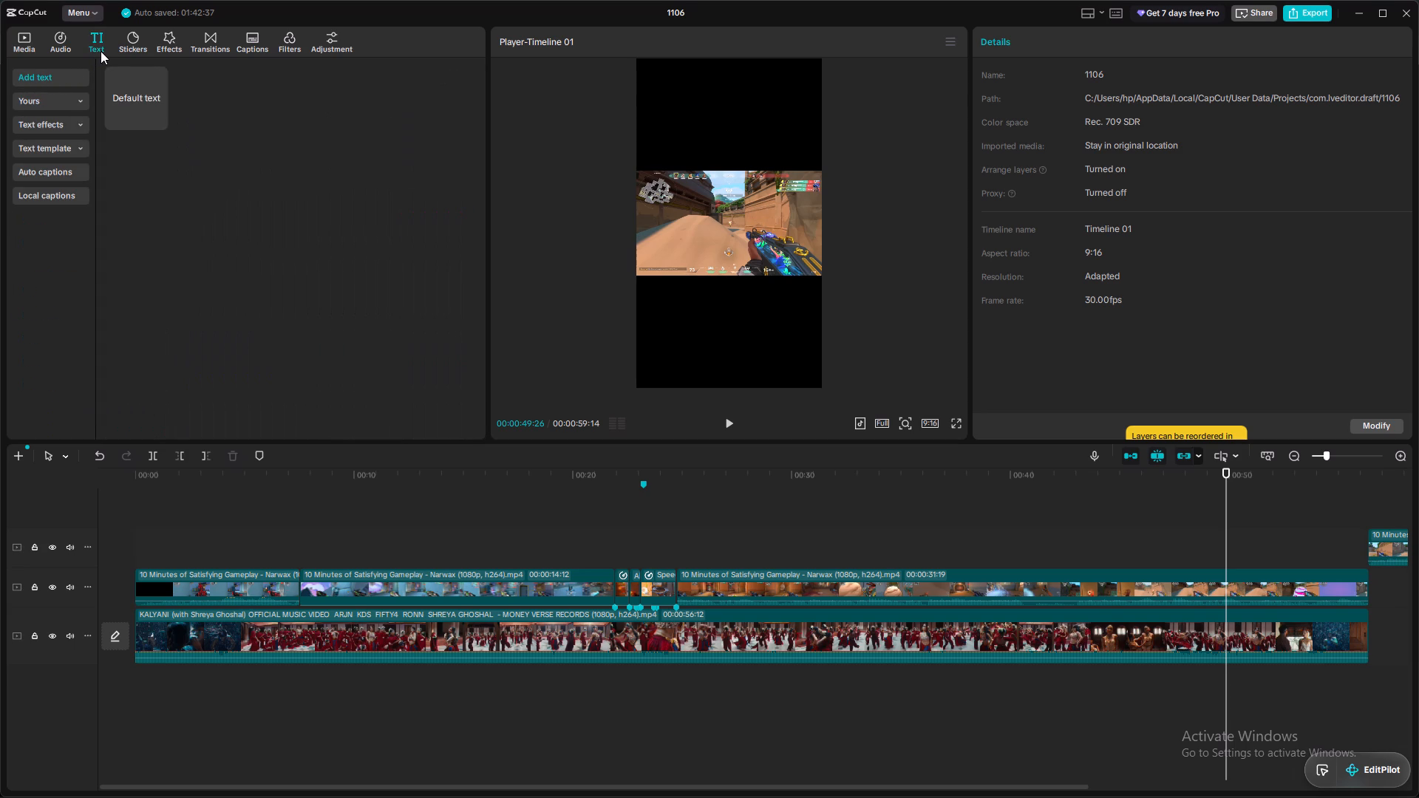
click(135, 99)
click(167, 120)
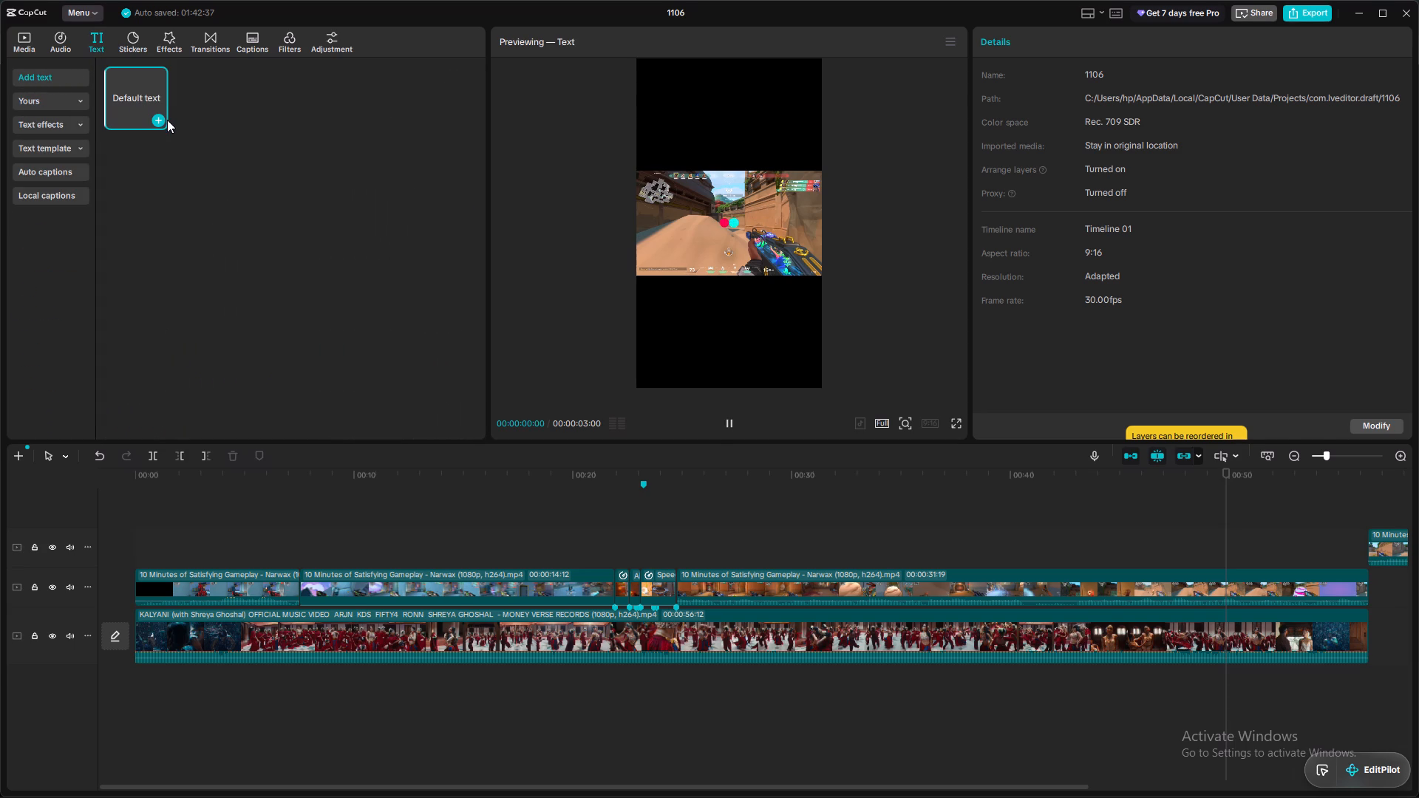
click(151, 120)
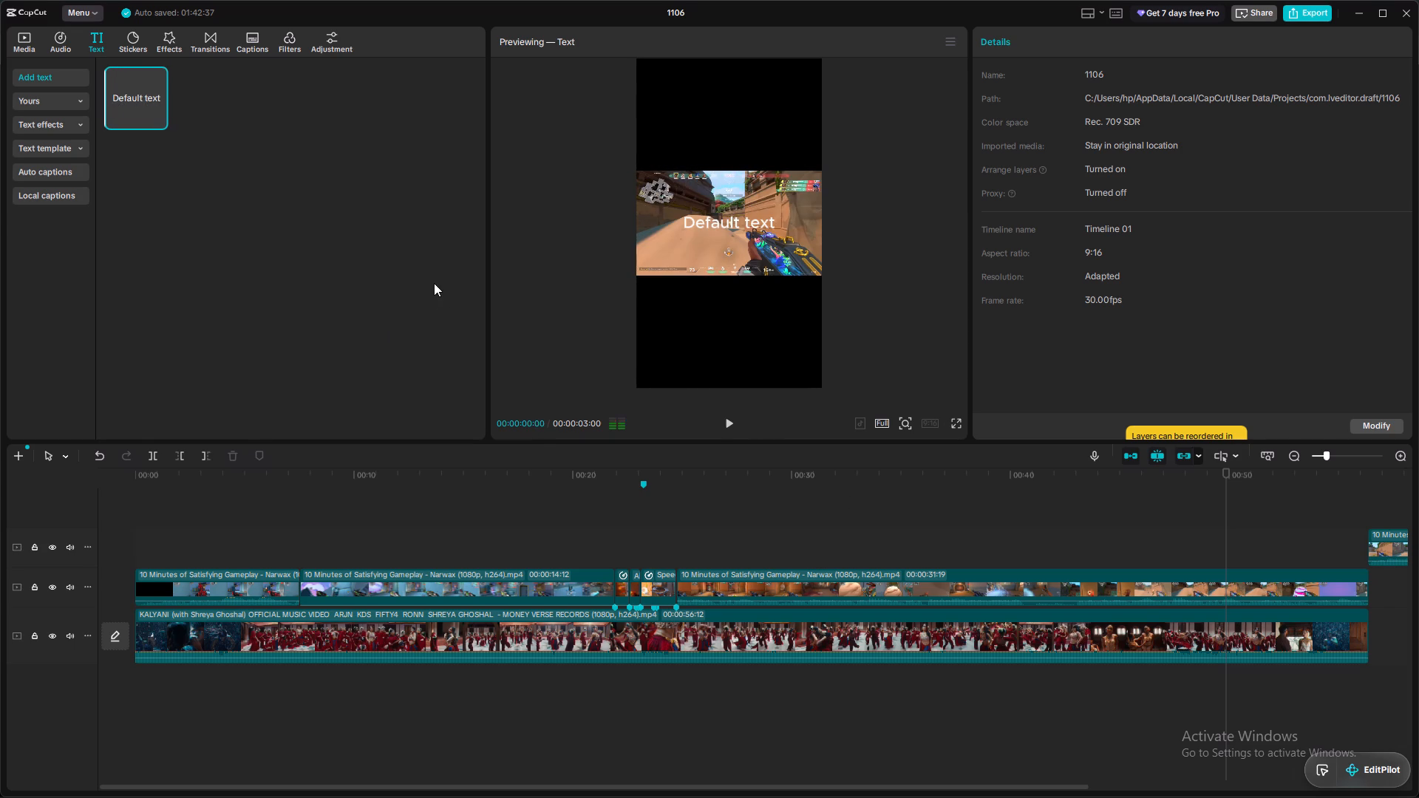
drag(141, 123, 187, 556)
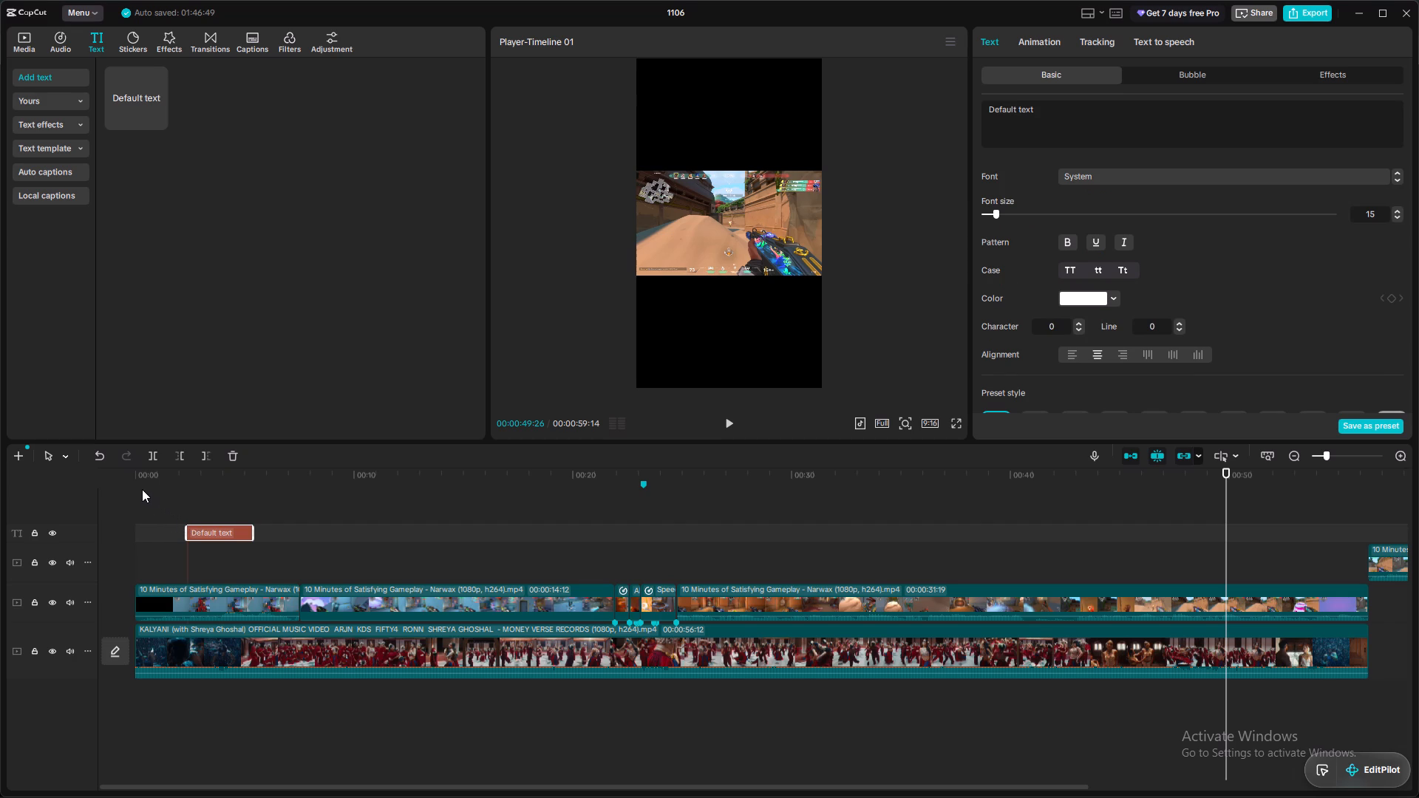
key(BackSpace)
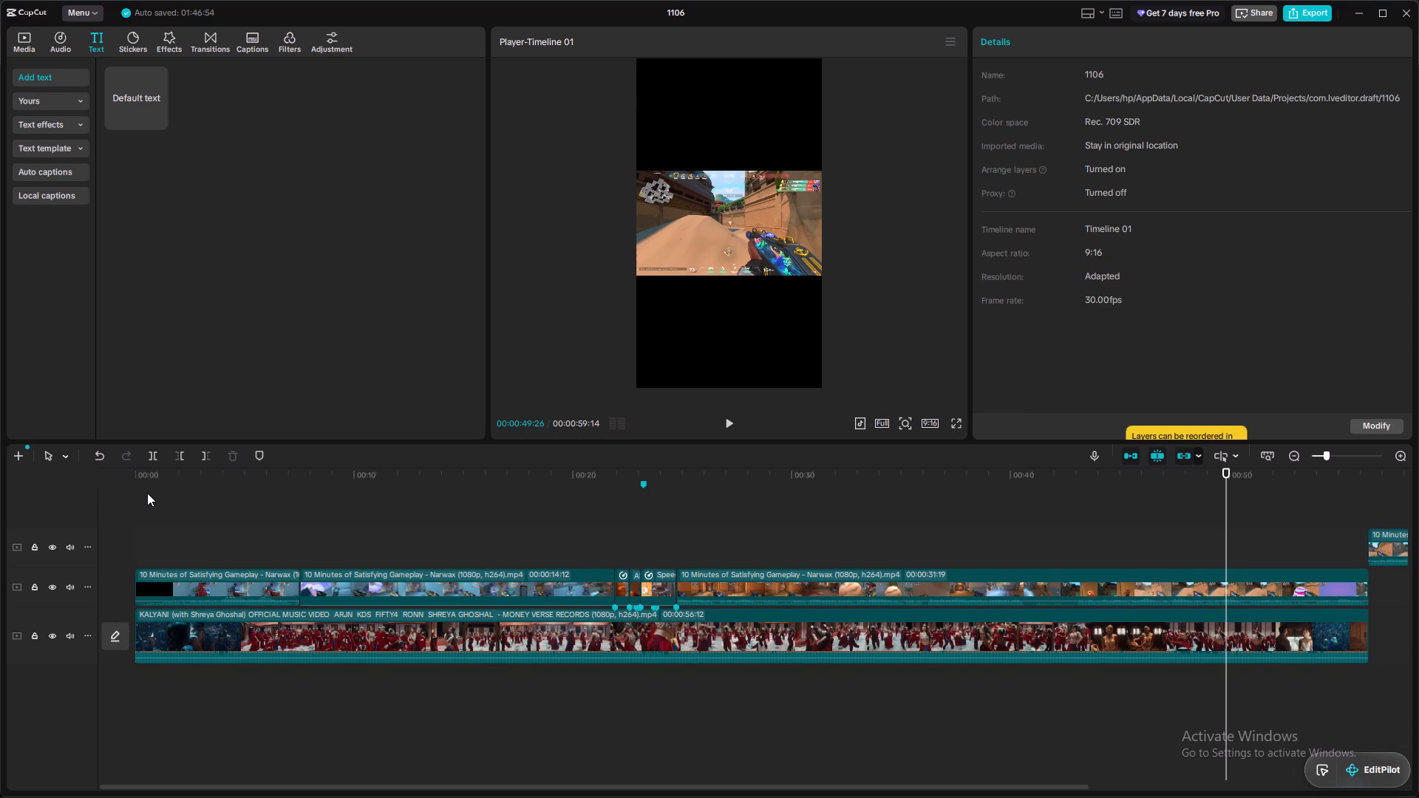
Run Transcript on the KALYANI music video clip.
click(338, 642)
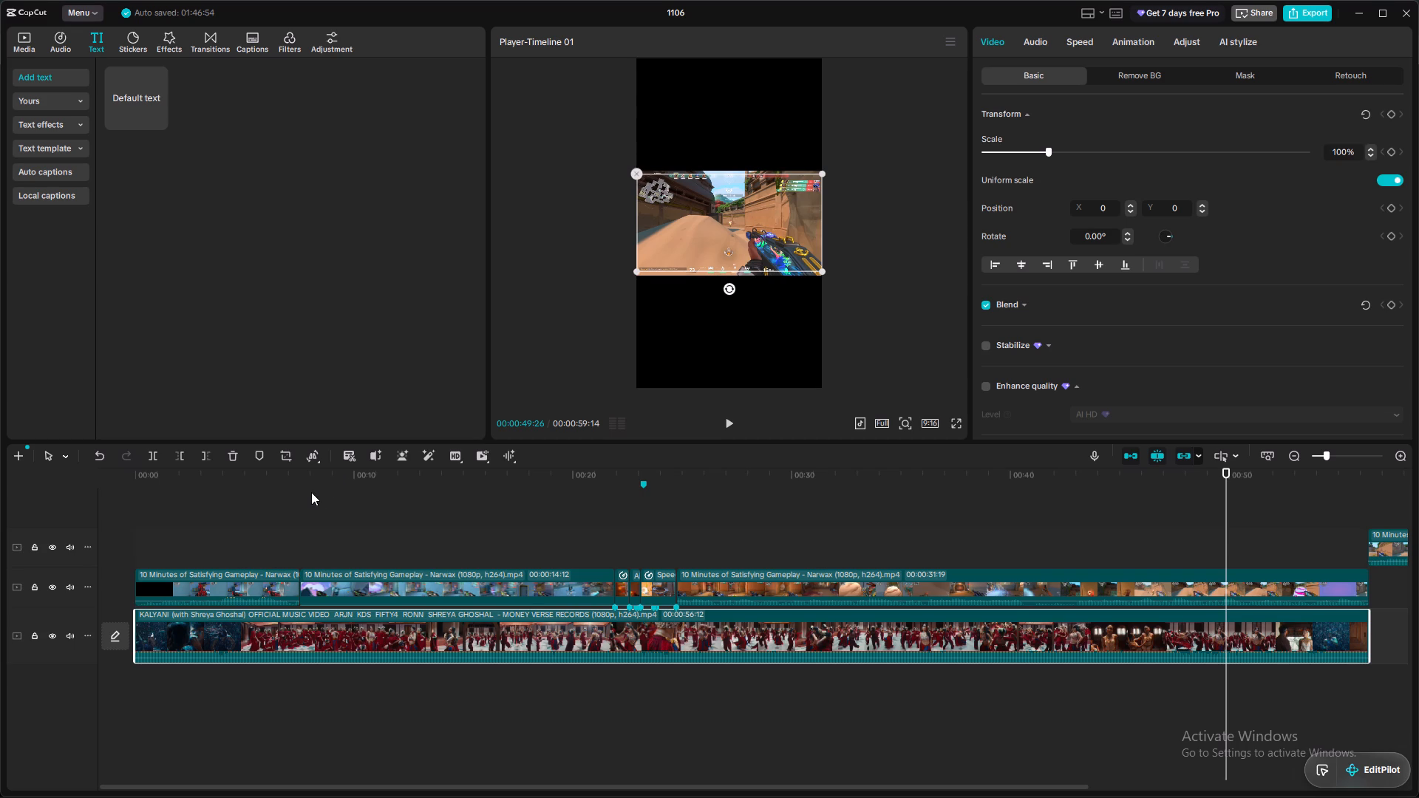
click(355, 459)
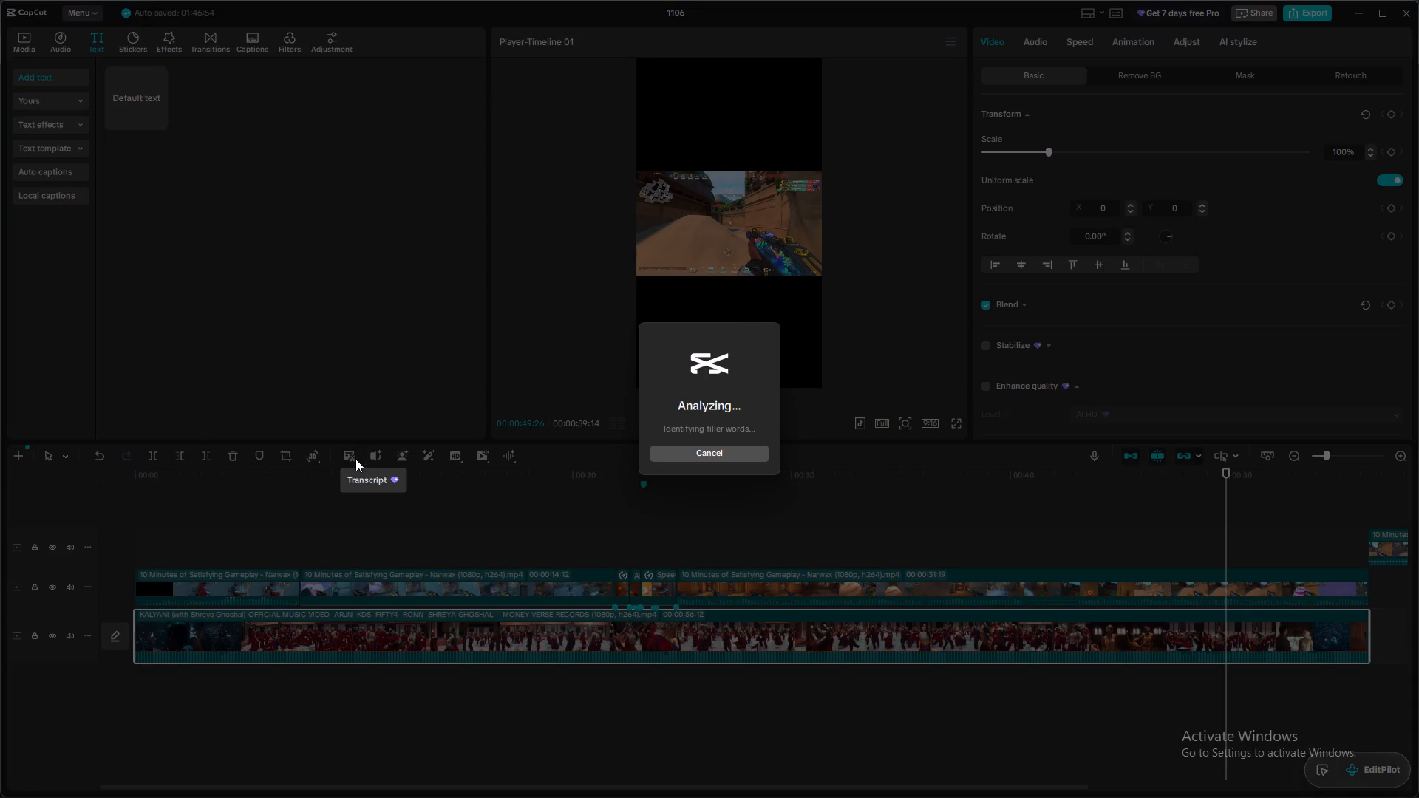
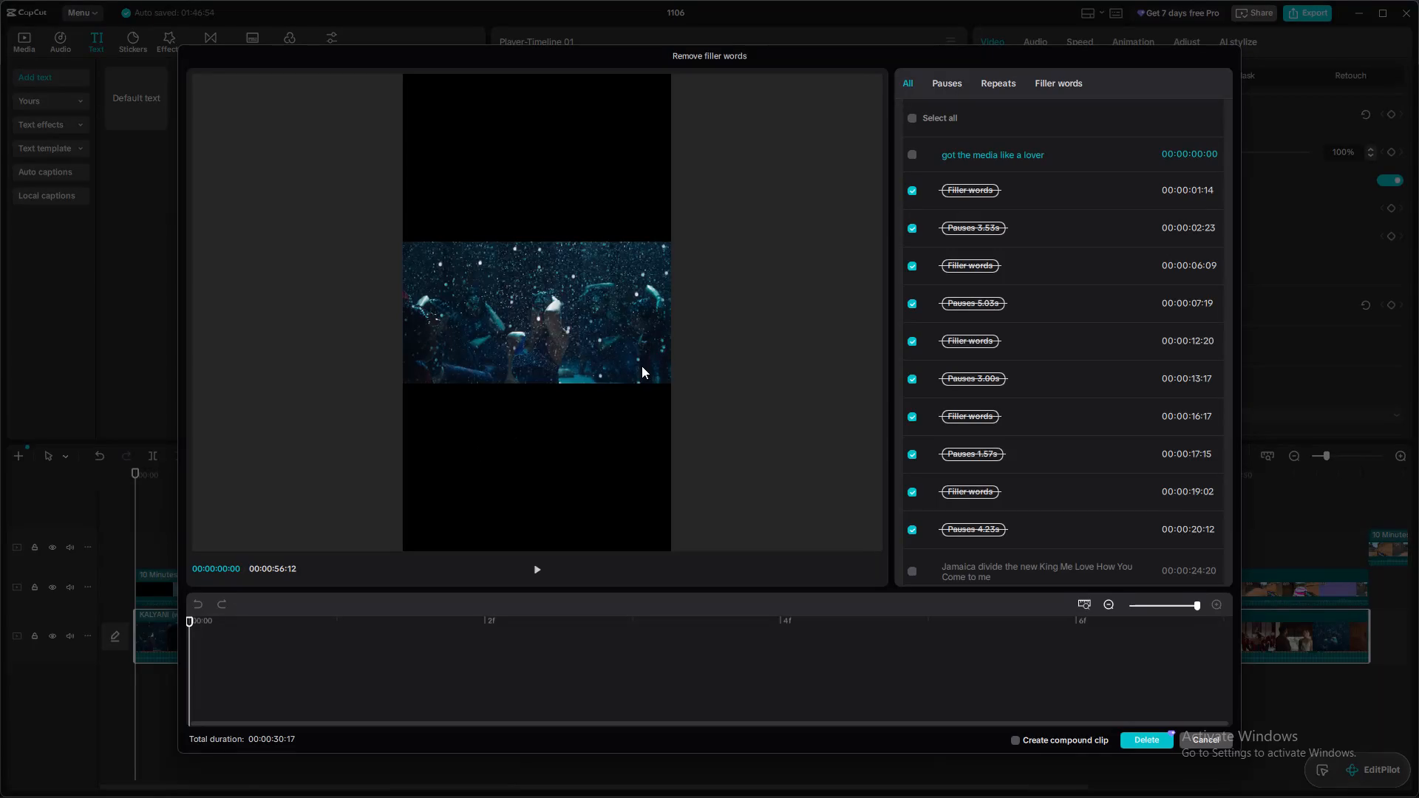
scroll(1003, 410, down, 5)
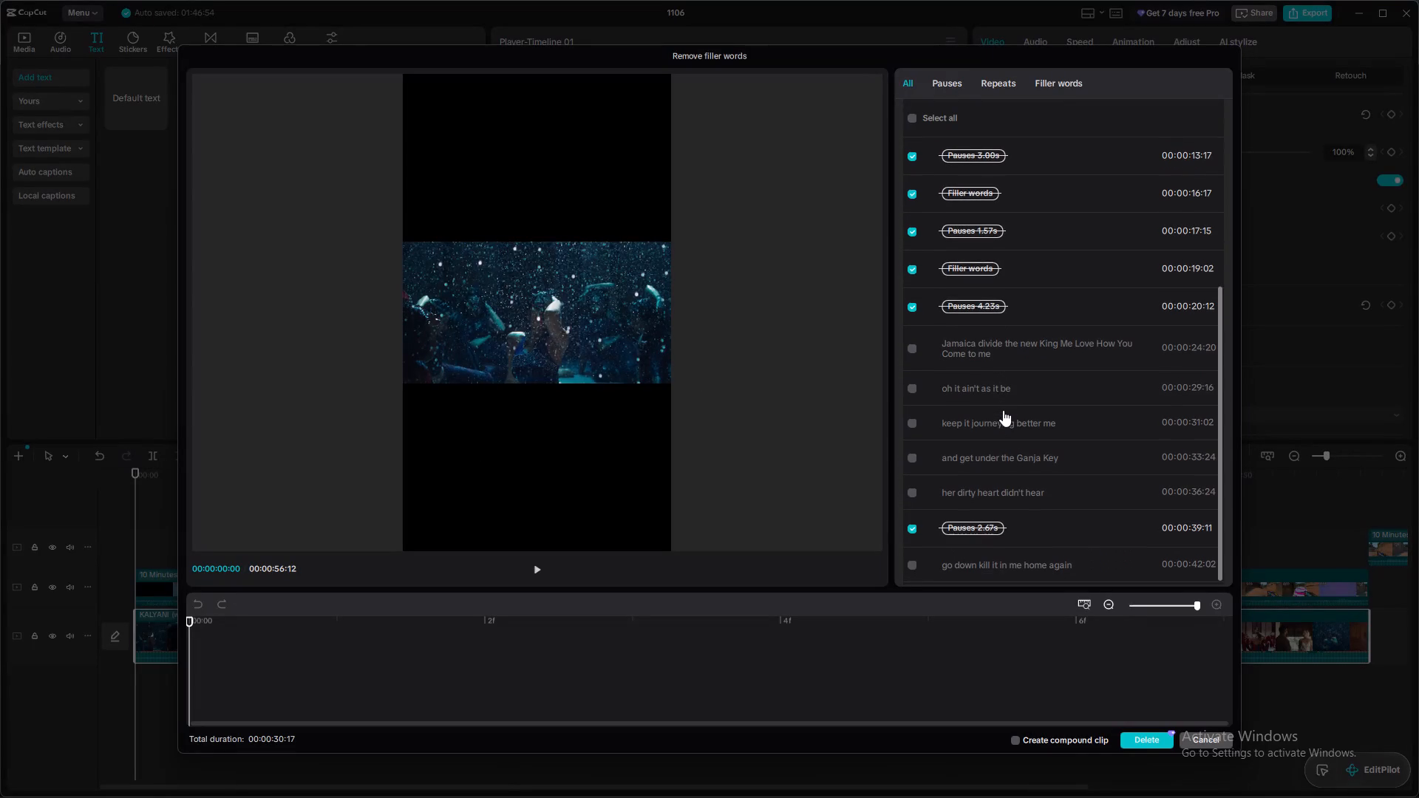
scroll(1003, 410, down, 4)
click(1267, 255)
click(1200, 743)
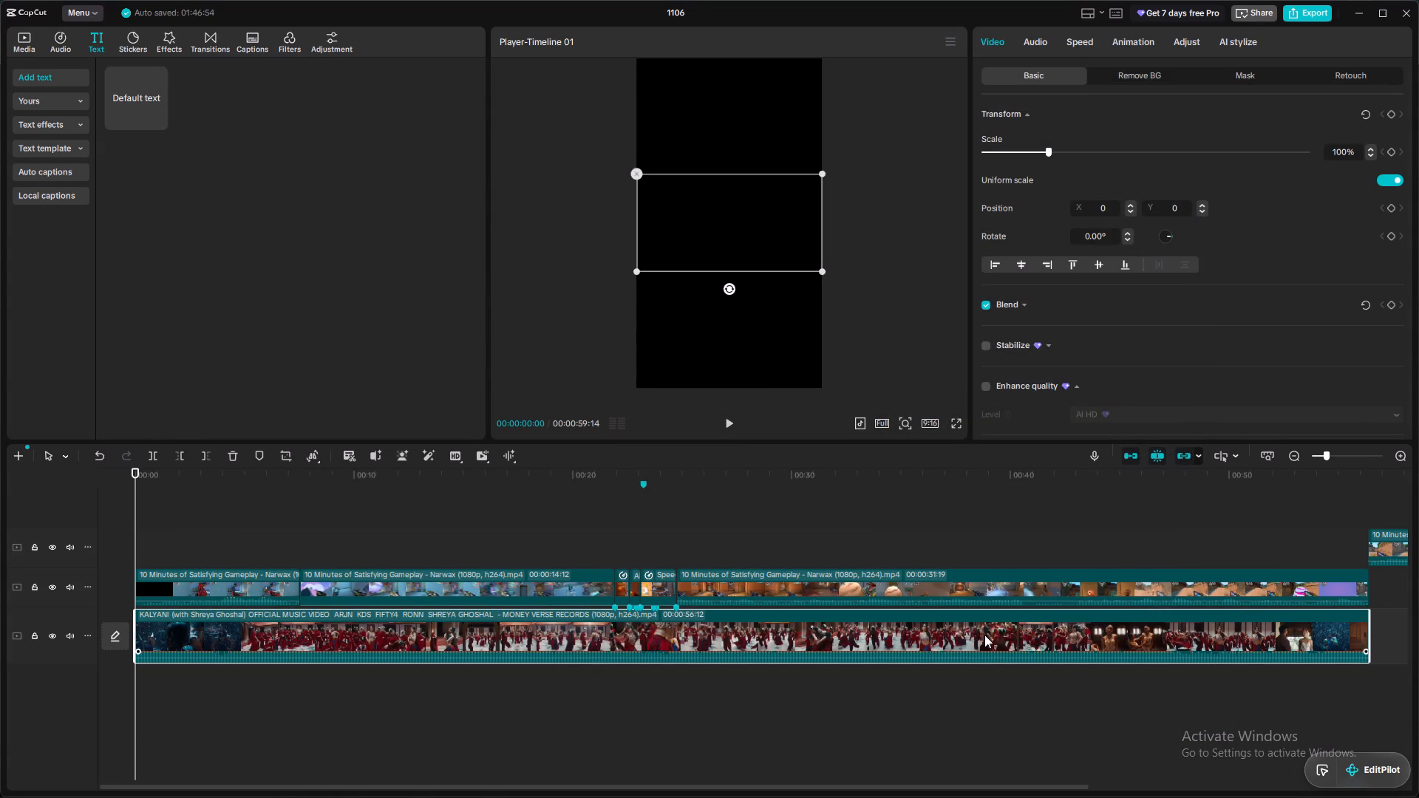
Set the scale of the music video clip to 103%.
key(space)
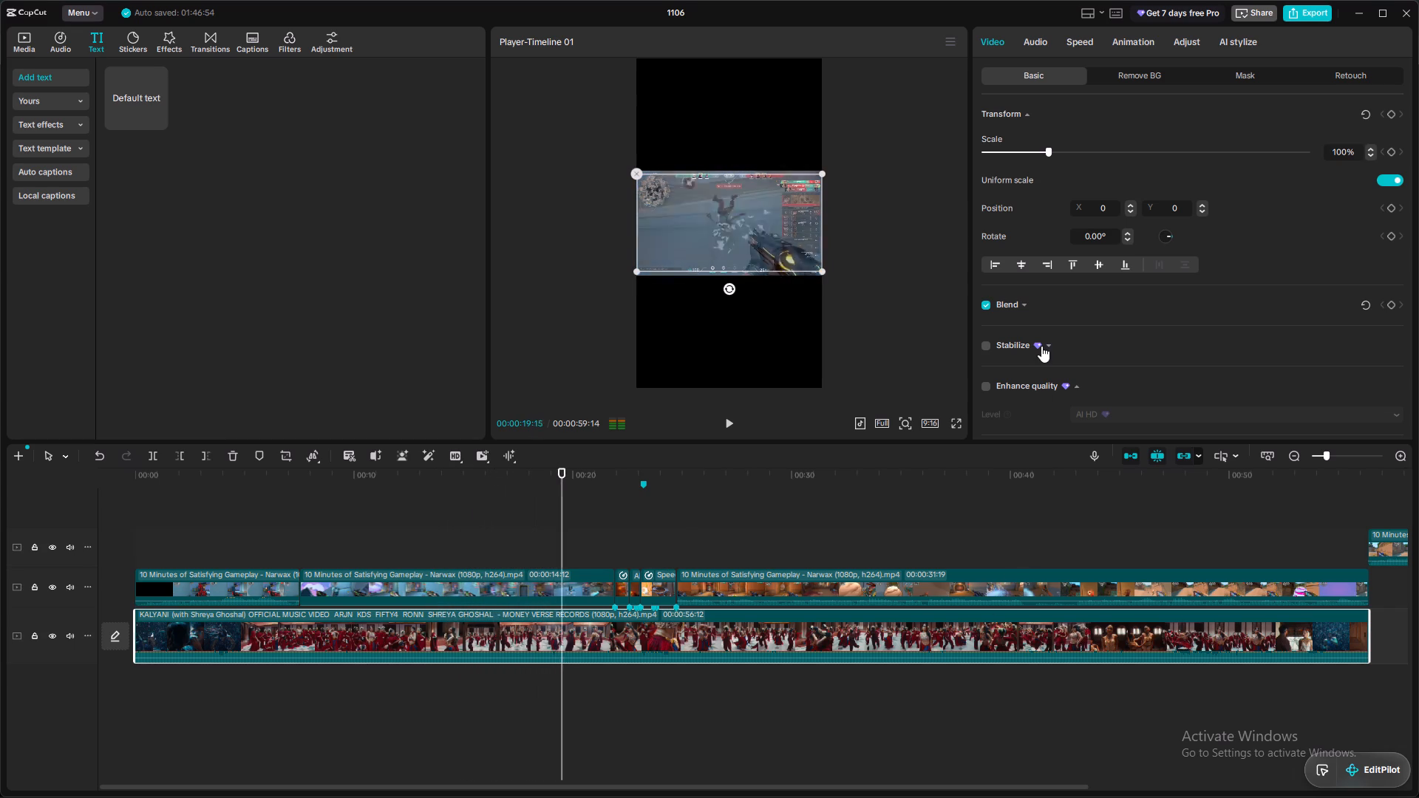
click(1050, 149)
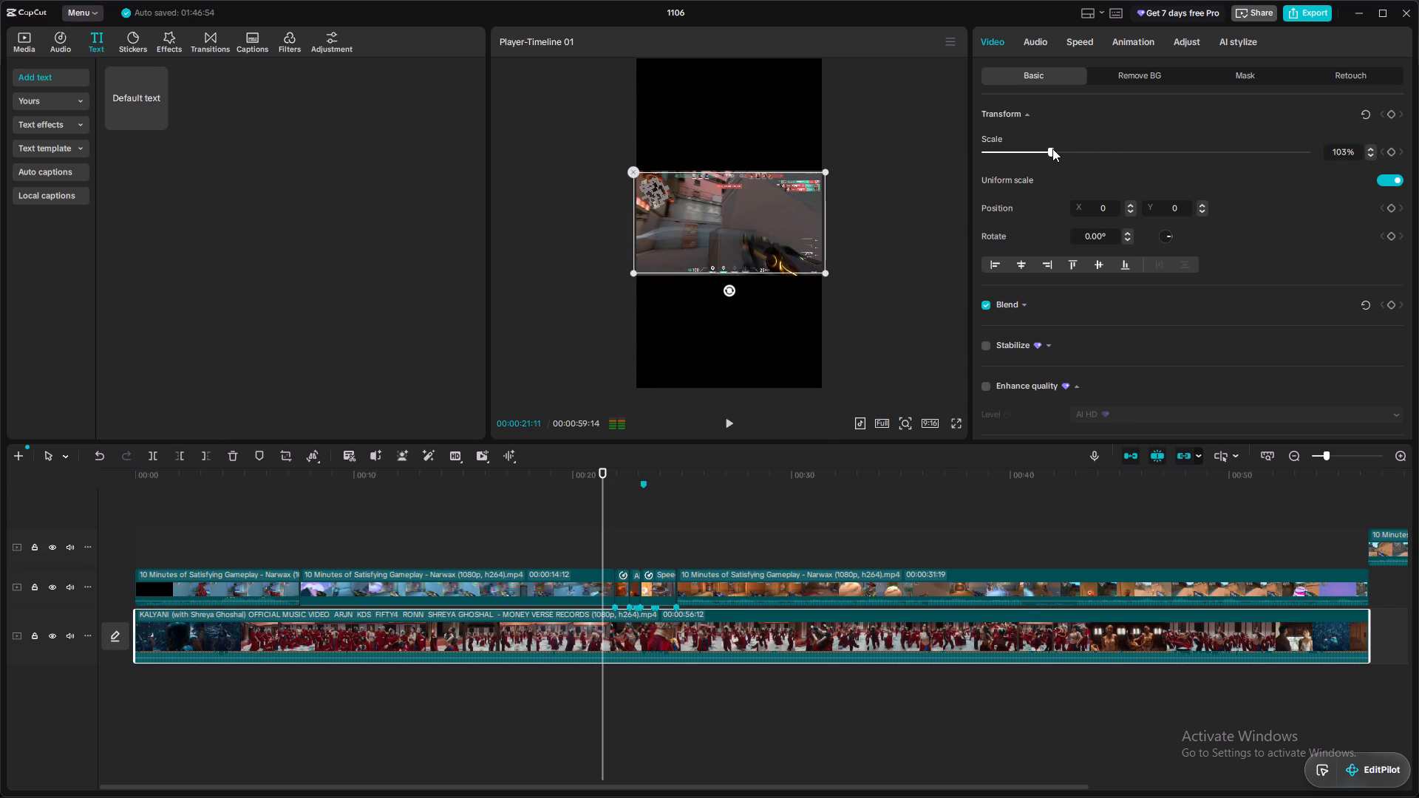
Extract the audio from the music video clip onto its own audio track.
right_click(860, 640)
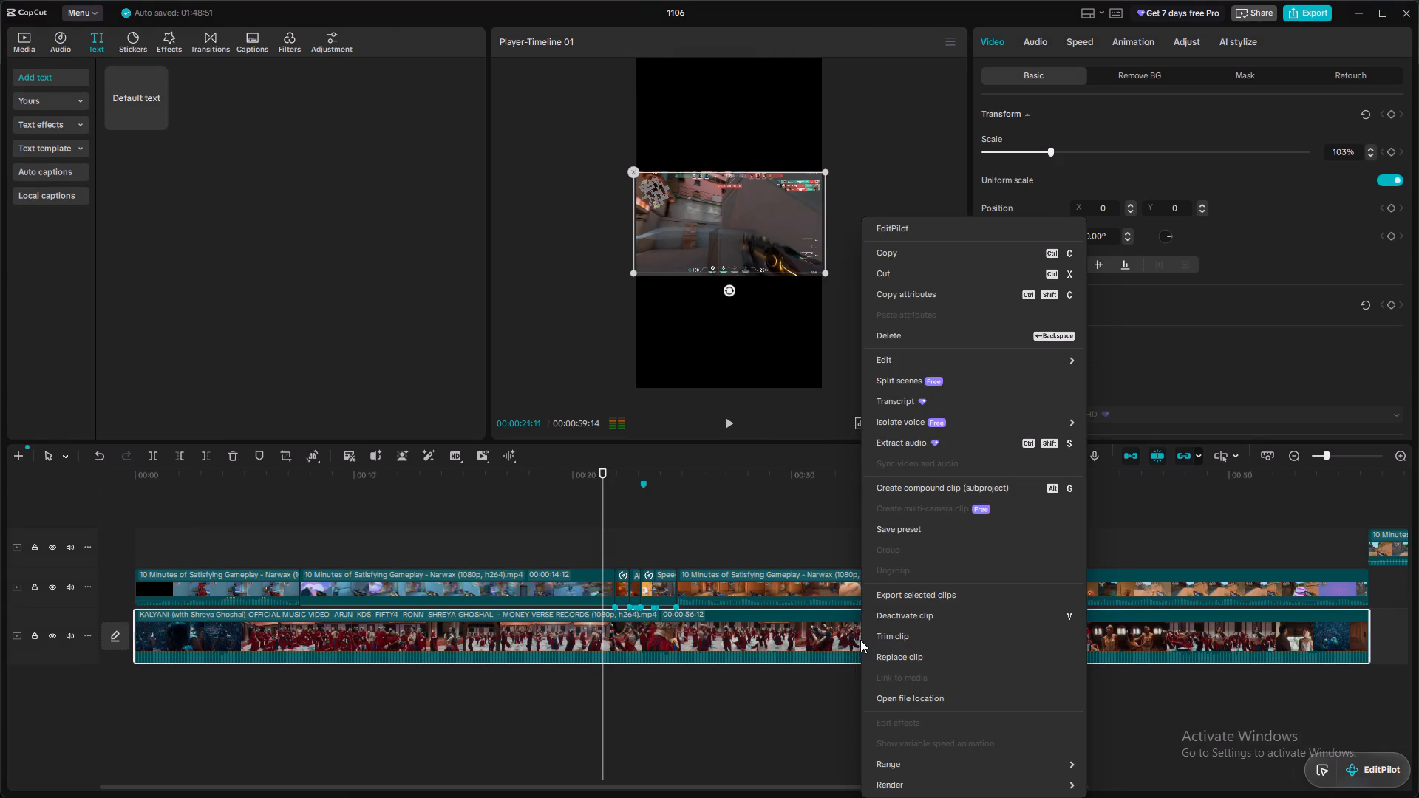
click(976, 434)
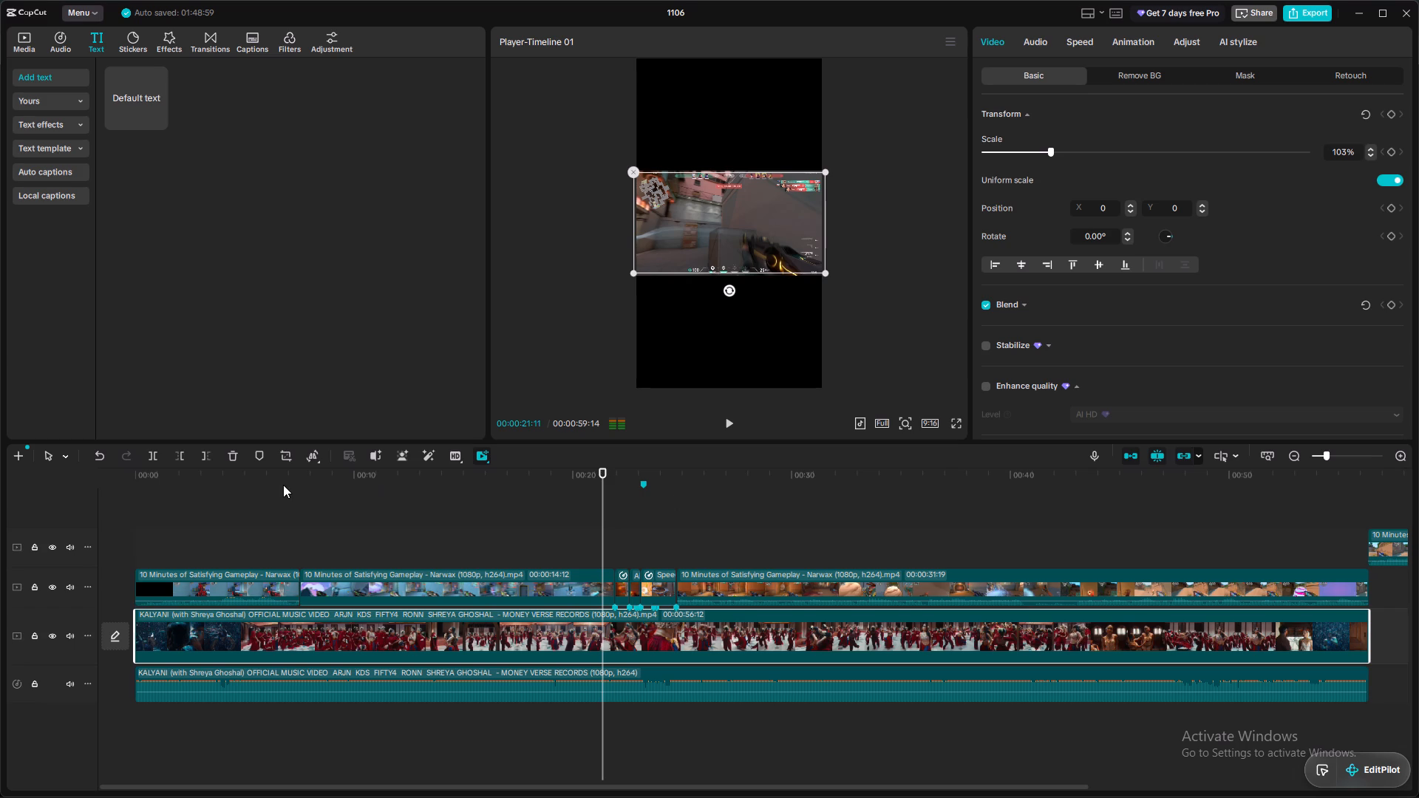
Play back the timeline from near its beginning to check the video and audio.
click(146, 531)
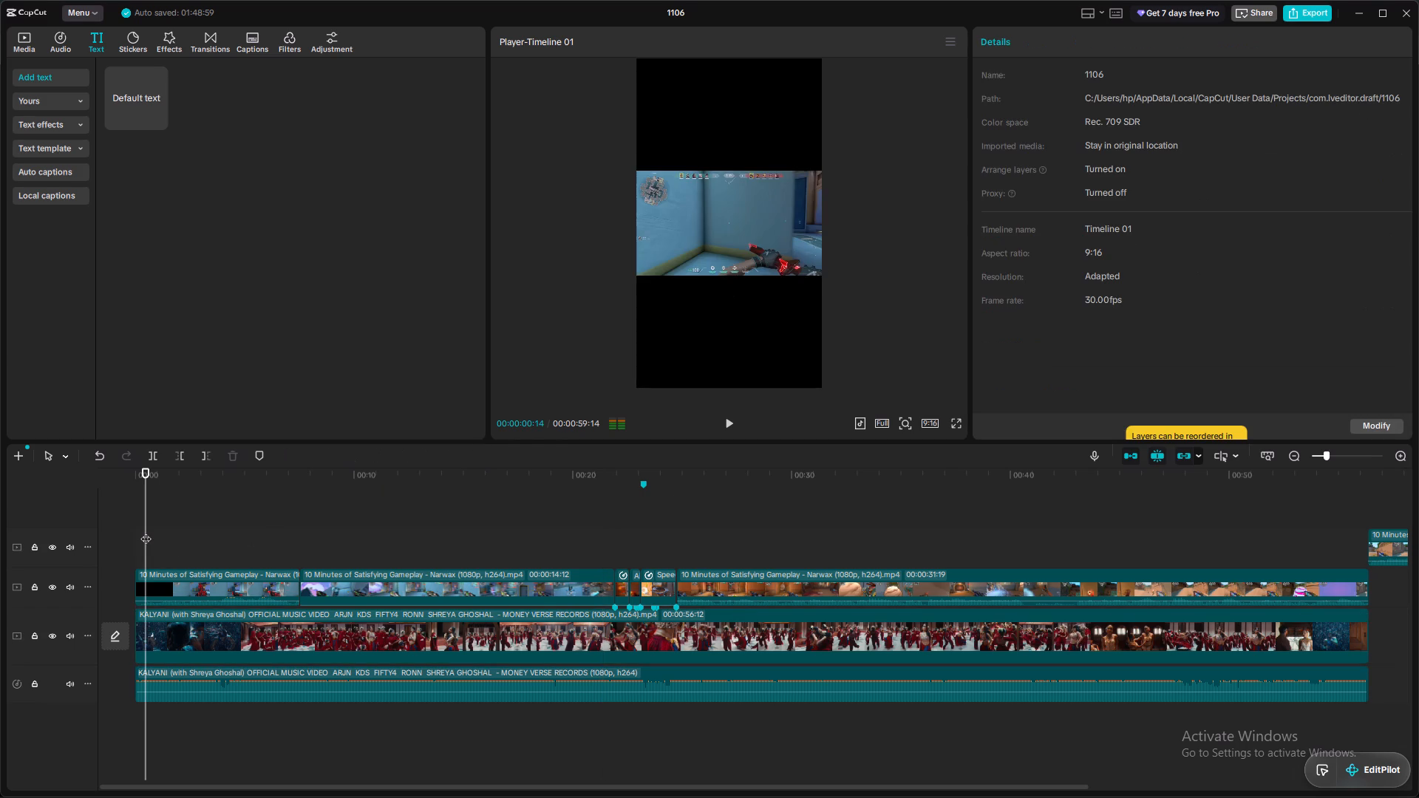
key(space)
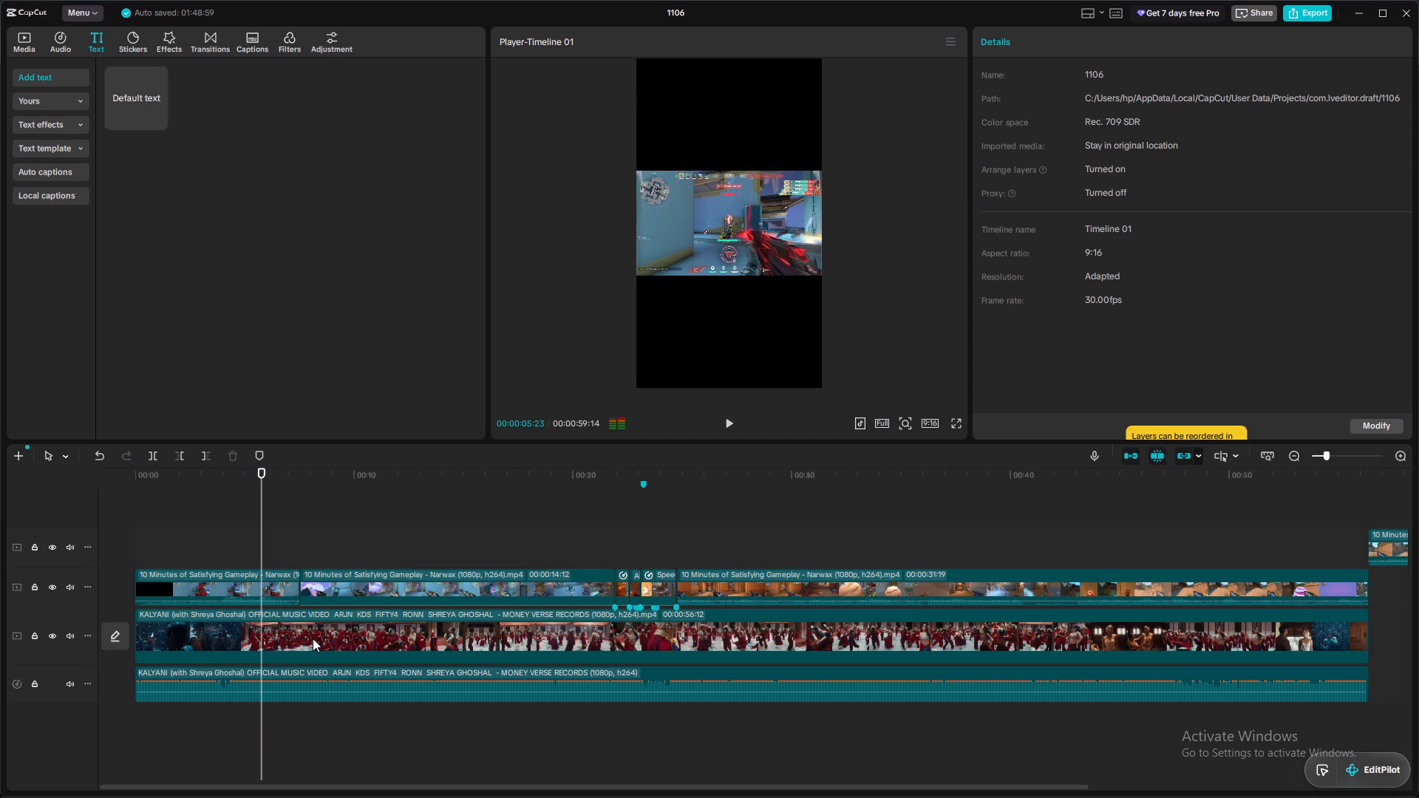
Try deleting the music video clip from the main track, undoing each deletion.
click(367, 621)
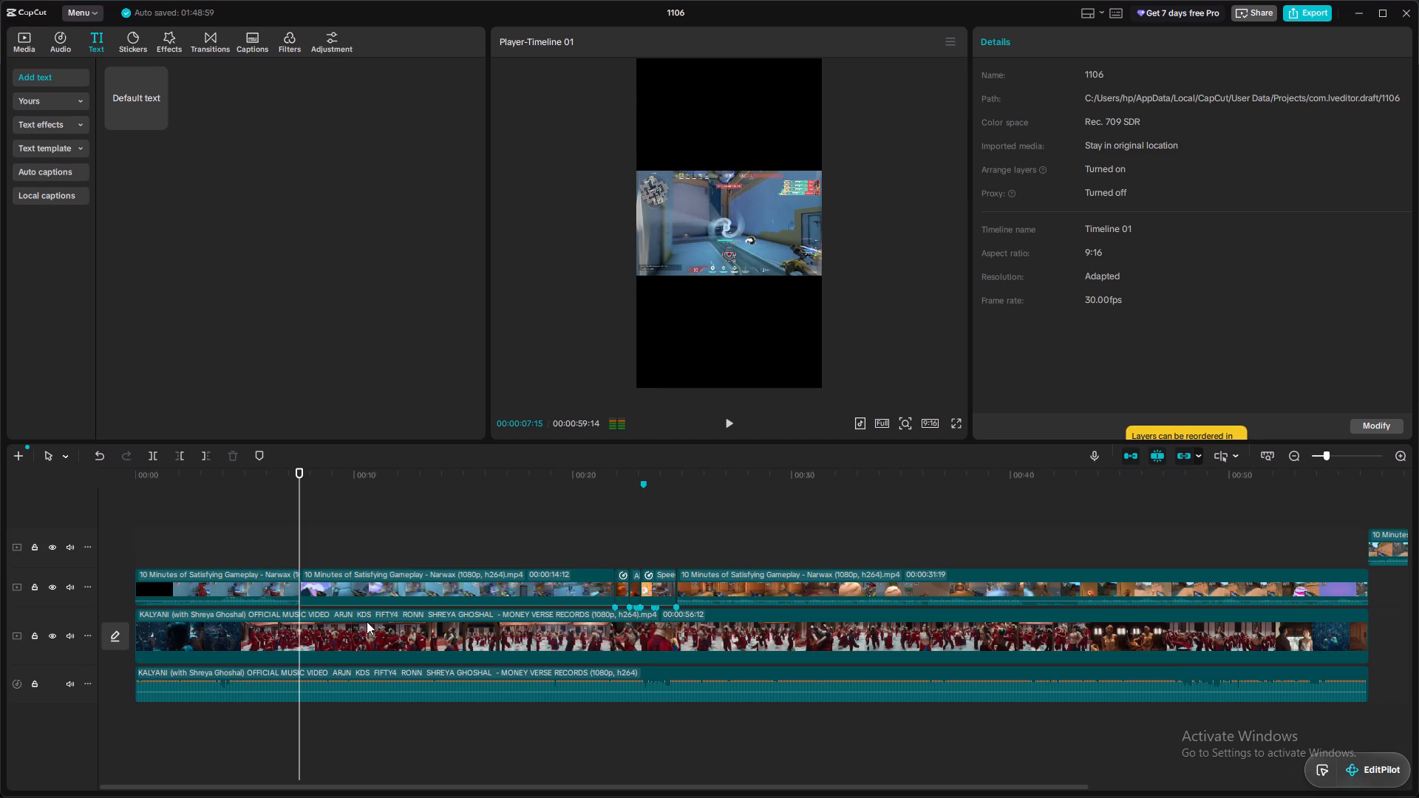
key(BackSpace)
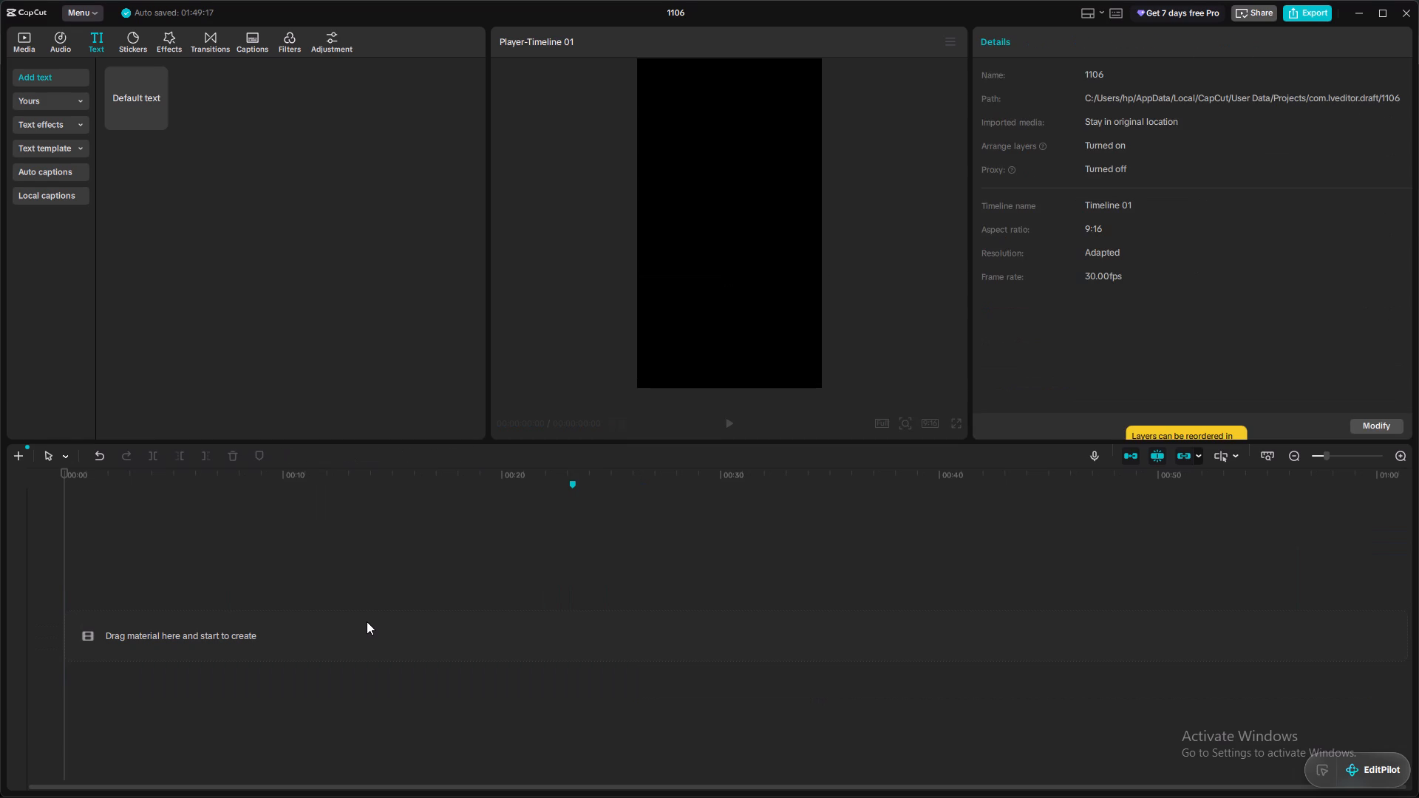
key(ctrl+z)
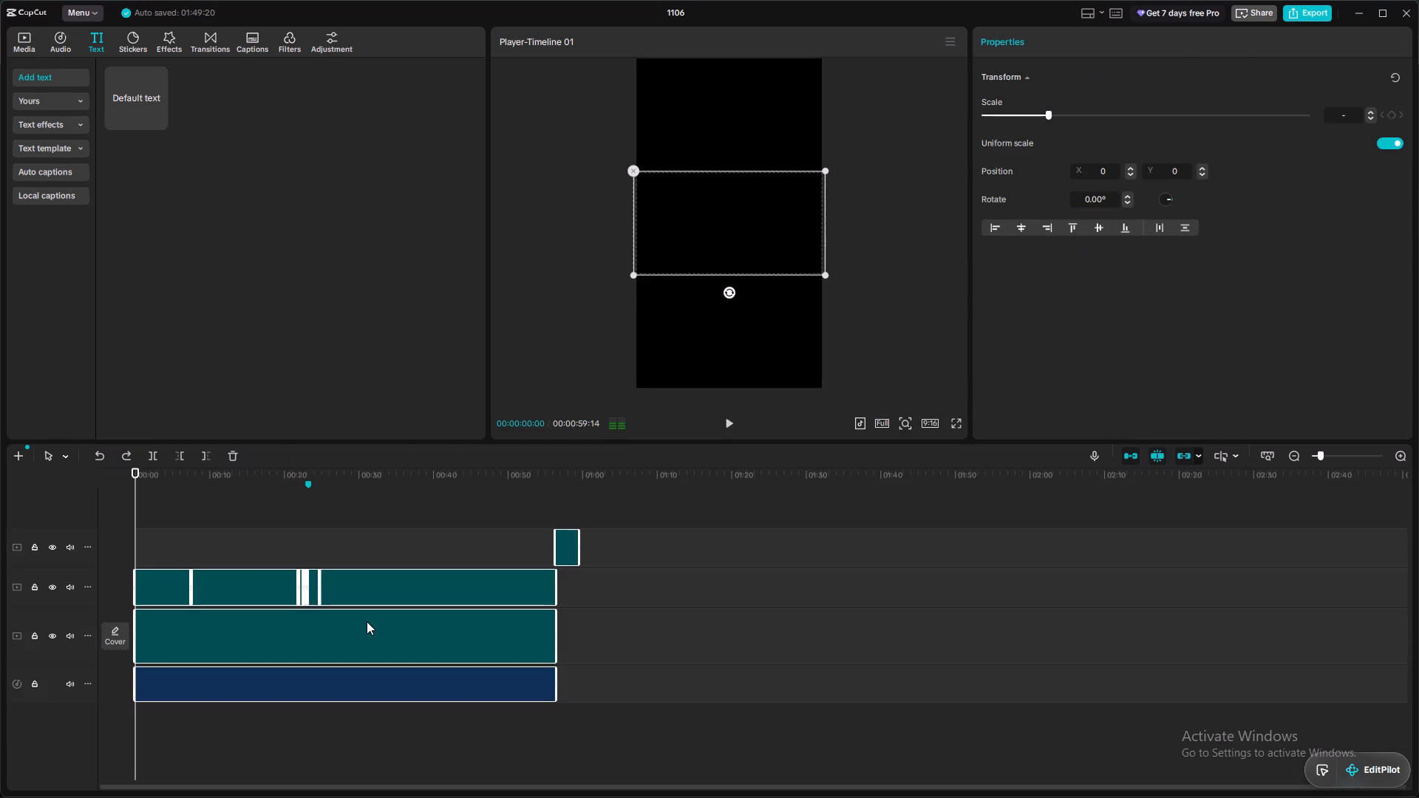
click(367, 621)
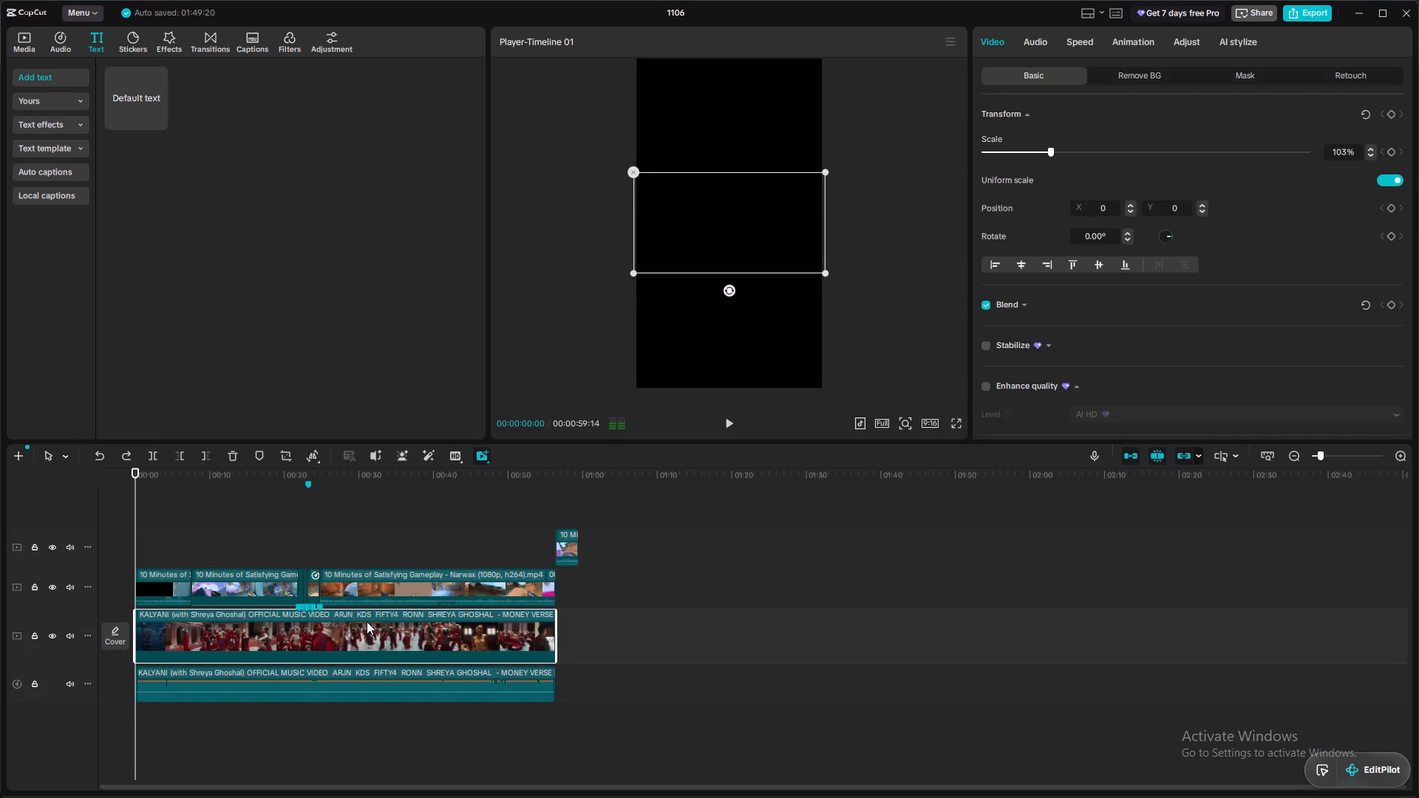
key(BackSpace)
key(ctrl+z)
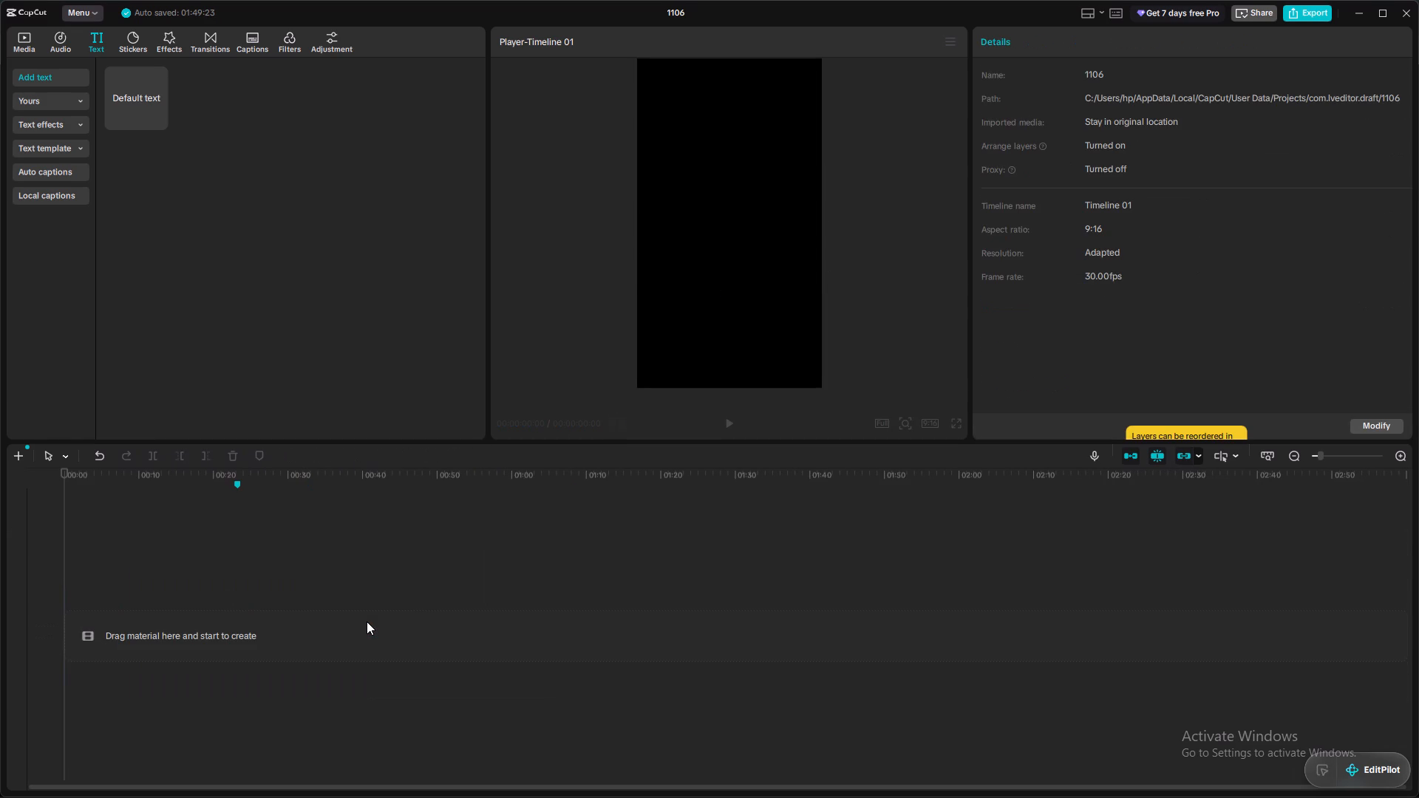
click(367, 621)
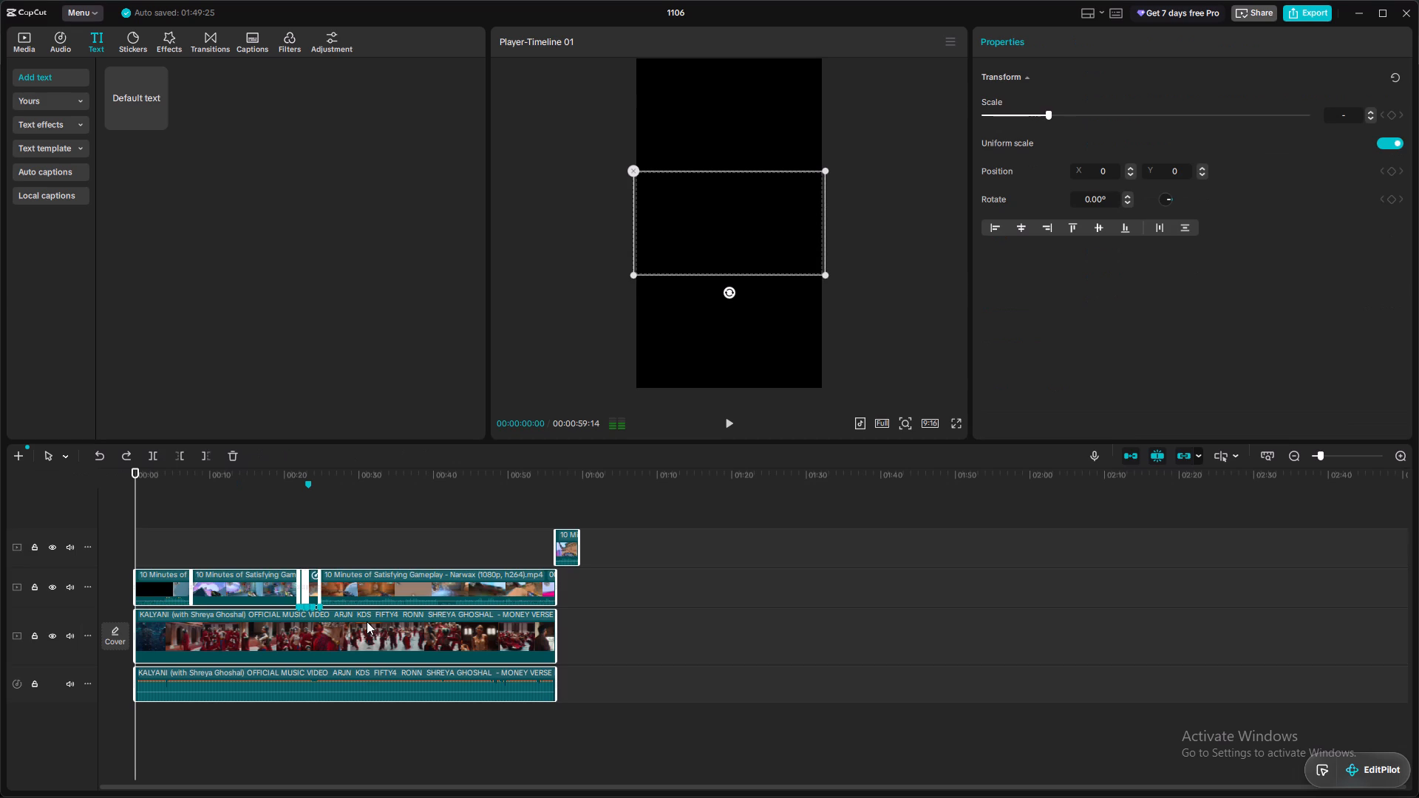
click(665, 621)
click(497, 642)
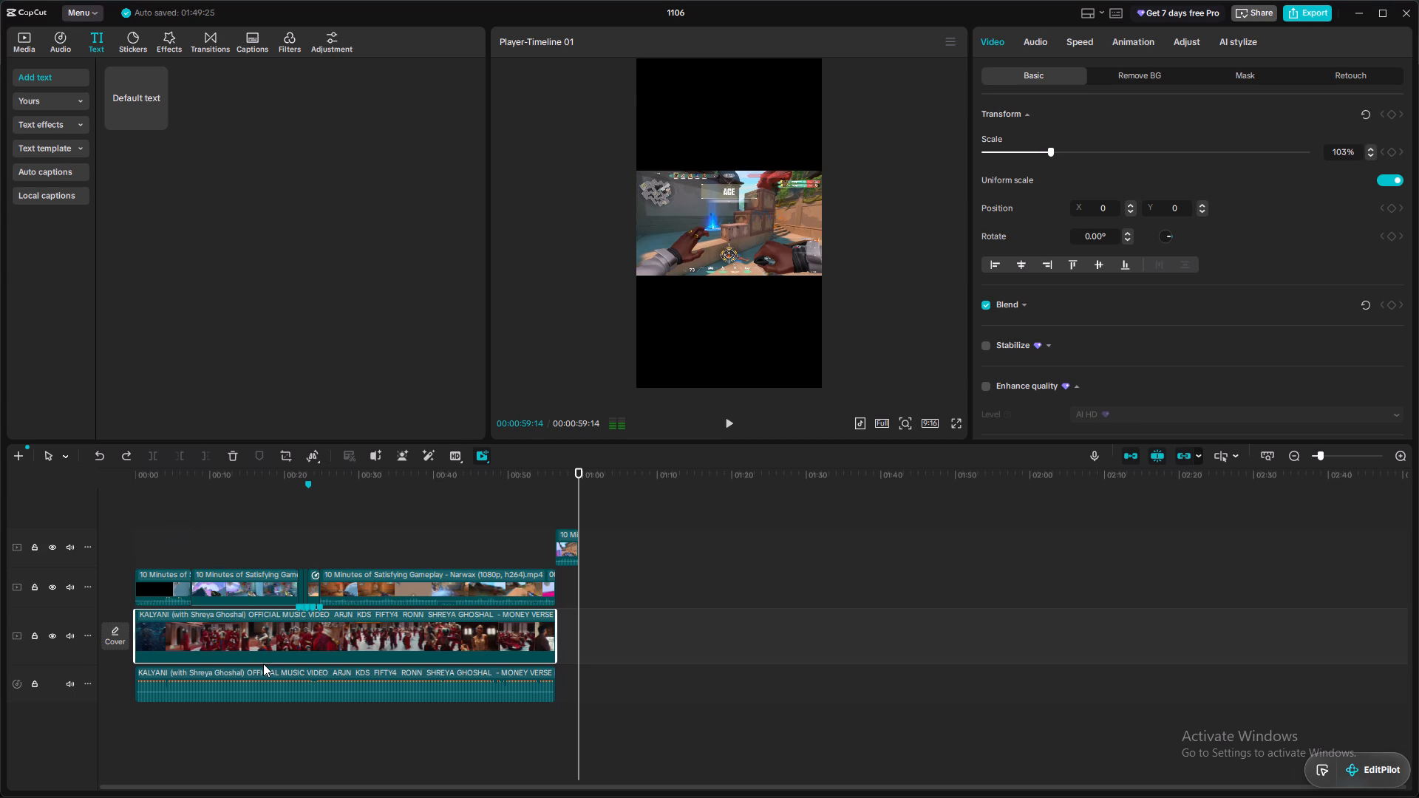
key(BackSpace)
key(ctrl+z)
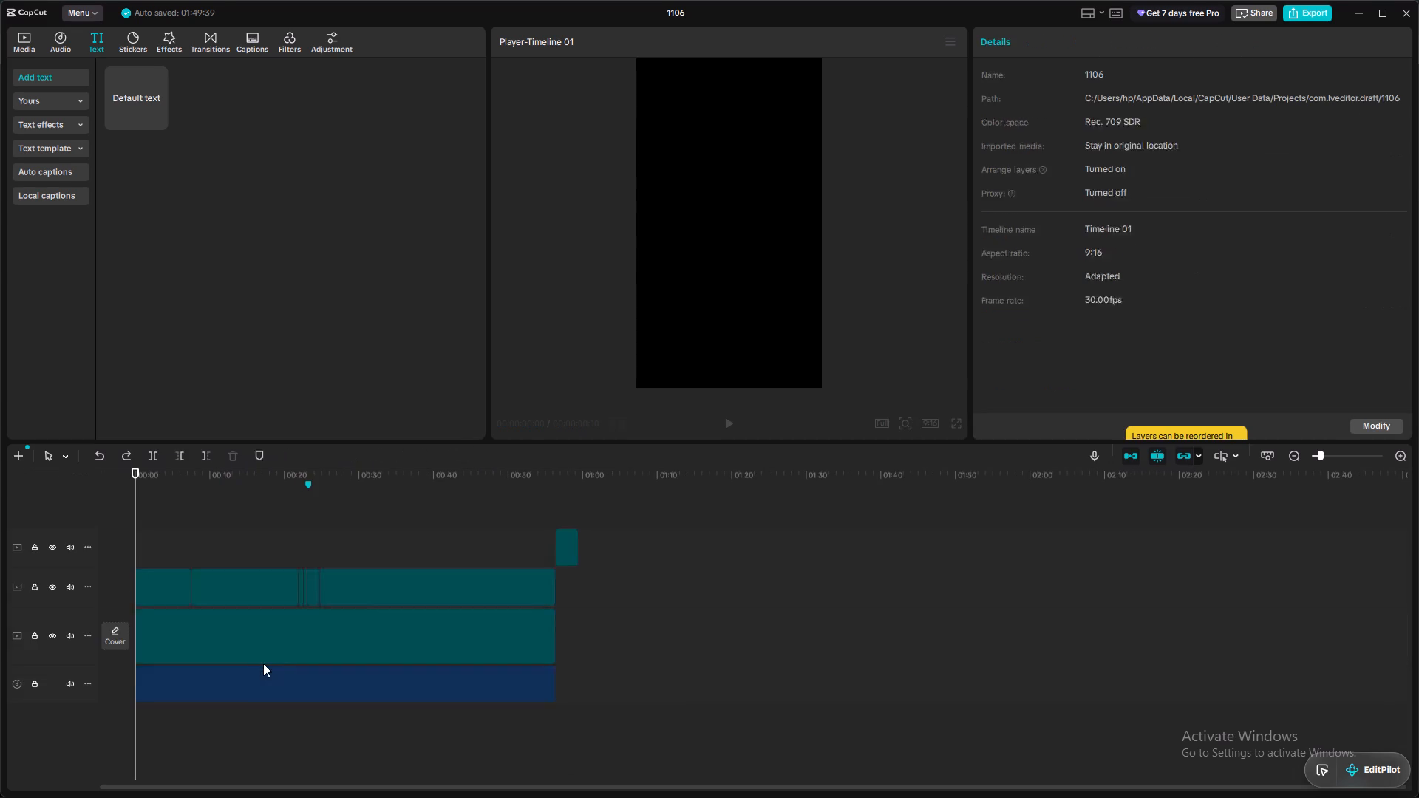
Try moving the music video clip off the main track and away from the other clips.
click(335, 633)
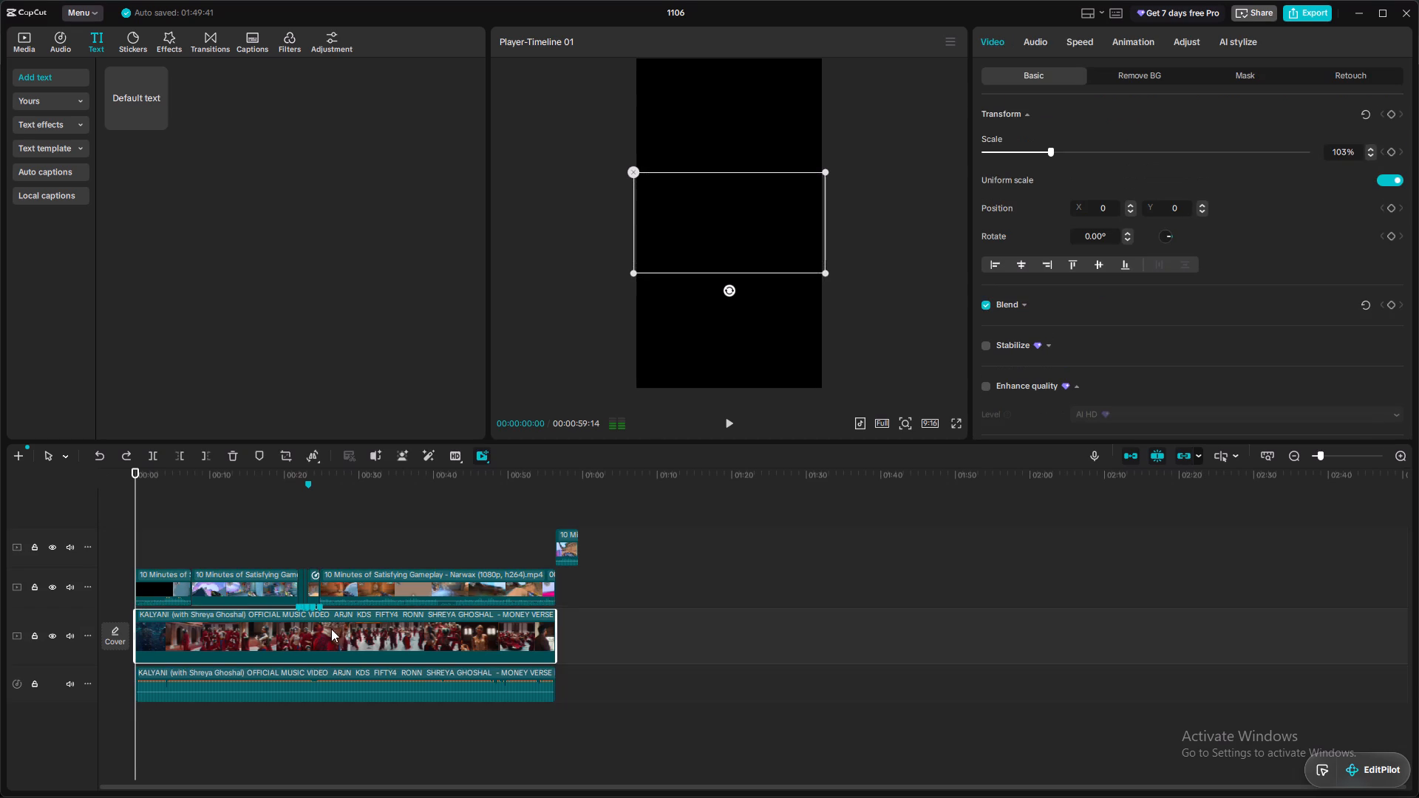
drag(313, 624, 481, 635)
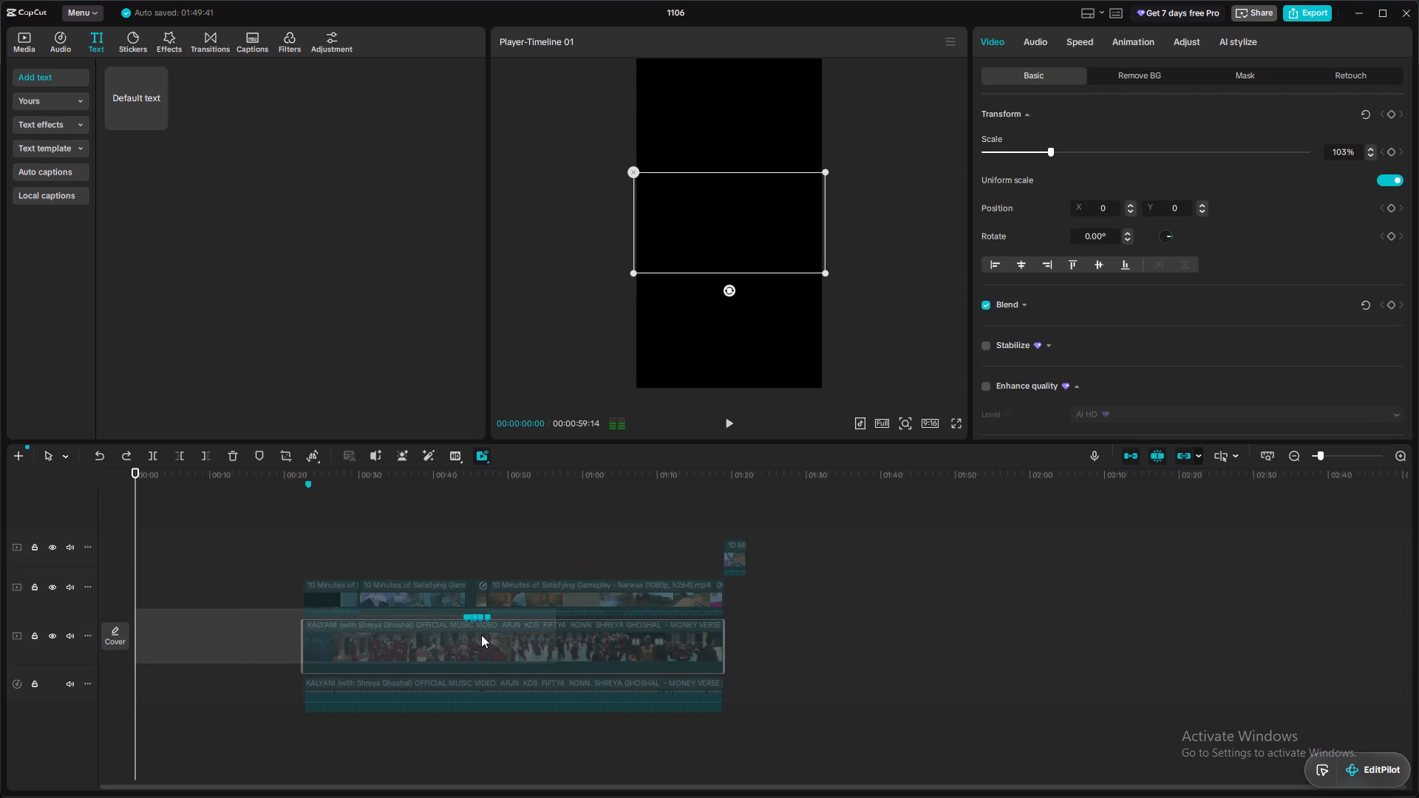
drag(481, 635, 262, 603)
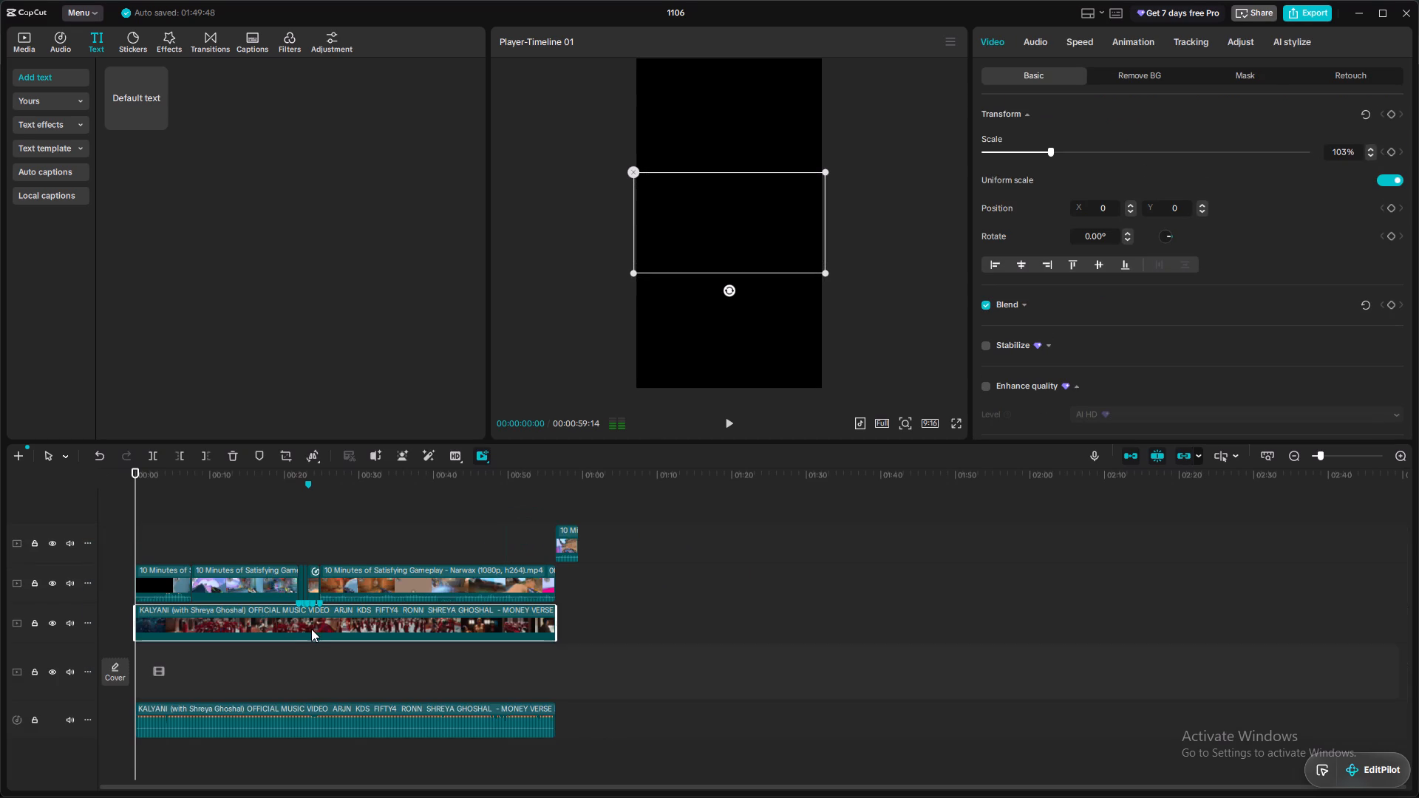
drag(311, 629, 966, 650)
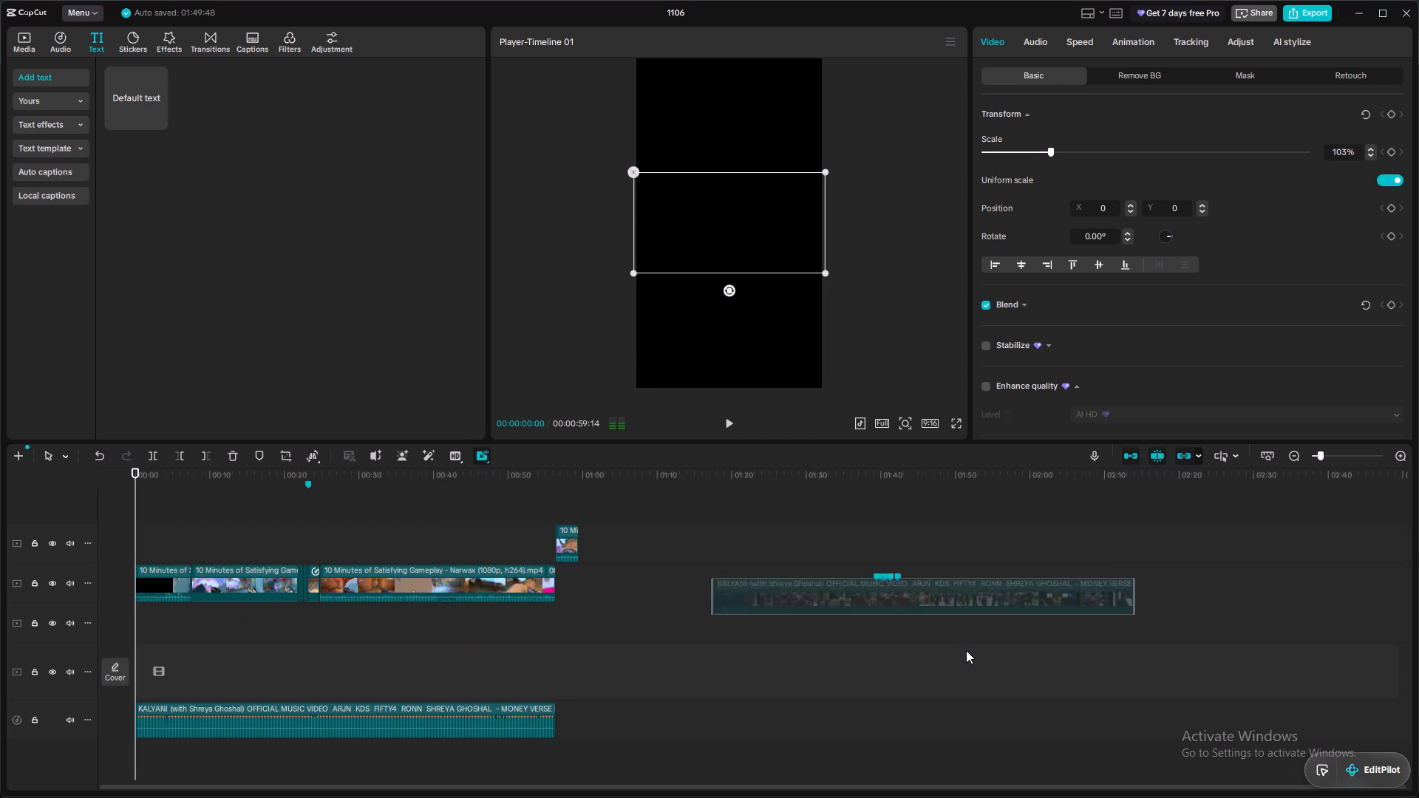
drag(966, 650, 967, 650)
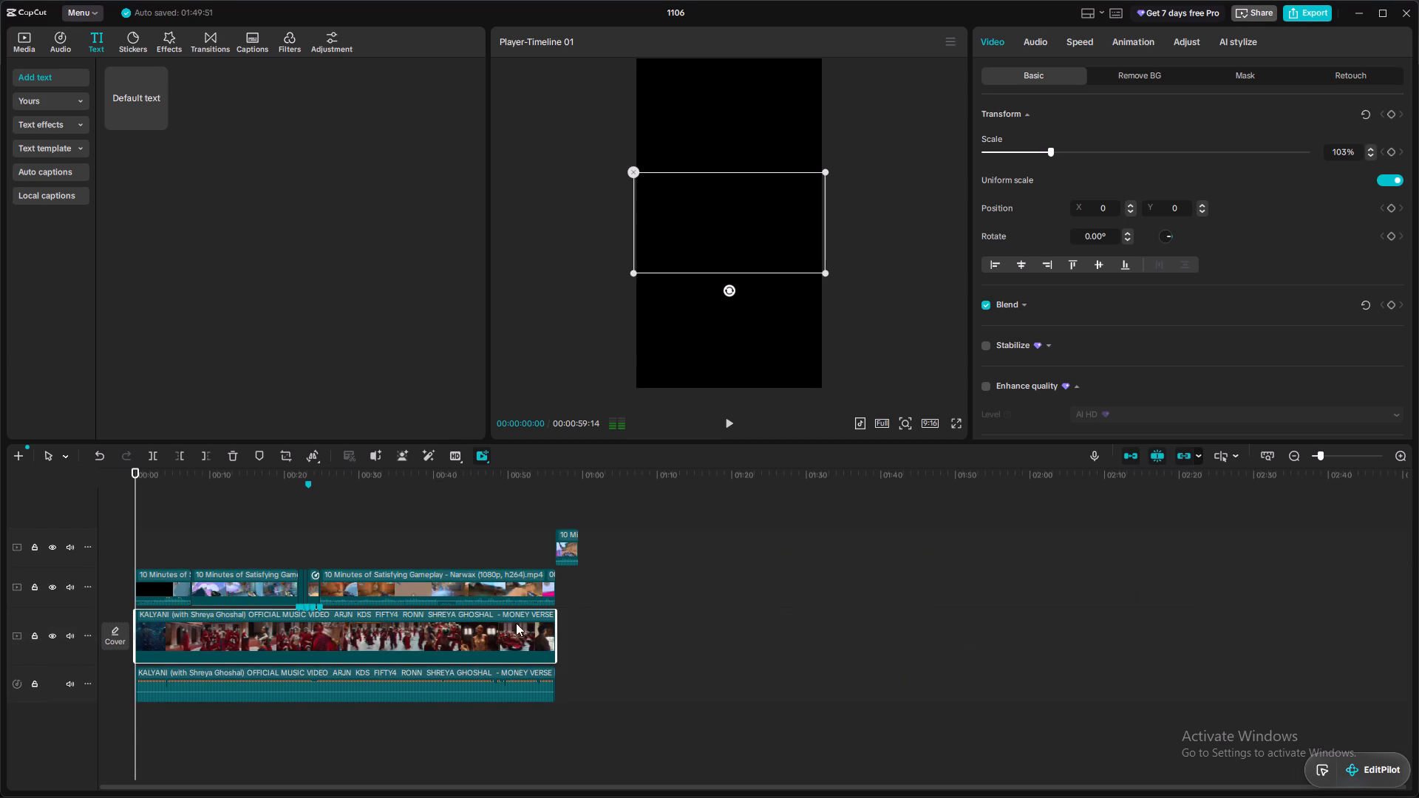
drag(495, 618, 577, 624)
Turn off linkage, auto snapping and the main track magnet, and delete the music video clip from the main track.
triple_click(522, 619)
click(1180, 451)
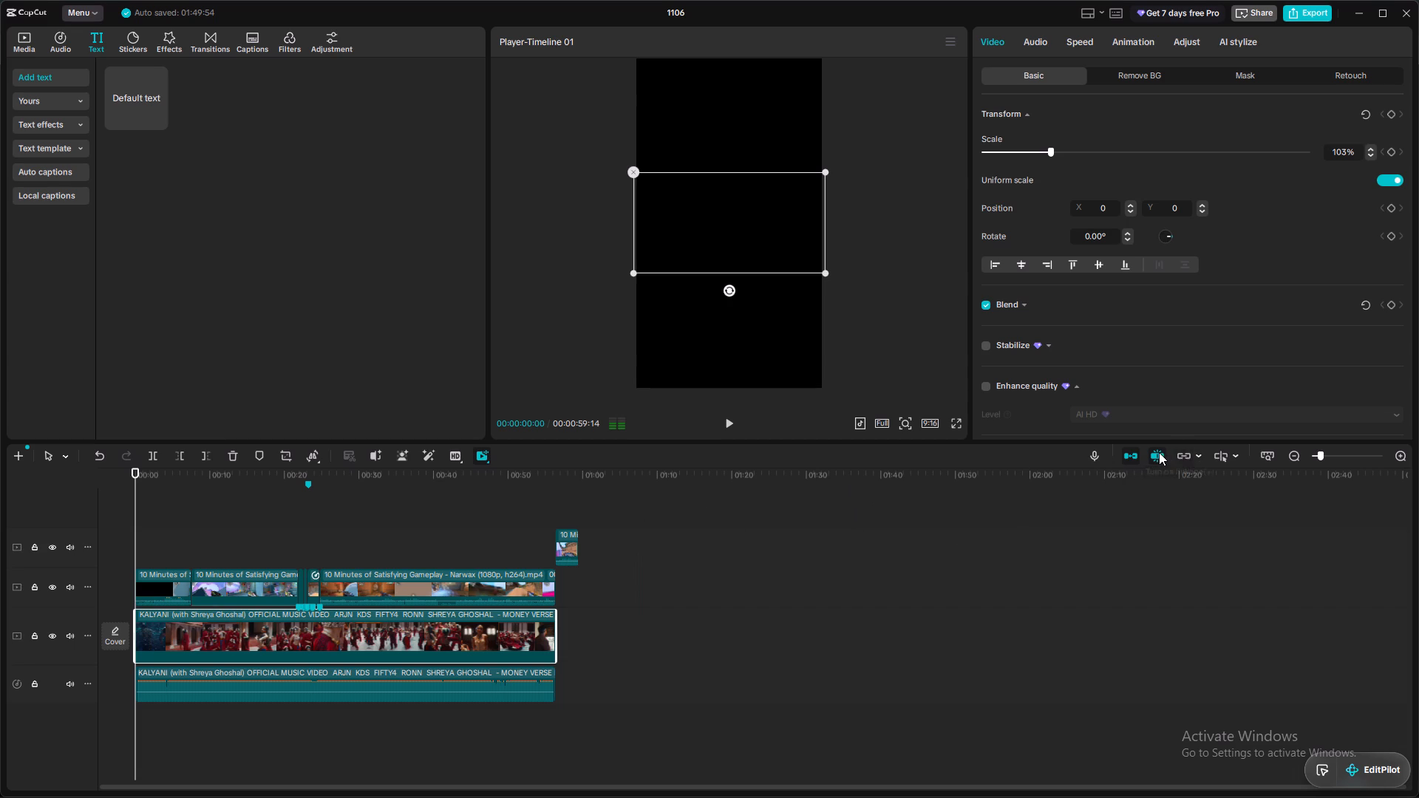
click(1159, 452)
click(1127, 453)
key(BackSpace)
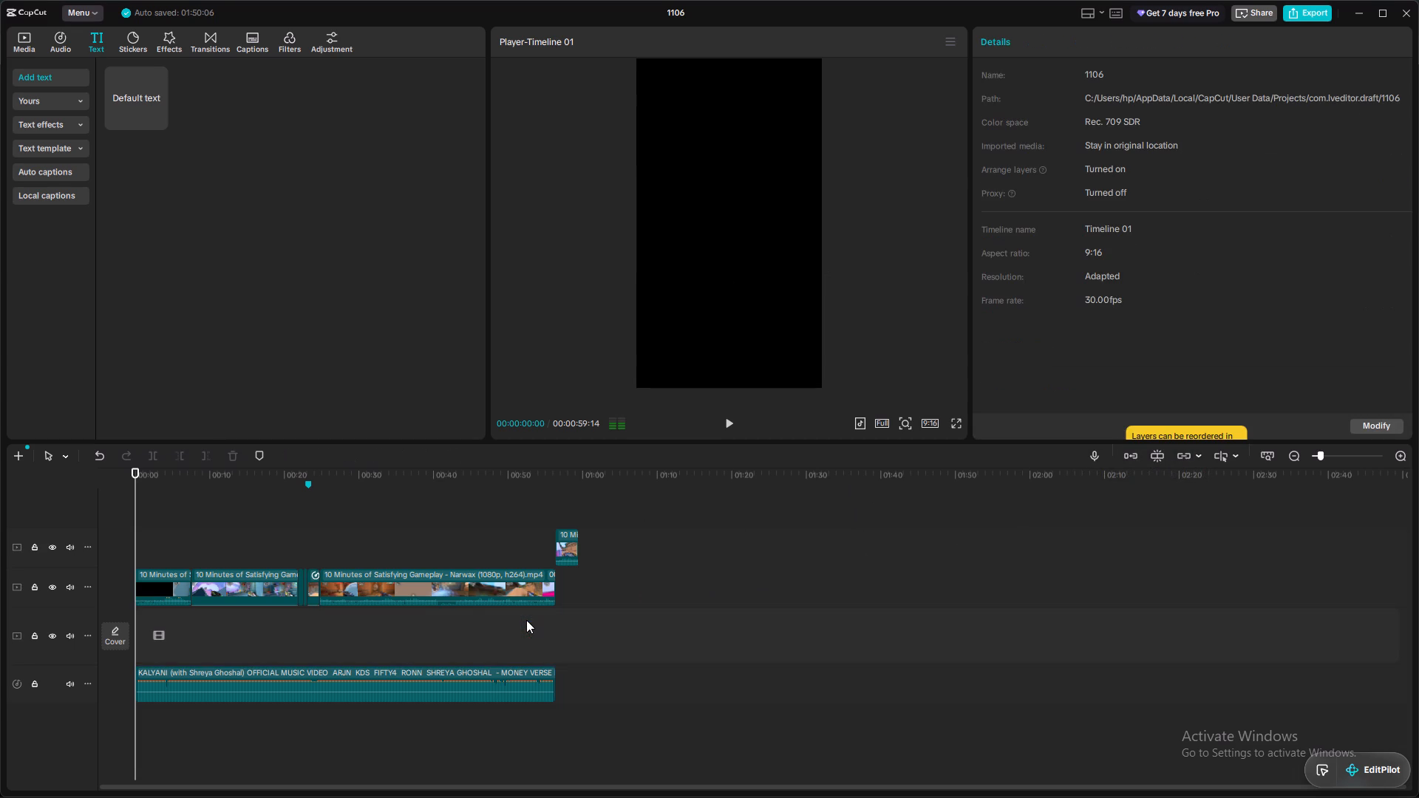
Shift the extracted music audio clip slightly later on its audio track.
drag(461, 690, 469, 638)
drag(443, 679, 440, 600)
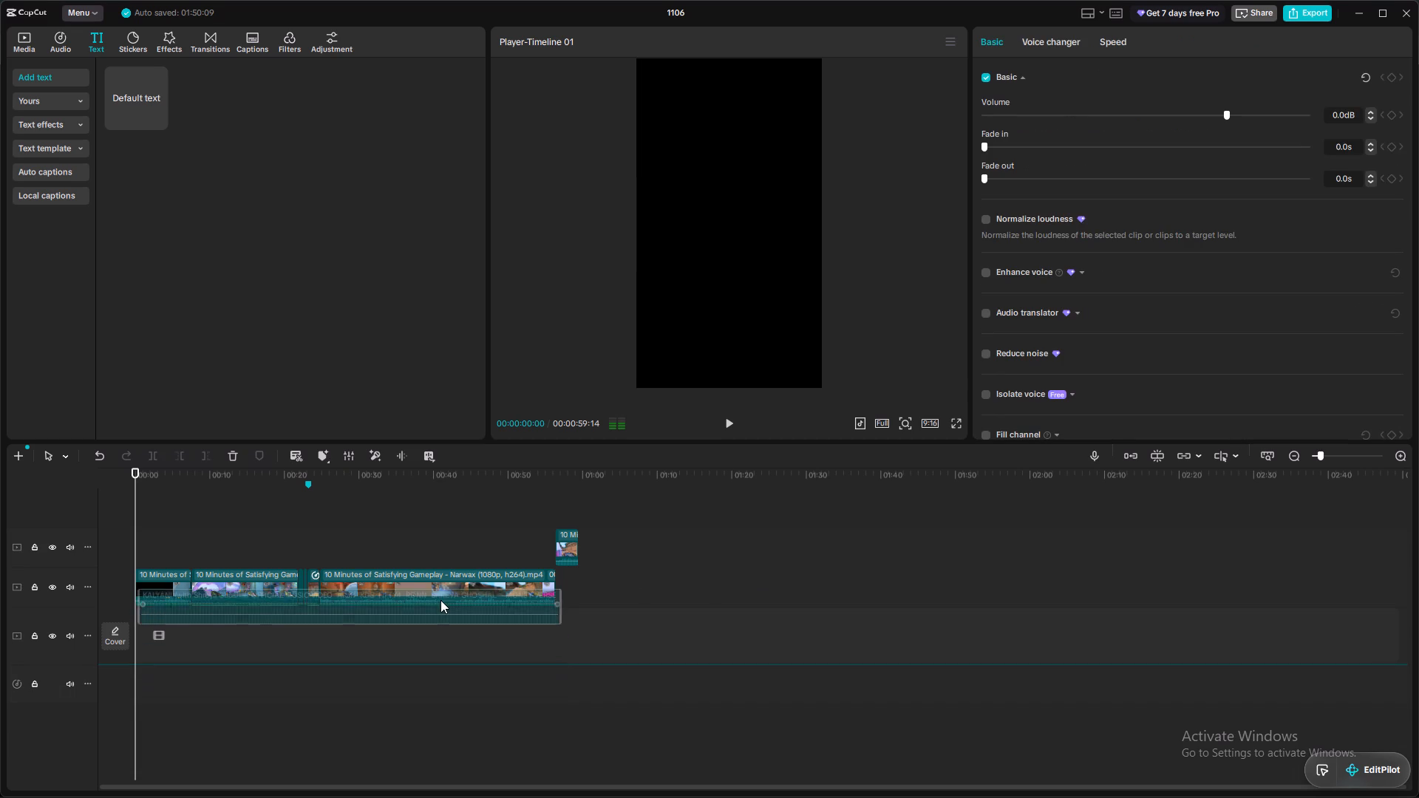
drag(440, 600, 440, 601)
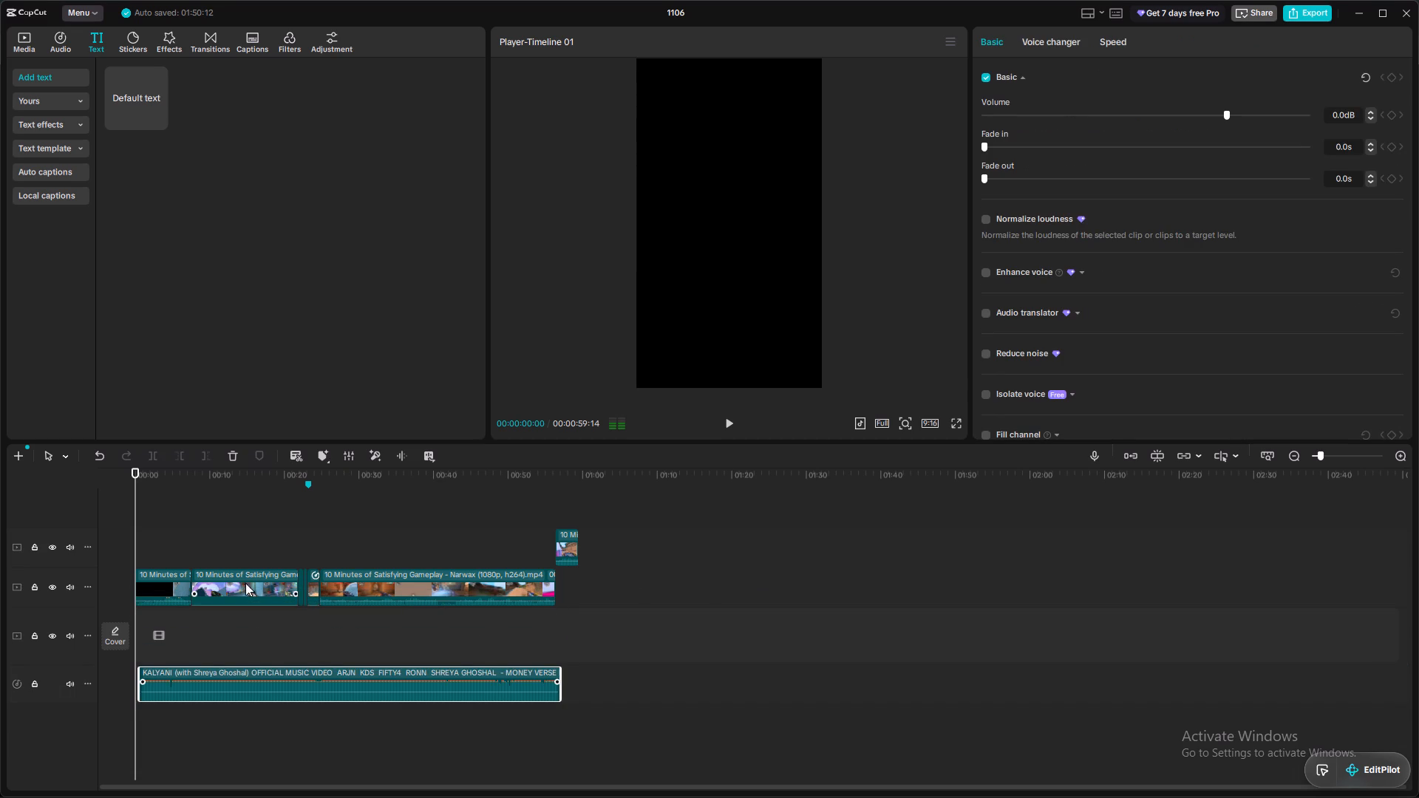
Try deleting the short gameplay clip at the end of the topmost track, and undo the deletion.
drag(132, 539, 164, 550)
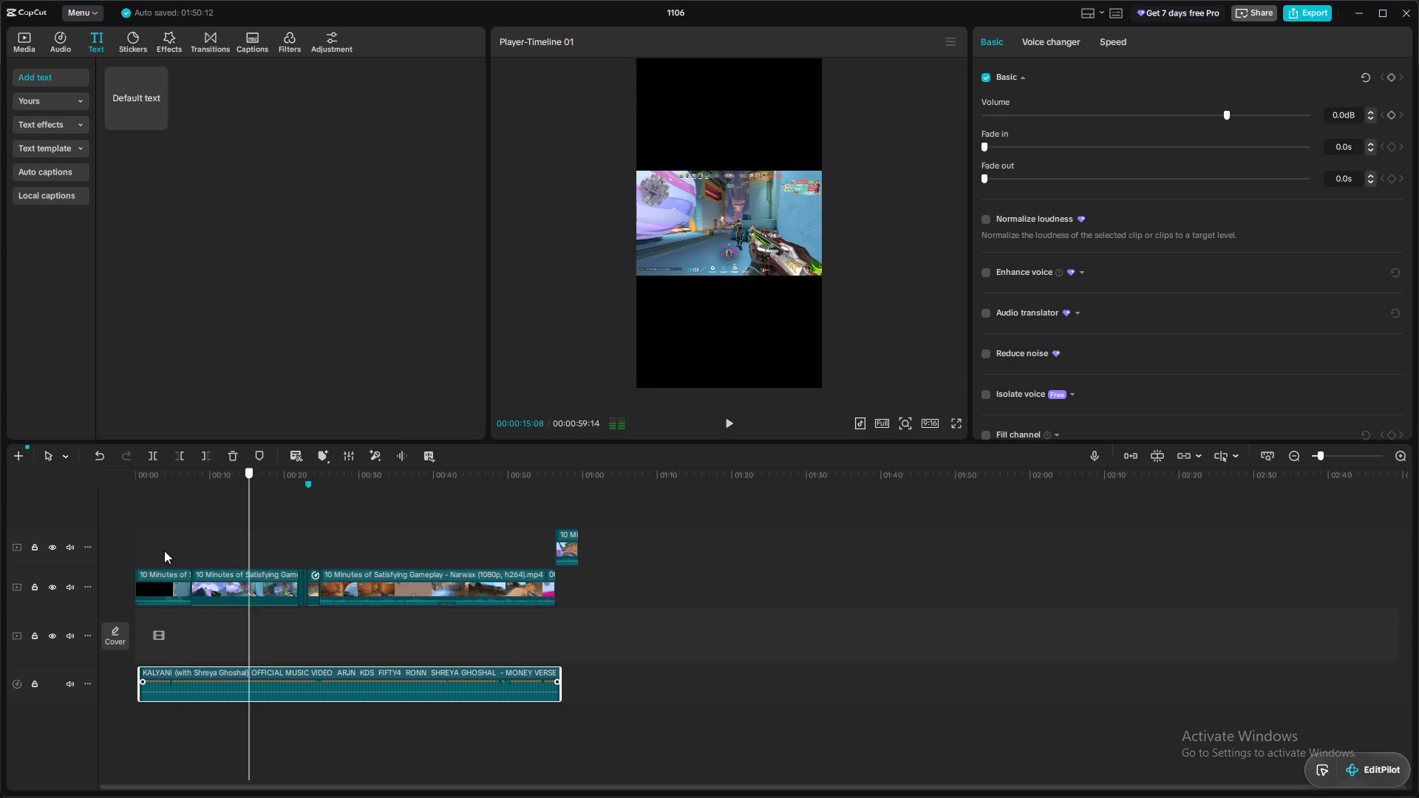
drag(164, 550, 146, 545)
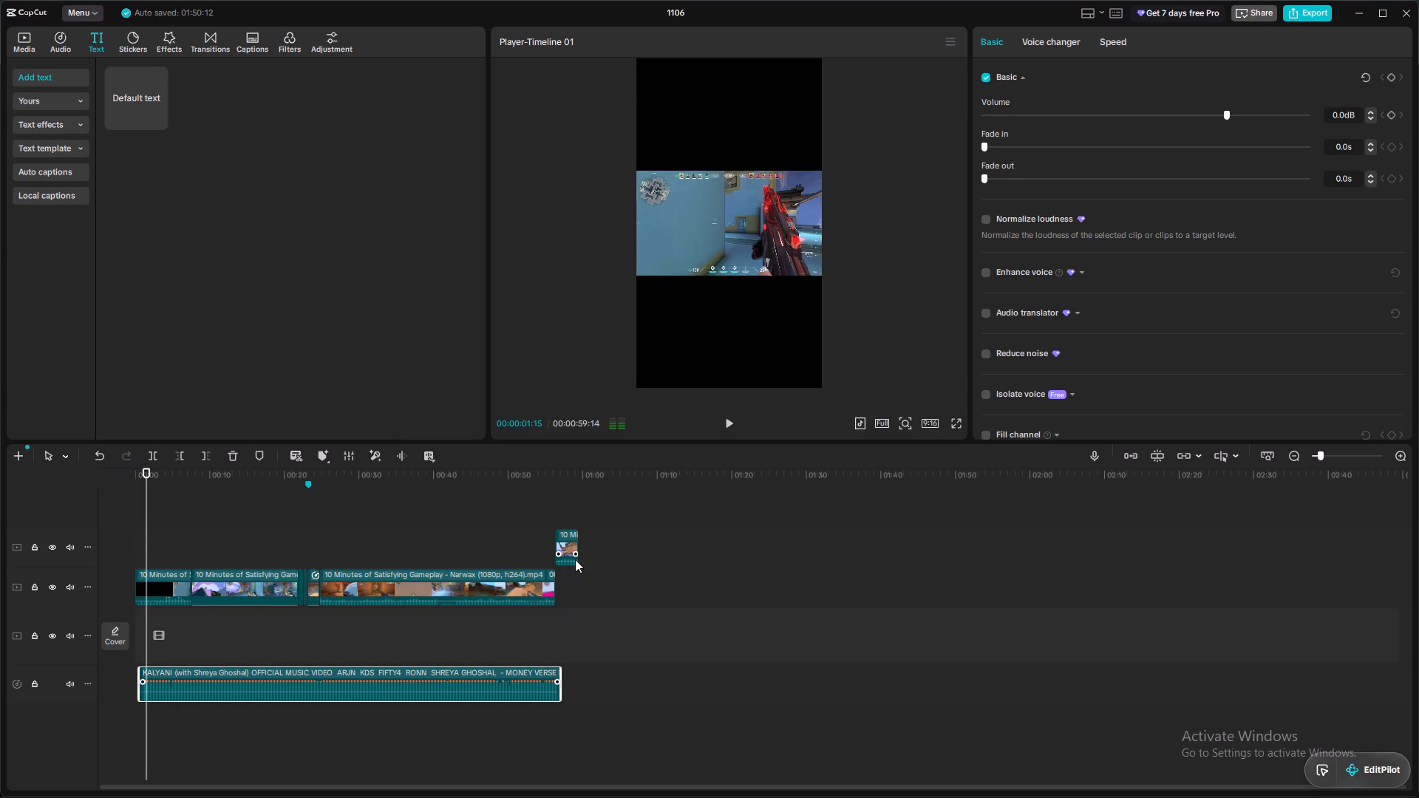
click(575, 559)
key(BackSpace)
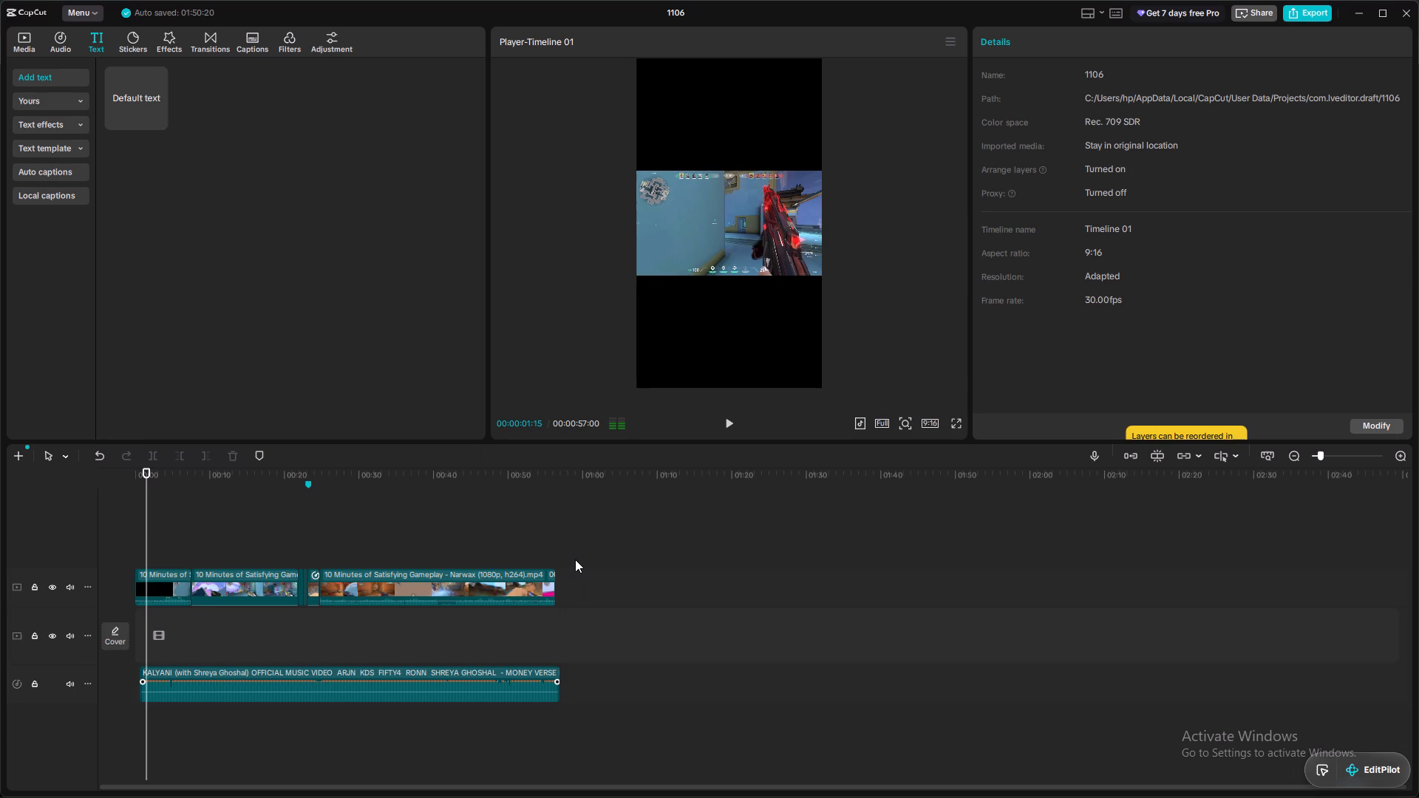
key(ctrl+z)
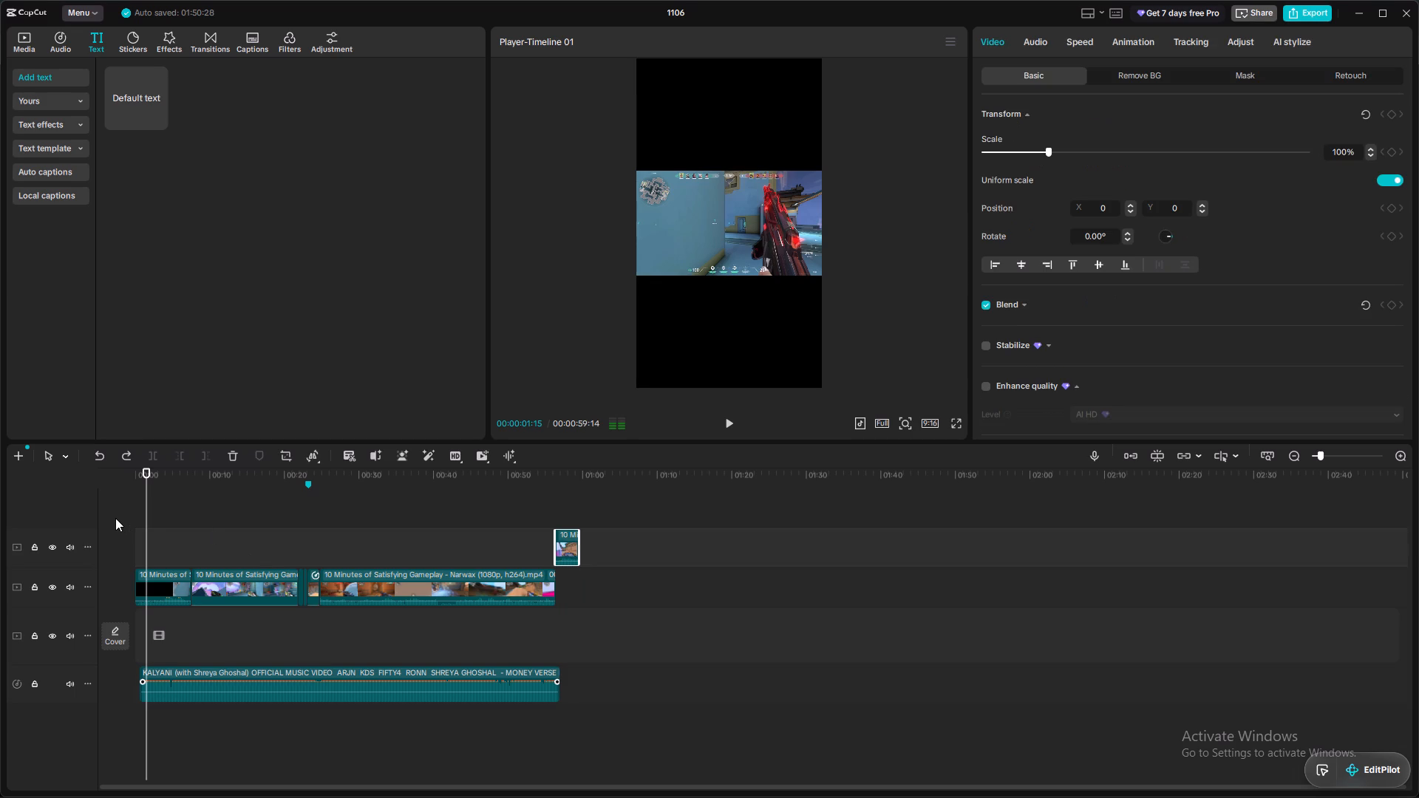
Move all gameplay clips down one track together, placing the montage on the empty main track and the short end clip directly above.
drag(115, 518, 609, 593)
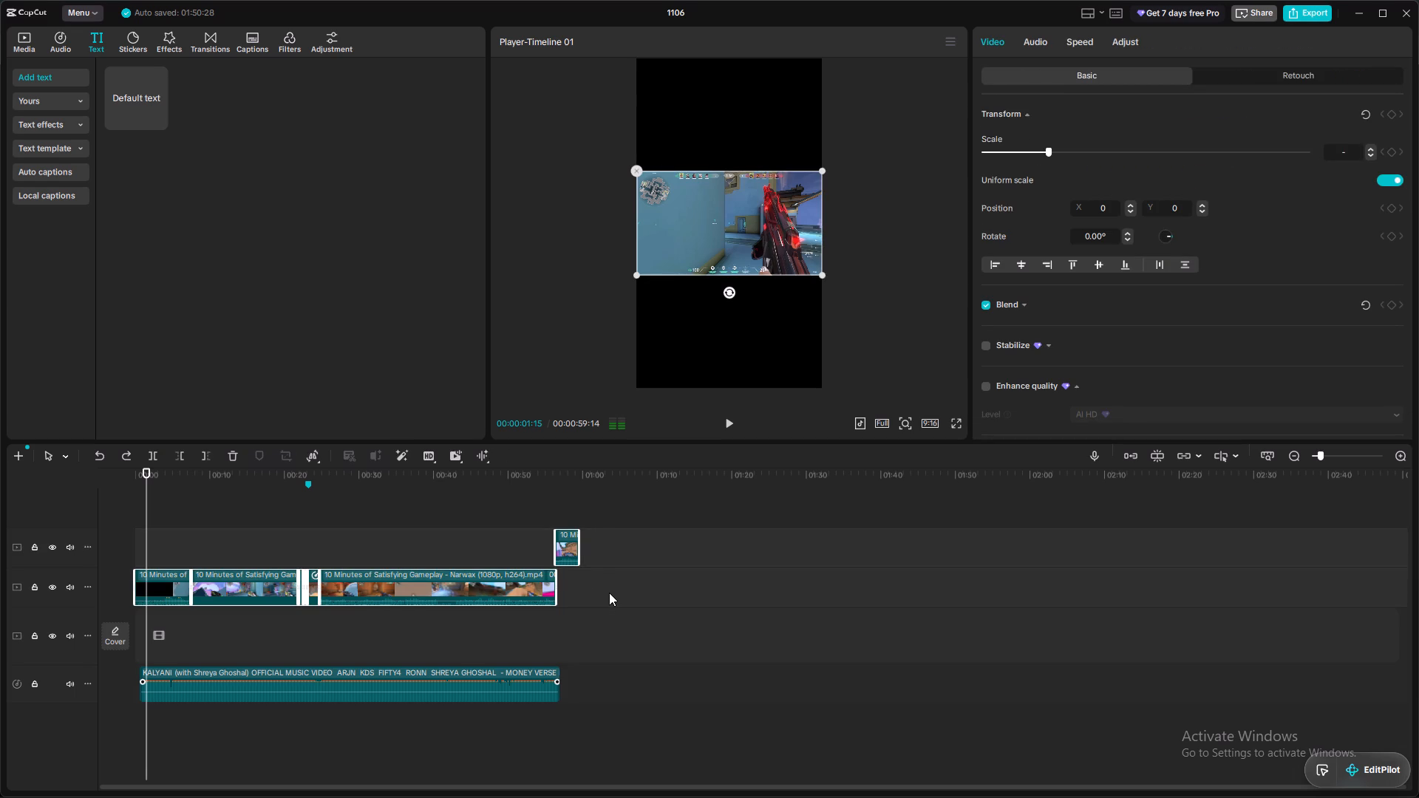
drag(485, 583, 475, 632)
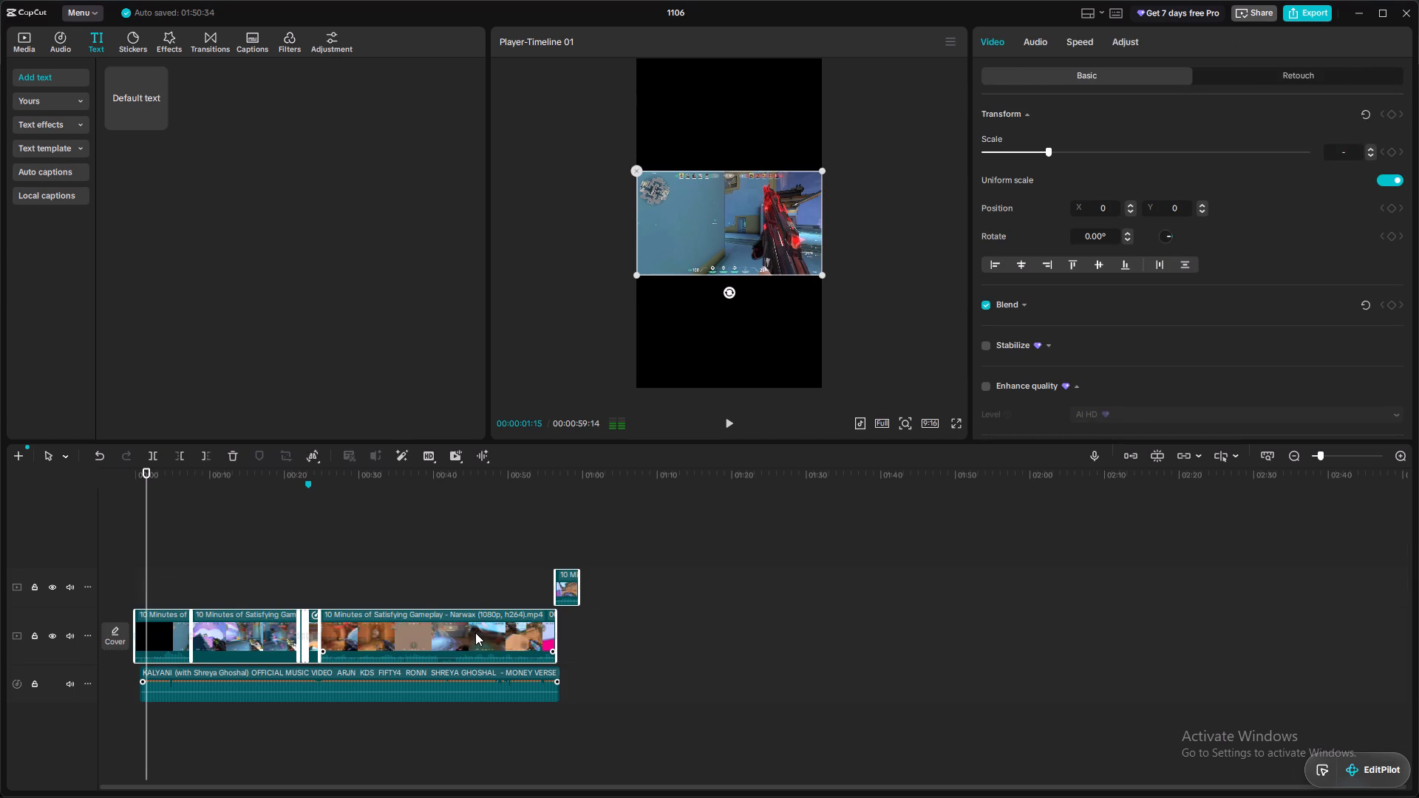
Play back the opening seconds of the montage to check how the gameplay fits with the music.
click(228, 519)
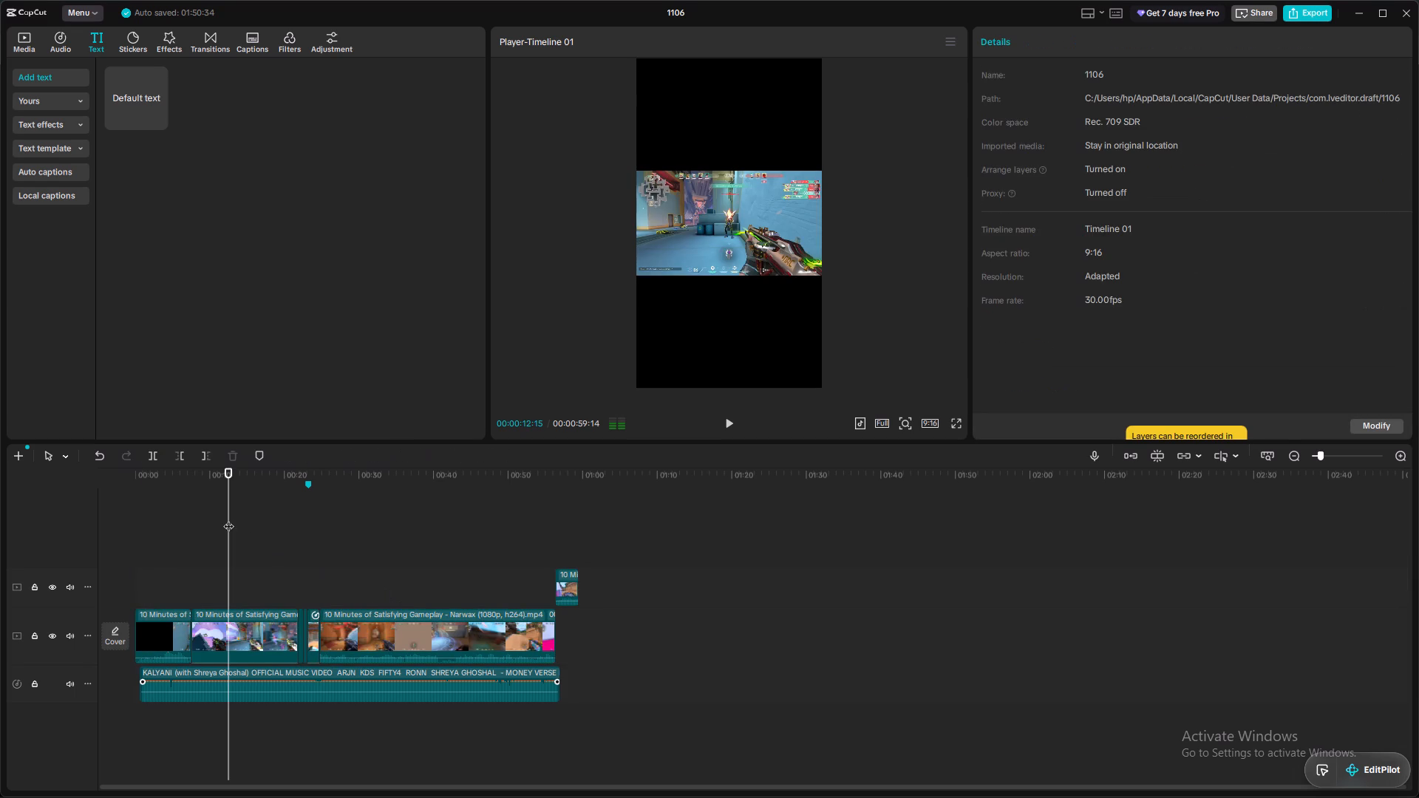
click(158, 505)
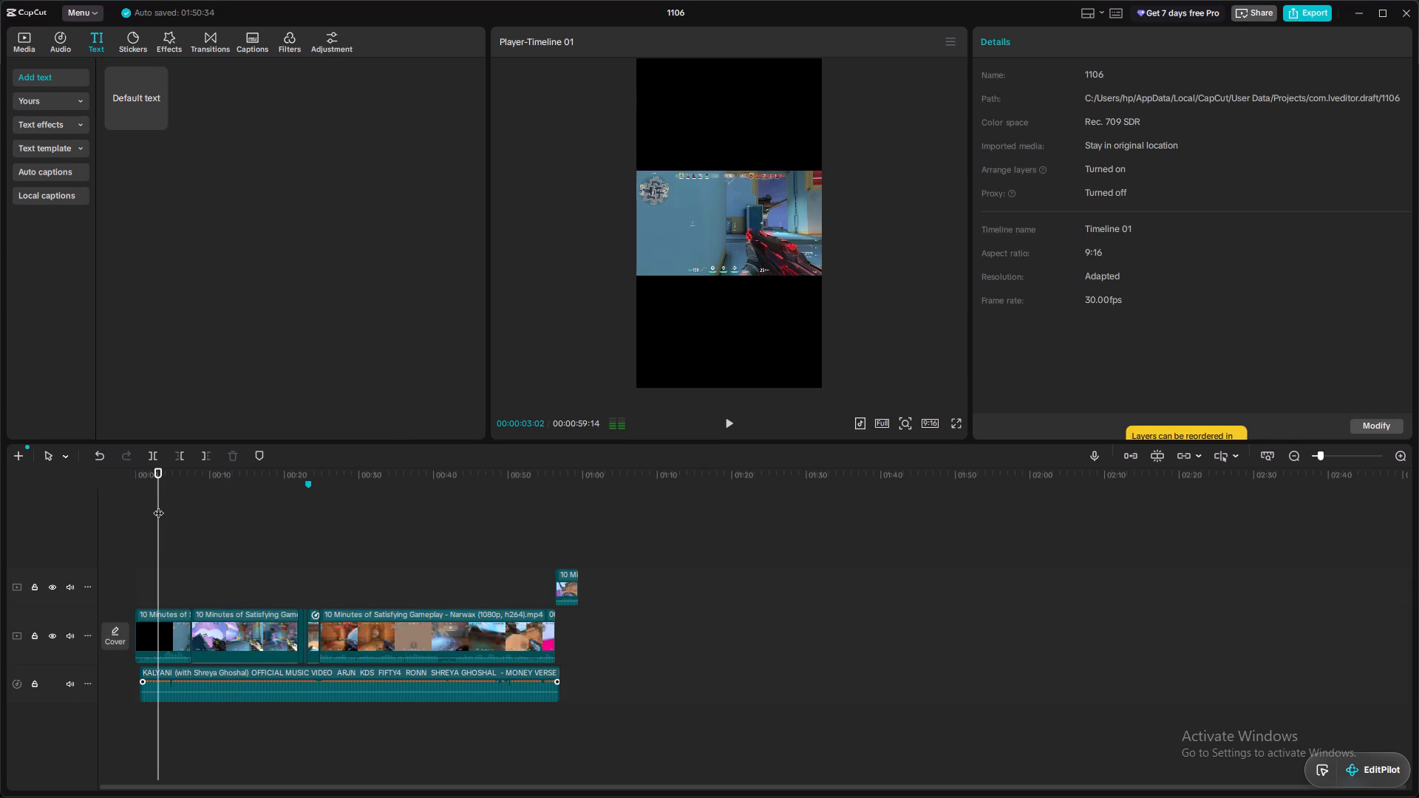
key(space)
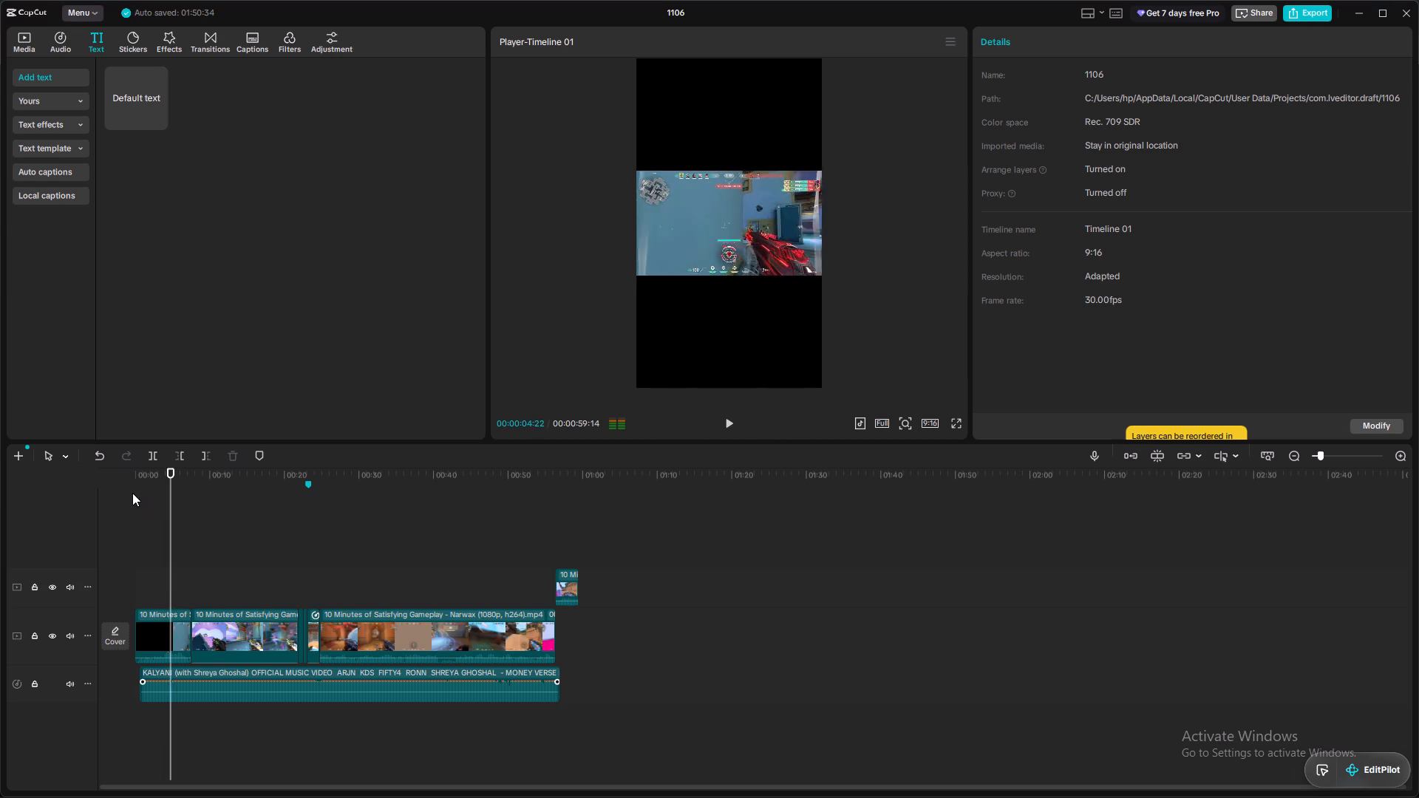
click(132, 491)
click(137, 474)
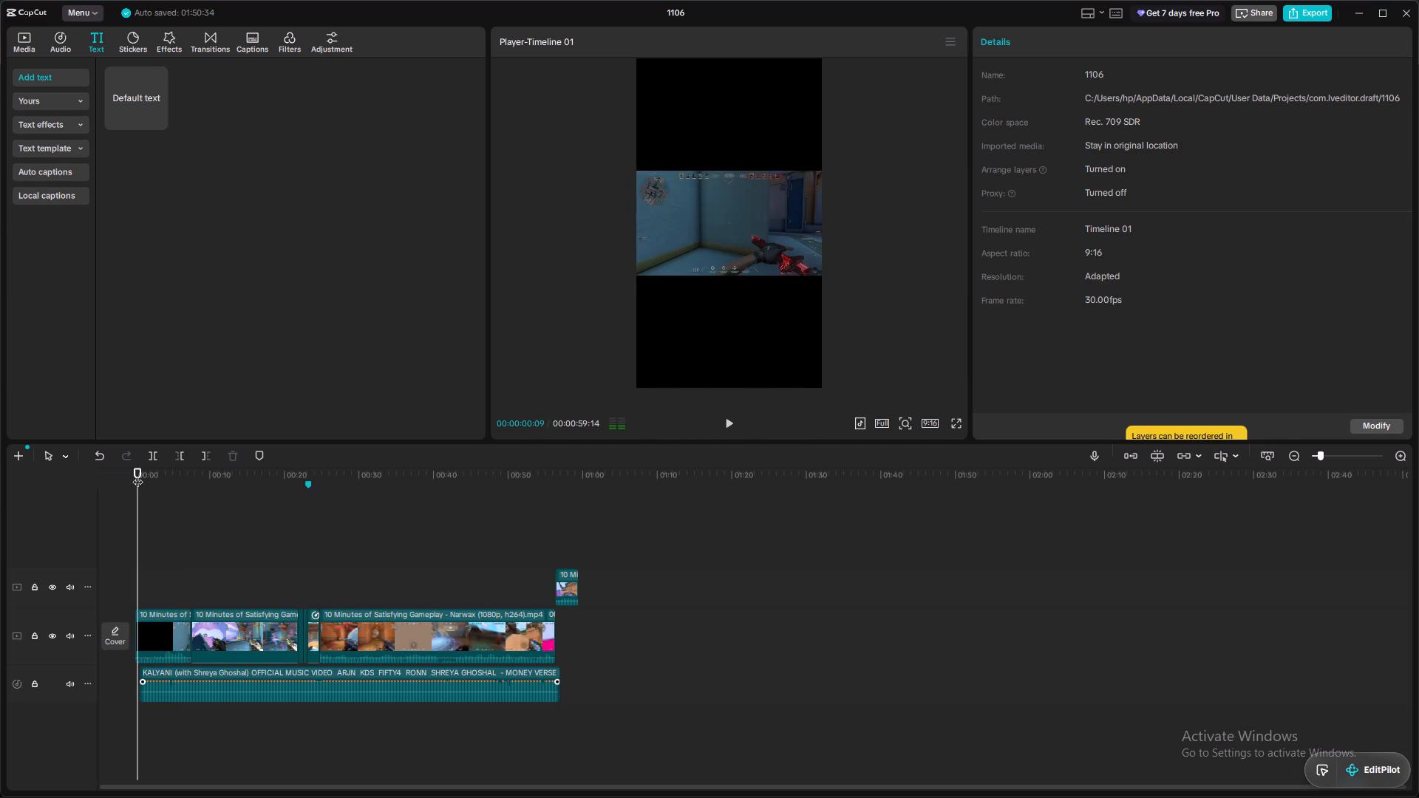
key(space)
key(space)
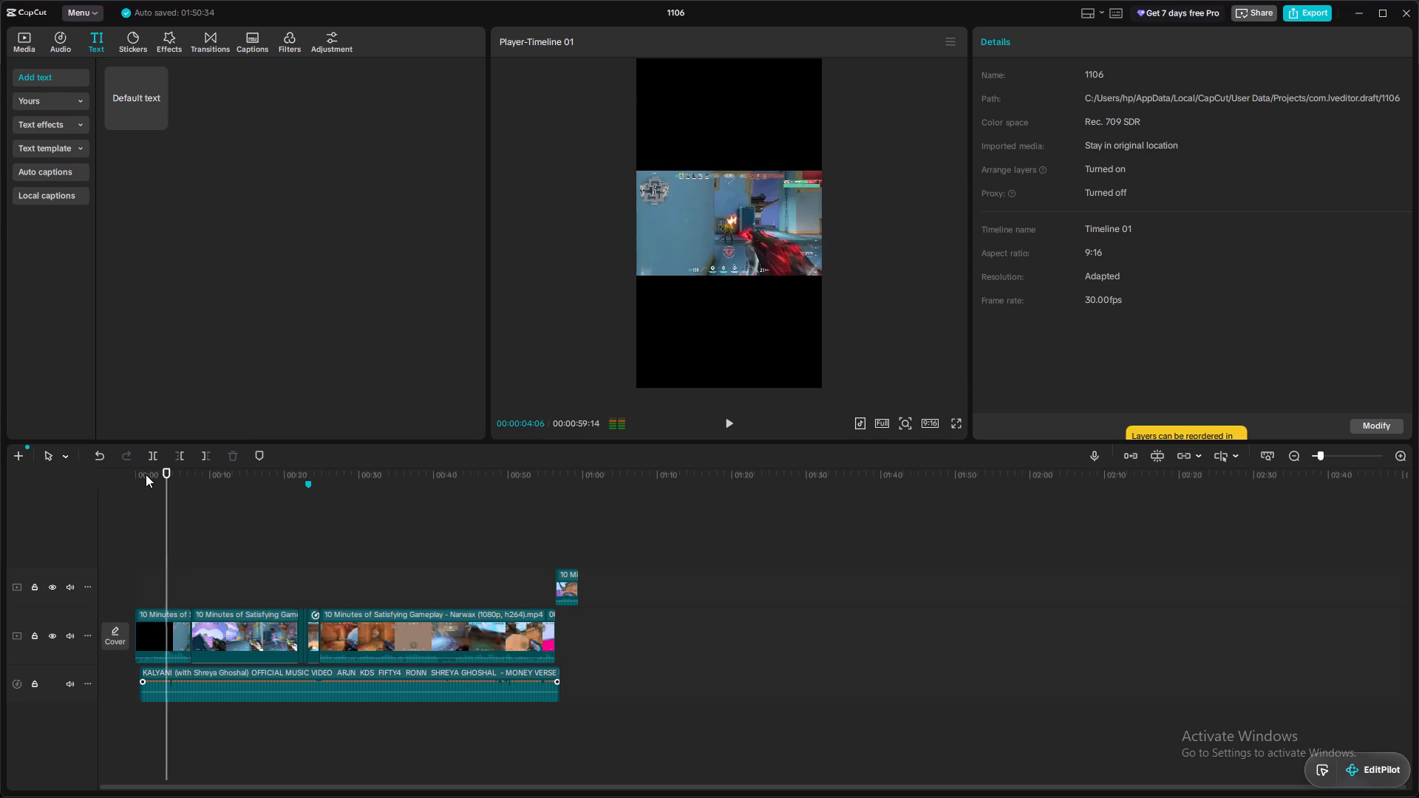
key(space)
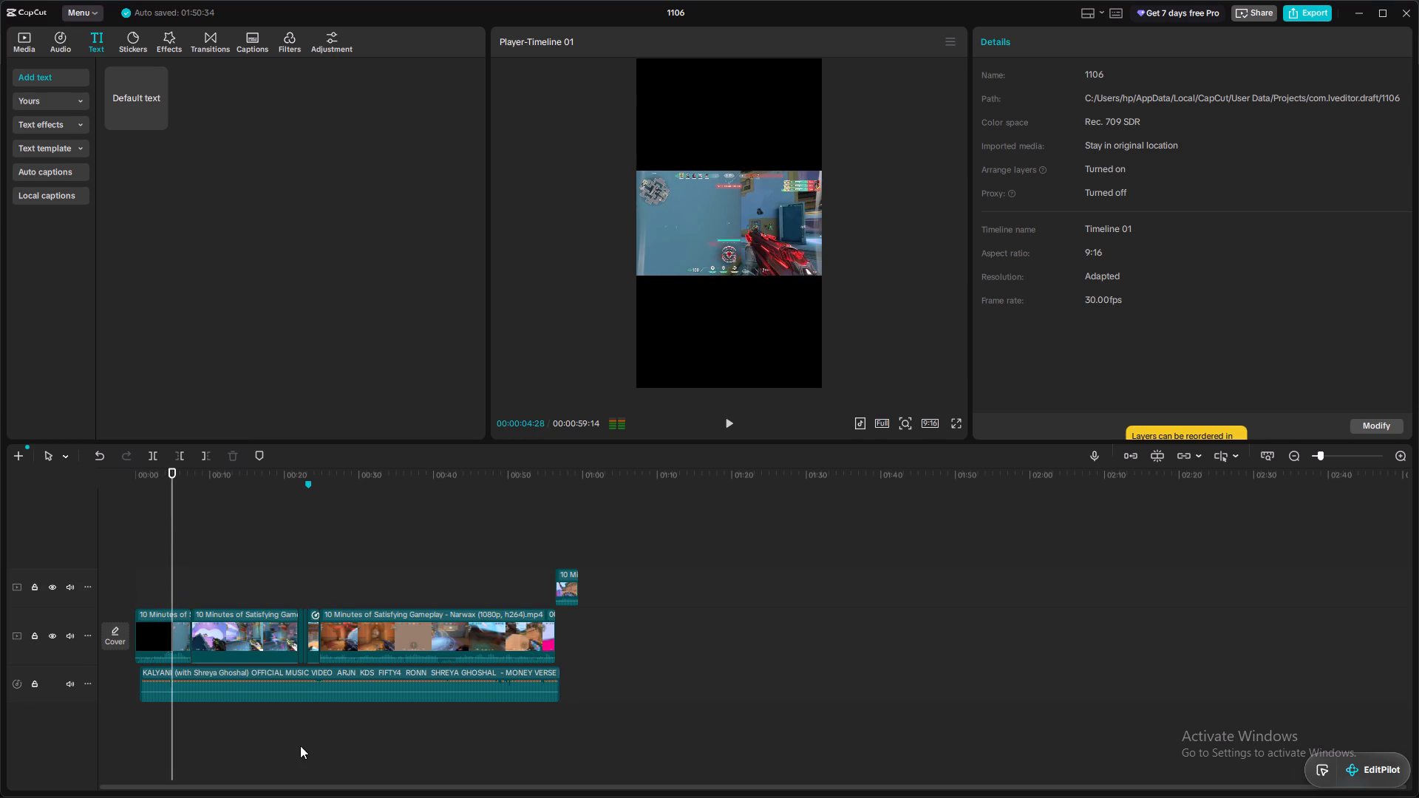
Shift the extracted music audio clip earlier to start with the first gameplay clip, and play the opening to check the sync.
drag(350, 686, 317, 692)
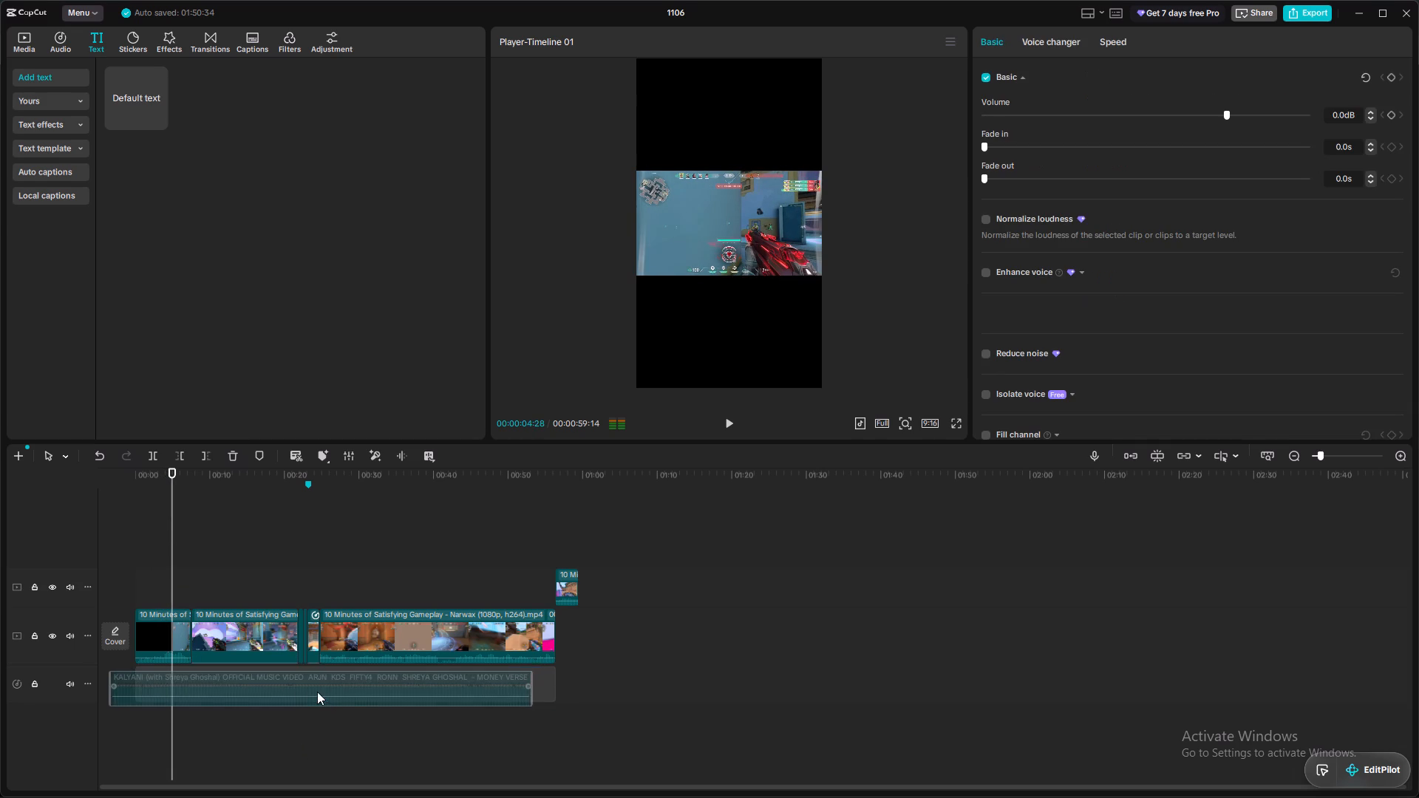
drag(317, 692, 343, 686)
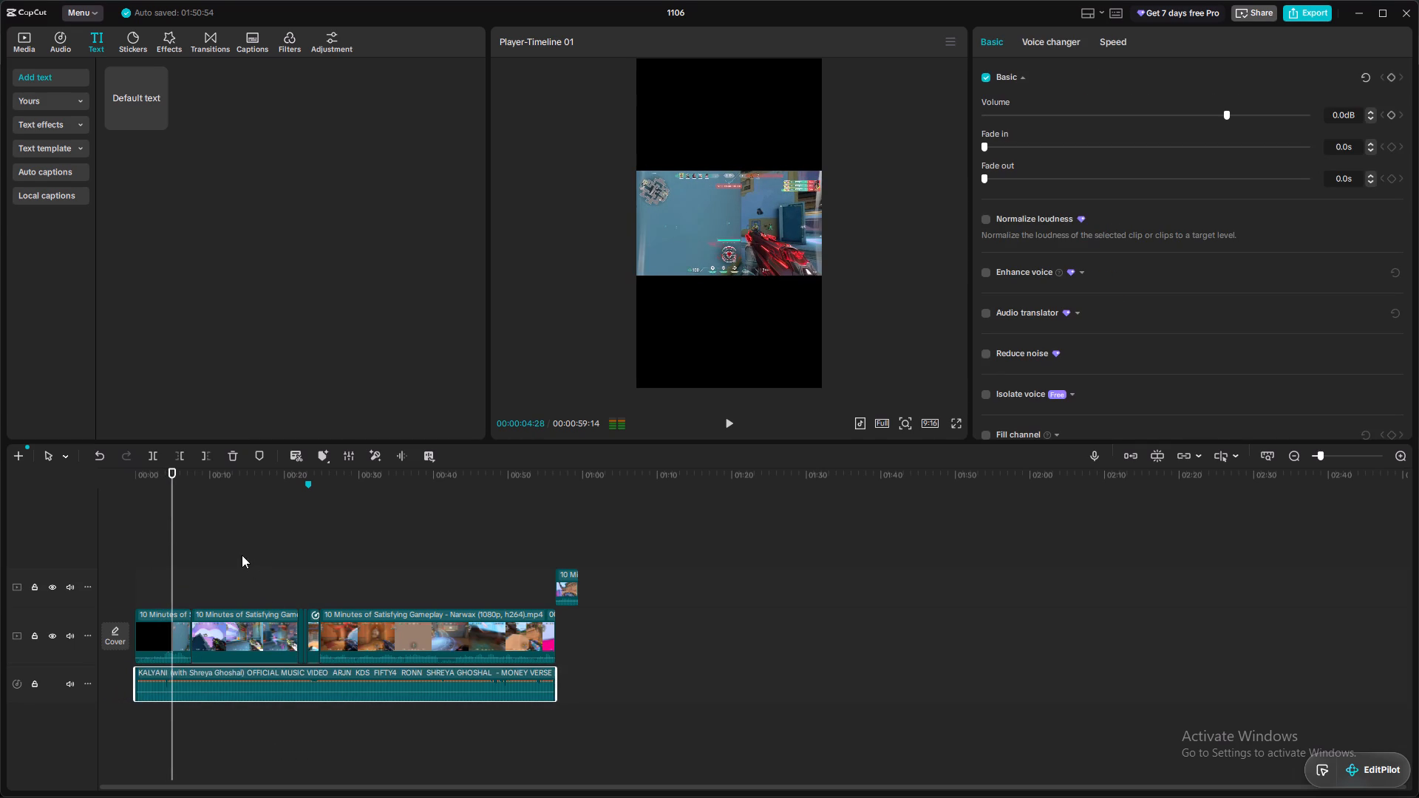
click(150, 507)
click(150, 507)
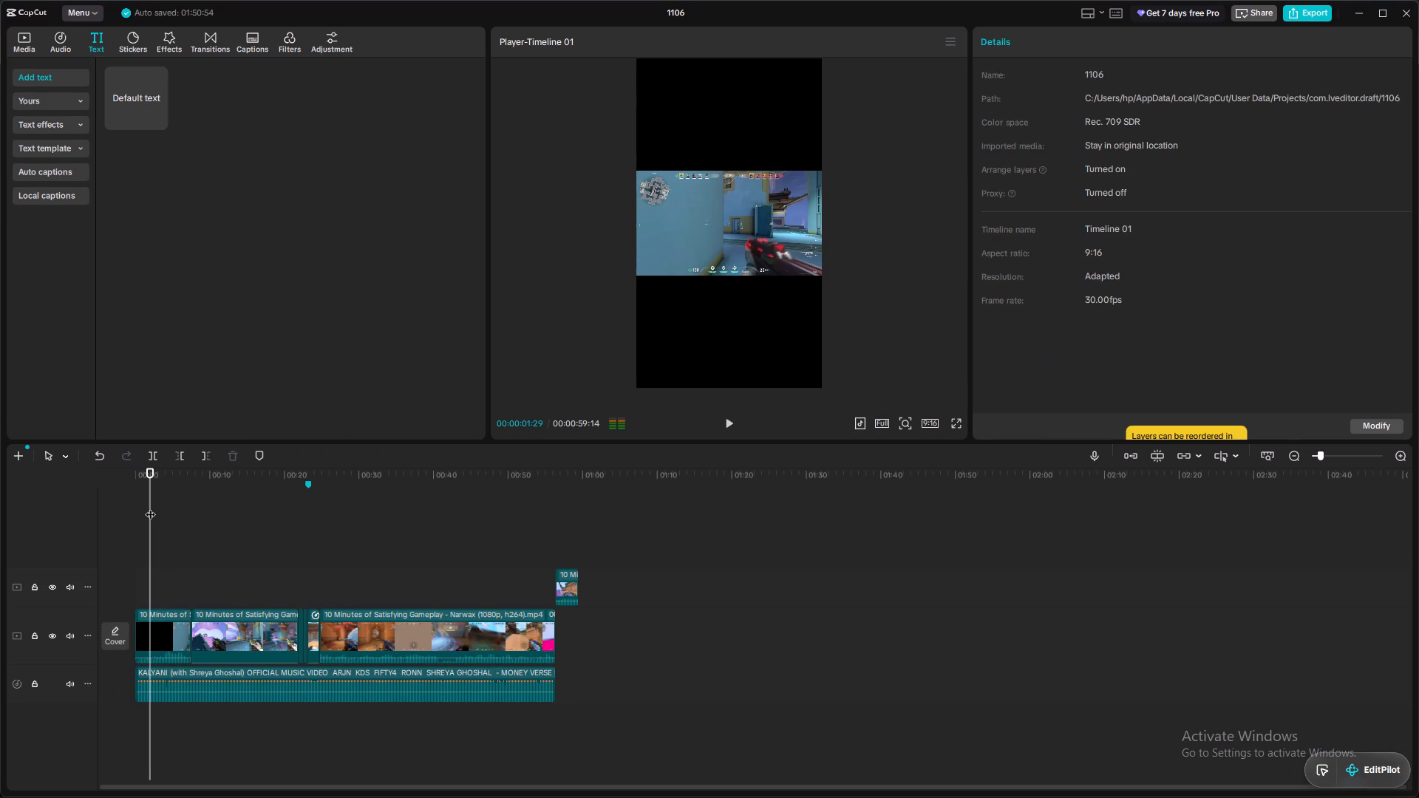
key(space)
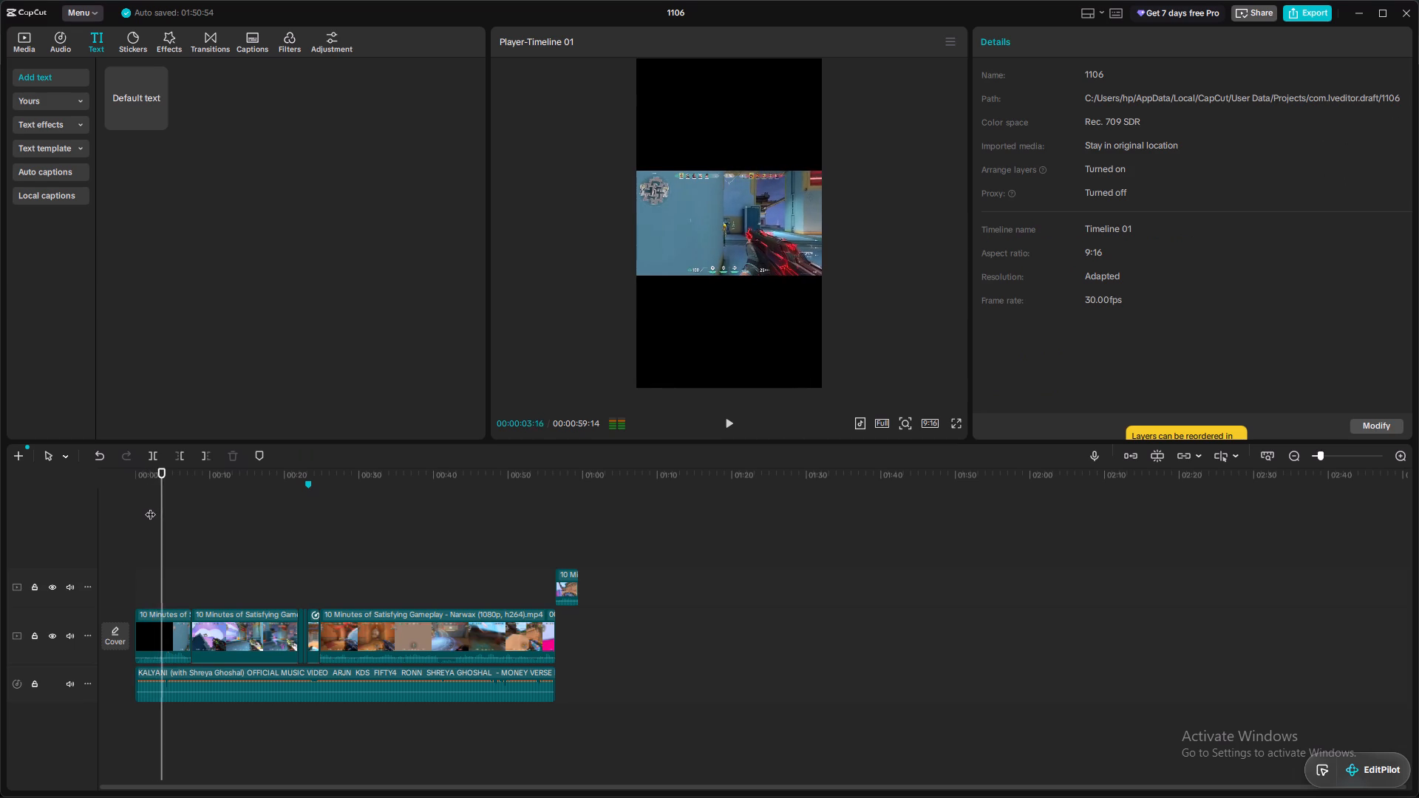
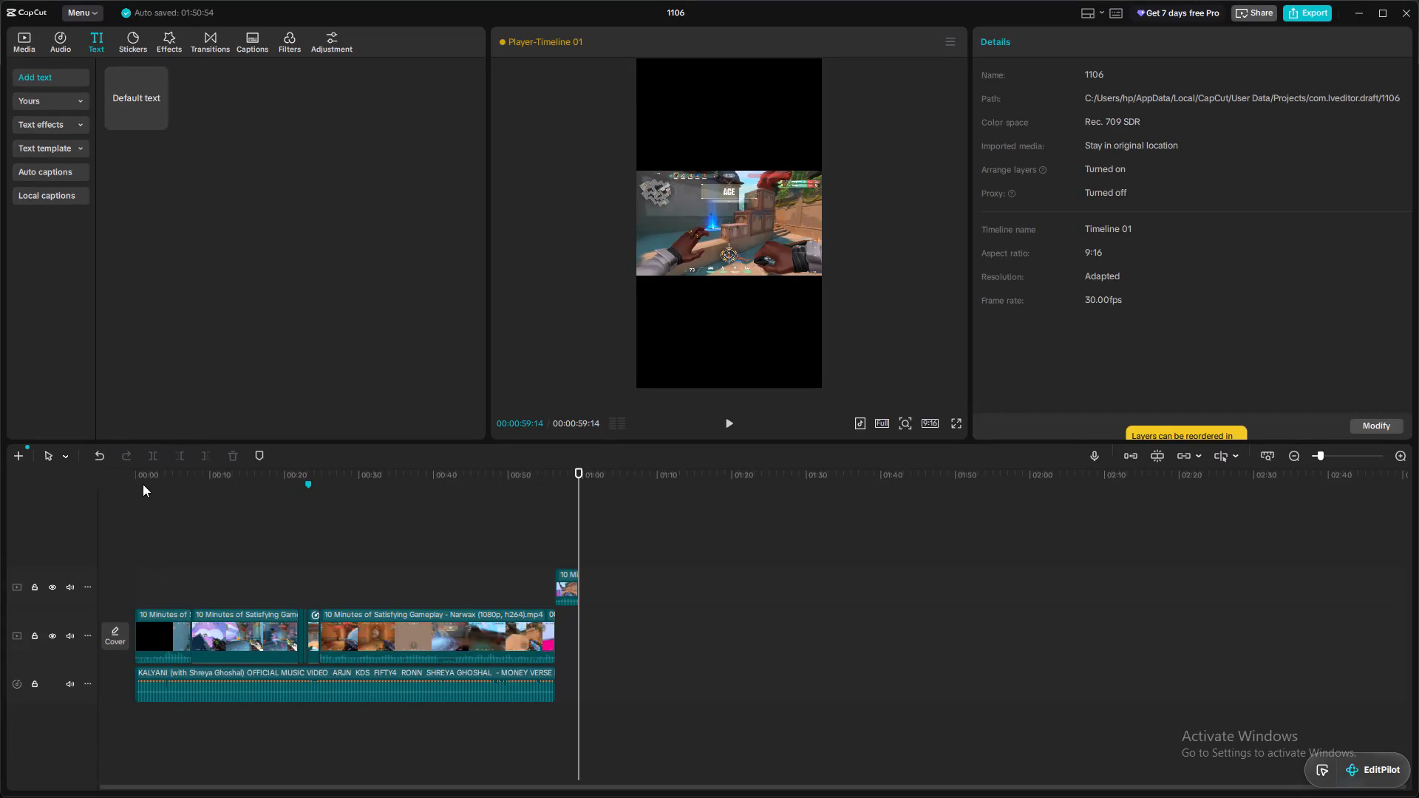
Play the montage from the start to check how the gameplay fits the music, and return to the beginning.
click(135, 477)
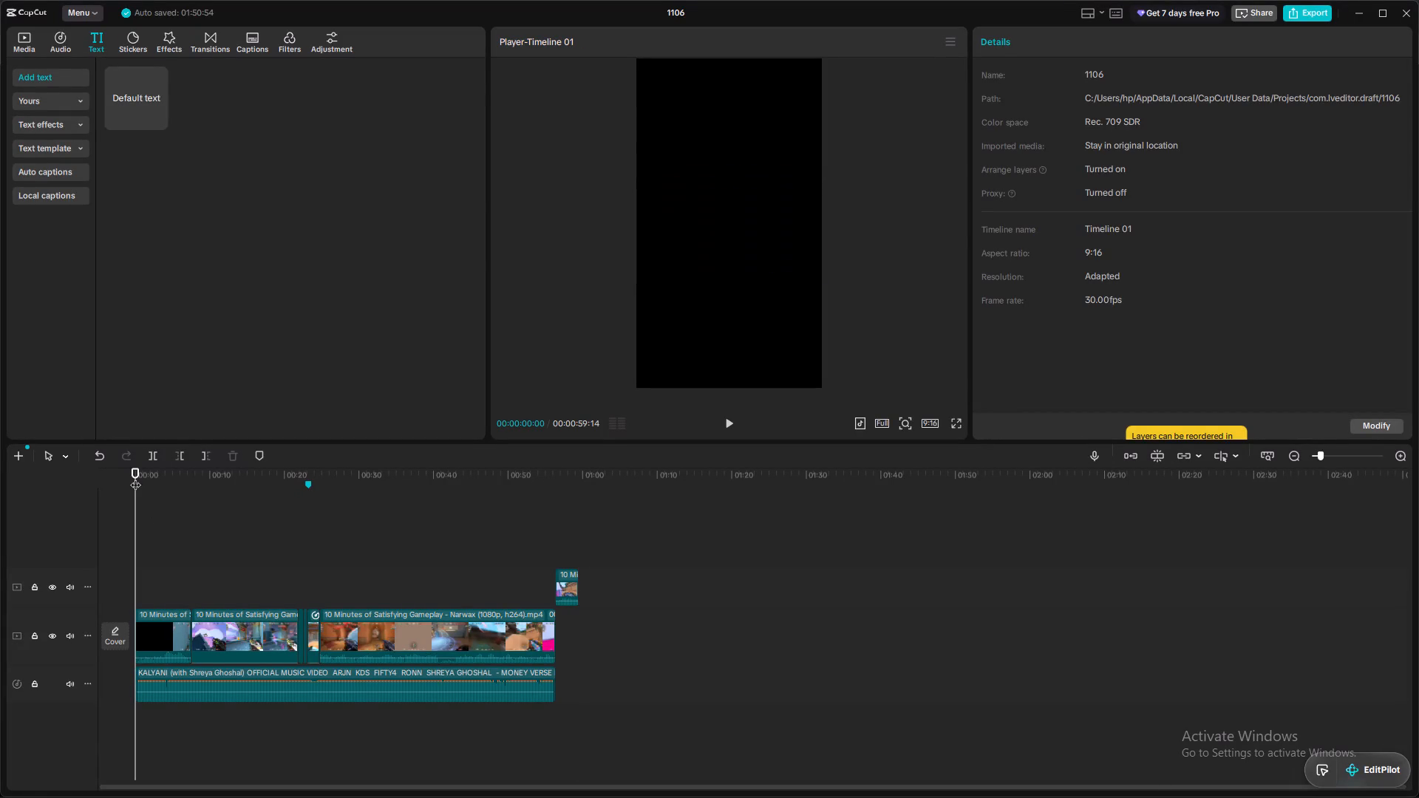
key(space)
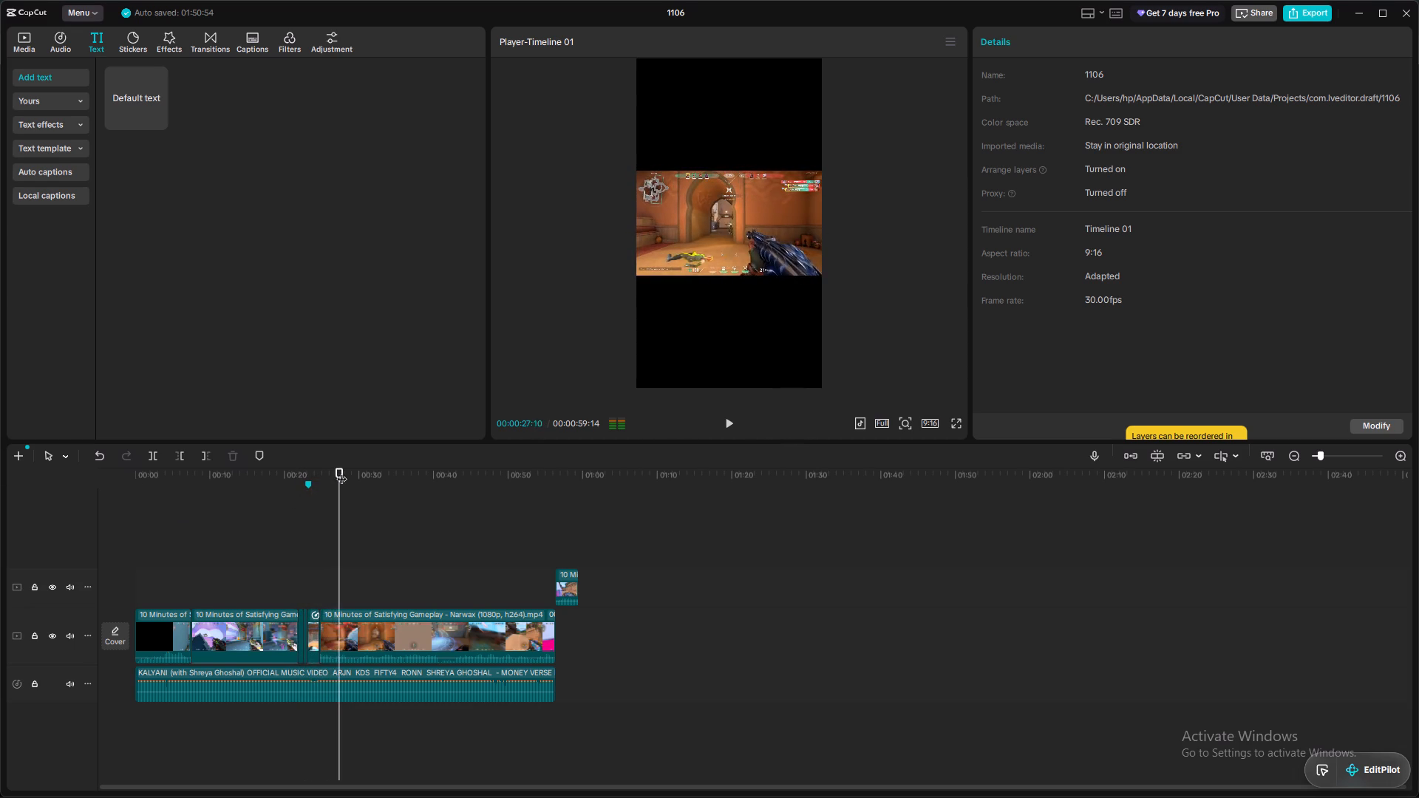
drag(341, 471, 64, 519)
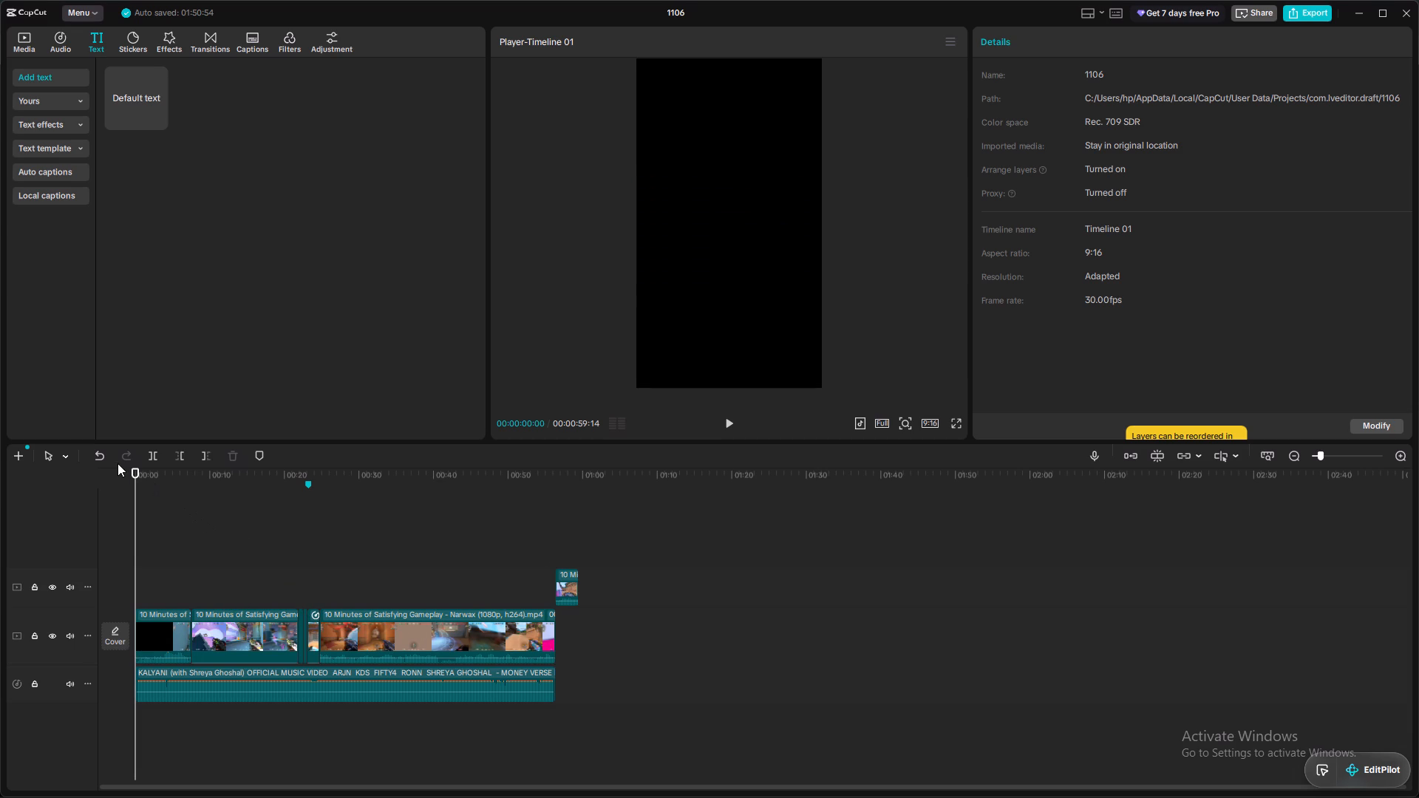
click(62, 463)
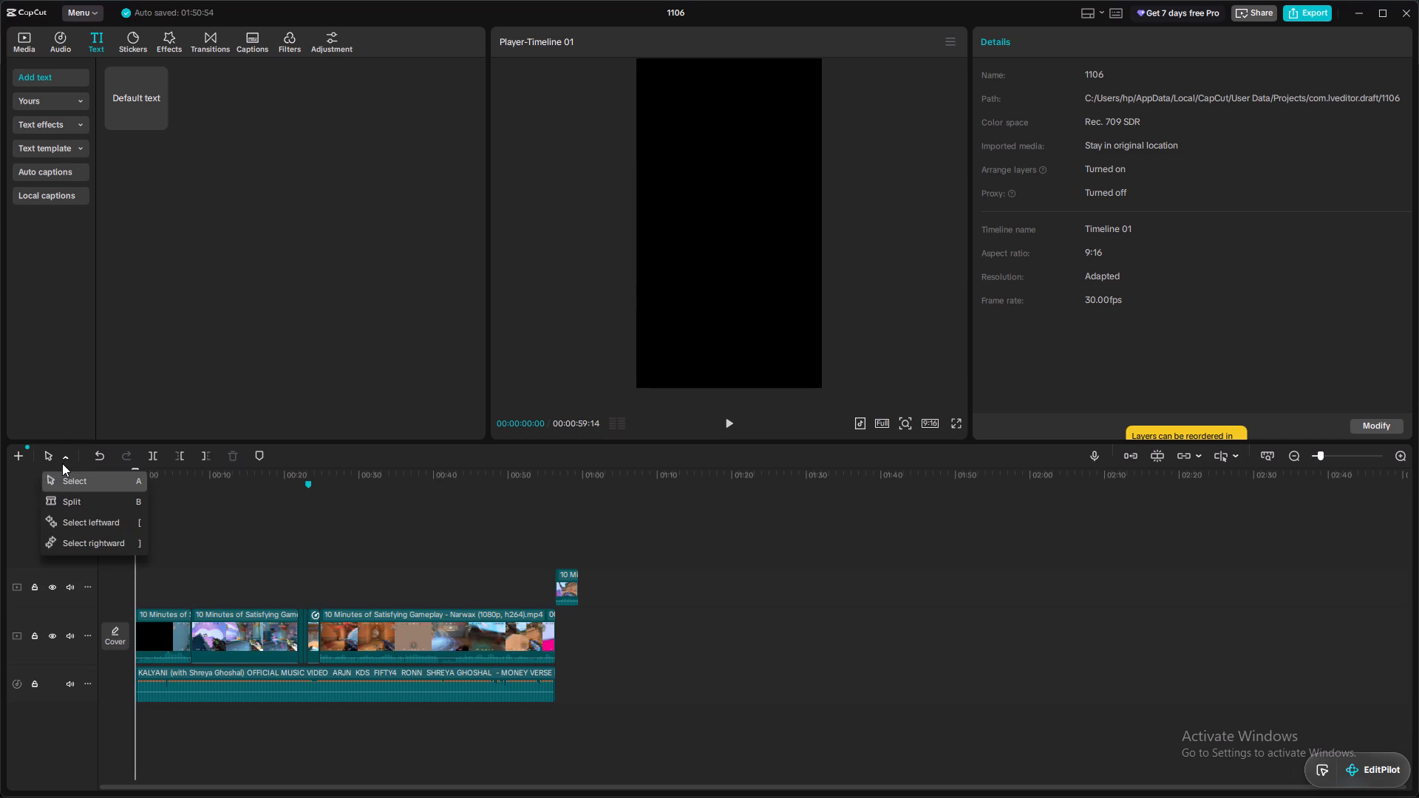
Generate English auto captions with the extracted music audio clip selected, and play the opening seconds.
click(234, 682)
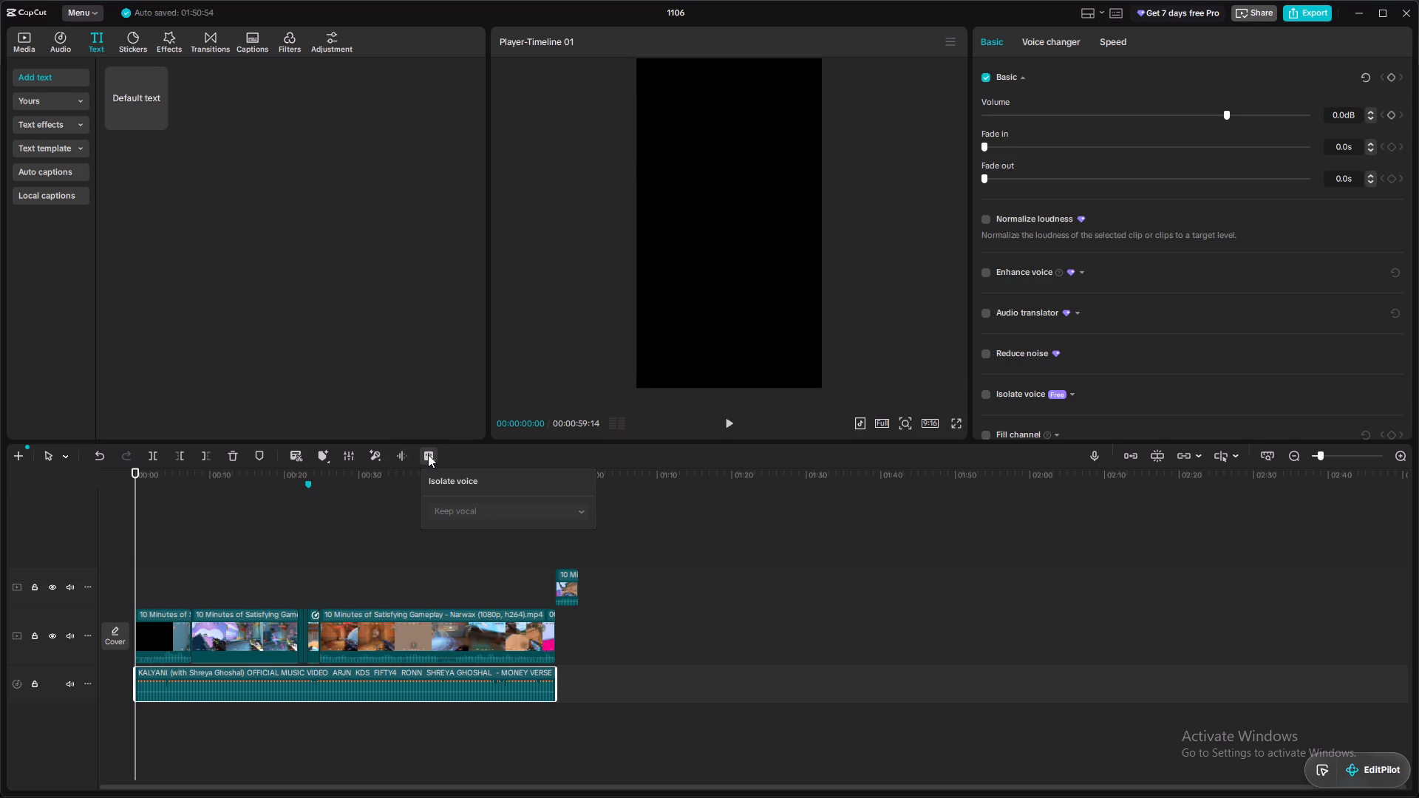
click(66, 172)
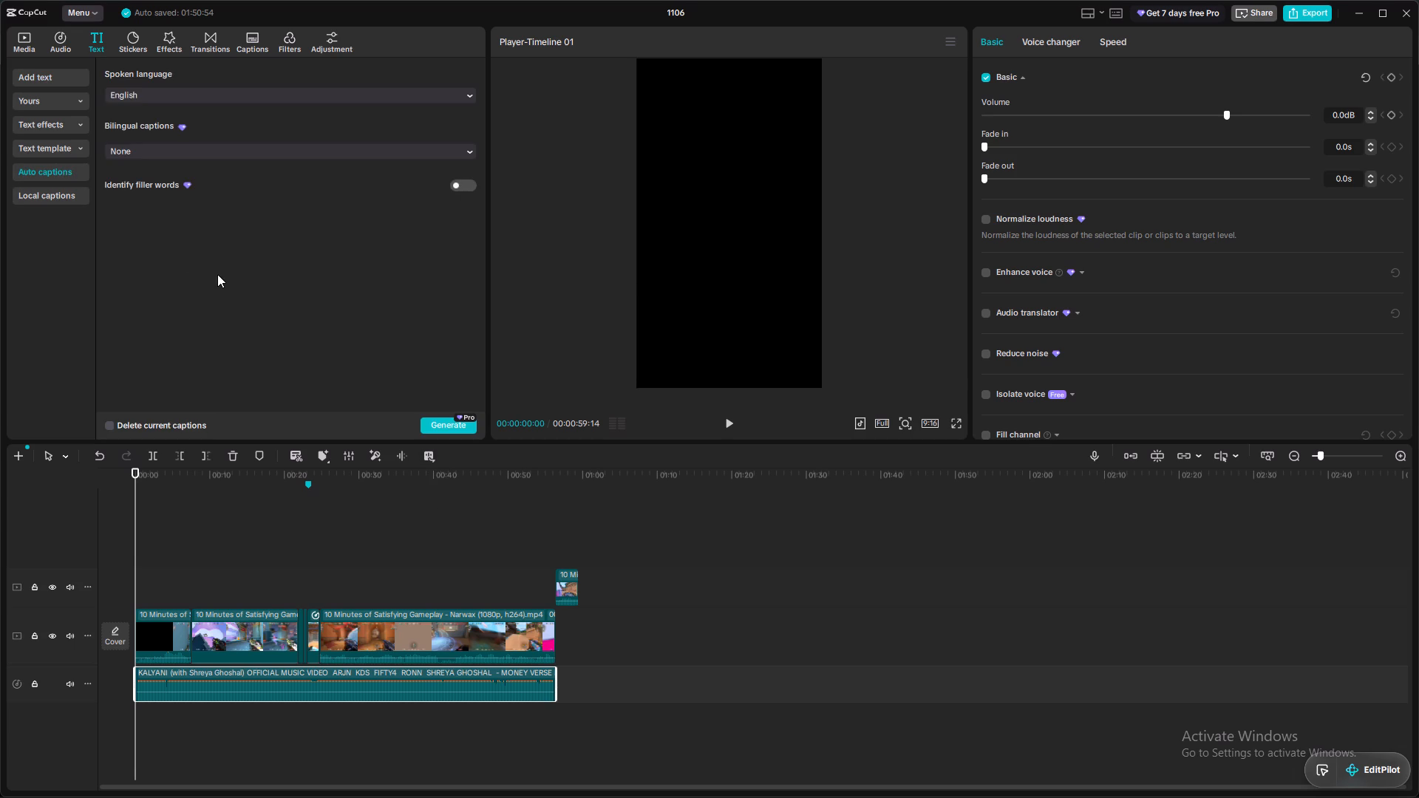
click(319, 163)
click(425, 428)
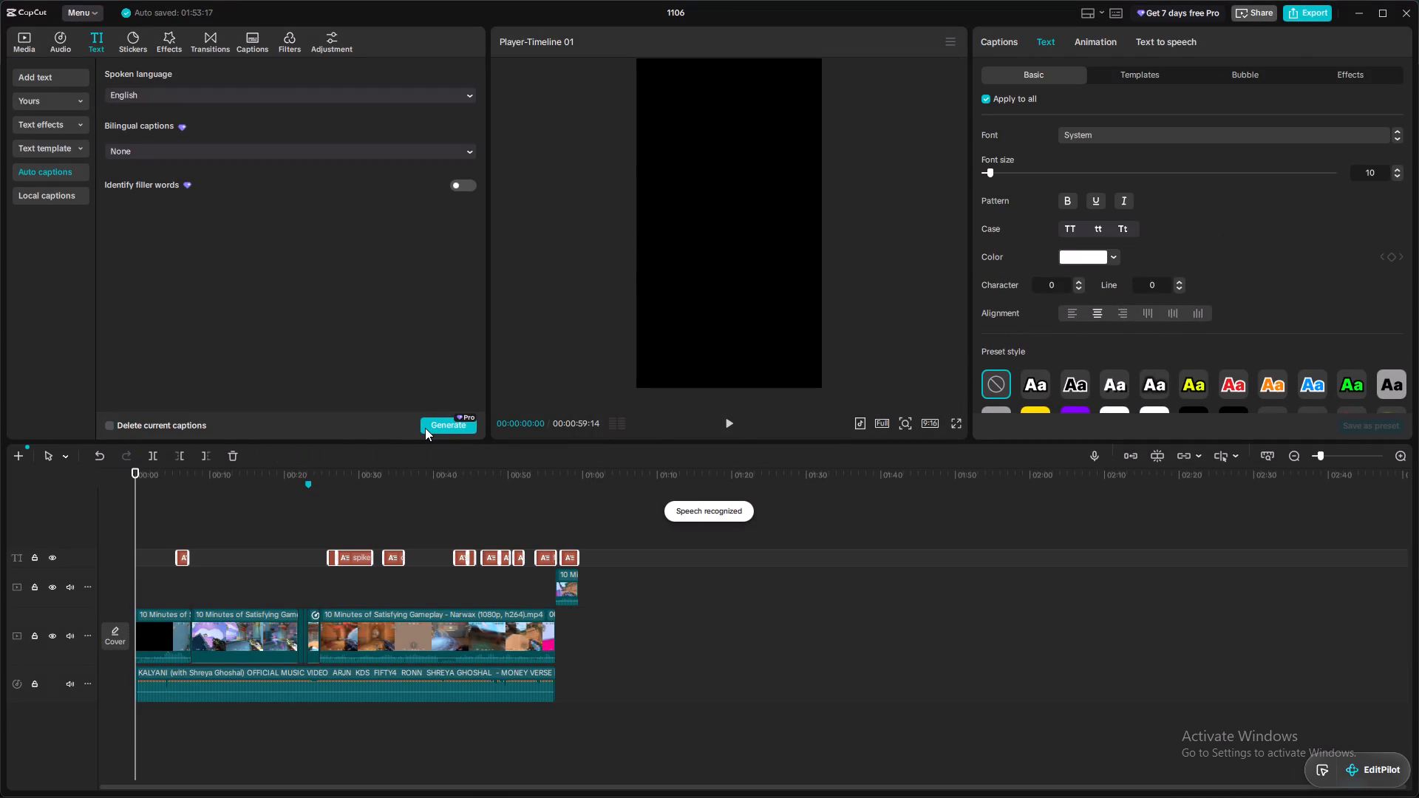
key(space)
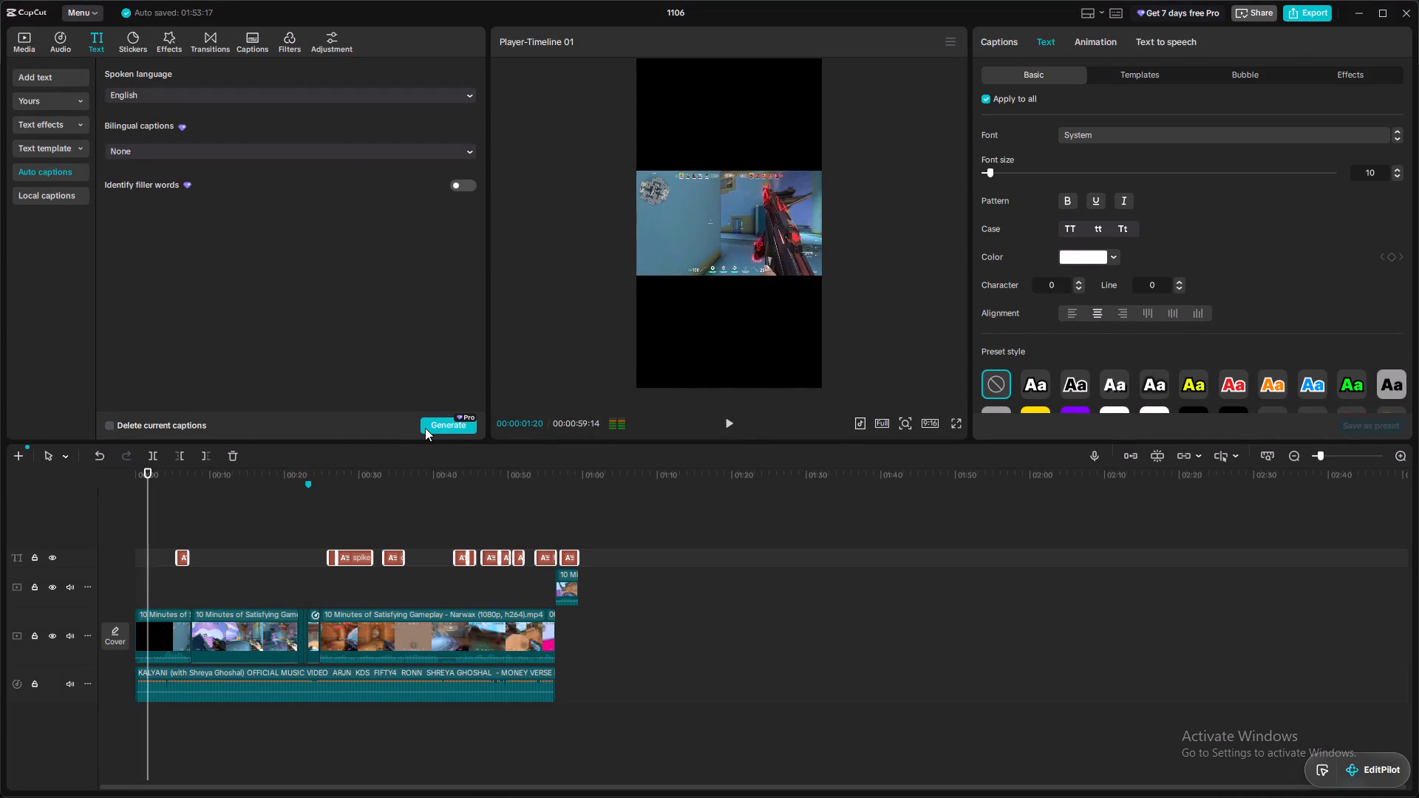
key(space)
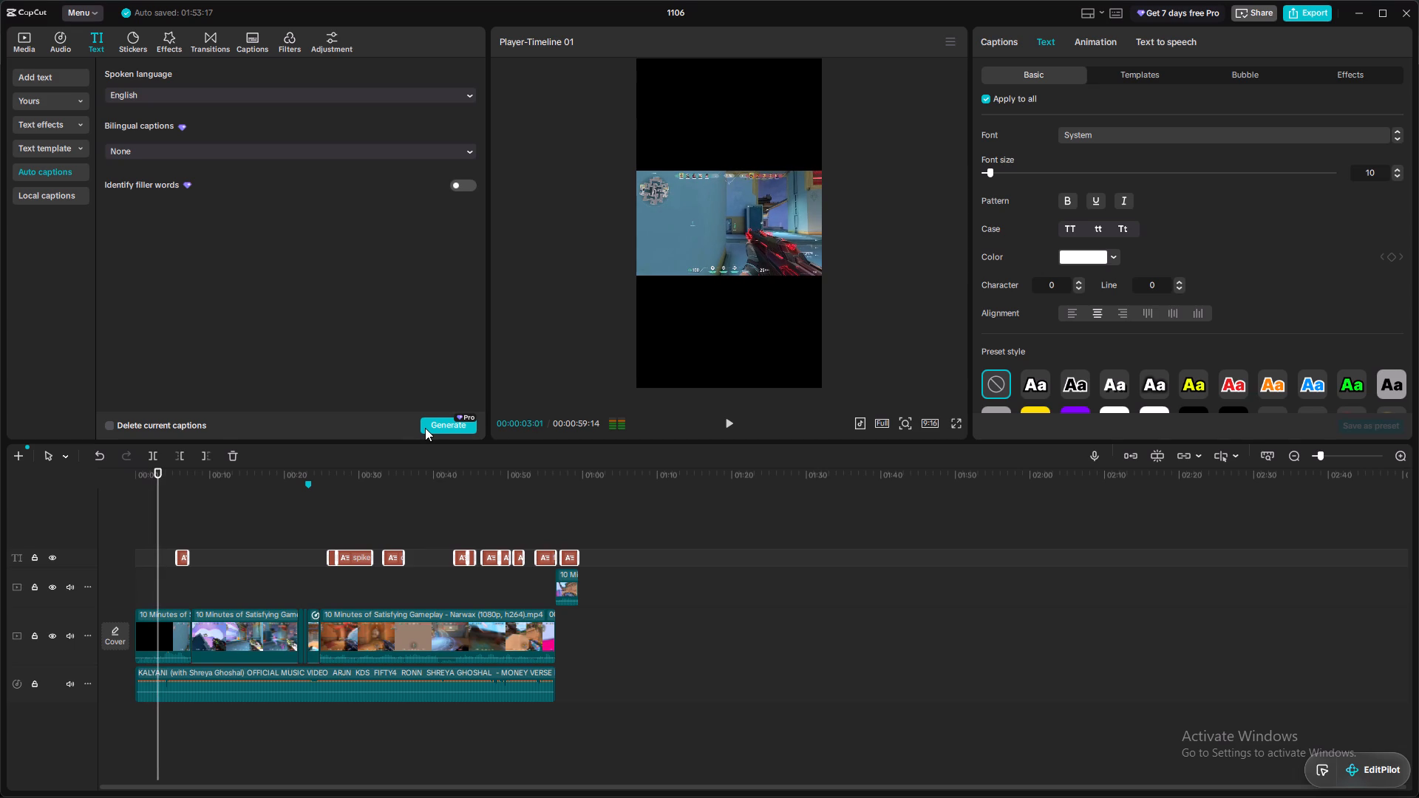
Mute the gameplay sound of the first, second and long clips on the main track, and play the montage to check.
click(154, 644)
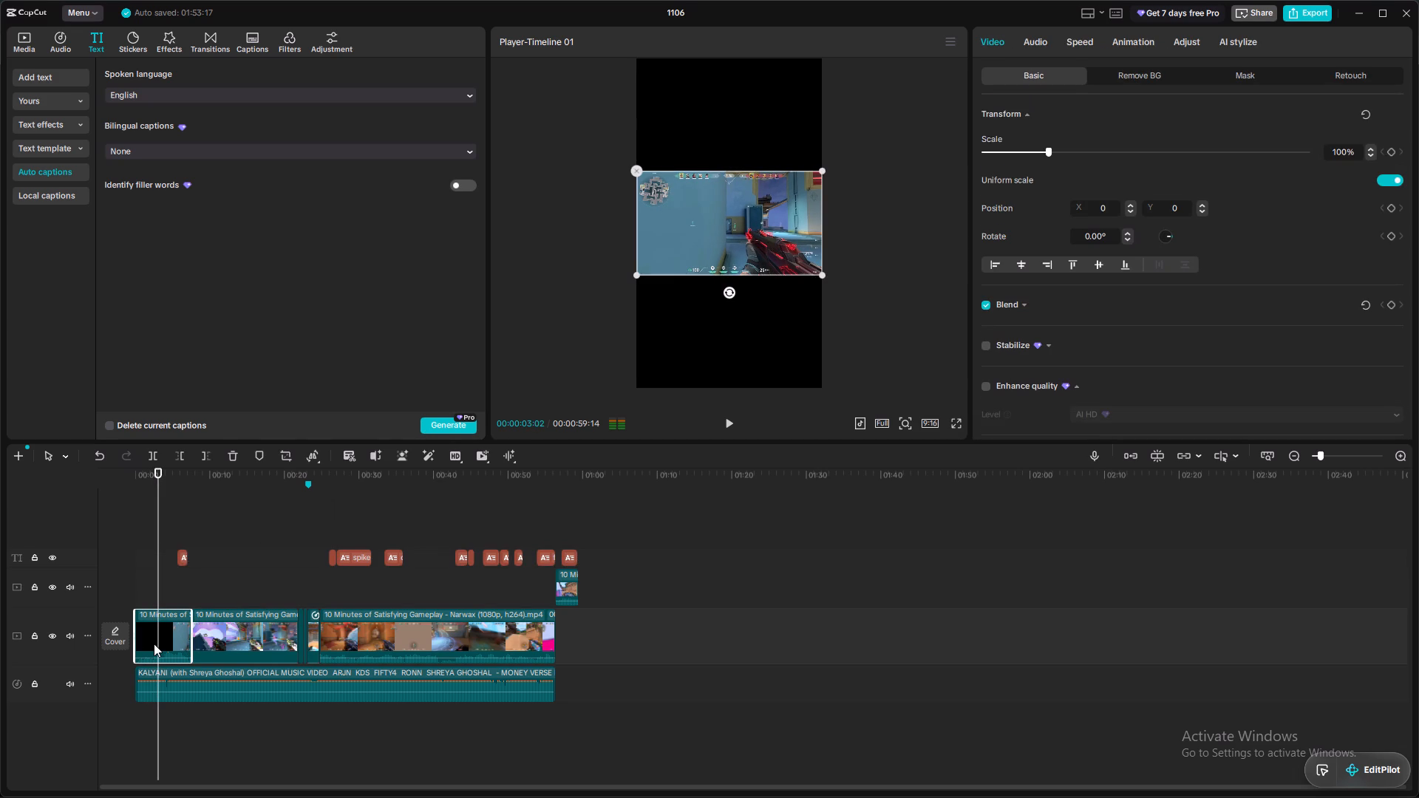
click(1073, 46)
click(1044, 36)
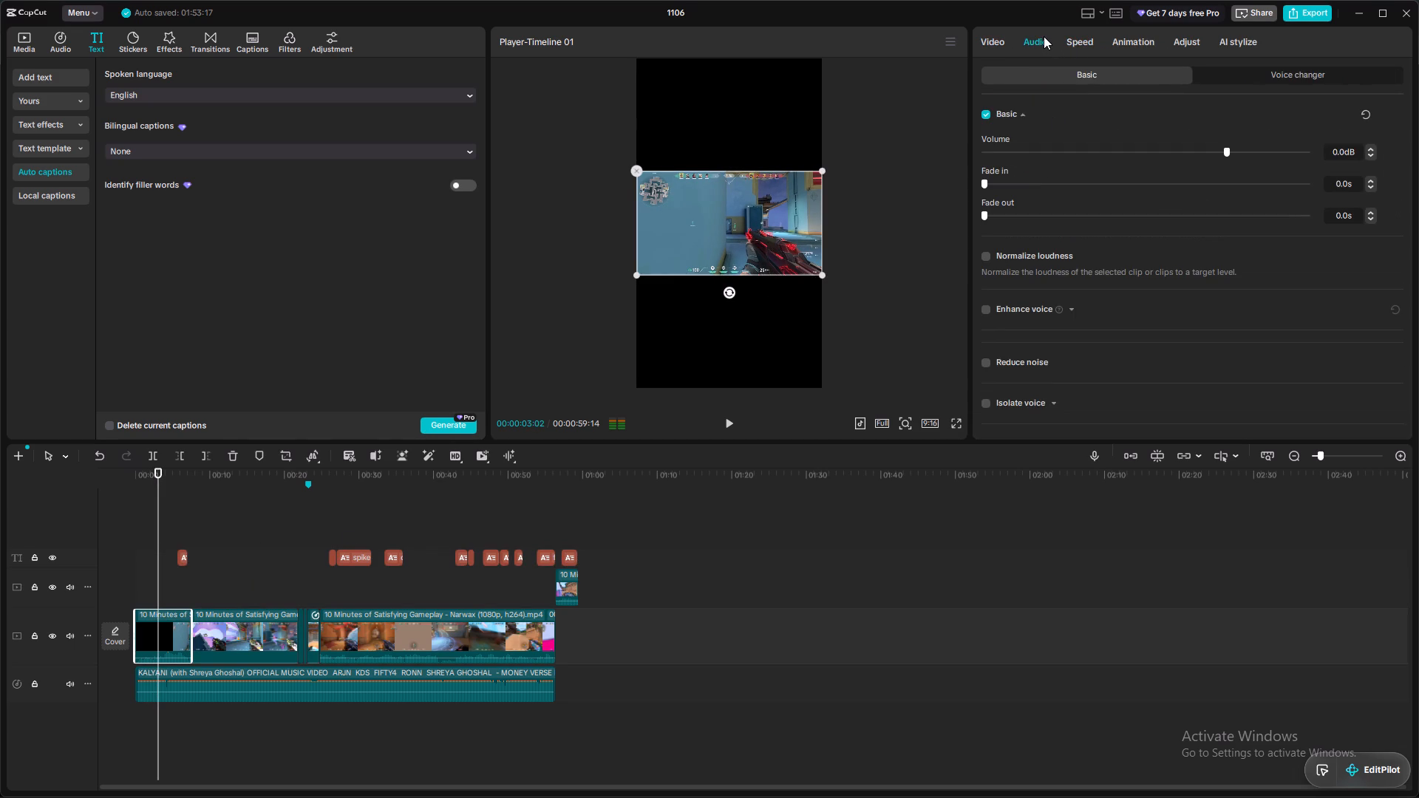
drag(1233, 150, 737, 287)
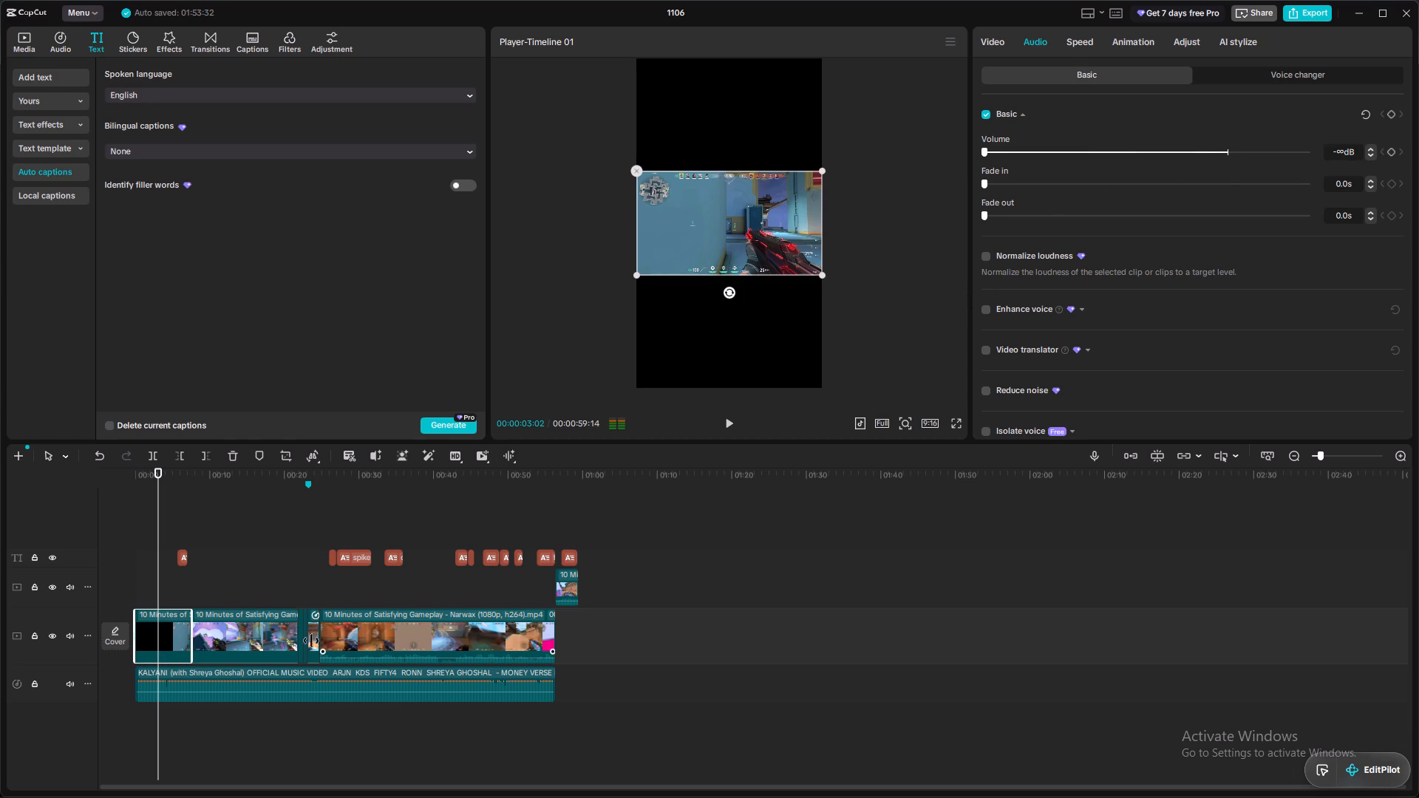
click(242, 641)
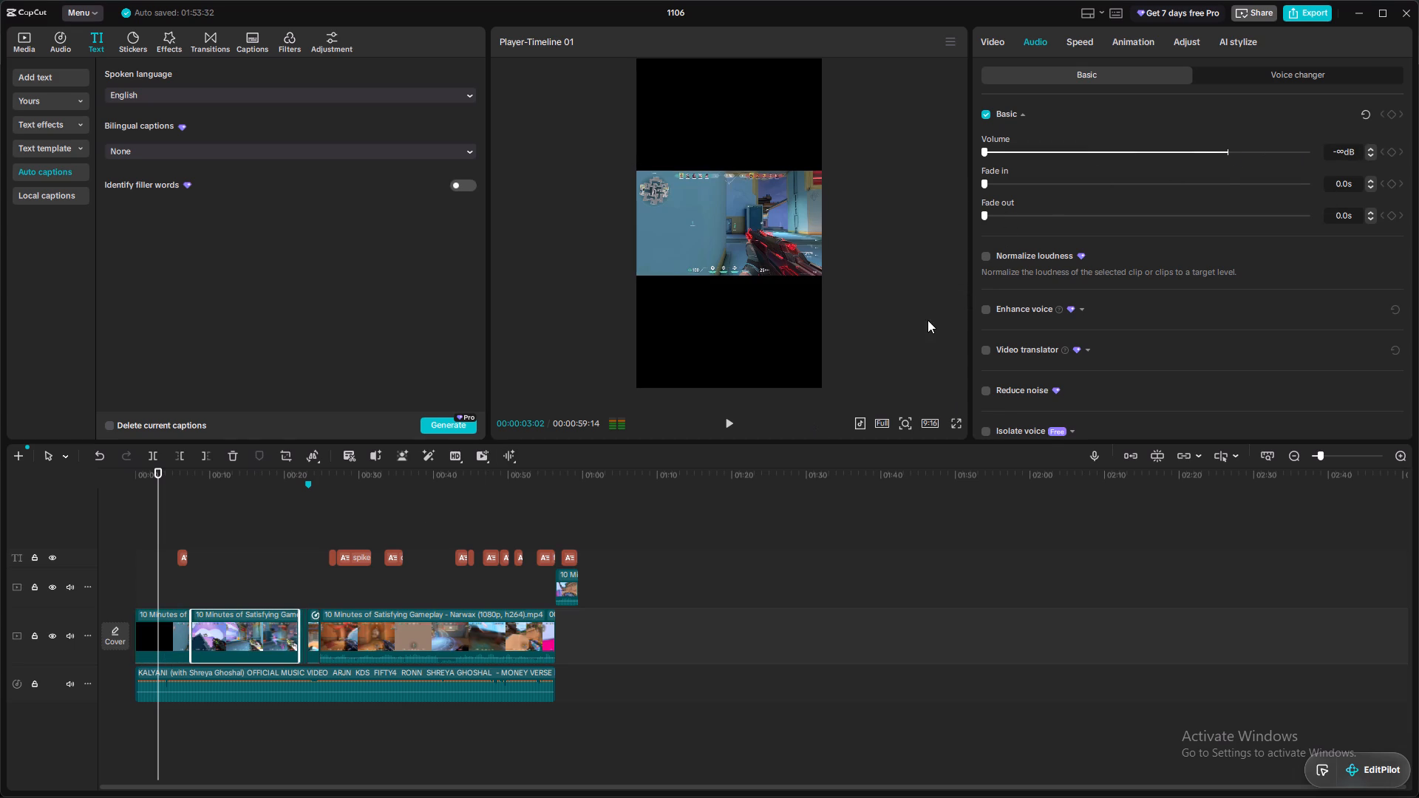
click(391, 630)
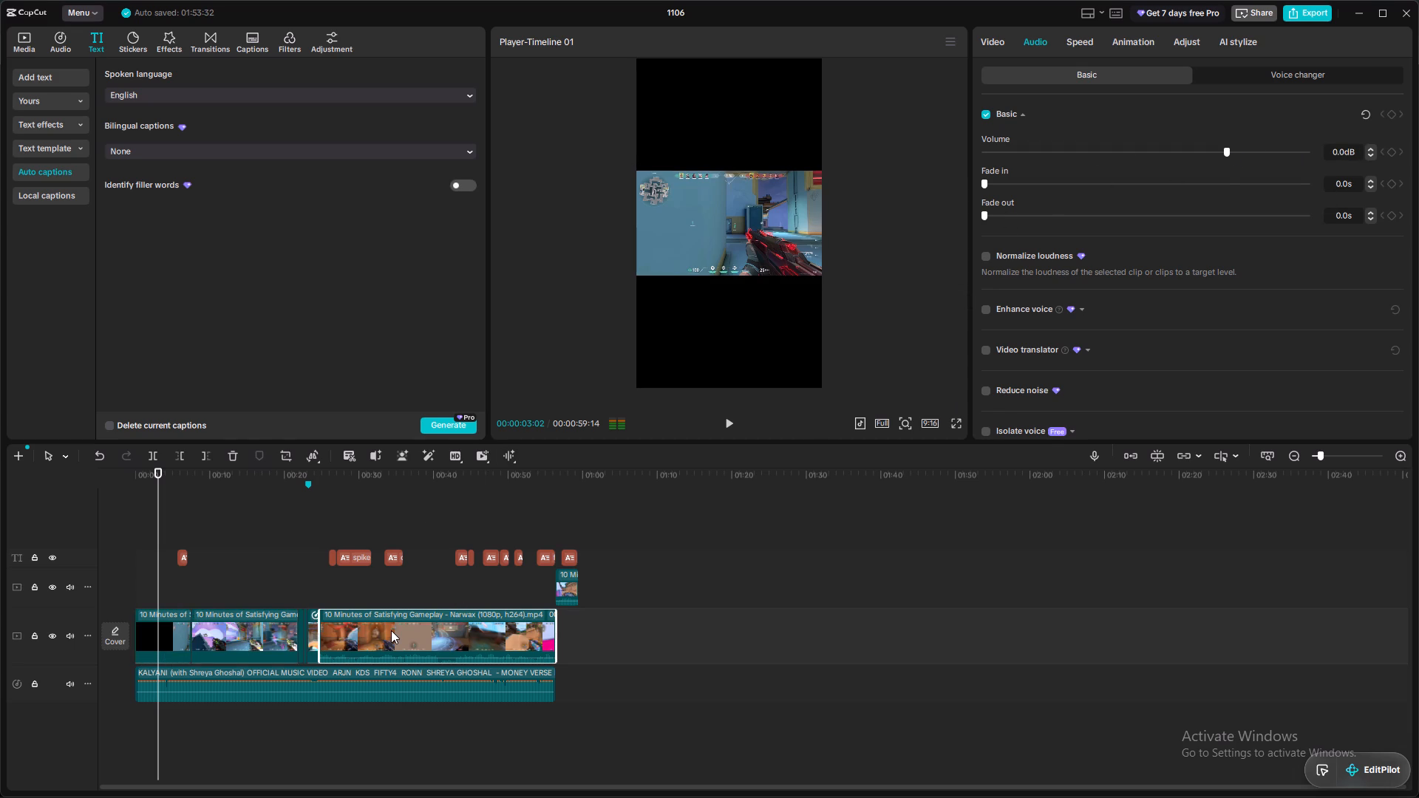
drag(1225, 147, 939, 252)
drag(939, 252, 857, 282)
click(573, 594)
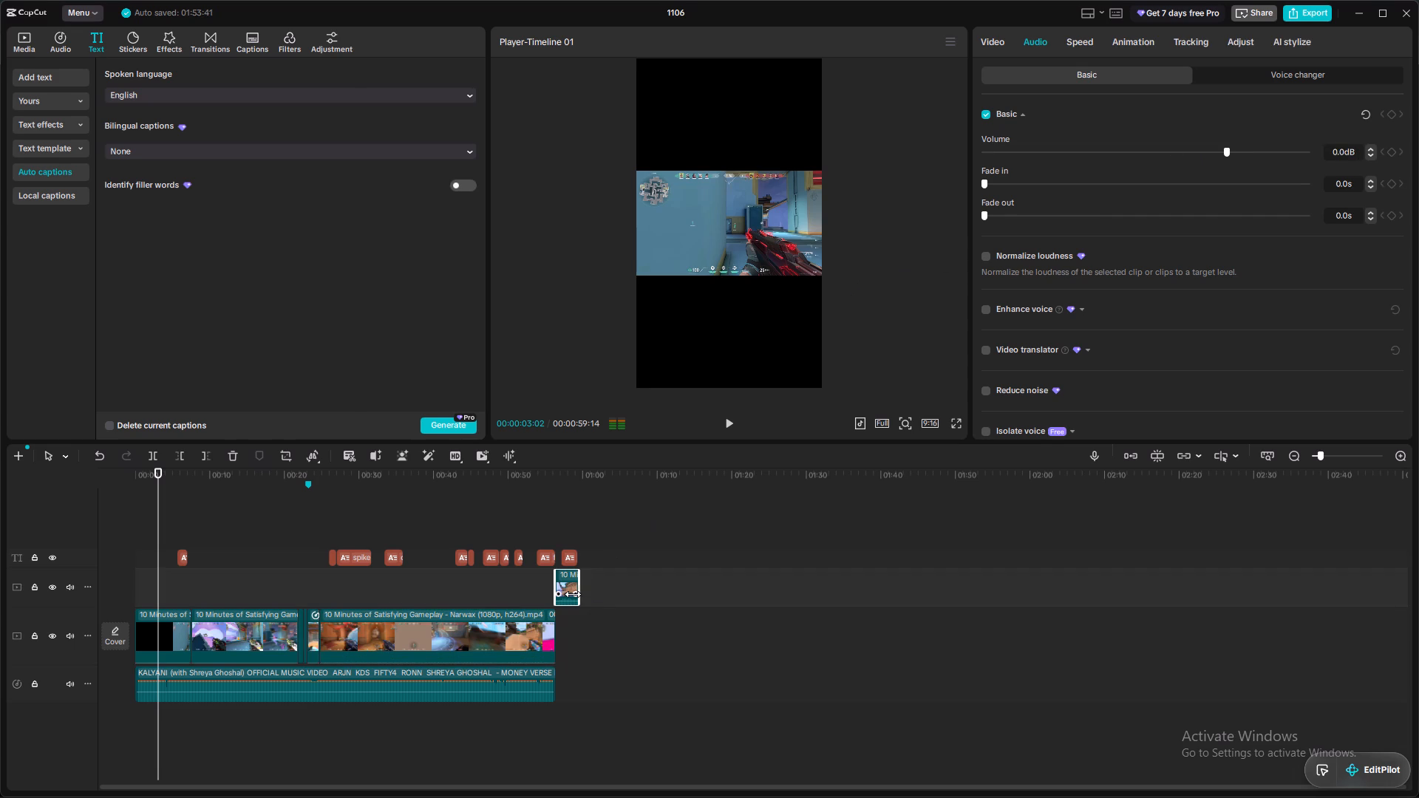
click(1225, 158)
key(space)
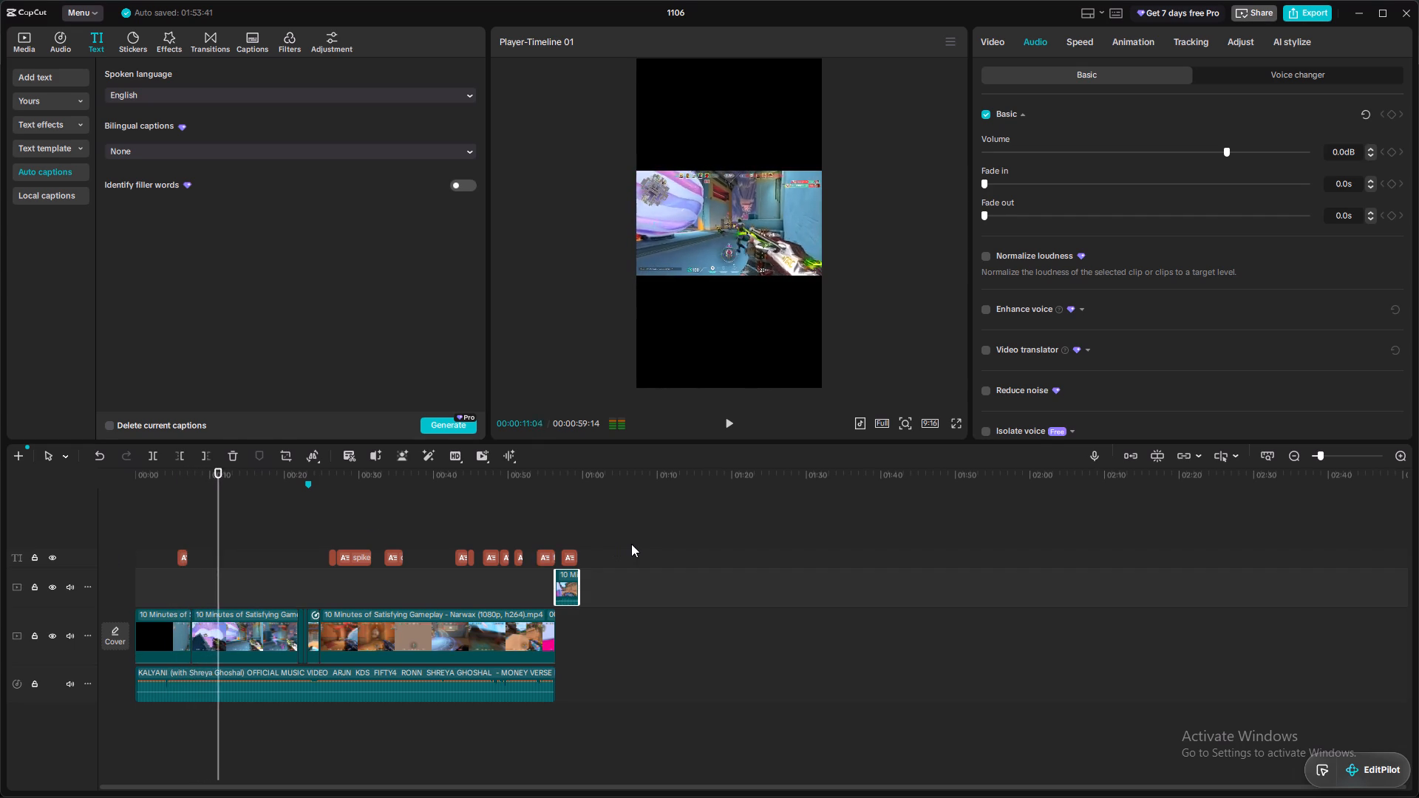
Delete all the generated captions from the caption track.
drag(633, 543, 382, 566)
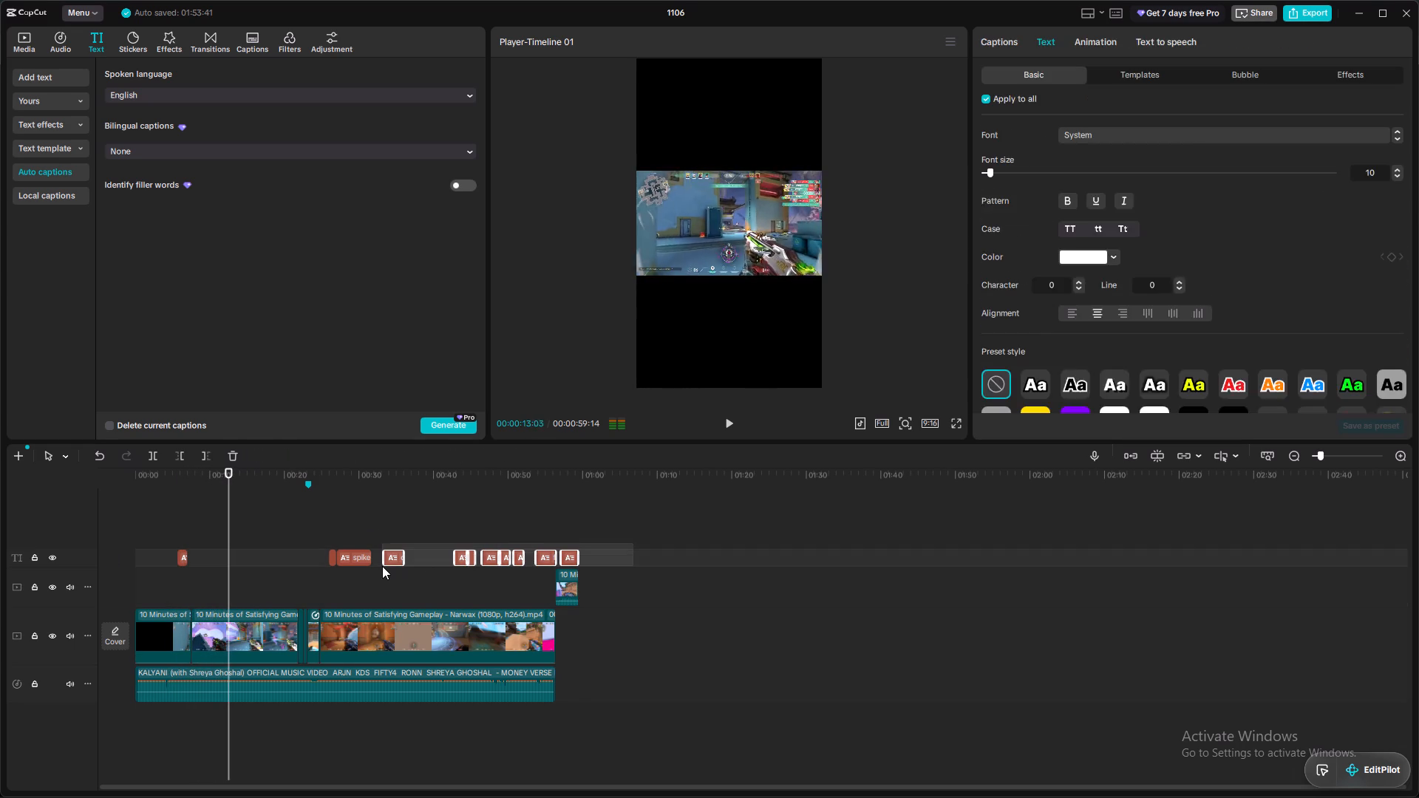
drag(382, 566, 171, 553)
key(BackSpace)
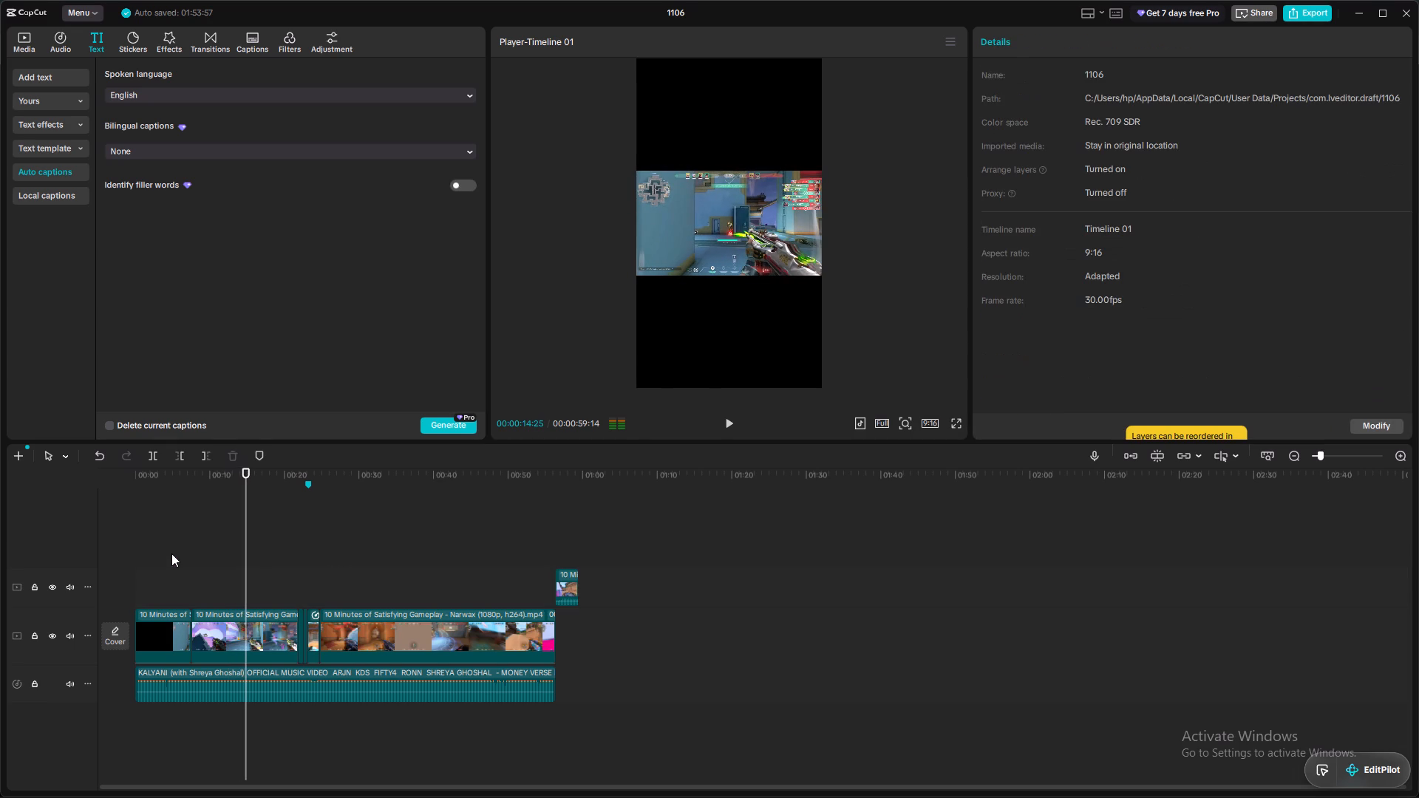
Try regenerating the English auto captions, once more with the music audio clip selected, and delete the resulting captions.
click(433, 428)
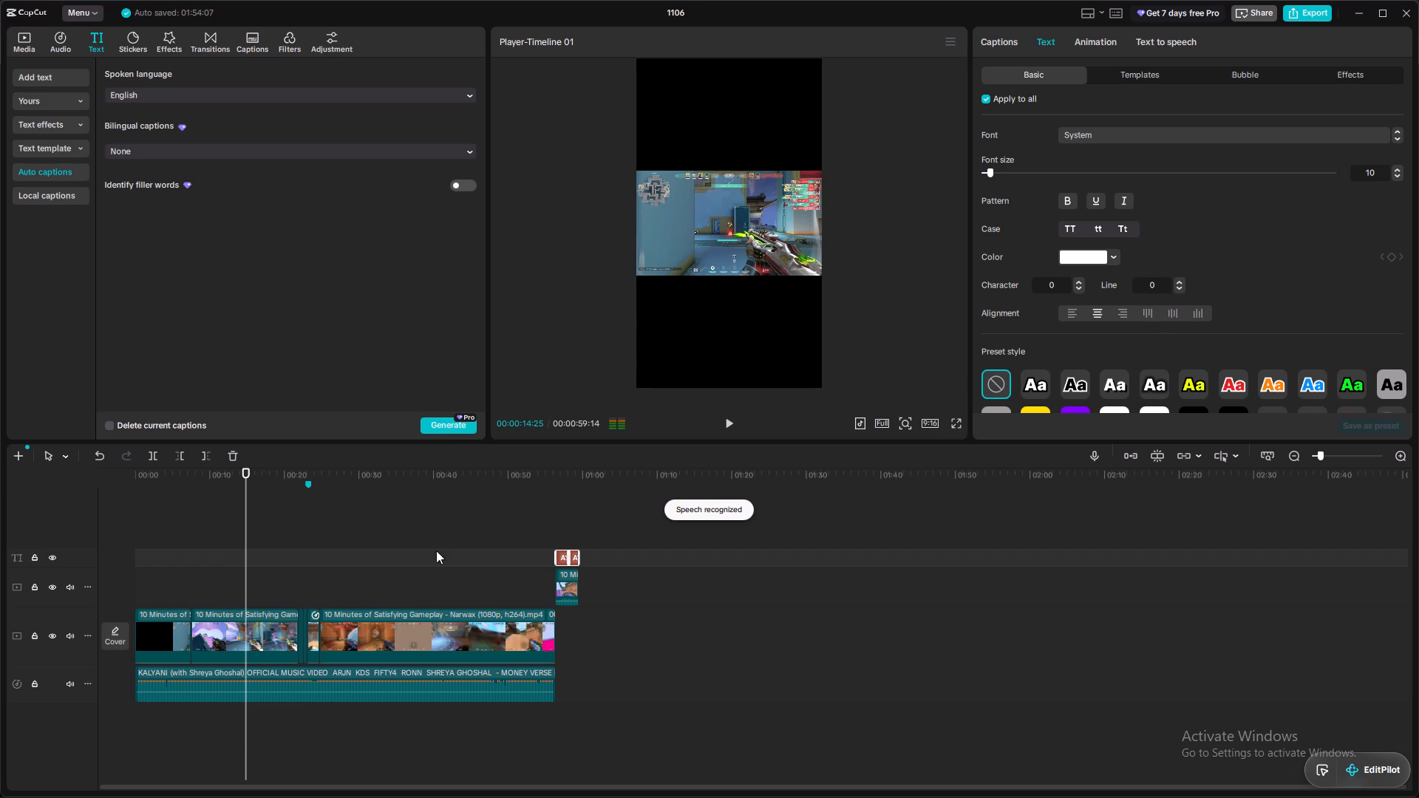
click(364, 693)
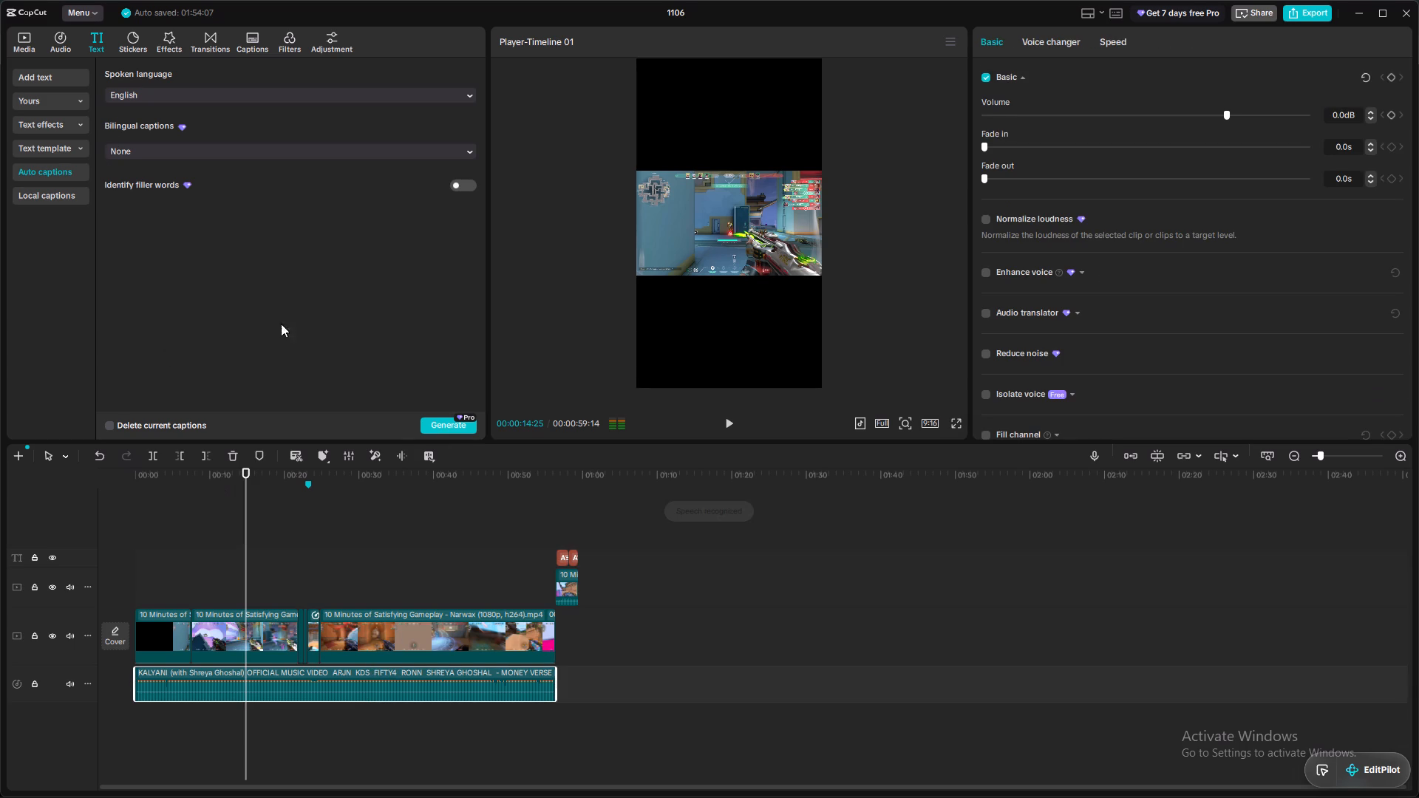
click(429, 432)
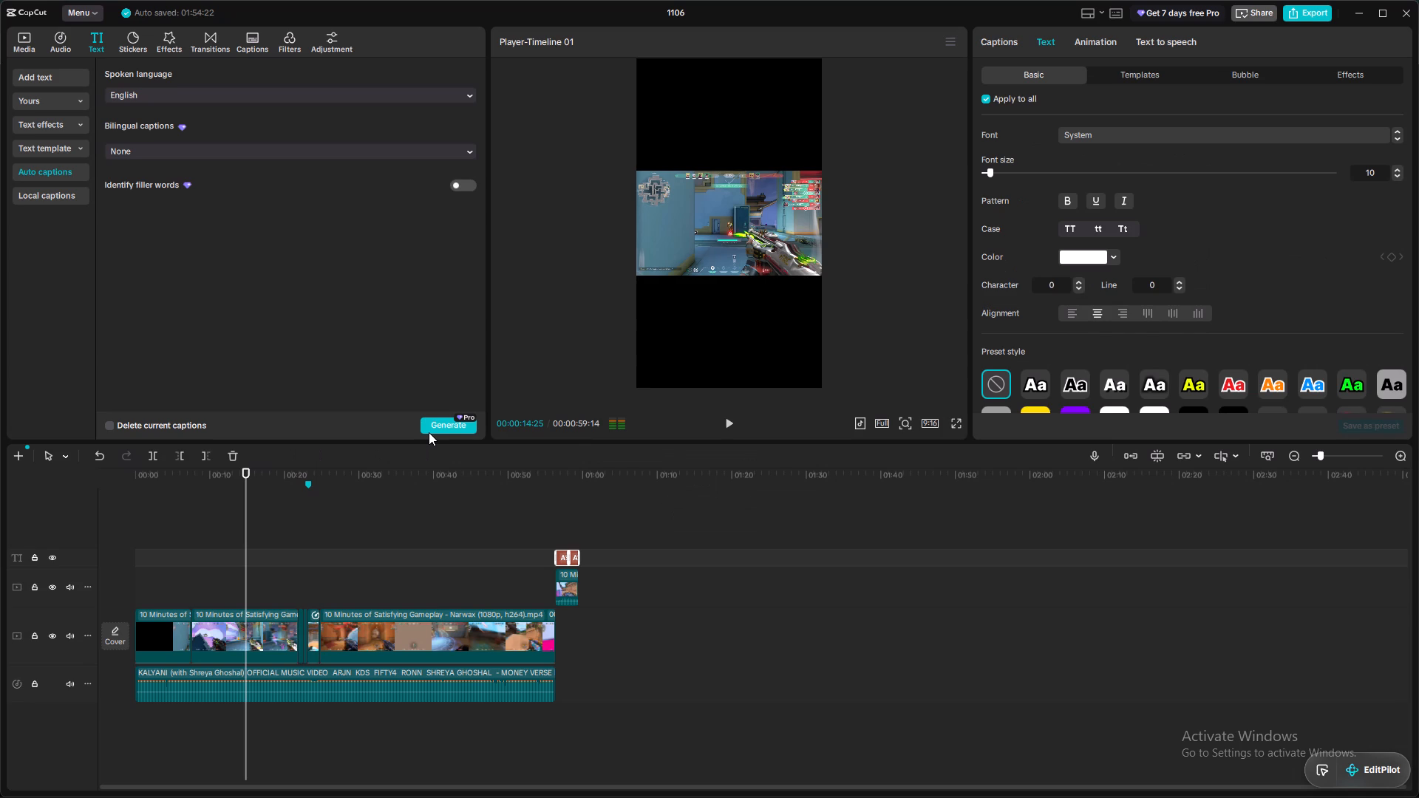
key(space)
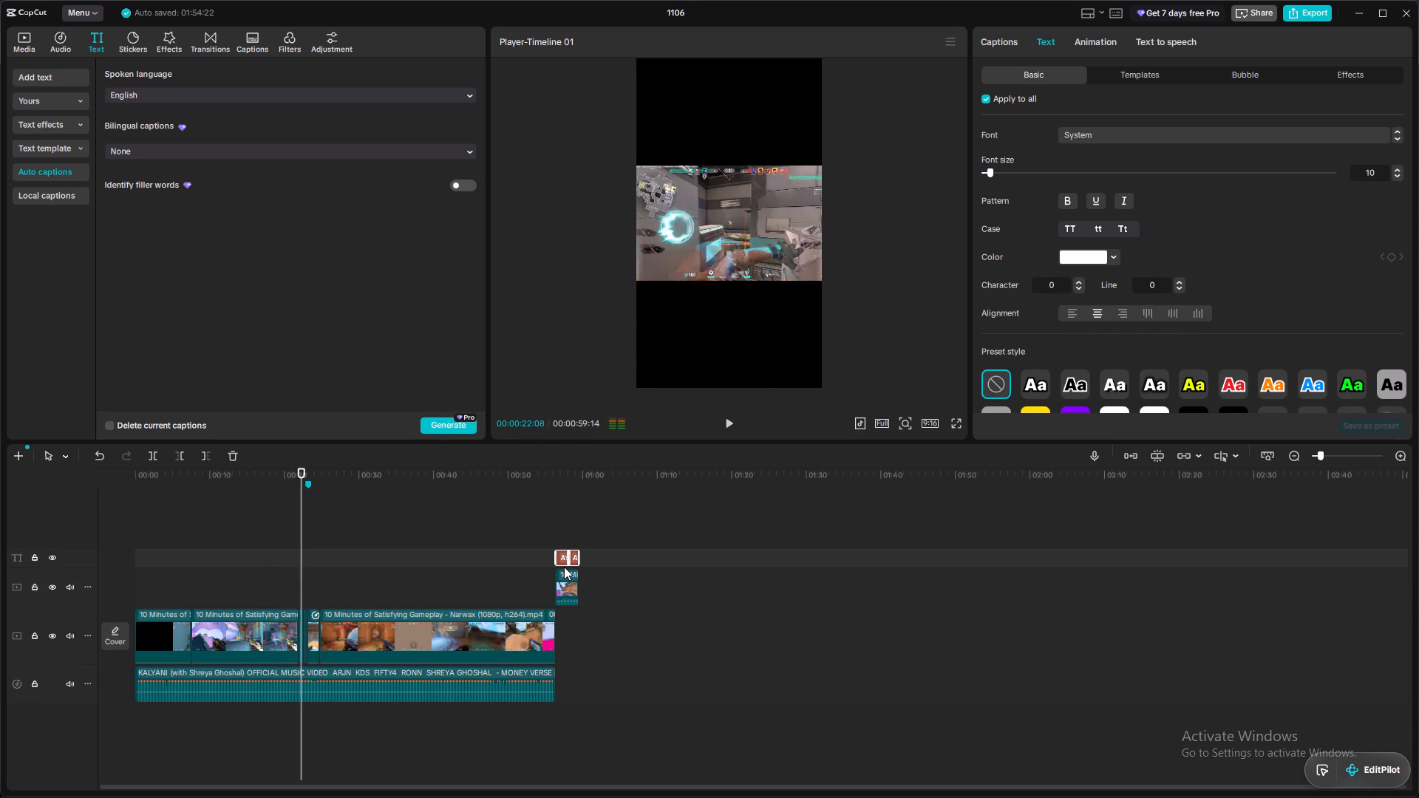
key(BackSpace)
Move all the gameplay clips, including the short end clip, clear of the music so the first starts at about 01:13.
click(533, 690)
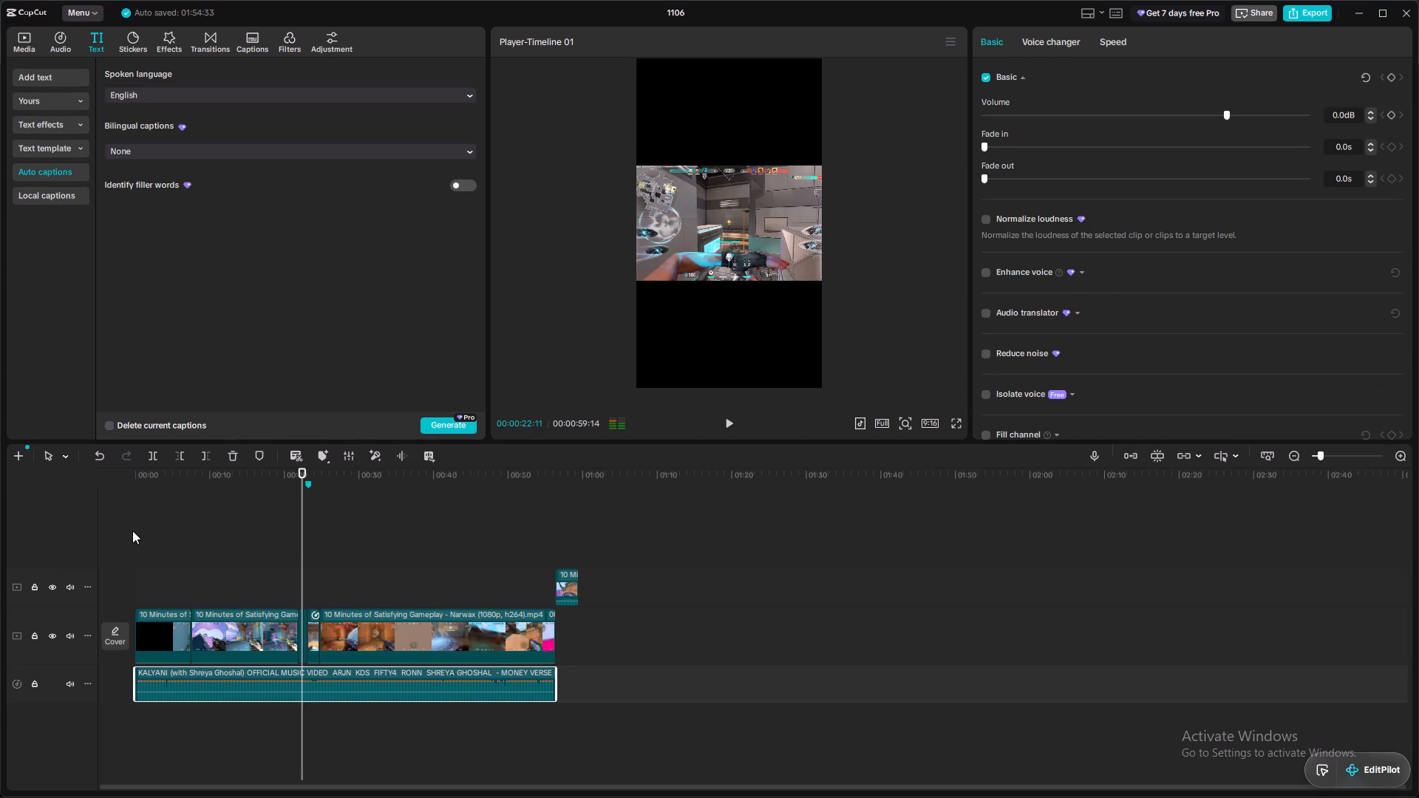
drag(129, 541, 182, 606)
drag(122, 554, 368, 630)
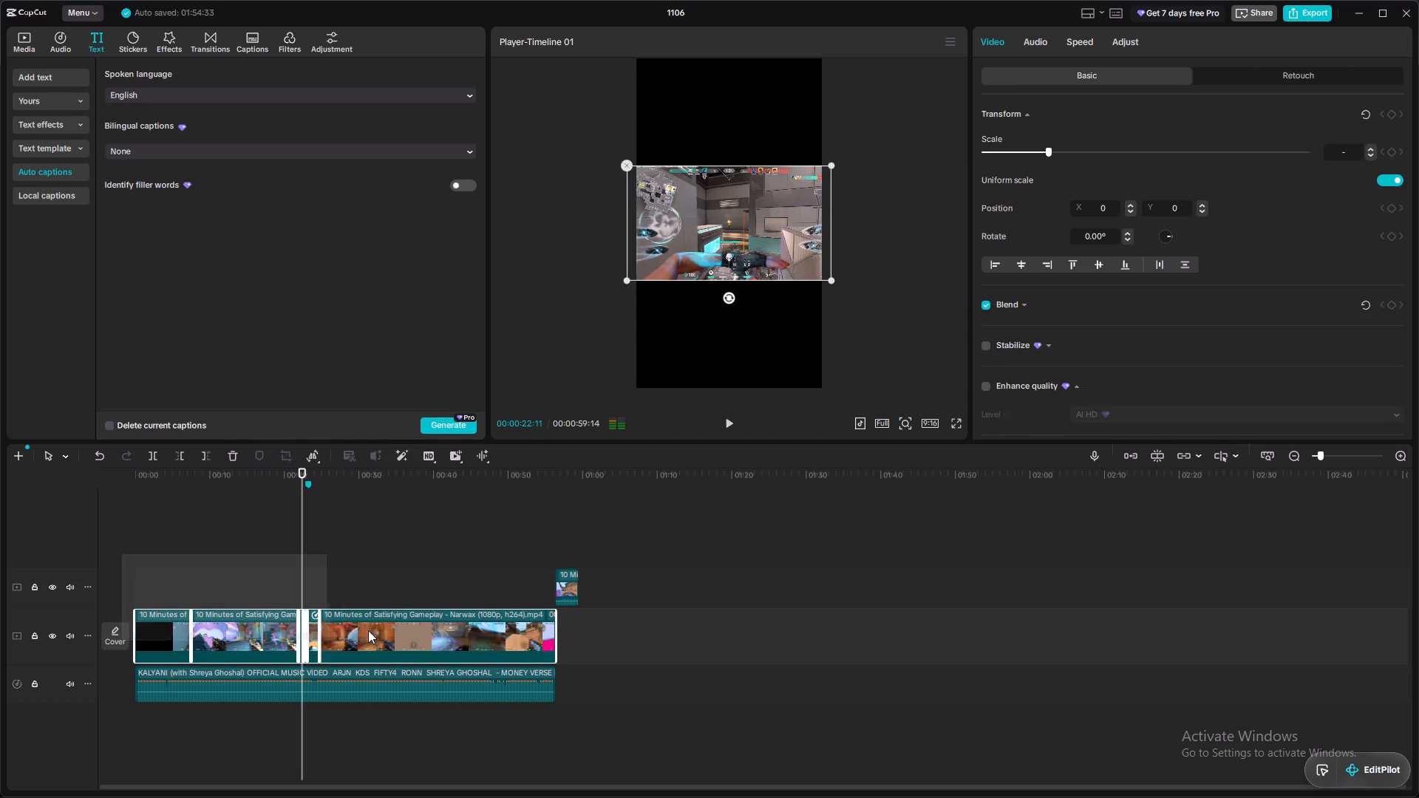
drag(368, 630, 610, 649)
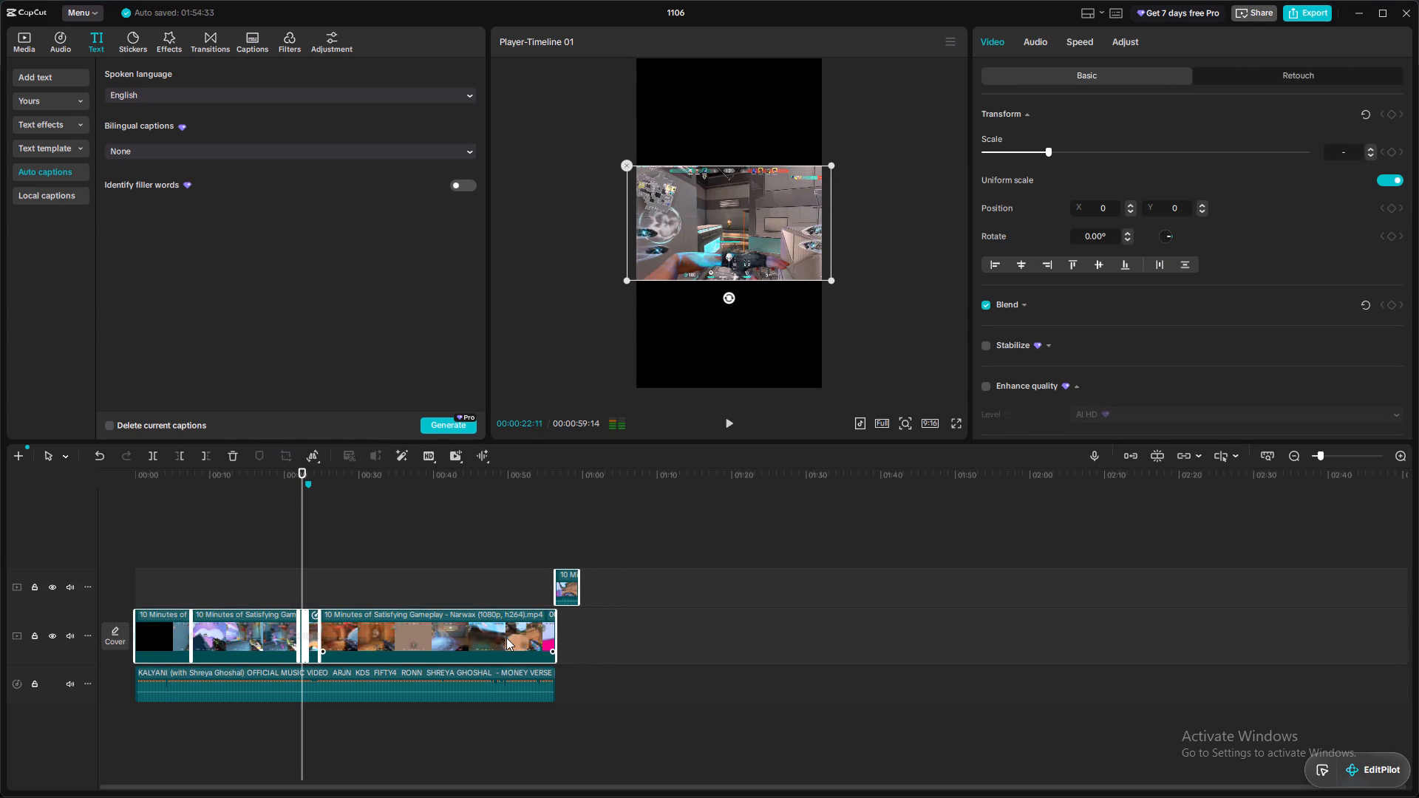
drag(506, 638, 1049, 615)
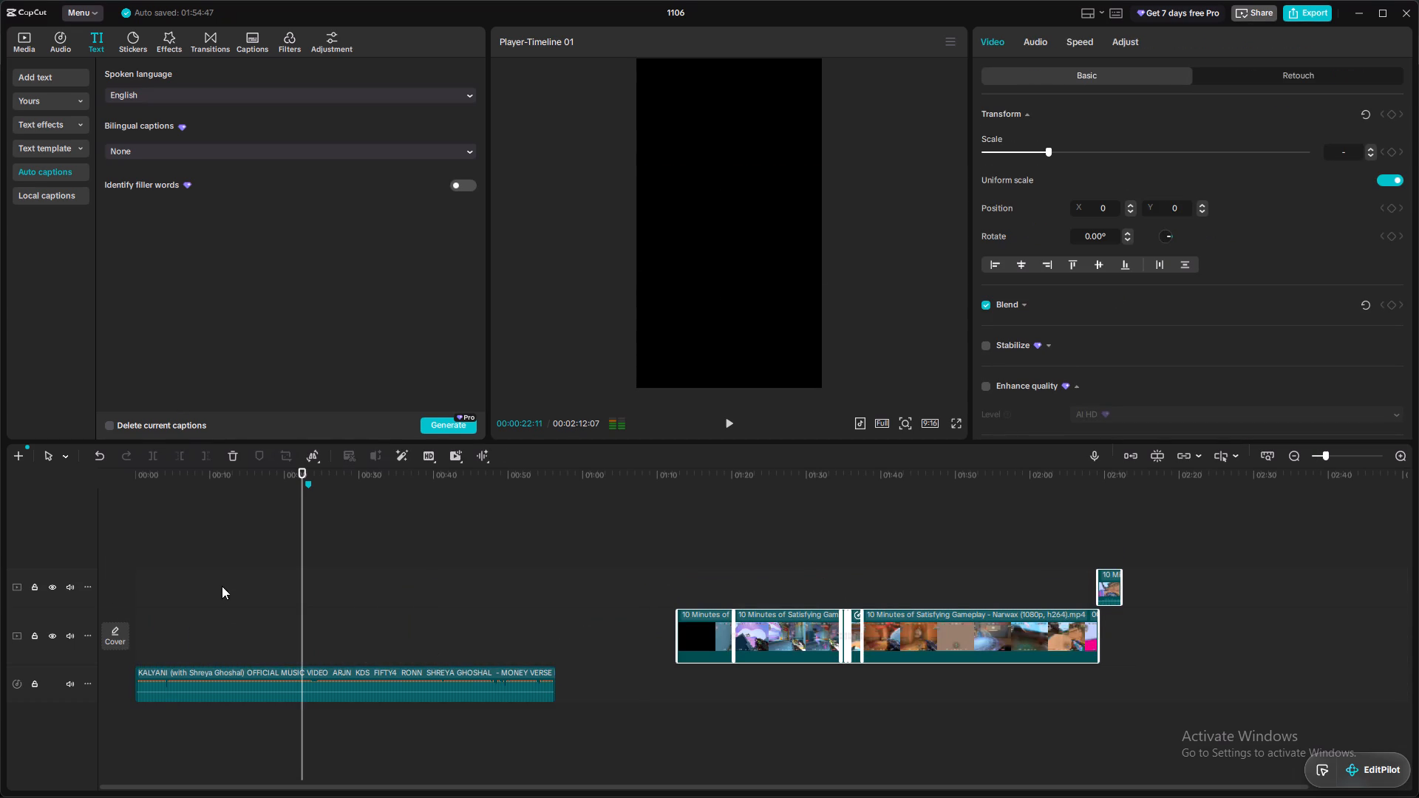
Generate English auto captions again with the extracted music audio clip selected.
click(442, 421)
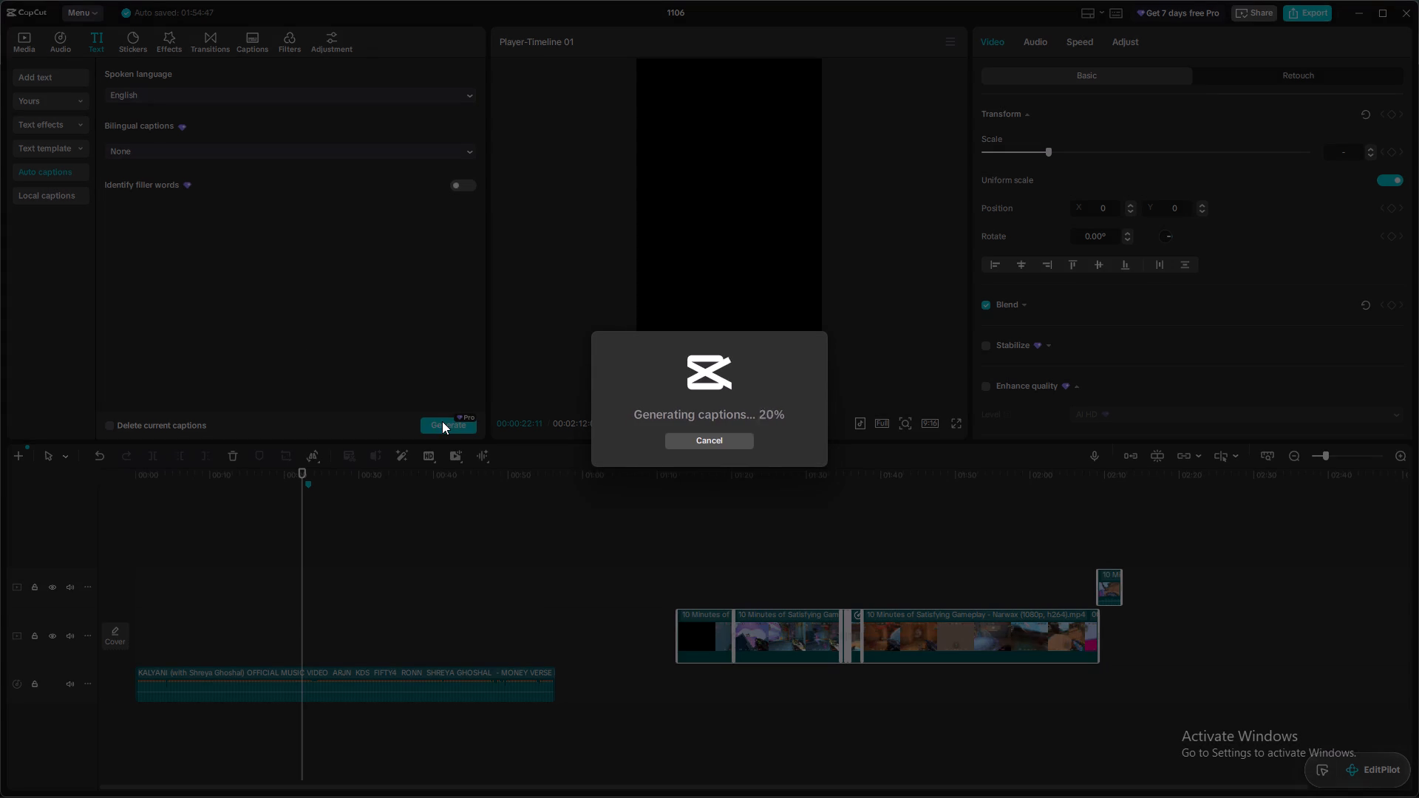
click(715, 437)
click(415, 698)
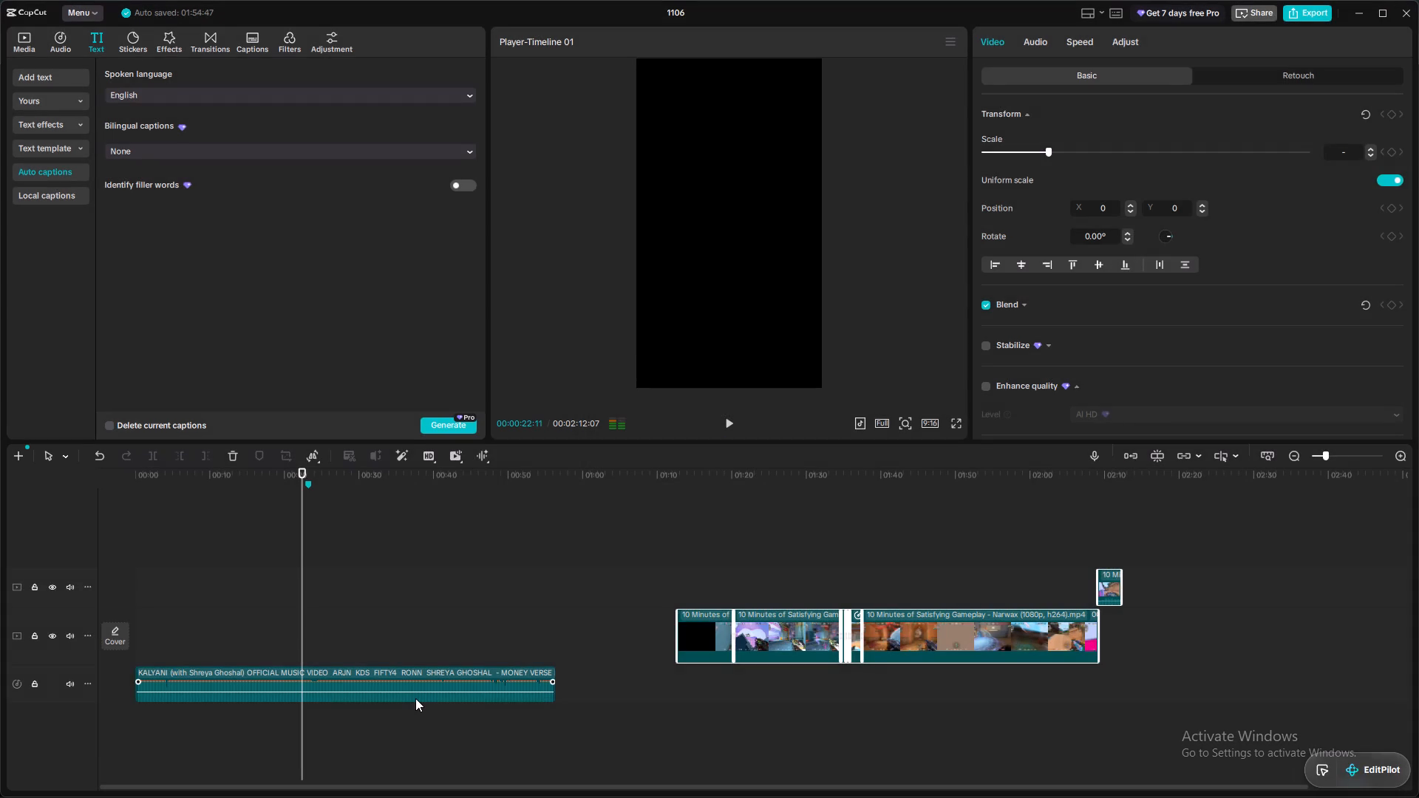
click(432, 425)
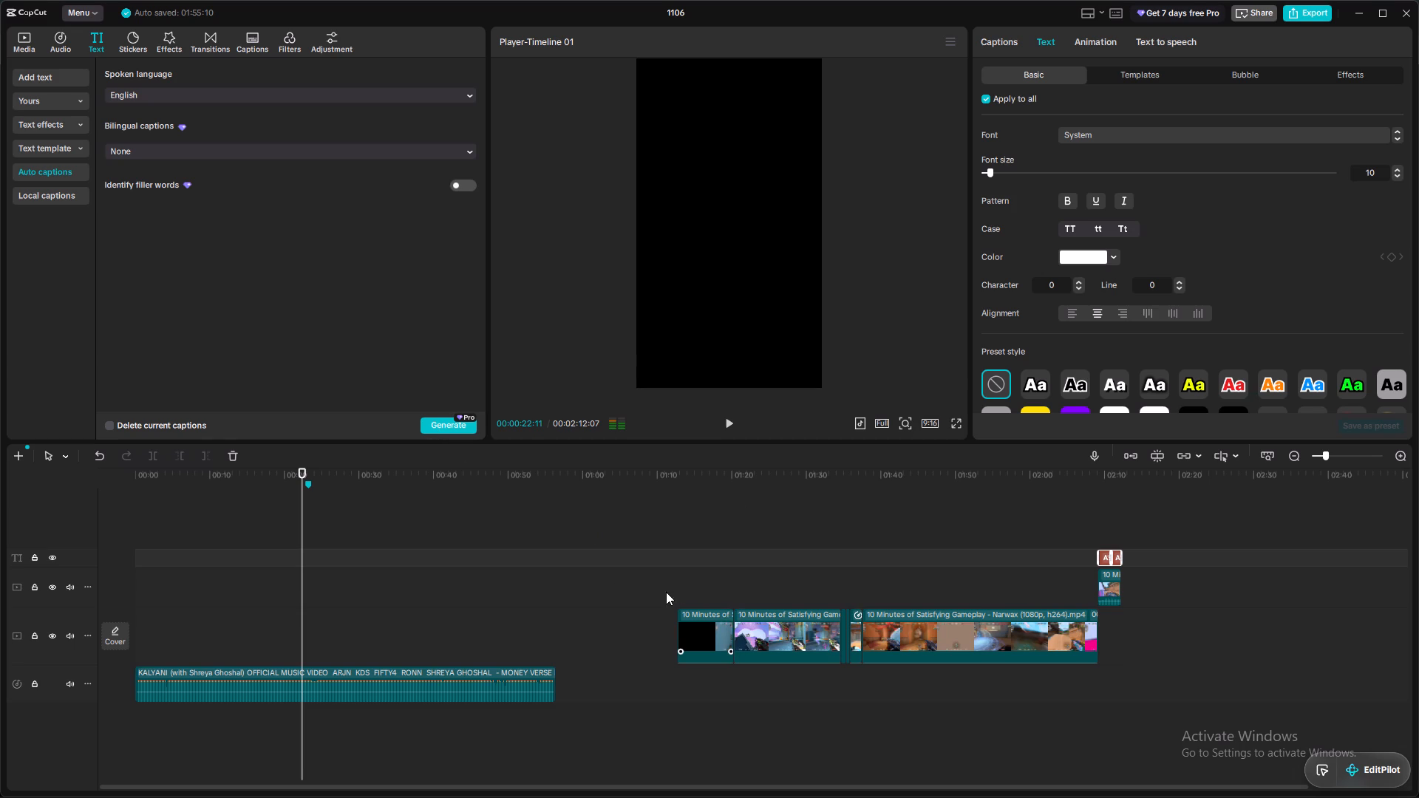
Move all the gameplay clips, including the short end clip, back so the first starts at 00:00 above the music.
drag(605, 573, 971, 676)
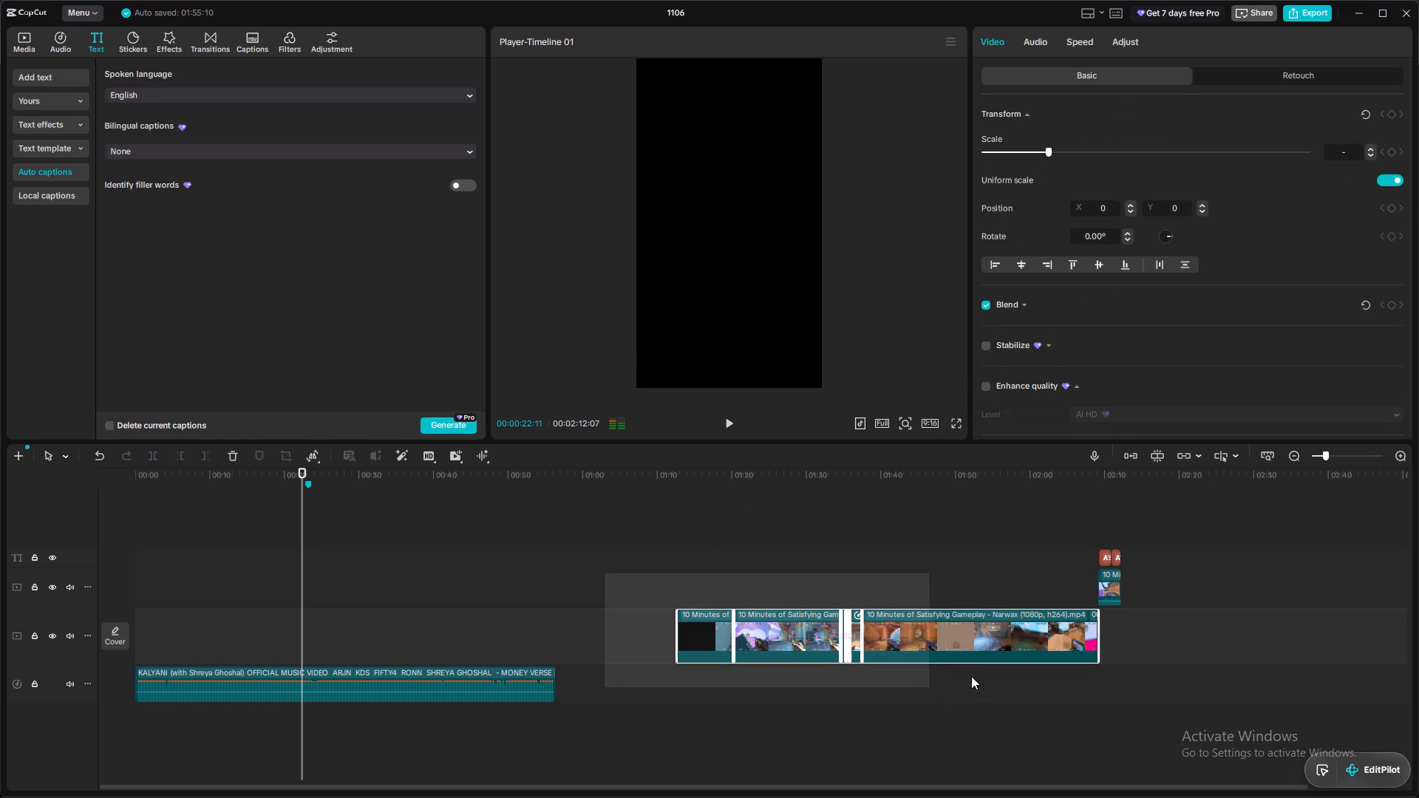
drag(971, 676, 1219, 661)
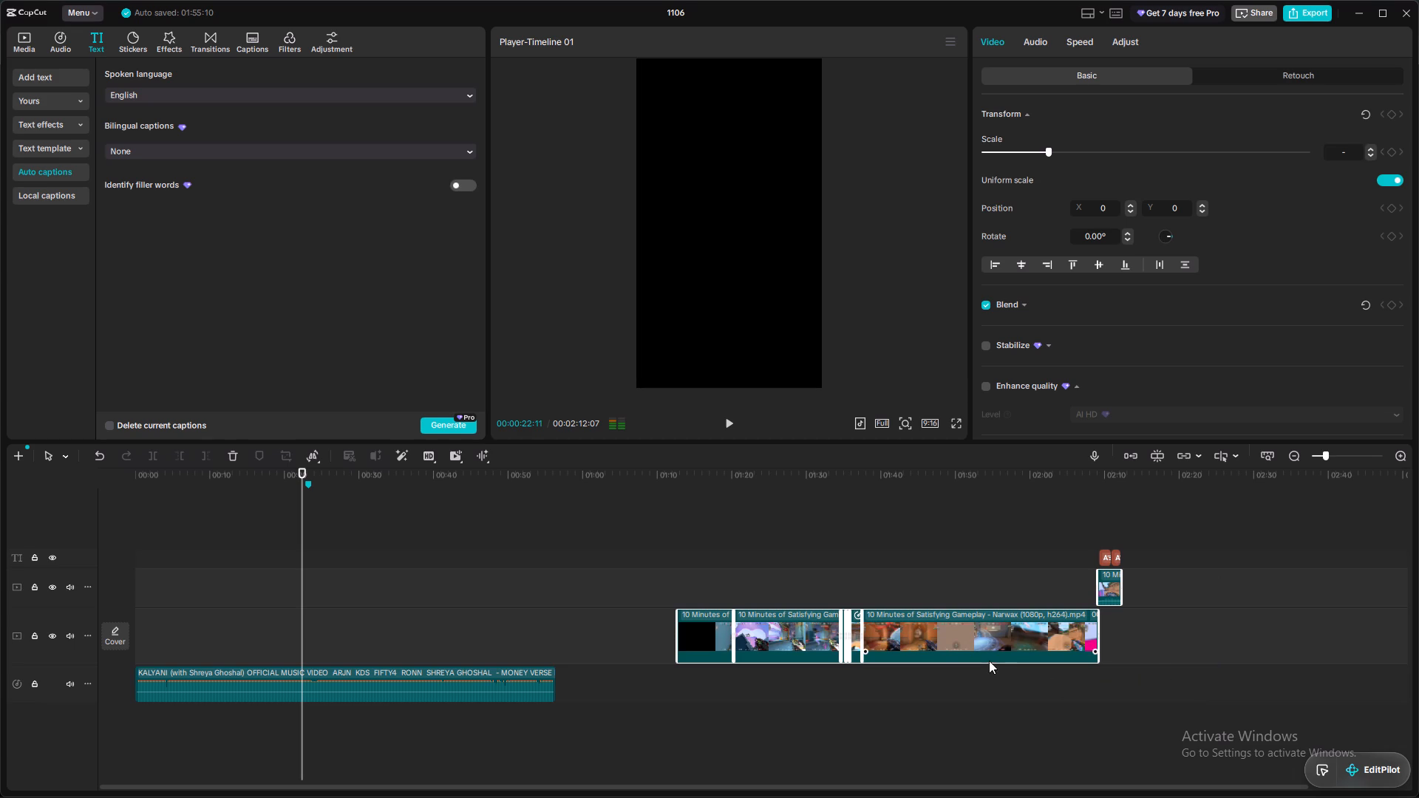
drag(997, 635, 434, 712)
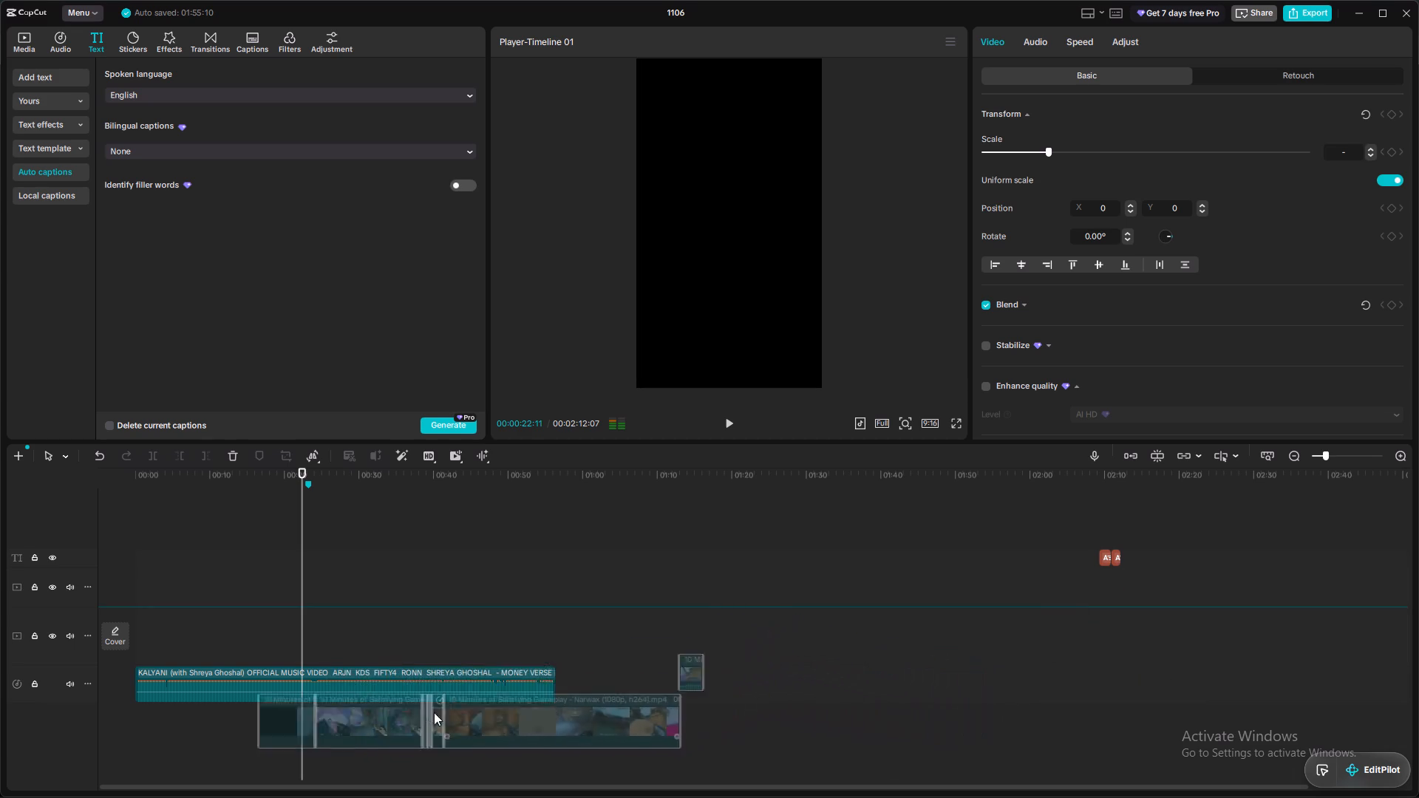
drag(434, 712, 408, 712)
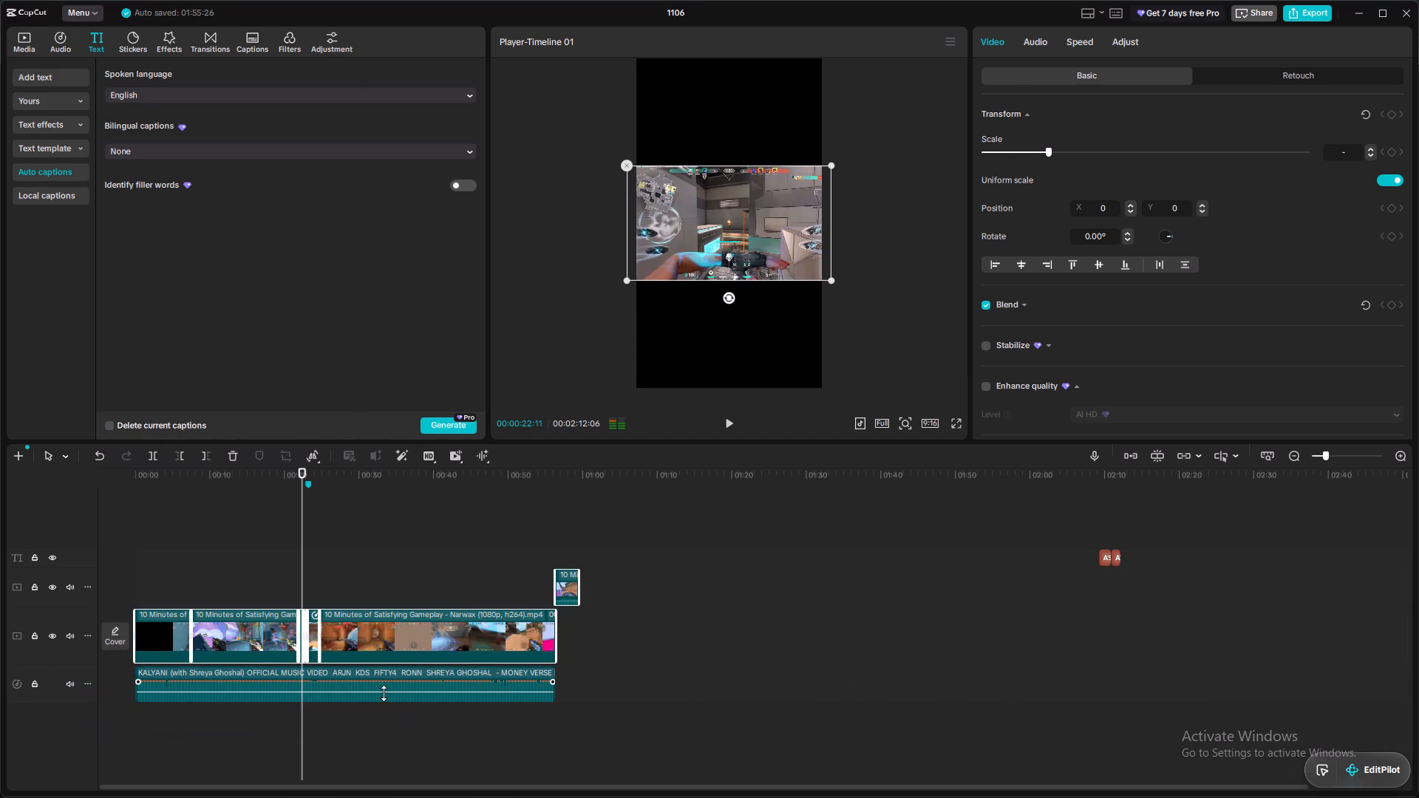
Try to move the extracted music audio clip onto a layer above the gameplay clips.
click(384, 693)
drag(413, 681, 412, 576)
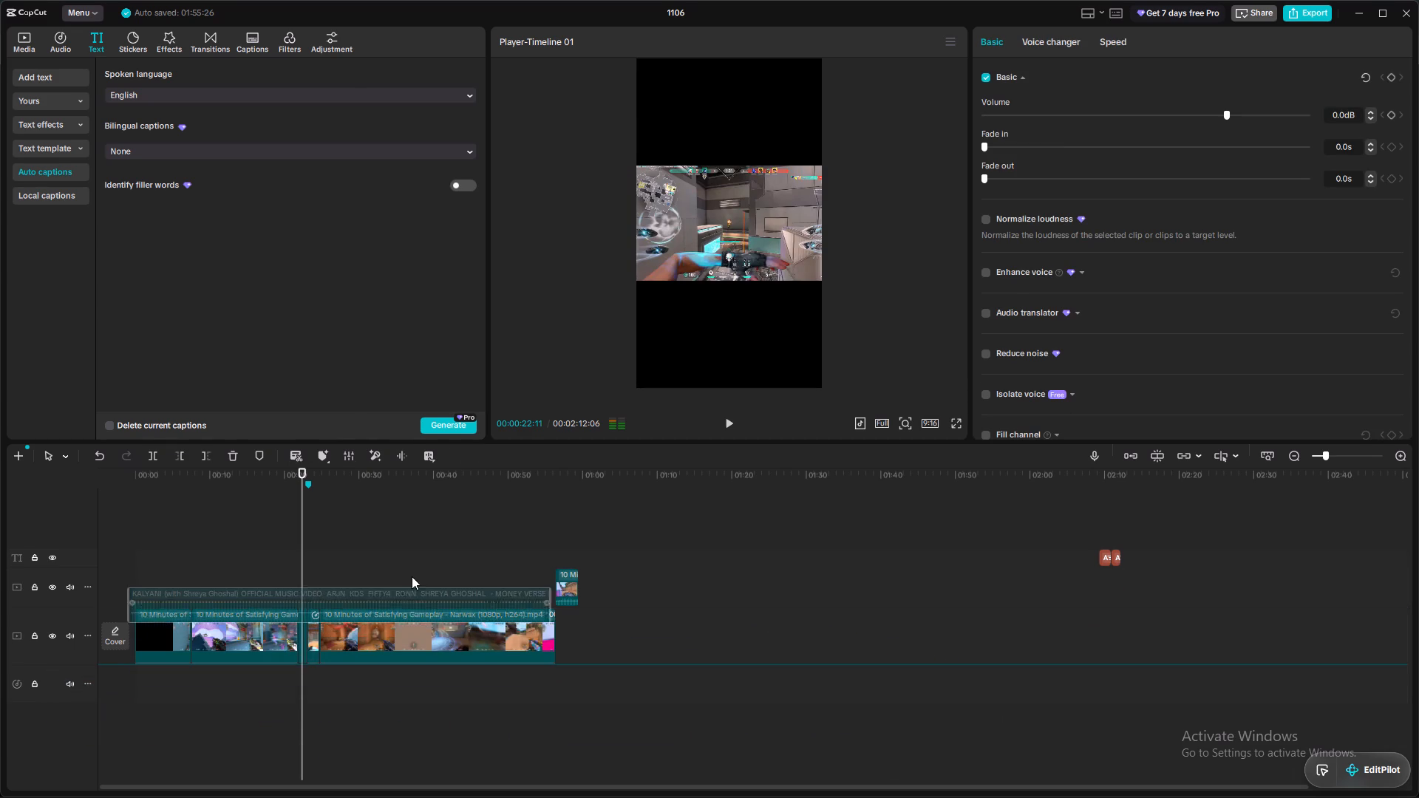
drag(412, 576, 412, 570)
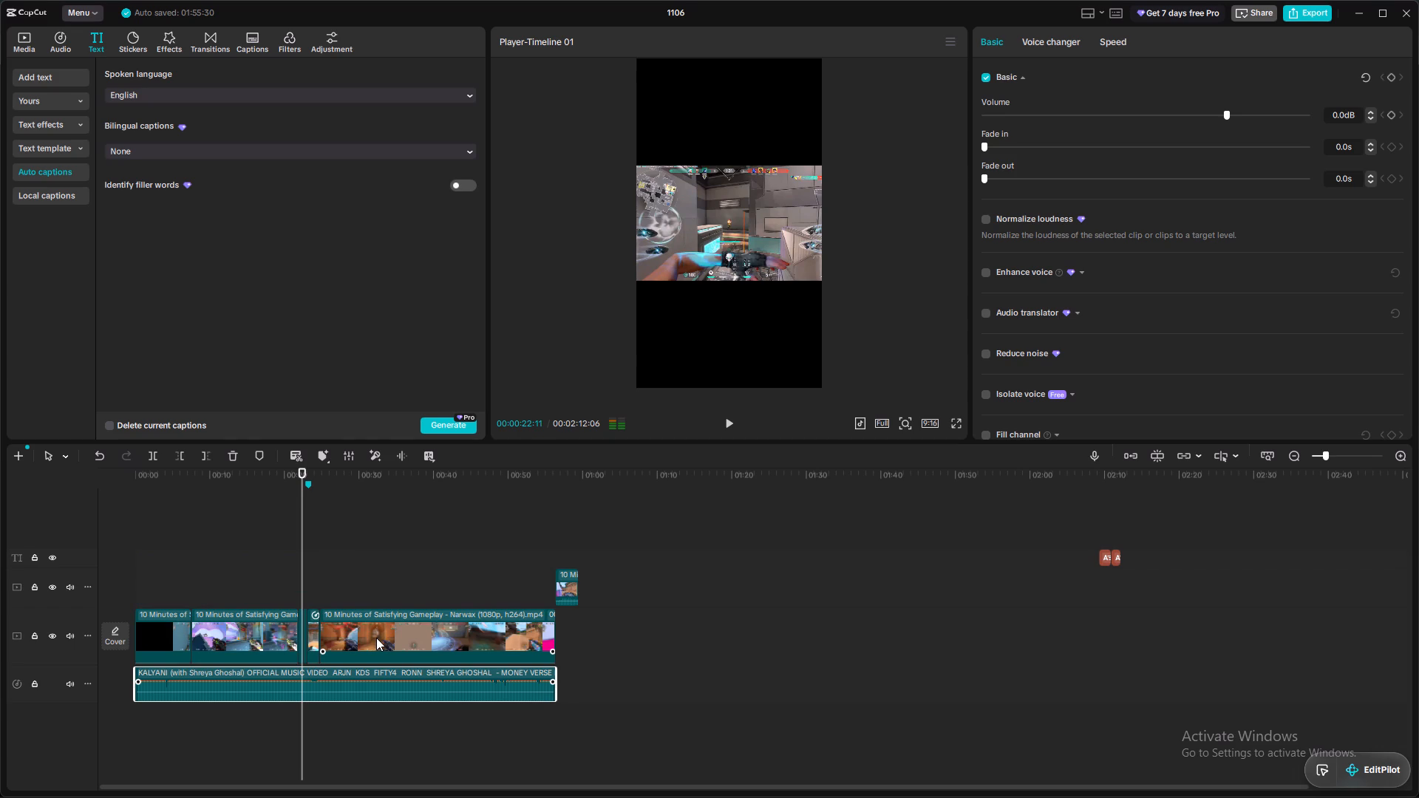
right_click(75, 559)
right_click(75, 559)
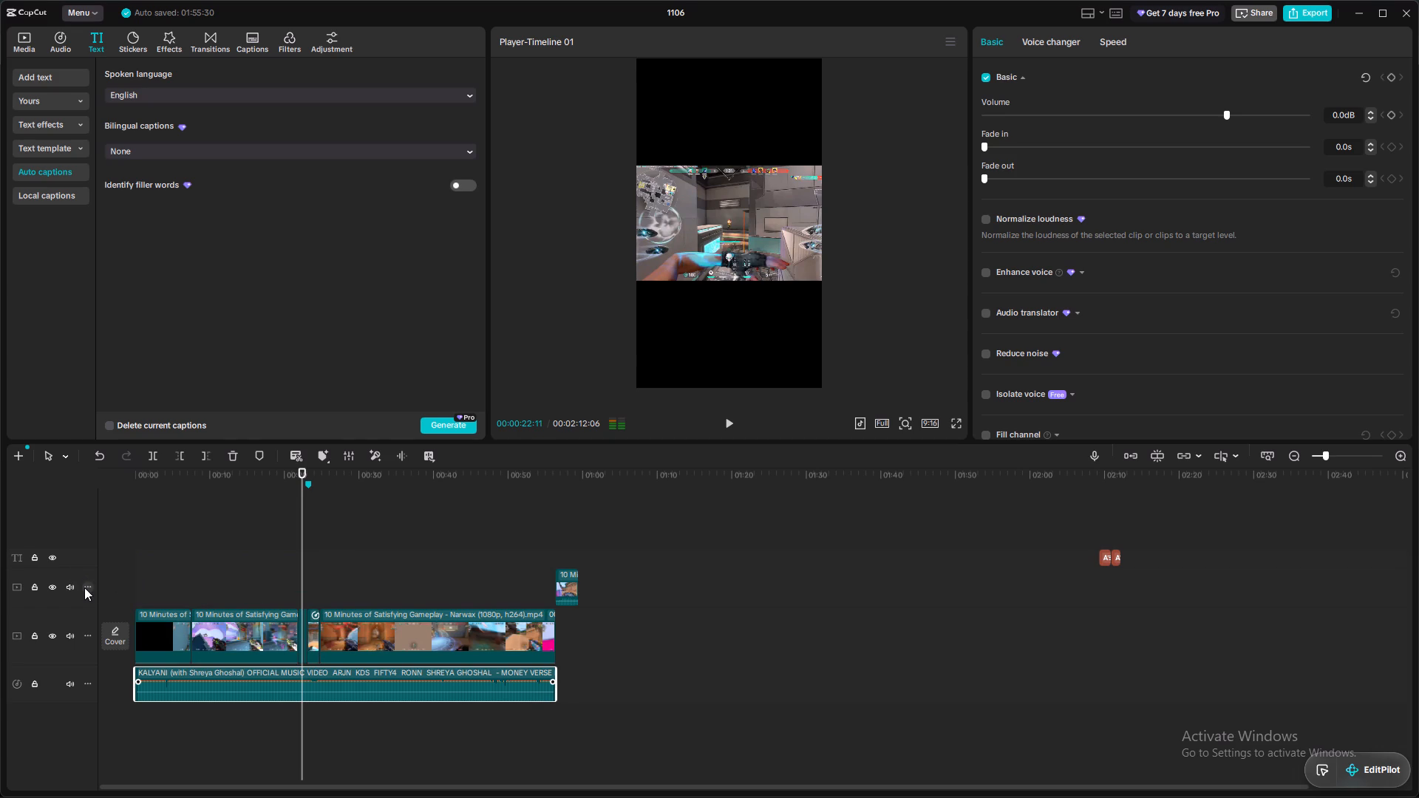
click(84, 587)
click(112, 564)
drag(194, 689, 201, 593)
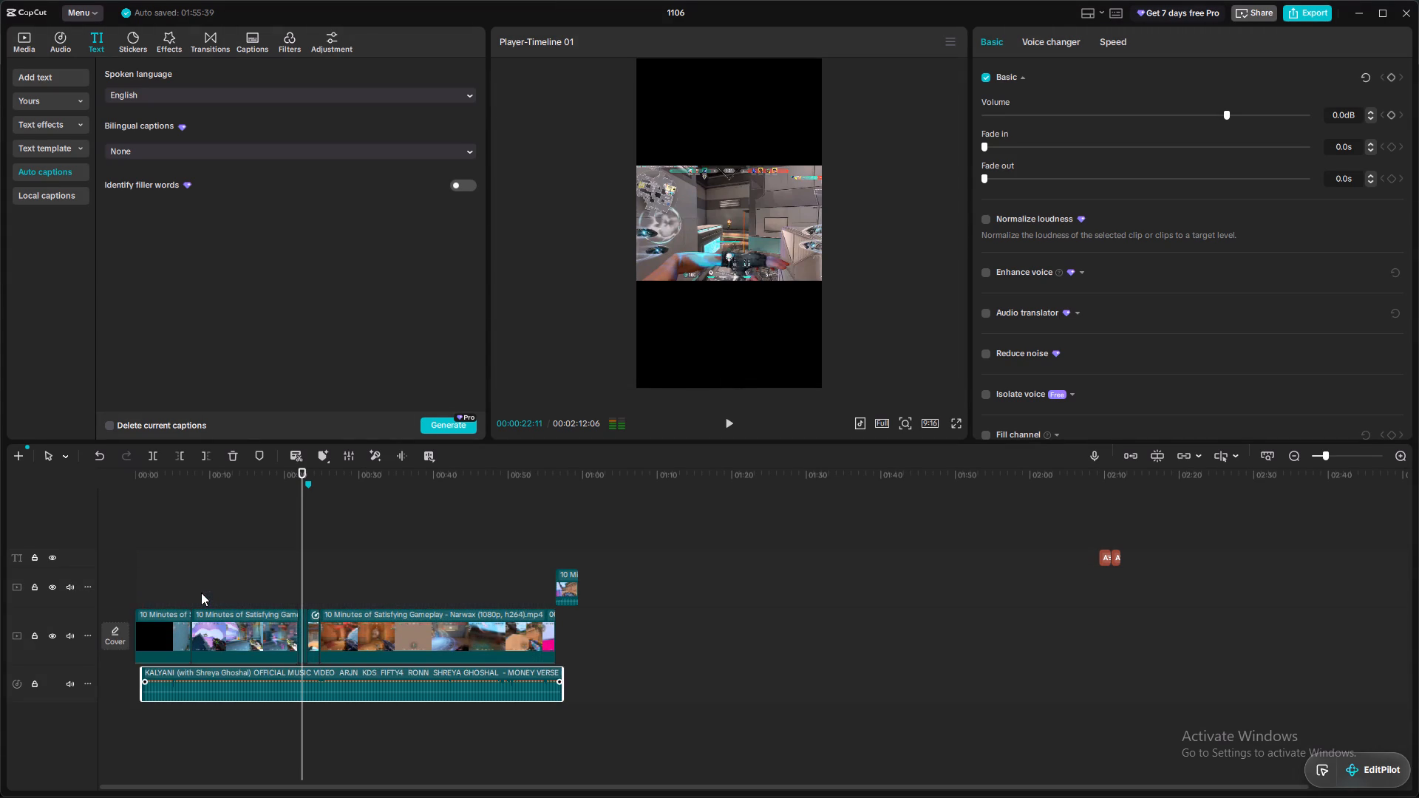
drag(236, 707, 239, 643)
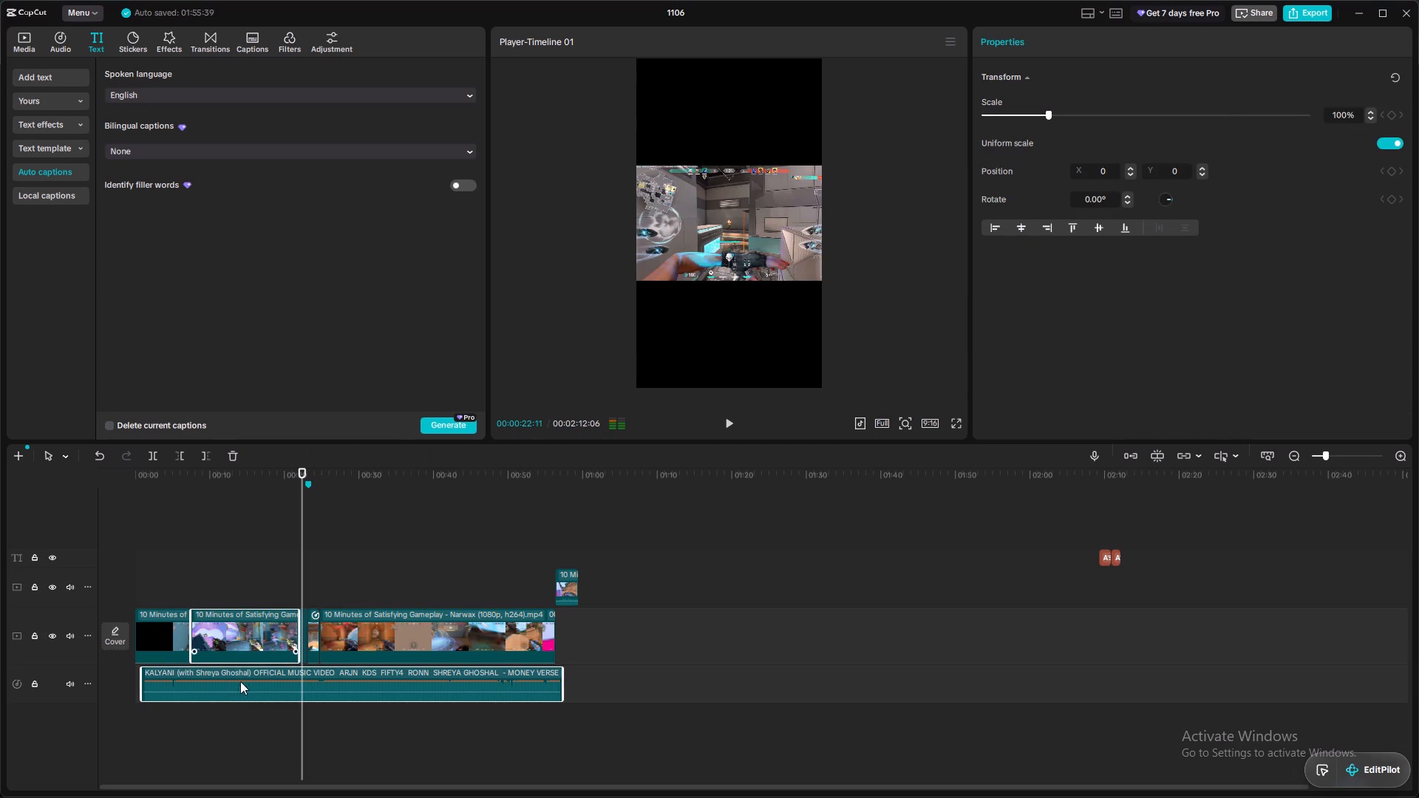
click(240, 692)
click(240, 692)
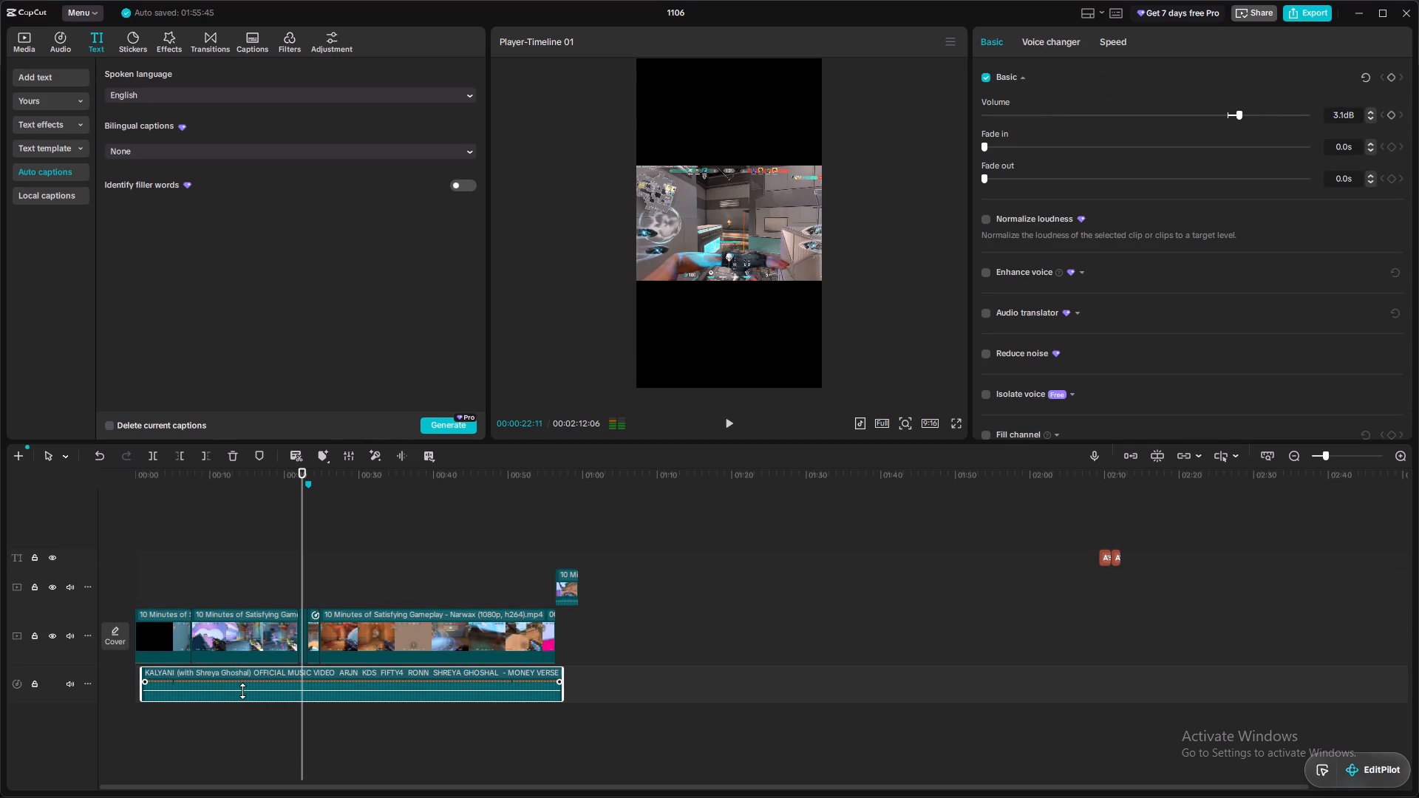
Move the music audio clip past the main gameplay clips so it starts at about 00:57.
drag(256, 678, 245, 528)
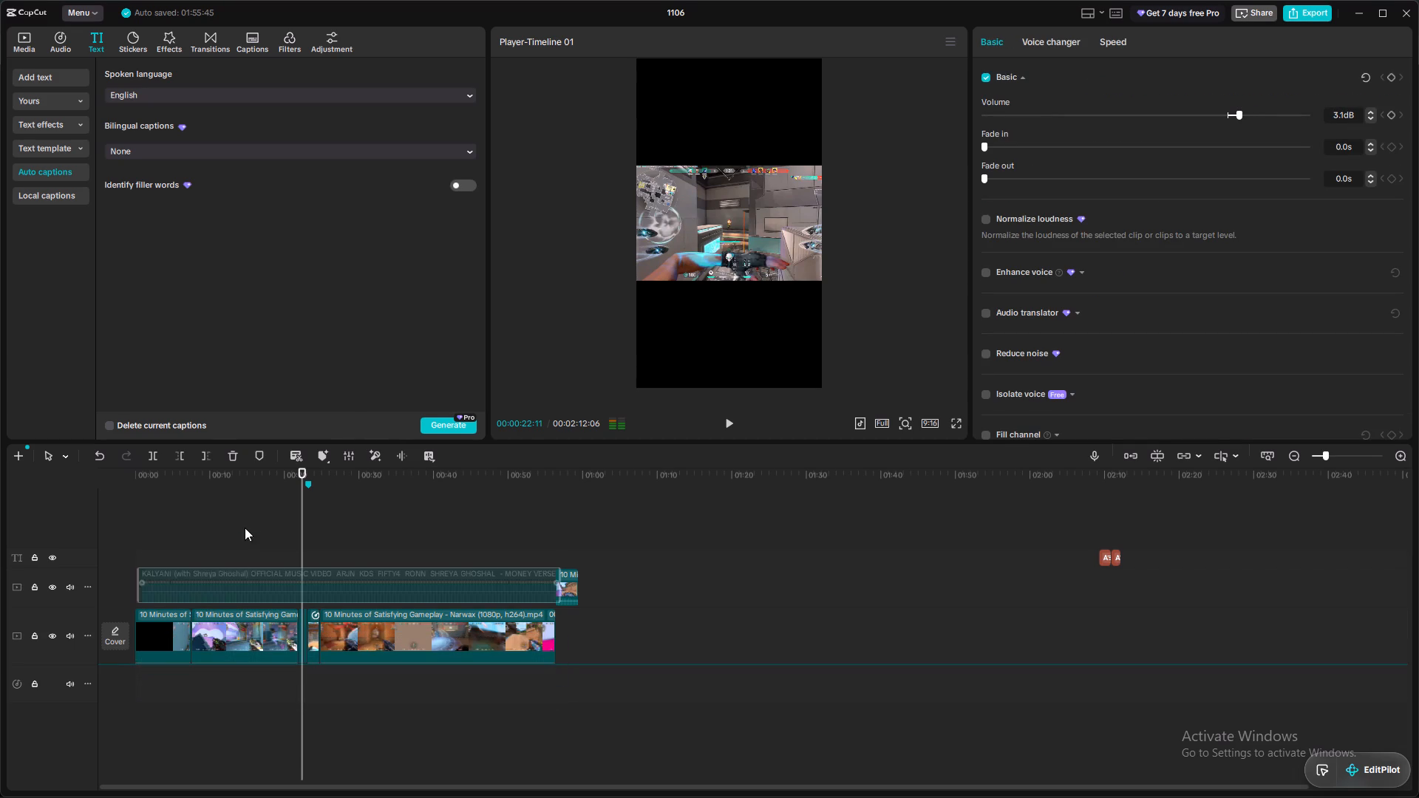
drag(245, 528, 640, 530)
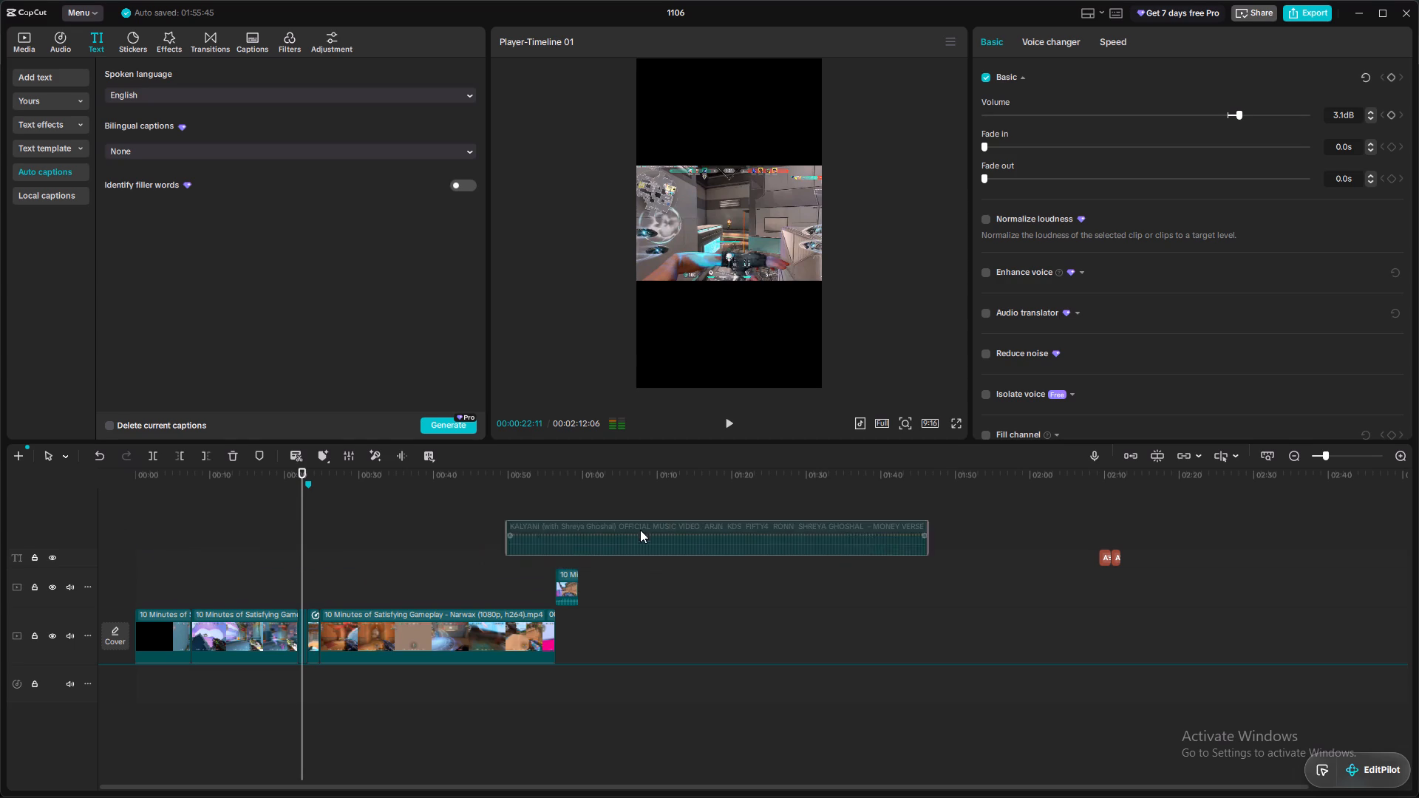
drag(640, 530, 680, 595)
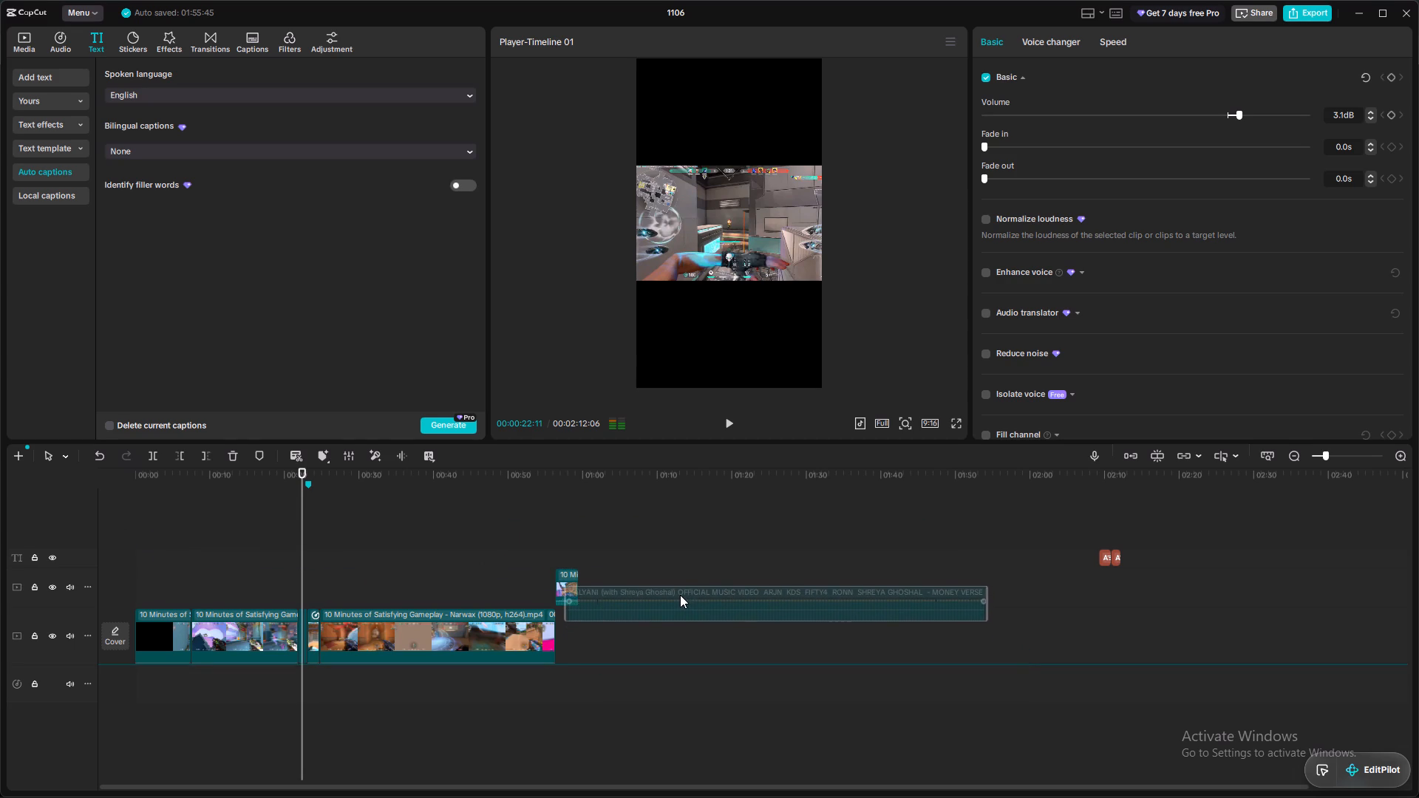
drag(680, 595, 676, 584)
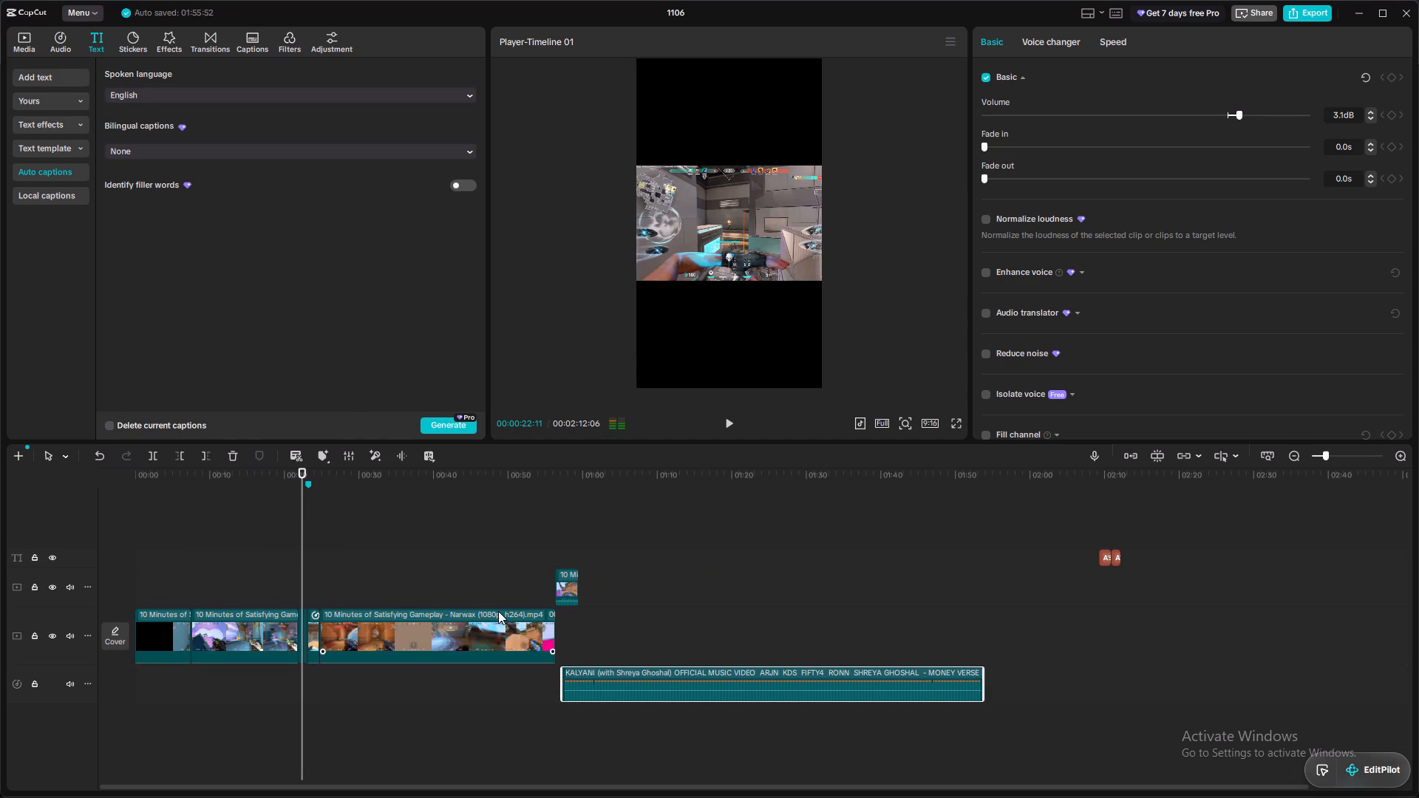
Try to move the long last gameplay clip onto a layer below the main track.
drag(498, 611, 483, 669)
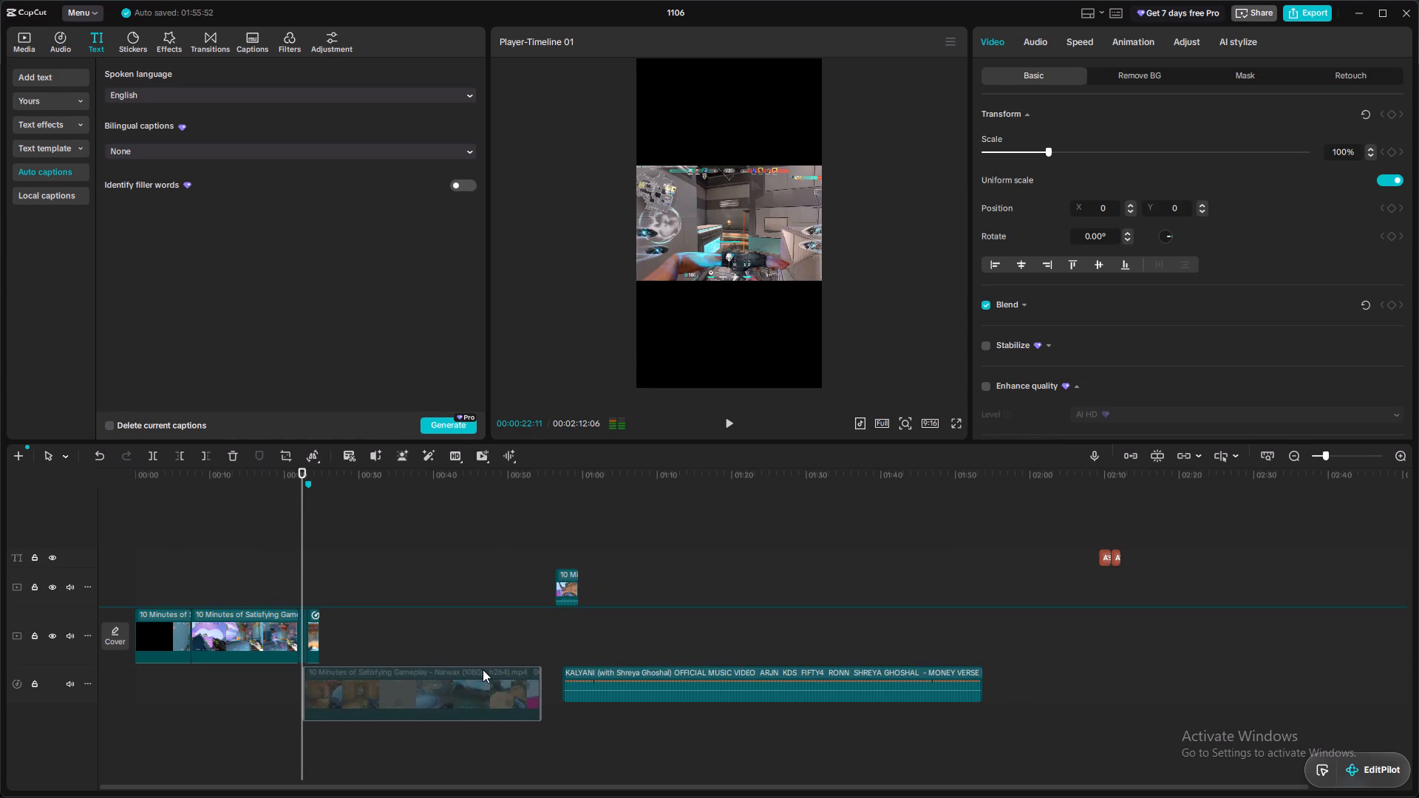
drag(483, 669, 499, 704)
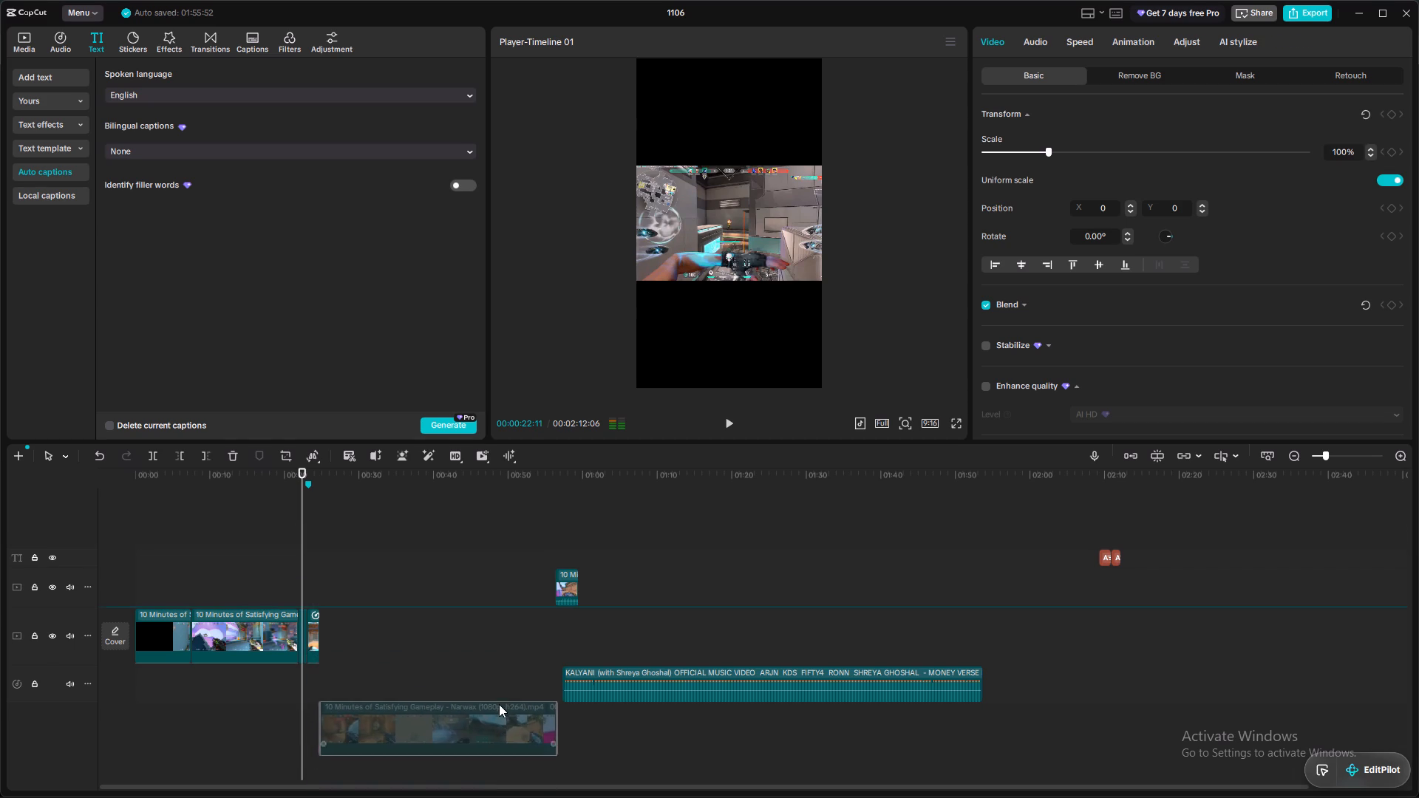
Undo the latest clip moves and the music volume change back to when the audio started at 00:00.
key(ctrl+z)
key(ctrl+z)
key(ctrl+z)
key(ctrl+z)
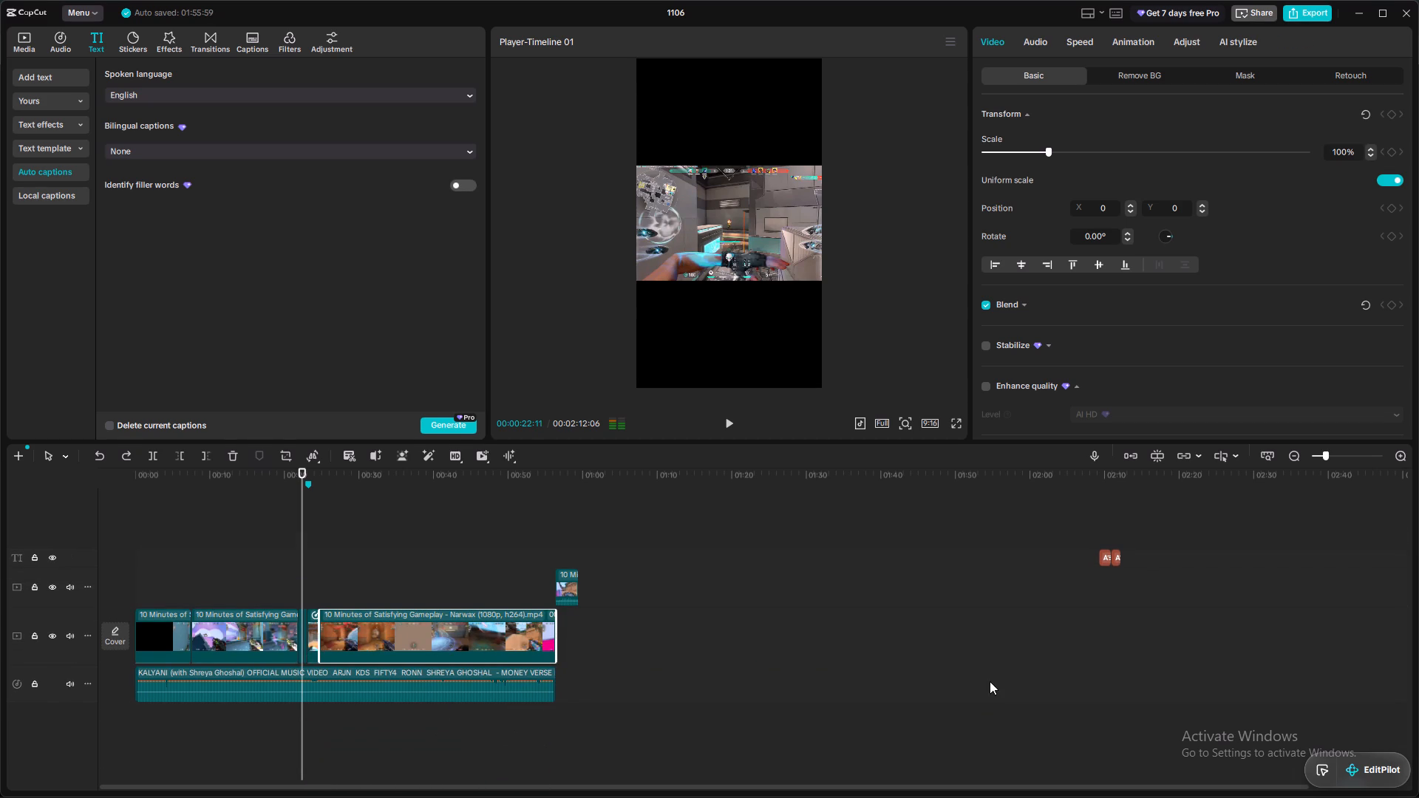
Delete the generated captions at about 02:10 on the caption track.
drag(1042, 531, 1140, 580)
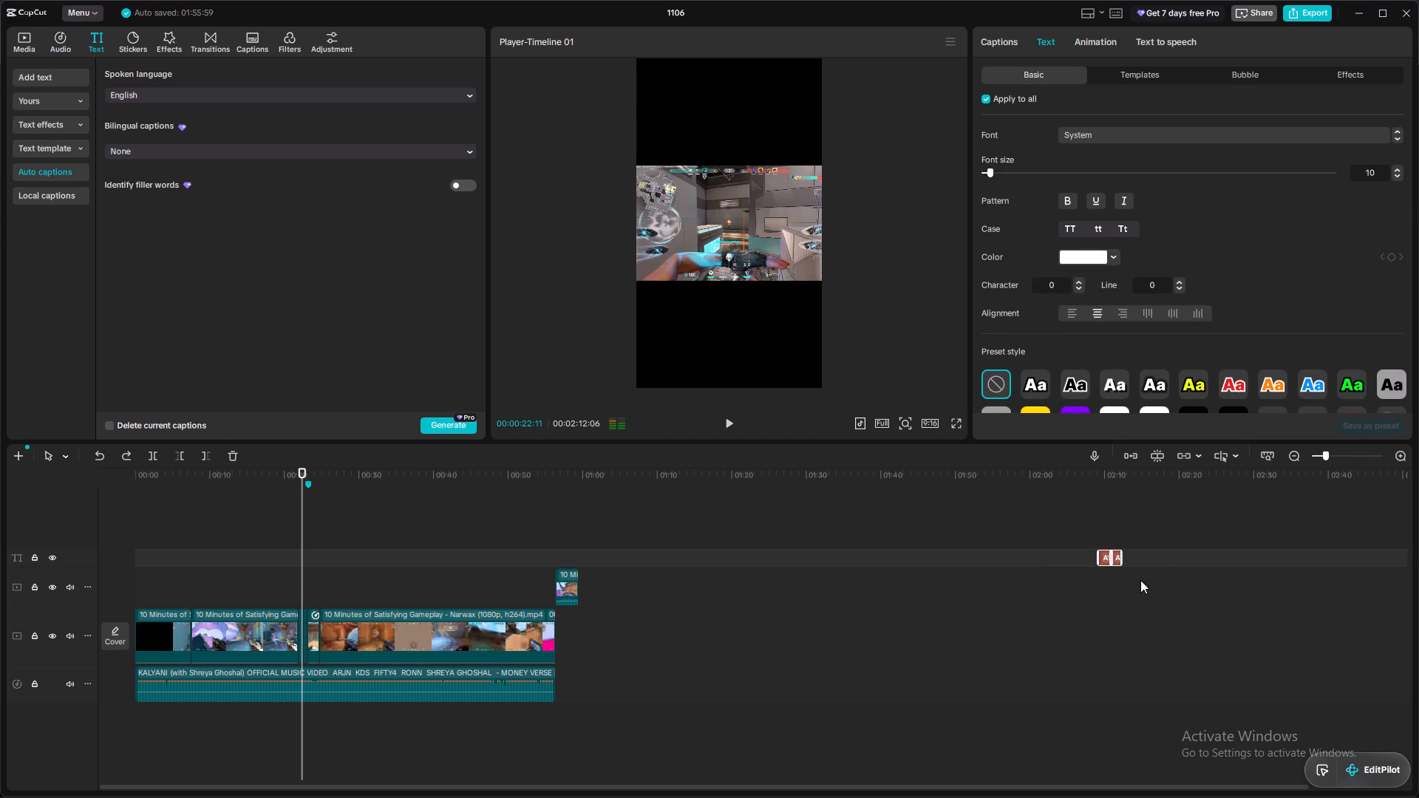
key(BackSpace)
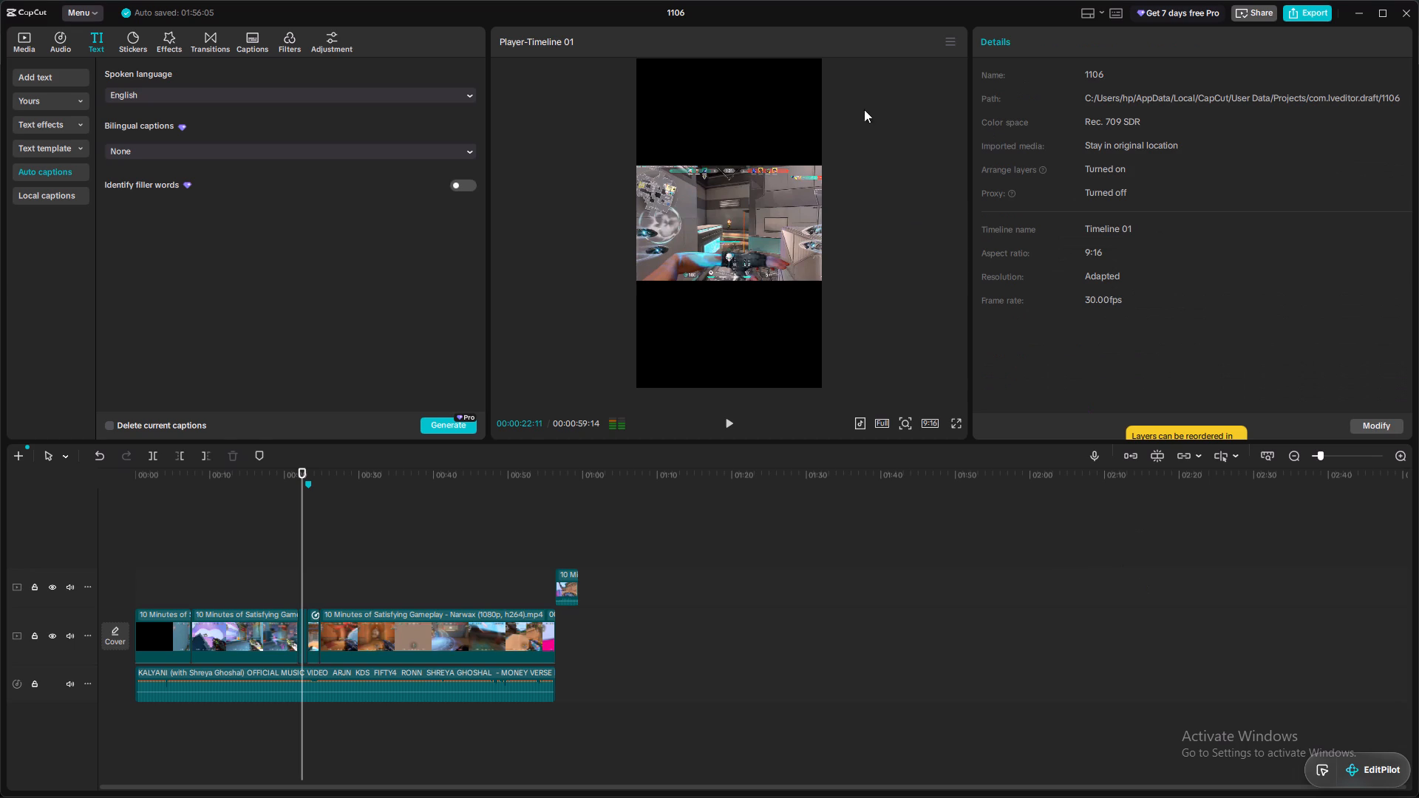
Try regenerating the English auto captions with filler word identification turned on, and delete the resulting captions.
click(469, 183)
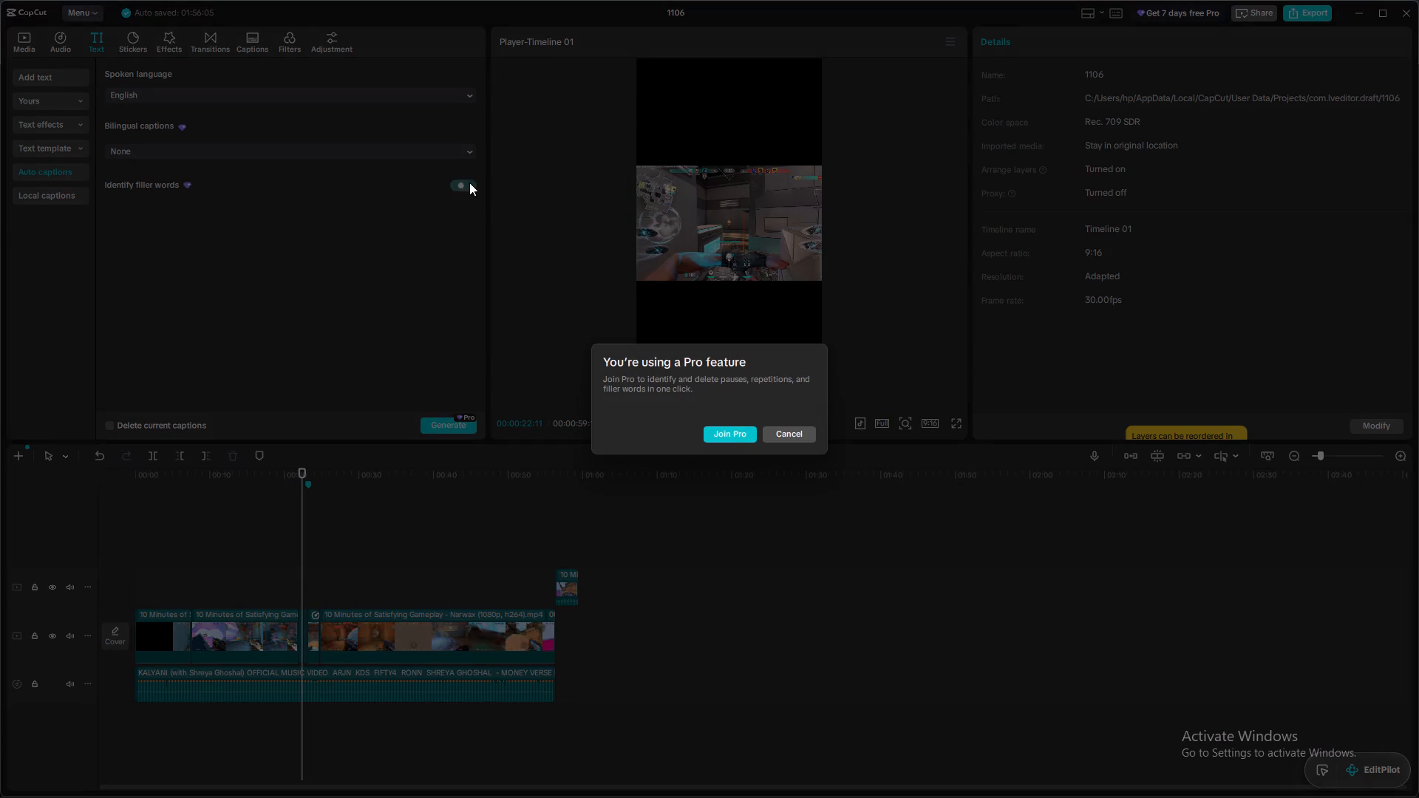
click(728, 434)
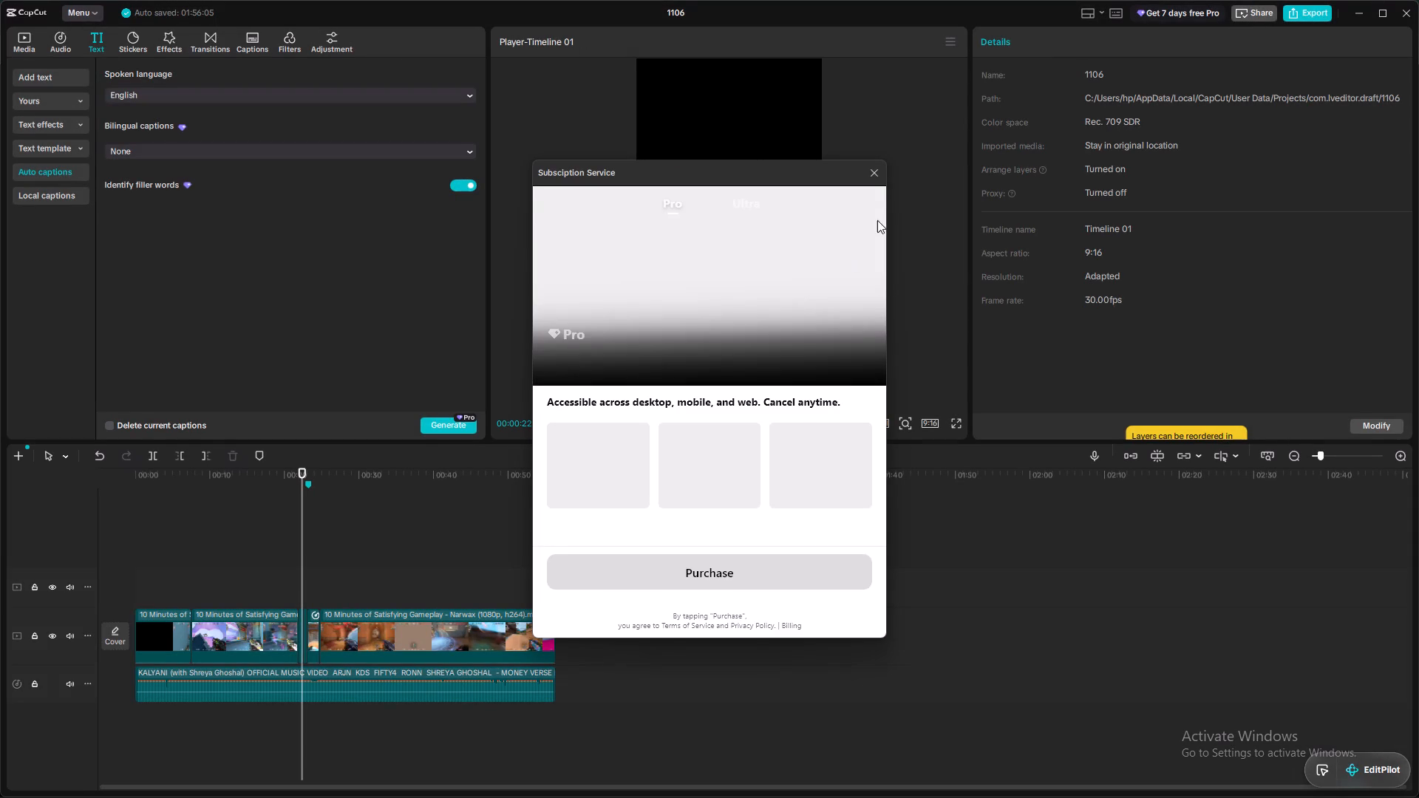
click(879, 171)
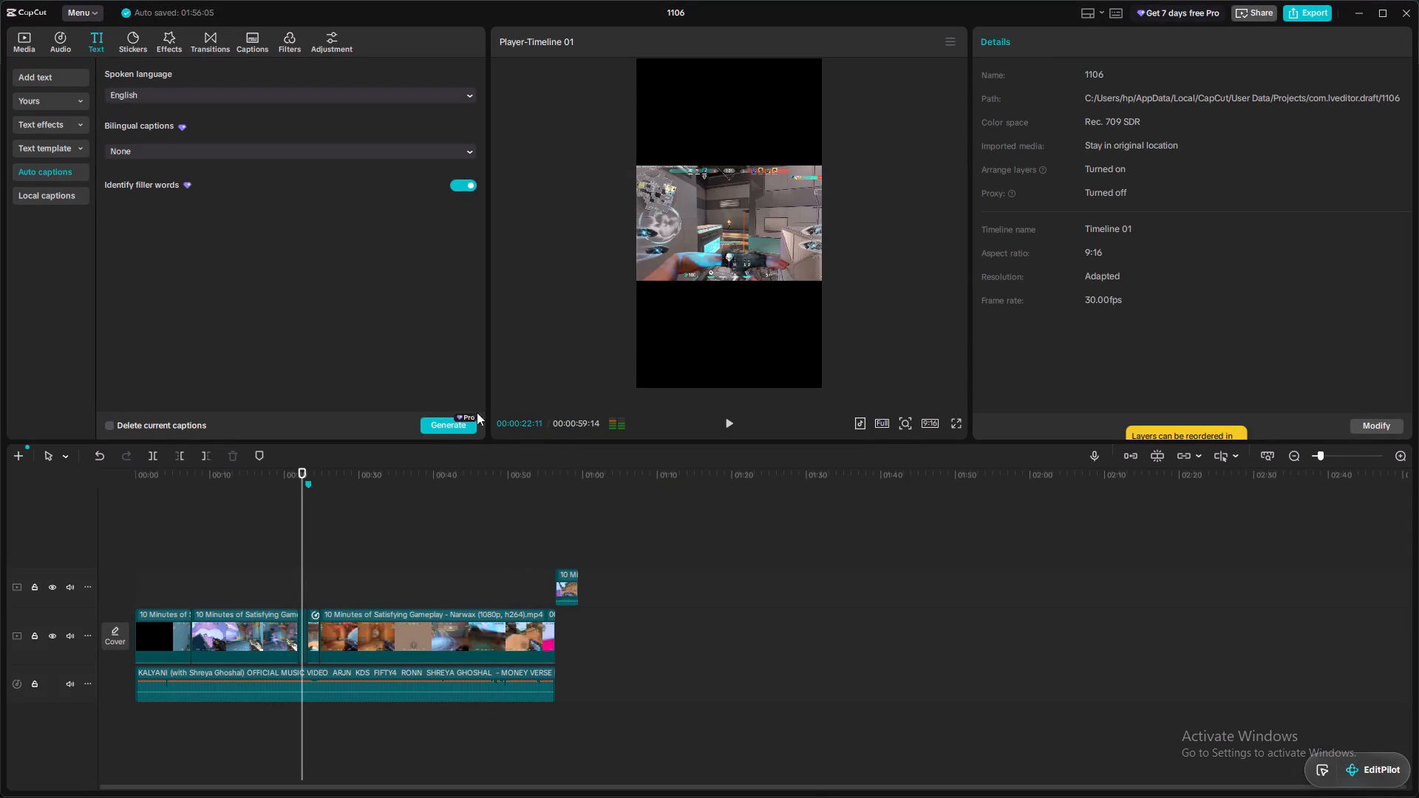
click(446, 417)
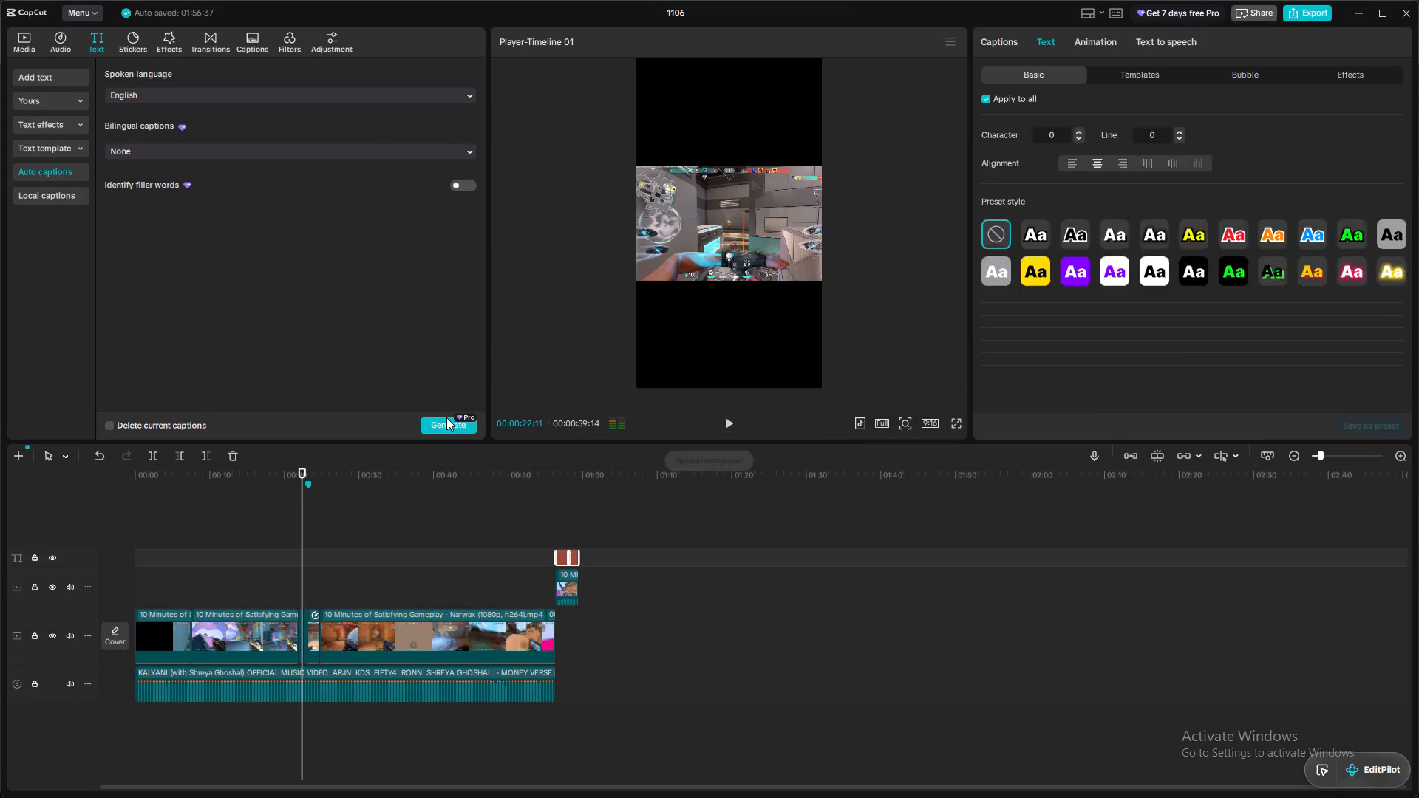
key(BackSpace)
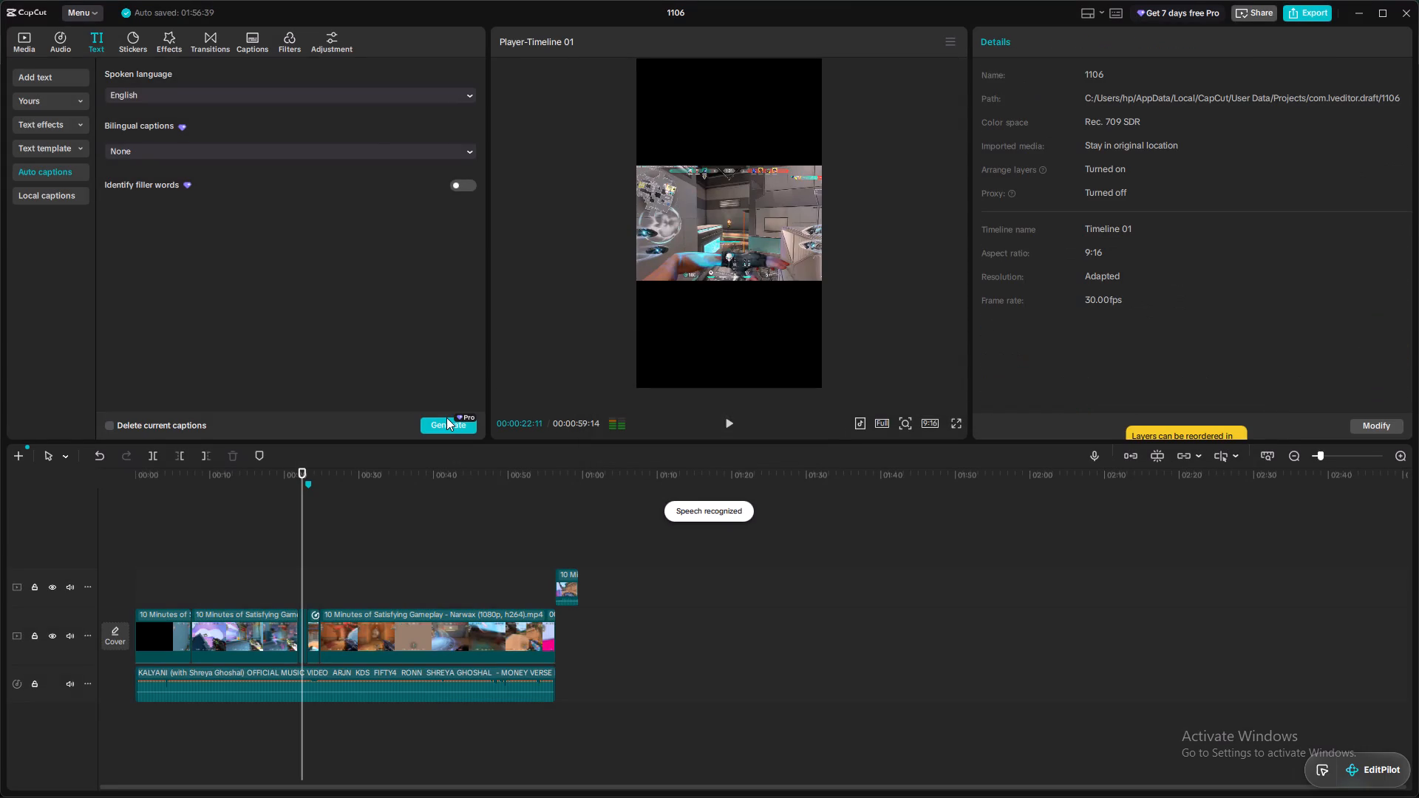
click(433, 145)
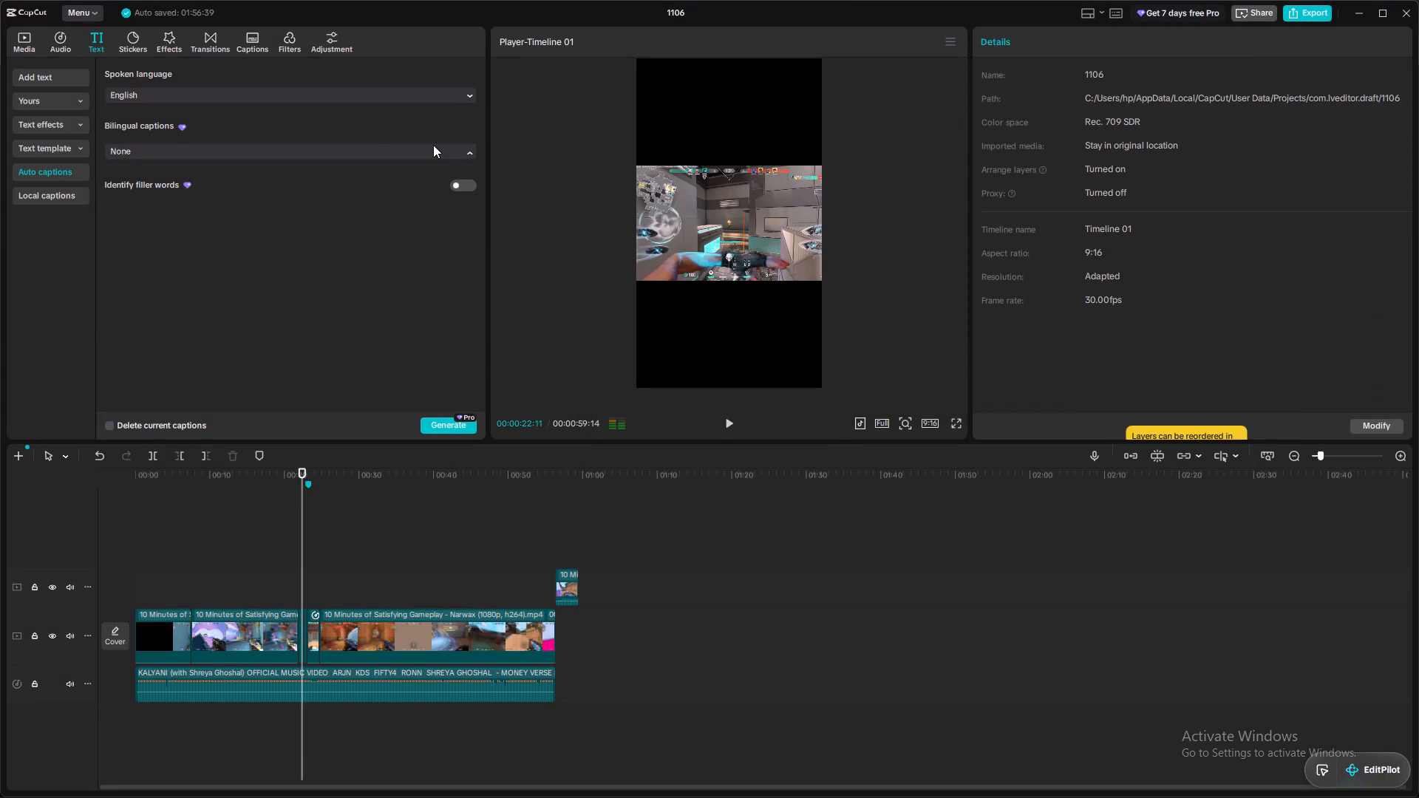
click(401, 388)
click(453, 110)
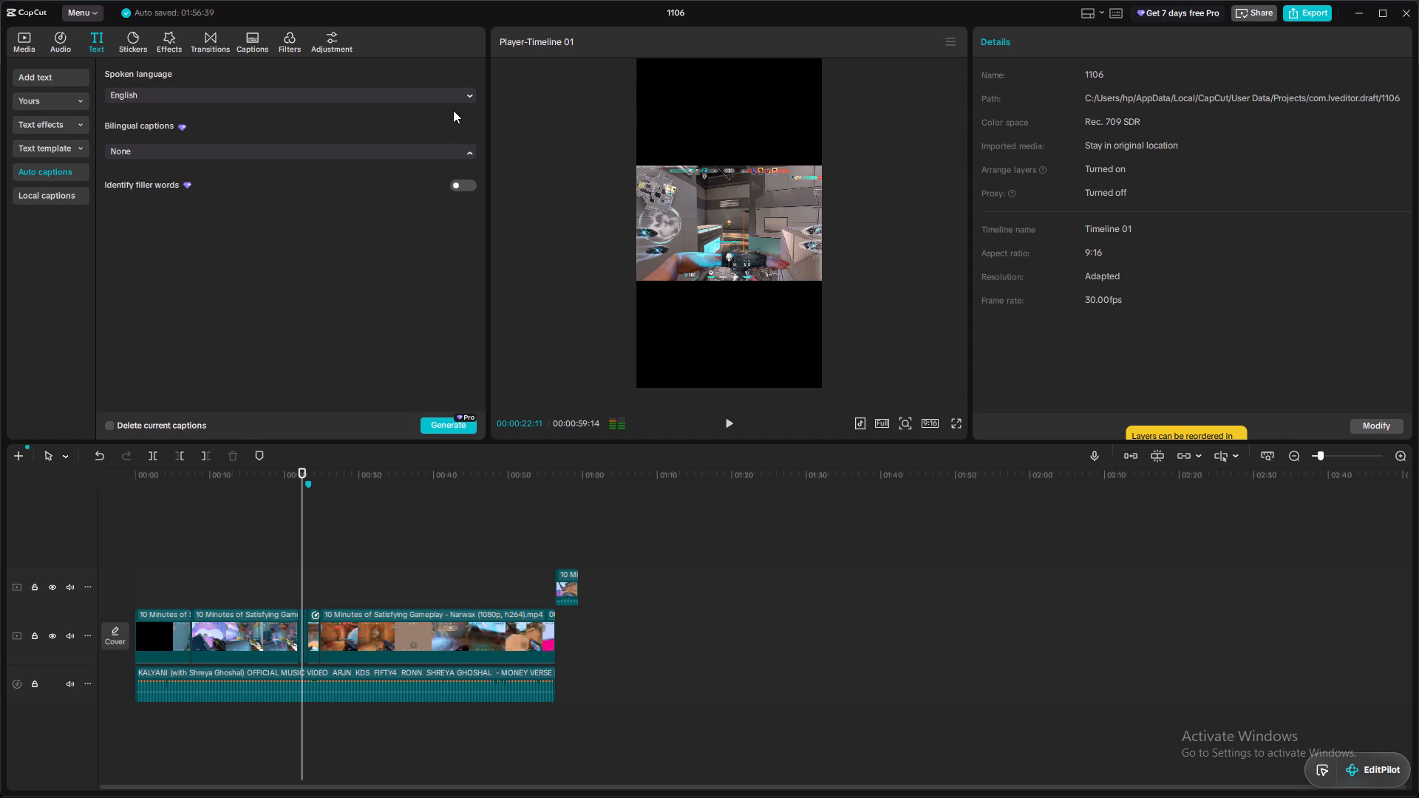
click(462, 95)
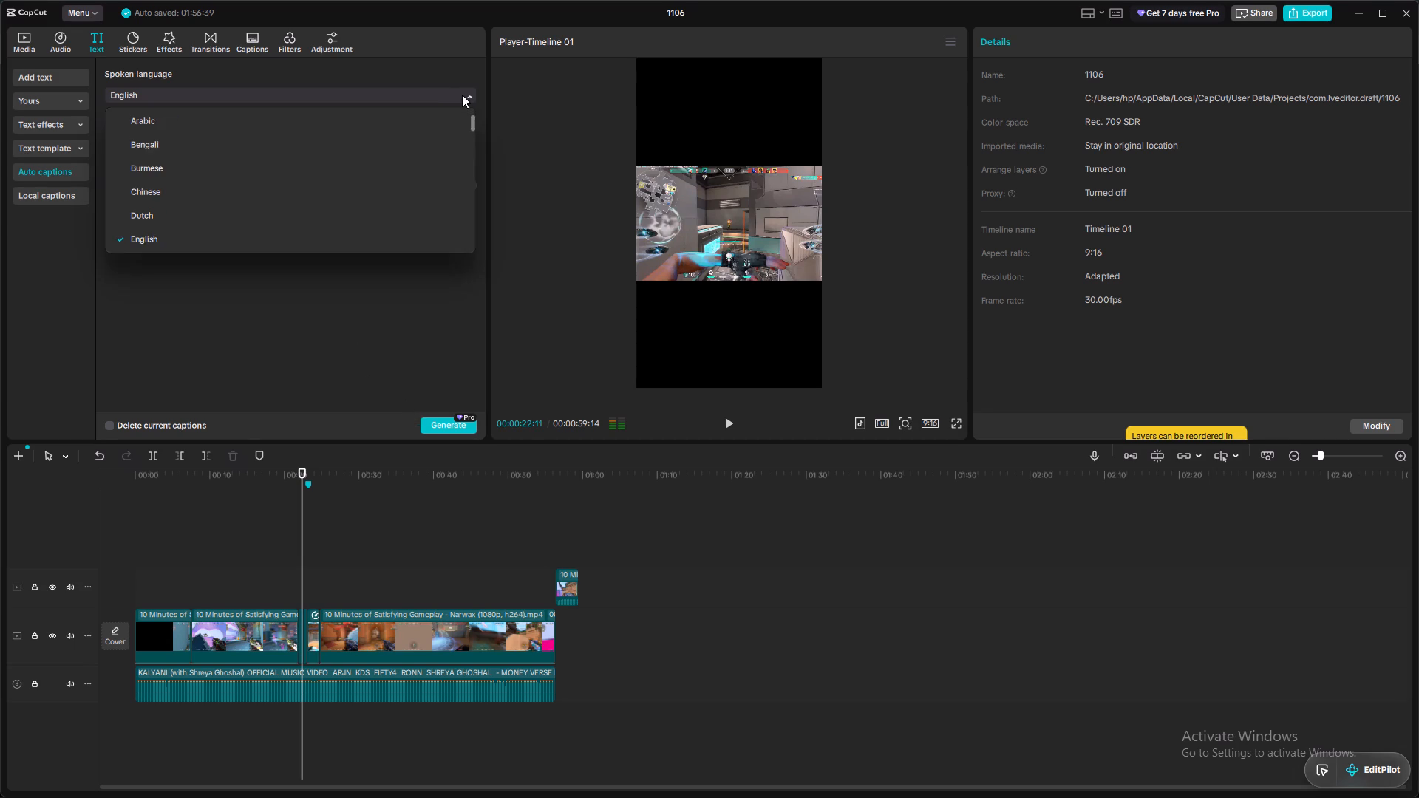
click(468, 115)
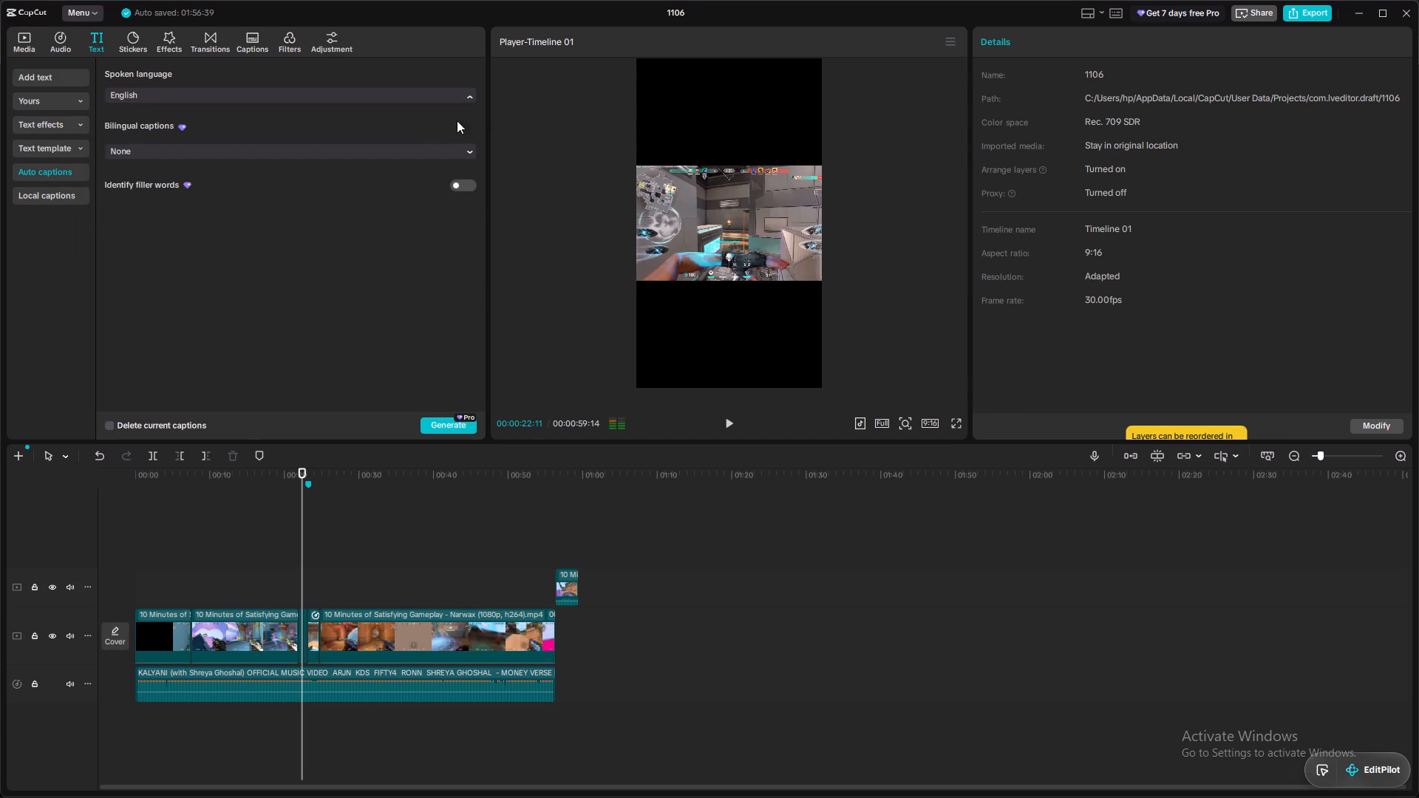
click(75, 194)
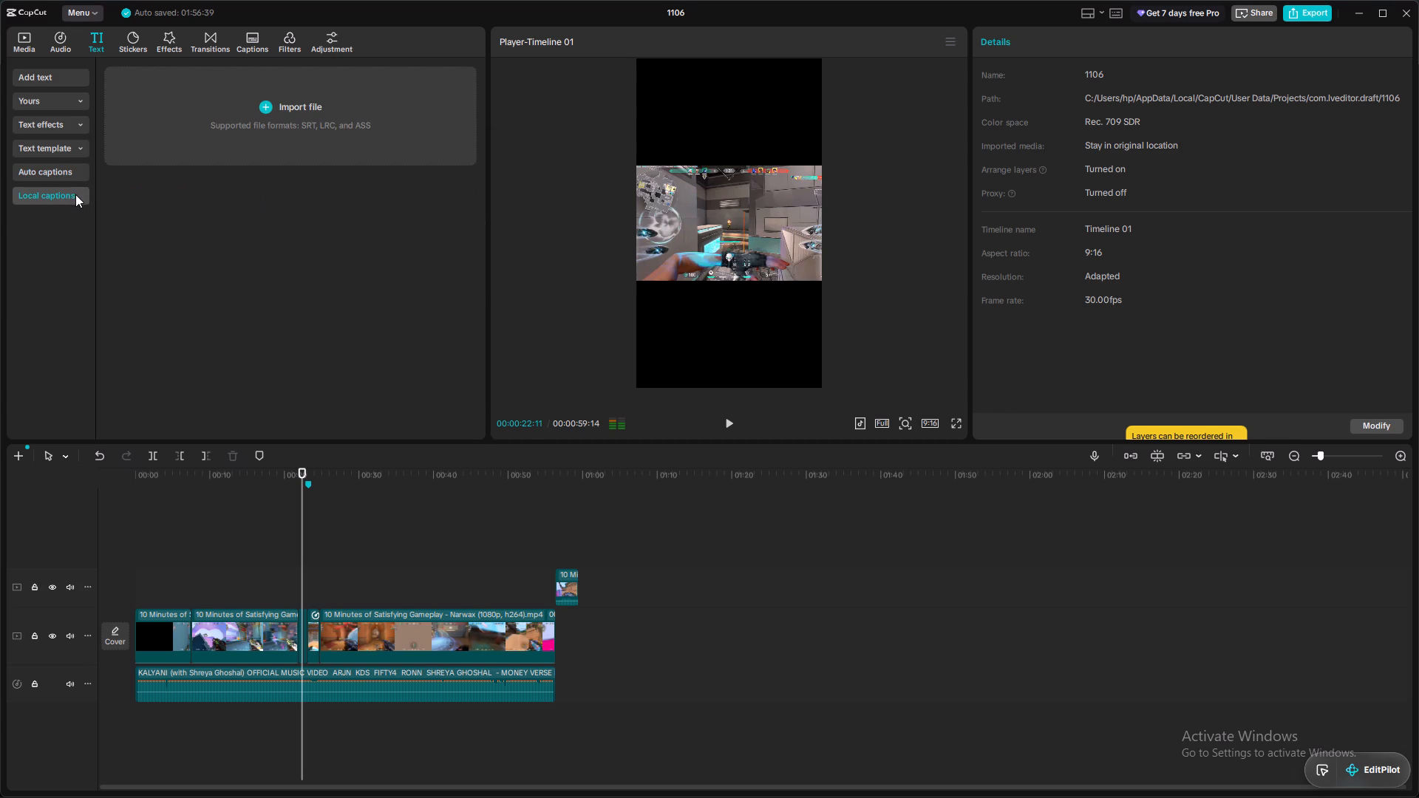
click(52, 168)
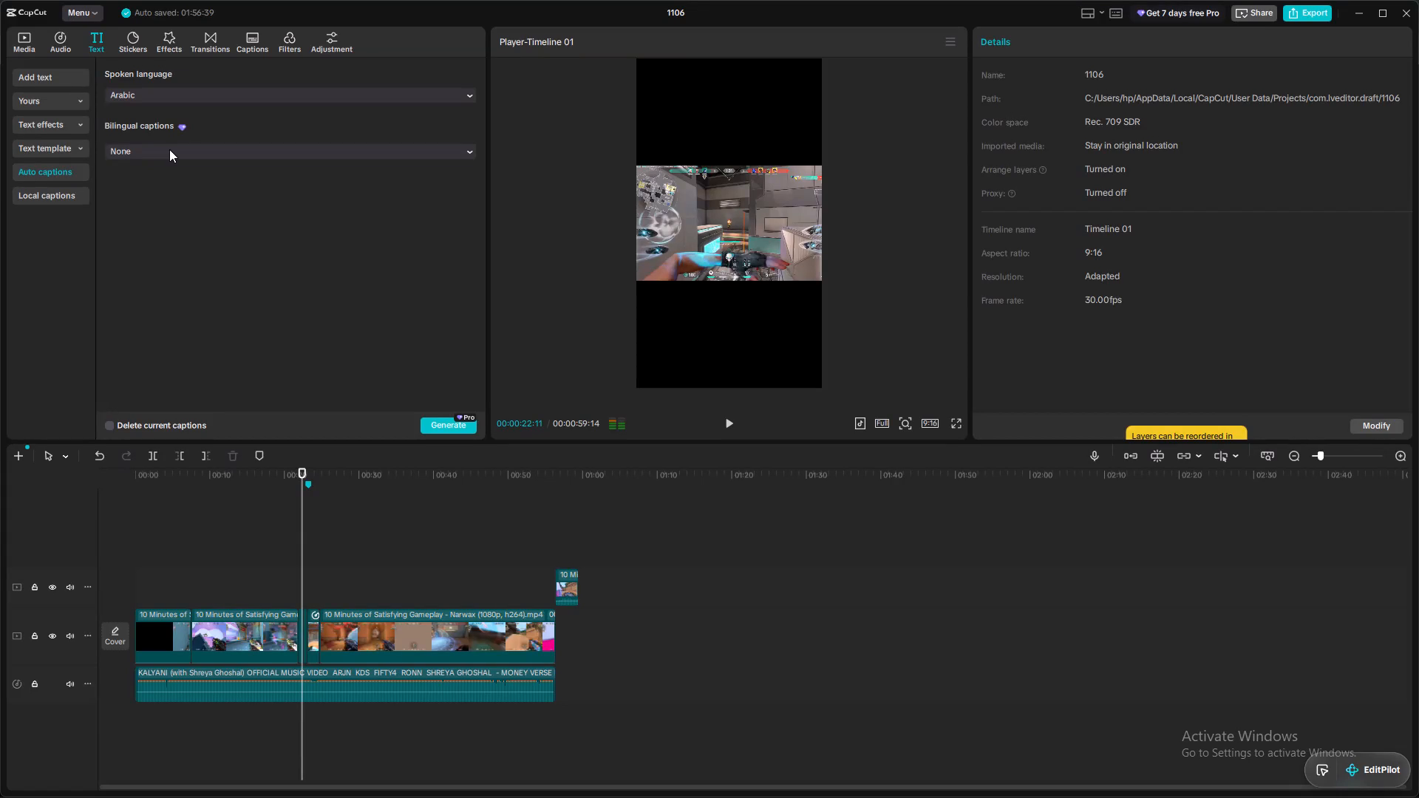
Undo the earlier edits back to before the music video clip was removed from beneath the gameplay clips.
key(ctrl+z)
key(ctrl+z)
key(ctrl+z)
key(ctrl+z)
key(ctrl+z)
key(ctrl+z)
key(ctrl+z)
key(ctrl+z)
key(ctrl+z)
key(ctrl+z)
key(ctrl+z)
key(ctrl+z)
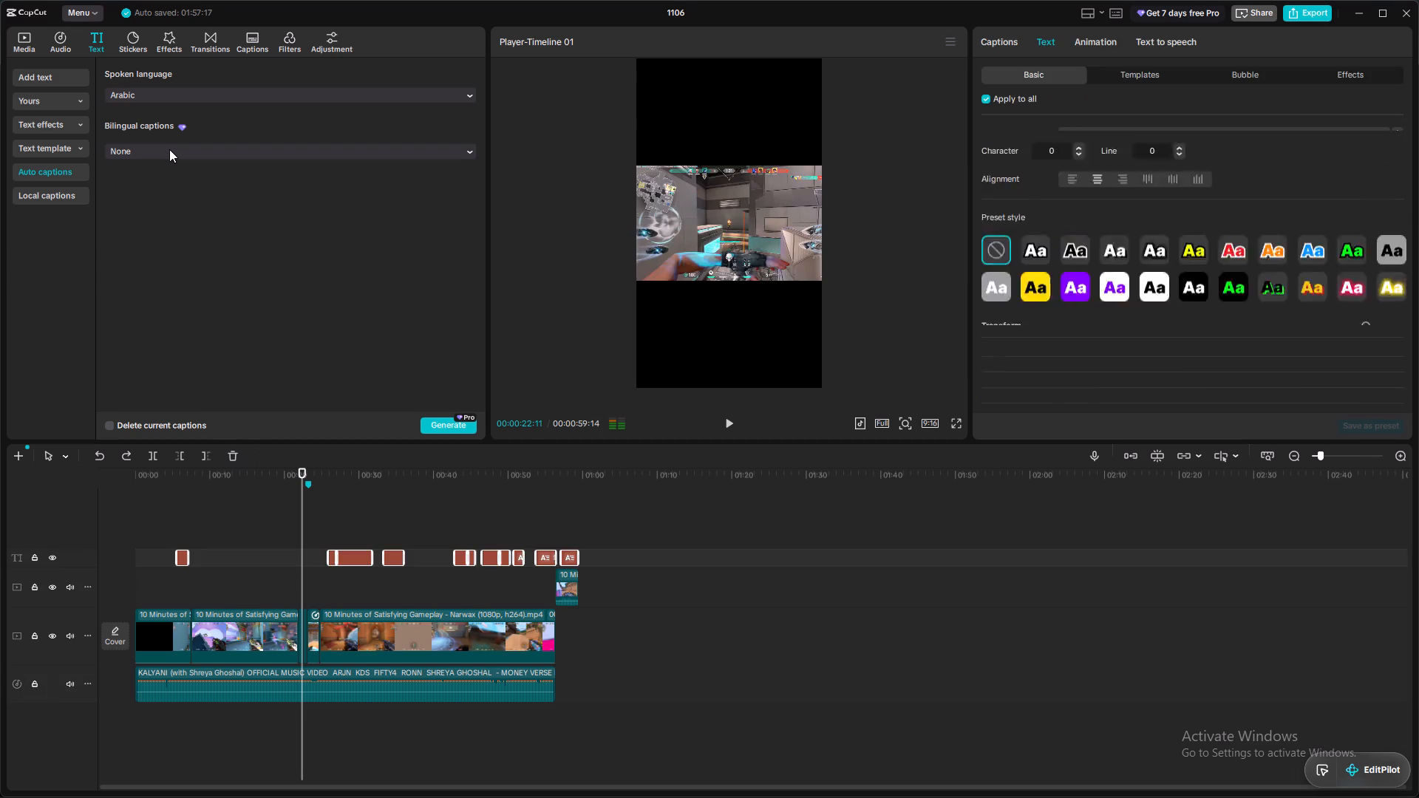
key(ctrl+z)
key(ctrl+z)
key(ctrl+z)
key(ctrl+z)
key(ctrl+z)
key(ctrl+z)
key(ctrl+z)
key(ctrl+z)
key(ctrl+z)
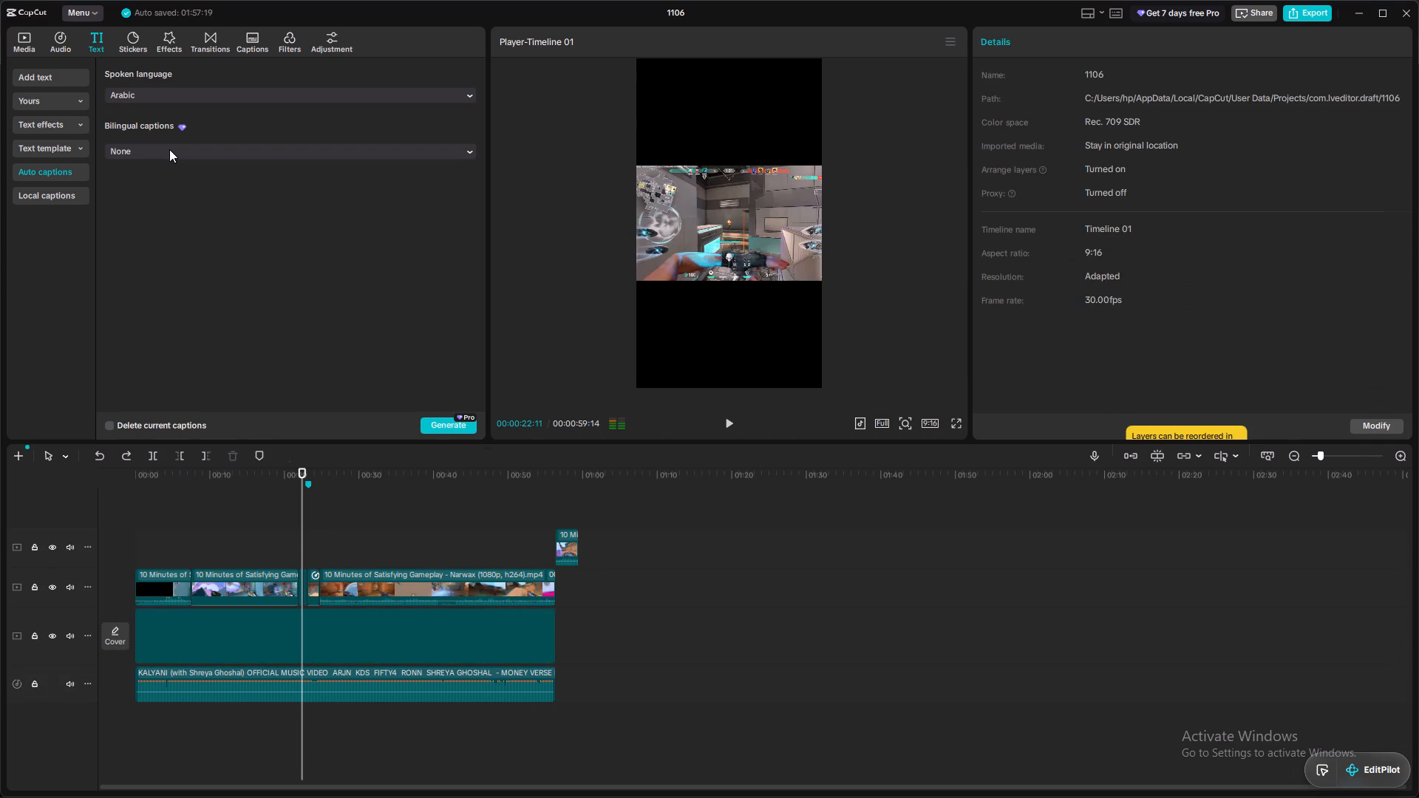
key(ctrl+z)
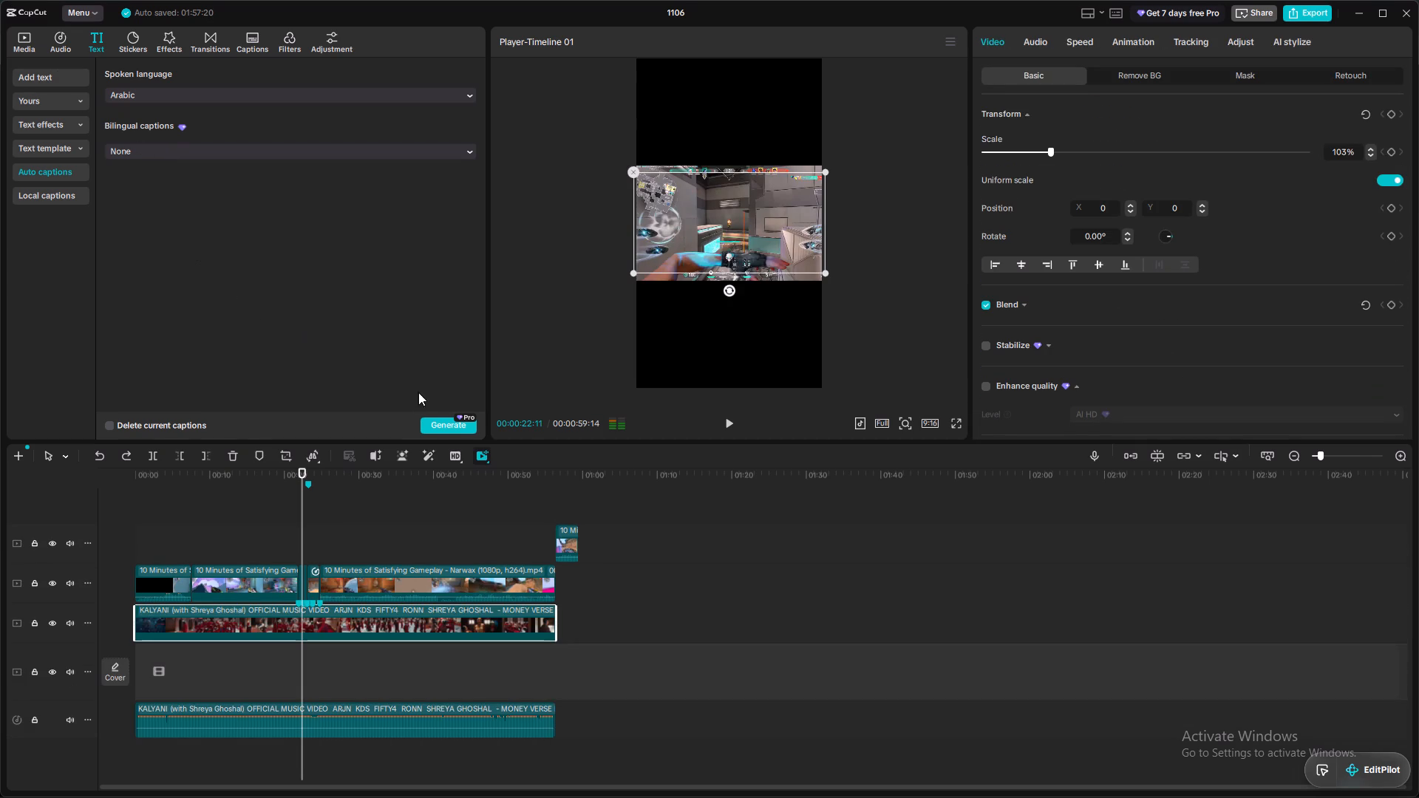
Generate auto captions with English as the spoken language and the music video clip selected.
click(394, 103)
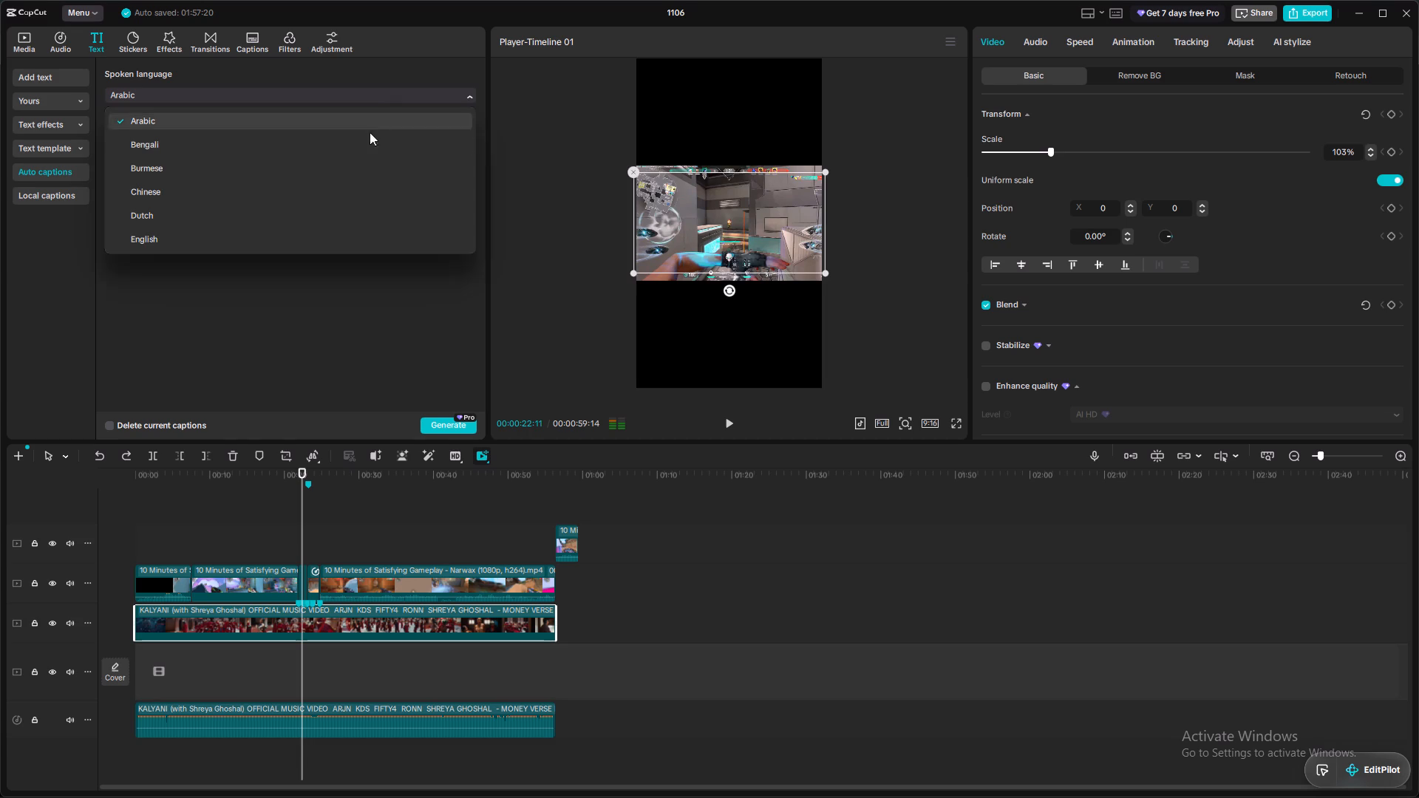
click(315, 240)
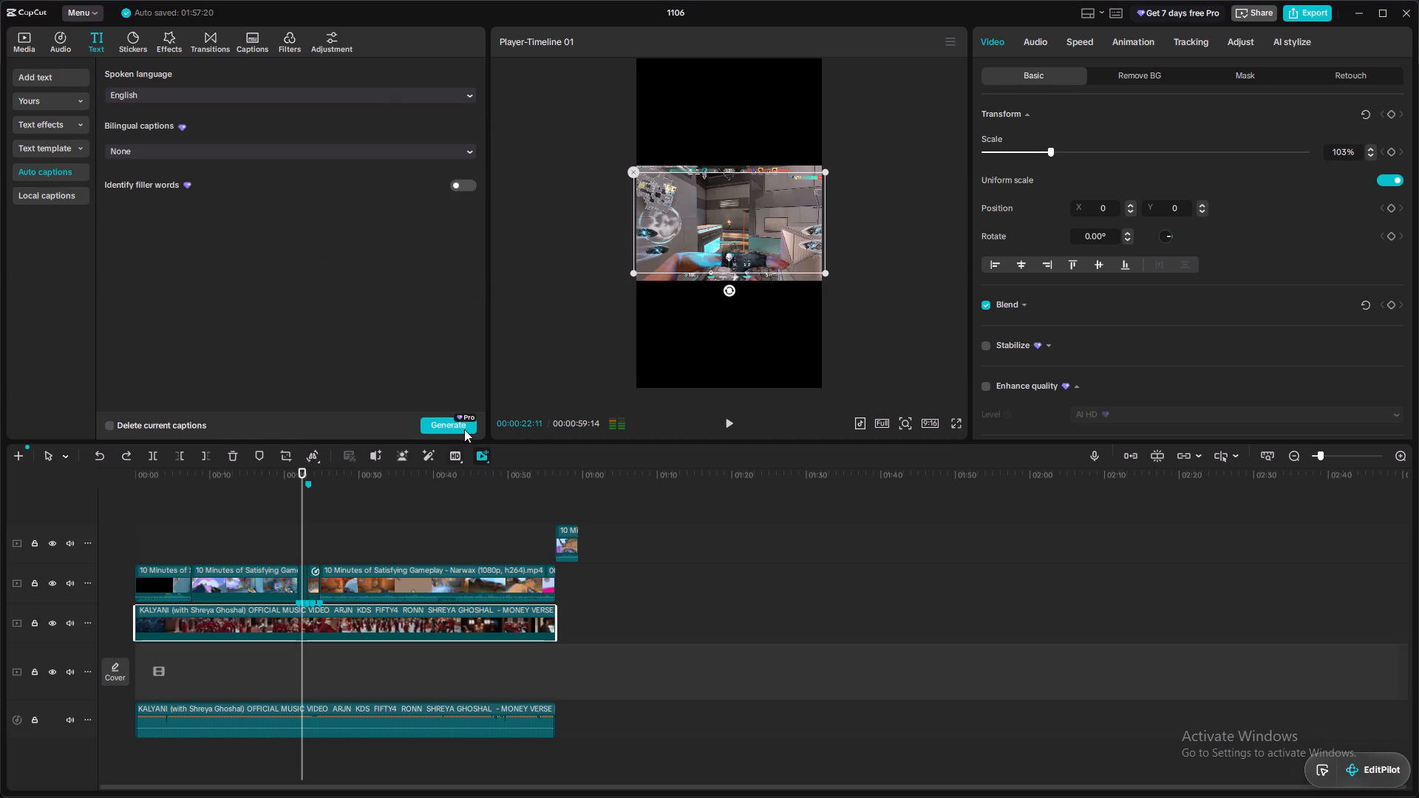
click(464, 429)
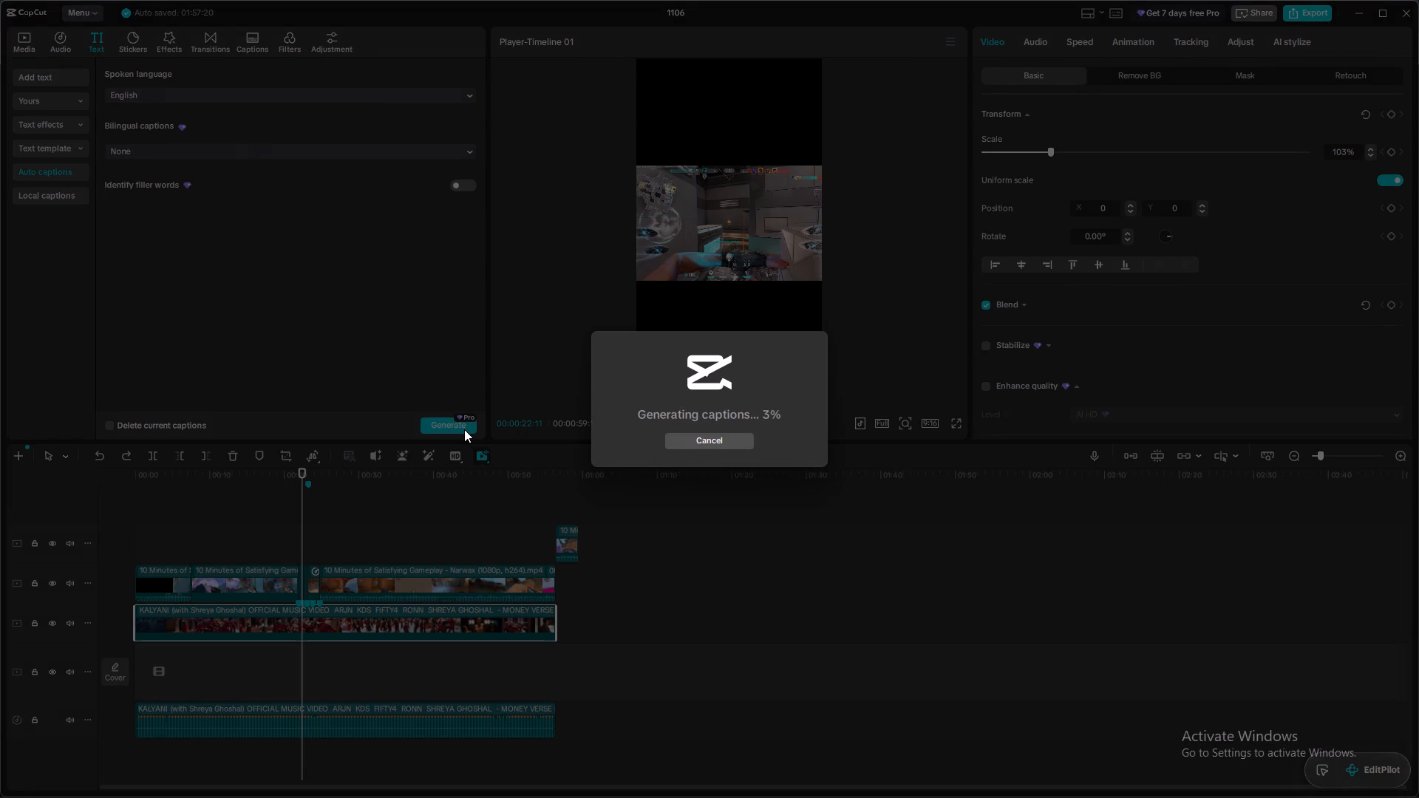
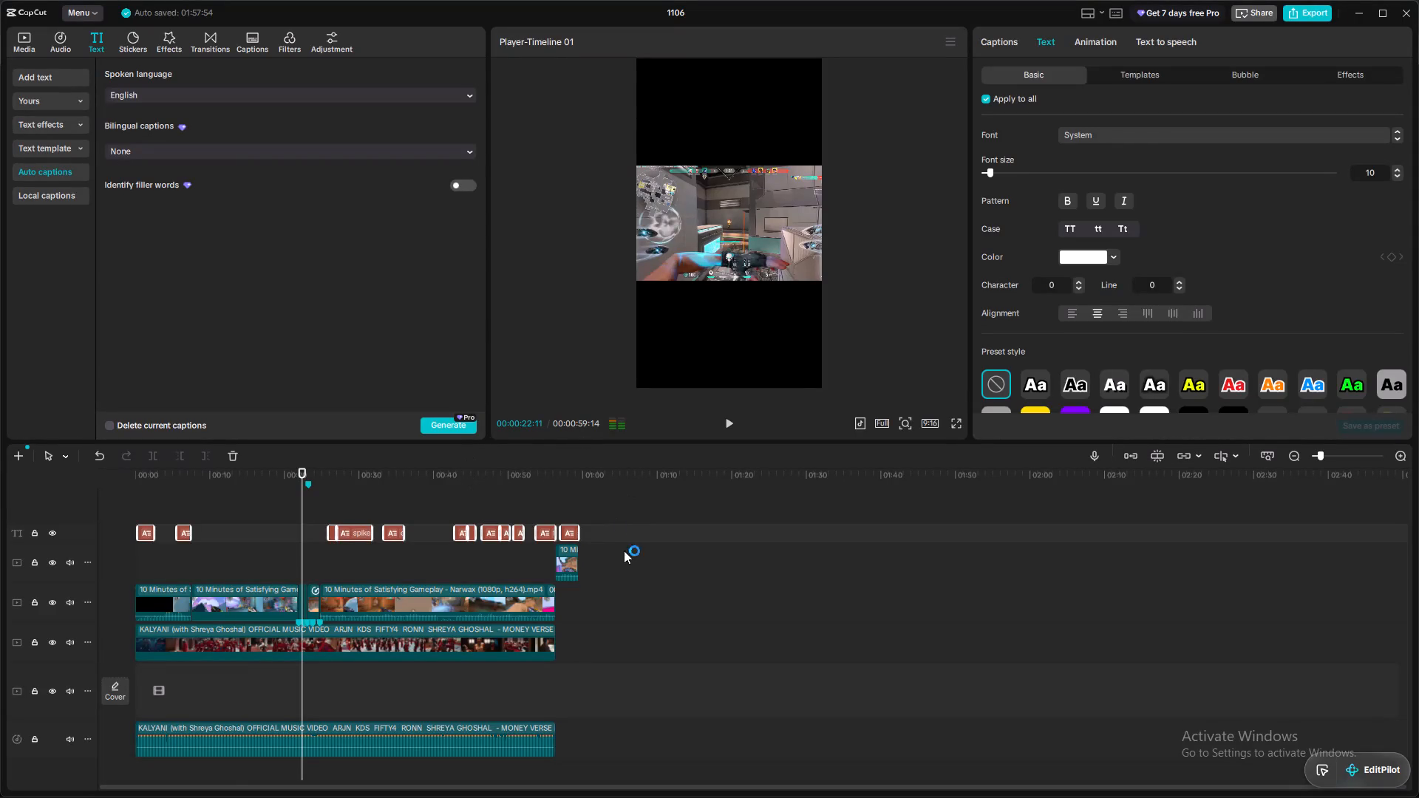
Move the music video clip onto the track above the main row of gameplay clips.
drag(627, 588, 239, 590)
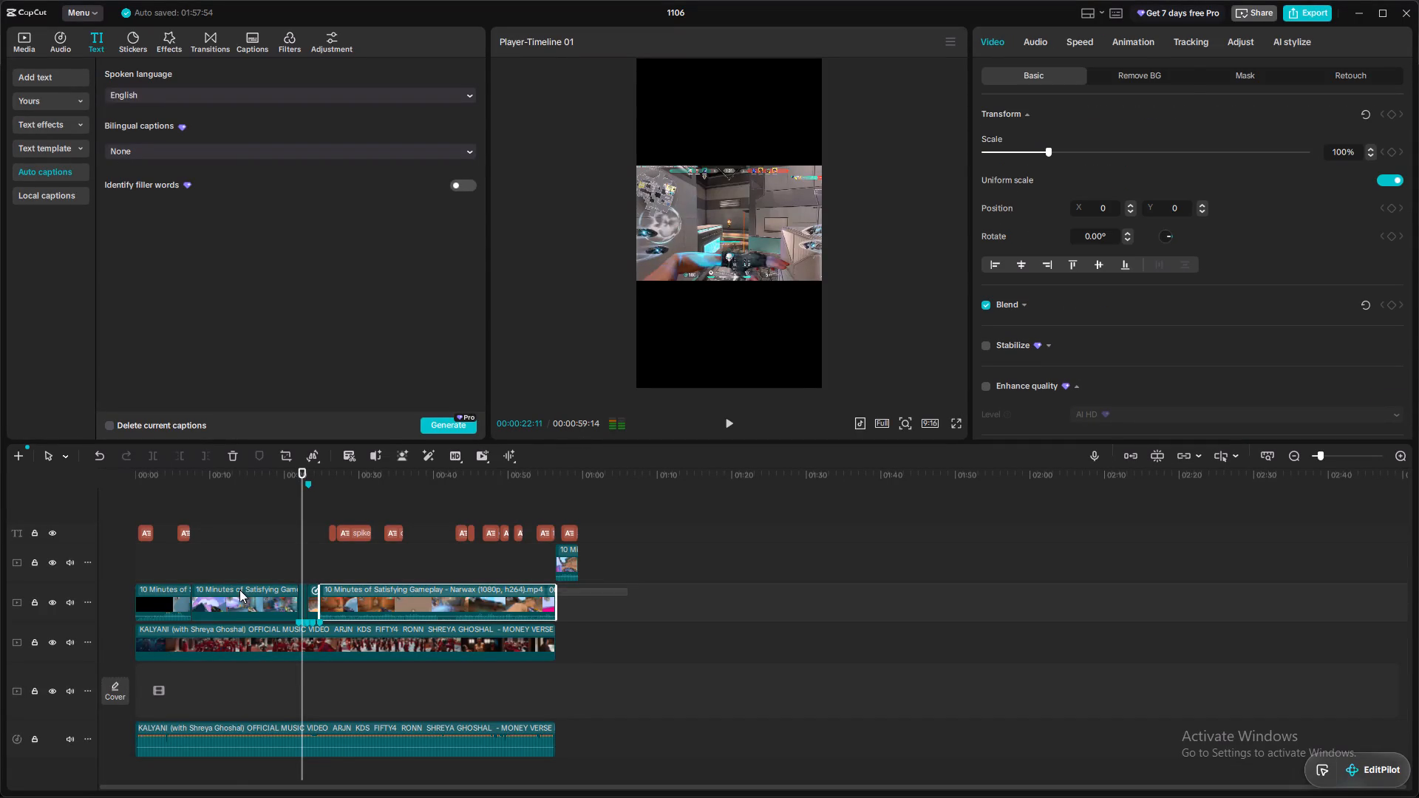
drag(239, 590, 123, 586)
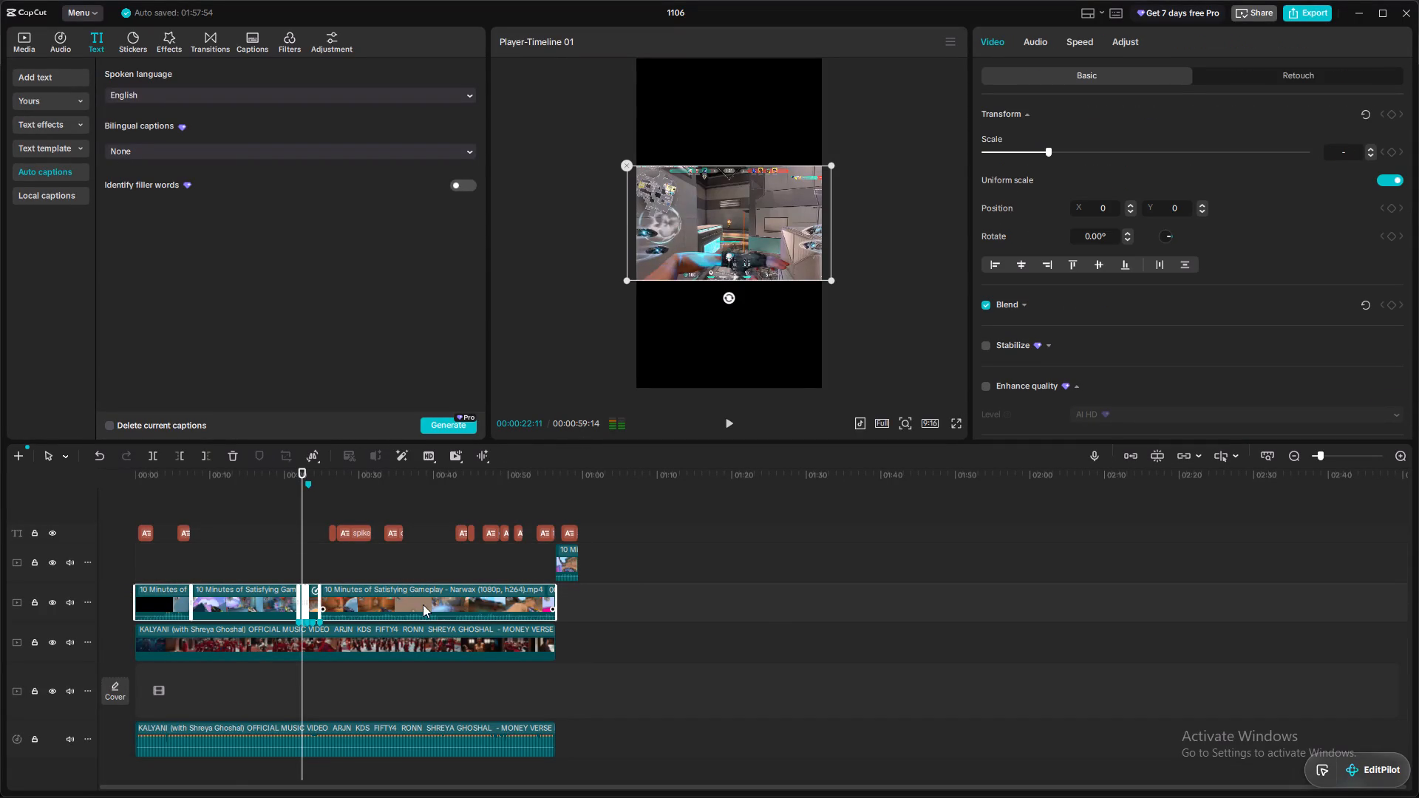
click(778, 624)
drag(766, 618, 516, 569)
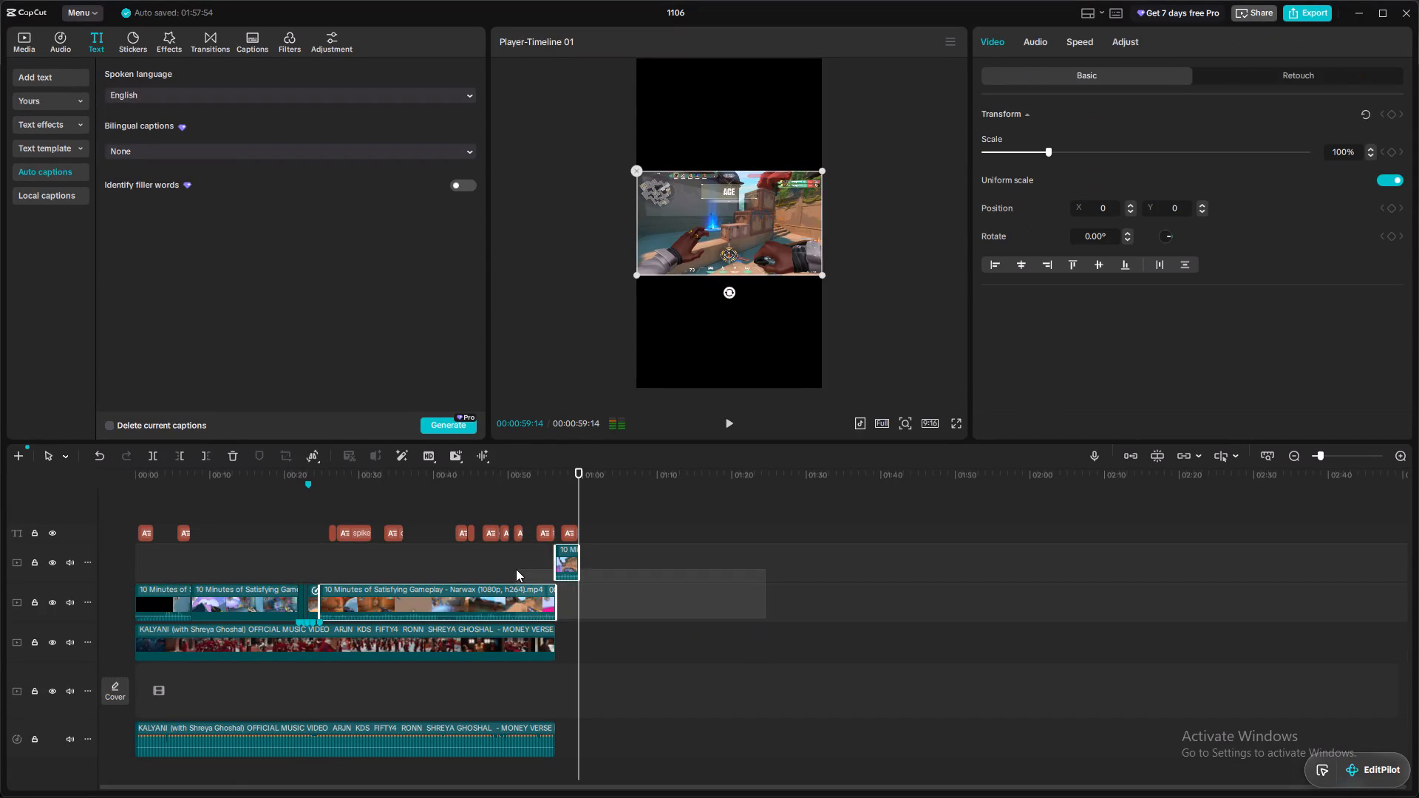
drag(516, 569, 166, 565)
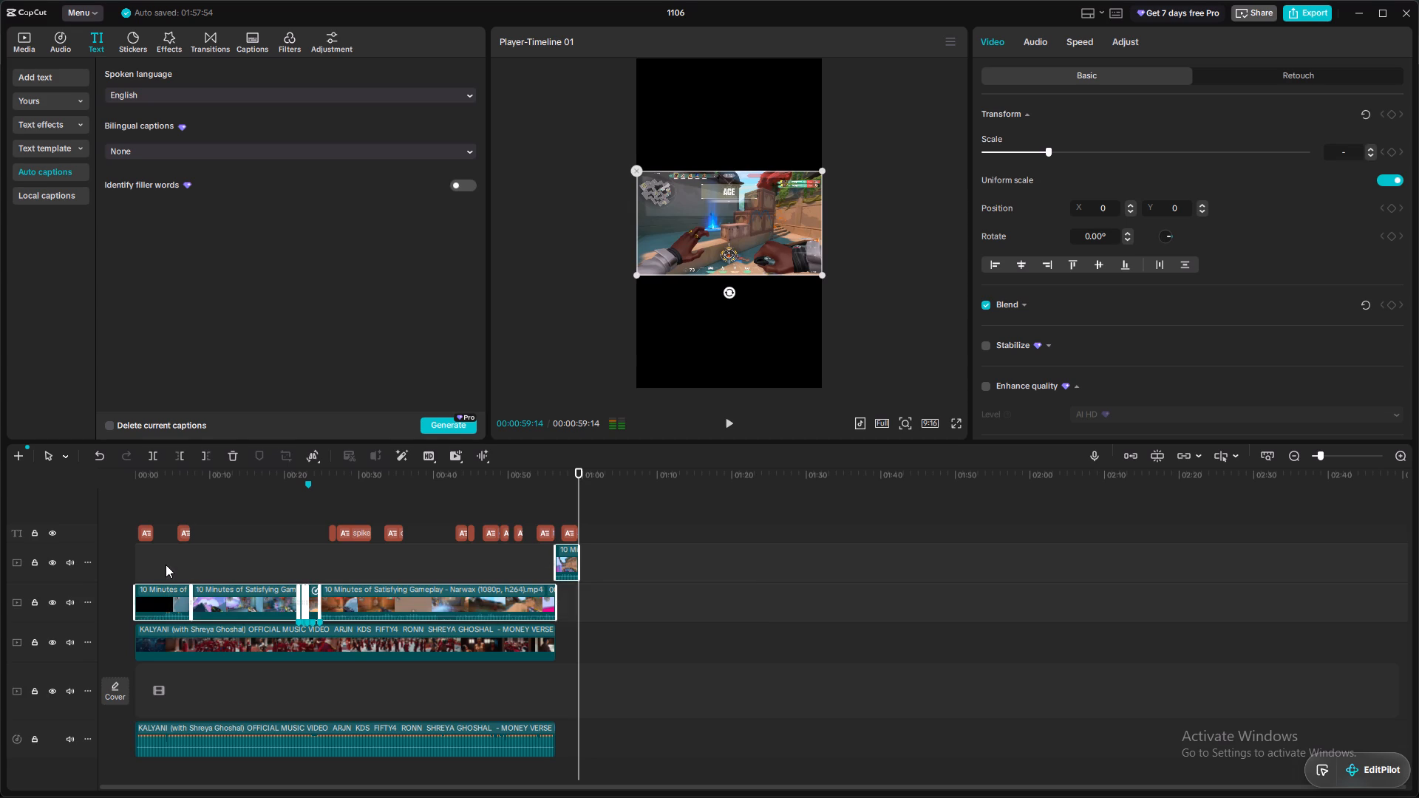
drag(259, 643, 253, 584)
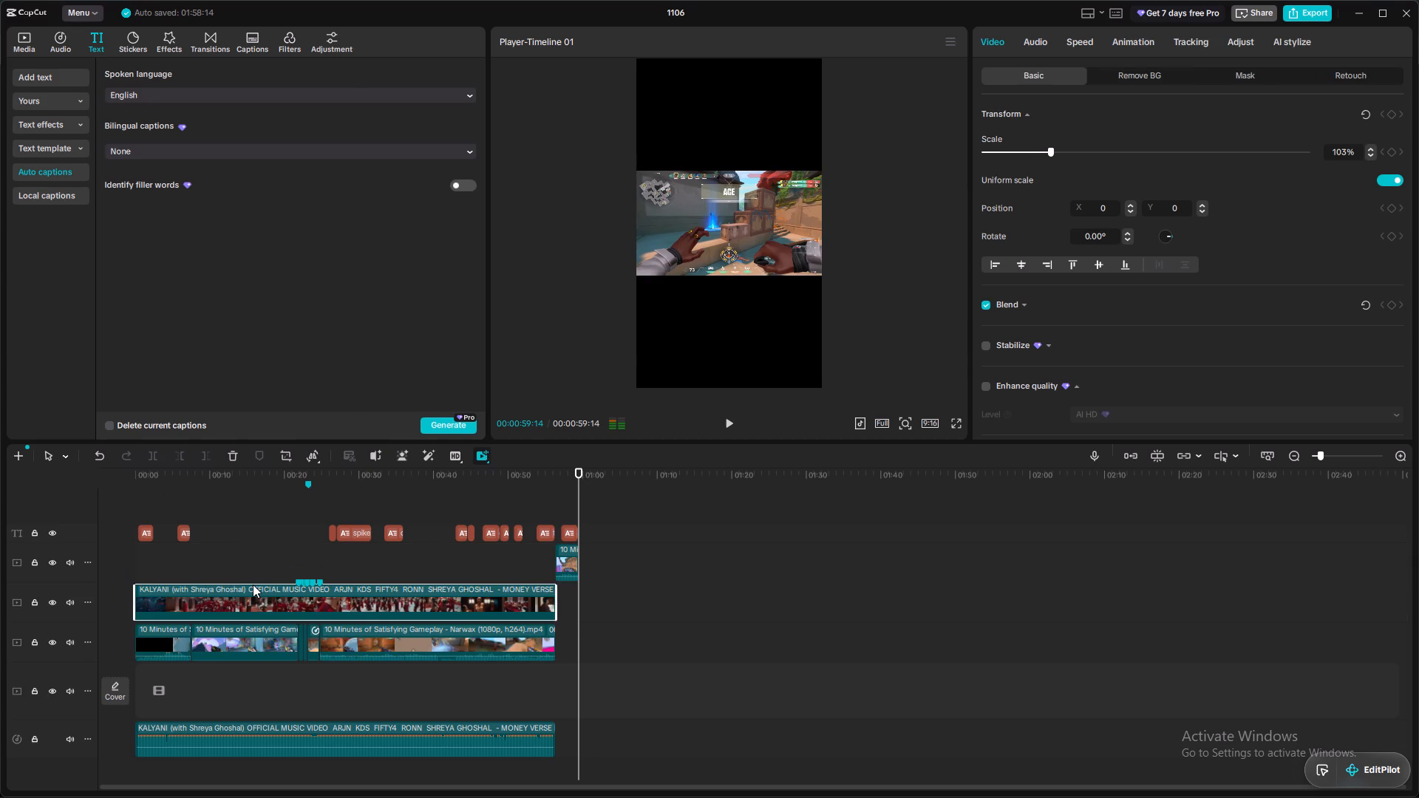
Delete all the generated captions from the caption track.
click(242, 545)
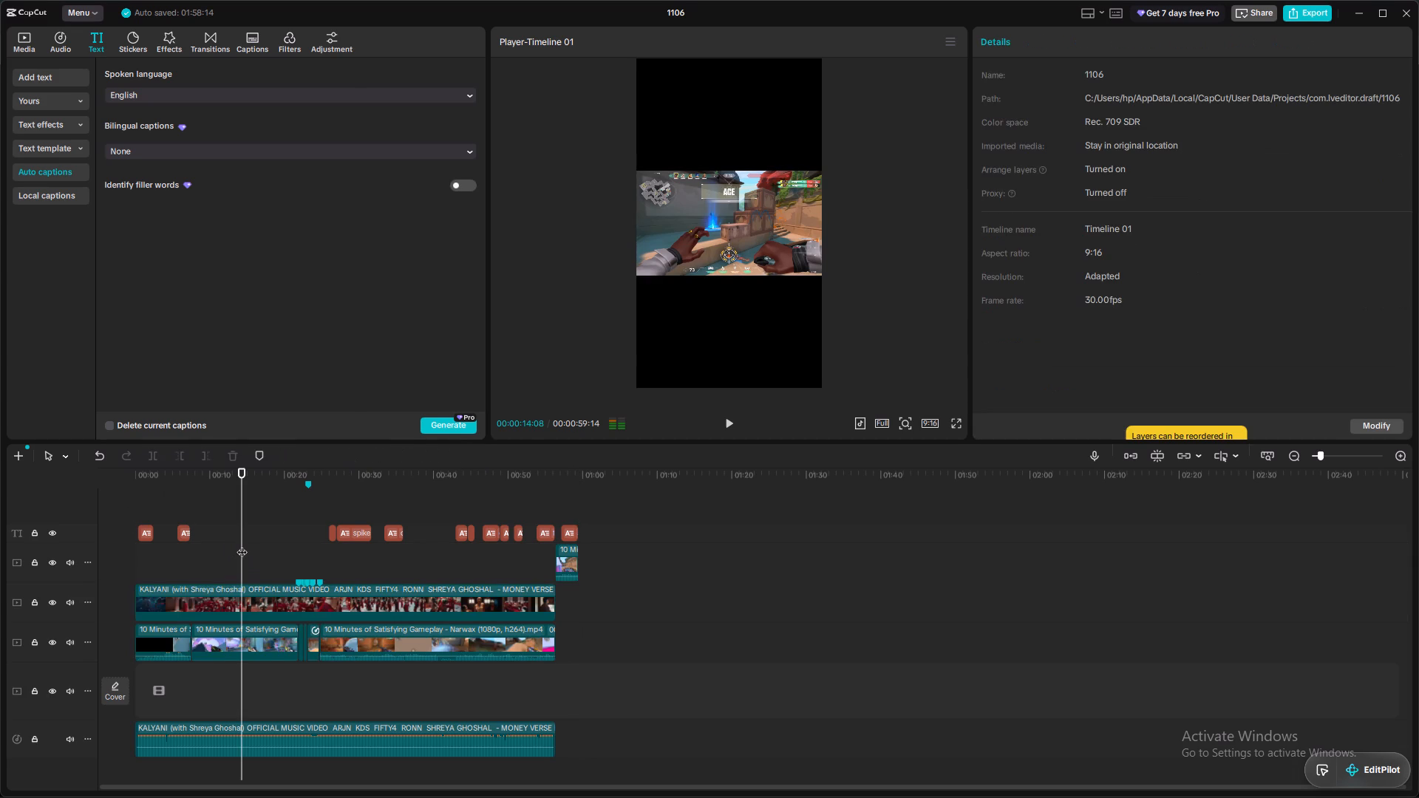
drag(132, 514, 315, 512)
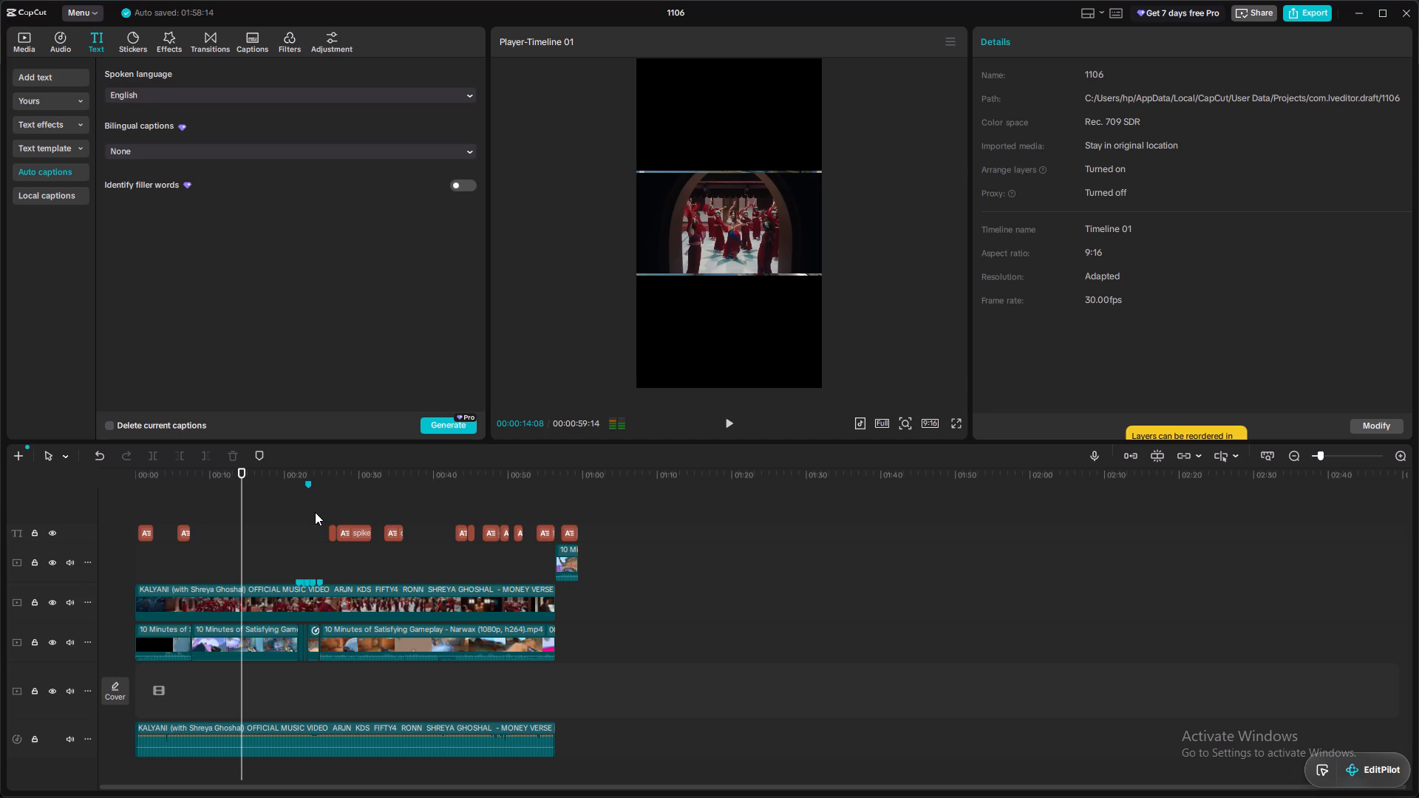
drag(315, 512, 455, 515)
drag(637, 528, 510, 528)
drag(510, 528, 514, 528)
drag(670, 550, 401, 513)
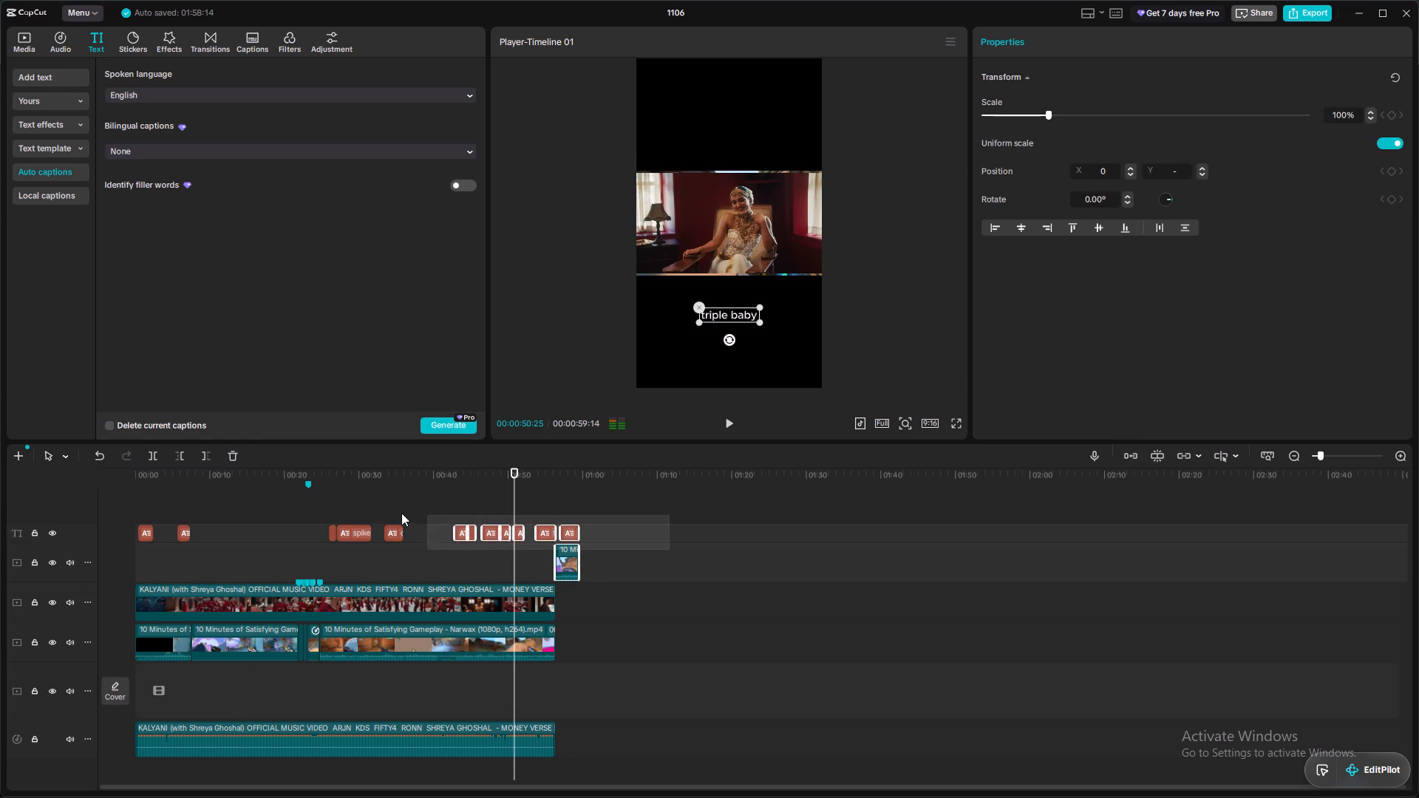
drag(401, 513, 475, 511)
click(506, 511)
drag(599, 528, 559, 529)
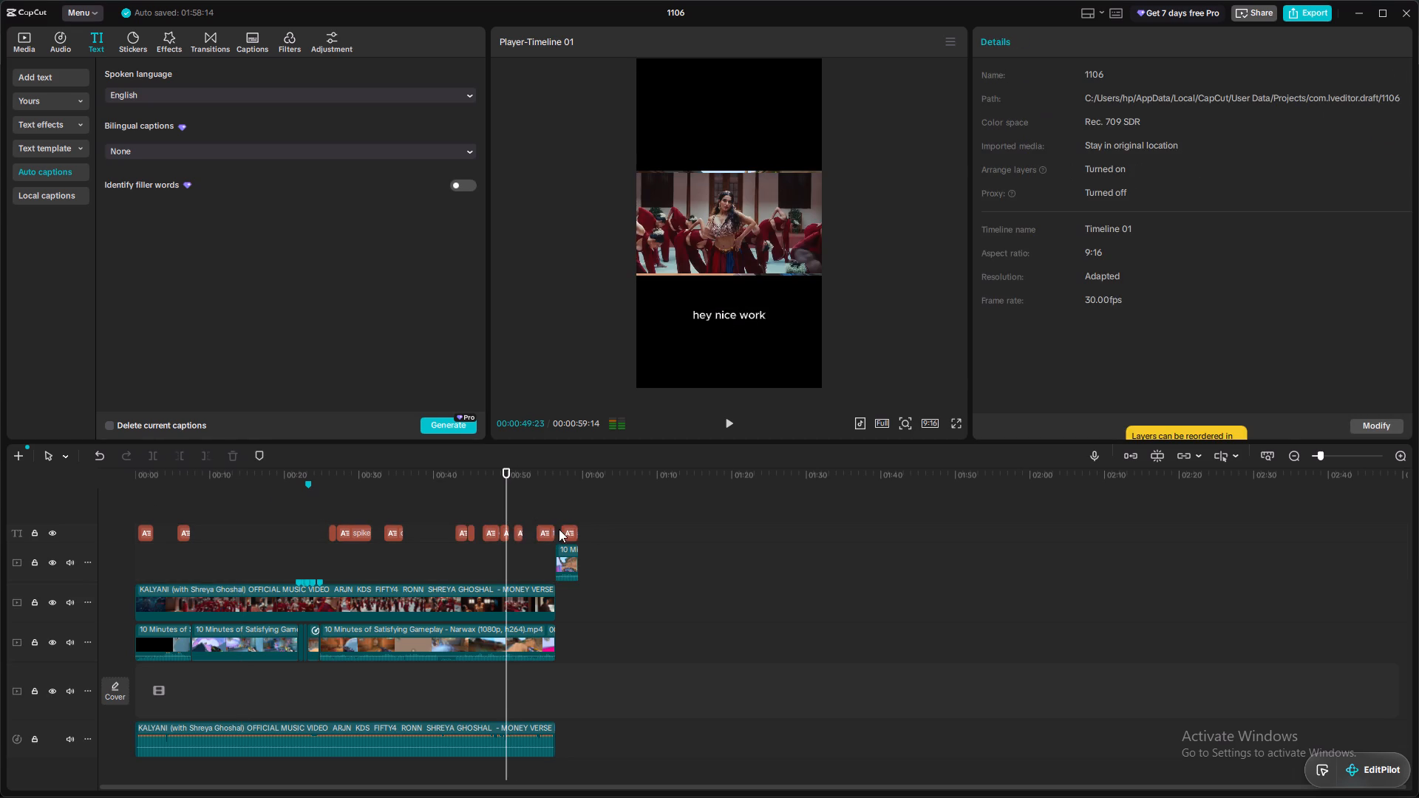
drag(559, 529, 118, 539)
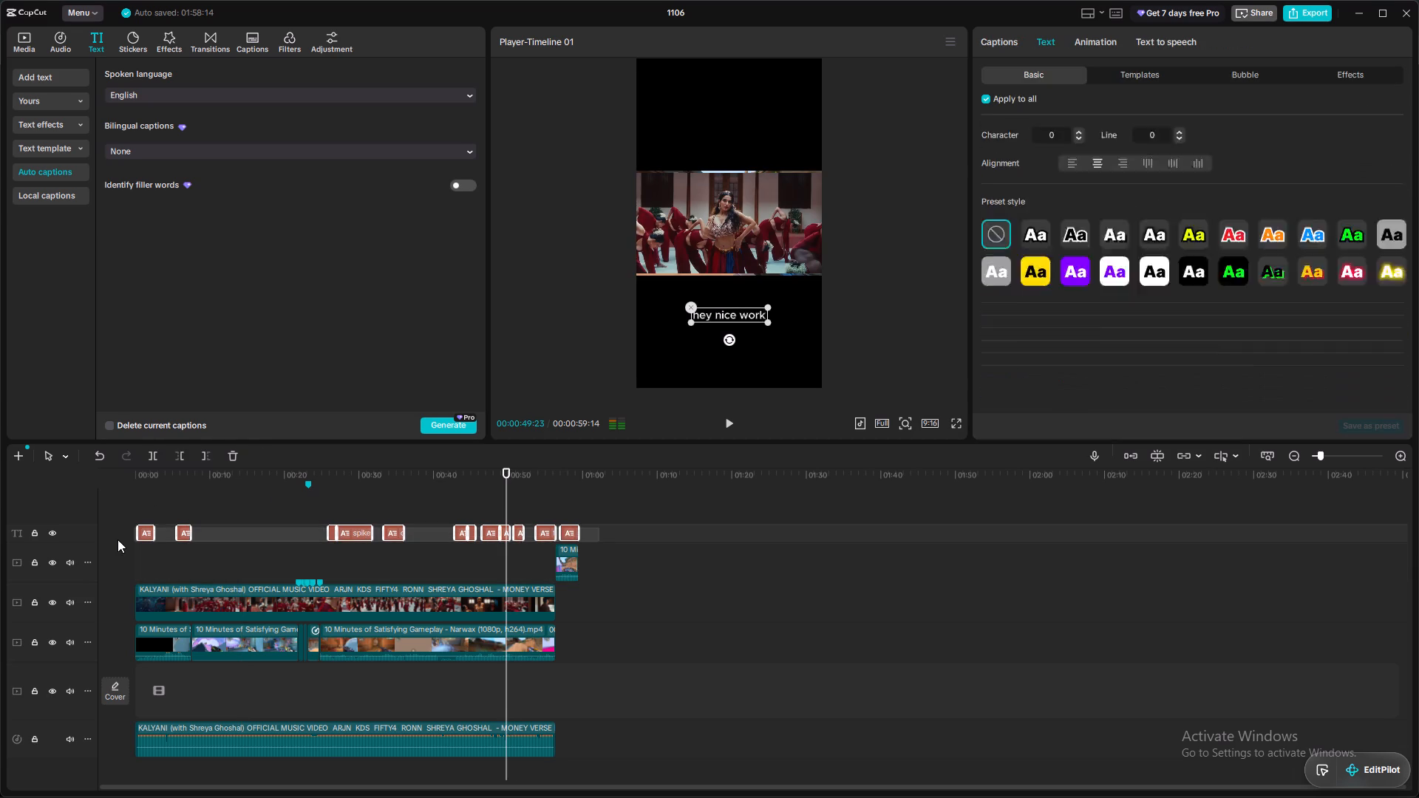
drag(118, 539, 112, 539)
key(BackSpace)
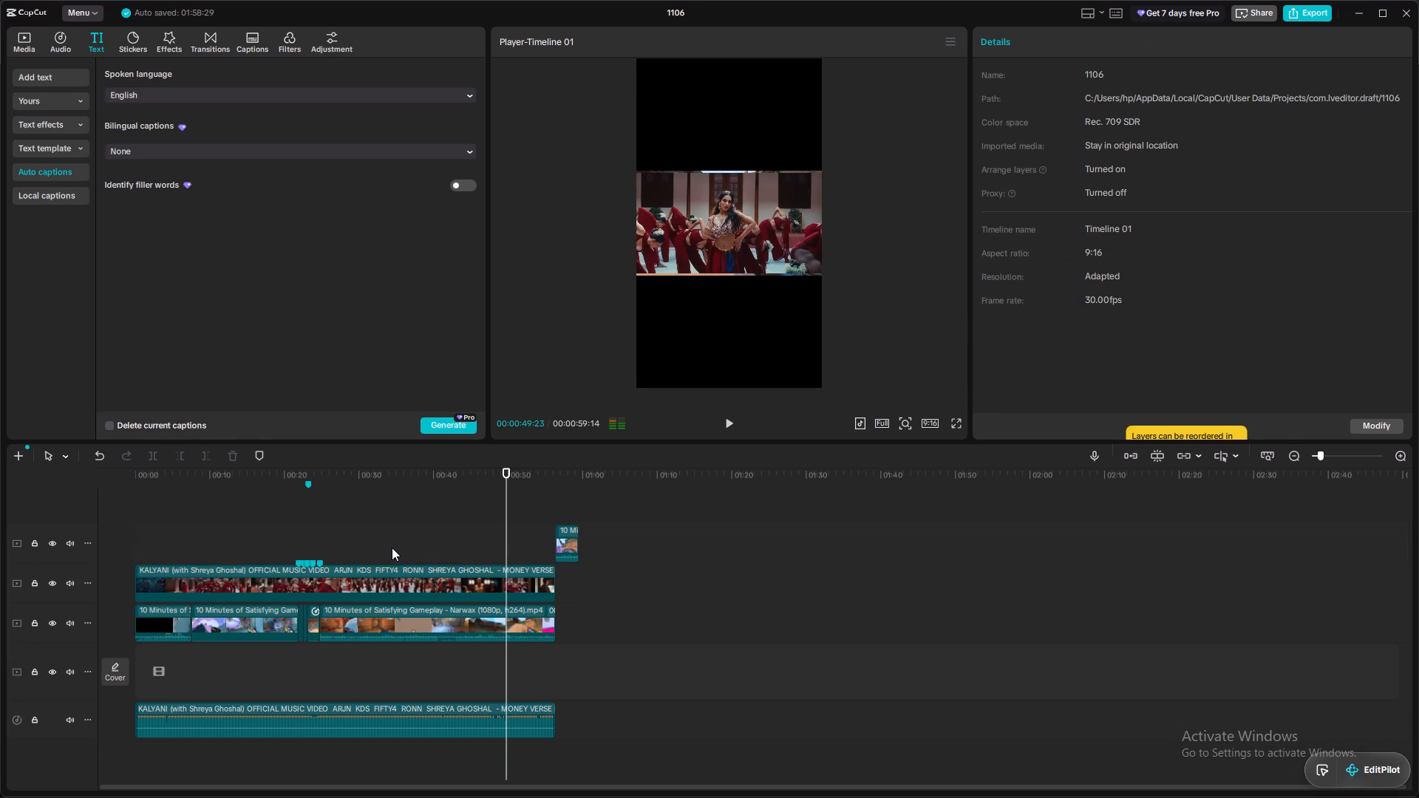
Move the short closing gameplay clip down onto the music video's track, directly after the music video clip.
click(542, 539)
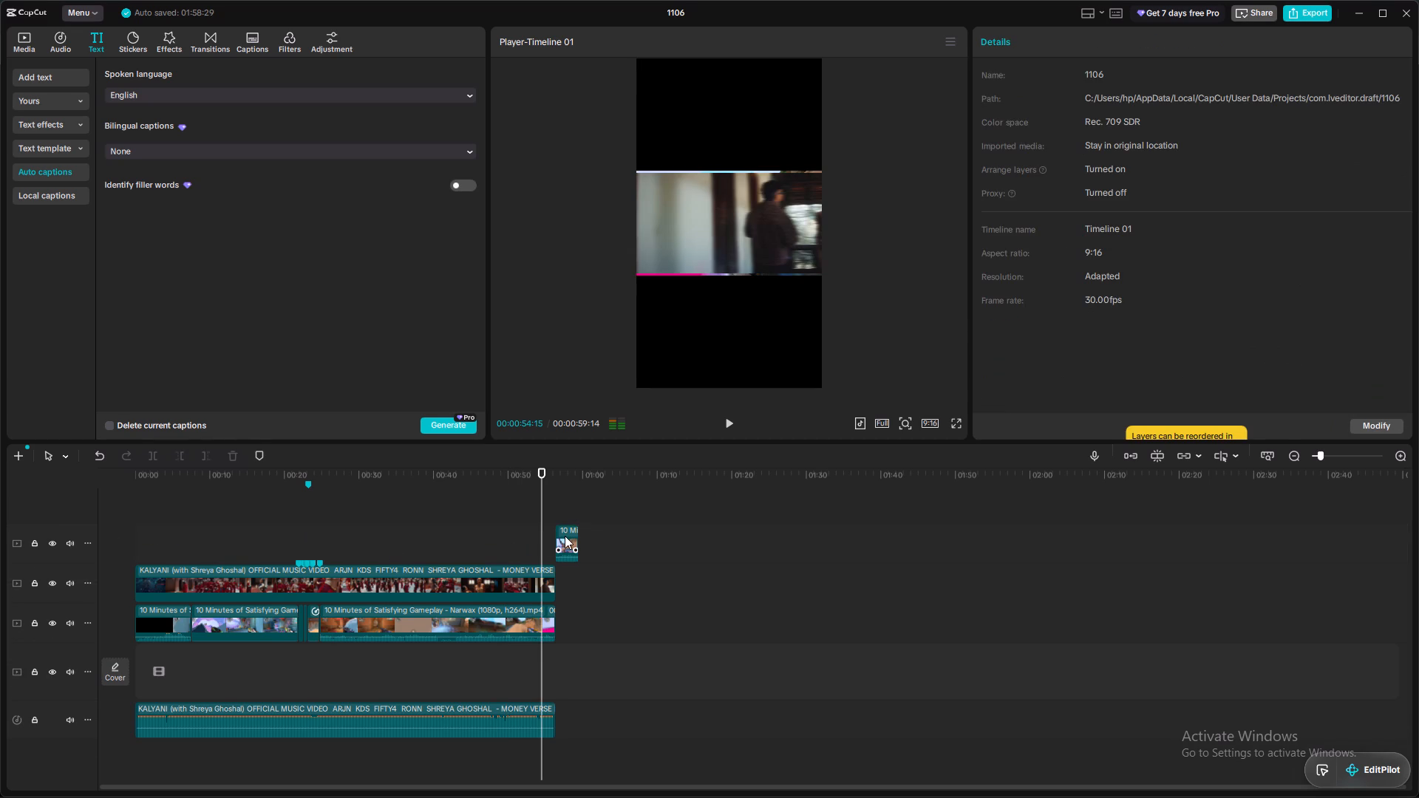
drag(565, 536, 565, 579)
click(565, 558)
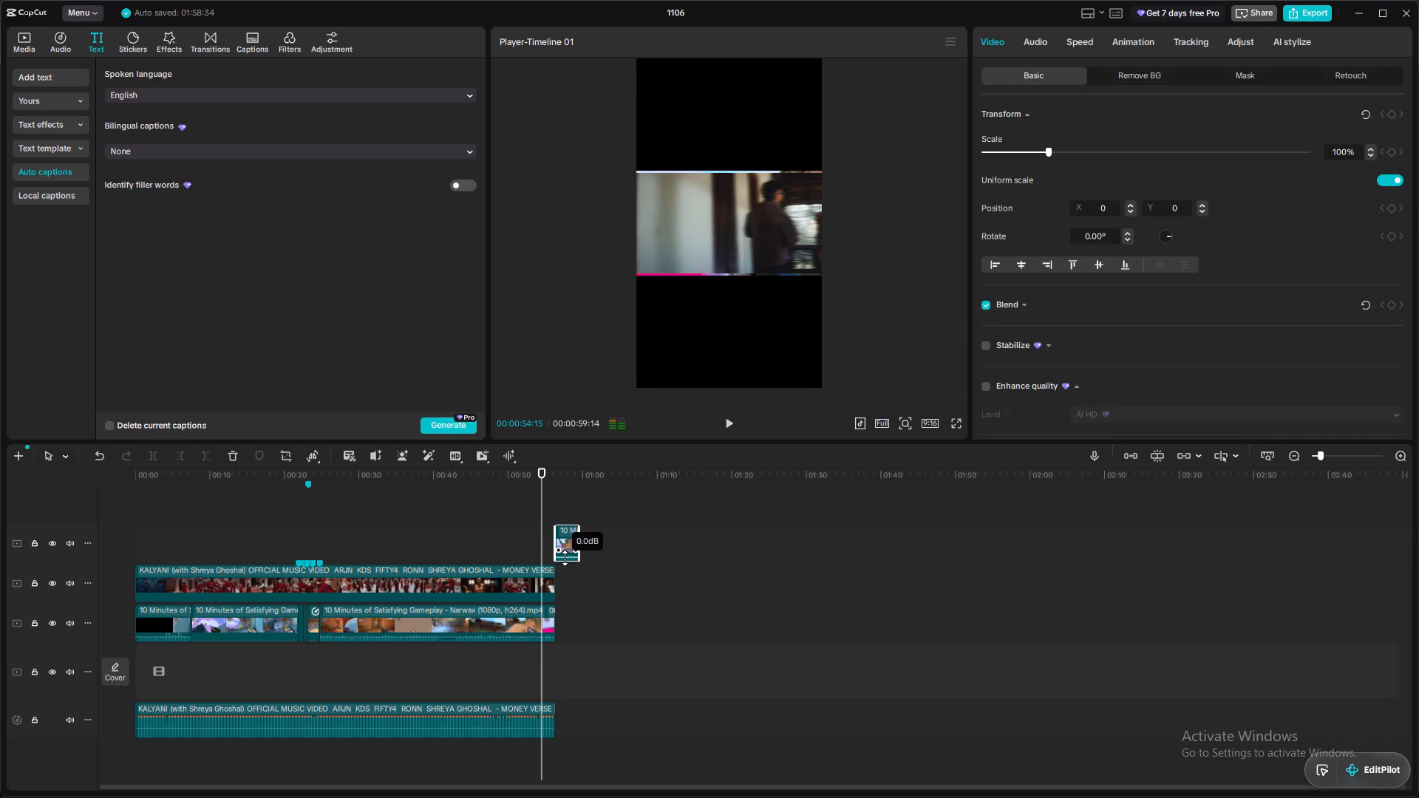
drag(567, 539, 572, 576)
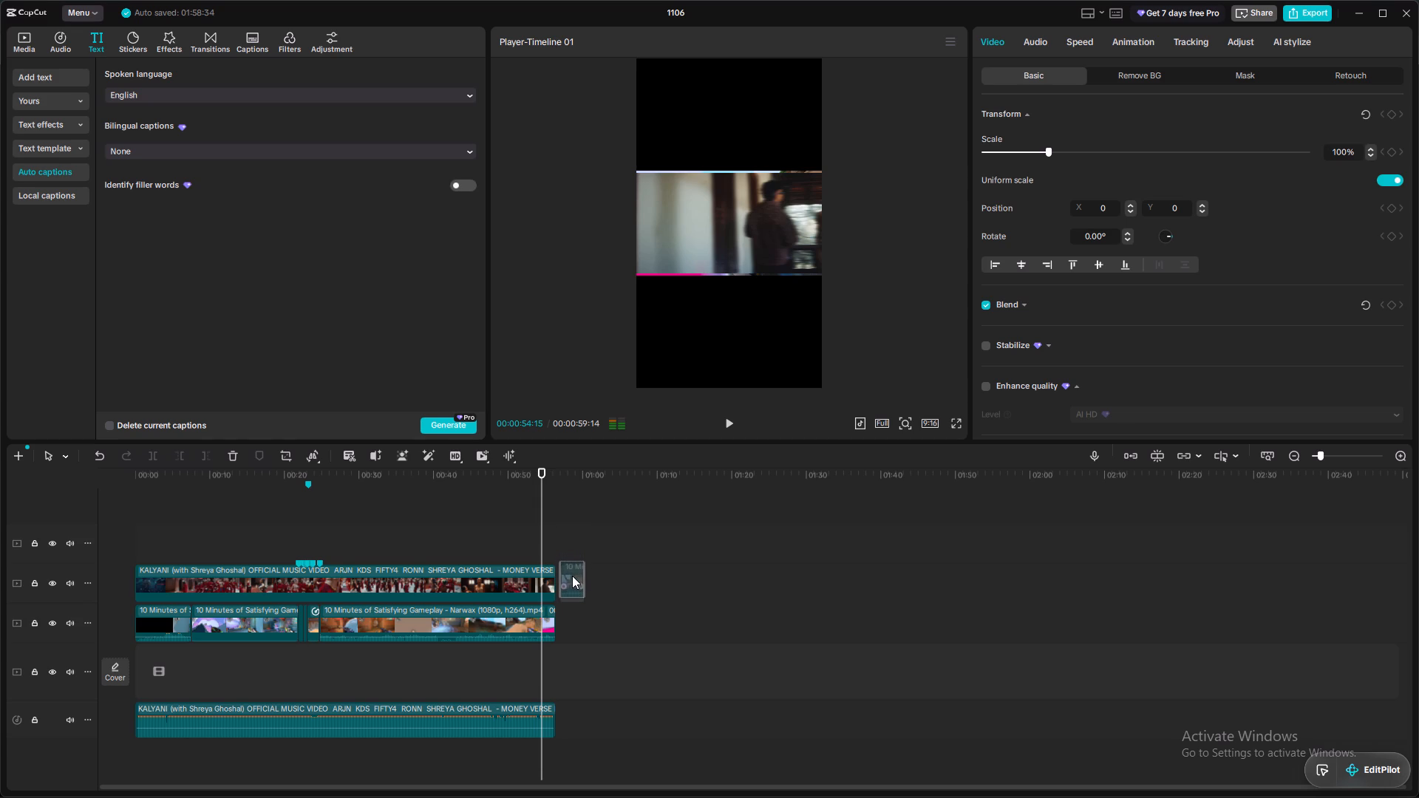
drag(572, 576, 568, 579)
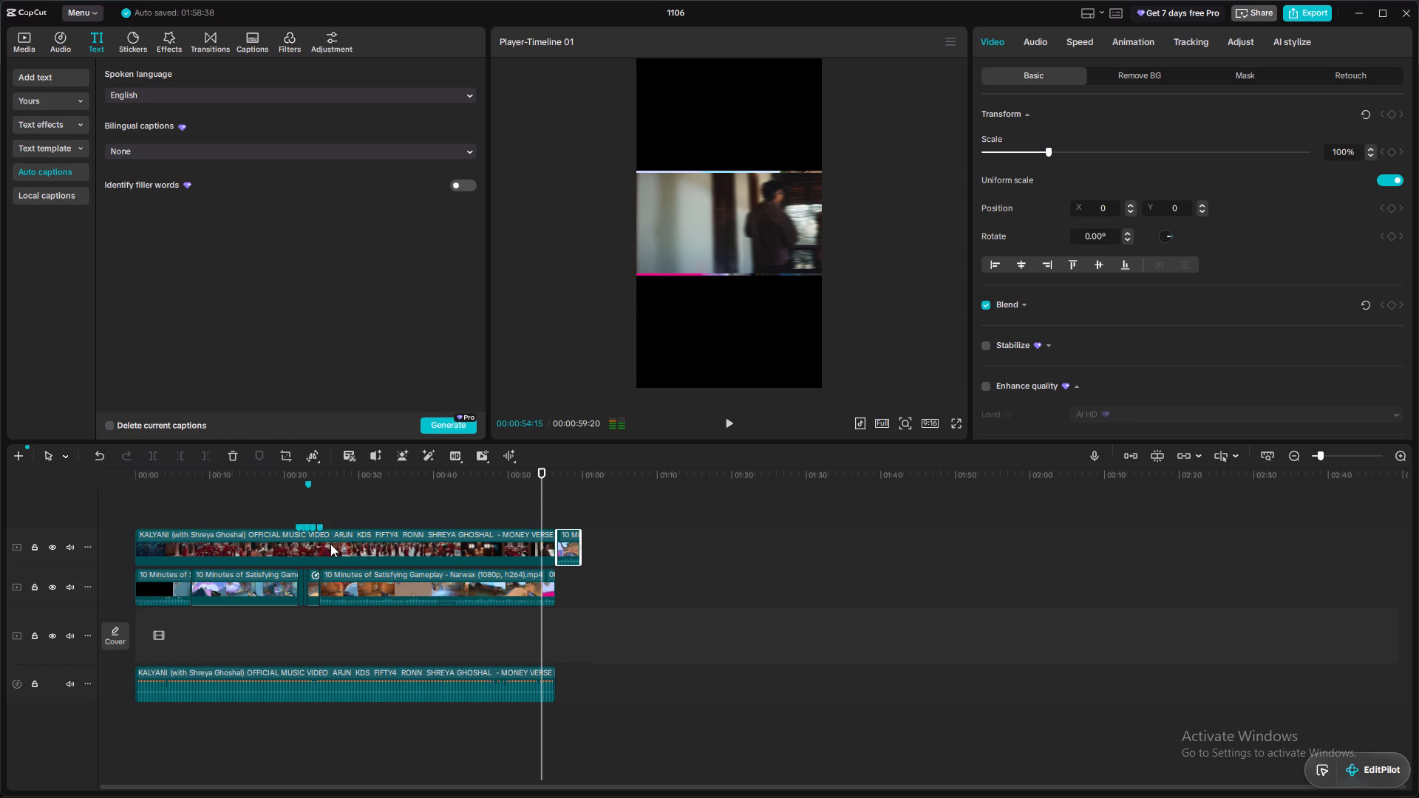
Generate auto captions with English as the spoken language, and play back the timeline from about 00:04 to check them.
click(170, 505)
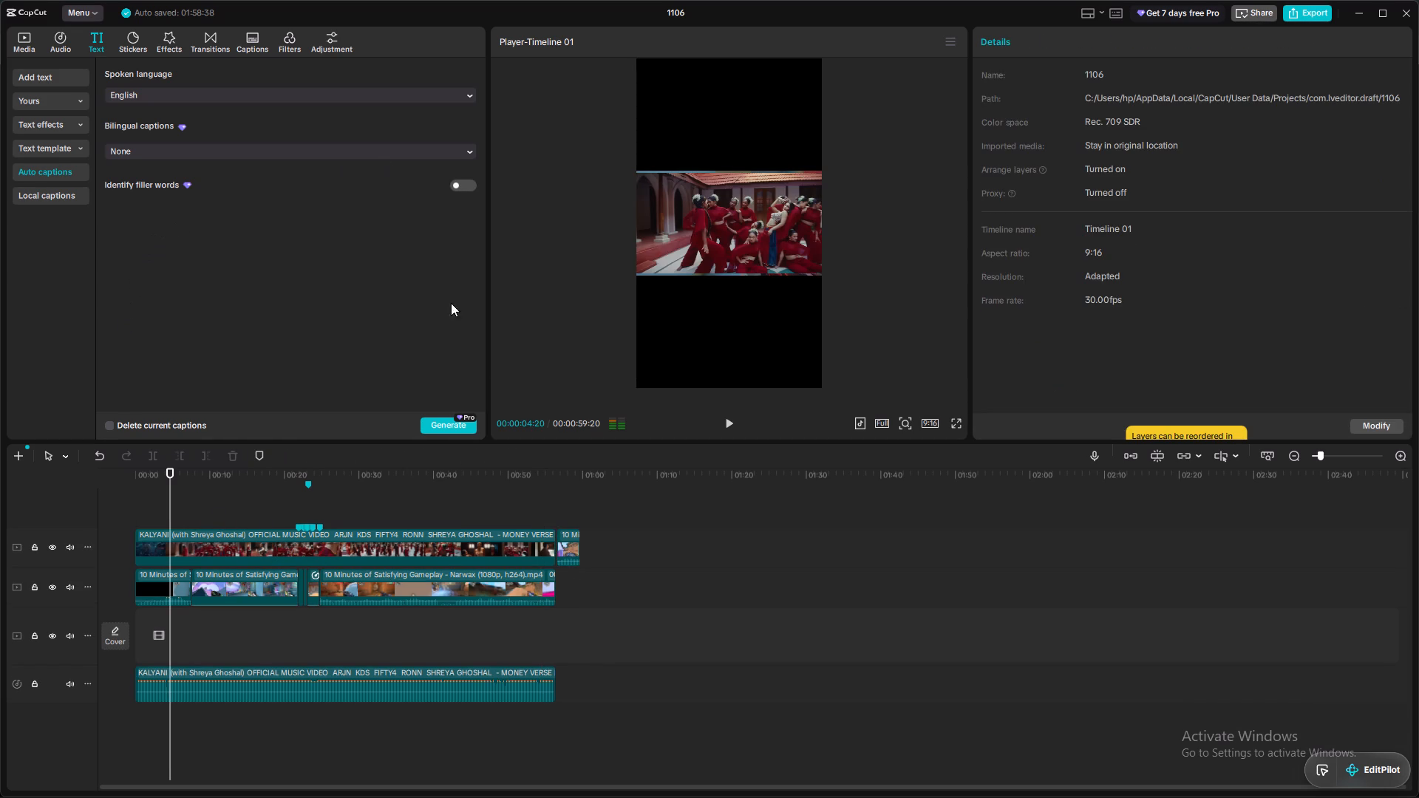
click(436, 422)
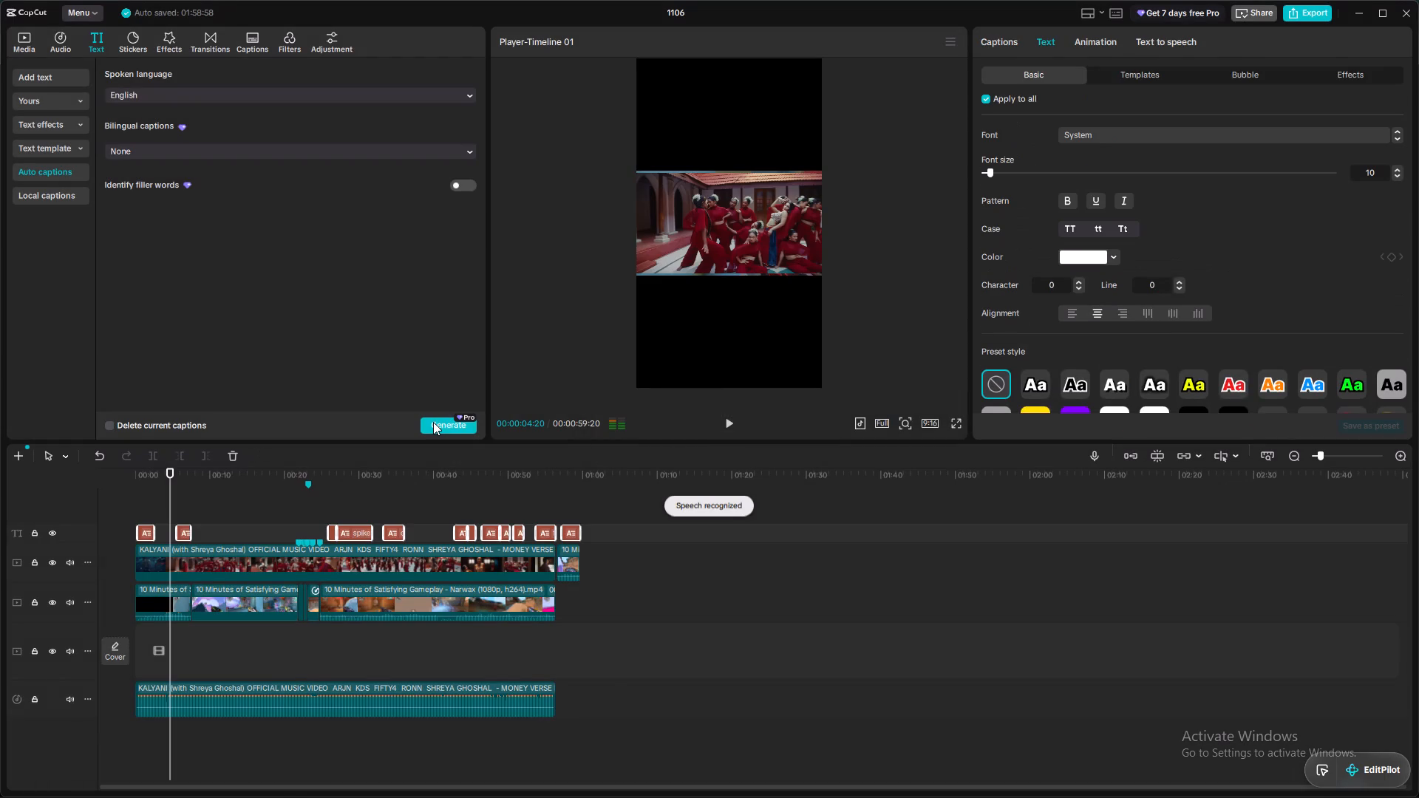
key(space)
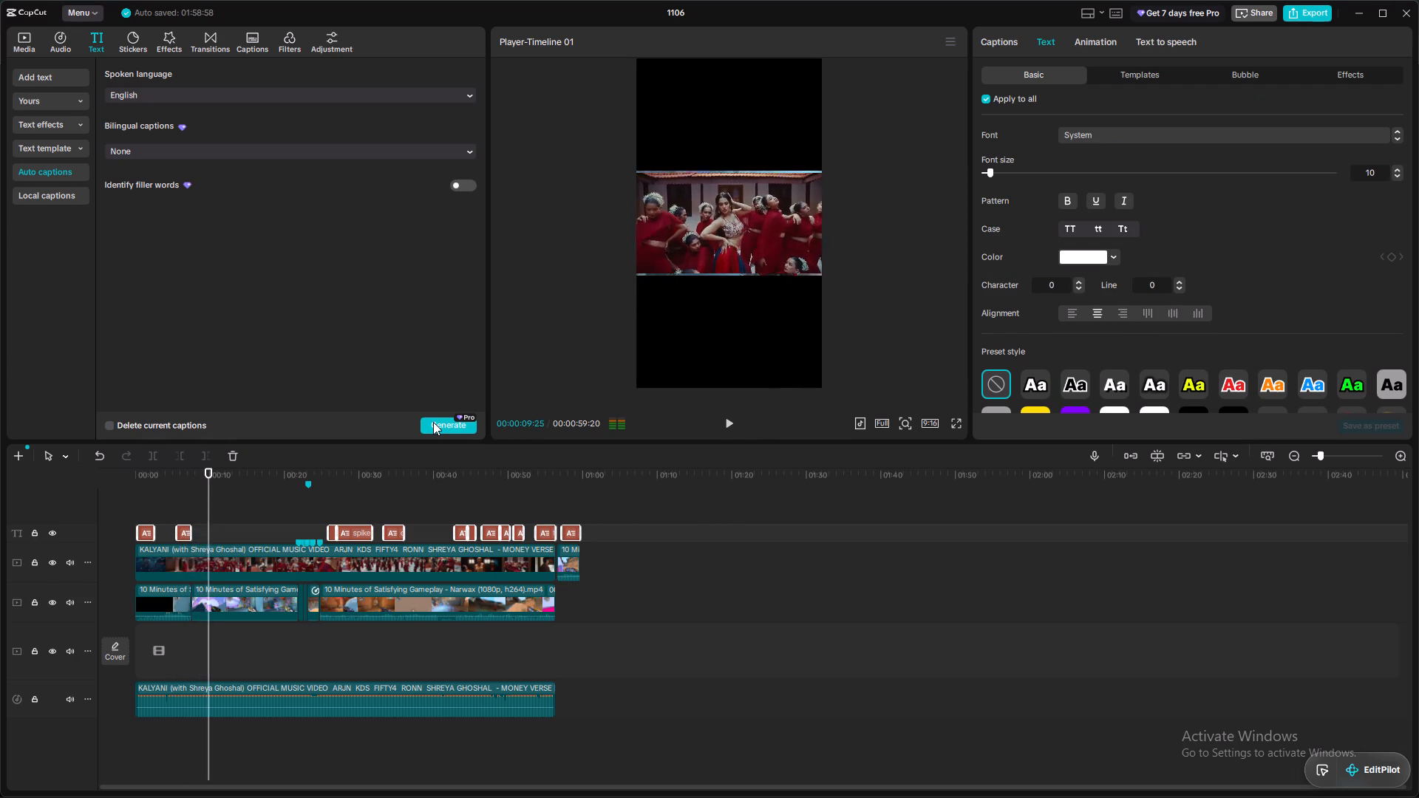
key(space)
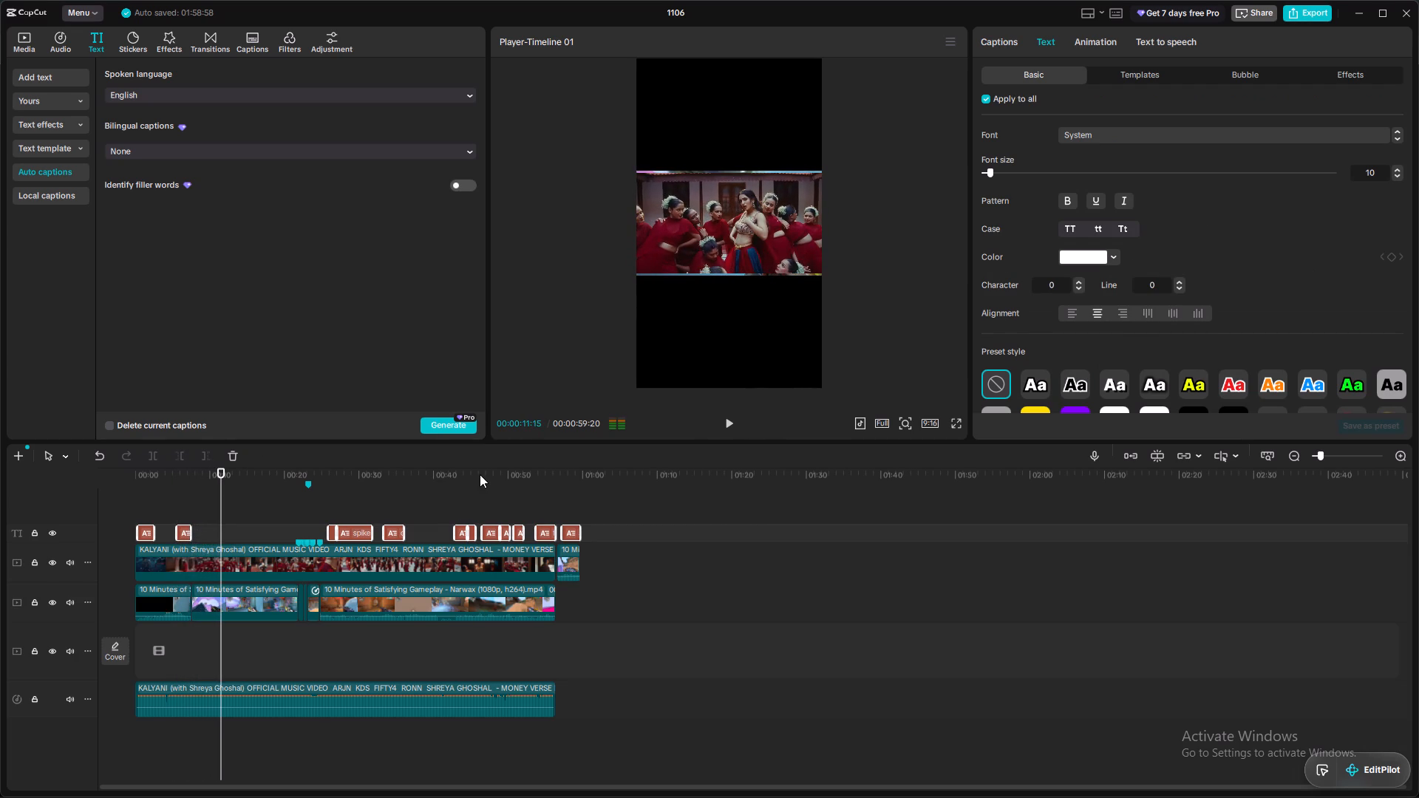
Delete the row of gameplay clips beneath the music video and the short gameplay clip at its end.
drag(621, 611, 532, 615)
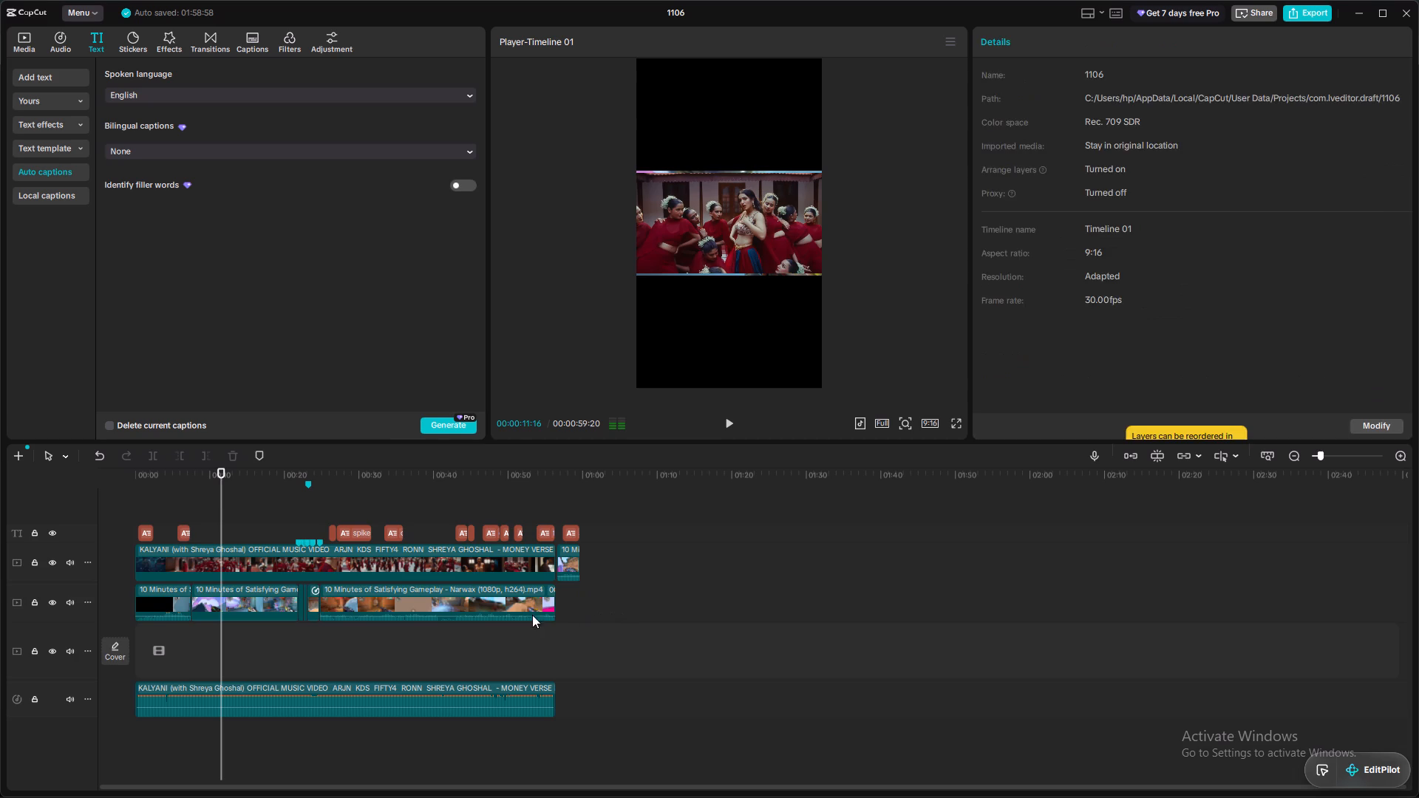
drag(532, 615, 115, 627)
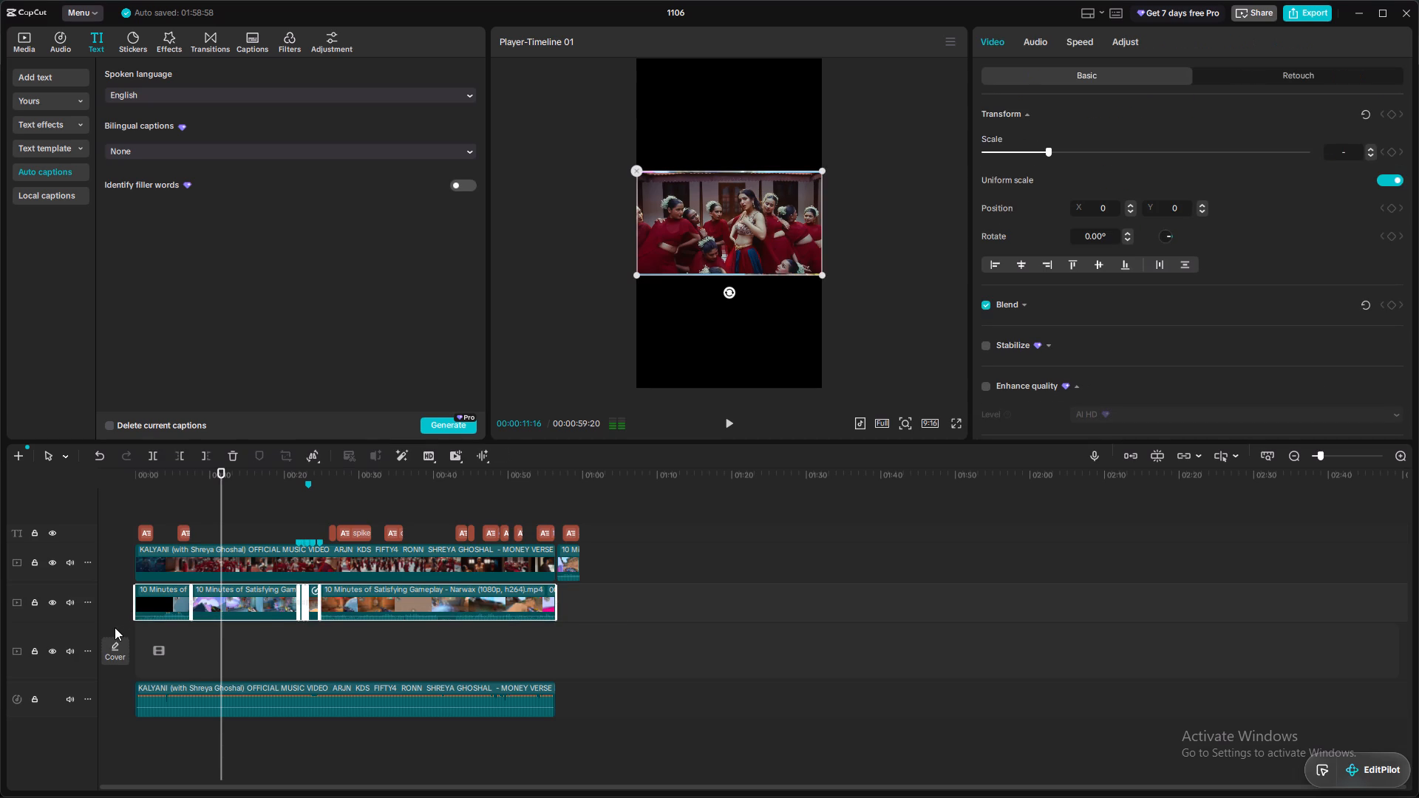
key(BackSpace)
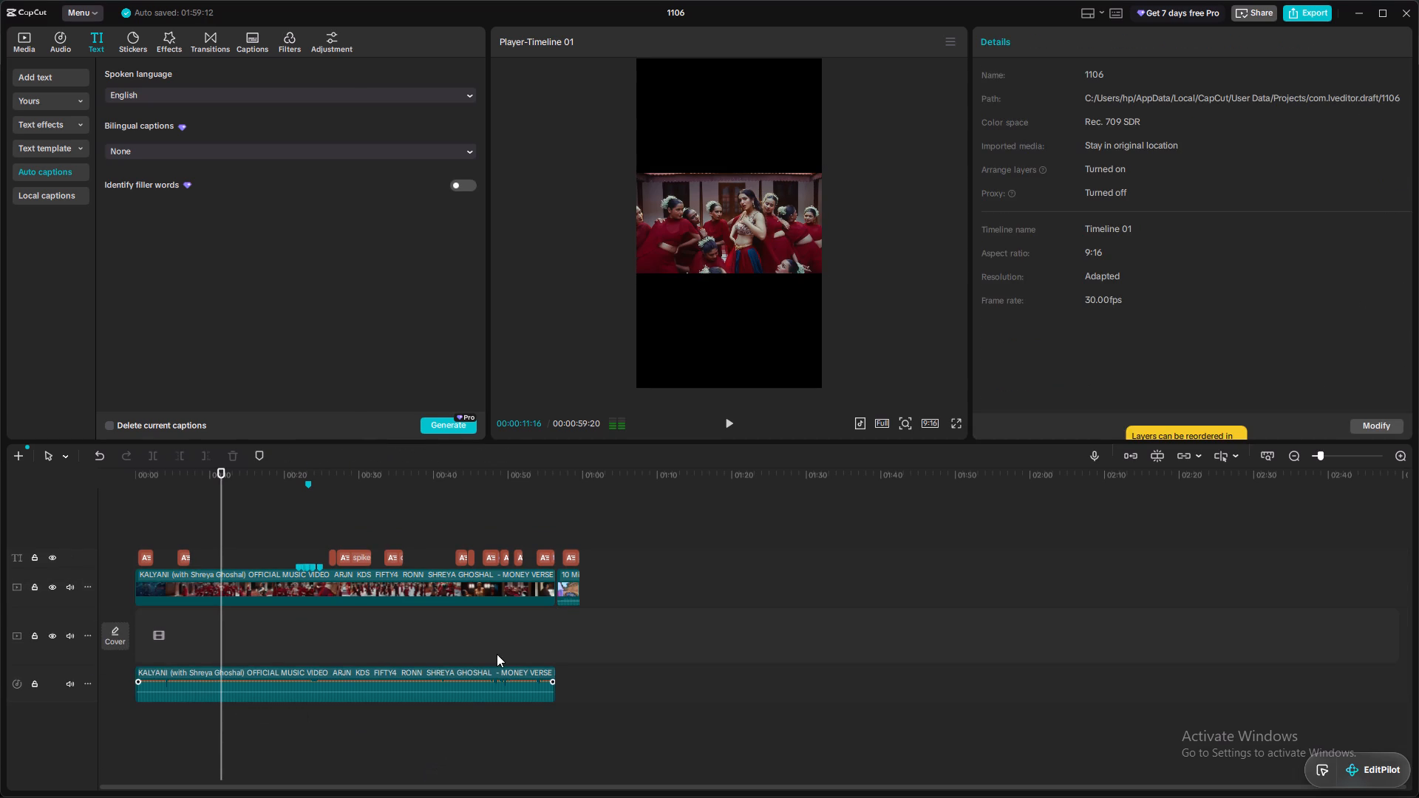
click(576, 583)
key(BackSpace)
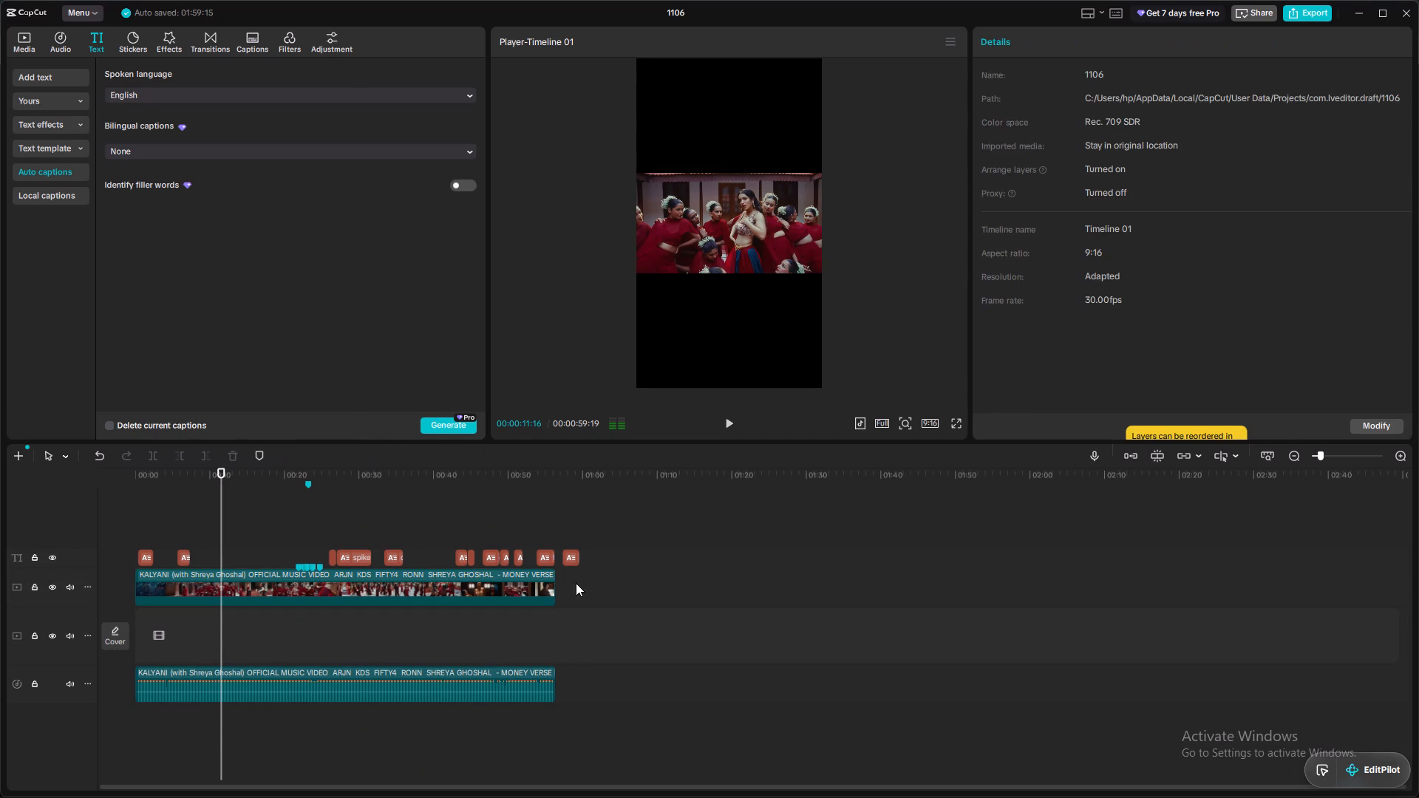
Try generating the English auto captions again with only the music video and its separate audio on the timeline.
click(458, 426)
Undo the edits back to before the separate audio and default text were added, with the second gameplay clip on the upper track.
key(ctrl+z)
key(ctrl+z)
key(ctrl+z)
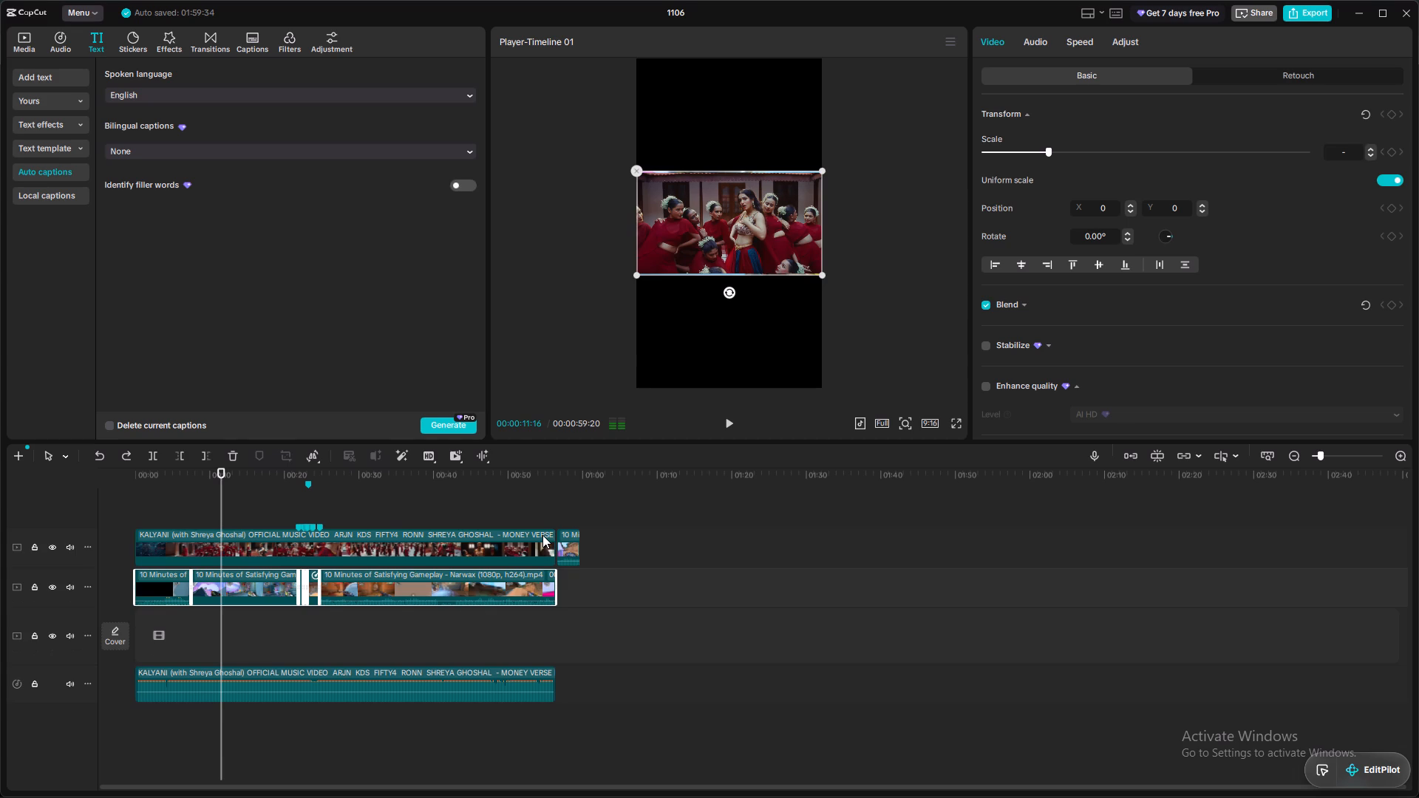
key(ctrl+z)
key(ctrl+z)
key(ctrl+z)
key(ctrl+z)
key(ctrl+z)
key(ctrl+z)
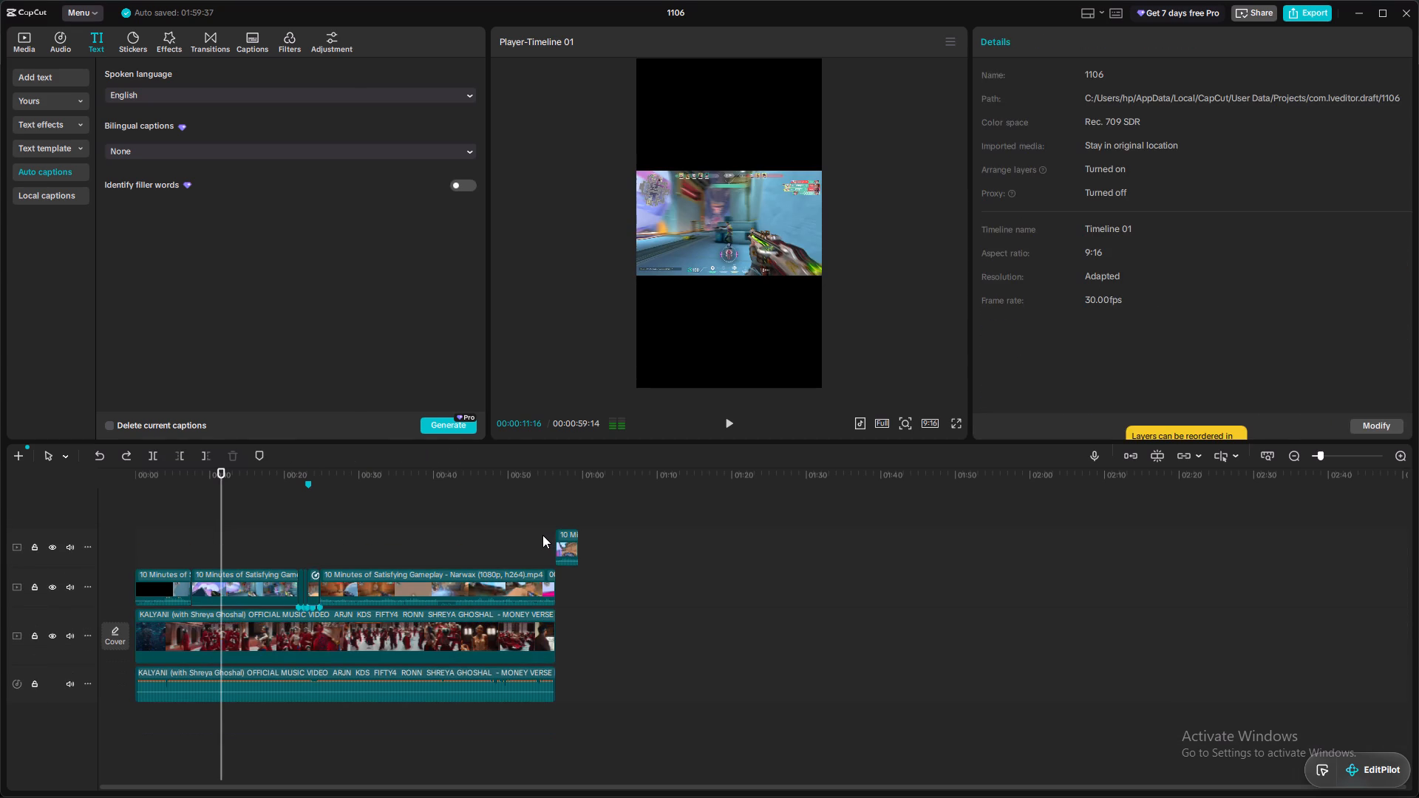
key(ctrl+z)
key(ctrl+z)
key(ctrl+z)
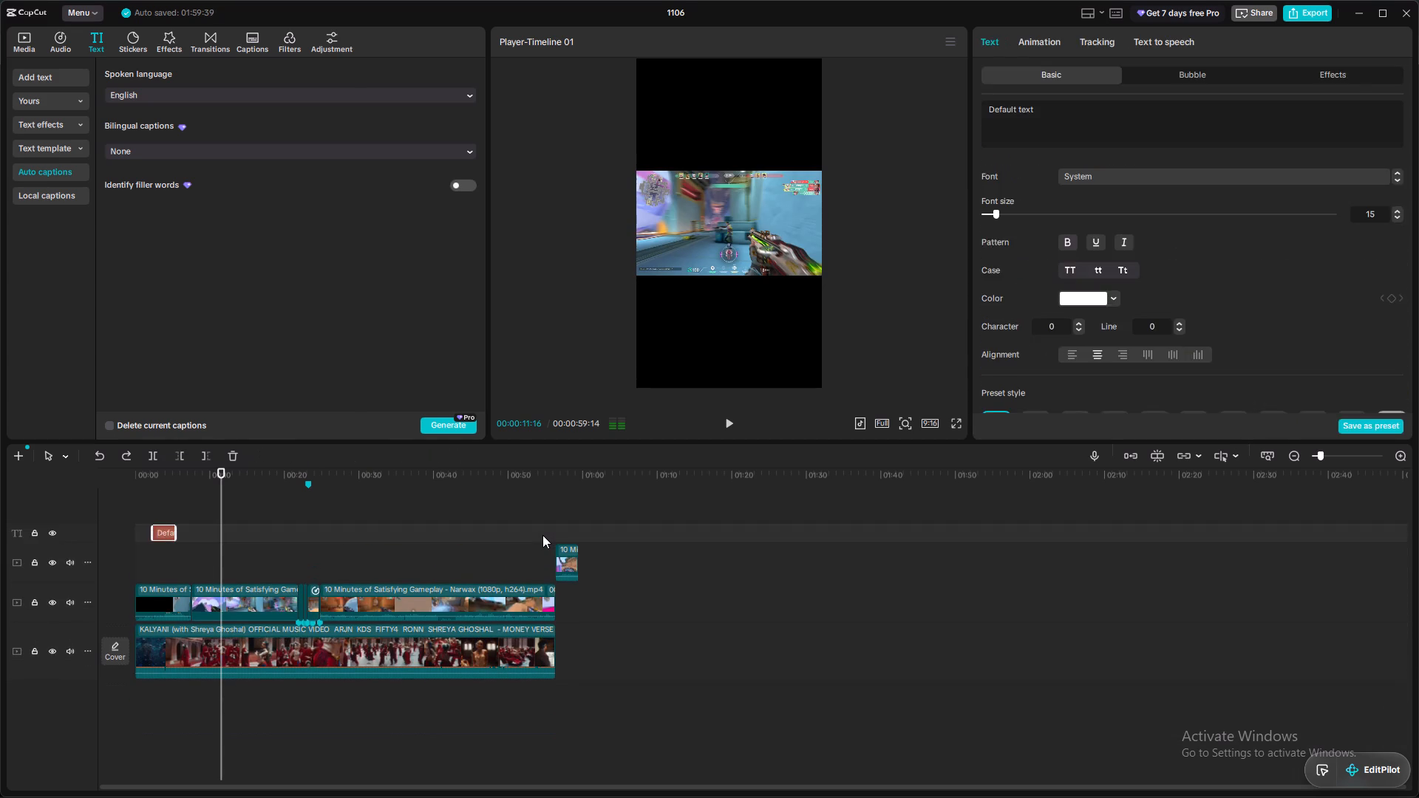
key(ctrl+z)
key(ctrl+z)
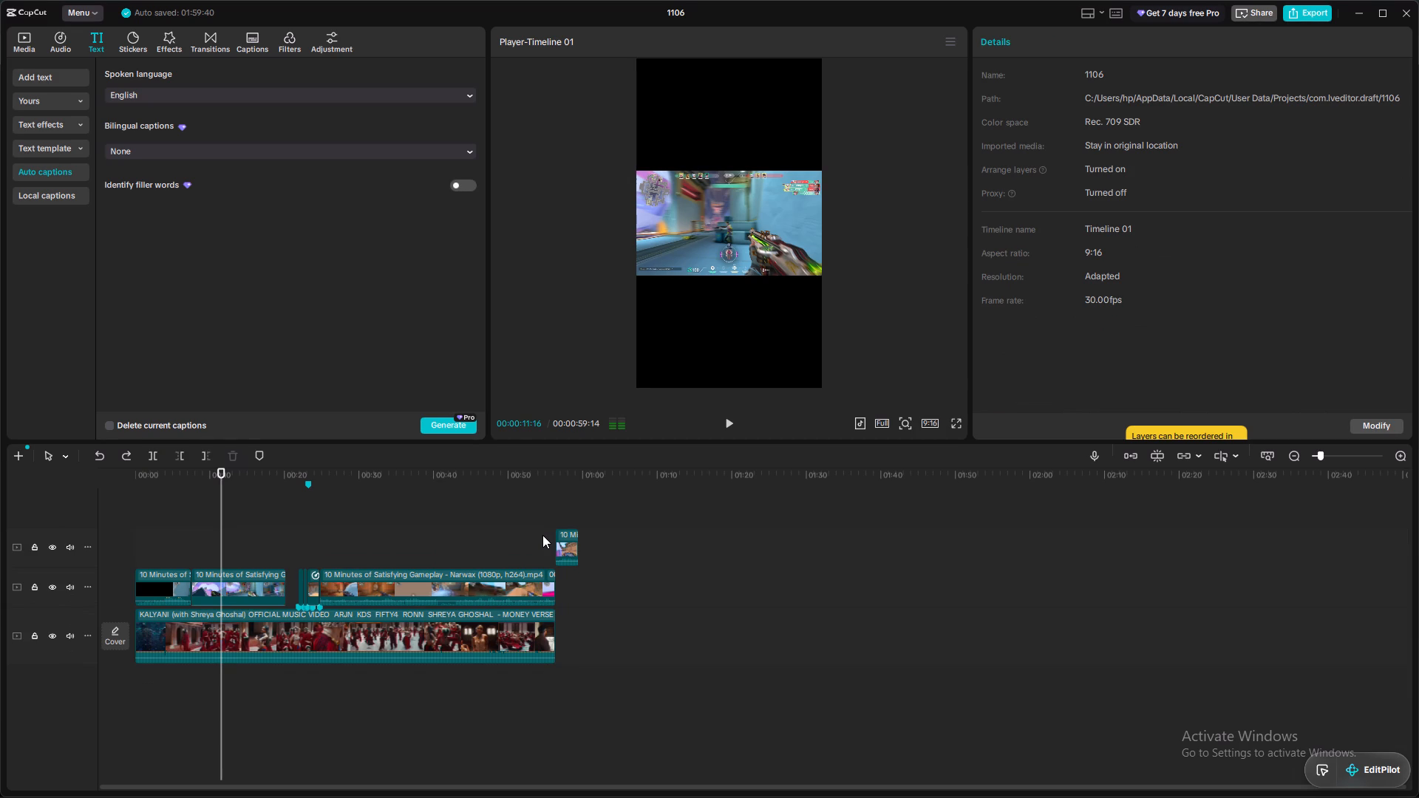
ctrl+shift+double_click(542, 535)
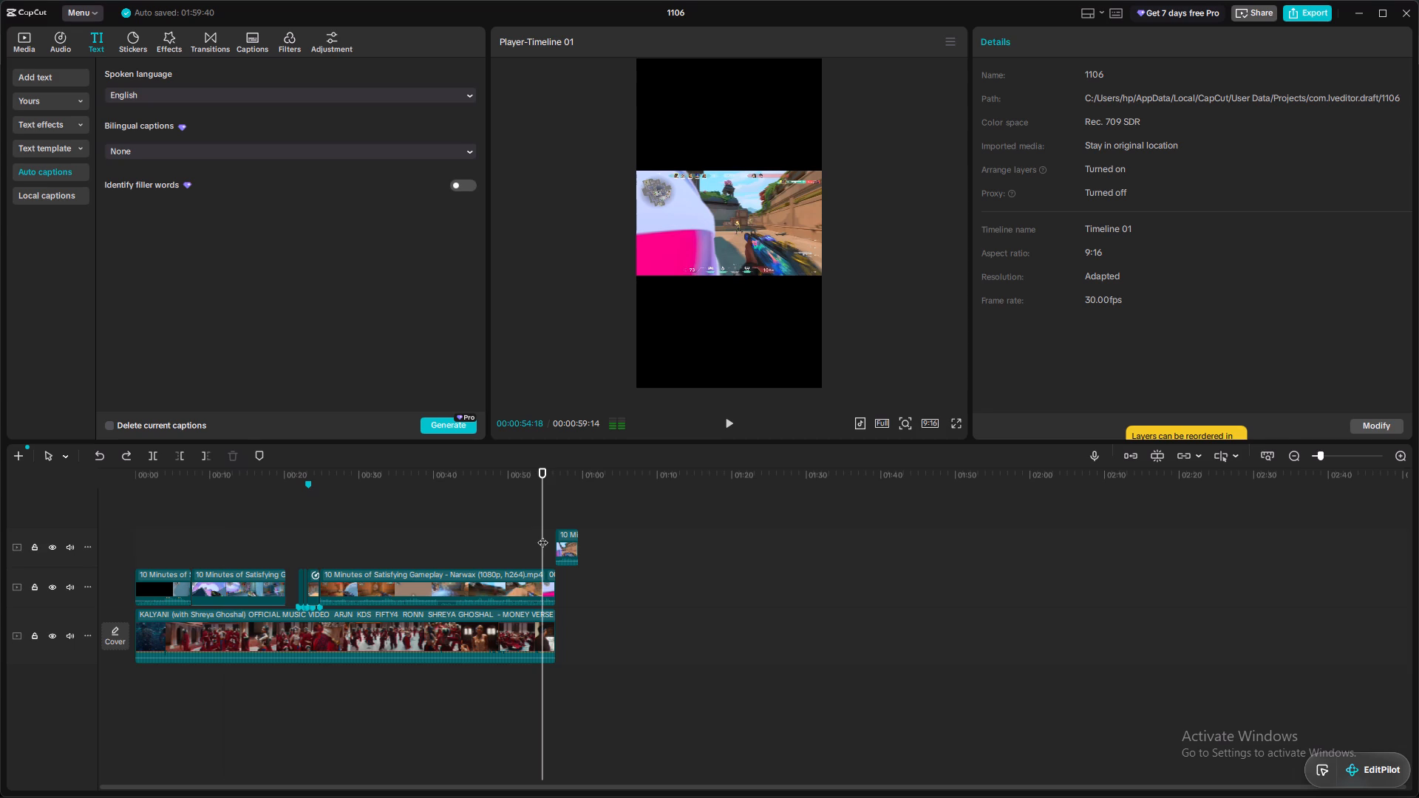
click(532, 536)
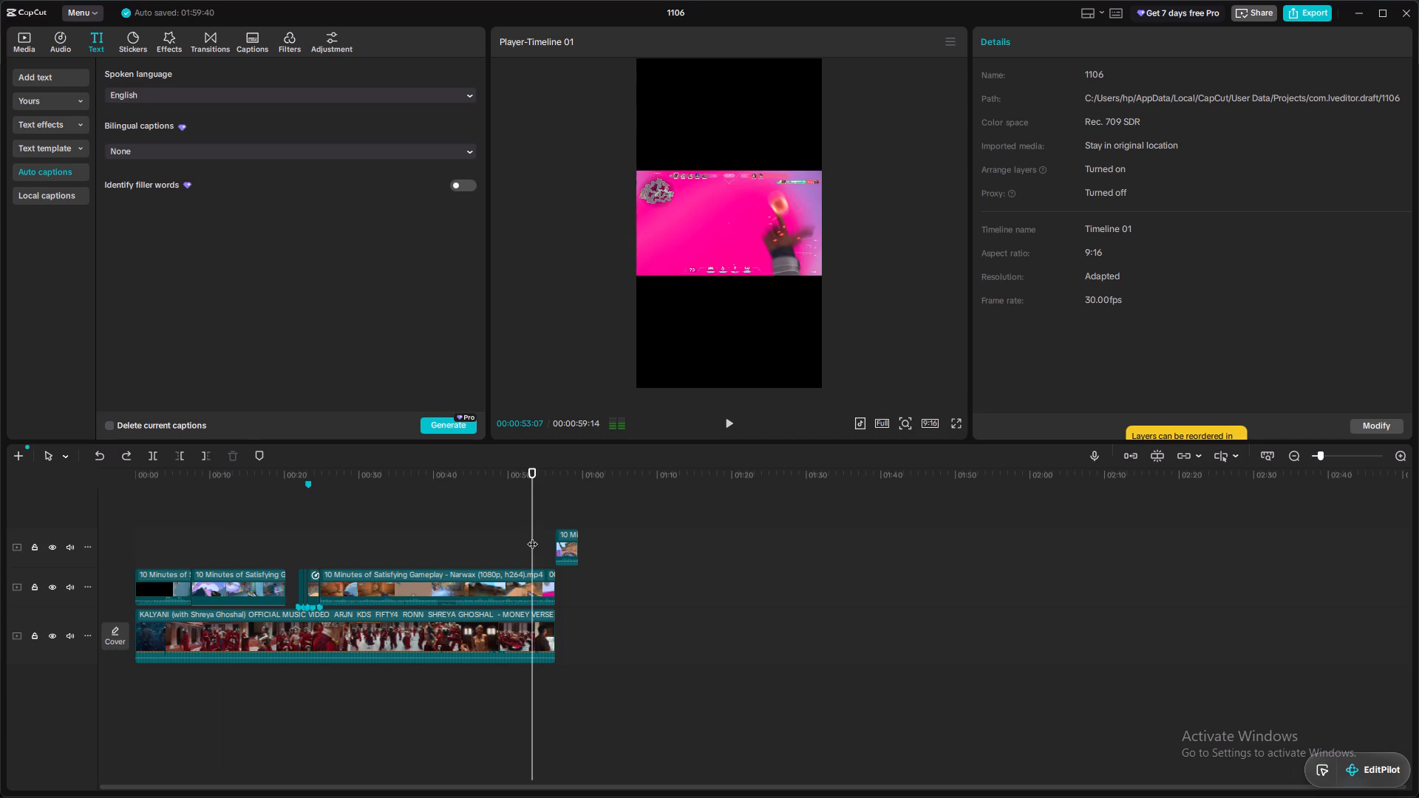
key(ctrl+z)
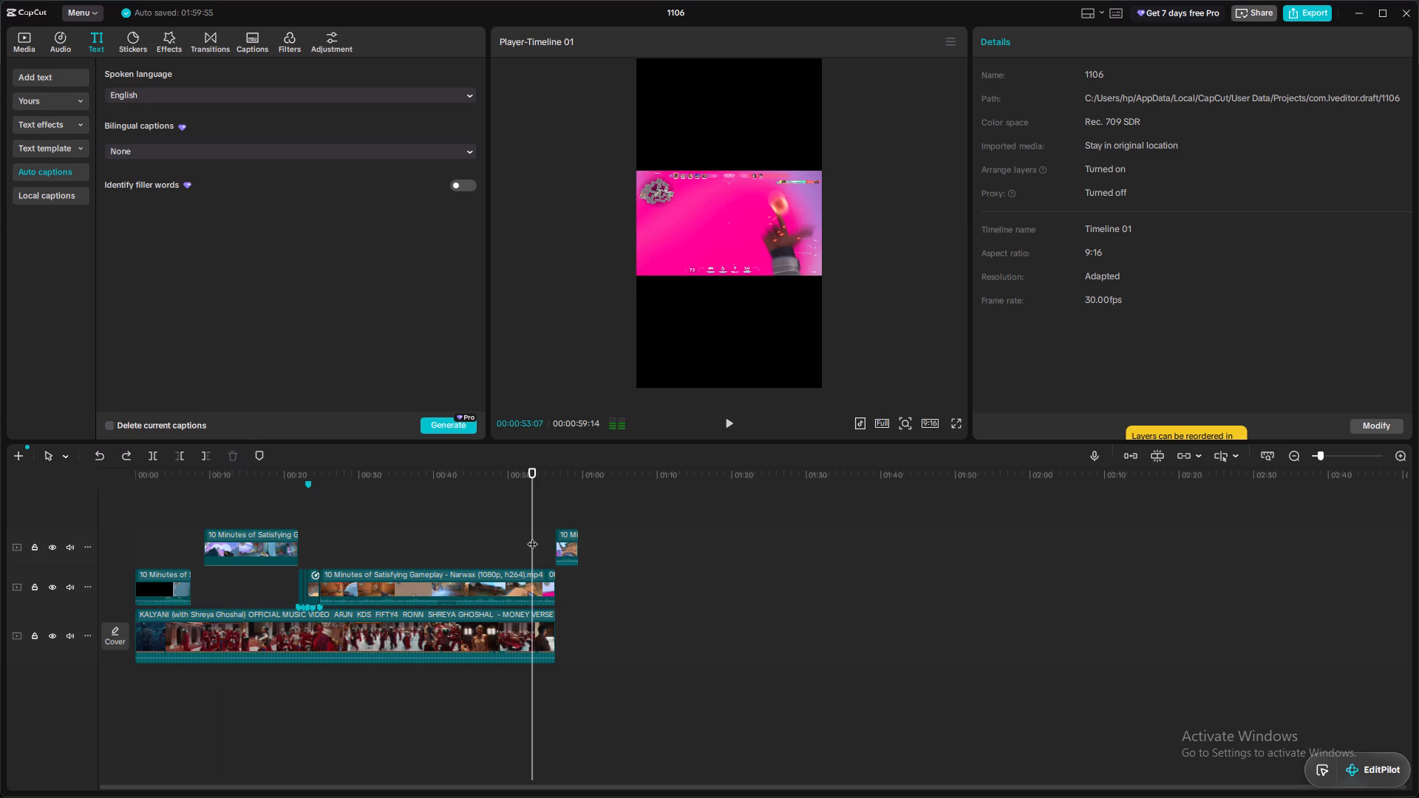
Move the second gameplay clip from the upper track into the gap after the first clip on the main gameplay track.
drag(247, 539, 230, 561)
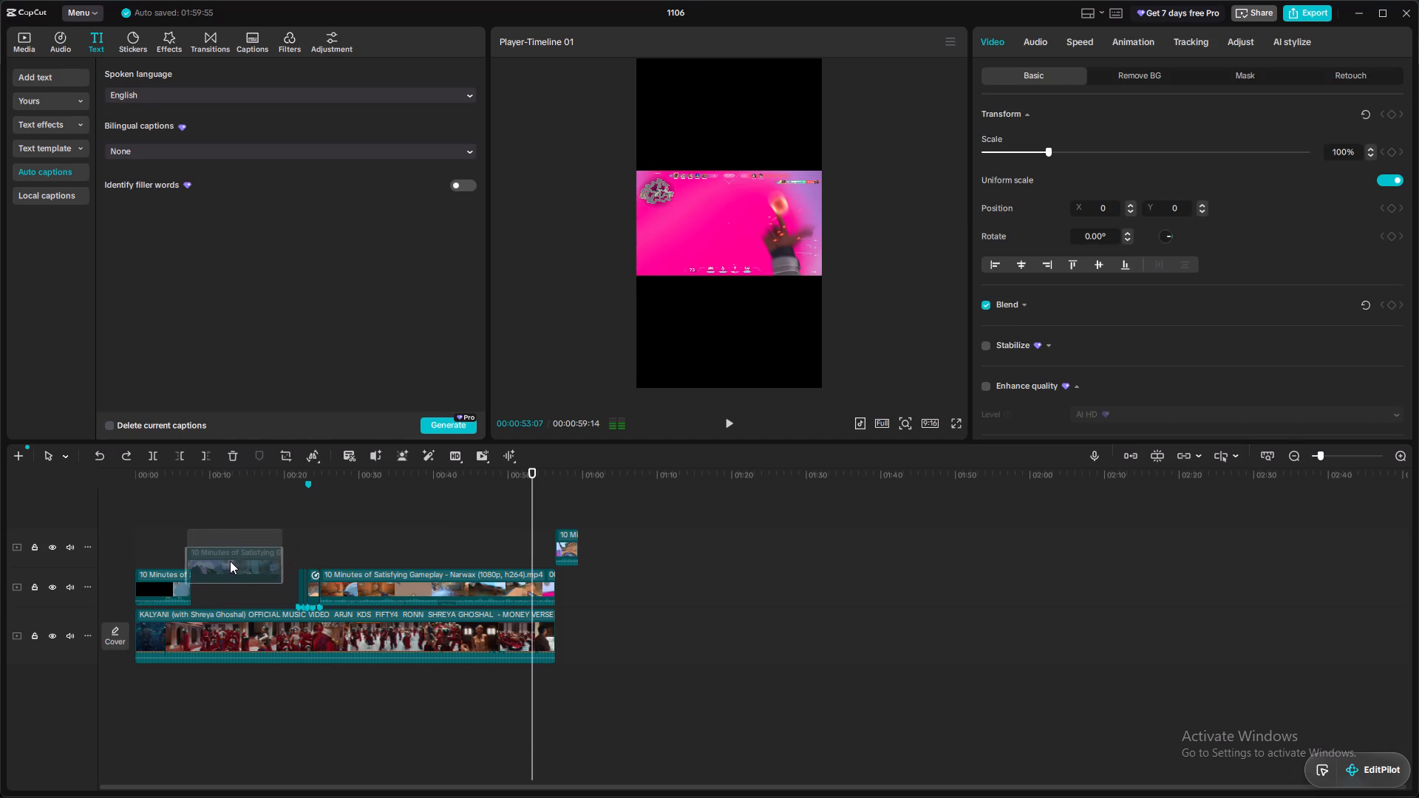
drag(230, 561, 243, 579)
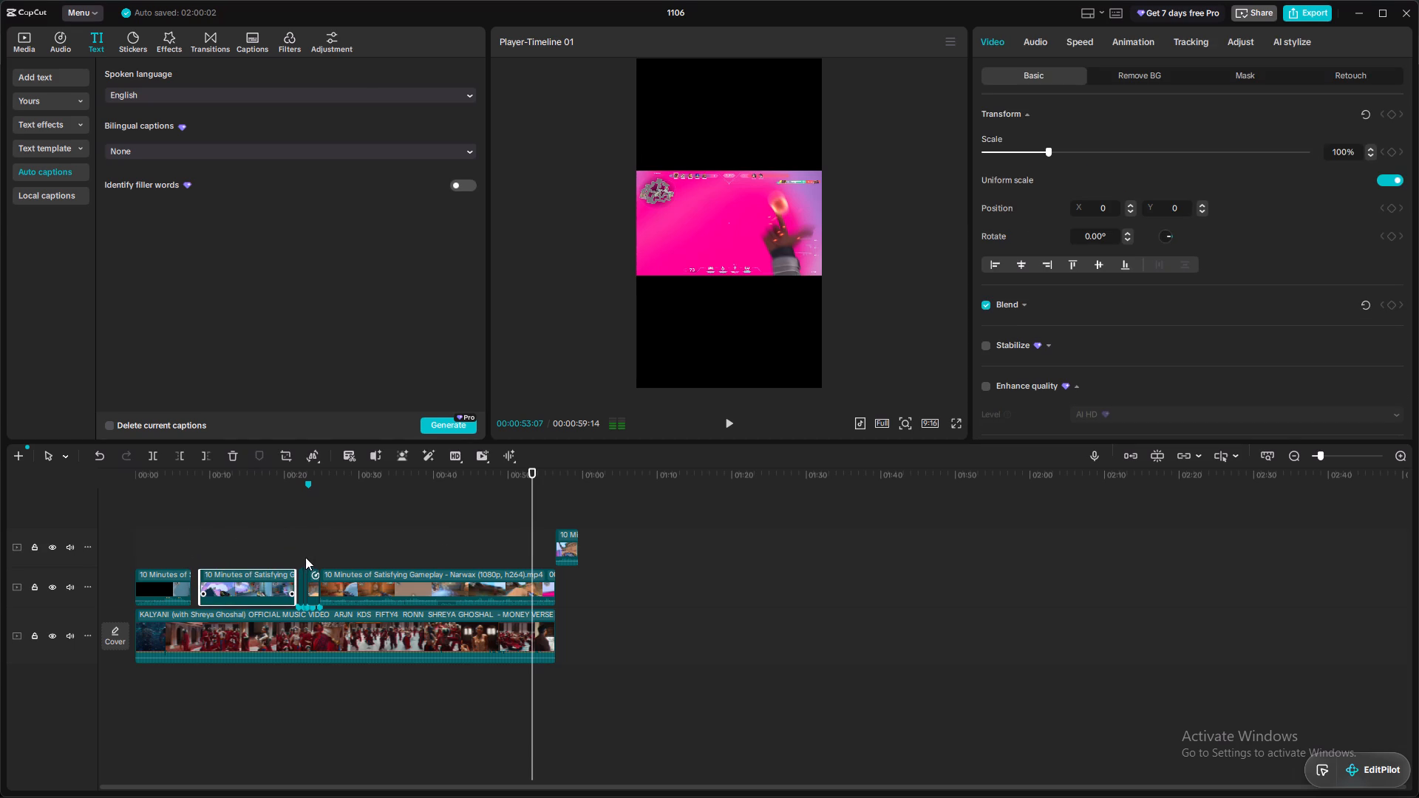
click(183, 514)
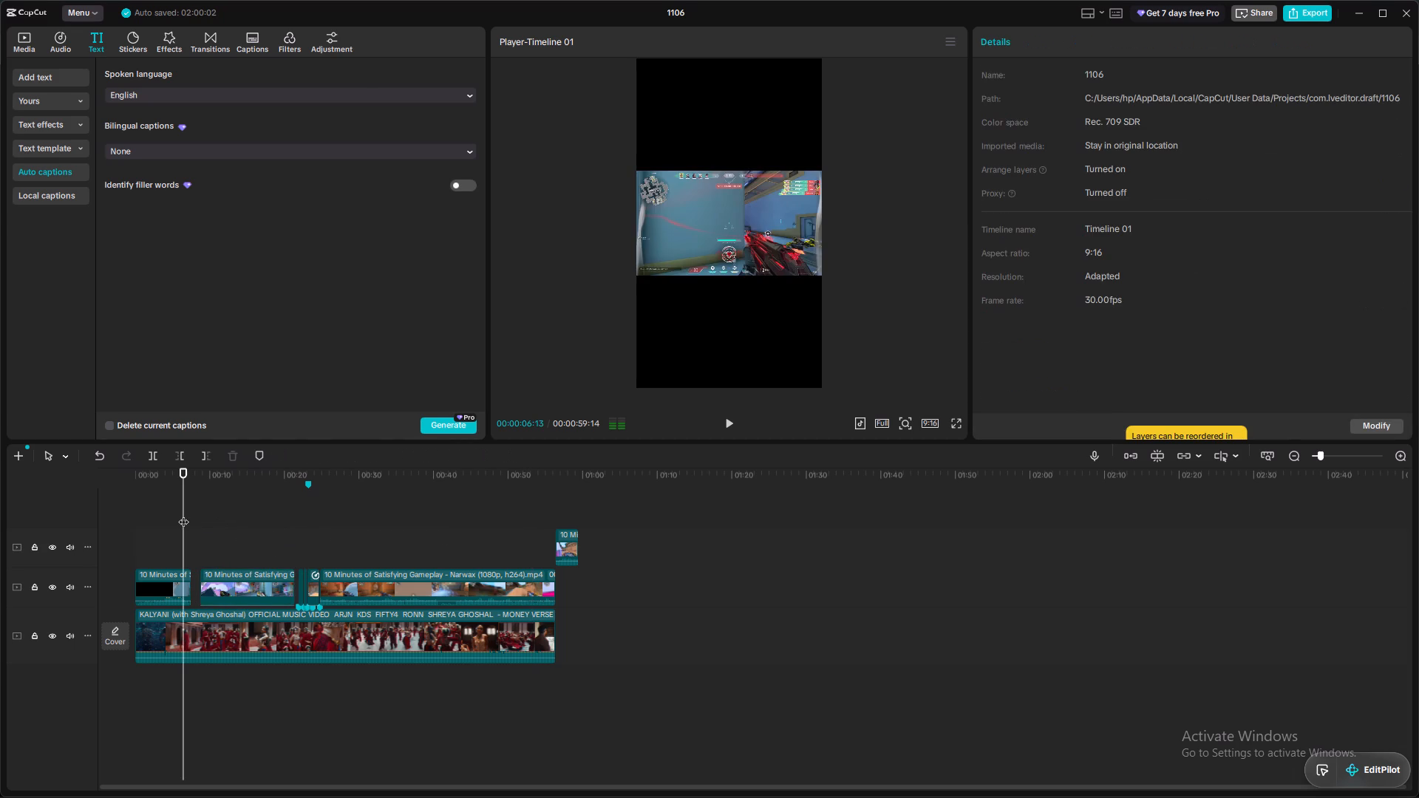
Play back the montage and examine the gap between the first and second gameplay clips against the music.
key(space)
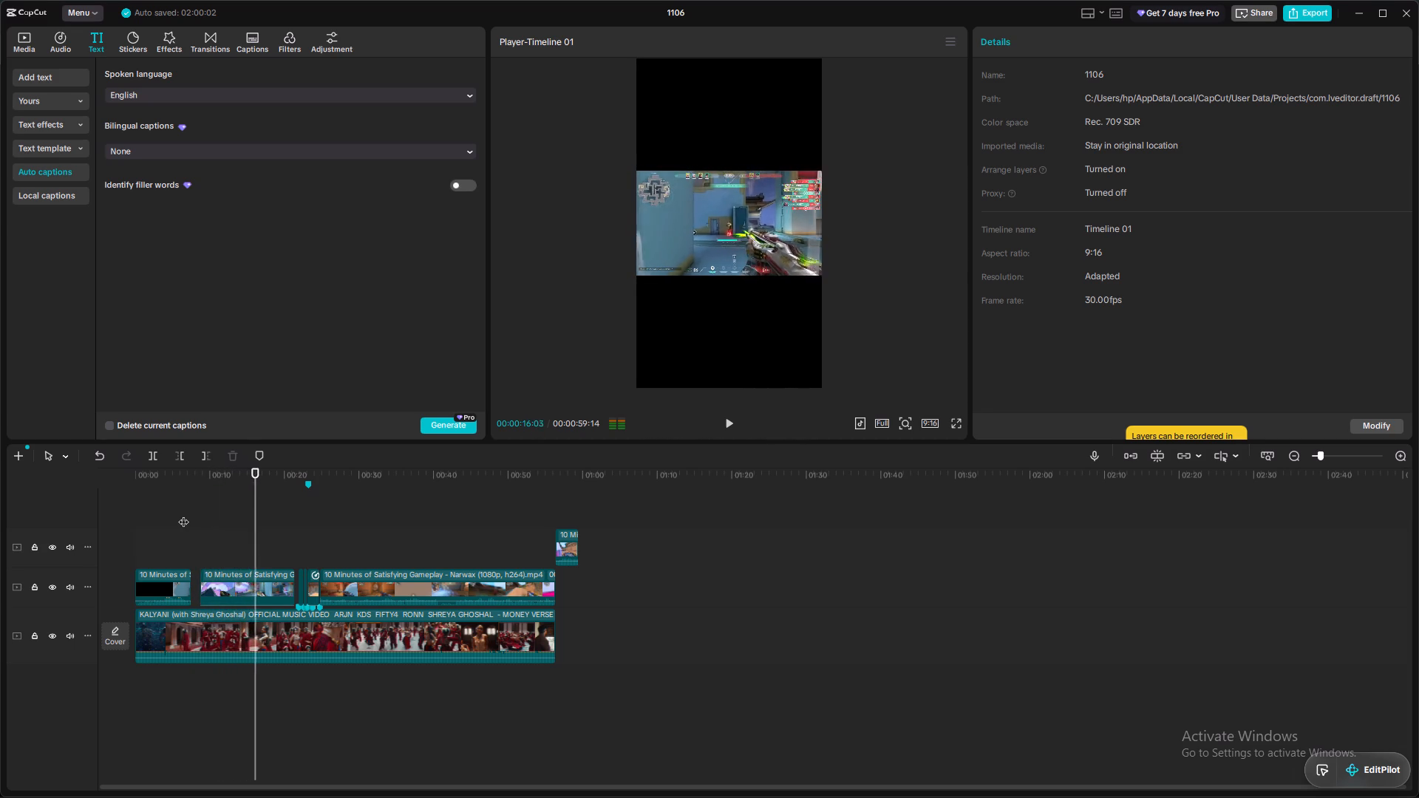
ctrl+scroll(183, 514, up, 2)
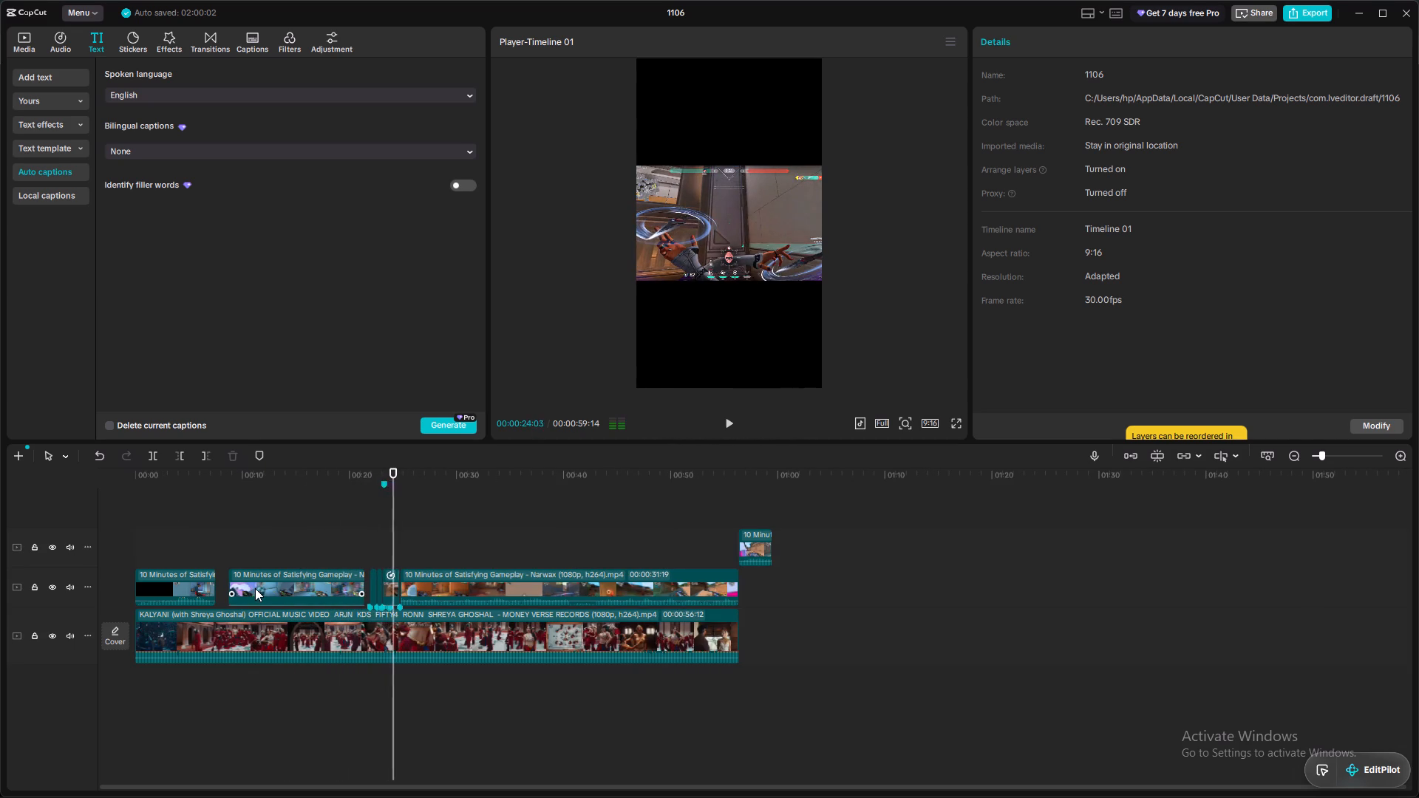
ctrl+scroll(255, 588, up, 8)
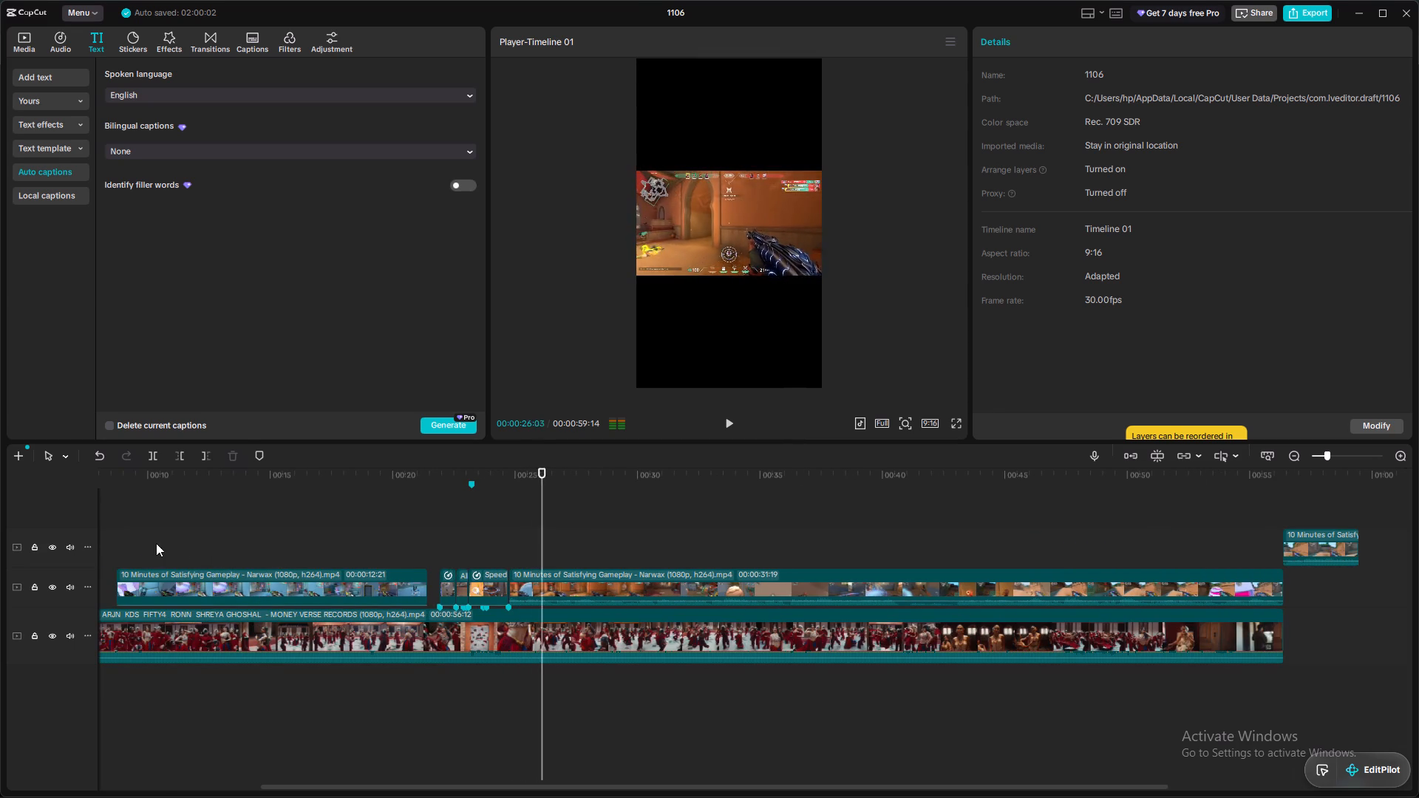
click(132, 542)
click(129, 542)
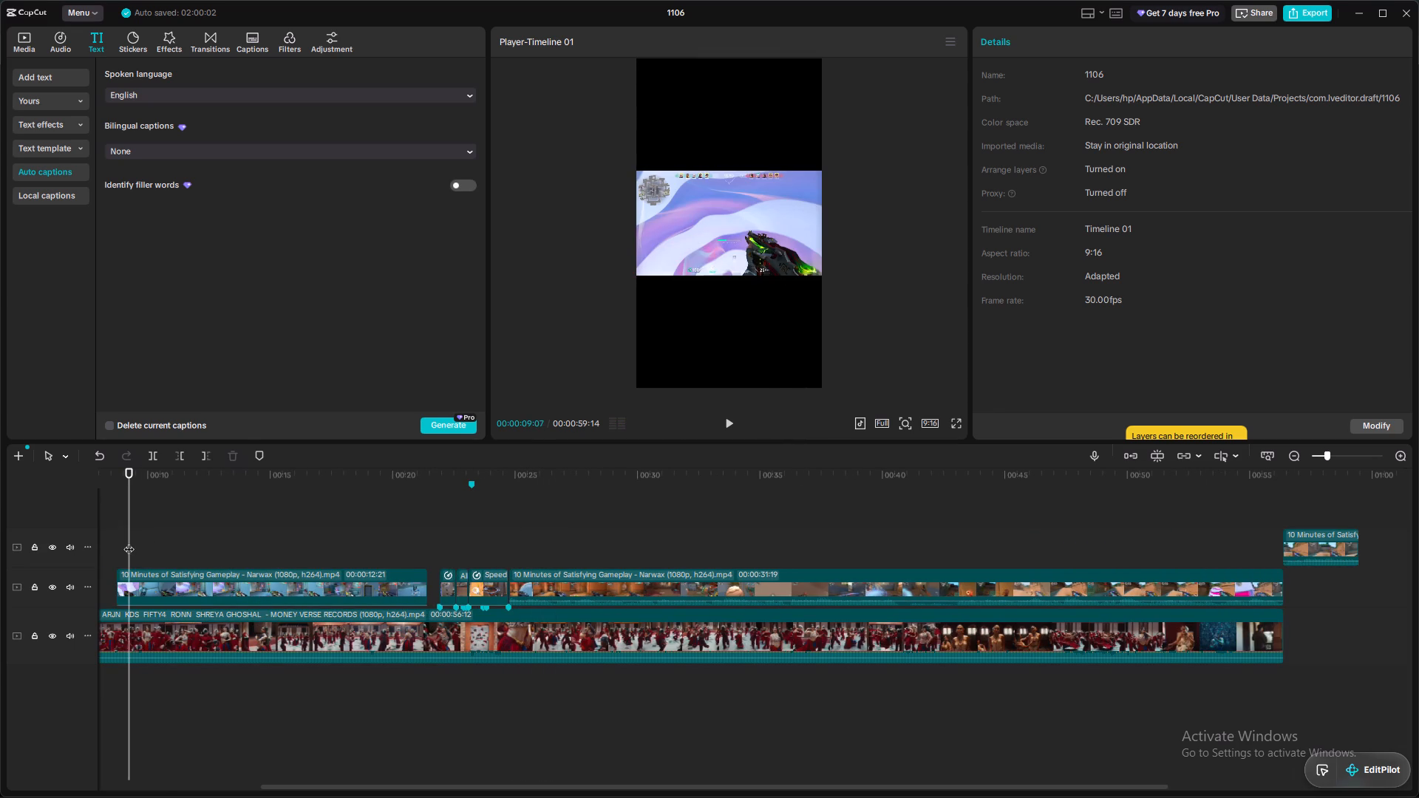
key(space)
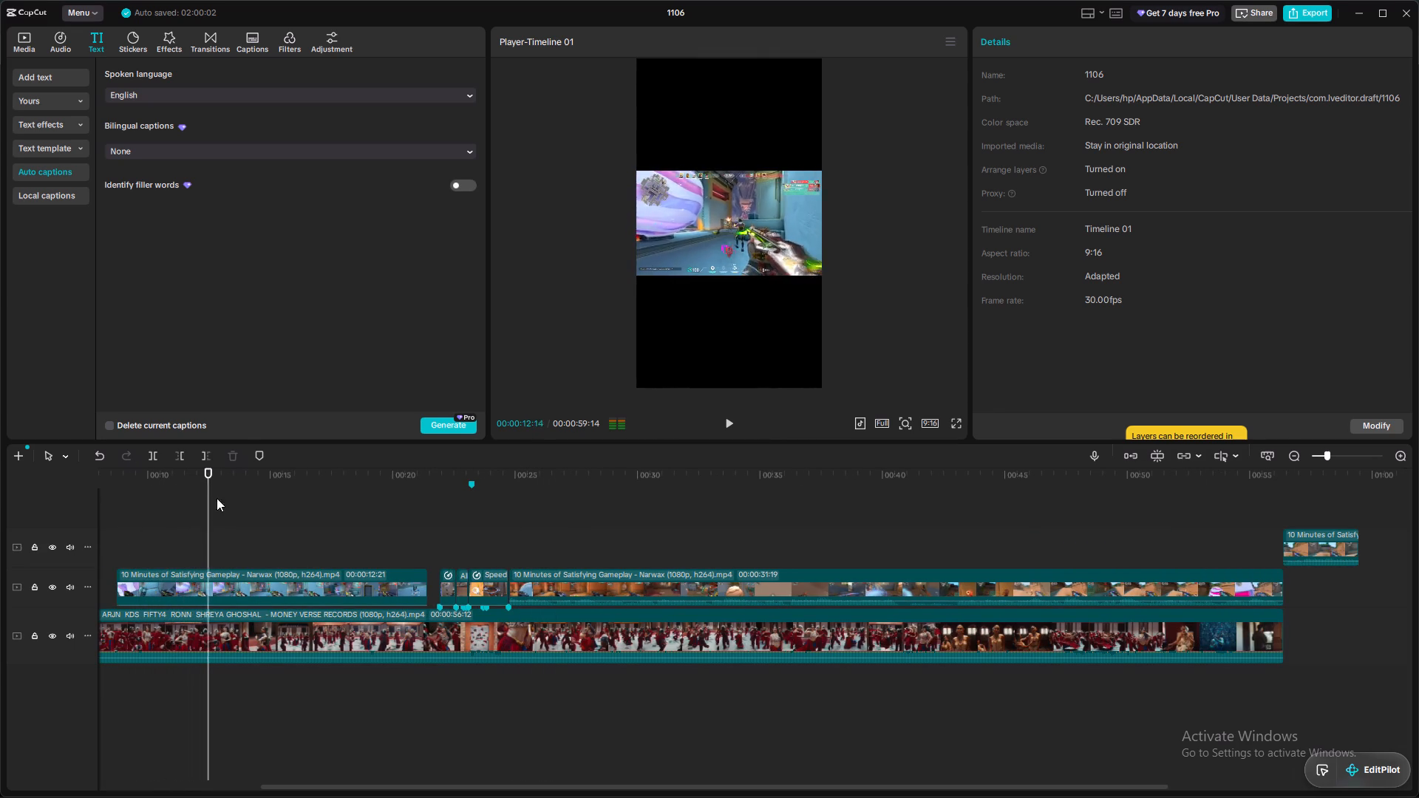
key(space)
key(space)
key(space)
key(space)
key(space)
key(space)
key(space)
key(space)
key(space)
key(space)
key(space)
key(space)
key(space)
key(space)
key(space)
key(space)
key(space)
key(space)
key(space)
key(space)
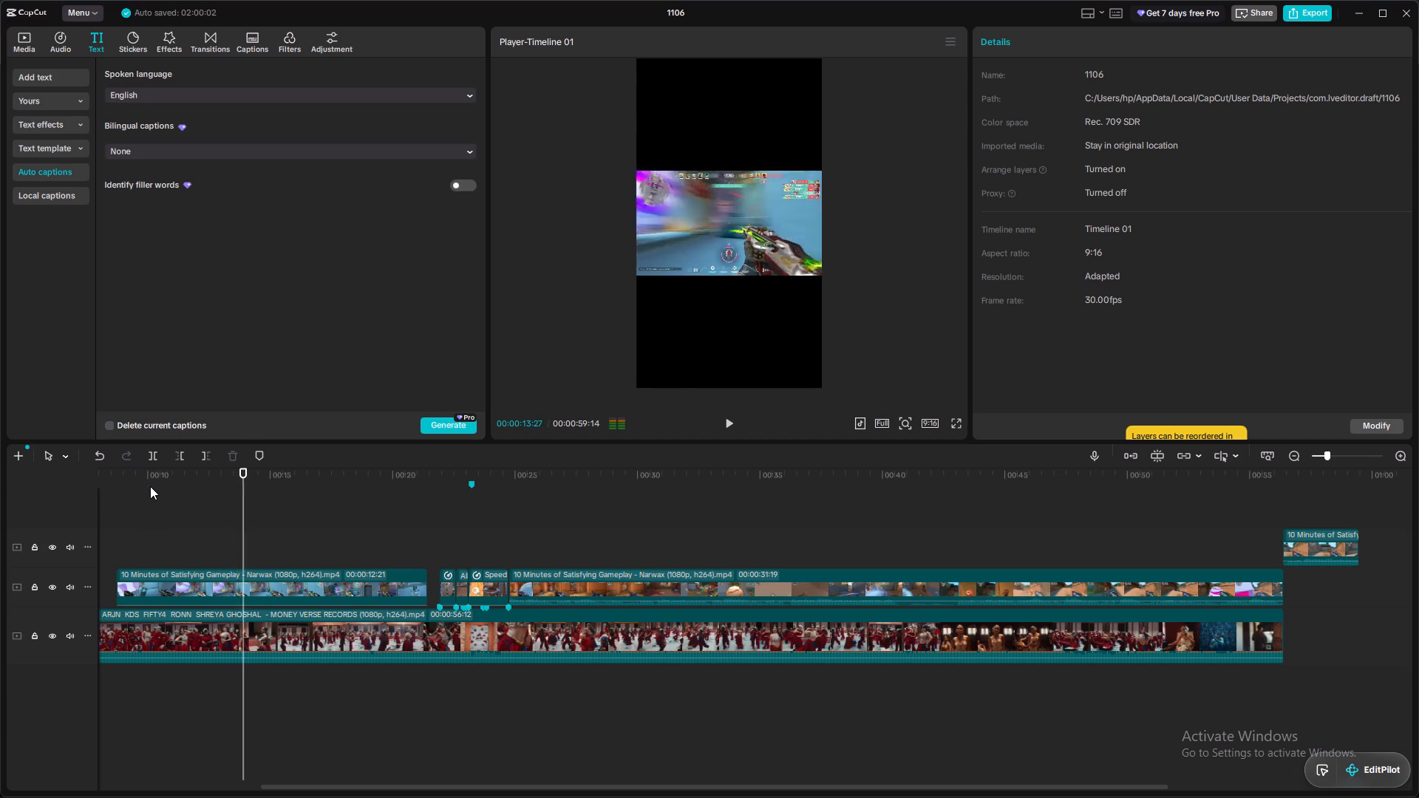
click(120, 485)
click(96, 484)
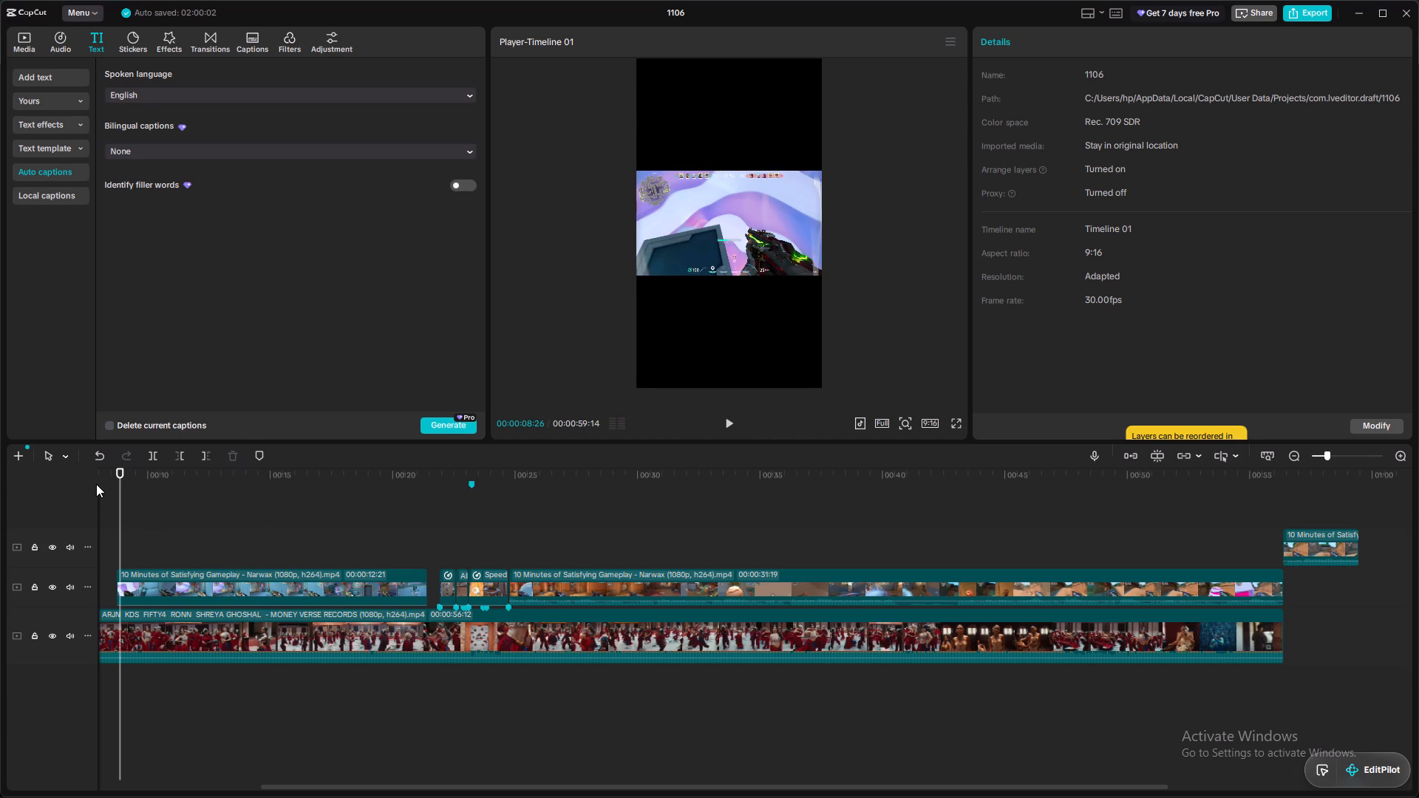
click(99, 484)
key(space)
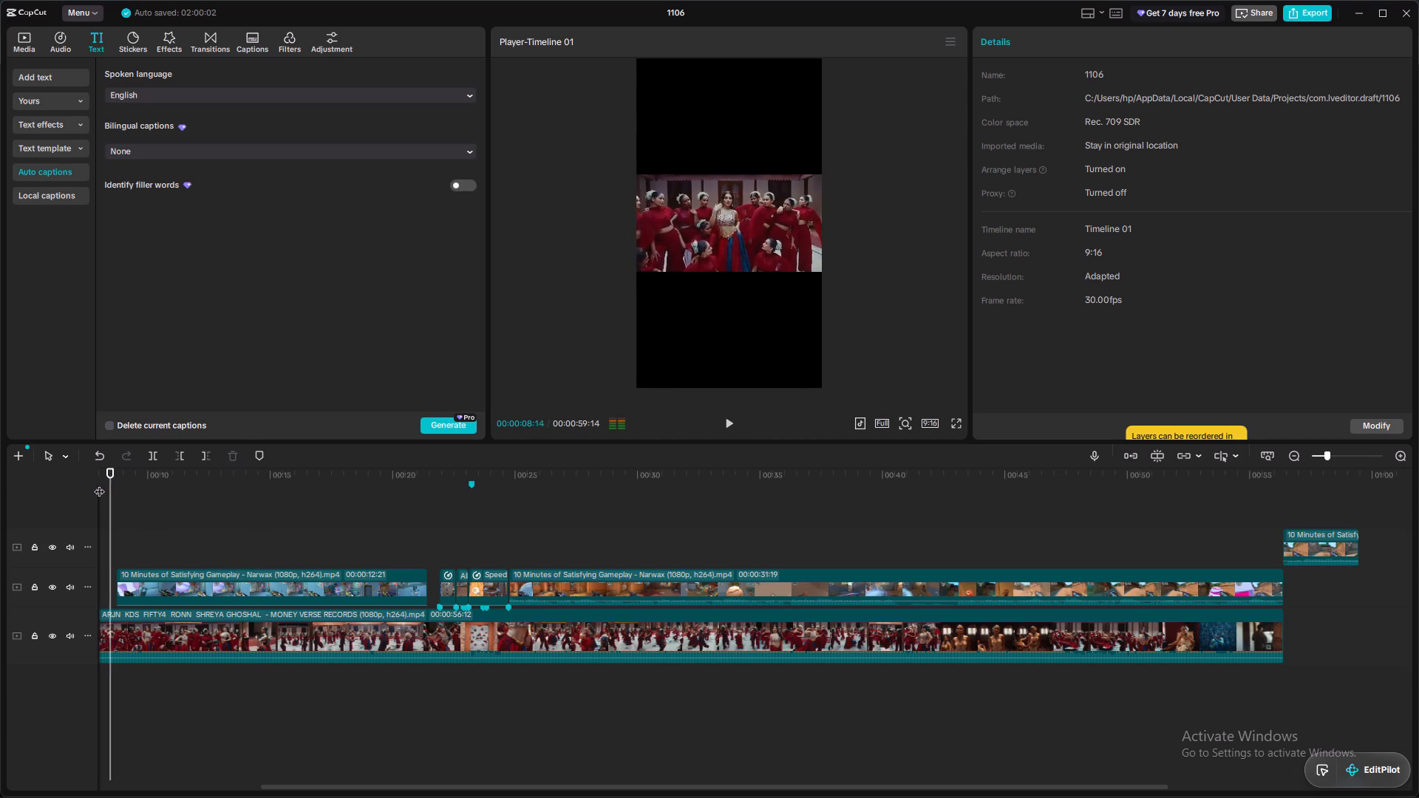
key(space)
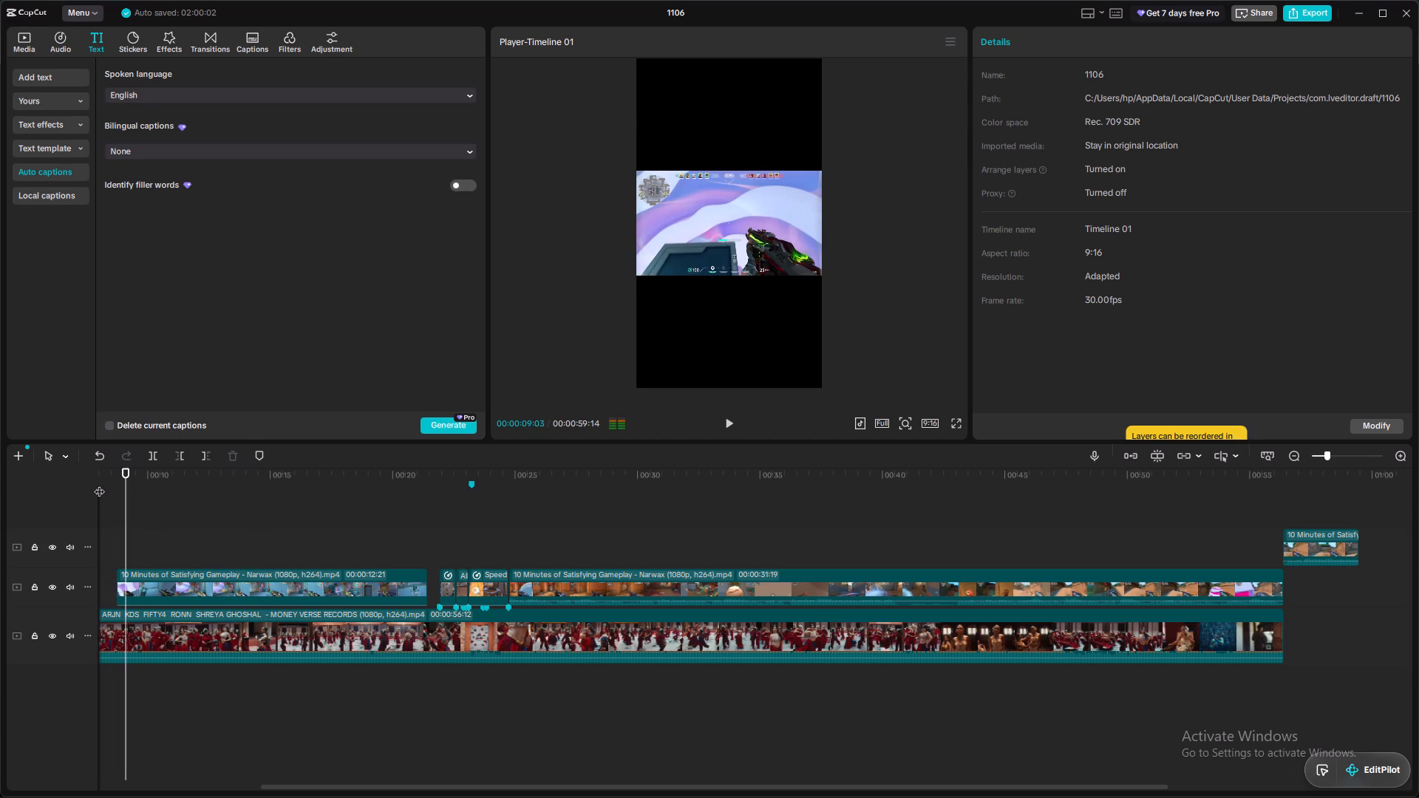
drag(124, 472, 55, 491)
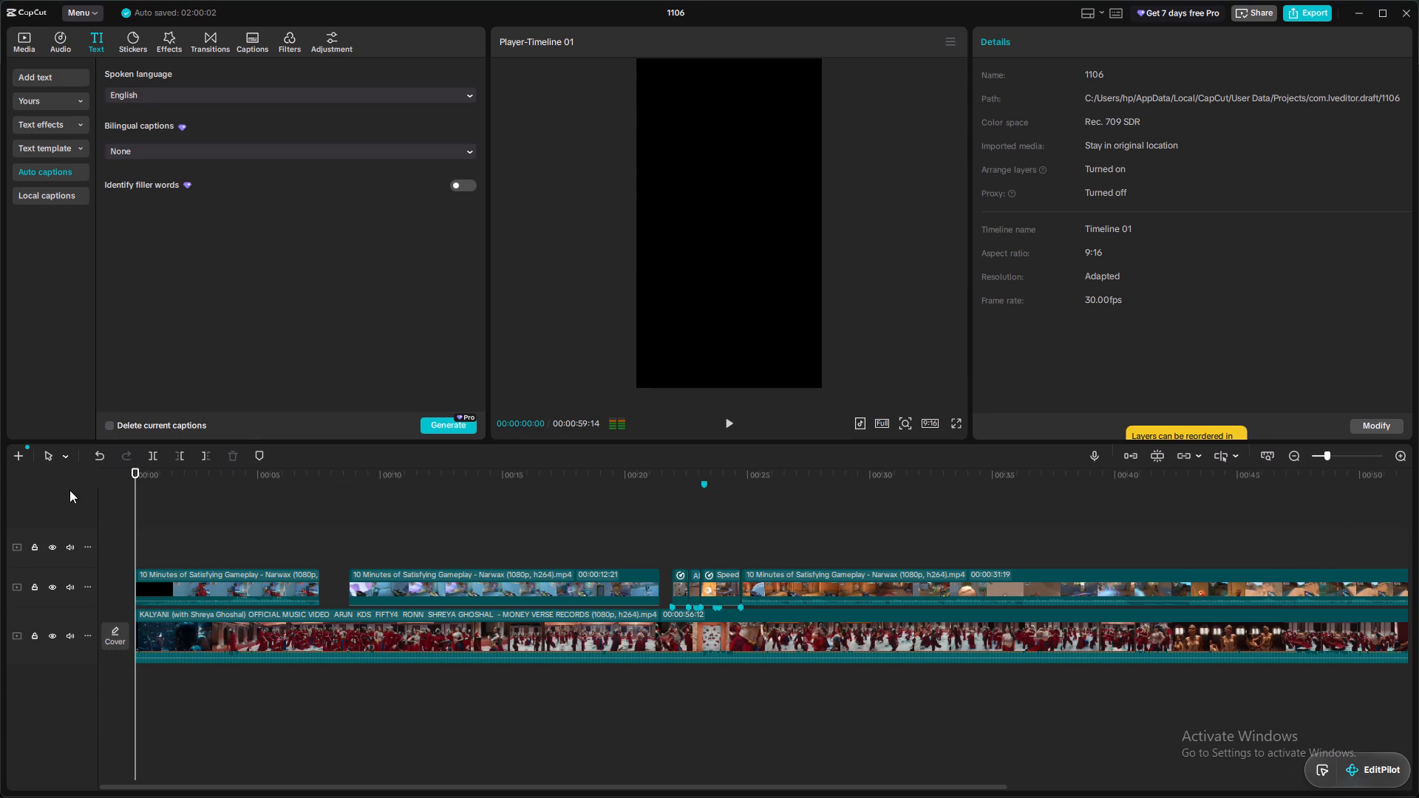
key(space)
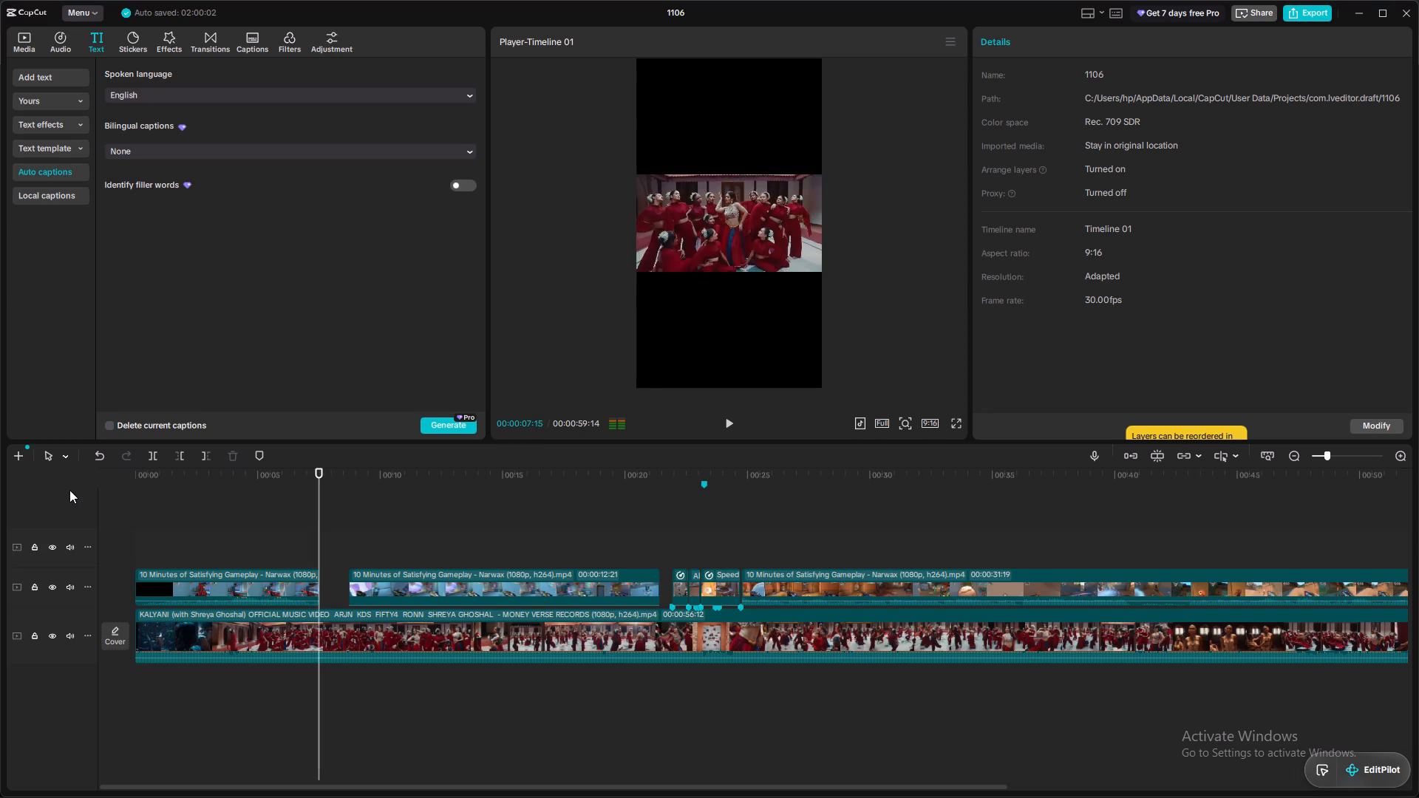
key(space)
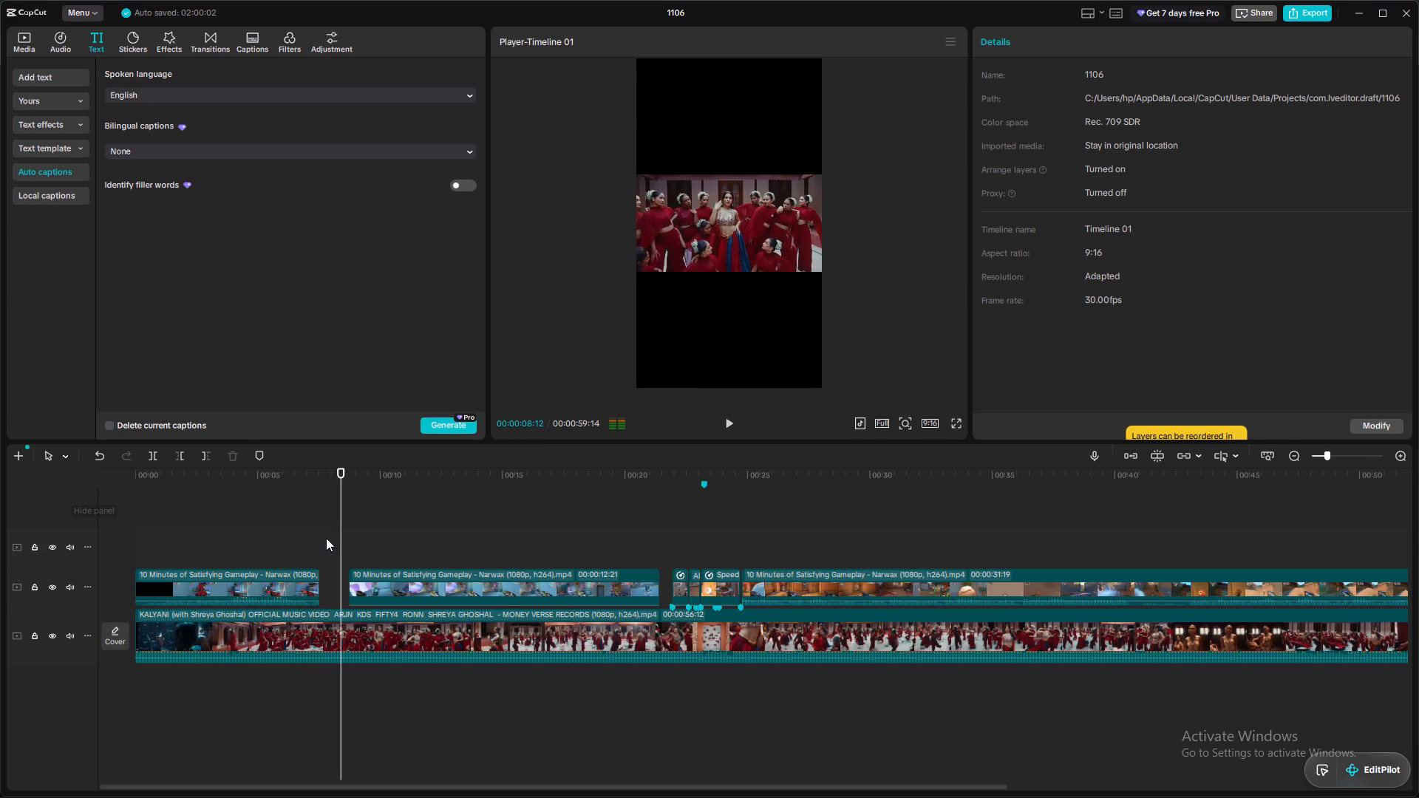
Turn on linkage and move the second gameplay clip against the end of the first clip on the gameplay track.
drag(411, 574, 390, 587)
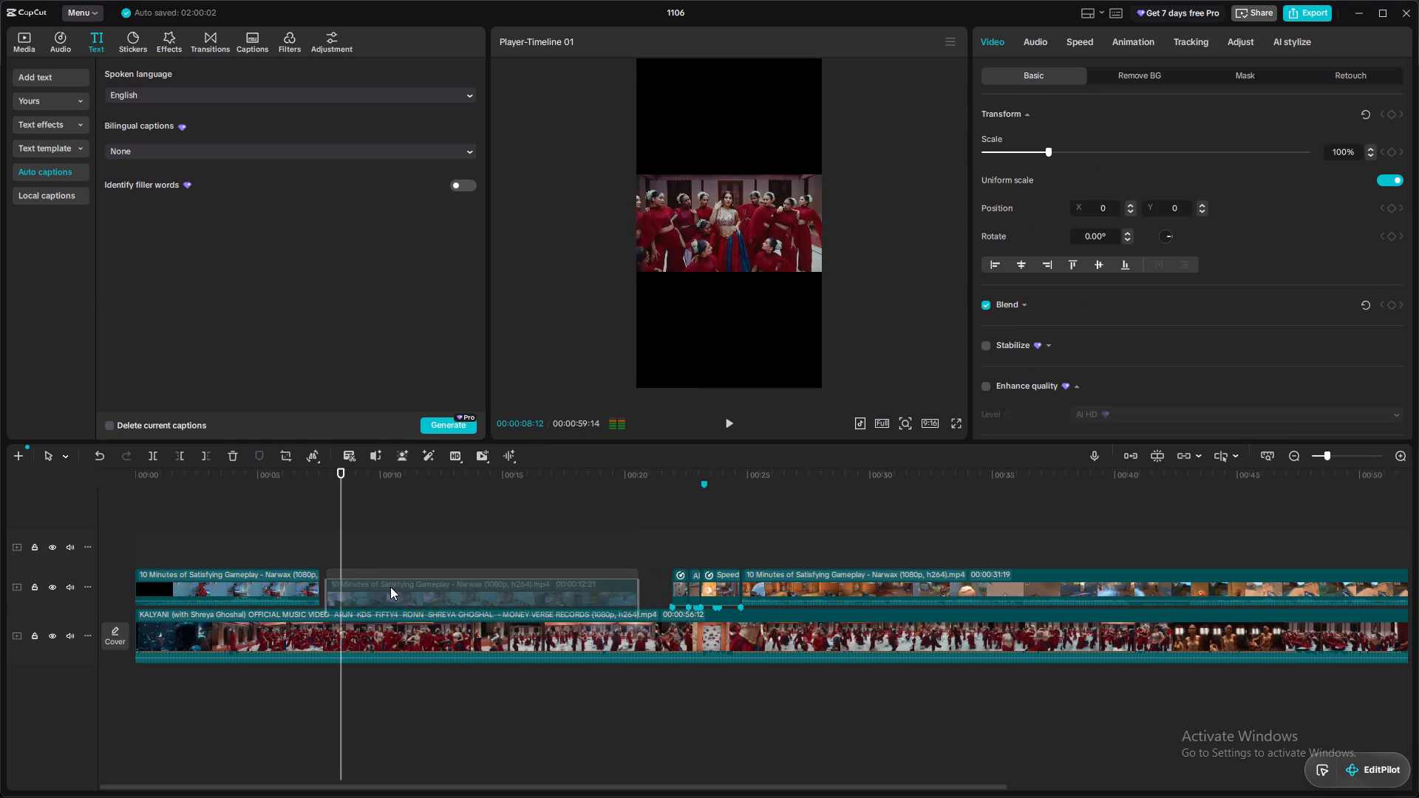
drag(390, 587, 384, 600)
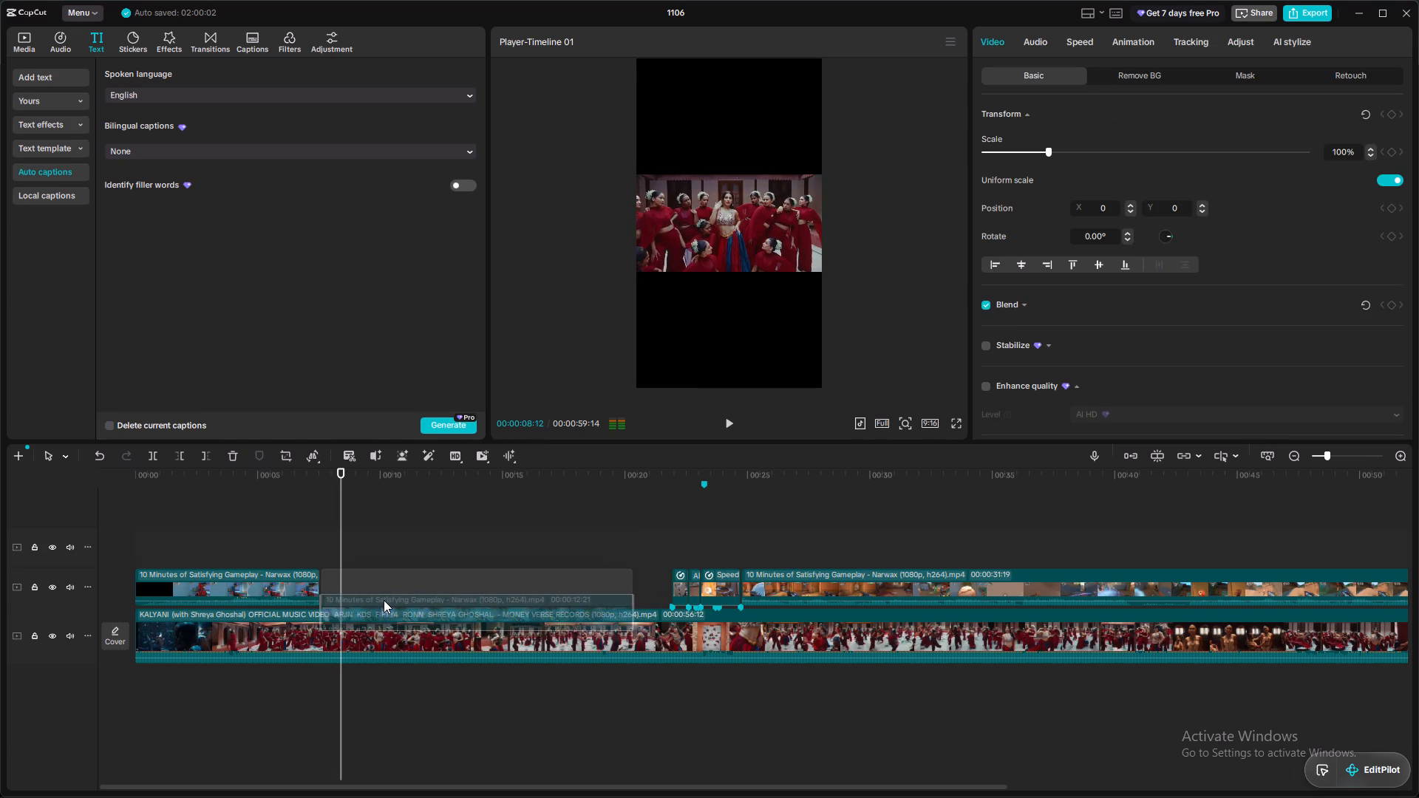
drag(384, 600, 381, 604)
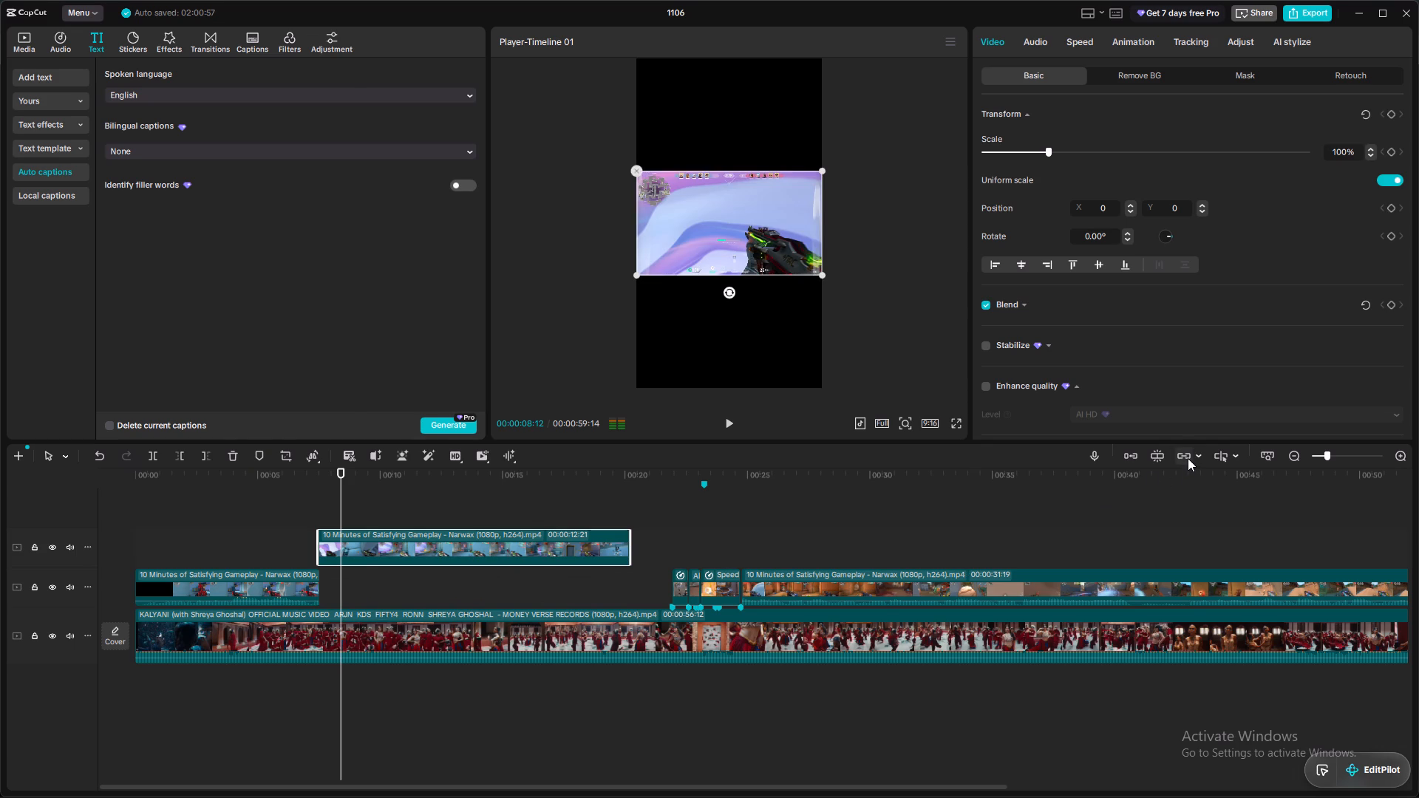
click(1188, 458)
drag(532, 565, 531, 573)
drag(533, 542, 537, 590)
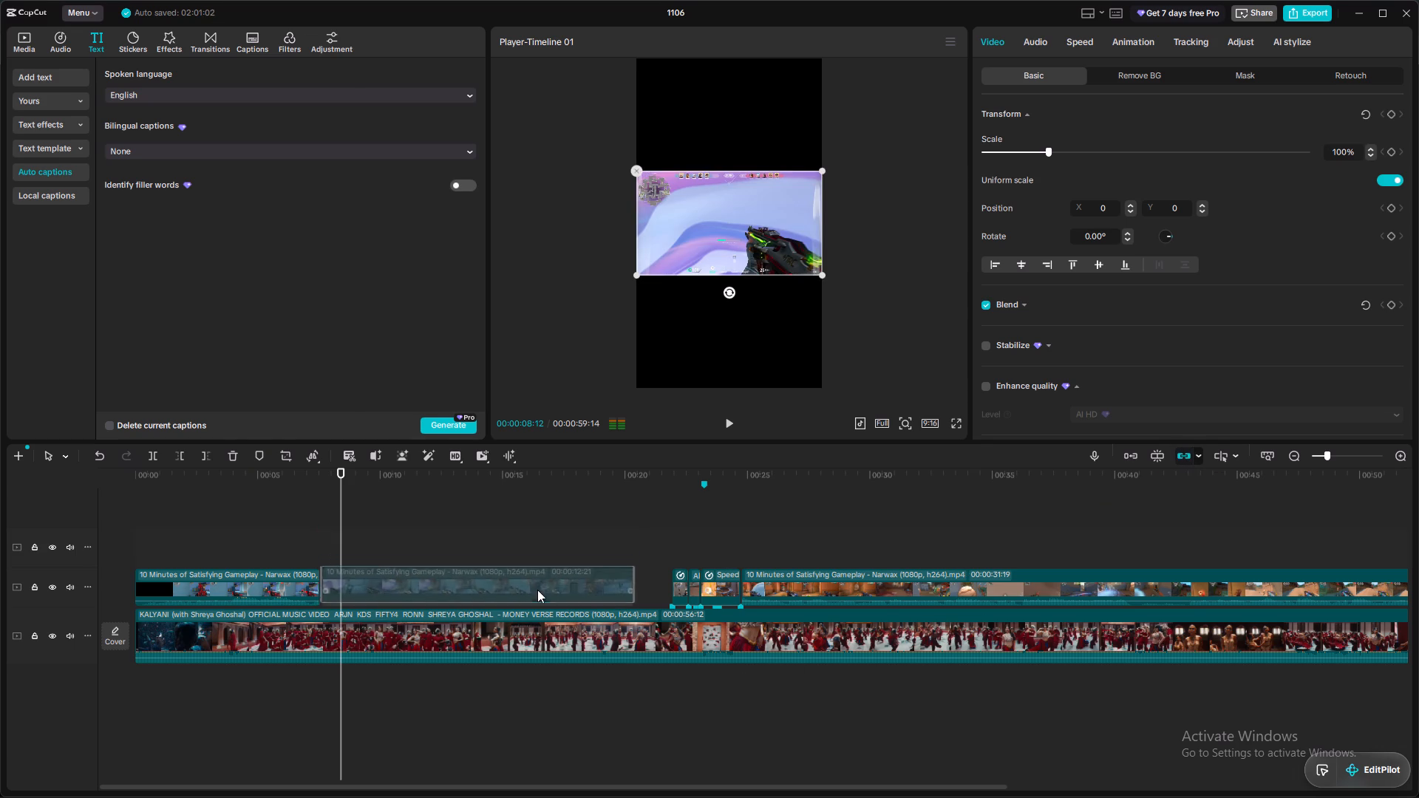
drag(537, 590, 536, 598)
click(534, 591)
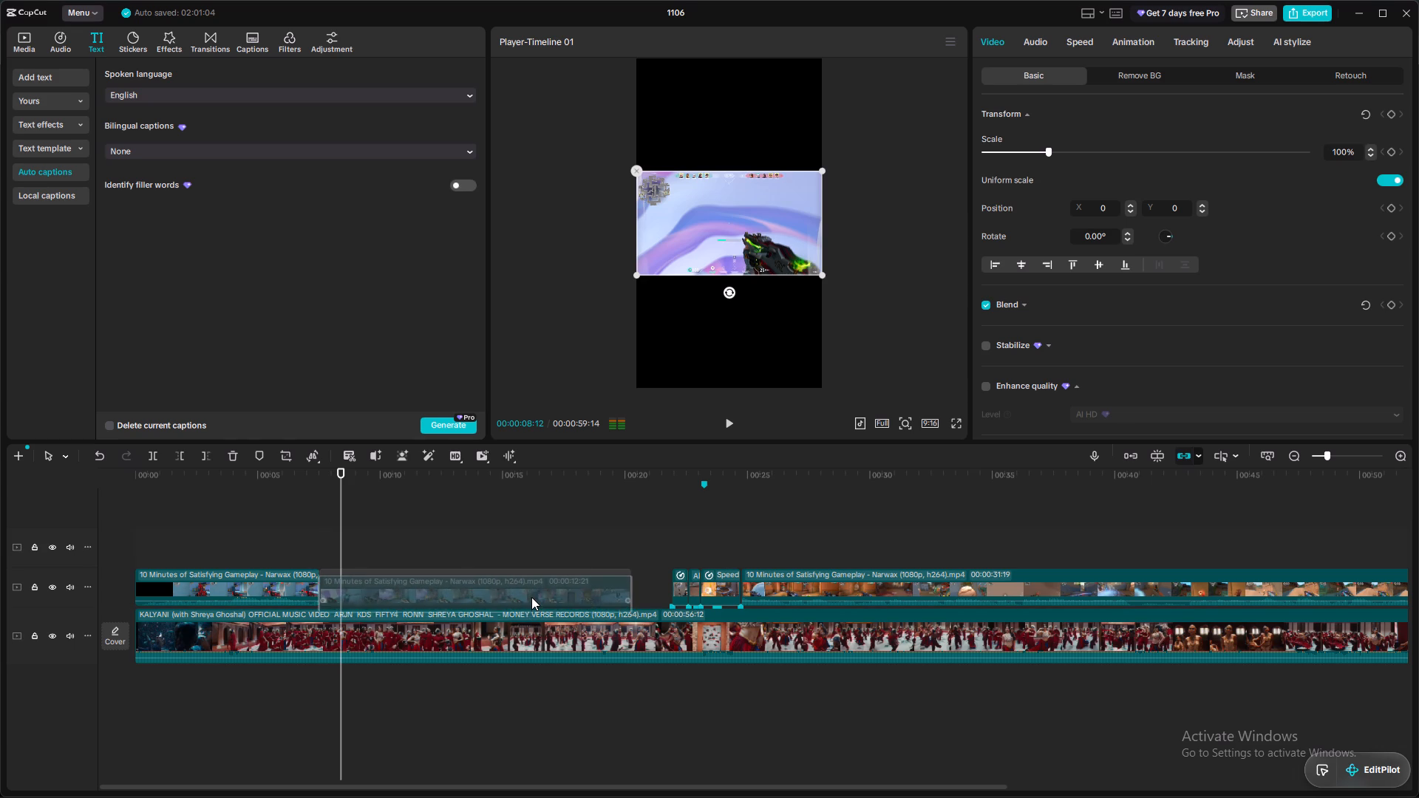
click(528, 546)
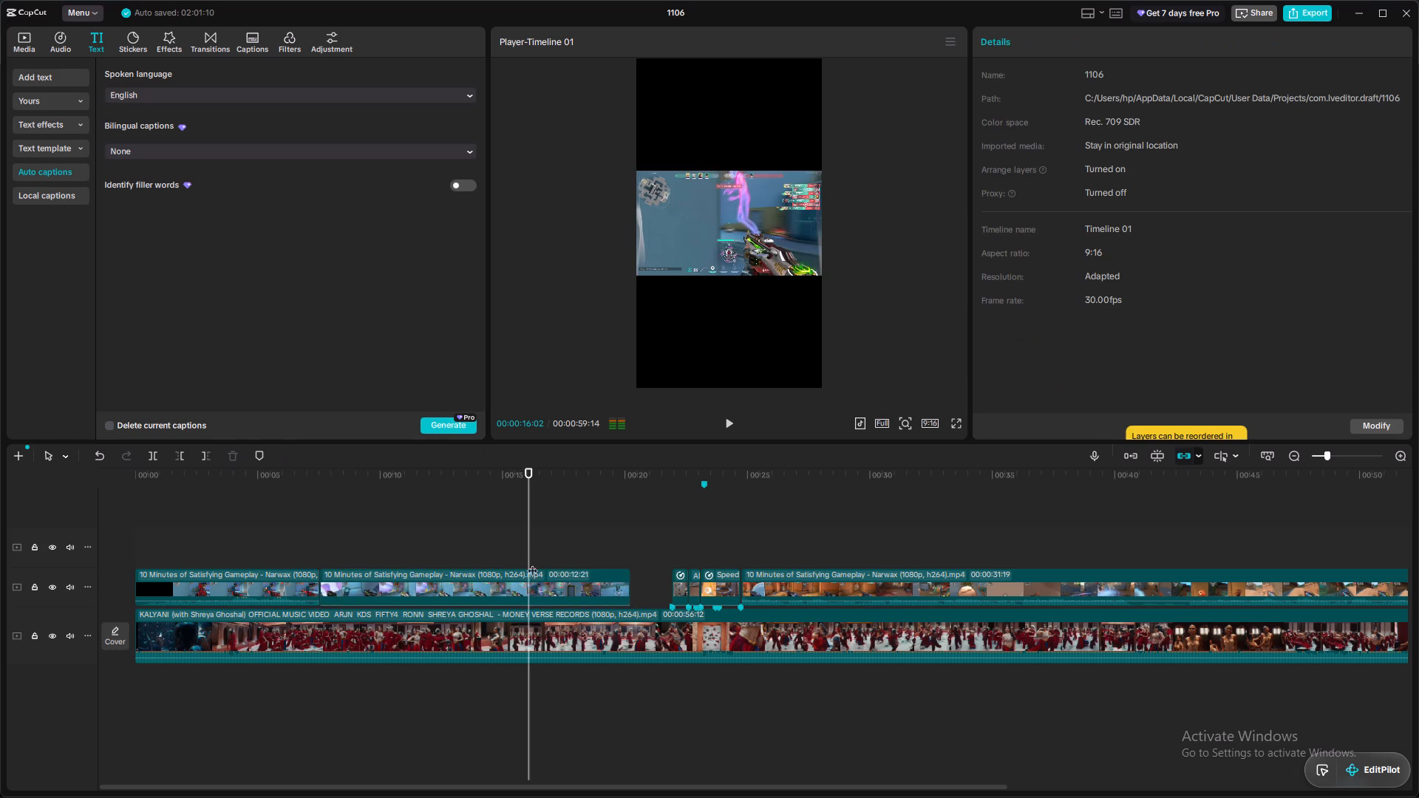
Turn on auto snapping and nudge the second gameplay clip so it sits flush with the first clip.
click(528, 578)
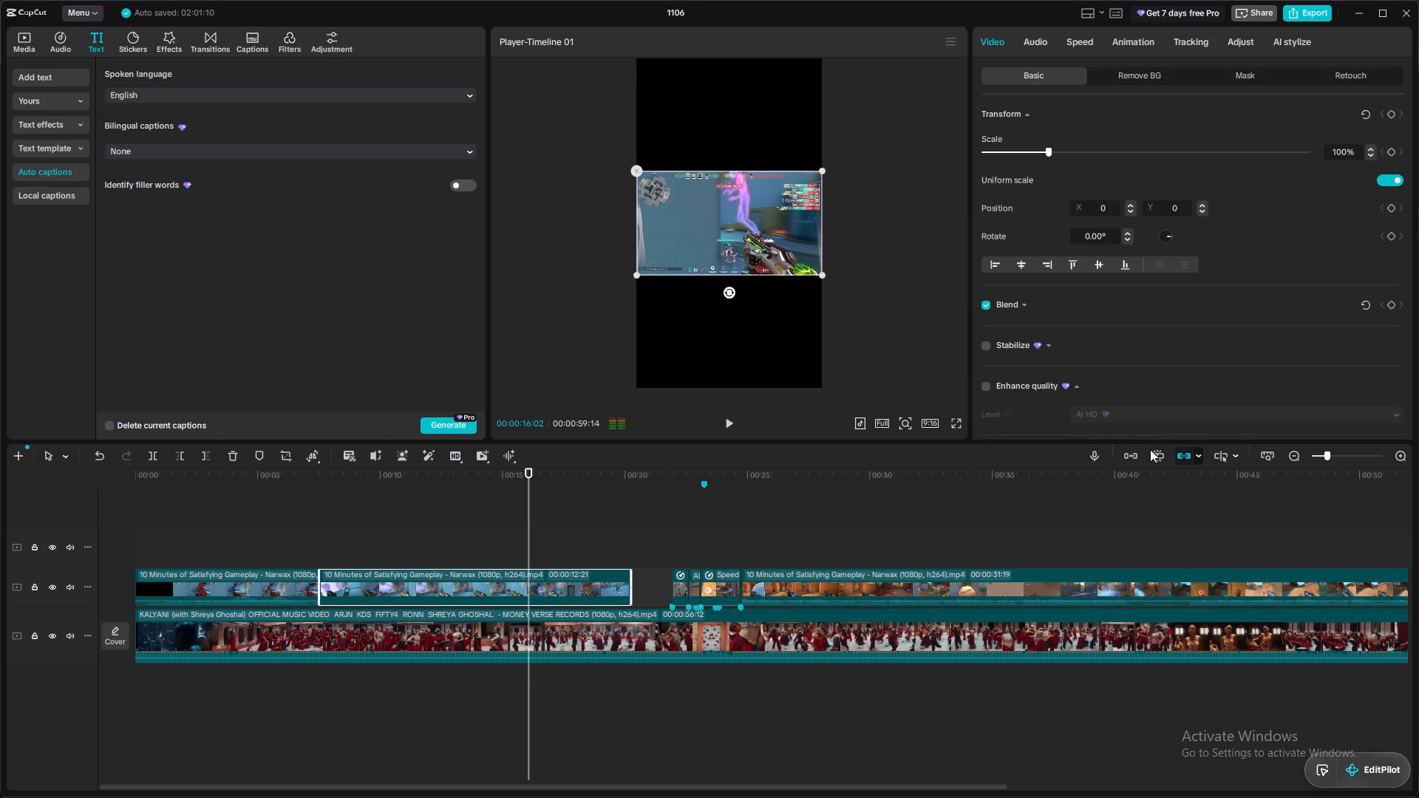
click(1151, 449)
drag(595, 582, 598, 590)
click(534, 542)
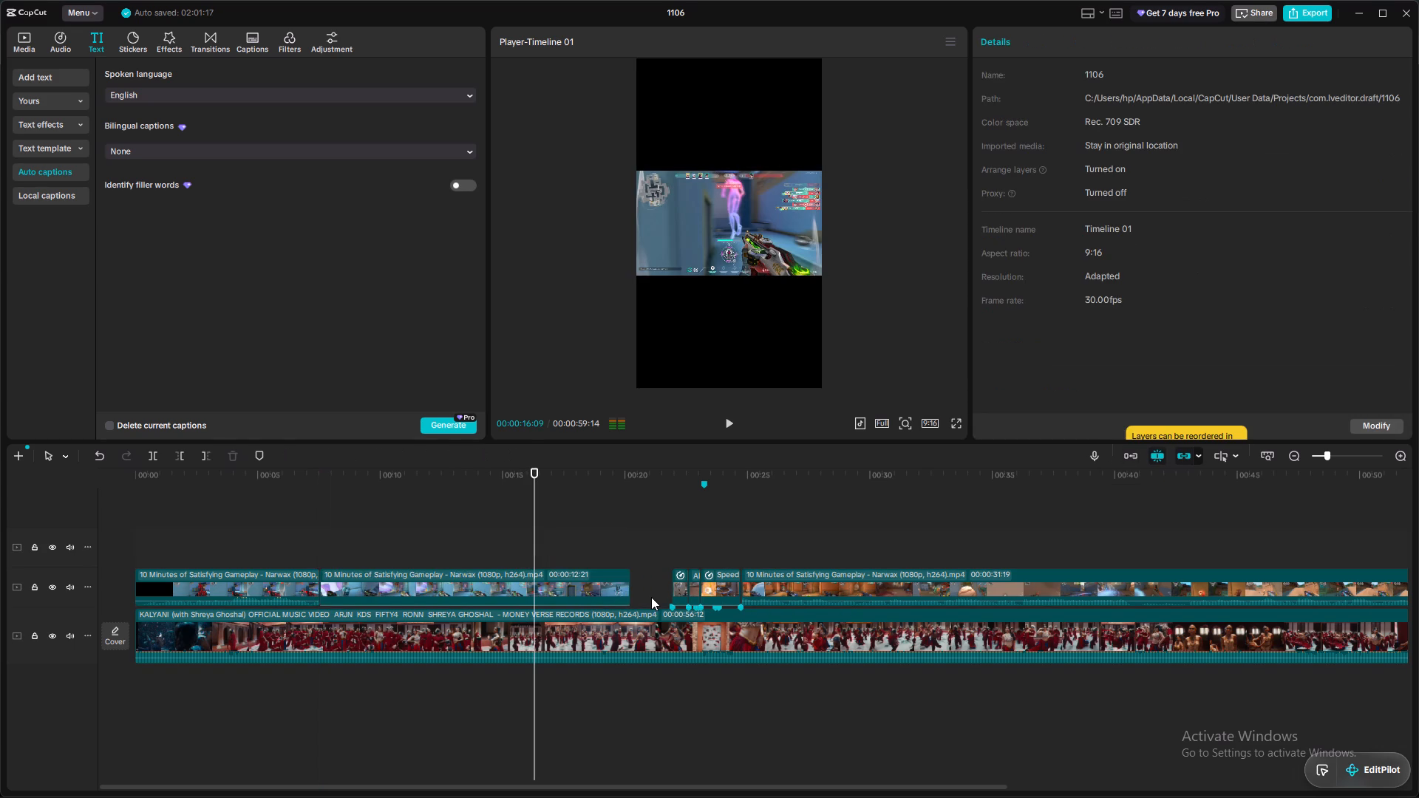
Extend the end of the second gameplay clip to meet the next clip, for a duration of 00:00:14:12.
drag(628, 589, 672, 588)
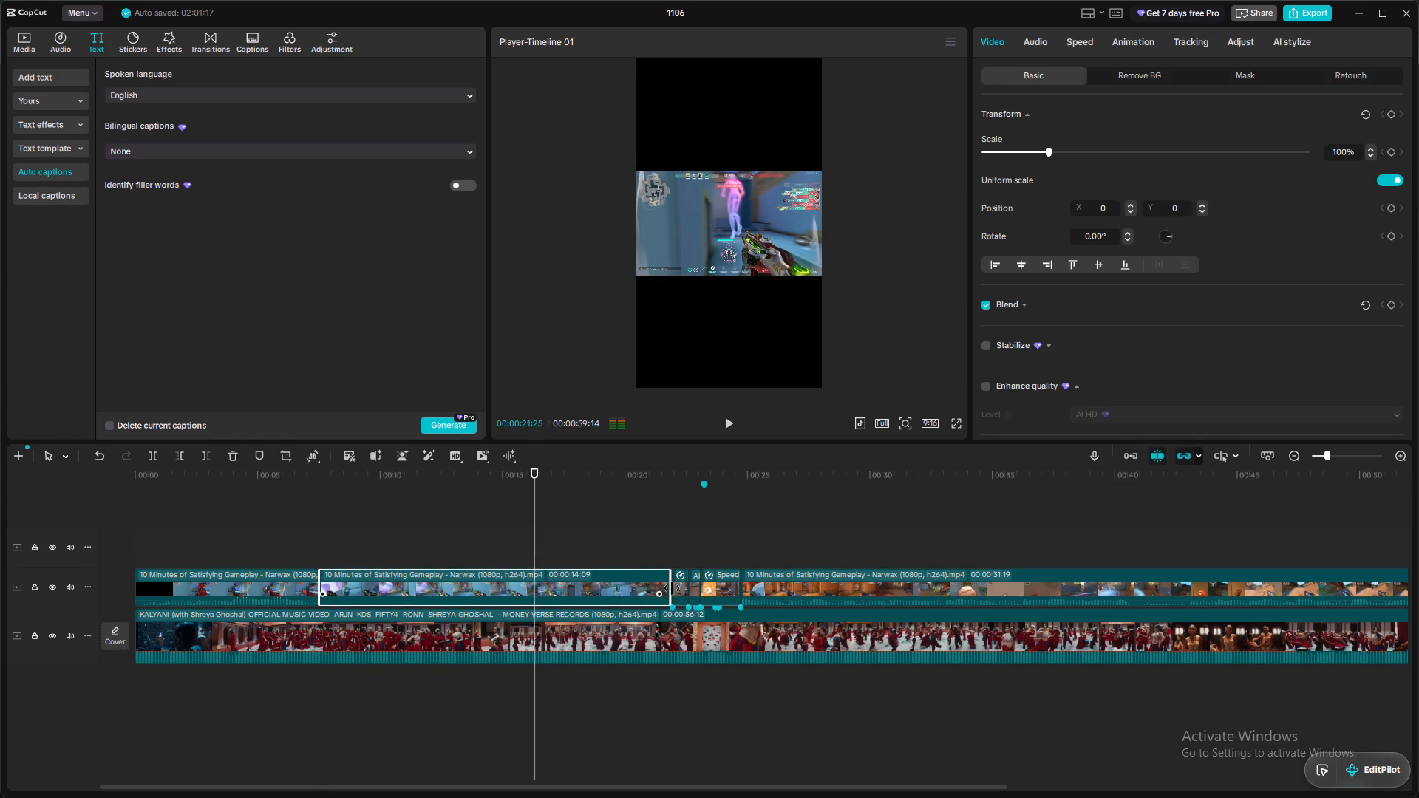
drag(672, 588, 677, 588)
Play back the montage around the joins of the extended second clip and from near the beginning.
click(625, 519)
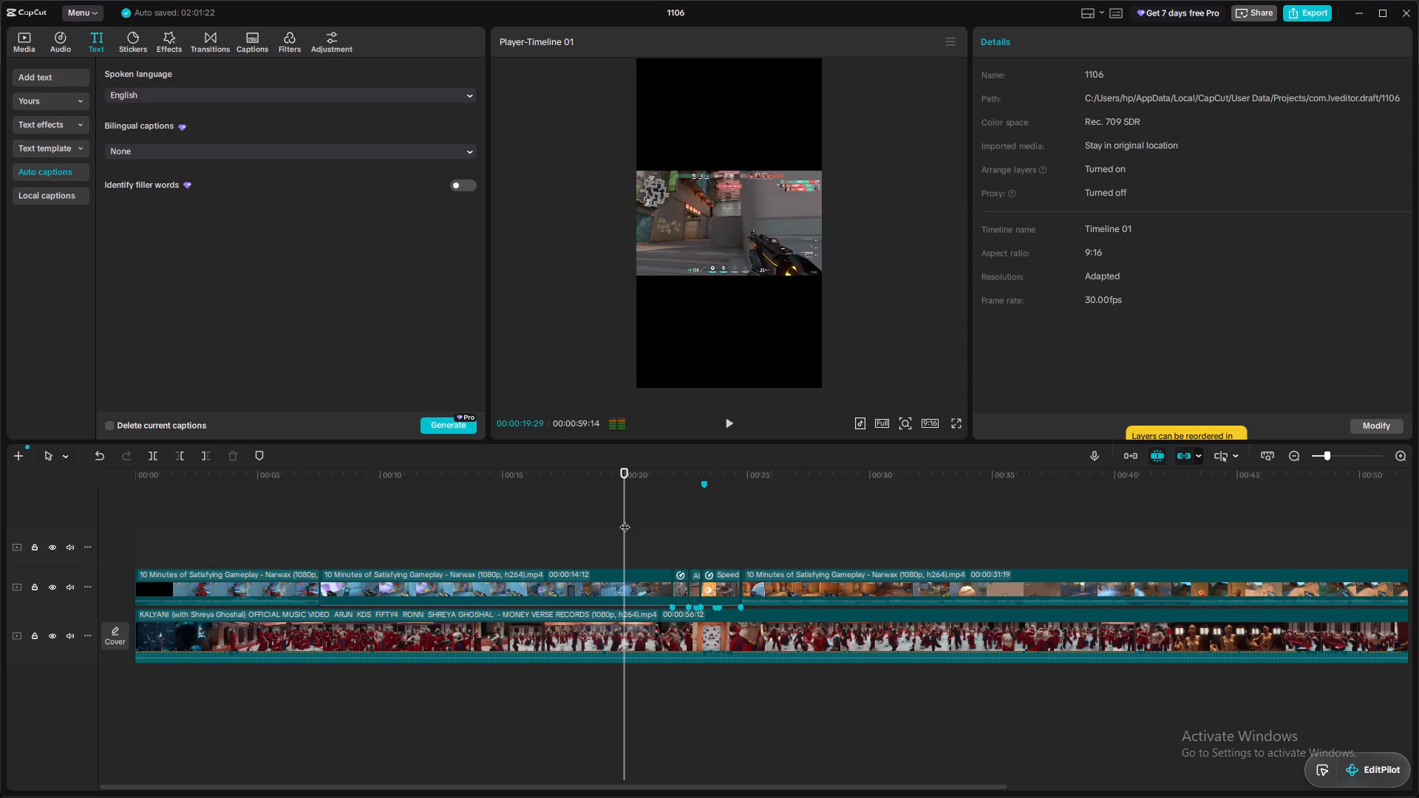
key(space)
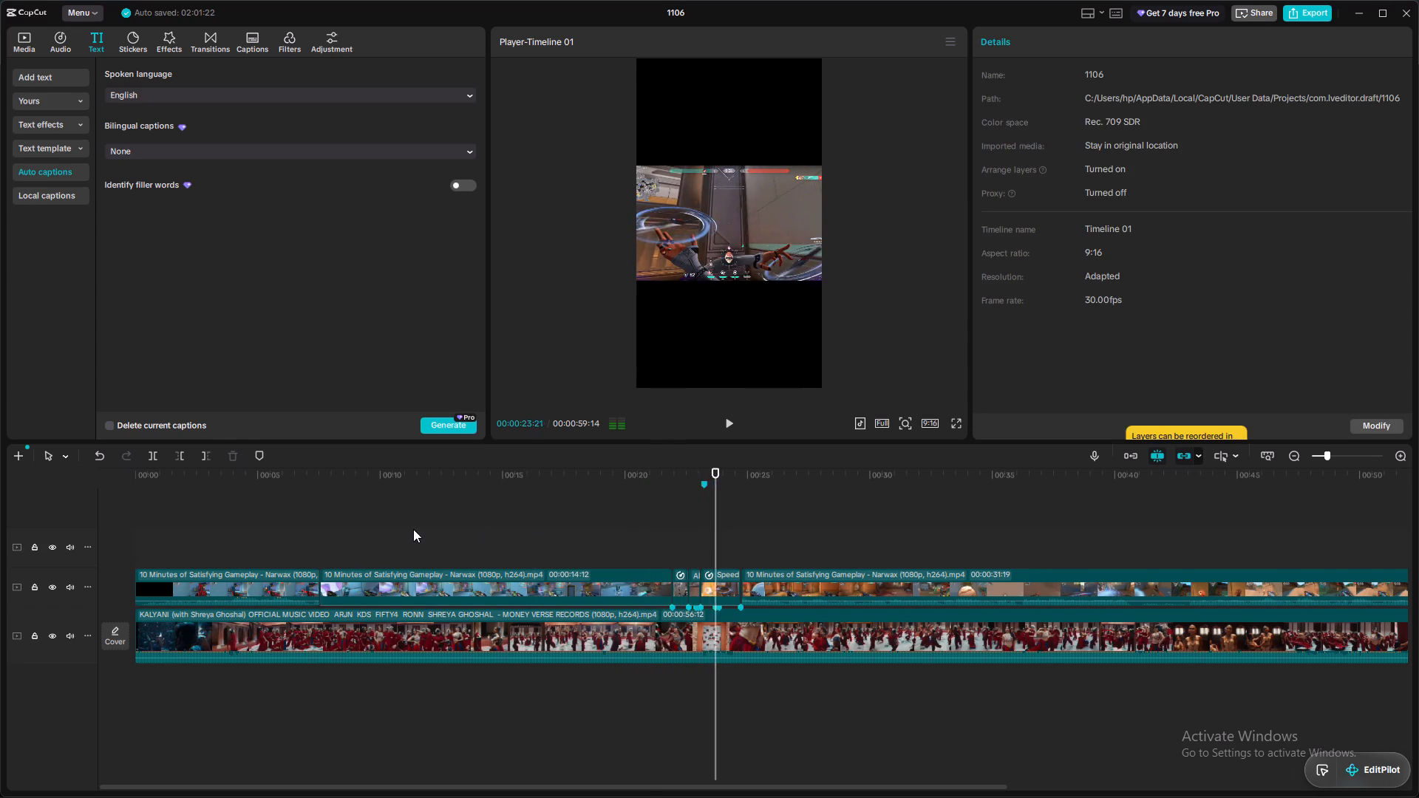
click(356, 517)
key(space)
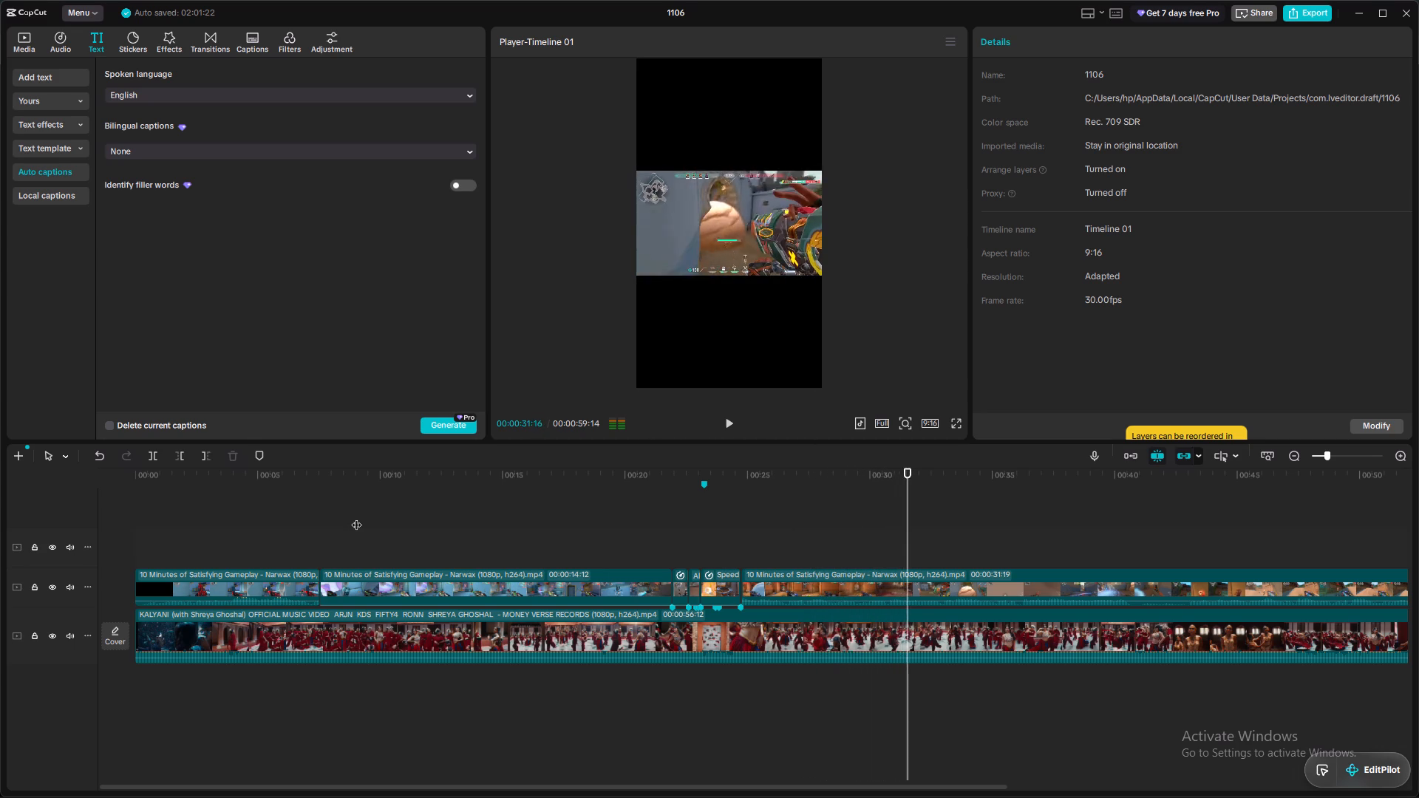
click(206, 528)
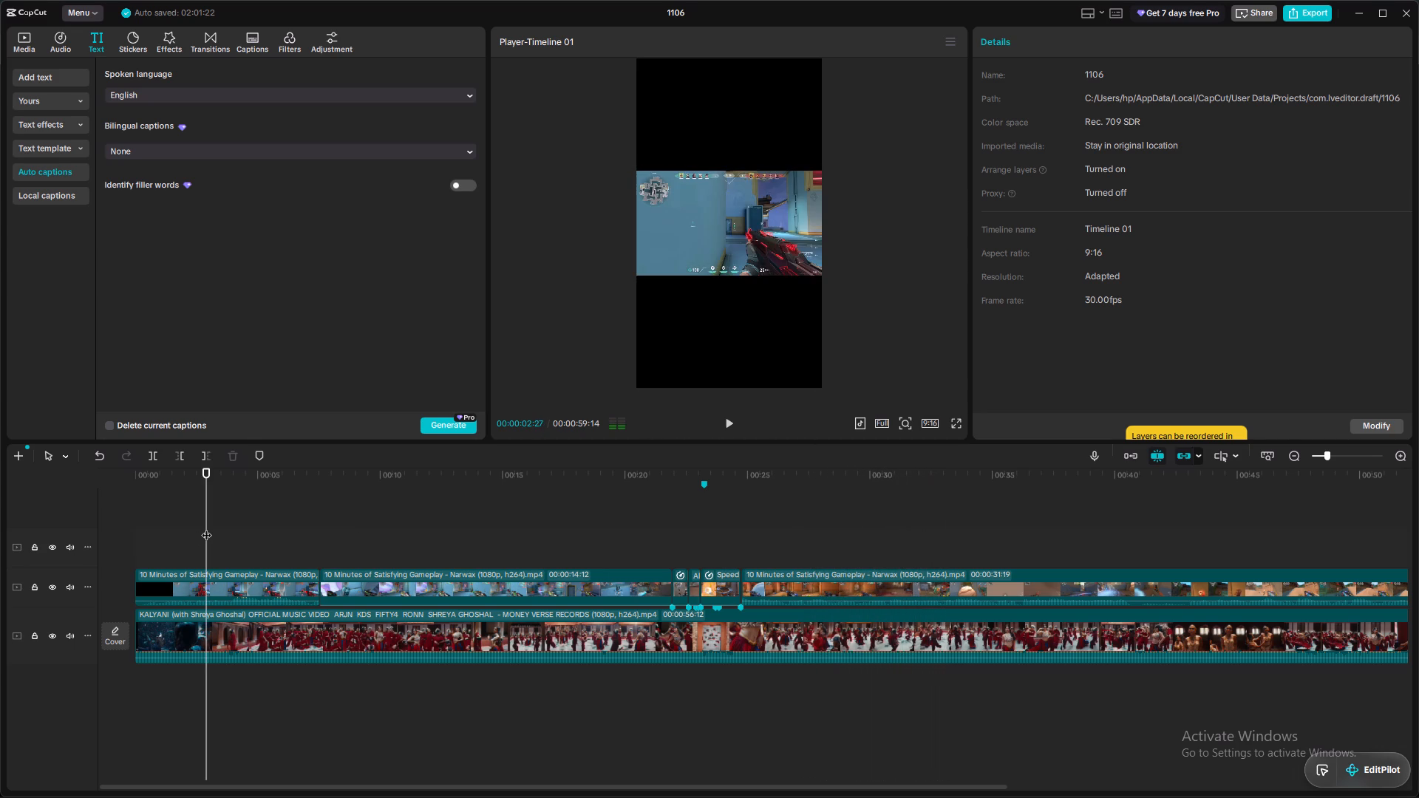
key(space)
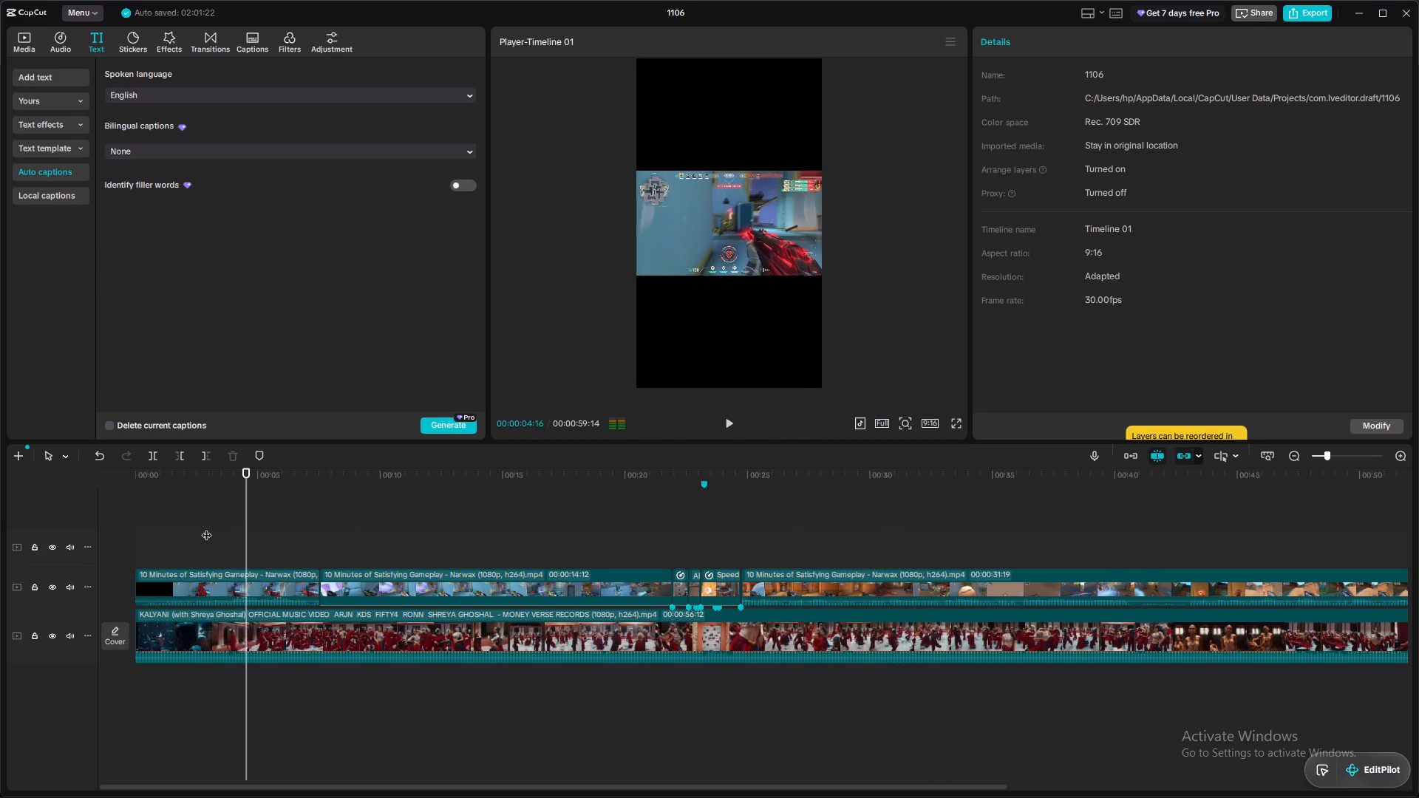
key(space)
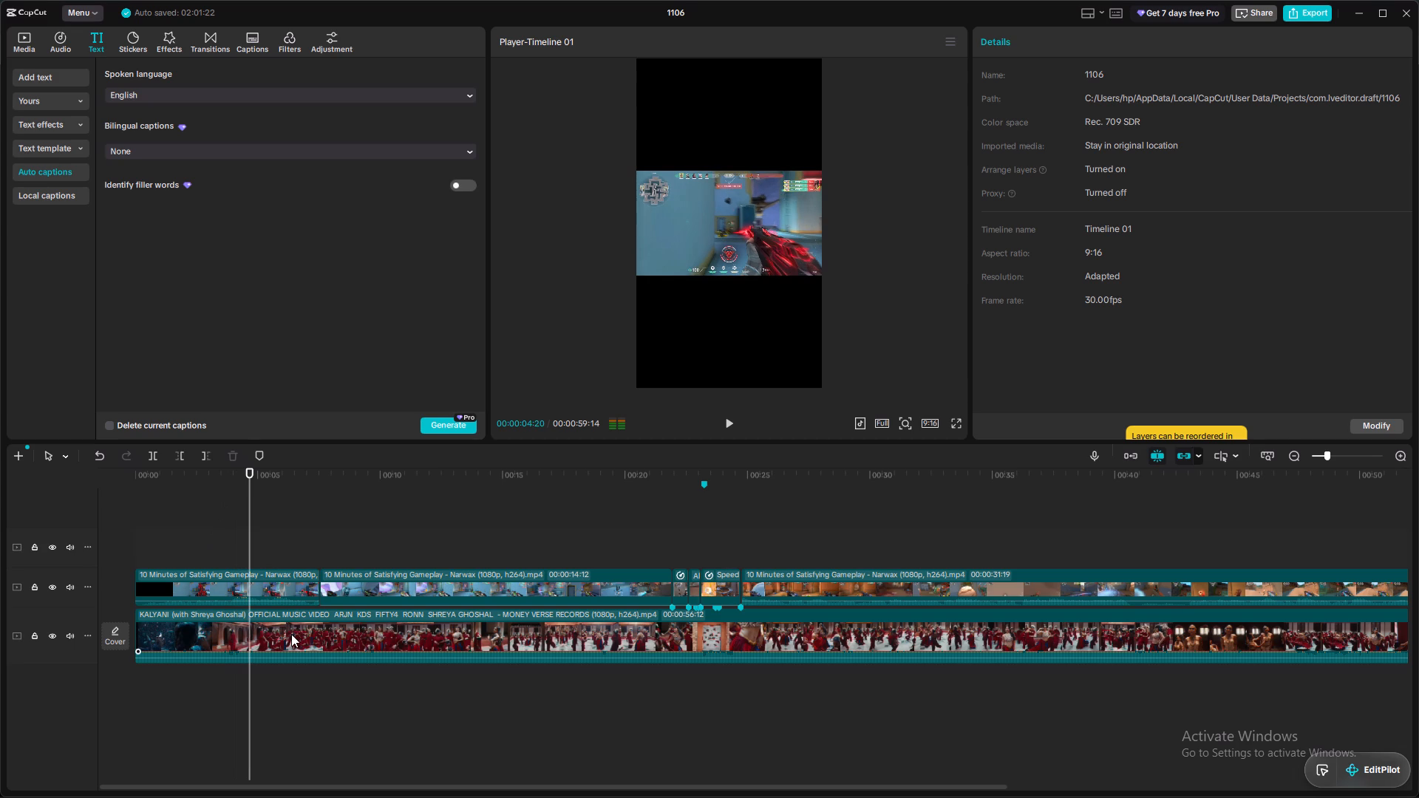
Extract the music video's audio onto its own audio track.
click(334, 640)
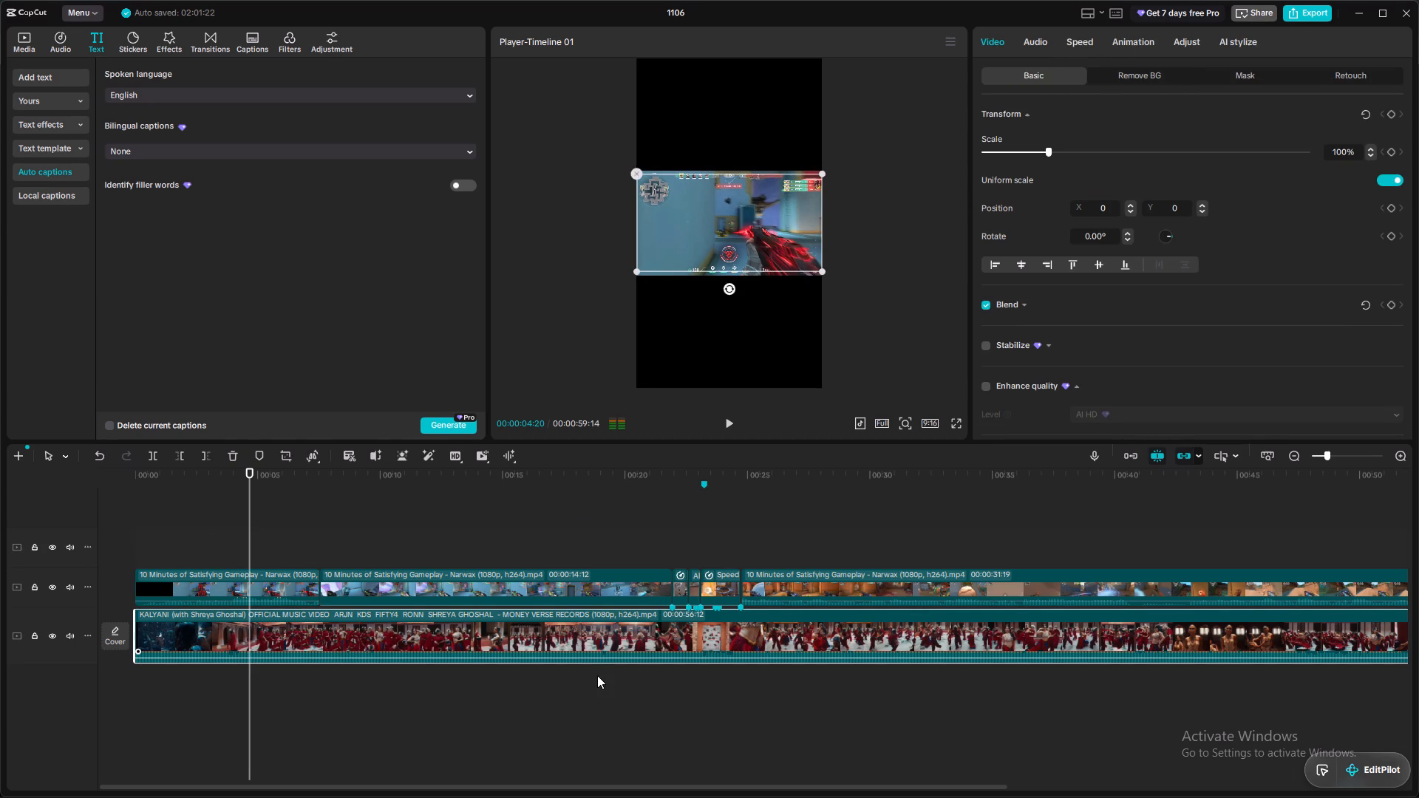
right_click(605, 632)
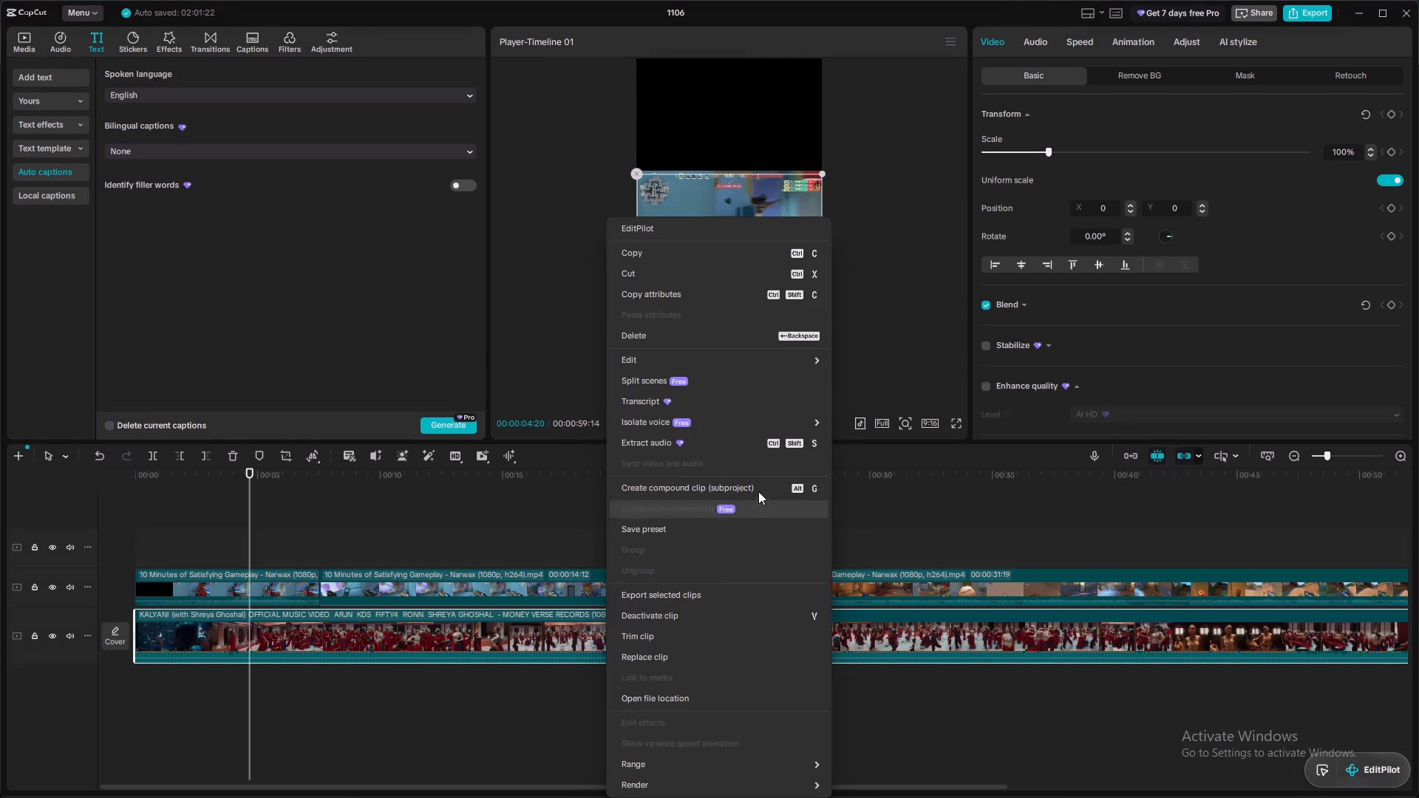
click(755, 435)
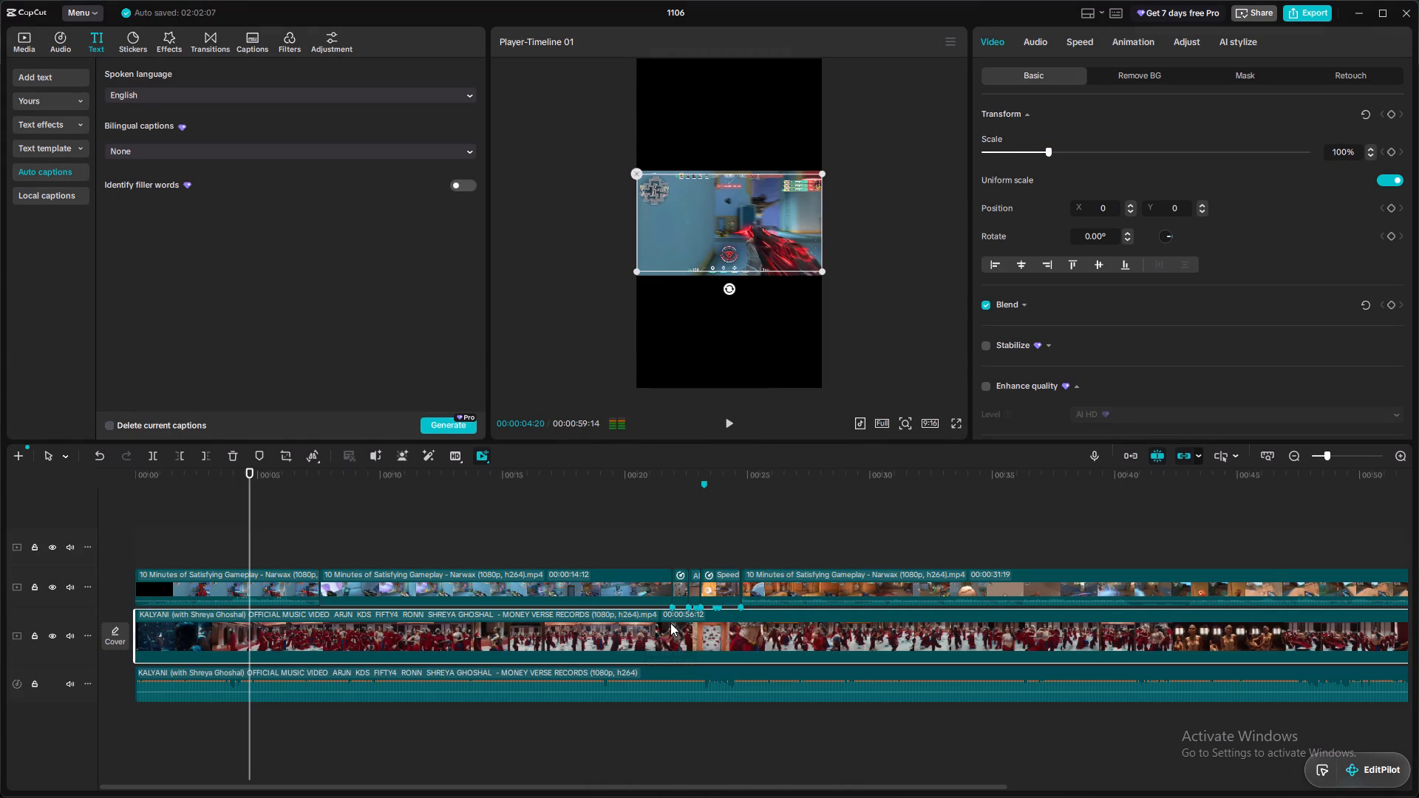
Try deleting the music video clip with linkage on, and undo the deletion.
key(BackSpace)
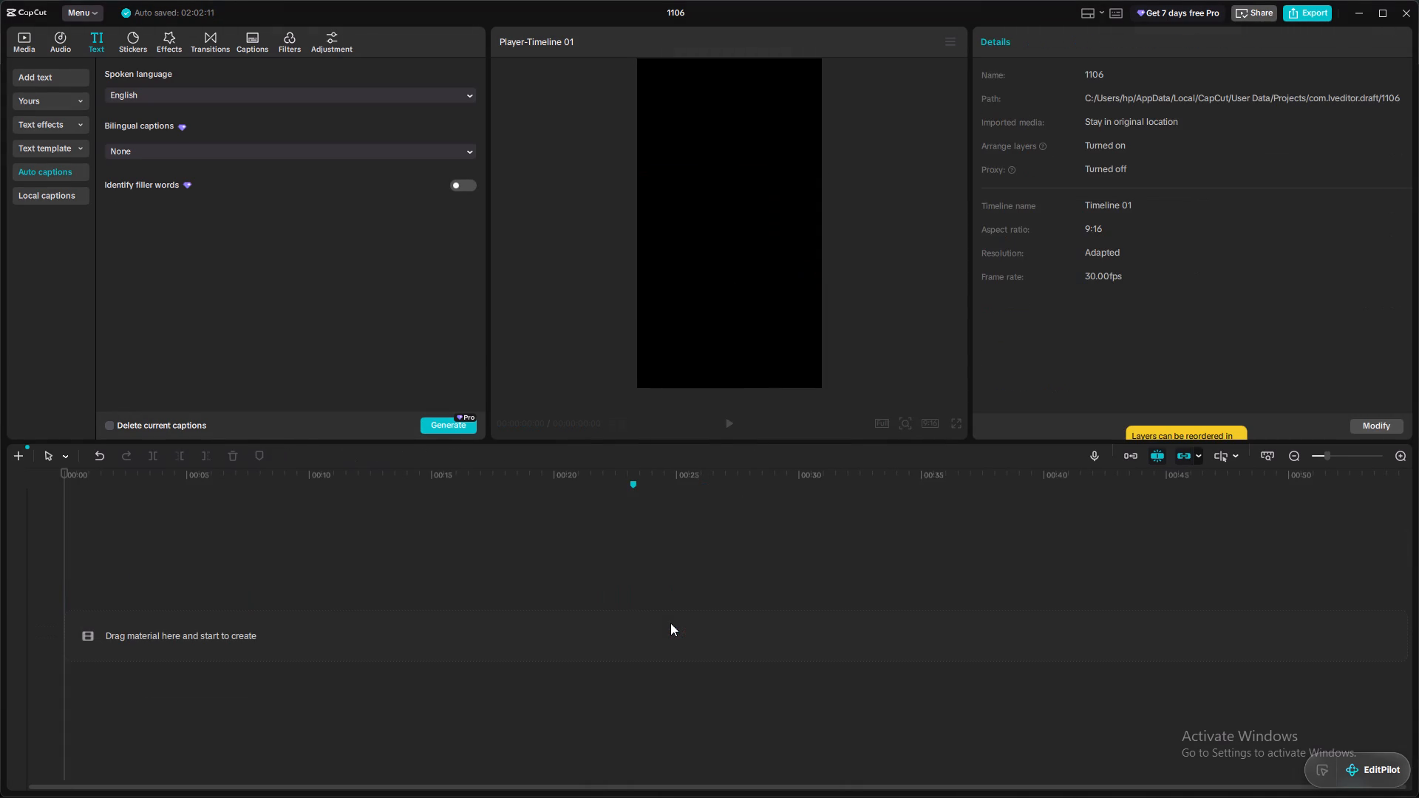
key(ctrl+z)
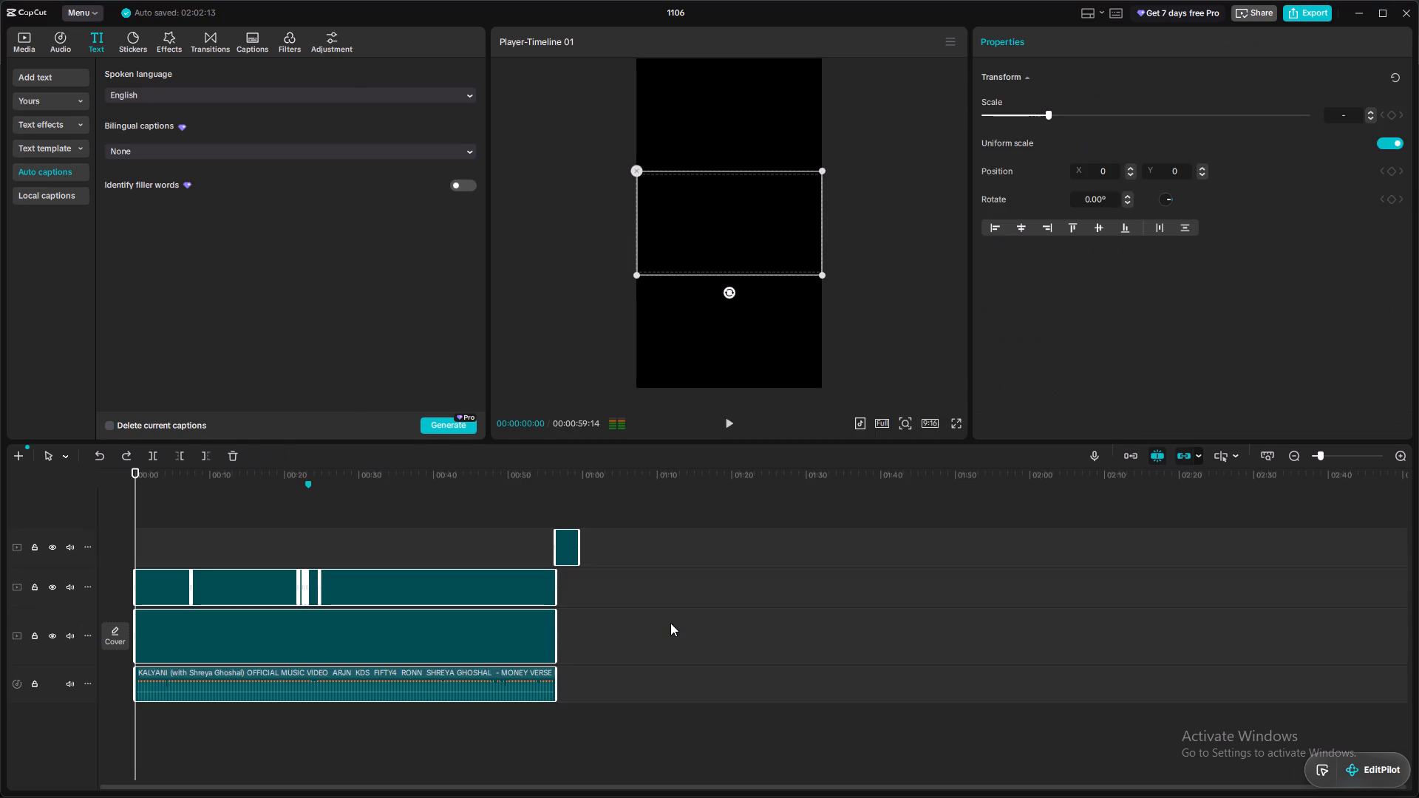
Turn off auto snapping and linkage, and delete the music video clip from the main track, keeping its extracted audio.
click(503, 649)
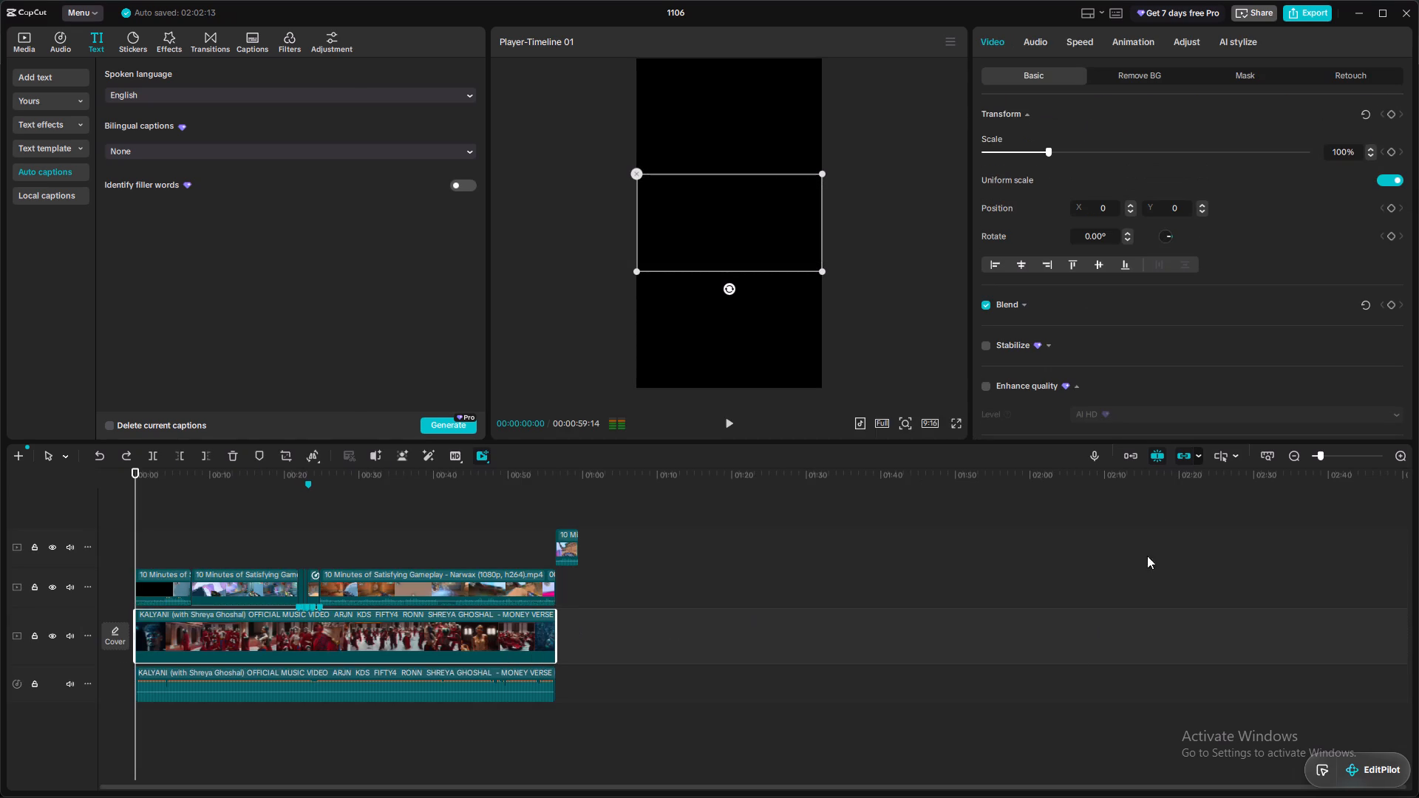
click(1160, 453)
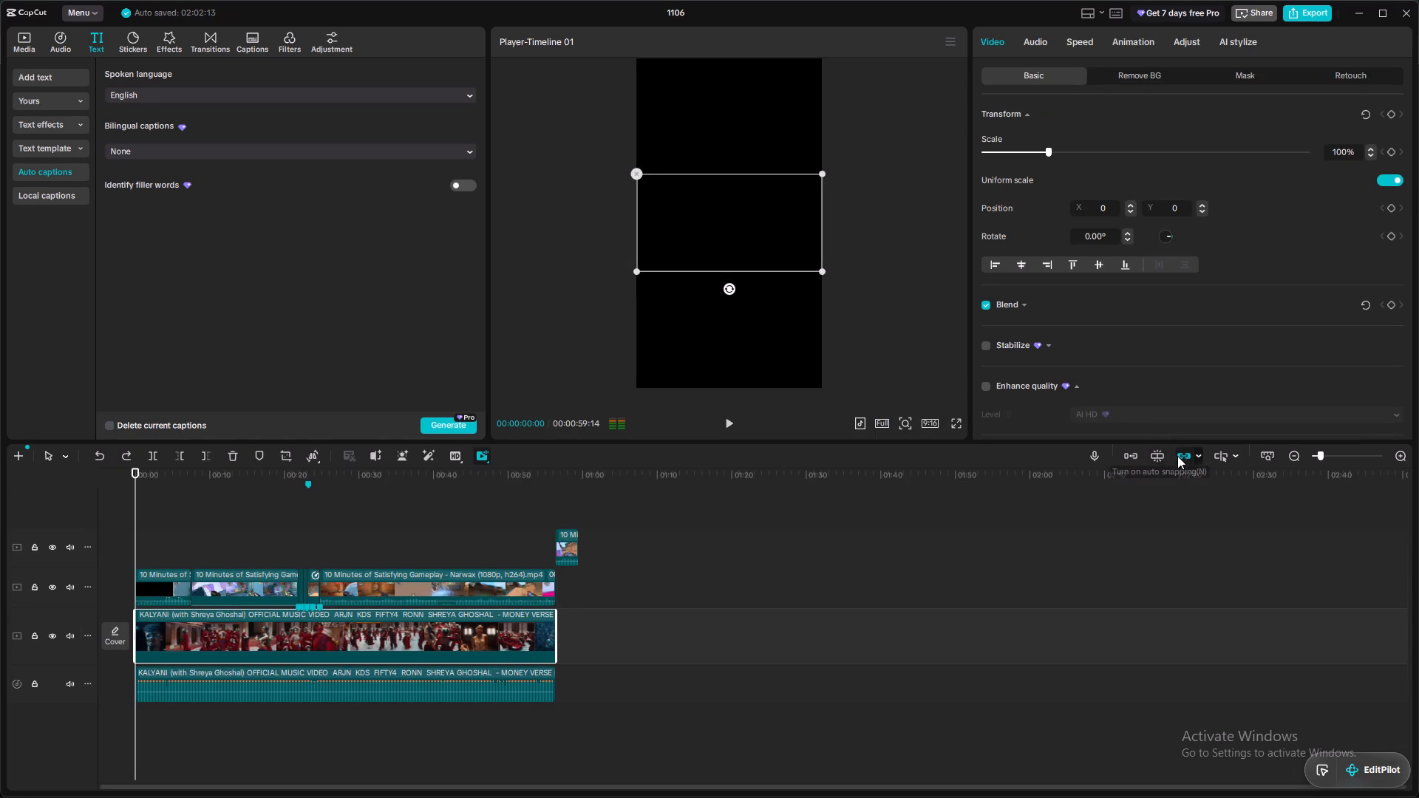
click(1182, 456)
key(BackSpace)
Move all the gameplay clips together down one track, placing the montage on the main track above the extracted audio.
drag(465, 678, 466, 622)
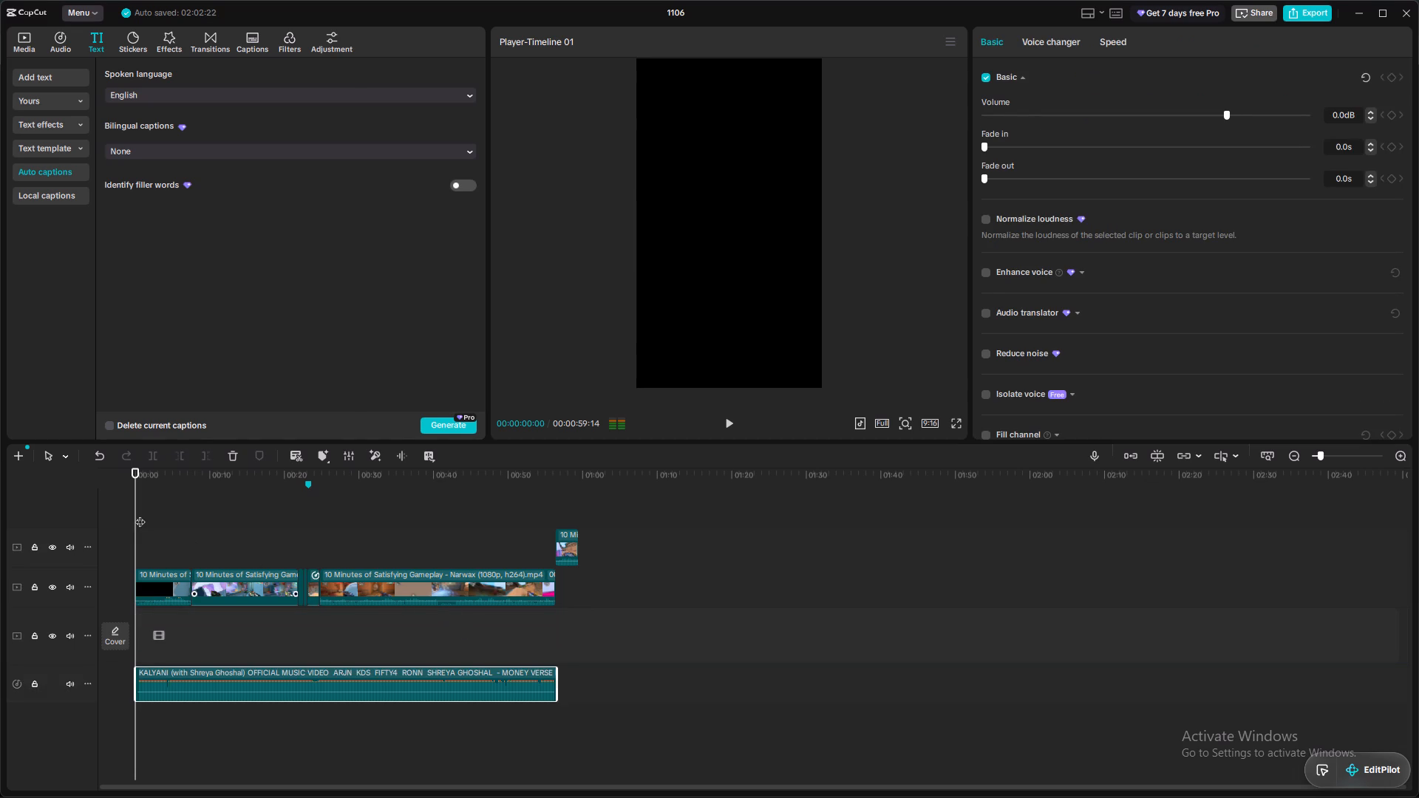
drag(140, 514, 267, 544)
drag(126, 528, 396, 539)
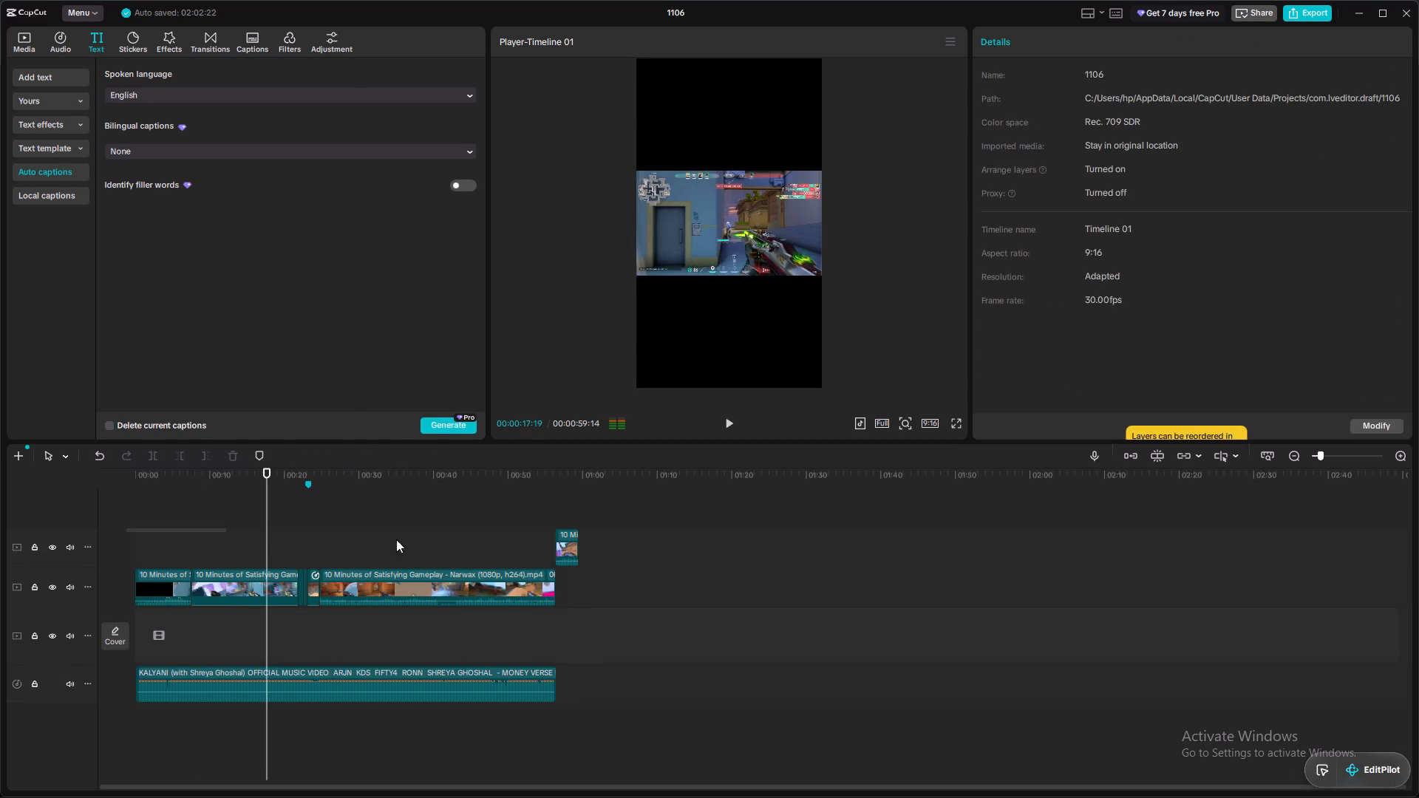
drag(396, 539, 613, 622)
drag(475, 591, 478, 627)
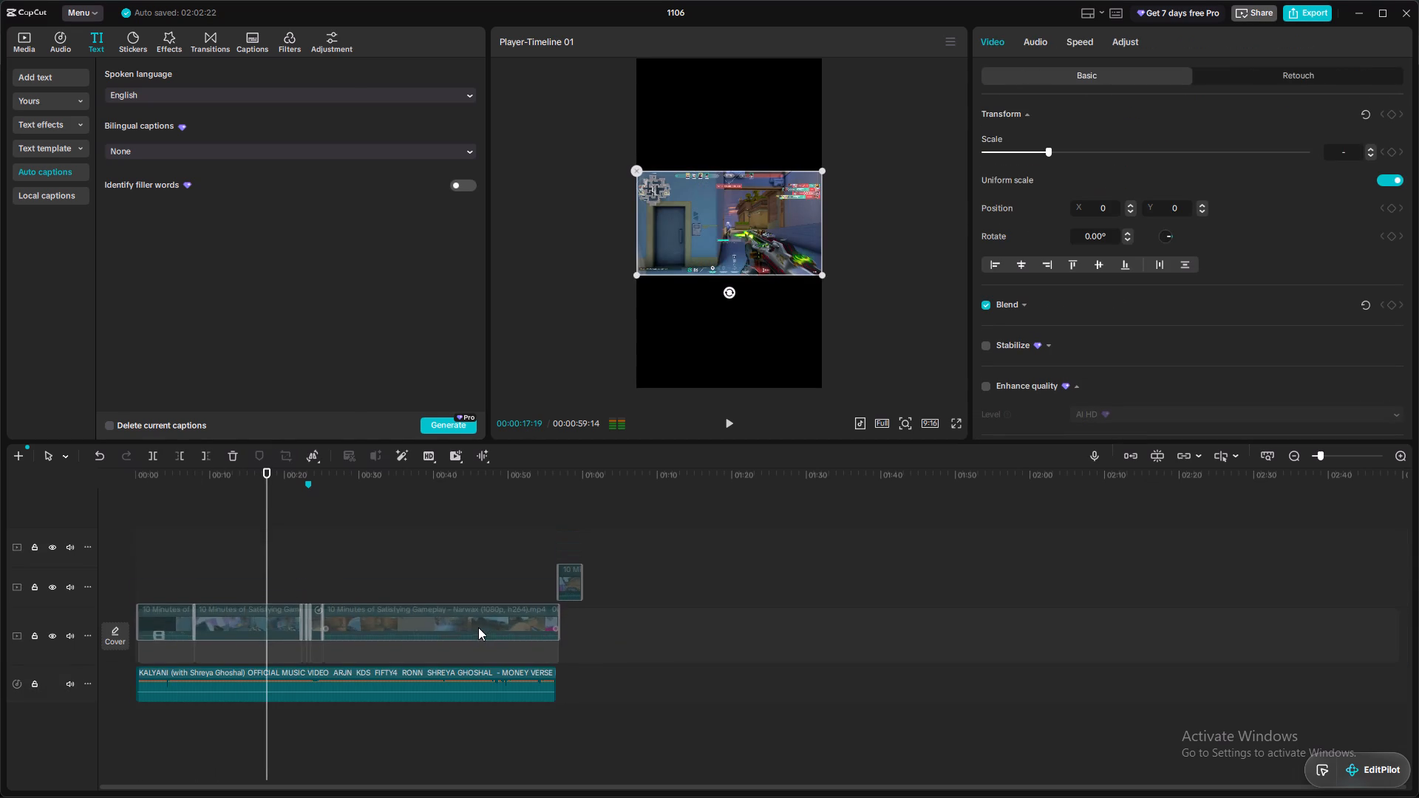
drag(478, 627, 477, 637)
click(421, 603)
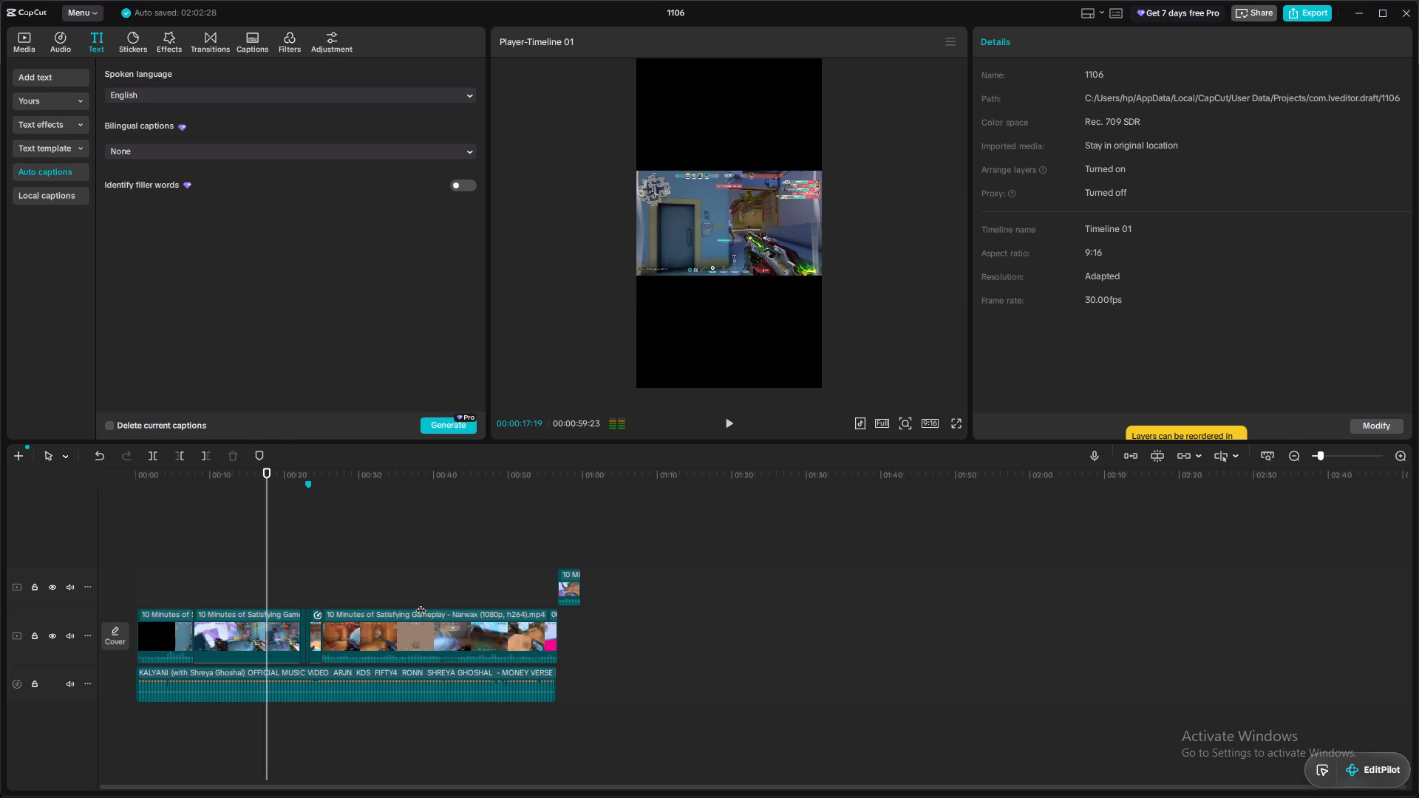
Play back the rearranged montage with its soundtrack from near the beginning.
click(152, 543)
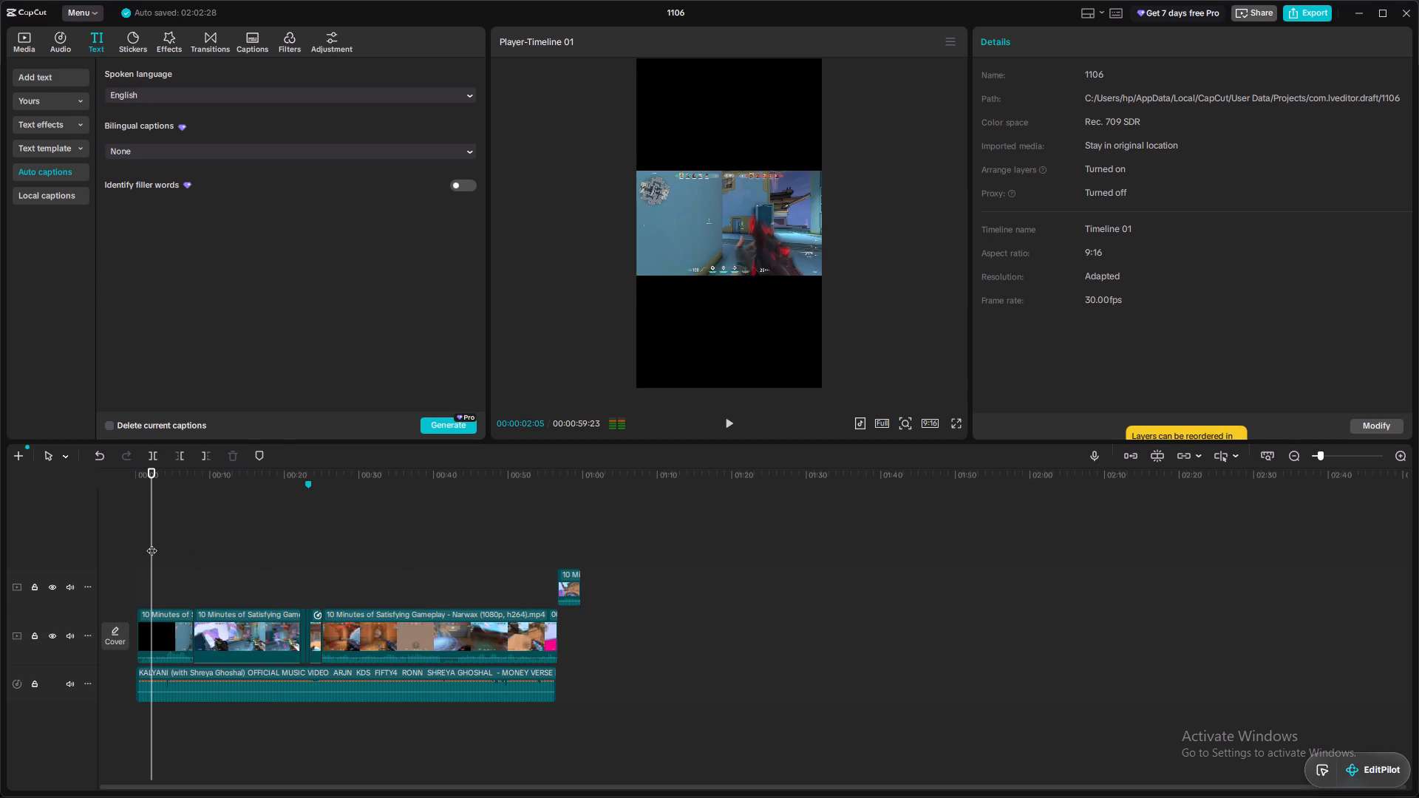
key(space)
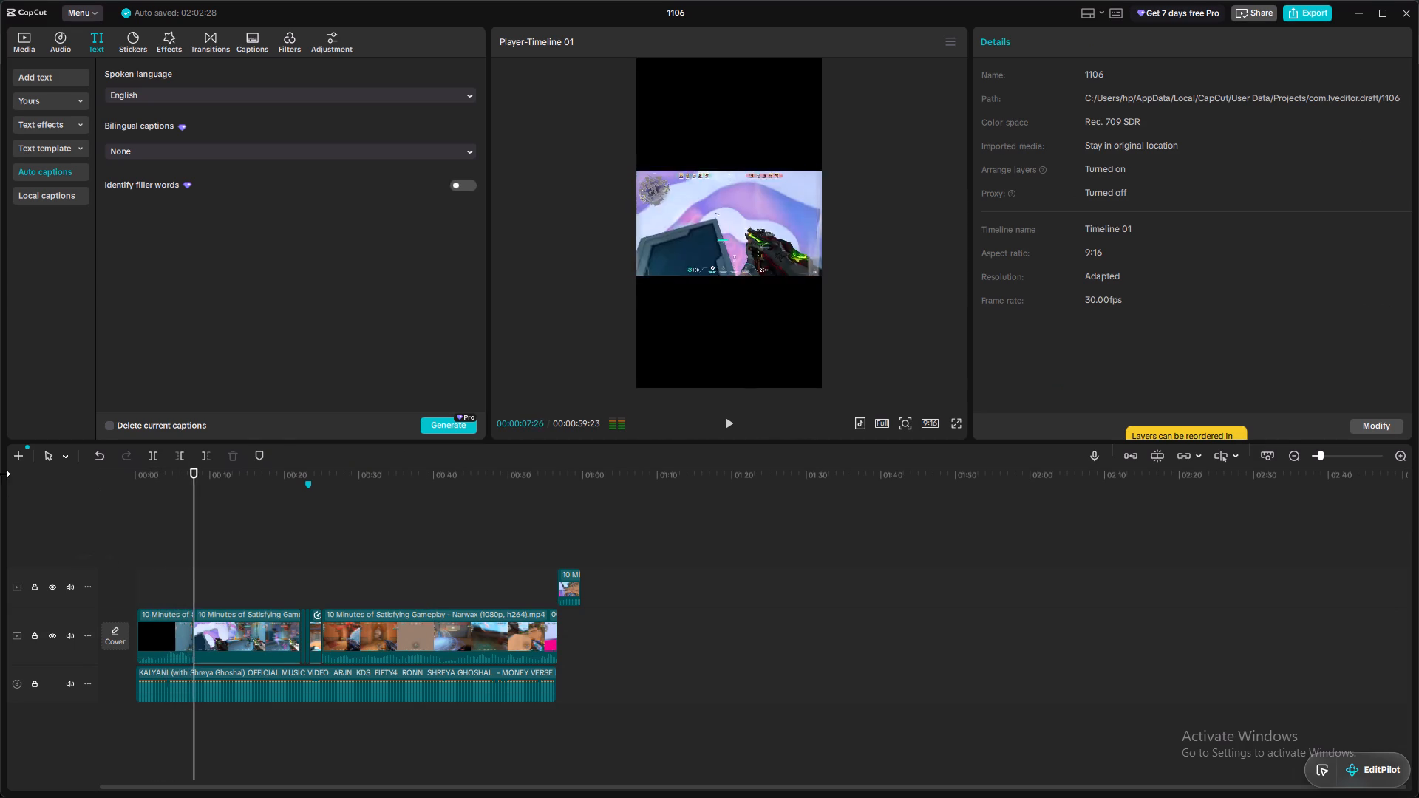
click(155, 467)
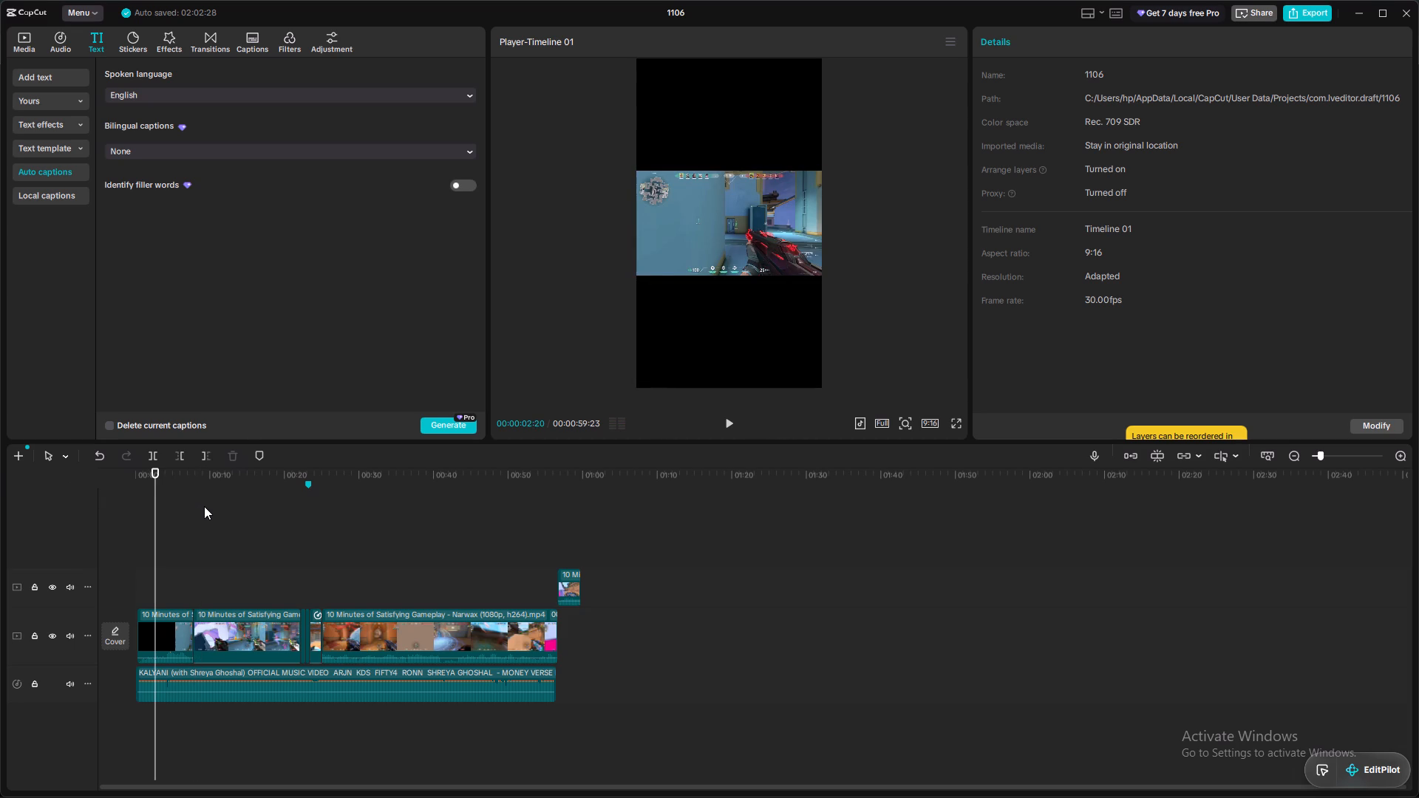
key(space)
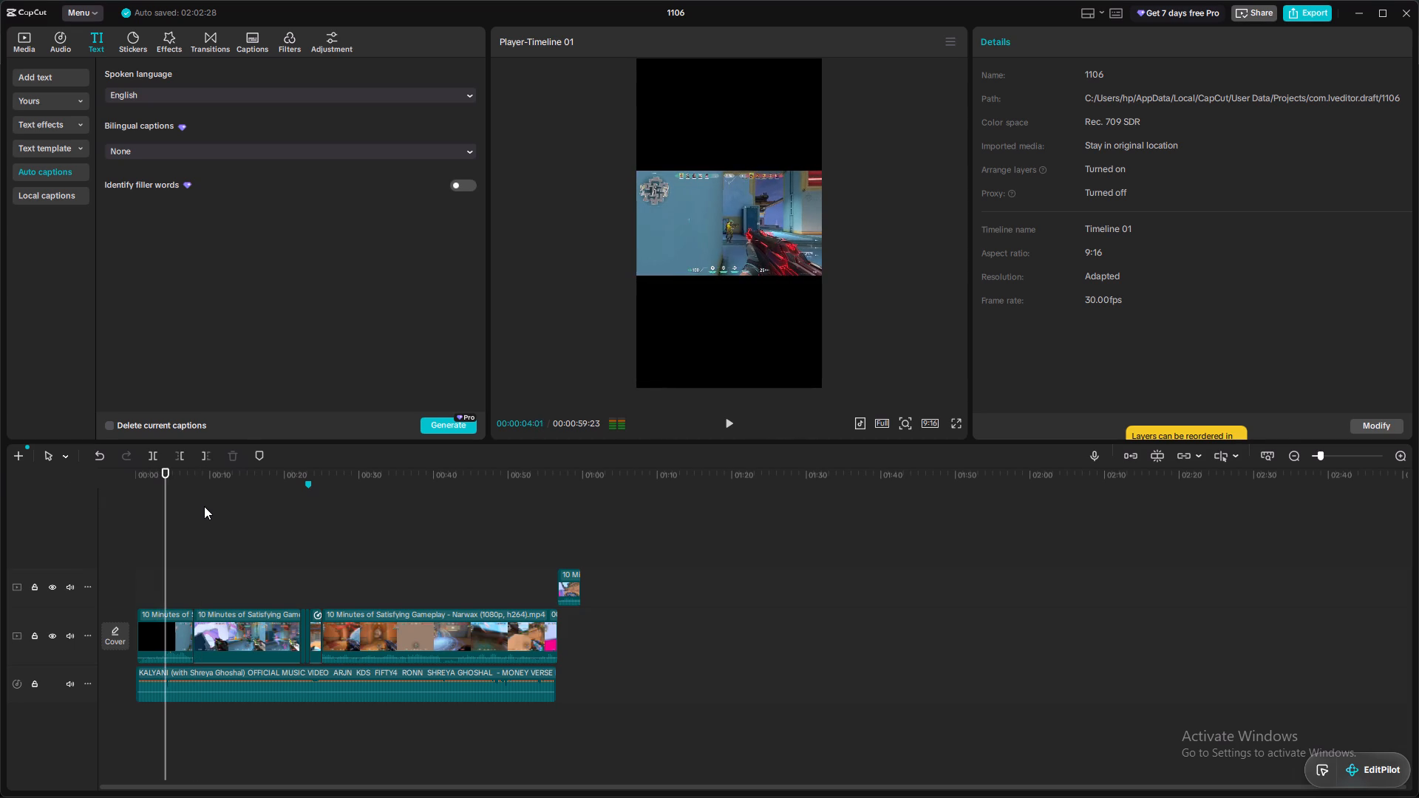
key(space)
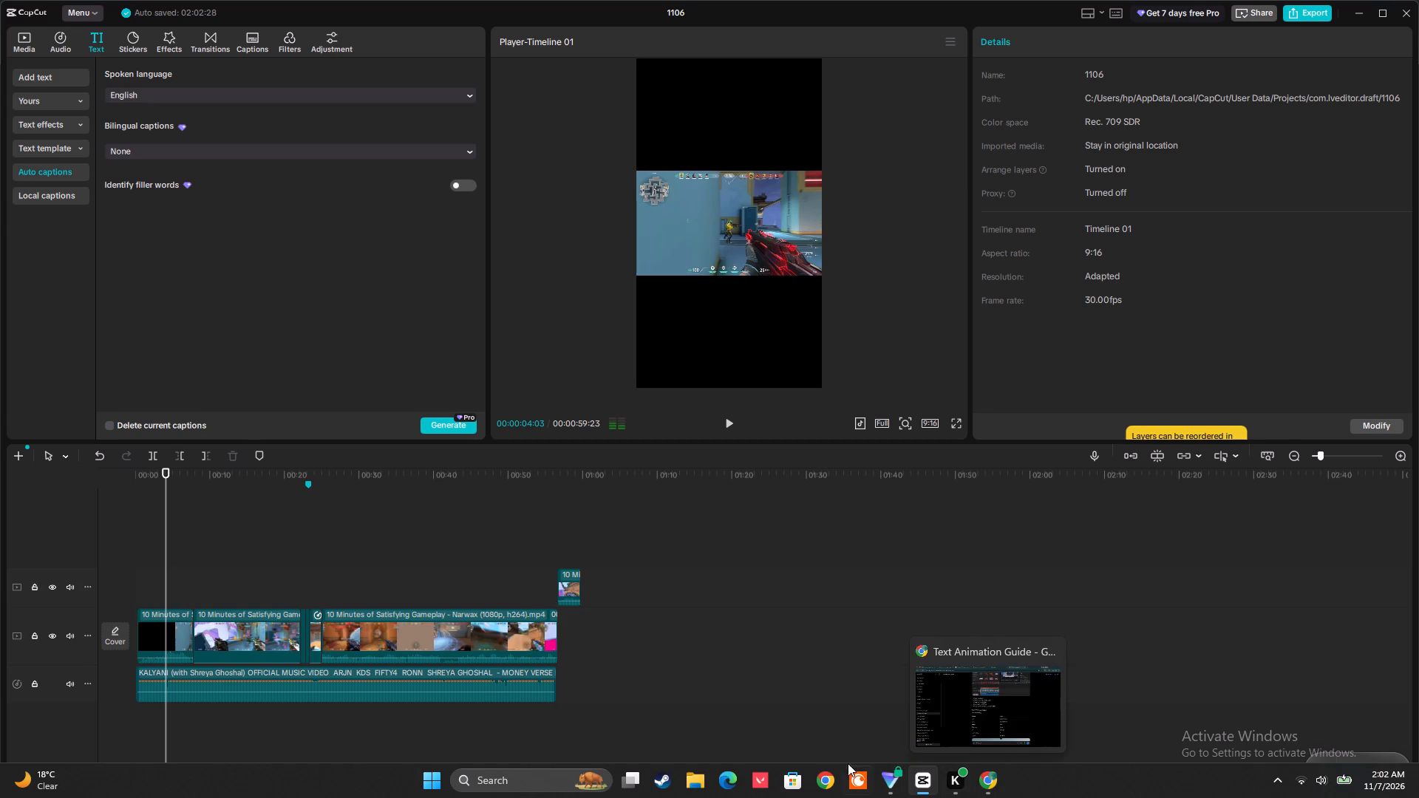
click(1352, 8)
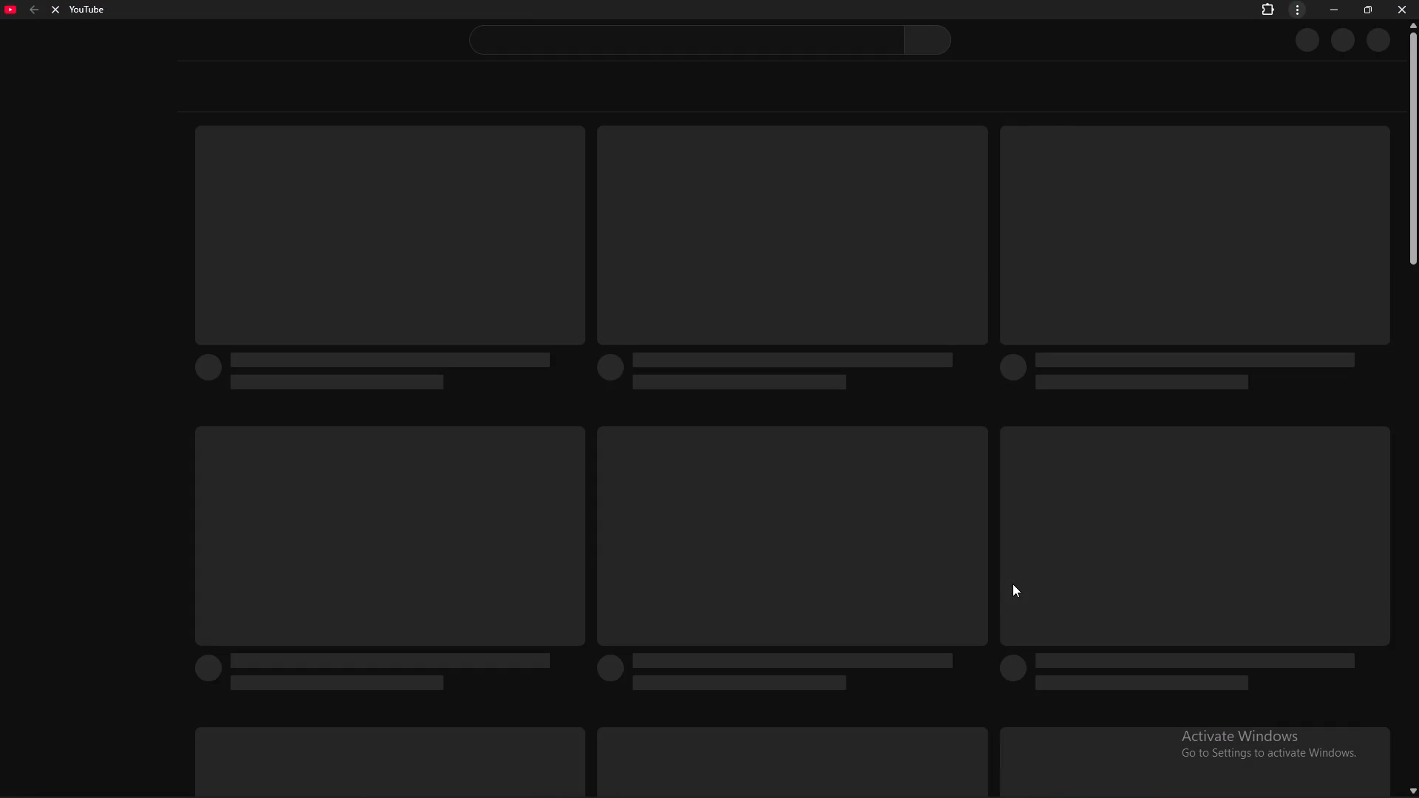
click(656, 32)
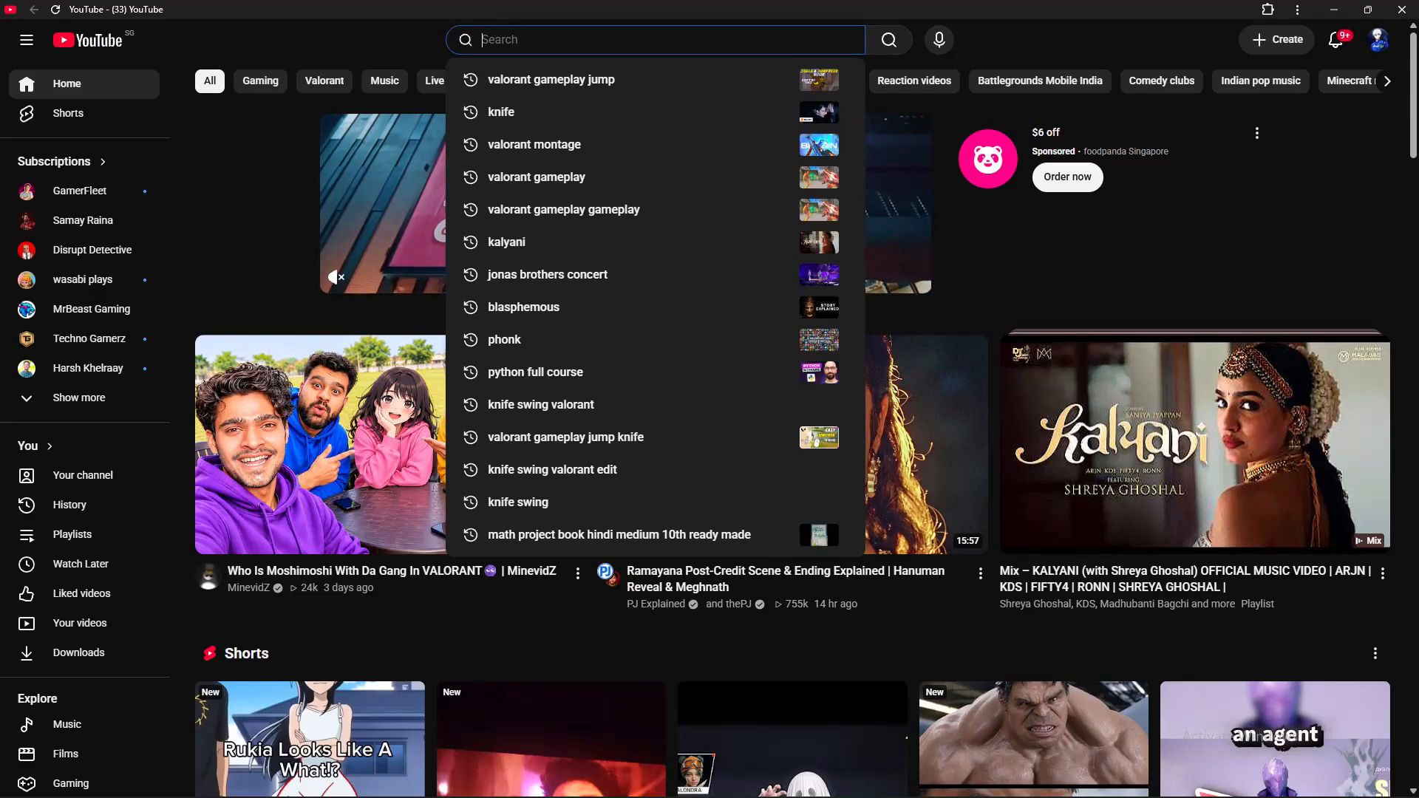
text(KALYA)
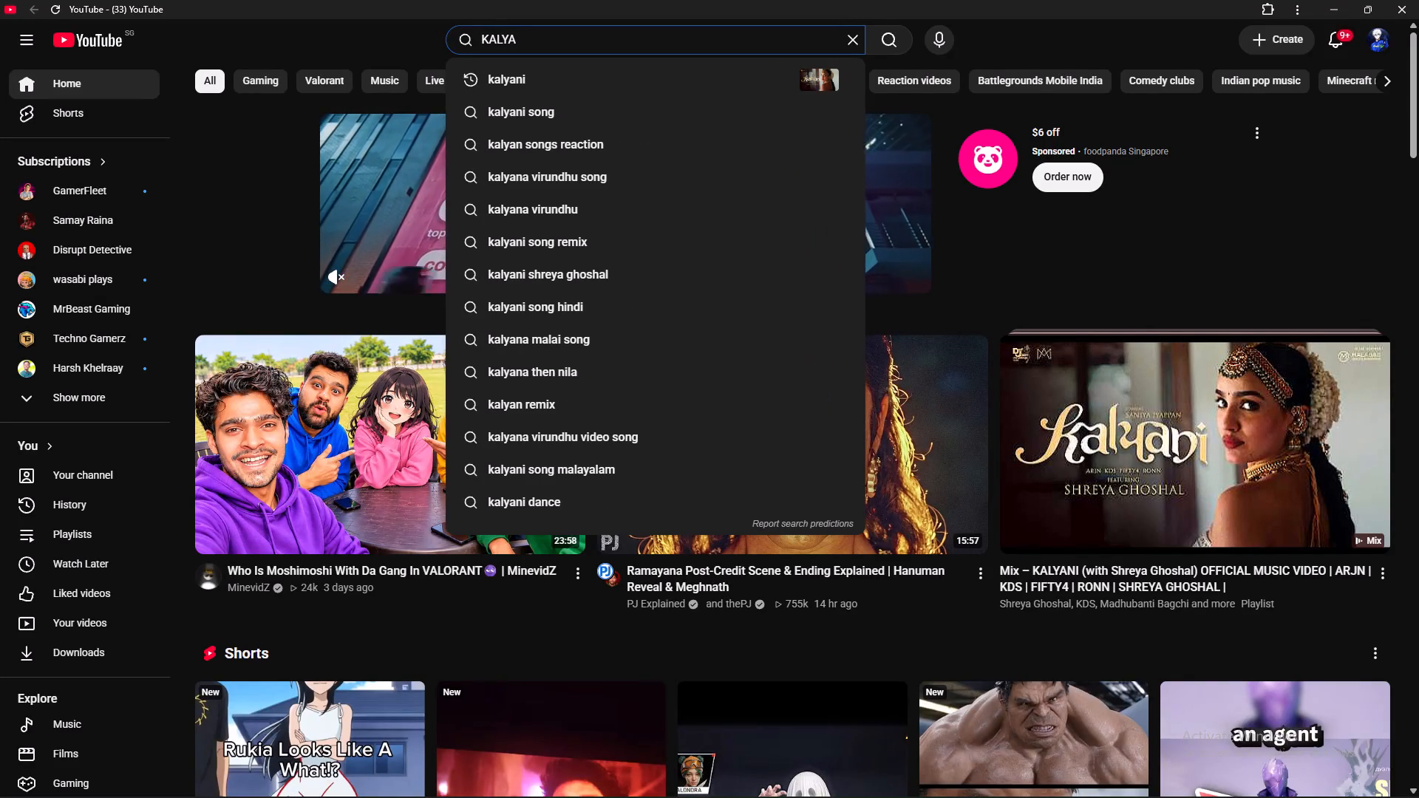
click(551, 79)
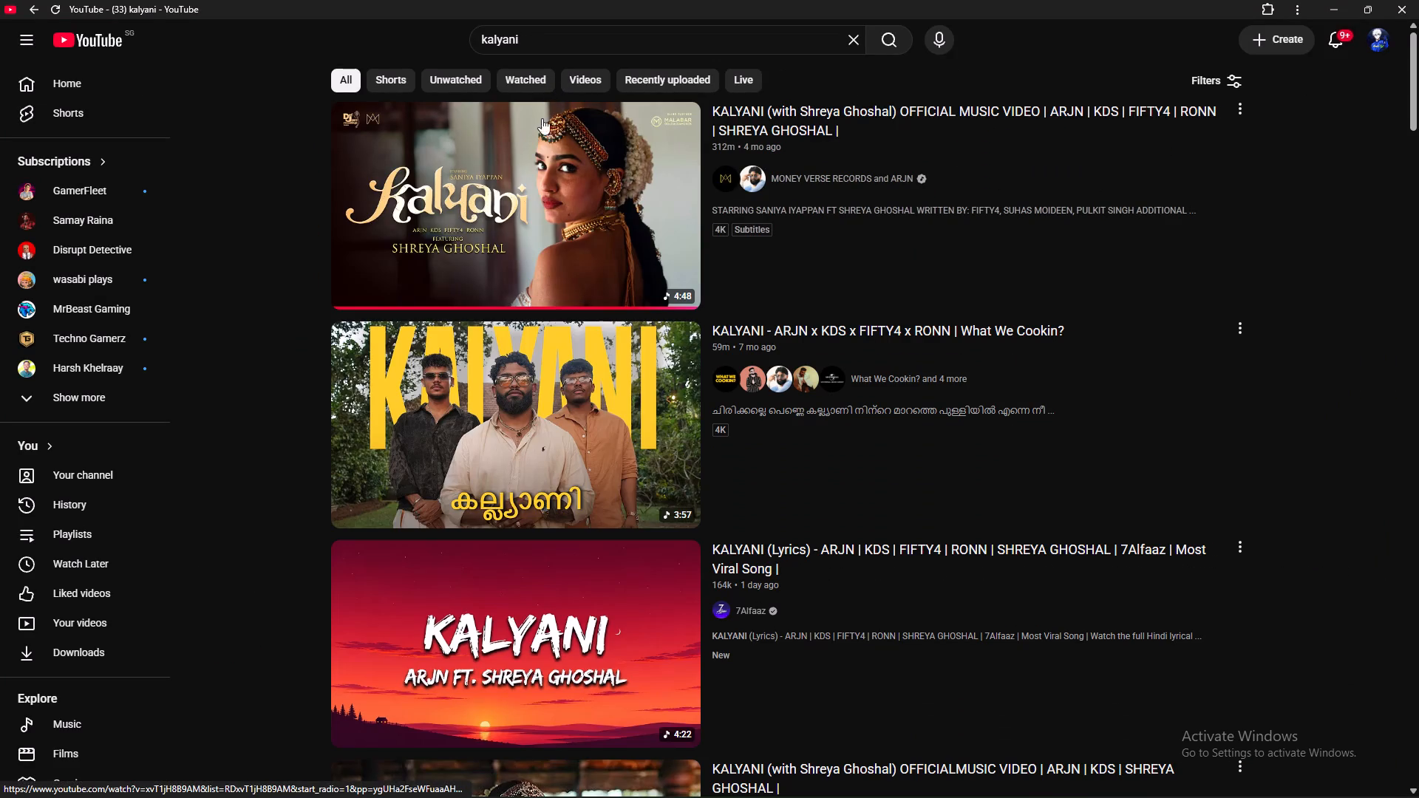
Search for "kalyani lyrics in english" and look through the results.
click(596, 30)
key(space)
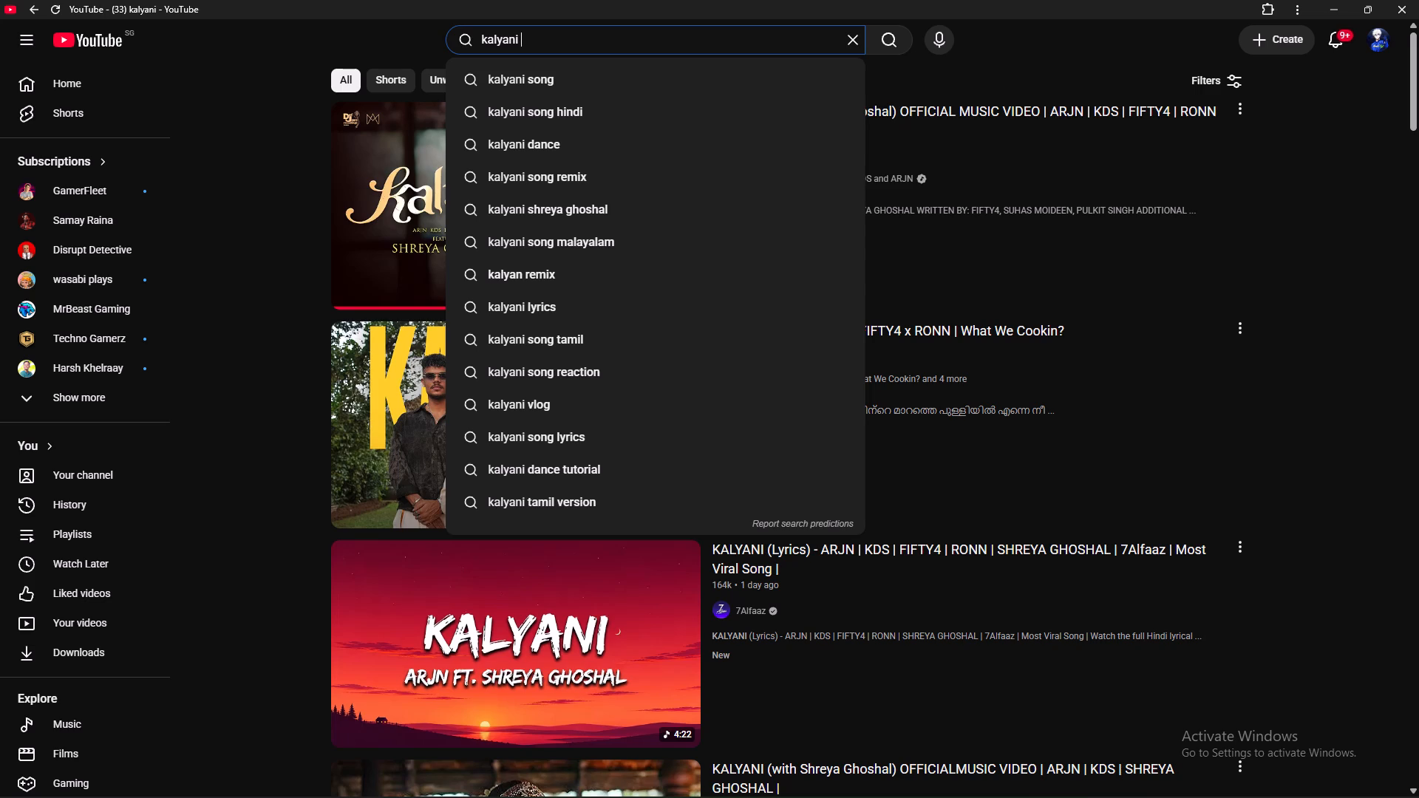
key(l)
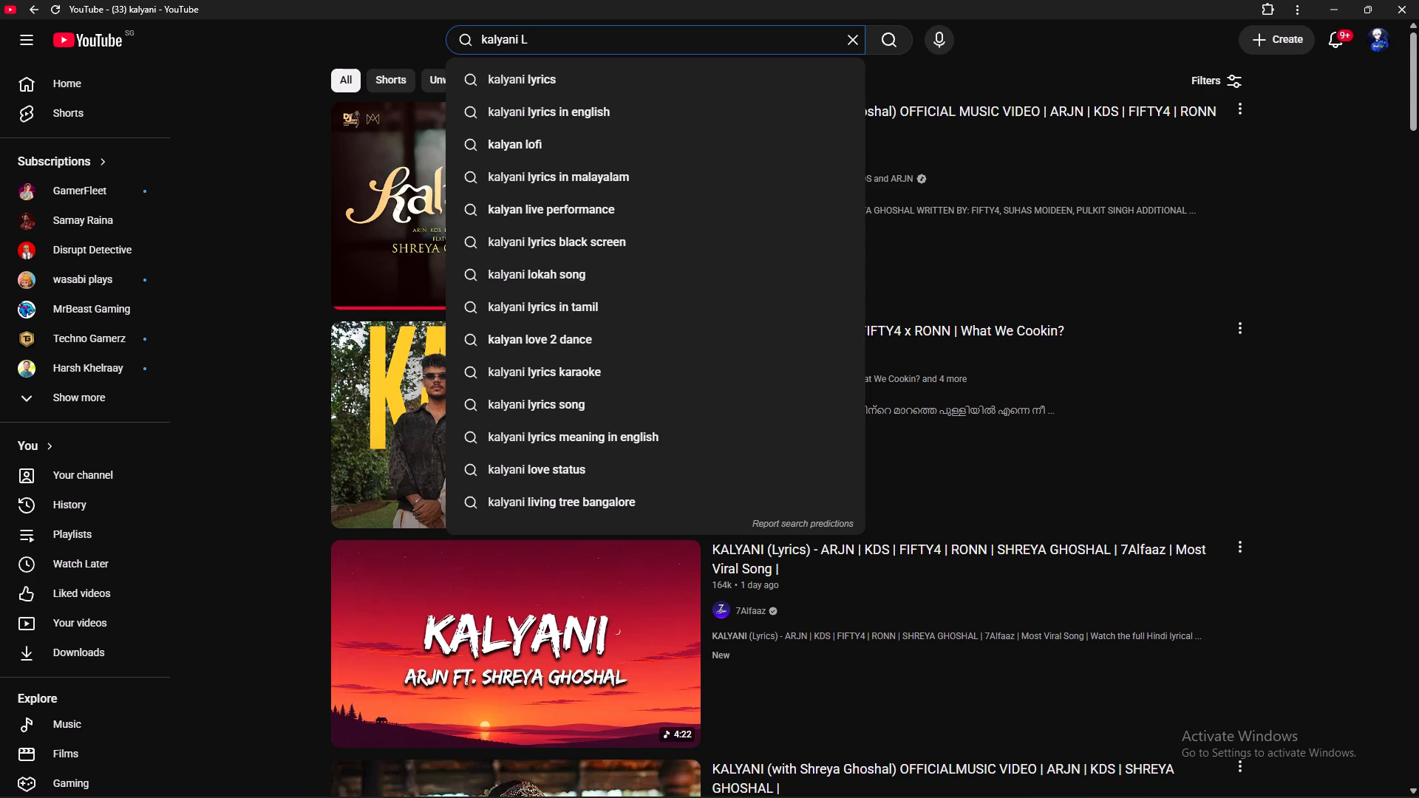
click(580, 105)
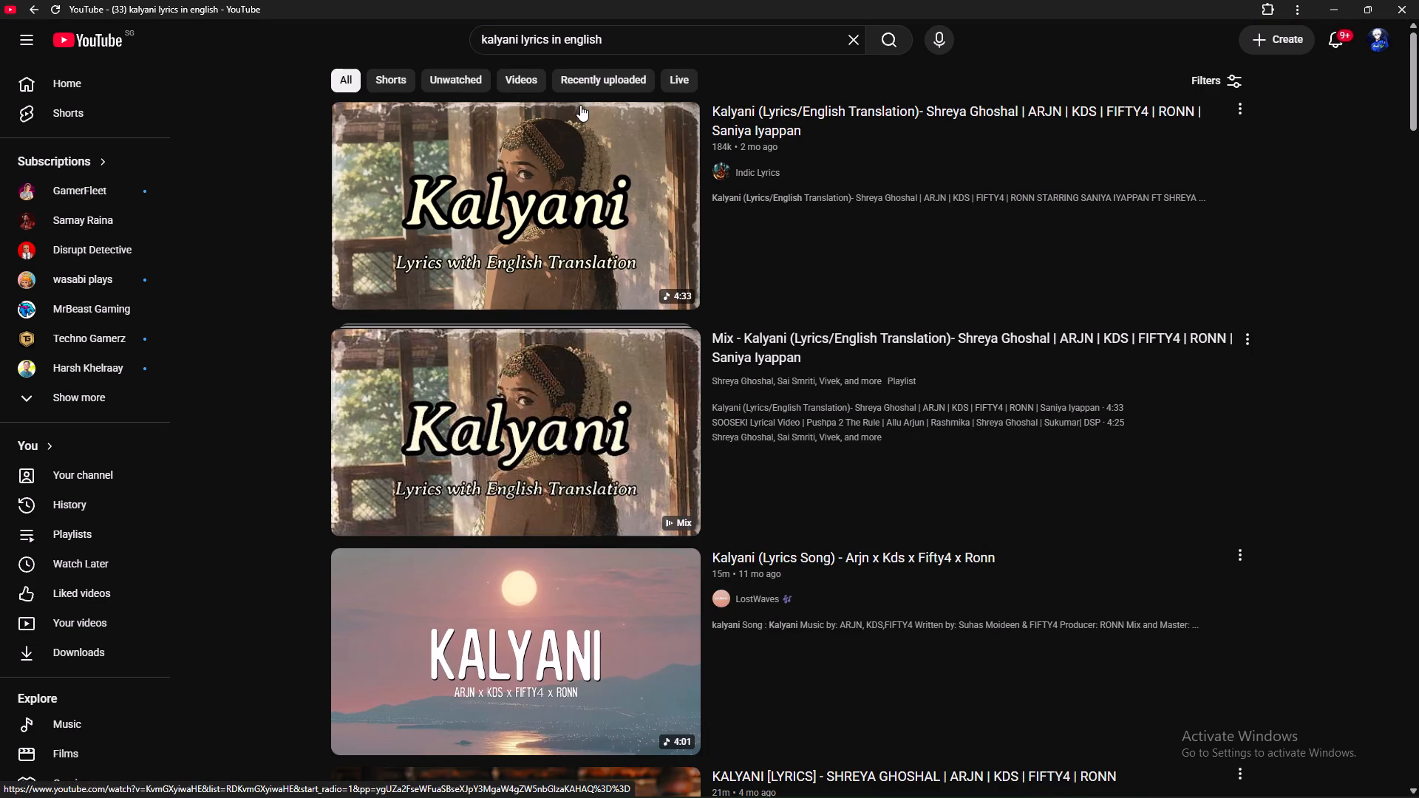
scroll(580, 105, down, 2)
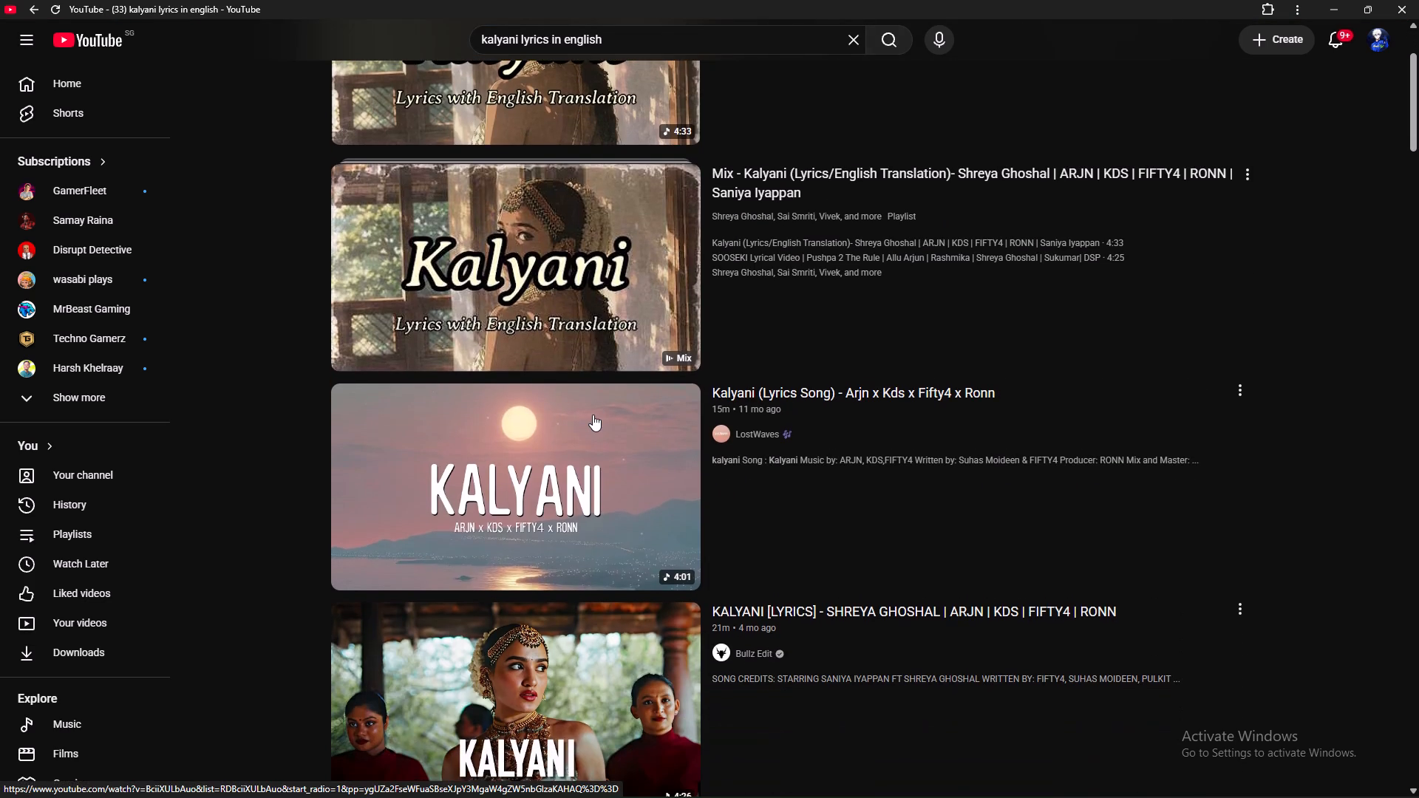
scroll(593, 415, down, 2)
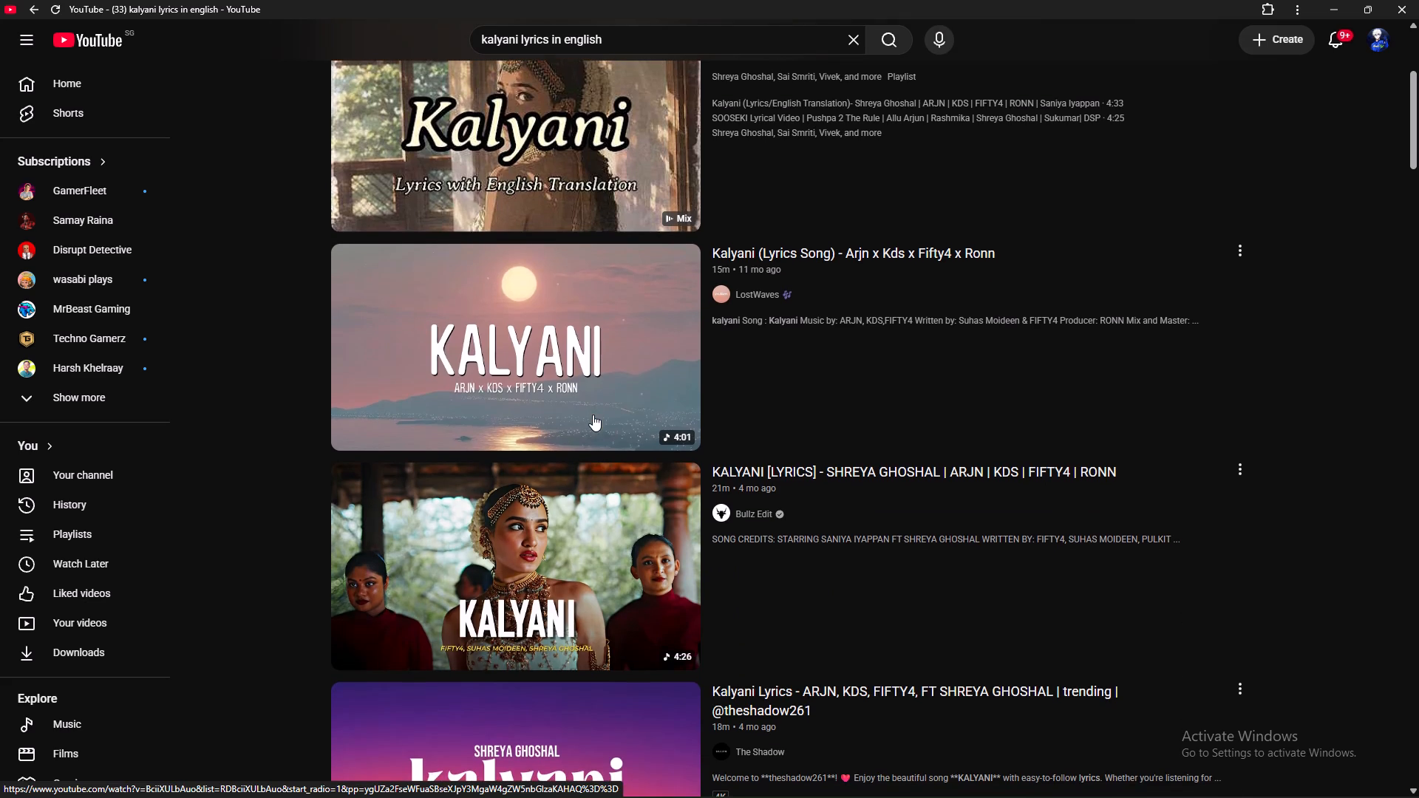
Search for "kalyani lyrics in" and open the LostWaves video "Kalyani (Lyrics Song) - Arjn x Kds x Fifty4 x Ronn".
click(672, 43)
key(BackSpace)
key(BackSpace)
key(BackSpace)
key(BackSpace)
key(BackSpace)
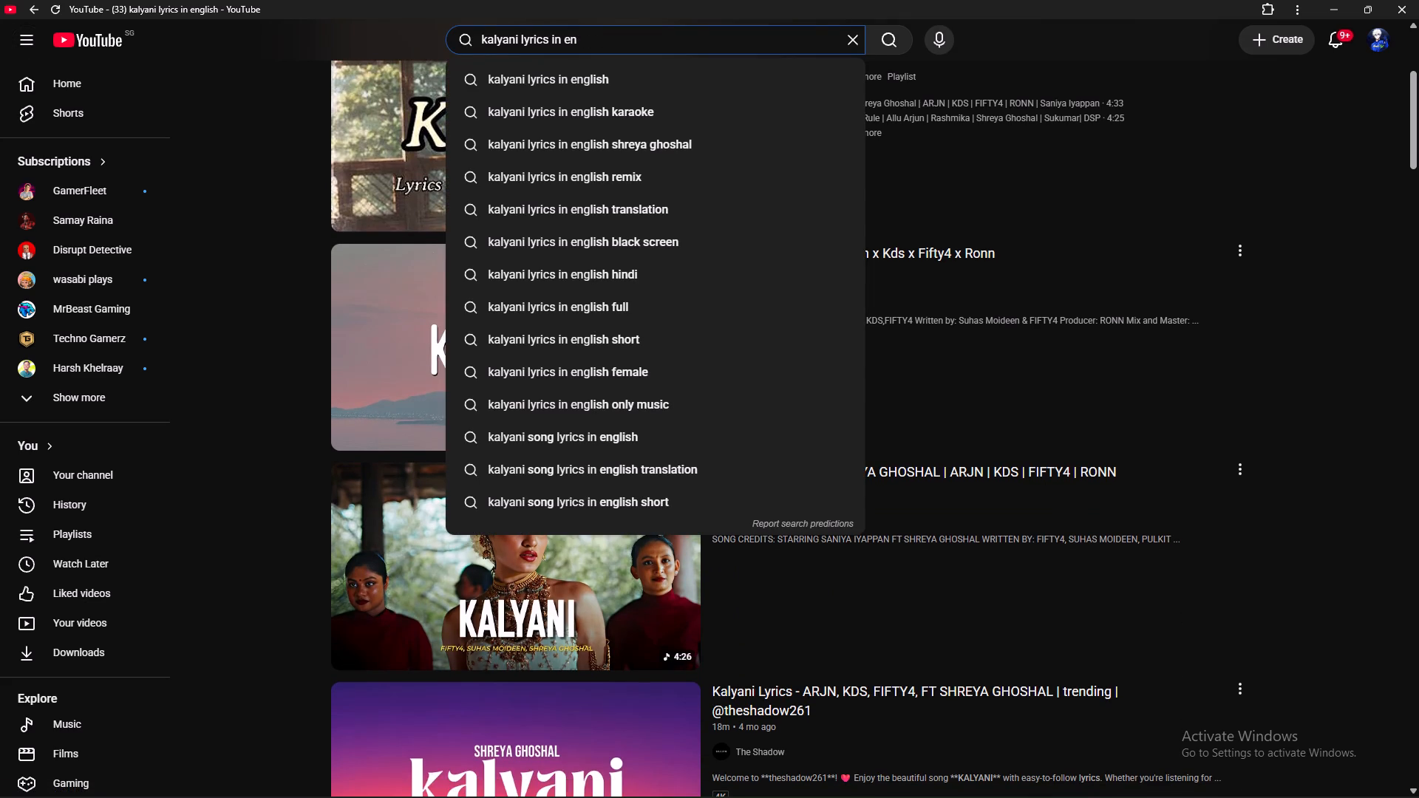
key(BackSpace)
key(BackSpace)
key(Return)
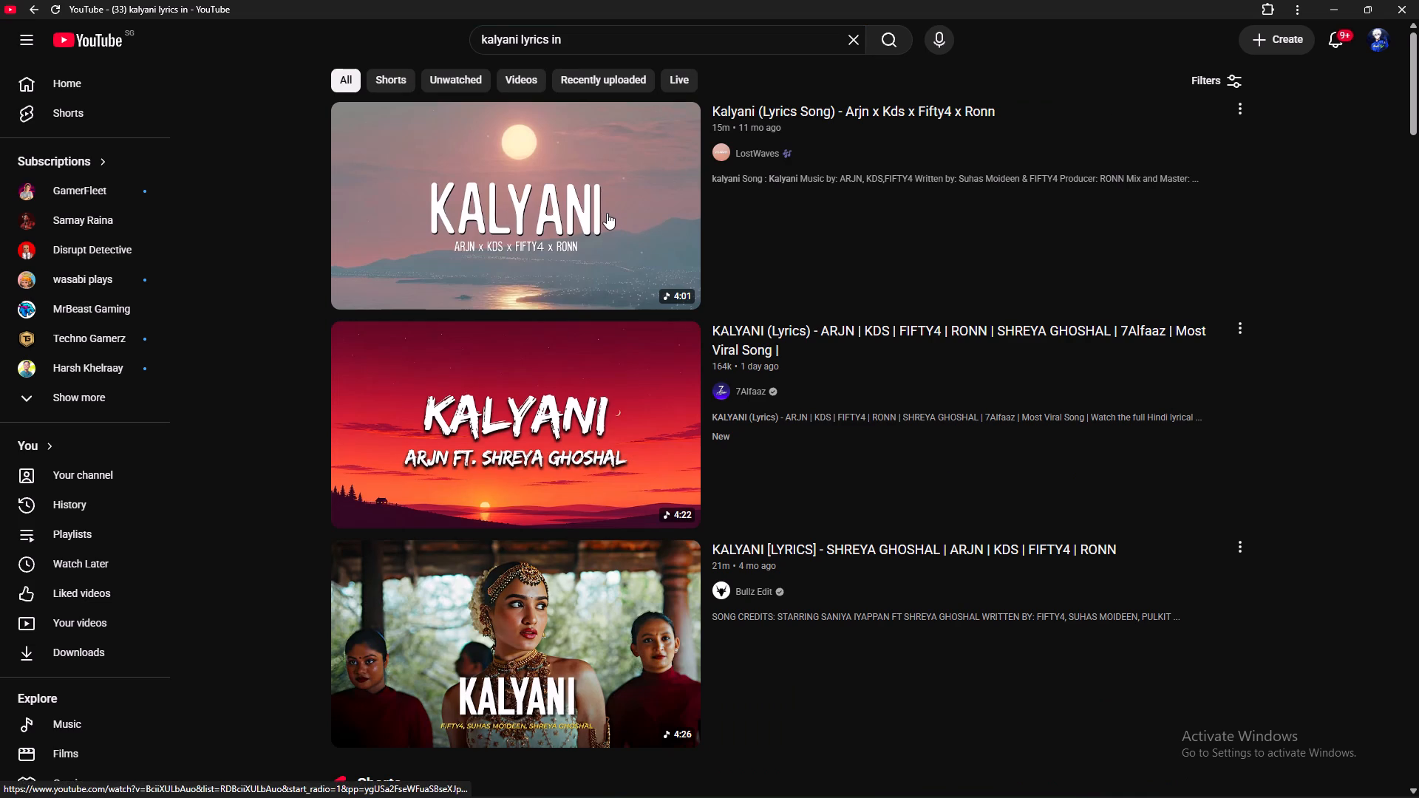
click(607, 213)
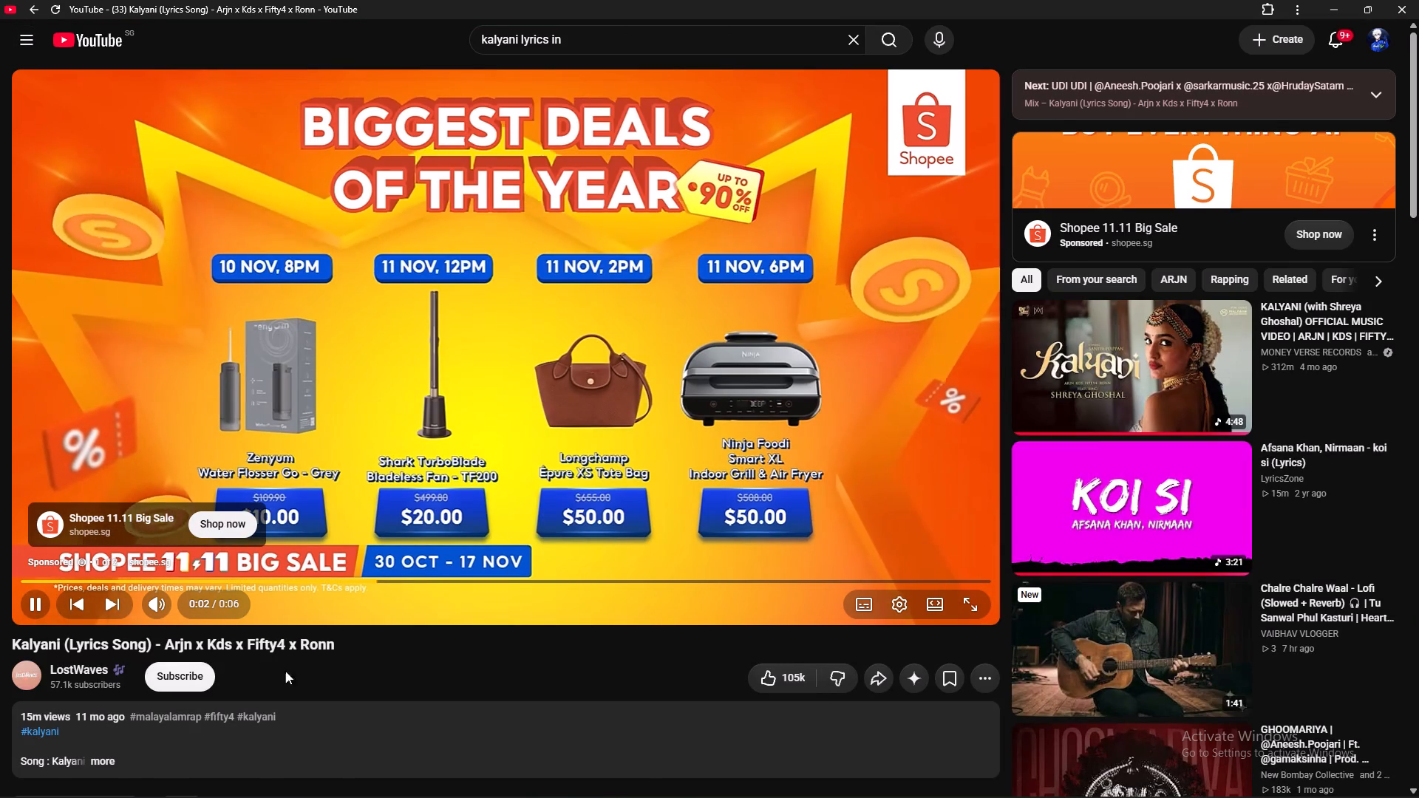
Expand the video's full description and look through it and the page below for the song's lyrics.
click(98, 760)
scroll(98, 760, down, 3)
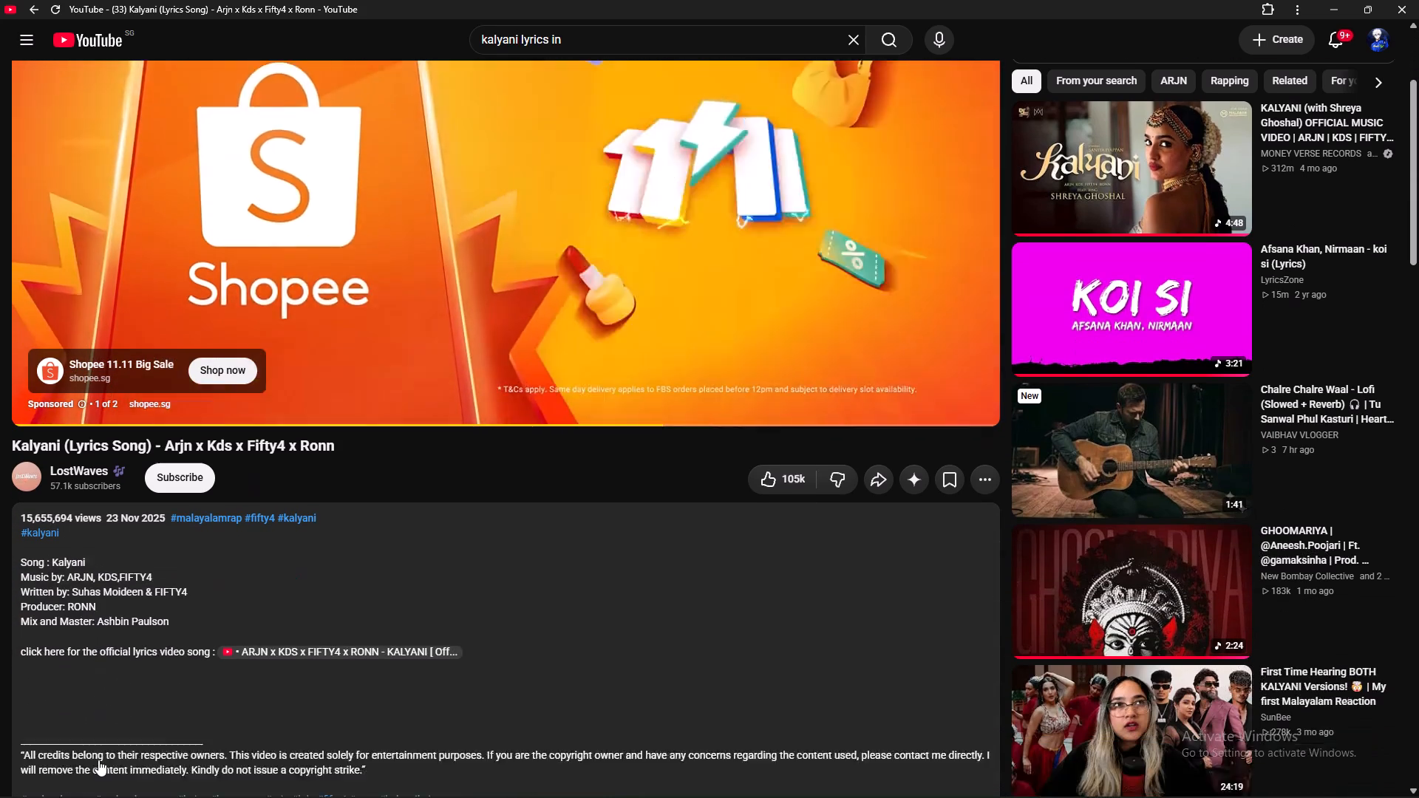
scroll(98, 760, down, 3)
scroll(482, 641, up, 2)
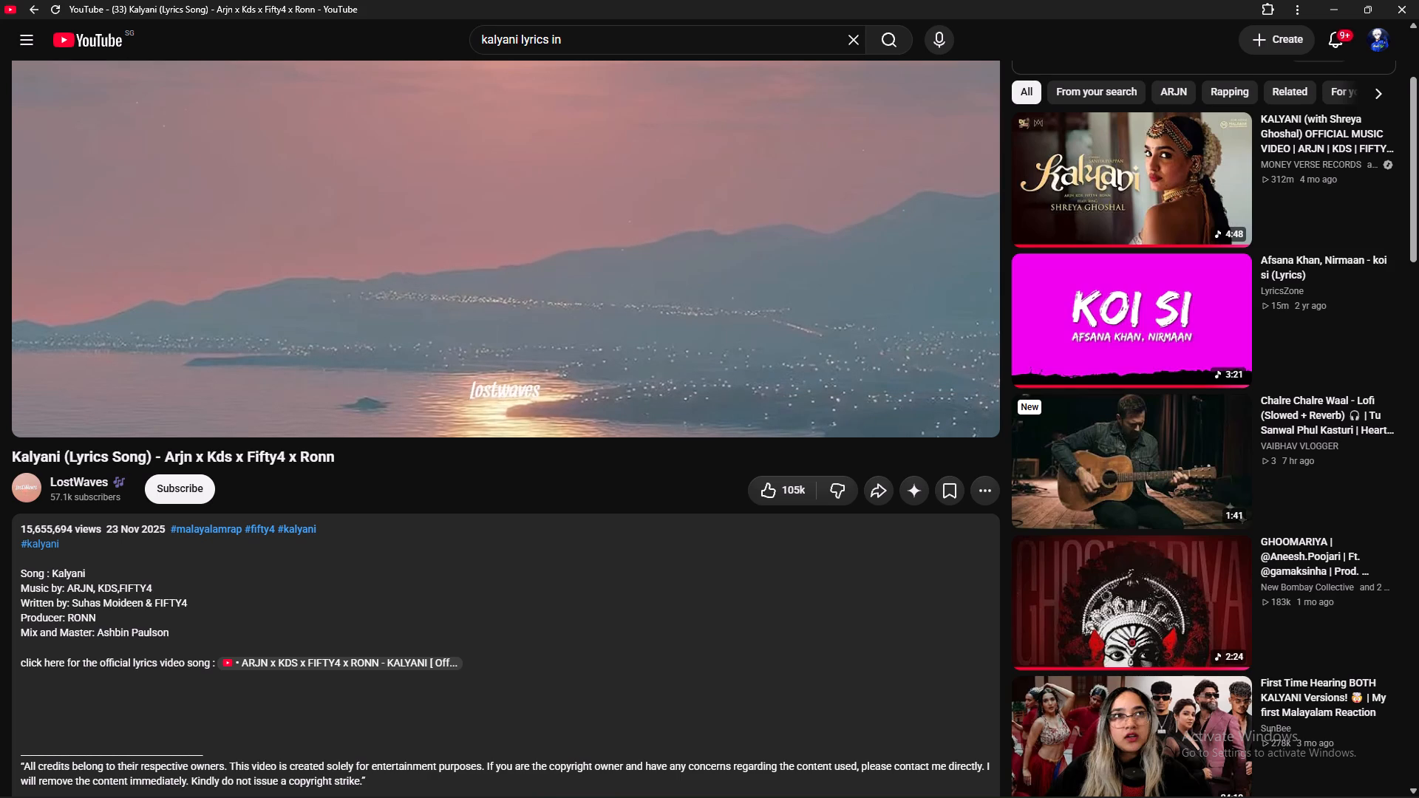
Play the lyrics video at several points from about 0:35 to 1:54 to examine the on-screen lyrics.
click(236, 381)
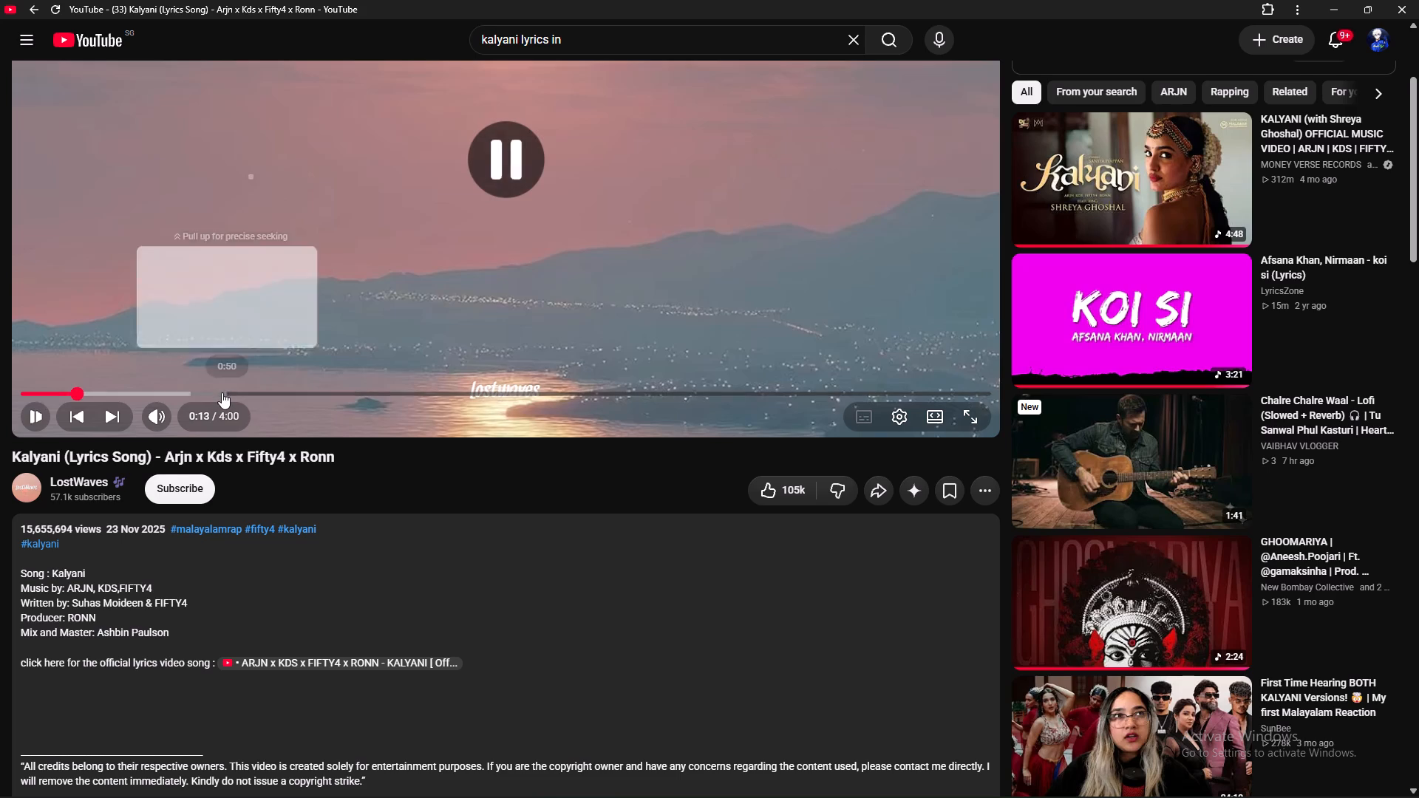
click(171, 400)
click(165, 389)
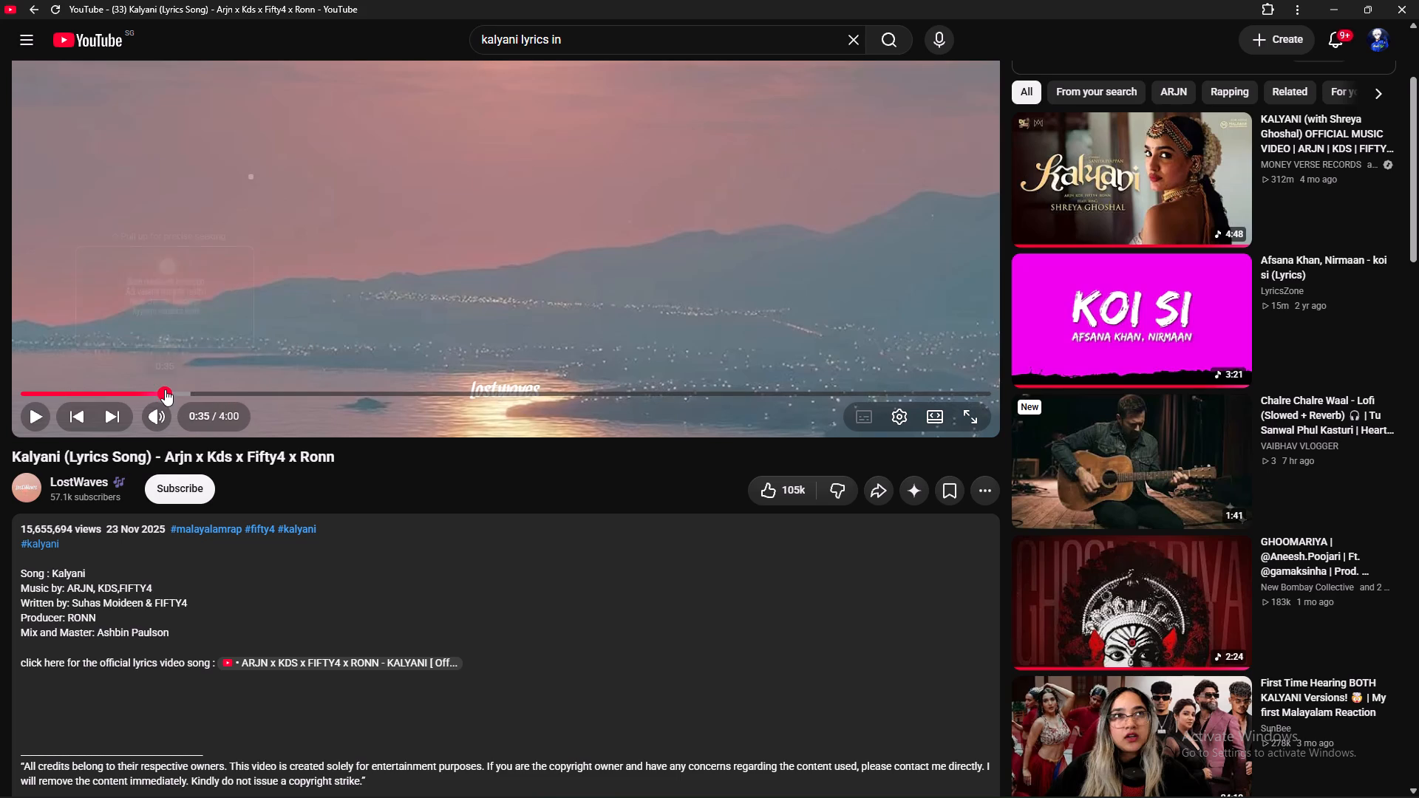
key(space)
scroll(166, 317, up, 2)
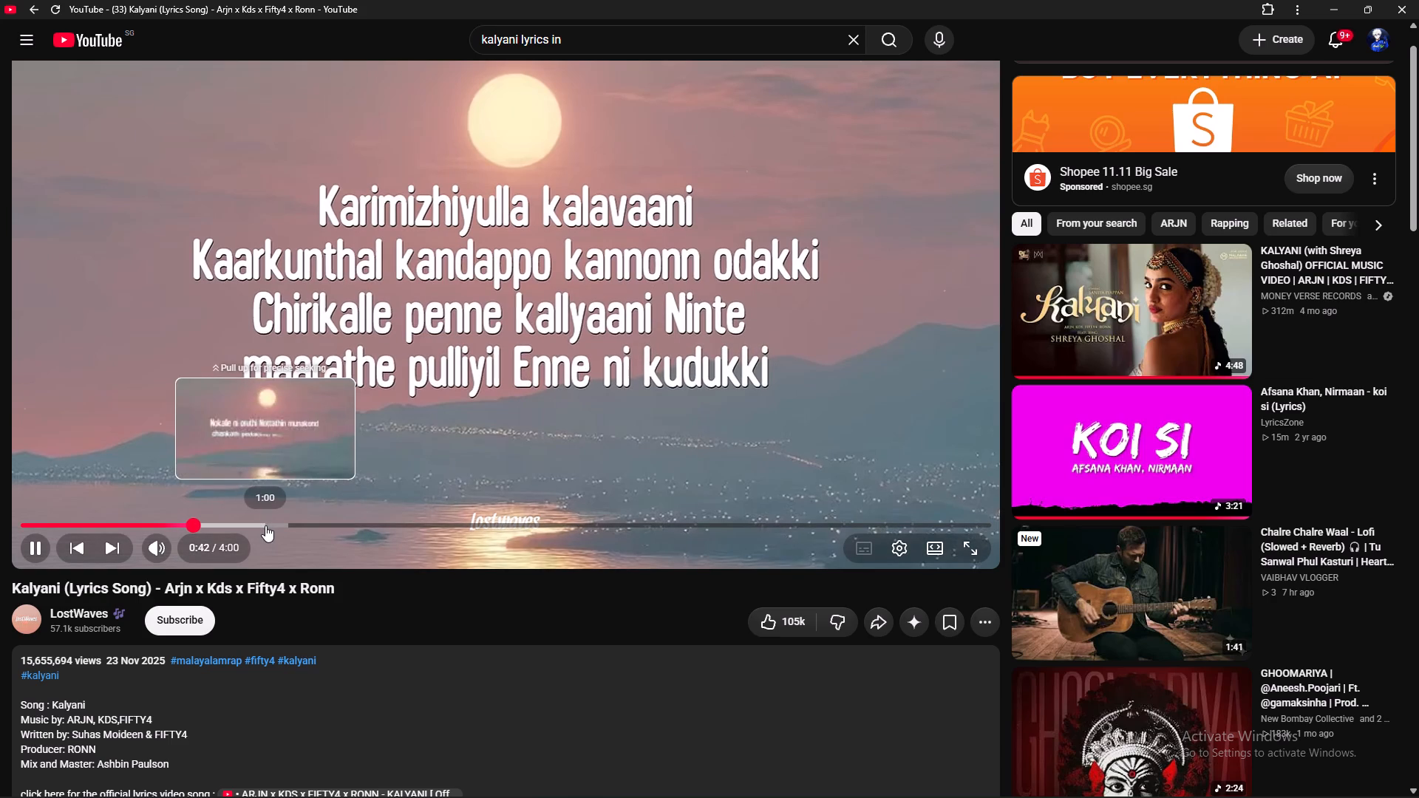
click(288, 525)
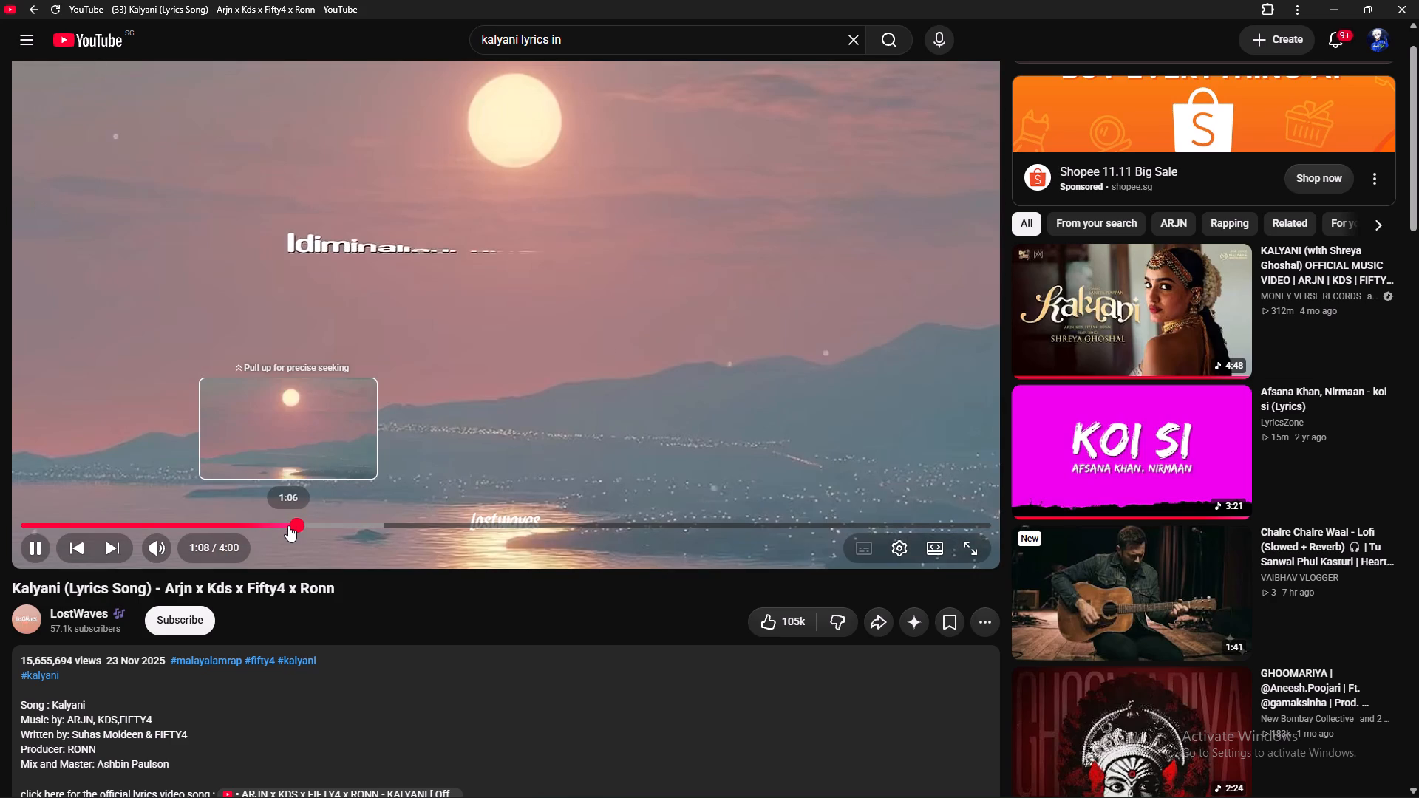
click(384, 517)
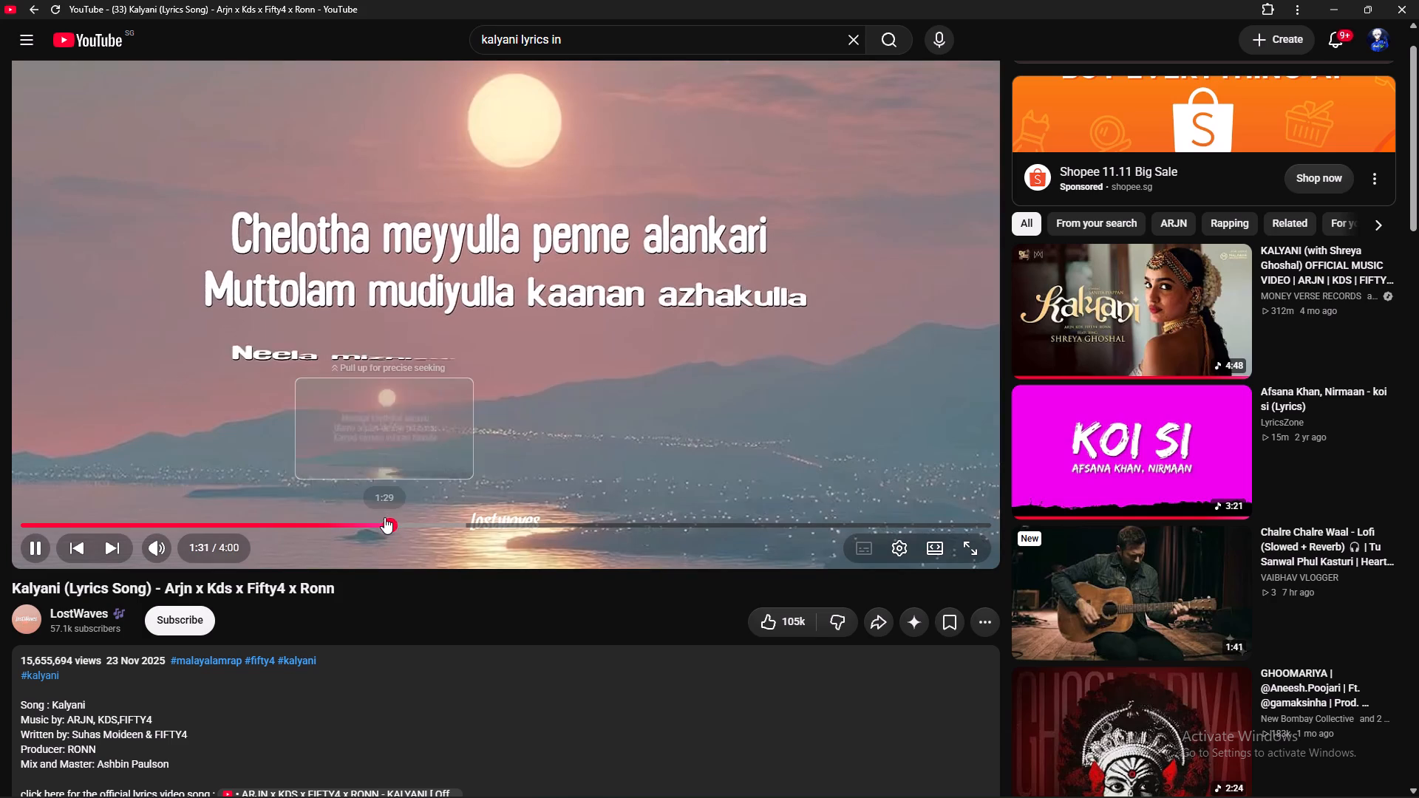
click(451, 517)
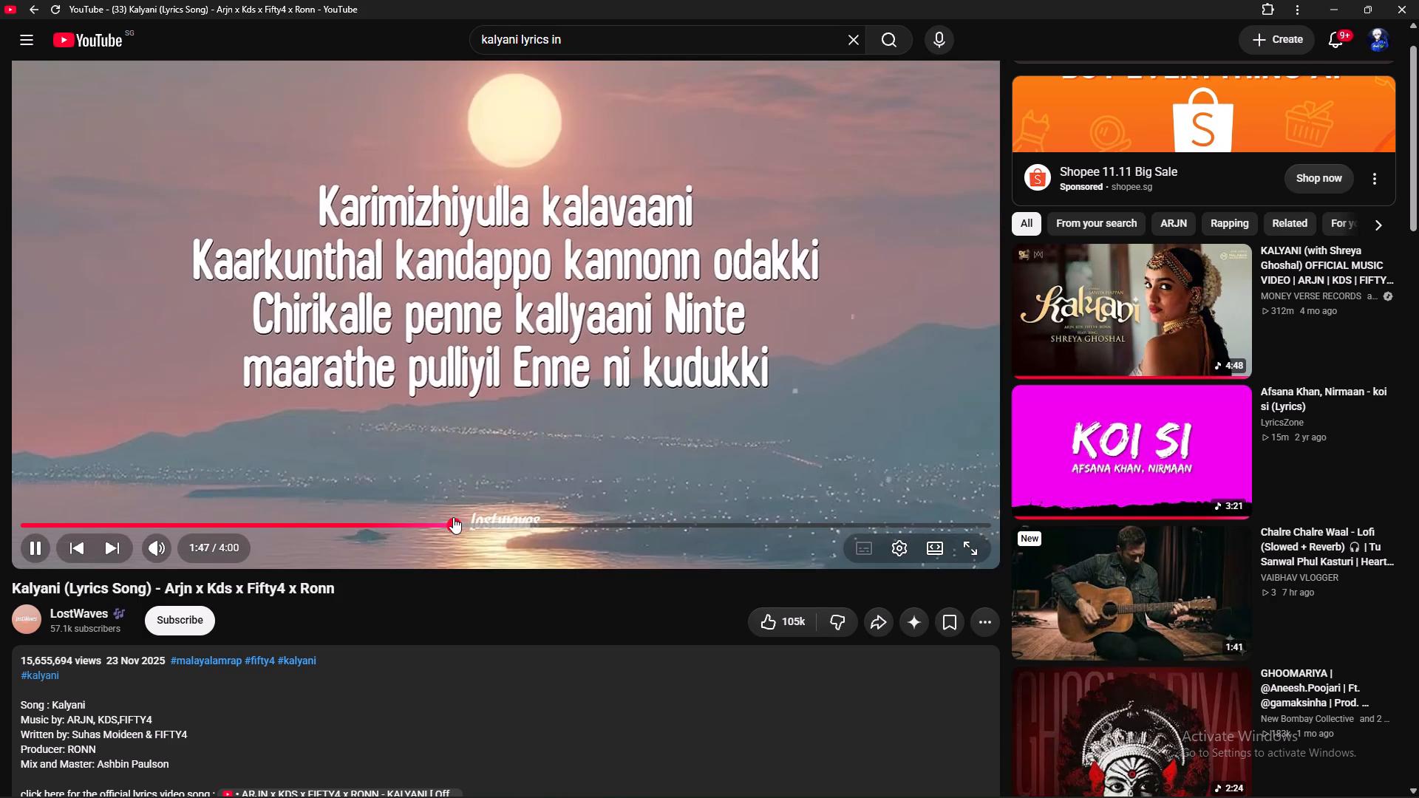
click(469, 518)
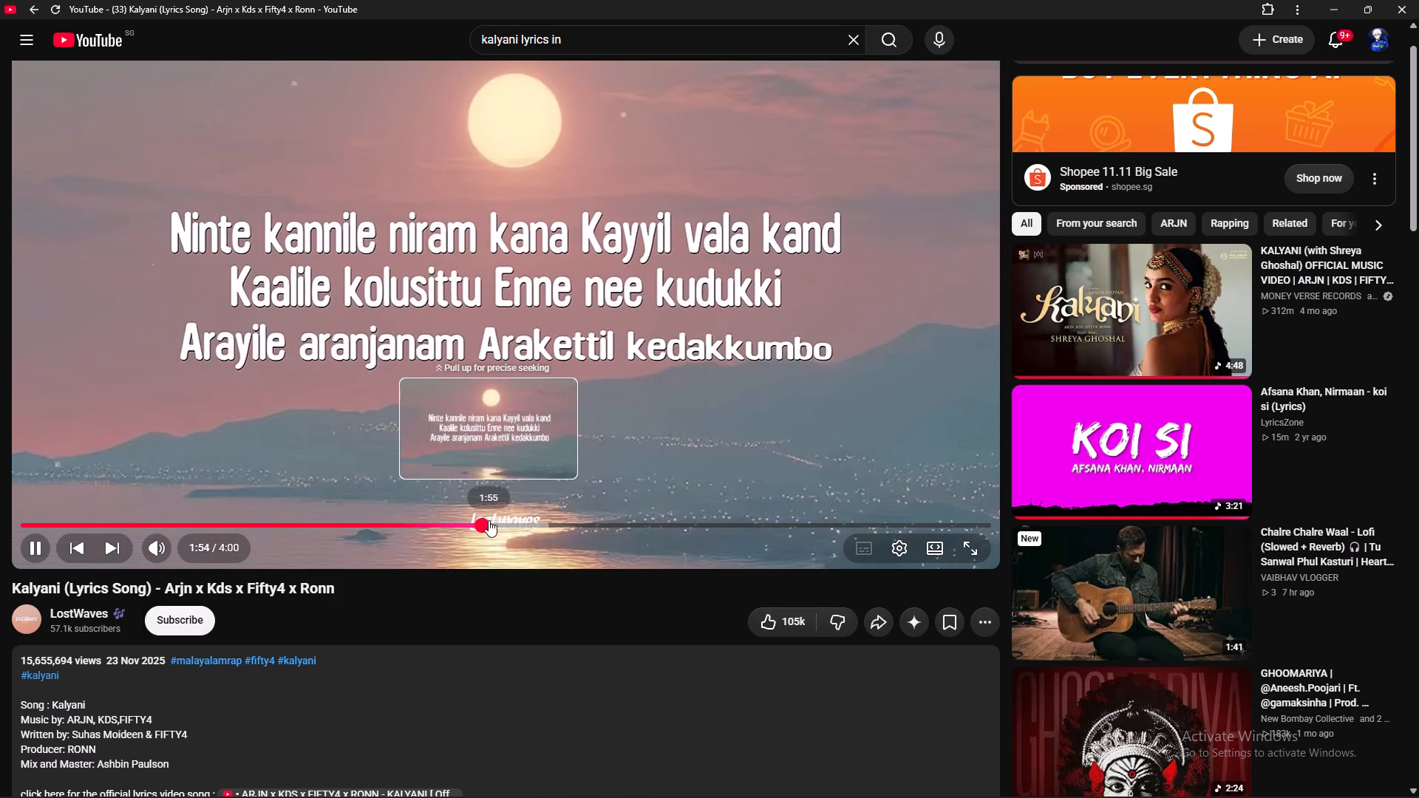
Play the LostWaves lyrics video at several points from about 1:55 to past 2:08 to examine the on-screen lyrics.
click(489, 520)
click(508, 524)
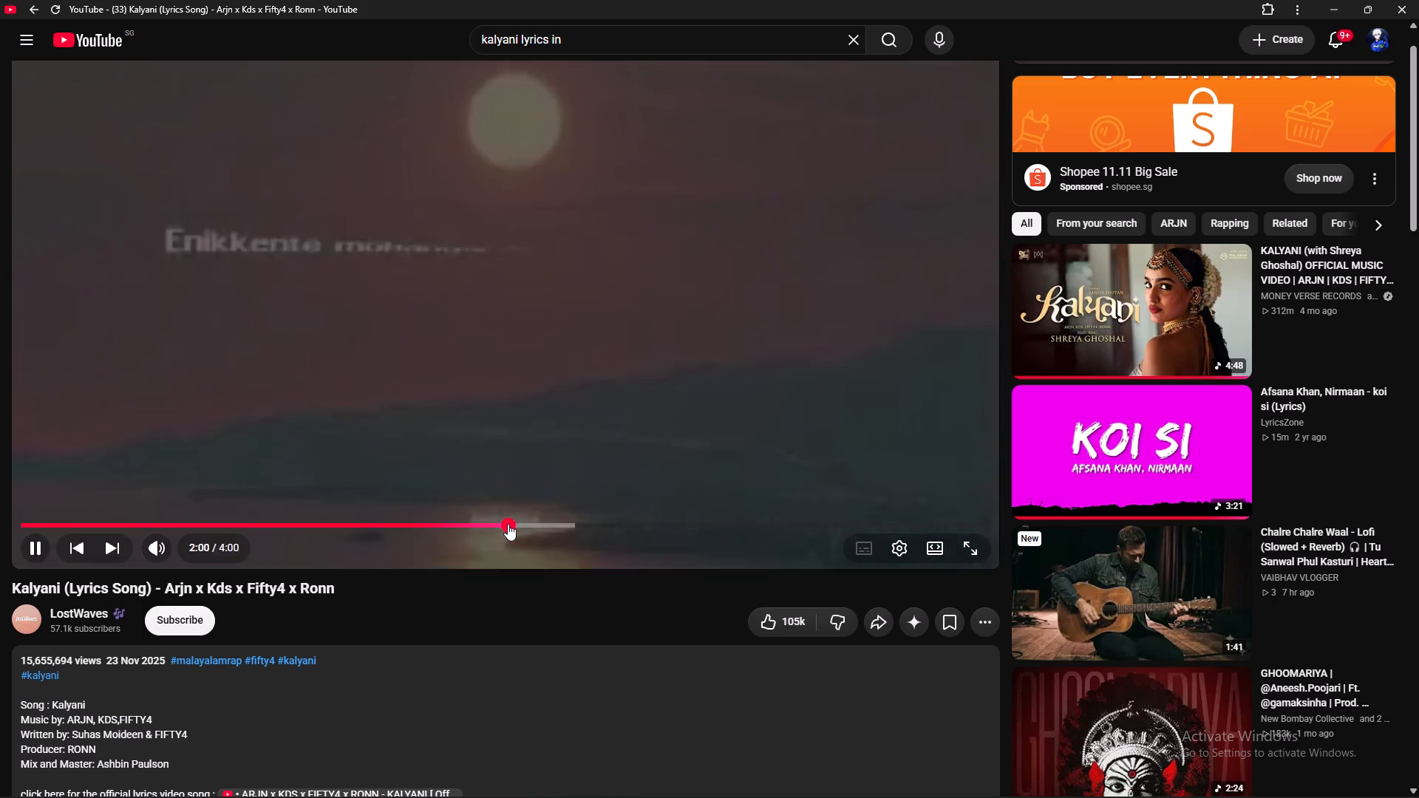
click(526, 525)
click(541, 525)
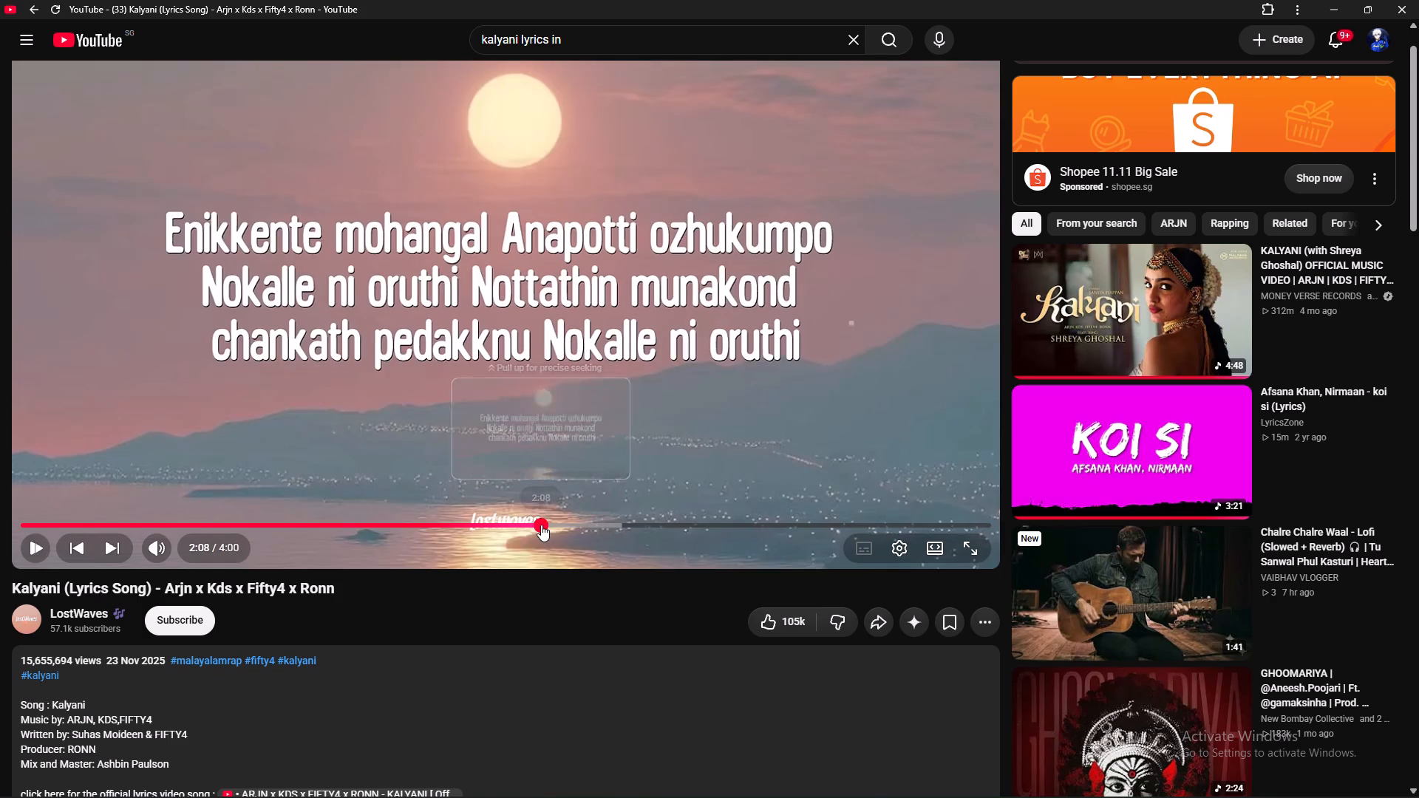
click(565, 525)
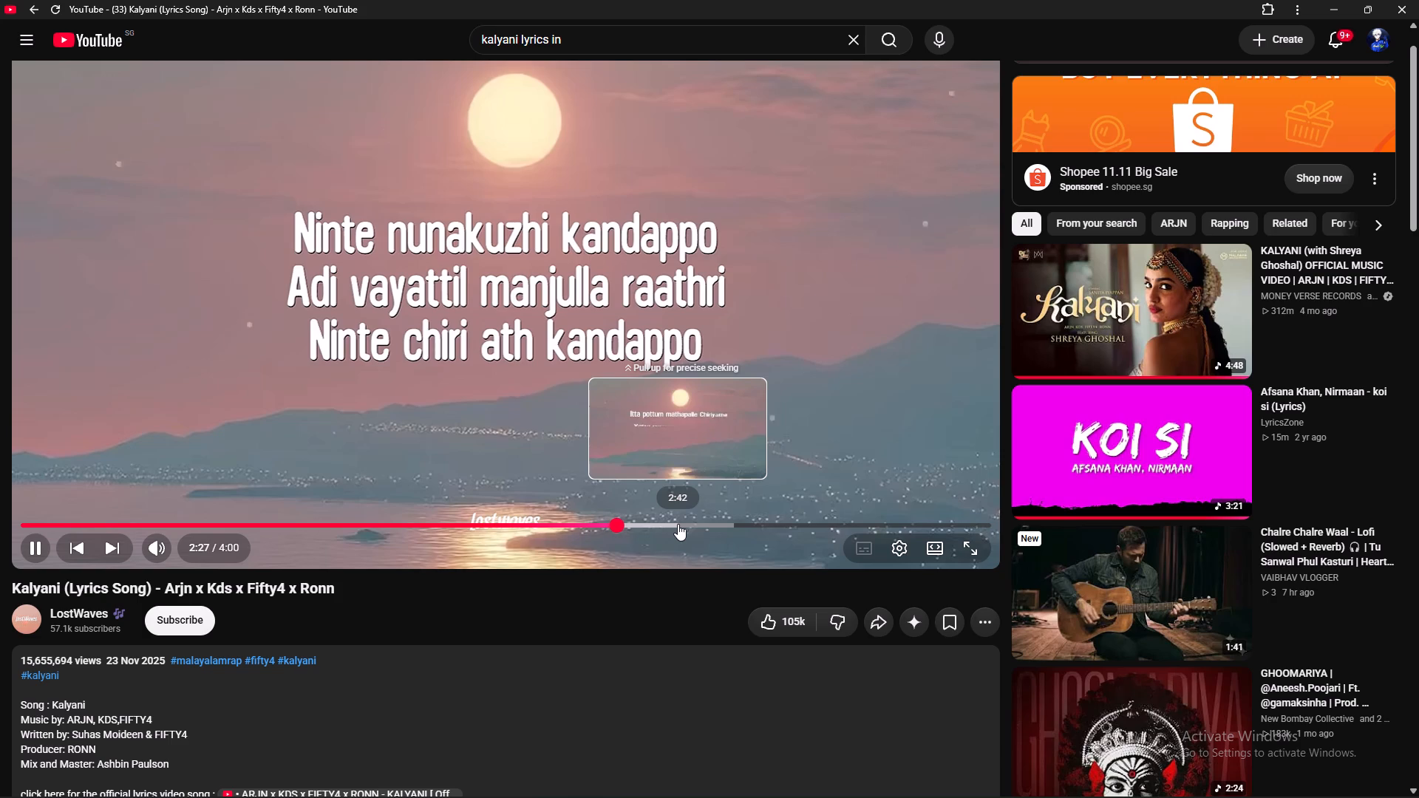
Return to the search results, open the 7Alfaaz "KALYANI (Lyrics)" video, and sample its on-screen lyrics, pausing at 1:43.
click(31, 10)
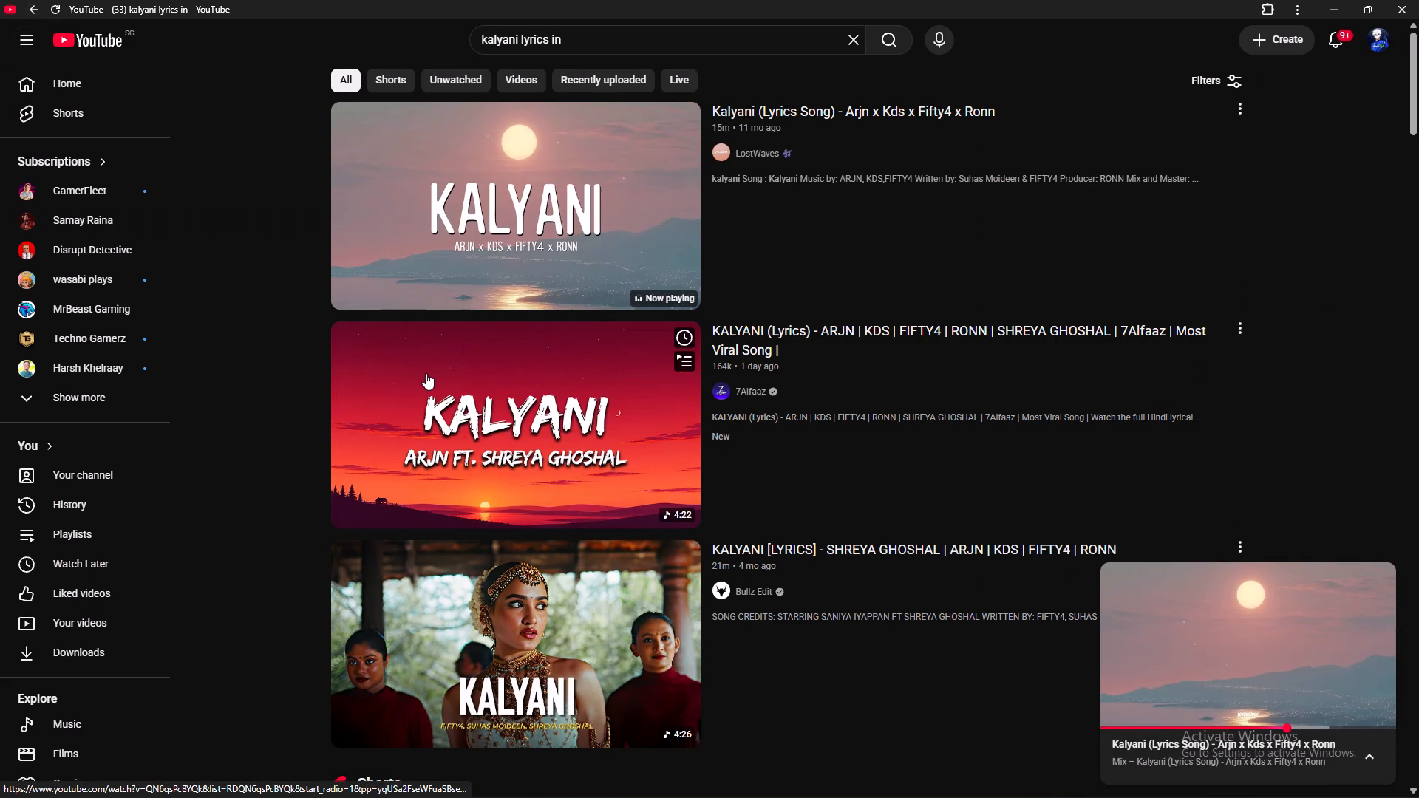
click(426, 373)
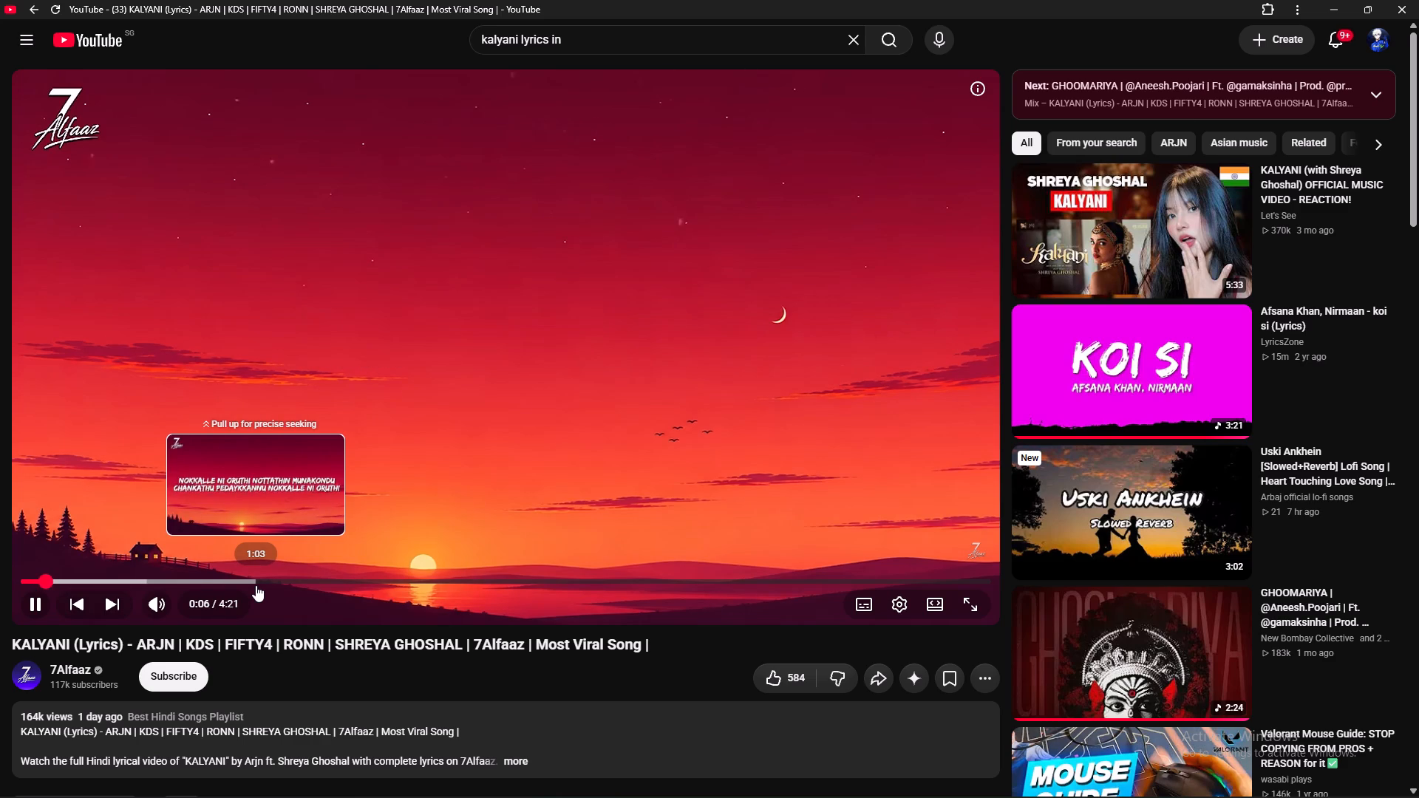
click(256, 585)
drag(301, 586, 311, 582)
click(311, 582)
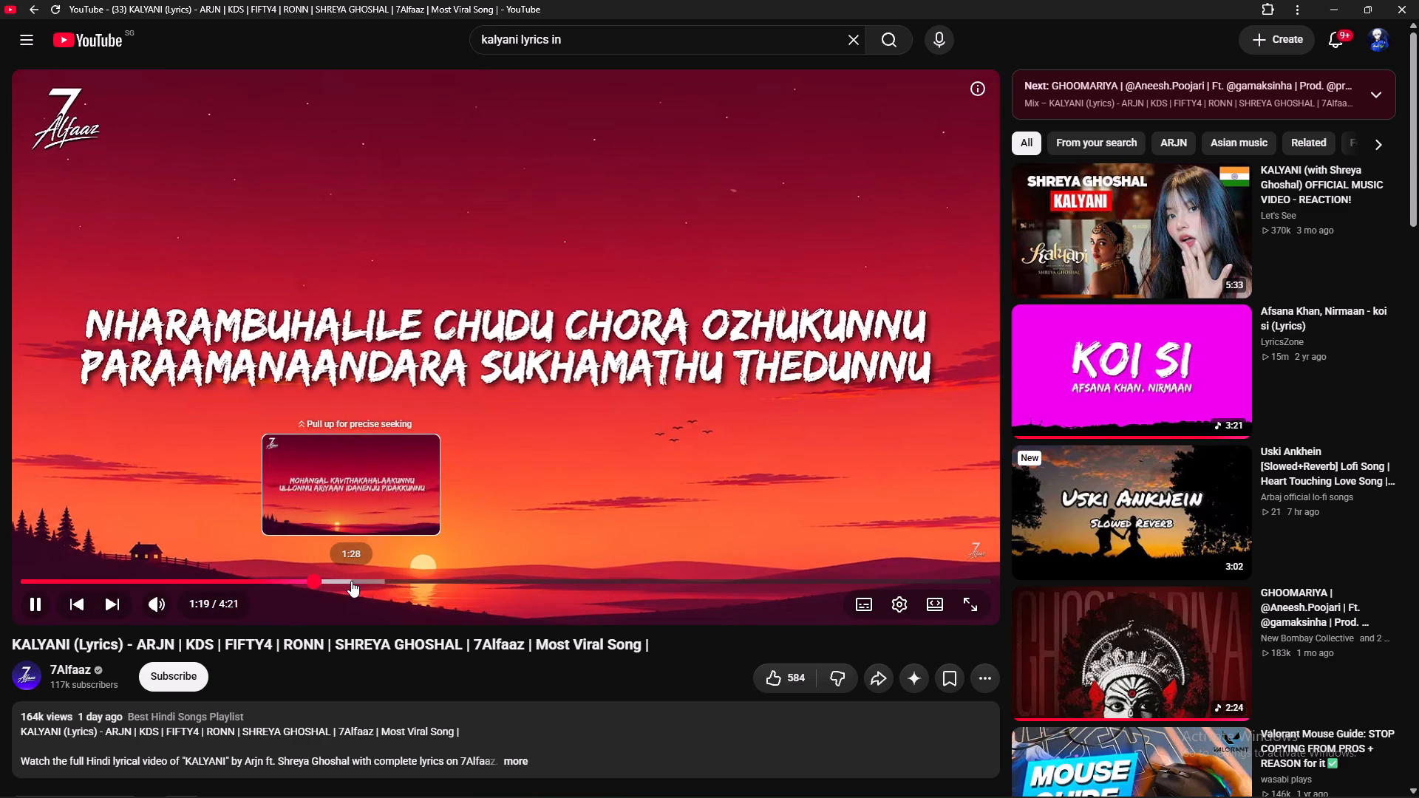
click(351, 581)
click(384, 582)
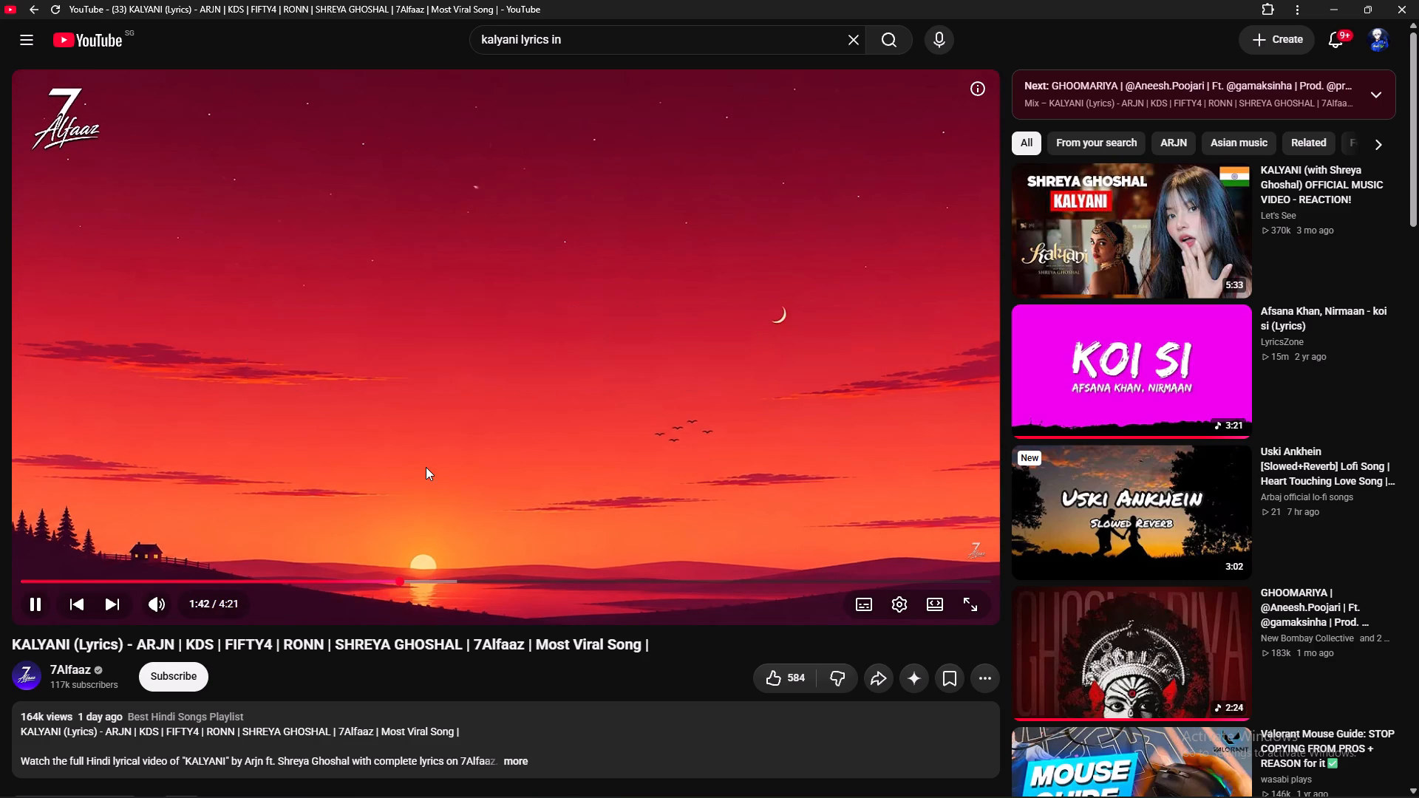
key(space)
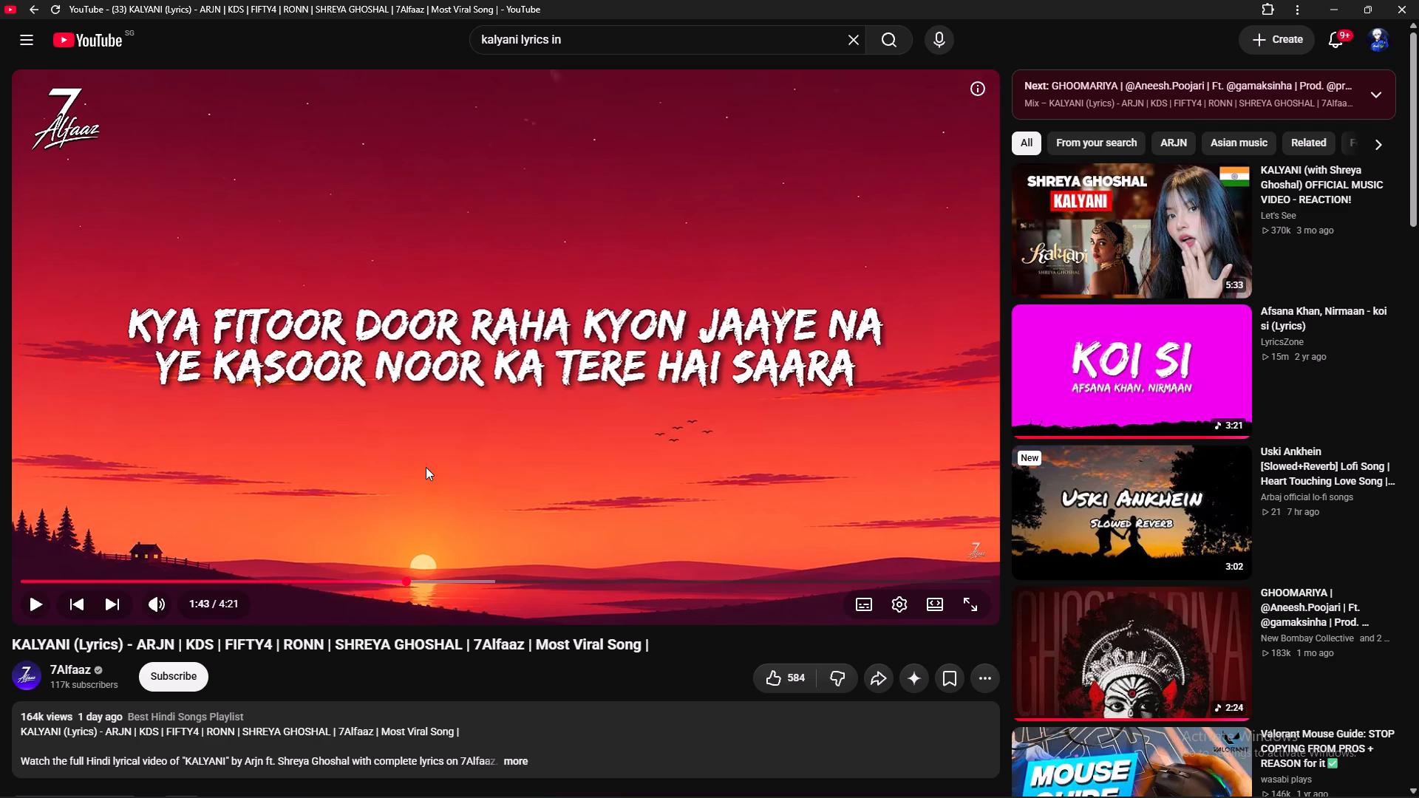
Expand the 7Alfaaz video's description and copy the word "Kya" from the lyric line "Kya fitoor door raha kyon jaaye na".
scroll(426, 467, down, 4)
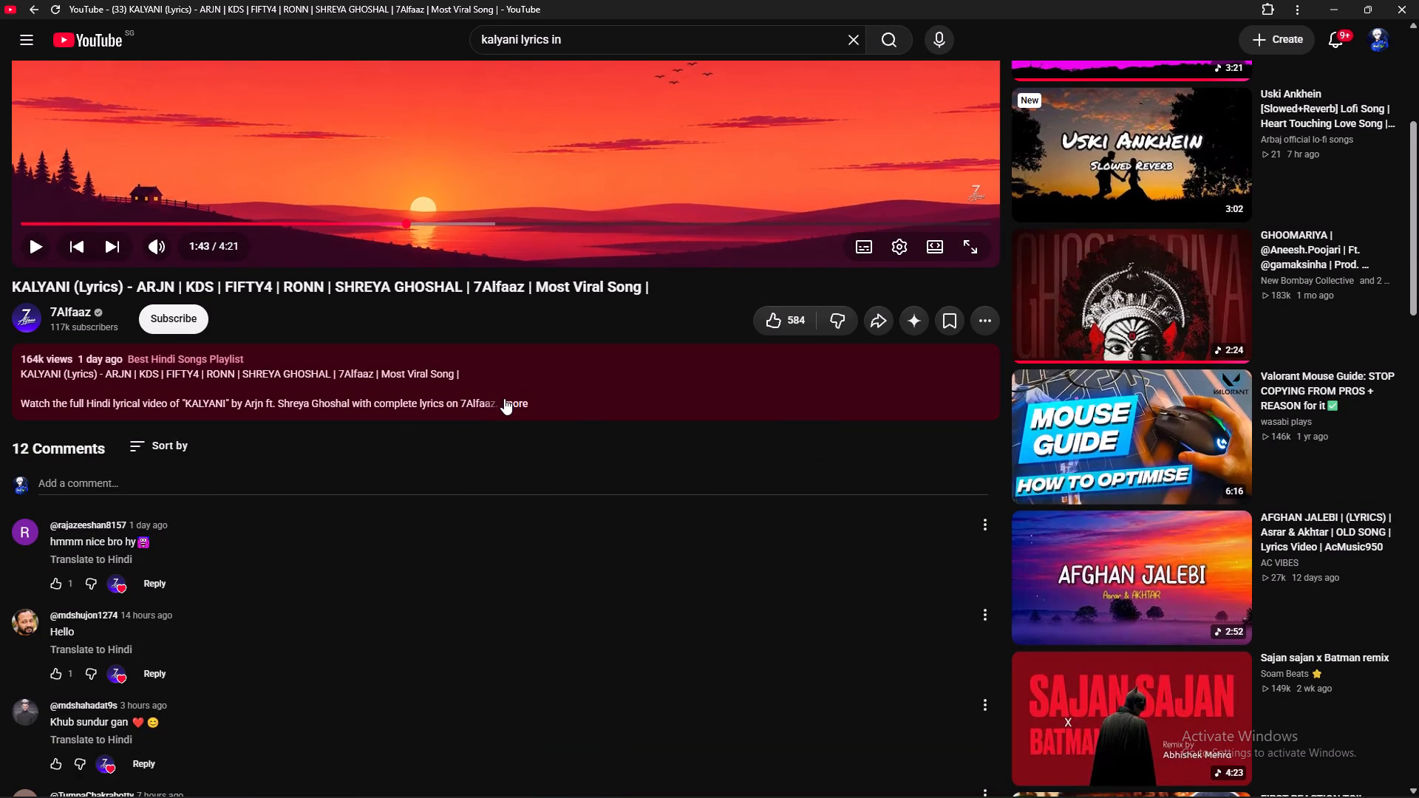
click(518, 400)
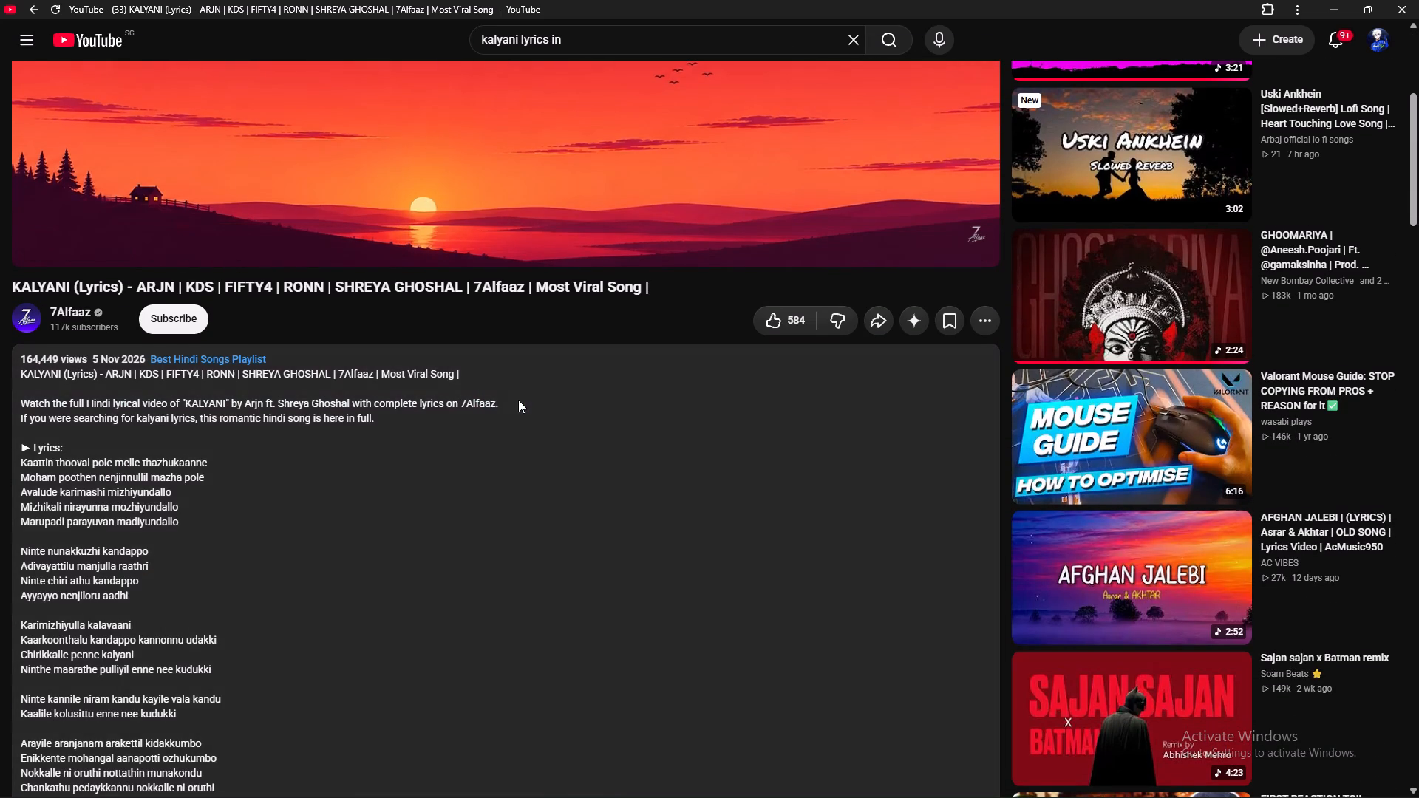
scroll(404, 514, up, 3)
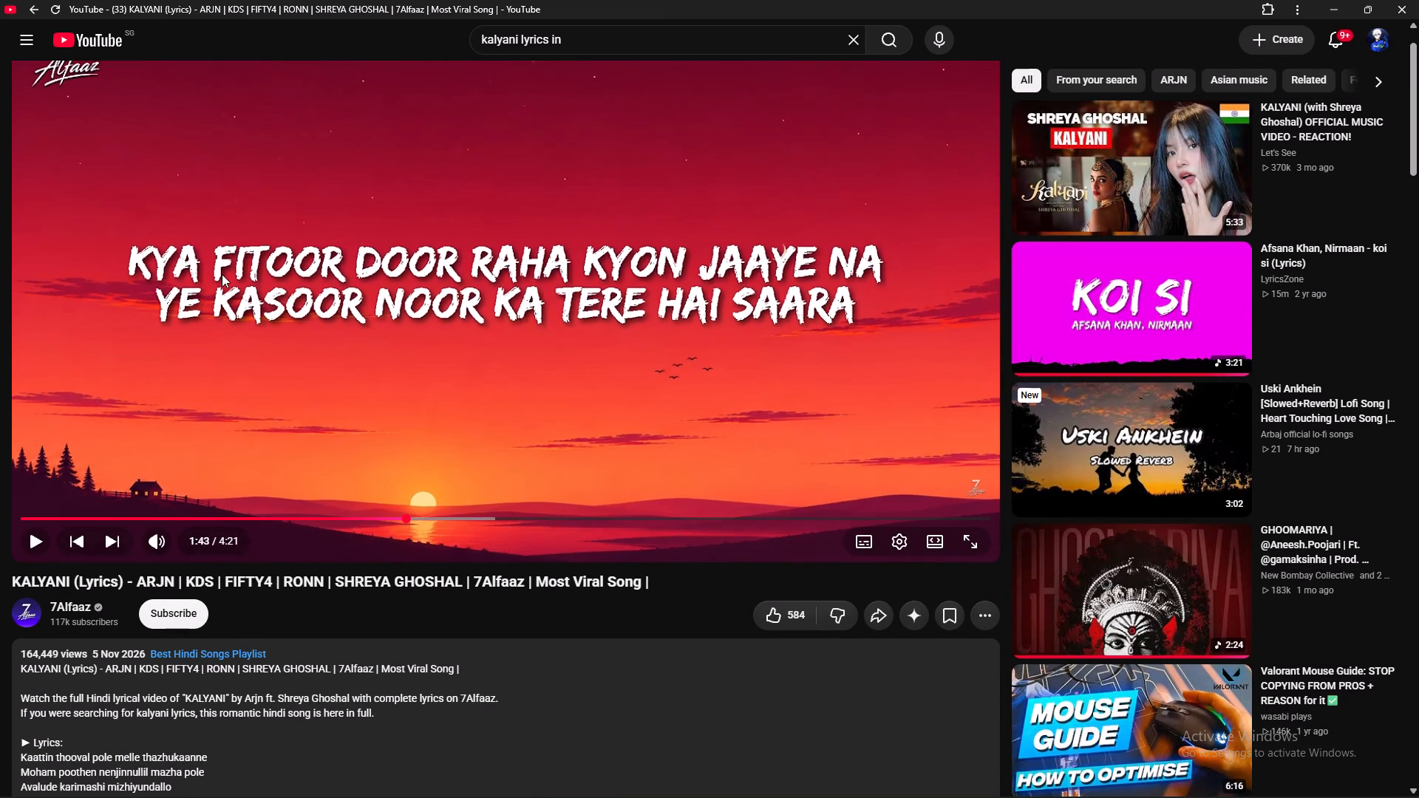
scroll(249, 452, down, 1)
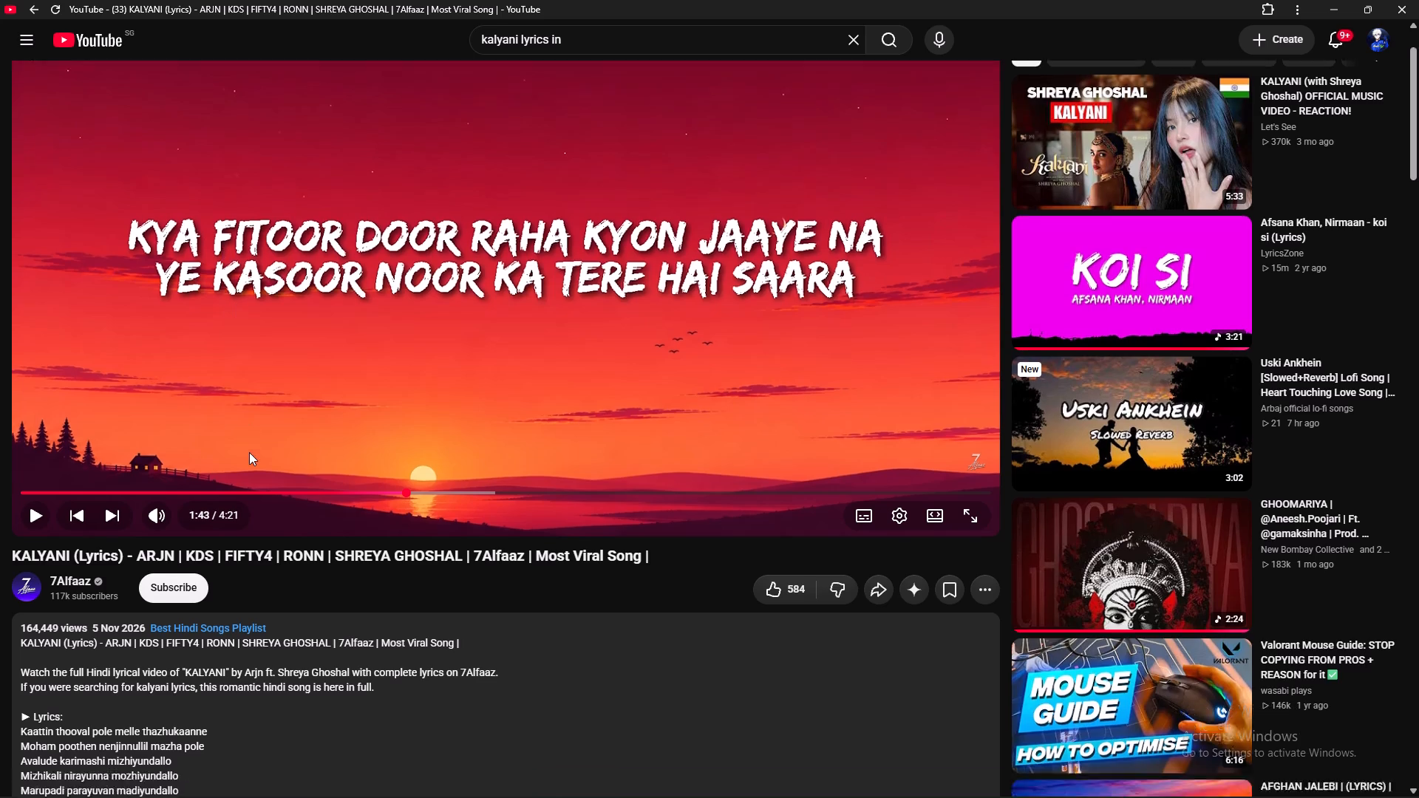
scroll(249, 452, down, 2)
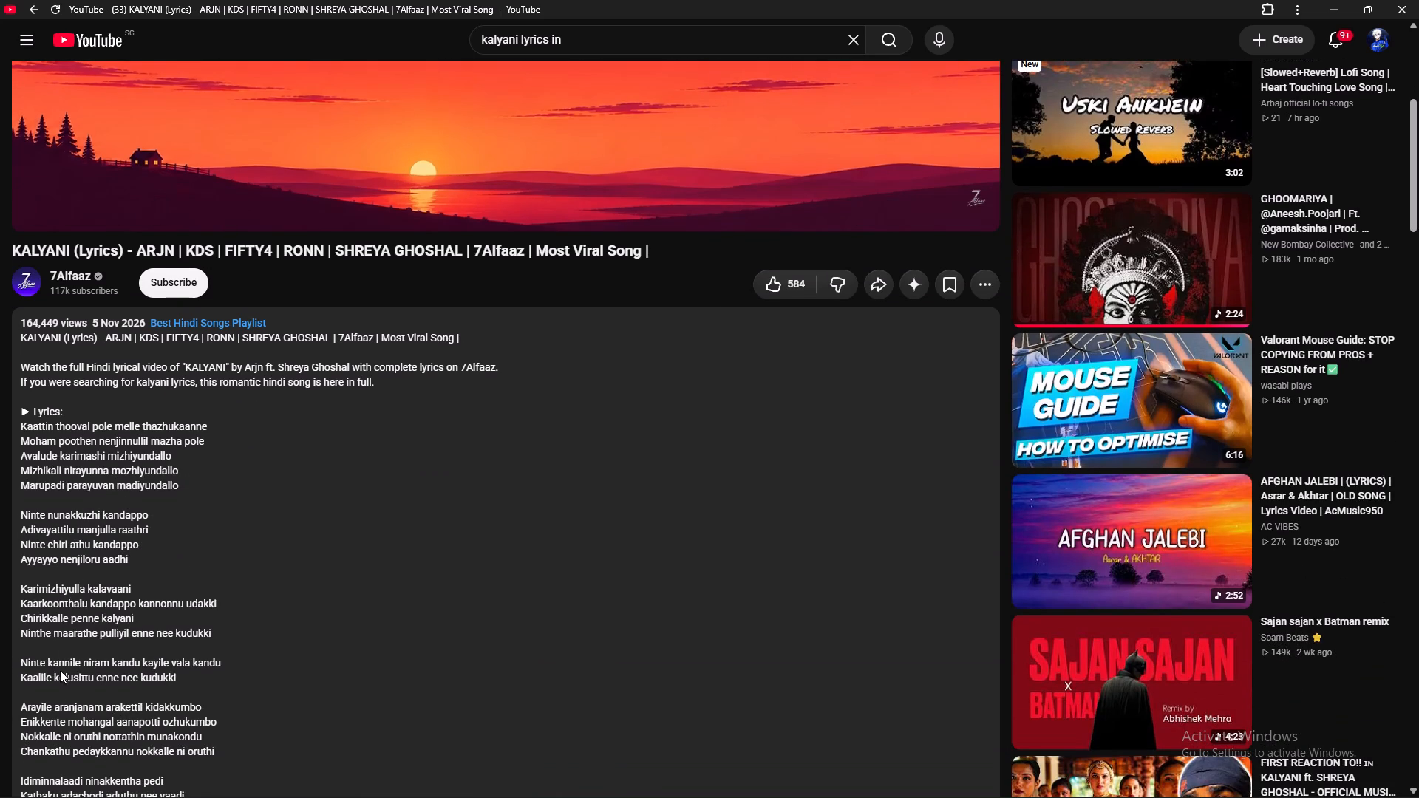
scroll(60, 670, down, 6)
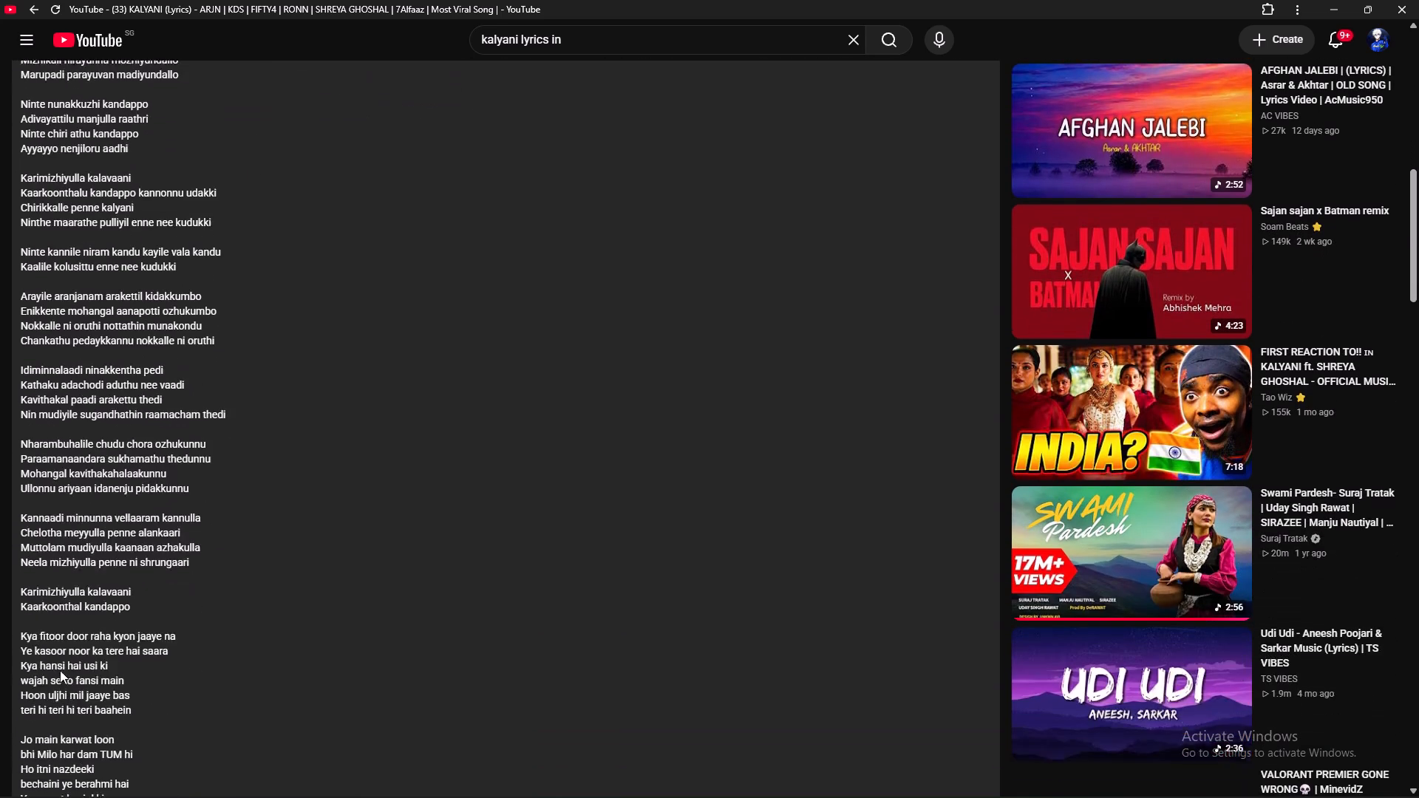
scroll(60, 670, down, 1)
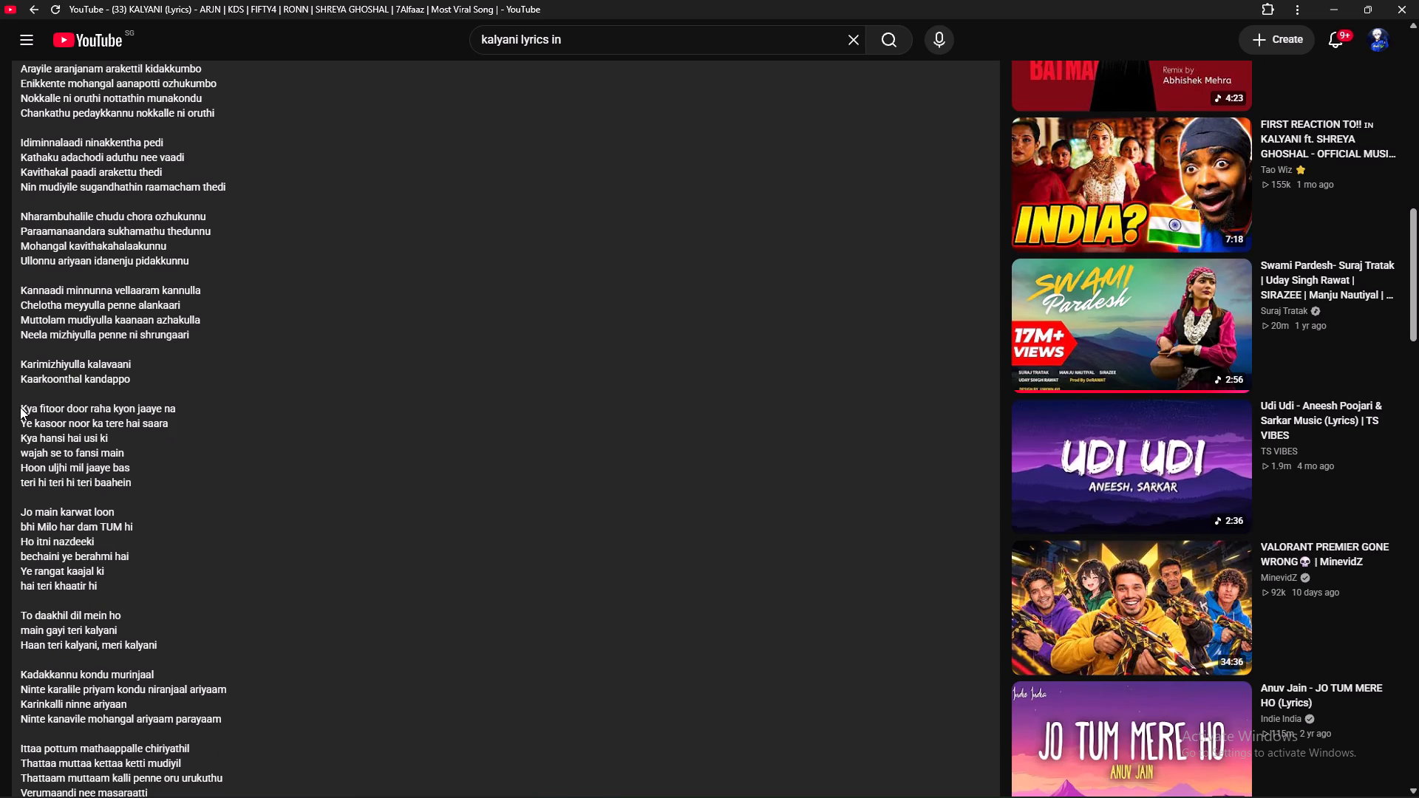
drag(20, 407, 38, 407)
key(ctrl+c)
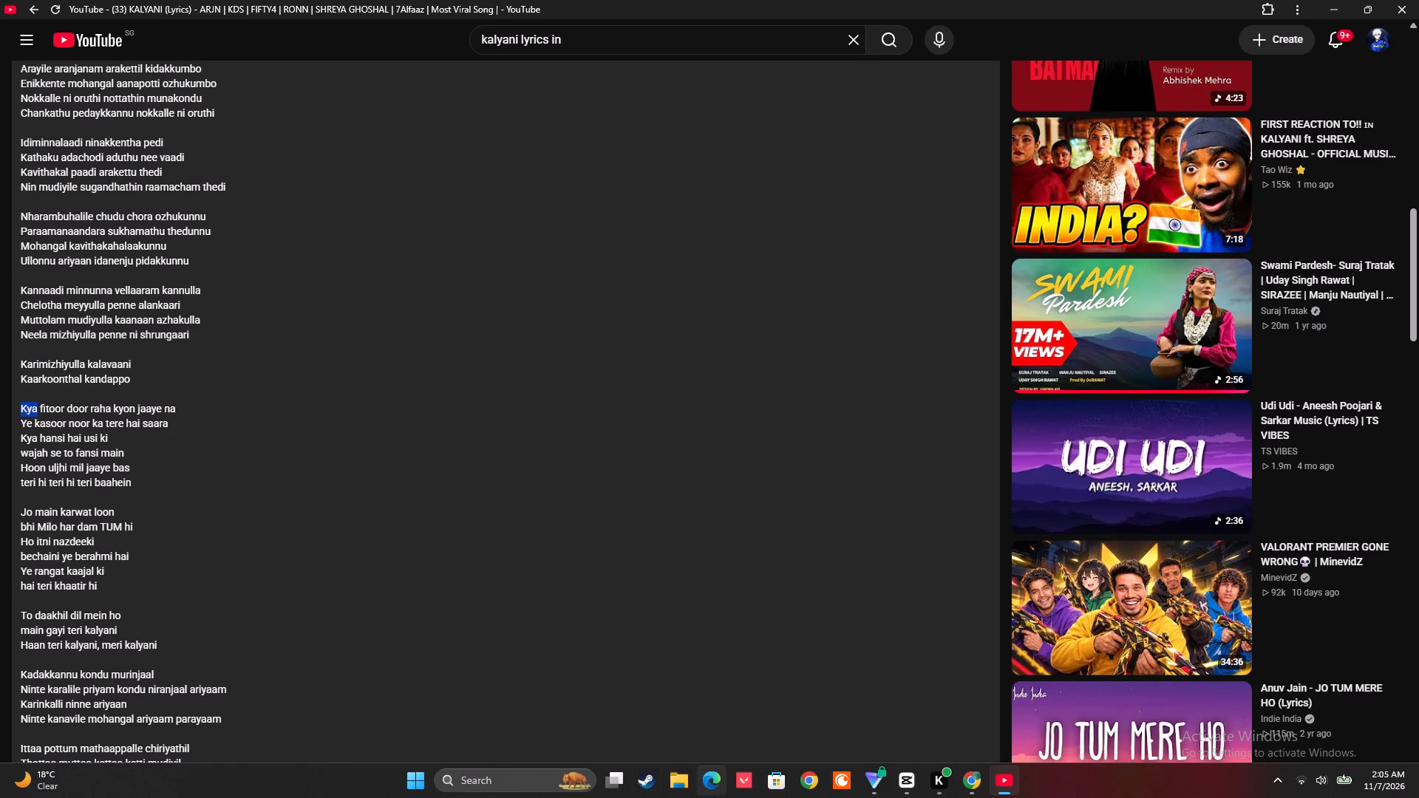
Switch to CapCut and add a default text clip to the timeline at 00:00:04:03.
click(911, 720)
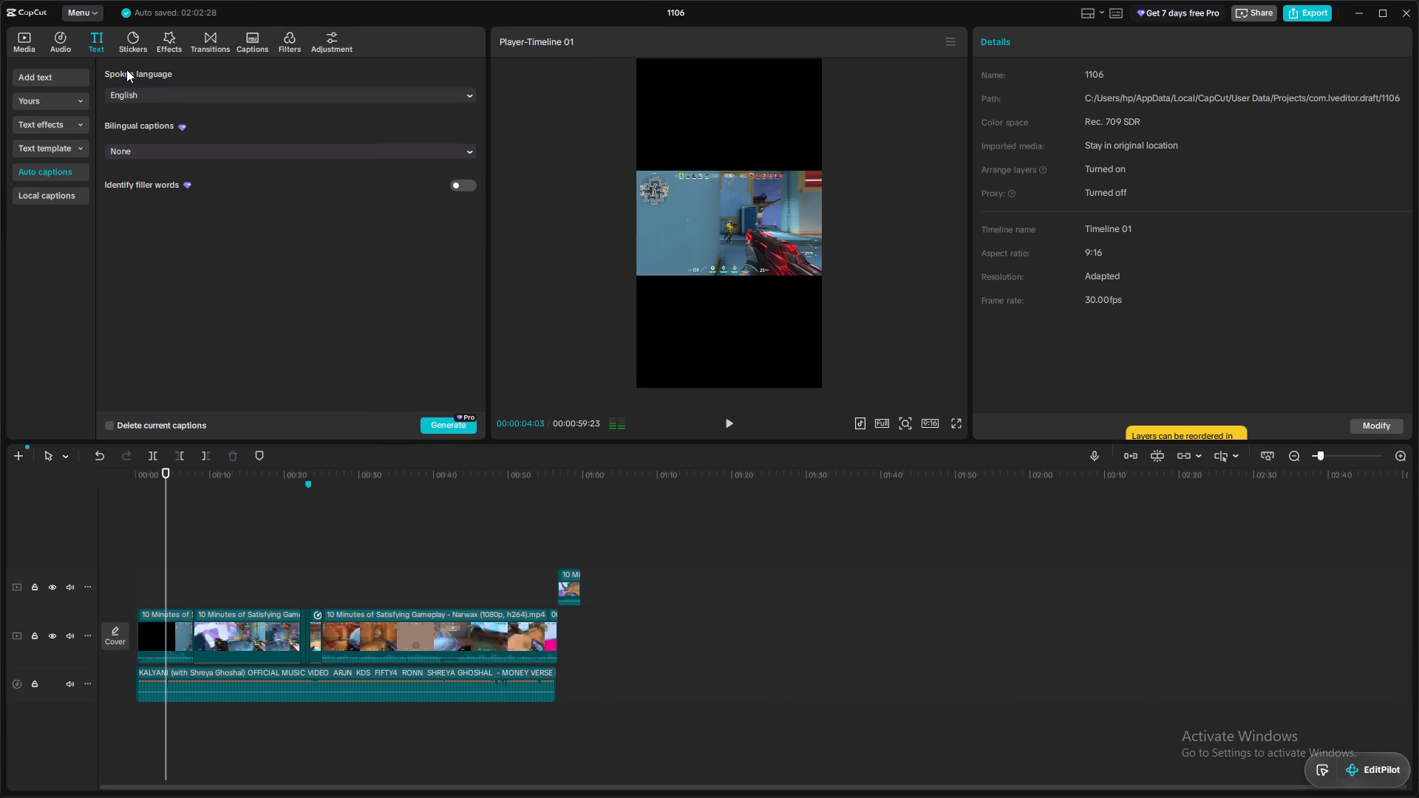
click(101, 37)
click(61, 81)
click(142, 102)
click(163, 123)
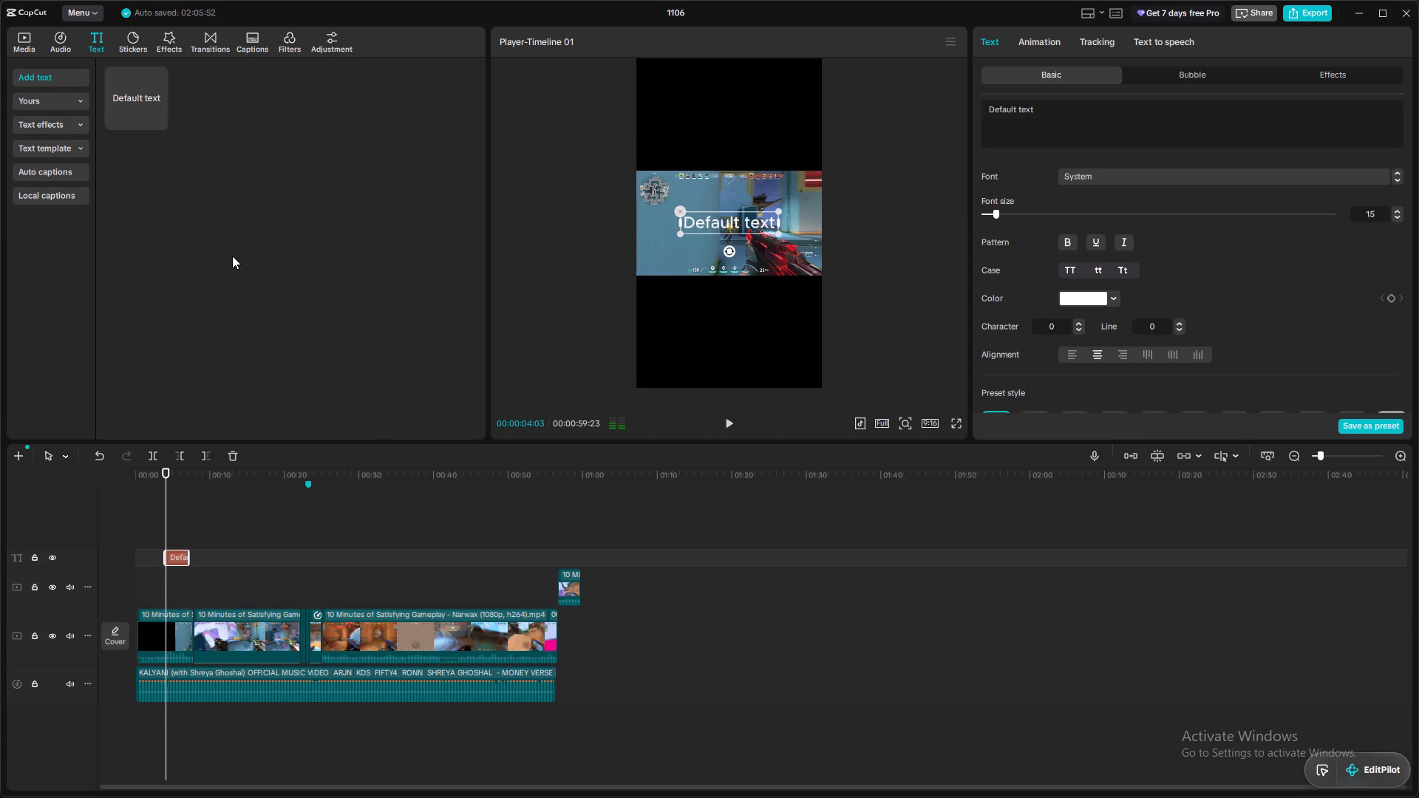
Replace the new text clip's default wording with the copied lyric word "Kya".
click(1087, 117)
key(BackSpace)
key(BackSpace)
key(BackSpace)
key(BackSpace)
key(BackSpace)
key(BackSpace)
key(BackSpace)
key(BackSpace)
key(BackSpace)
key(BackSpace)
key(BackSpace)
key(BackSpace)
key(BackSpace)
key(BackSpace)
key(BackSpace)
key(BackSpace)
key(BackSpace)
key(BackSpace)
key(BackSpace)
key(BackSpace)
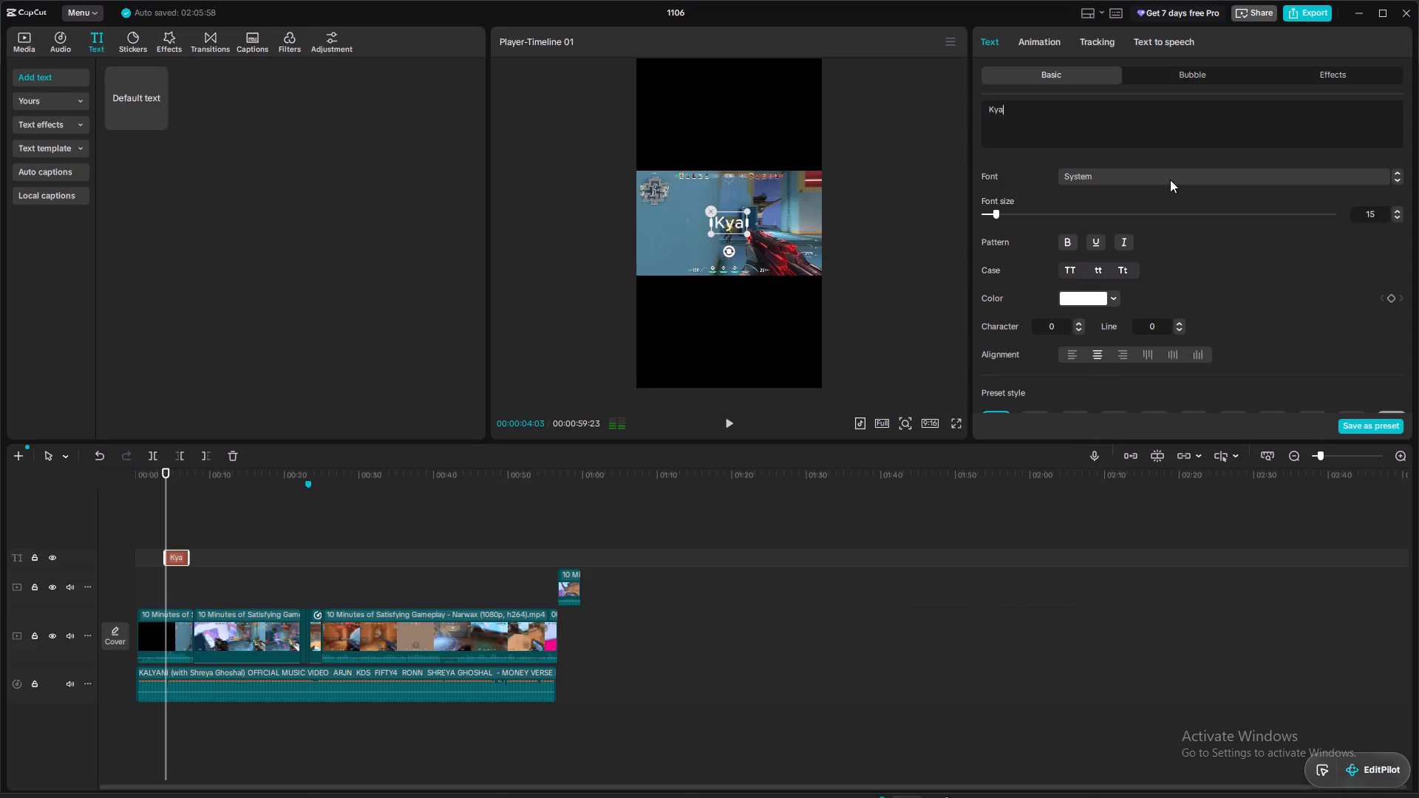
click(1170, 180)
click(1177, 179)
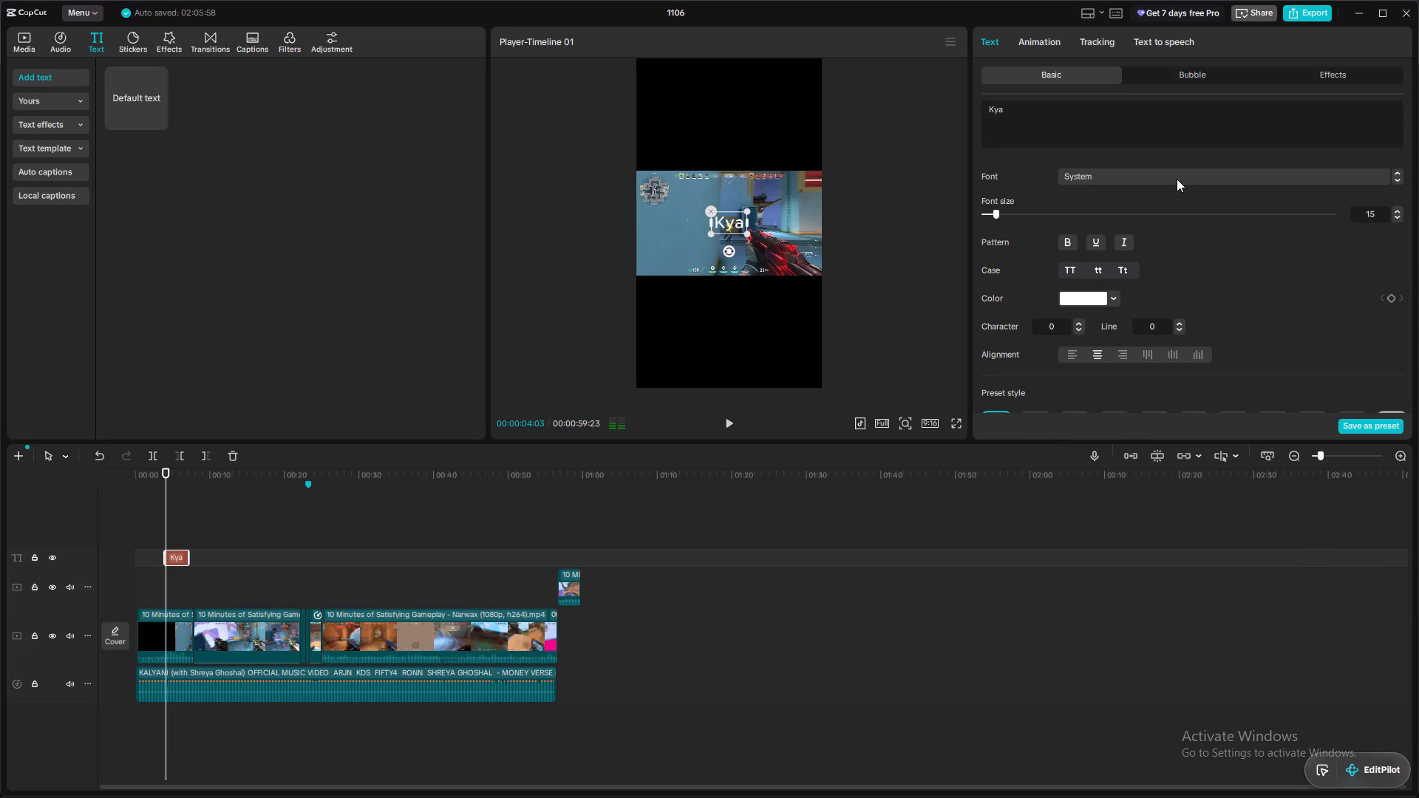
click(1177, 179)
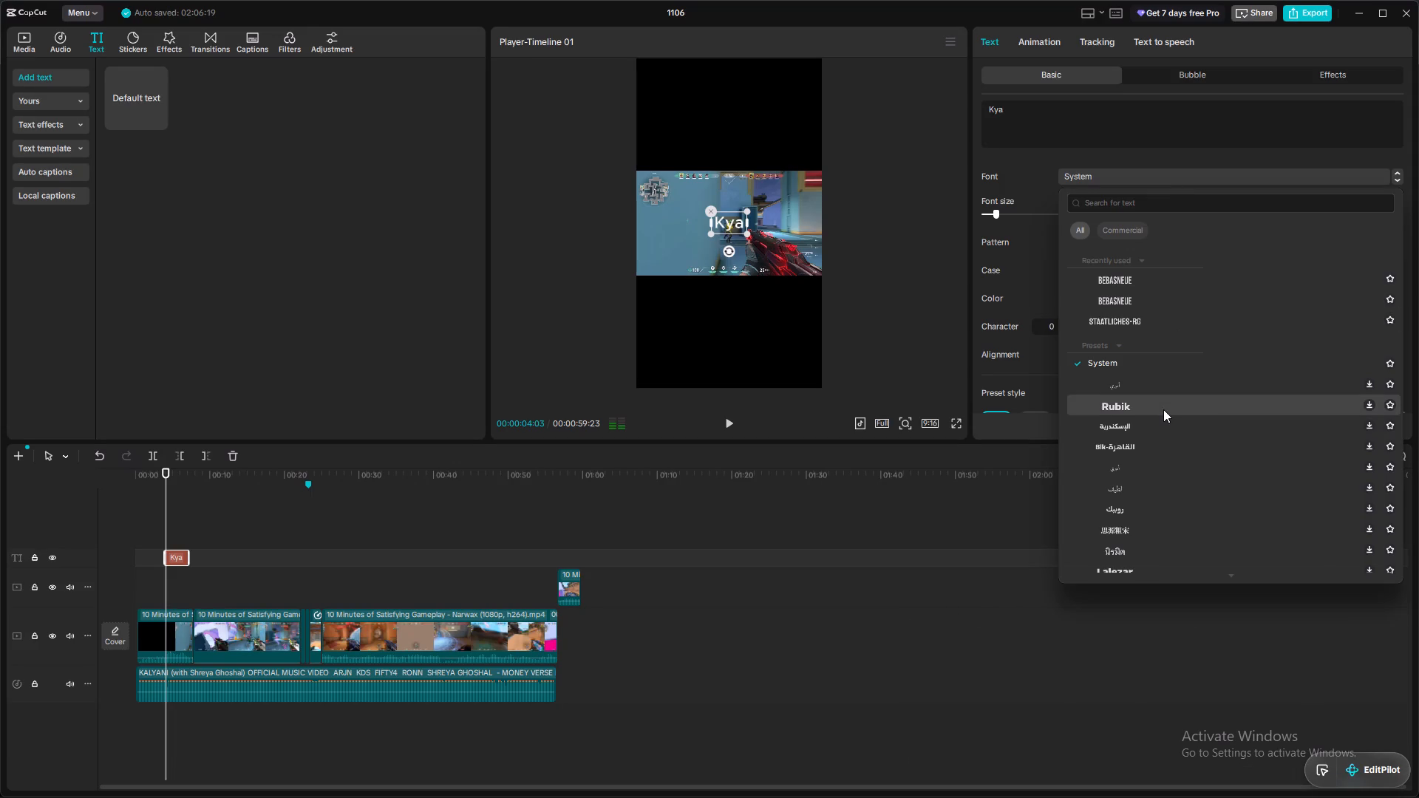
scroll(1163, 409, down, 3)
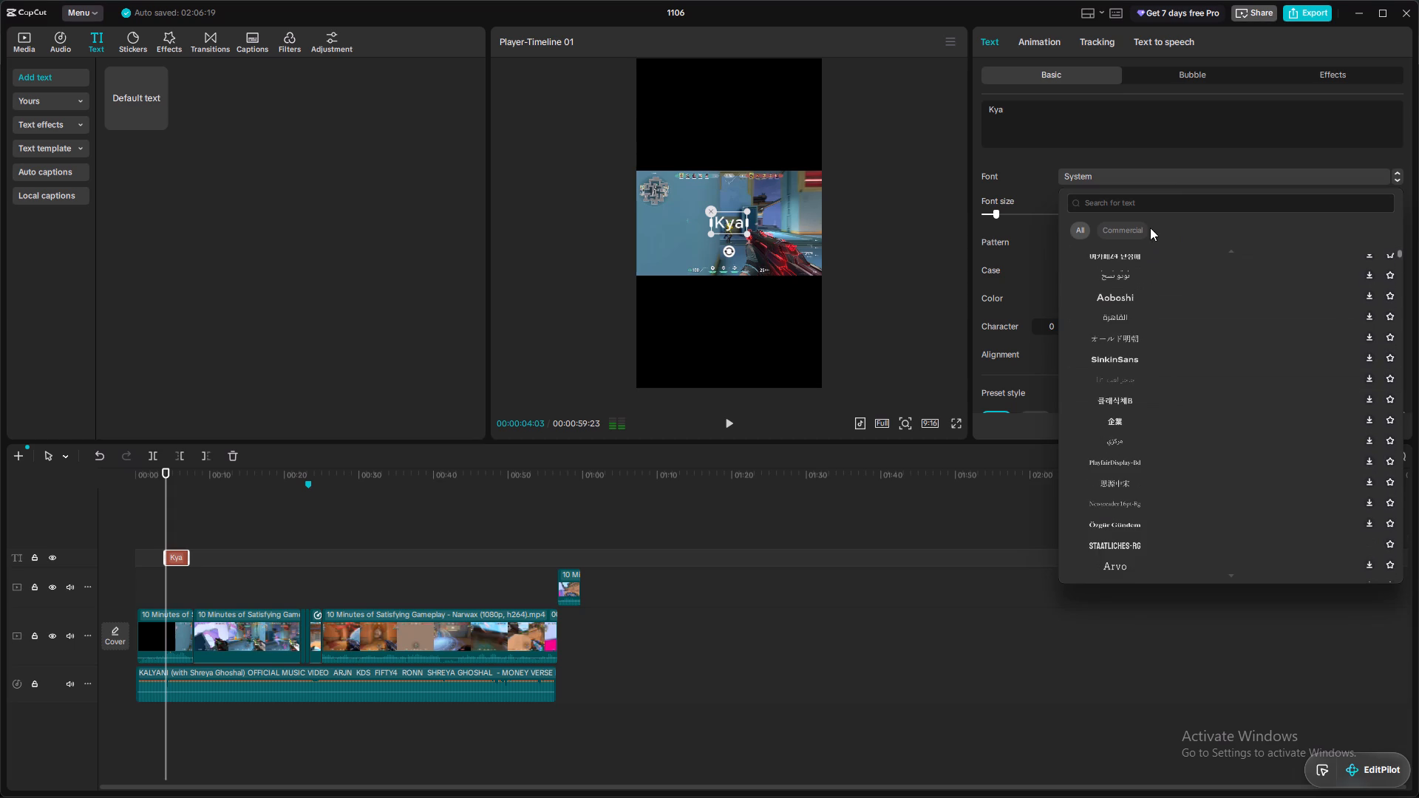
click(1163, 199)
text(im)
text(pa t)
key(BackSpace)
key(BackSpace)
text(ct)
key(Return)
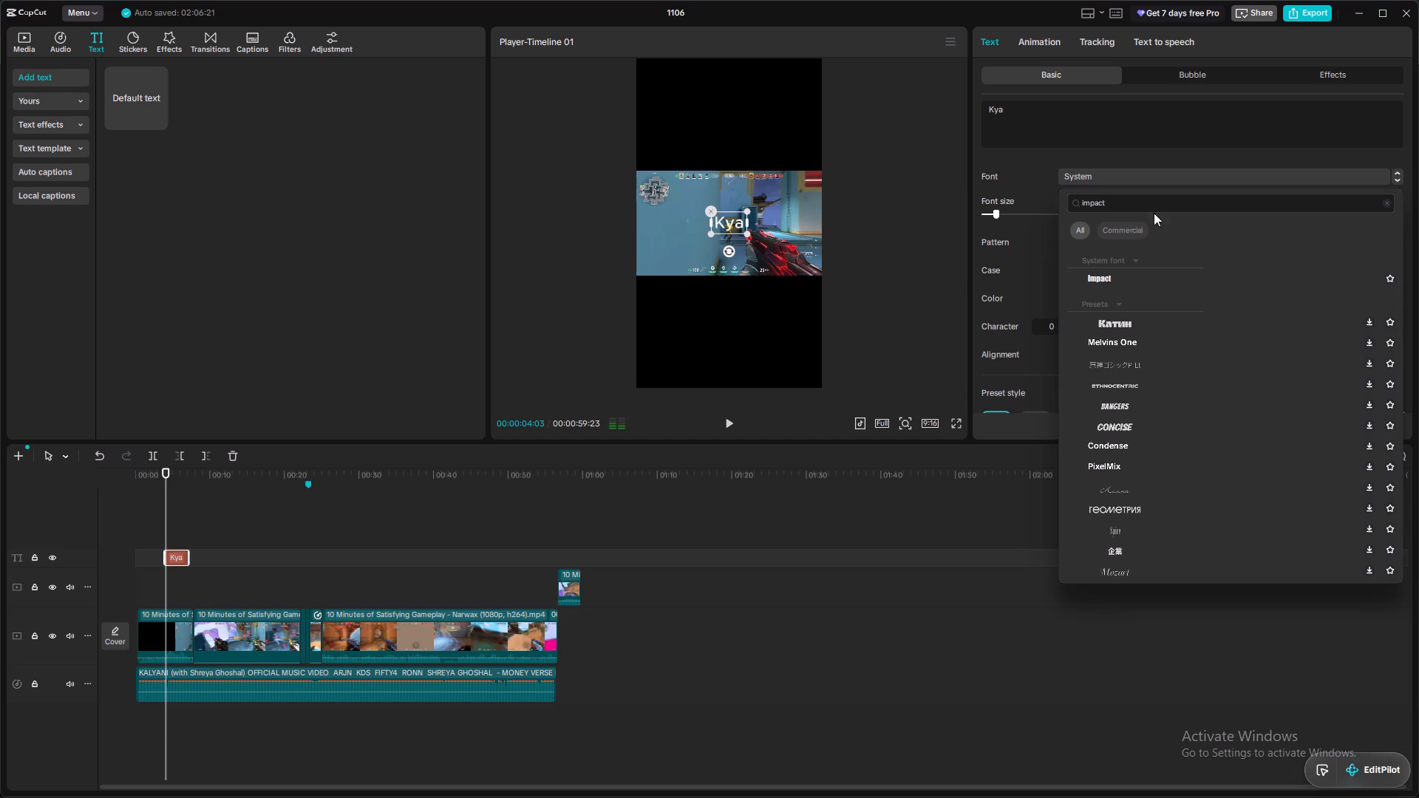
click(1098, 280)
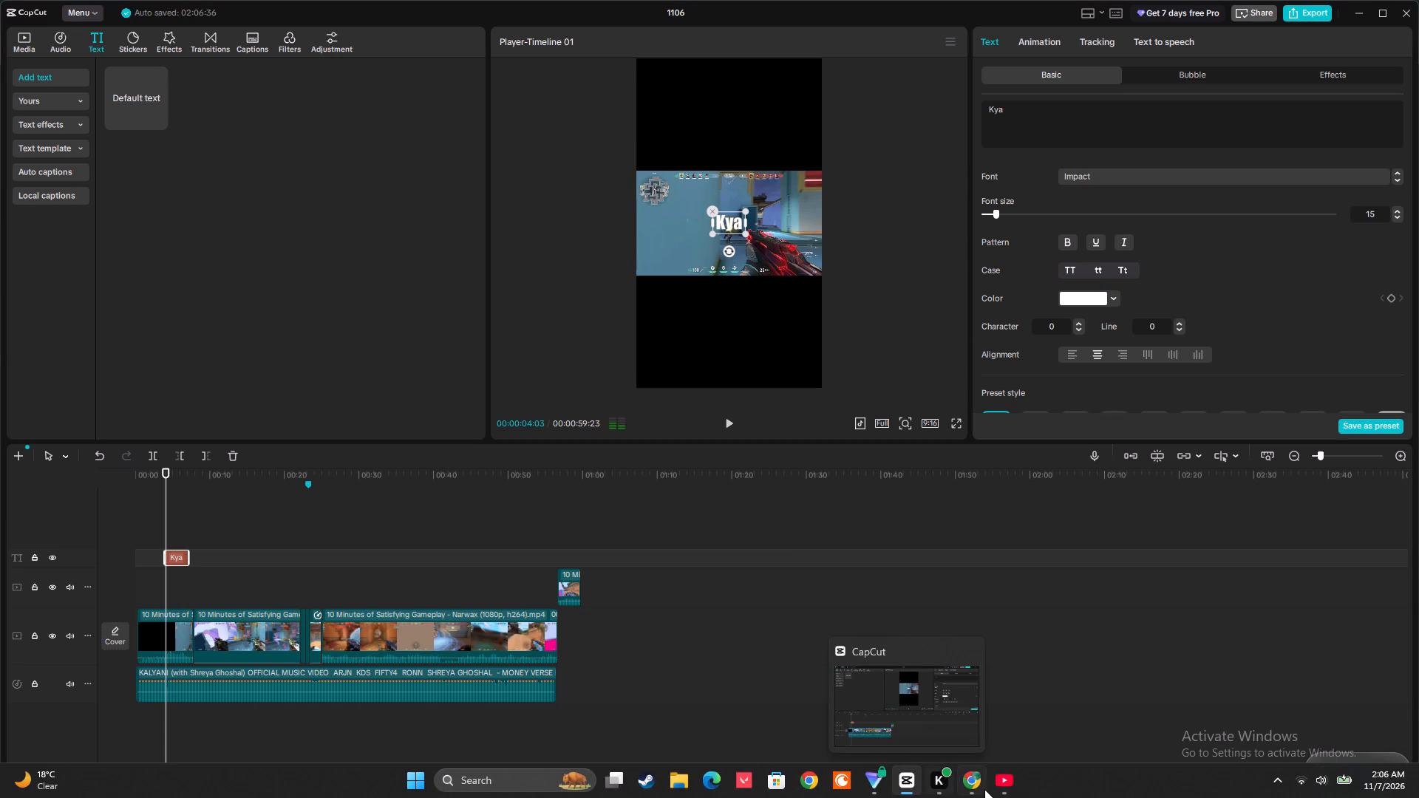
Check the ChatGPT Text Animation Guide again and return to the "Kya" text's settings in CapCut.
click(970, 731)
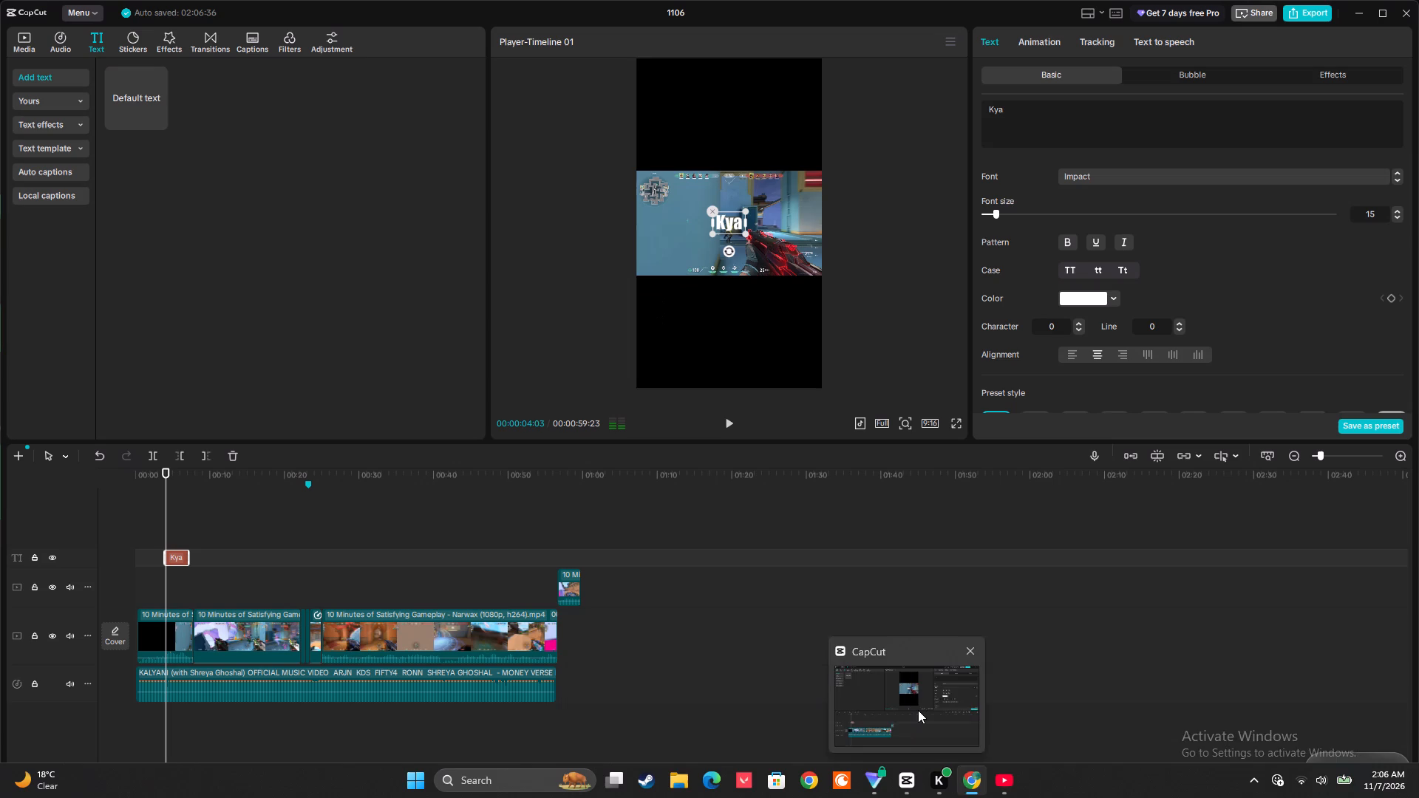
click(918, 710)
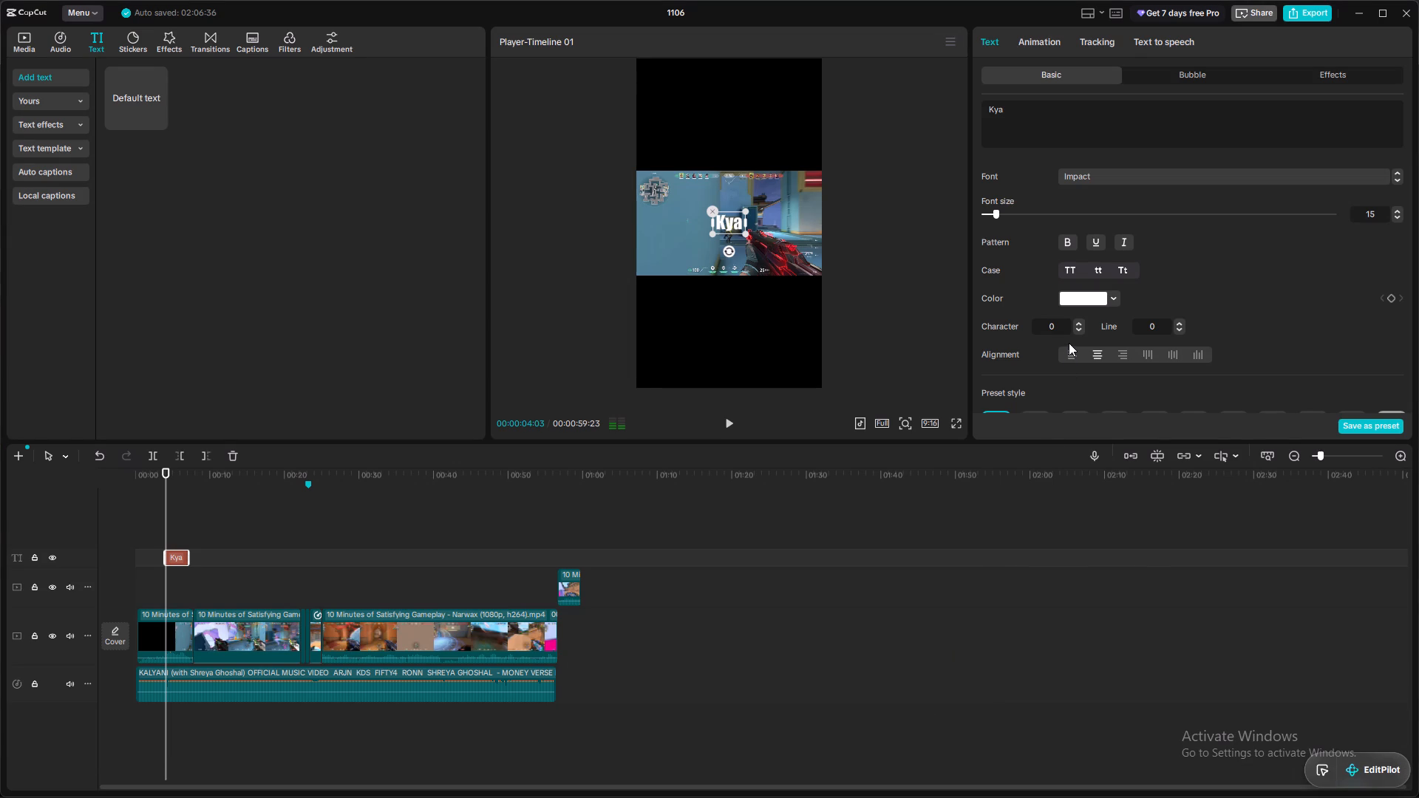
Lower the "Kya" text's blend opacity to 88%.
scroll(1069, 343, down, 2)
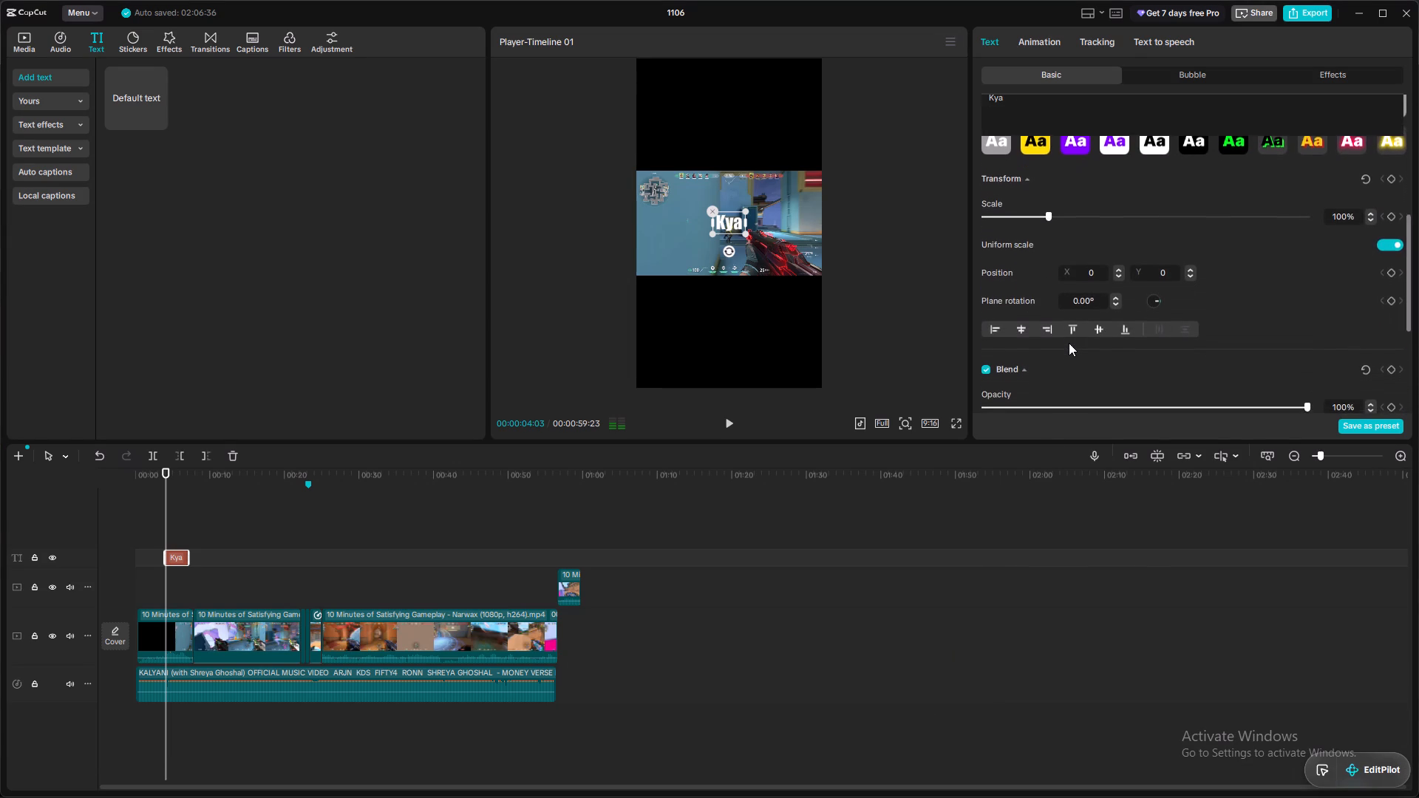
scroll(1069, 343, down, 2)
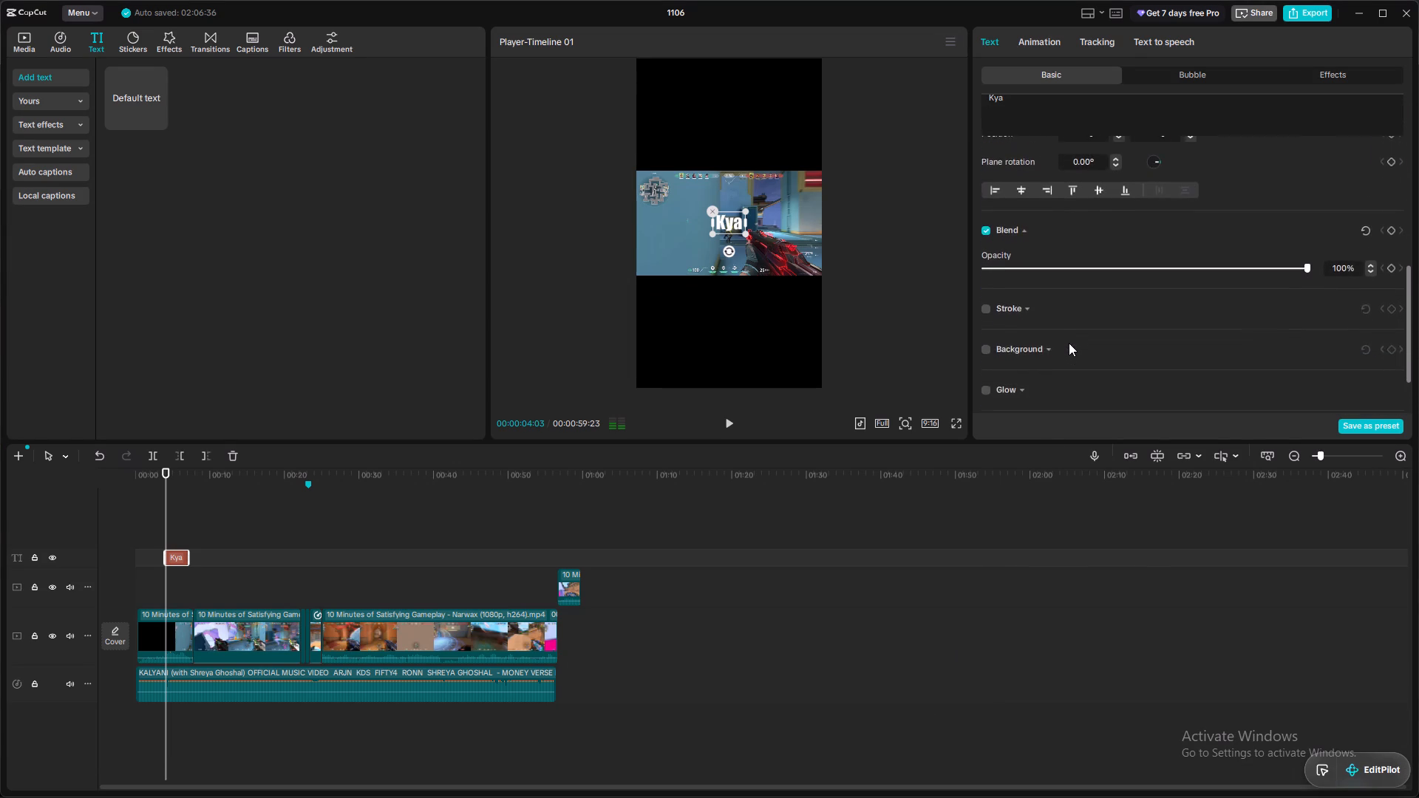
scroll(1069, 343, down, 2)
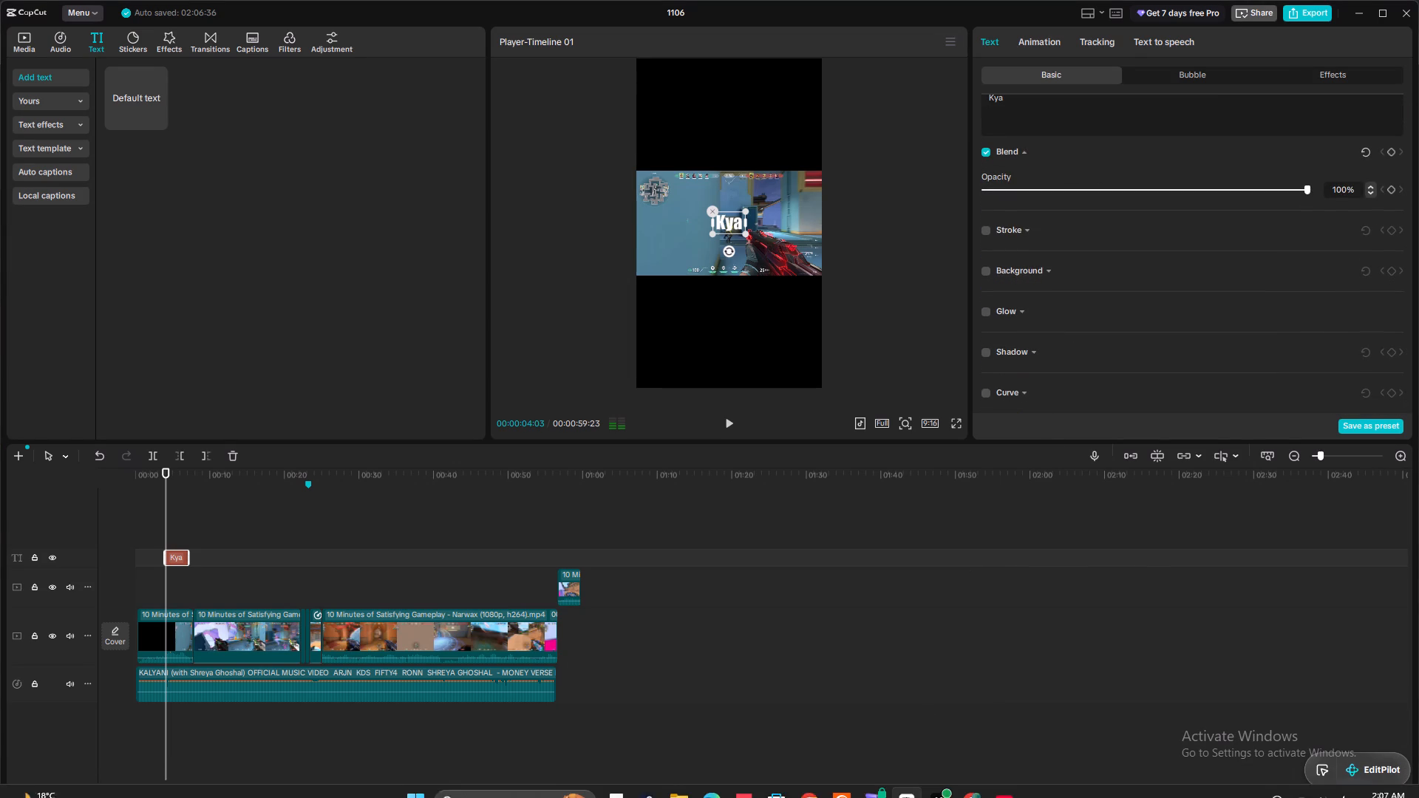
click(1296, 190)
click(1290, 187)
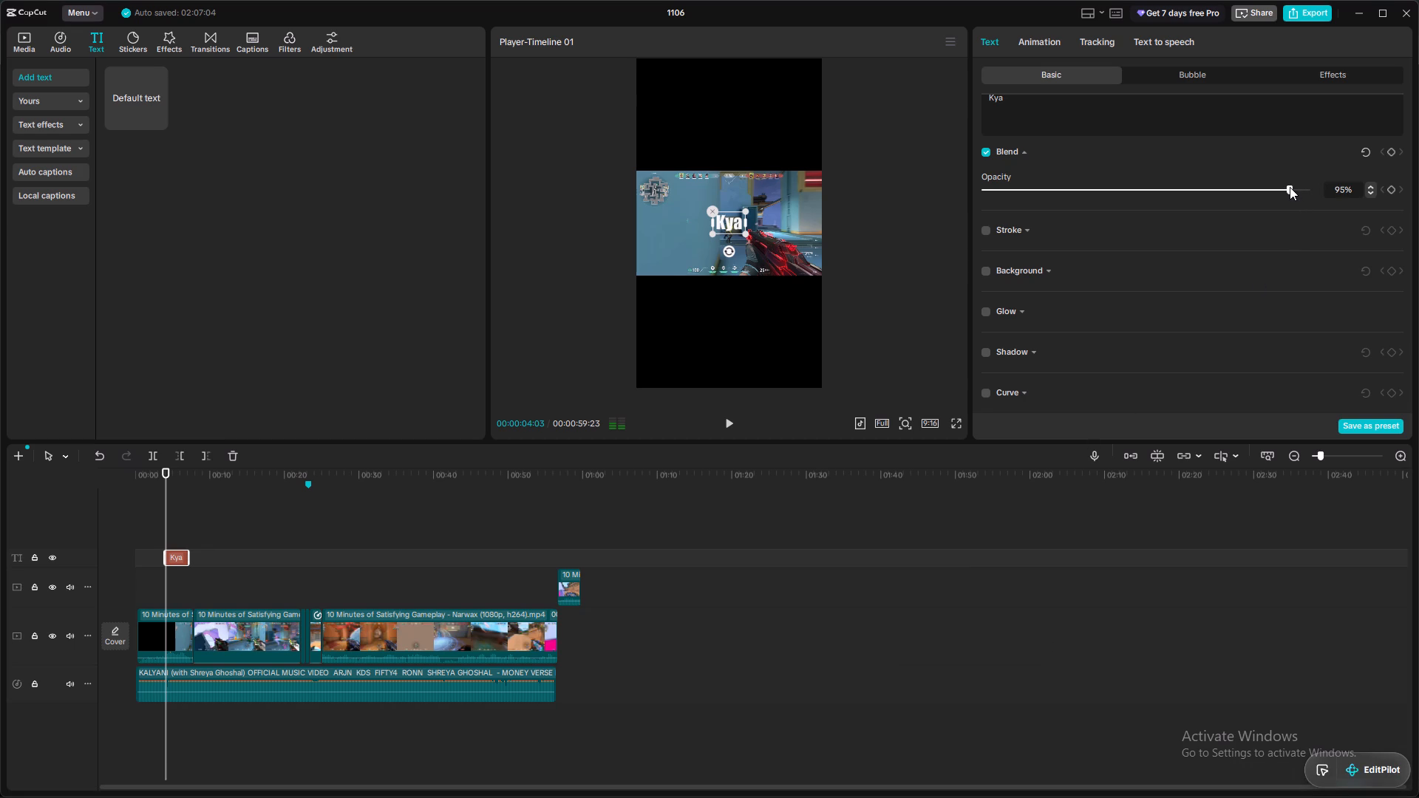
click(1288, 187)
click(1278, 186)
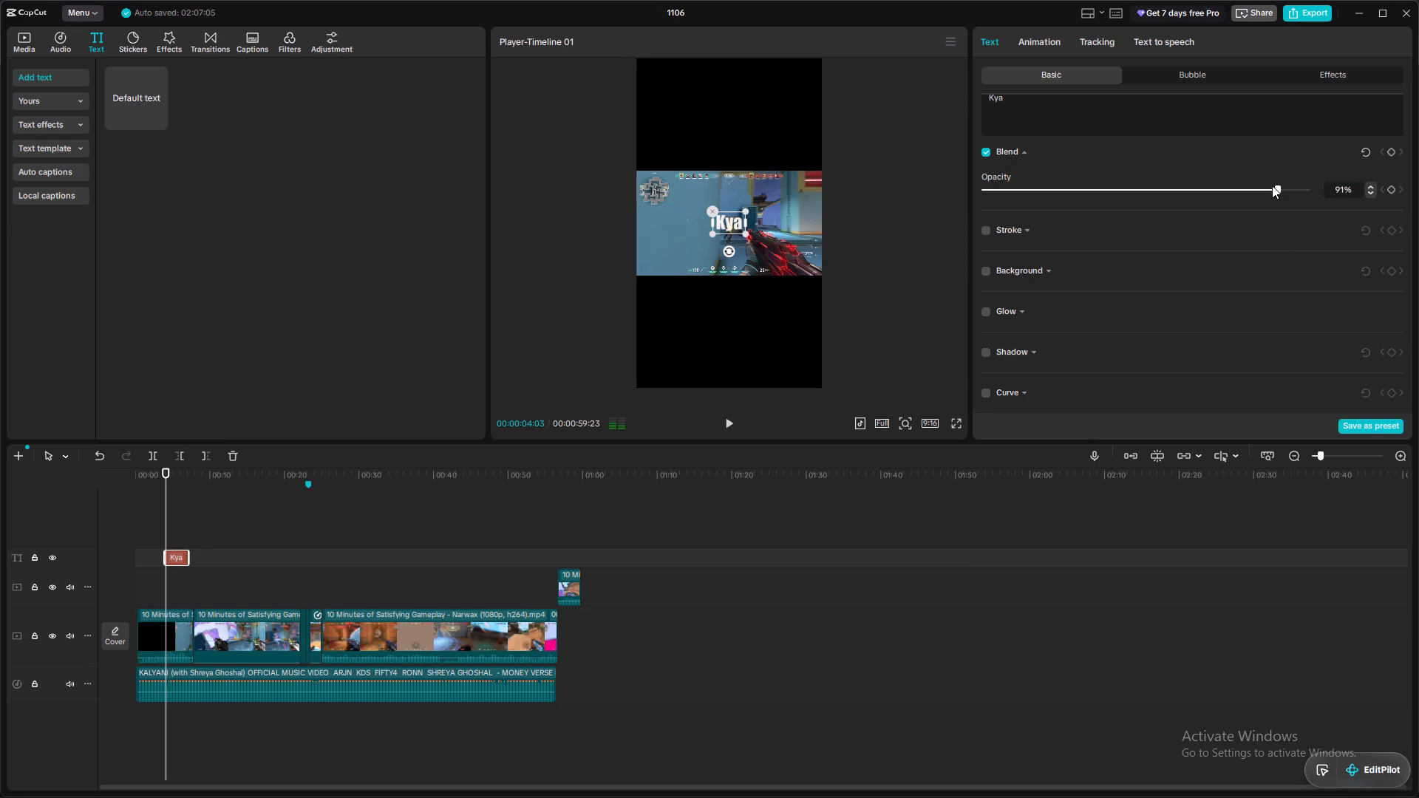
click(1268, 185)
click(1267, 185)
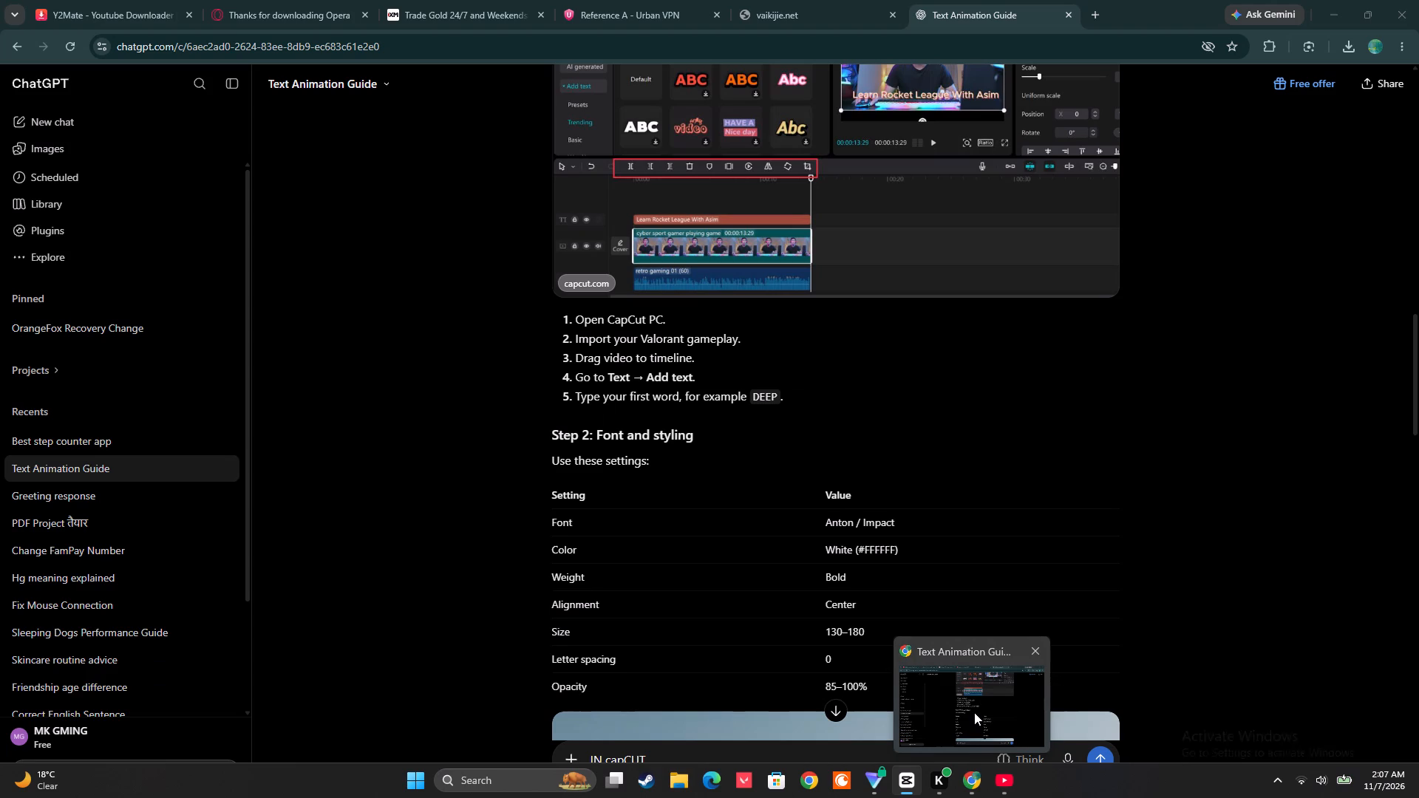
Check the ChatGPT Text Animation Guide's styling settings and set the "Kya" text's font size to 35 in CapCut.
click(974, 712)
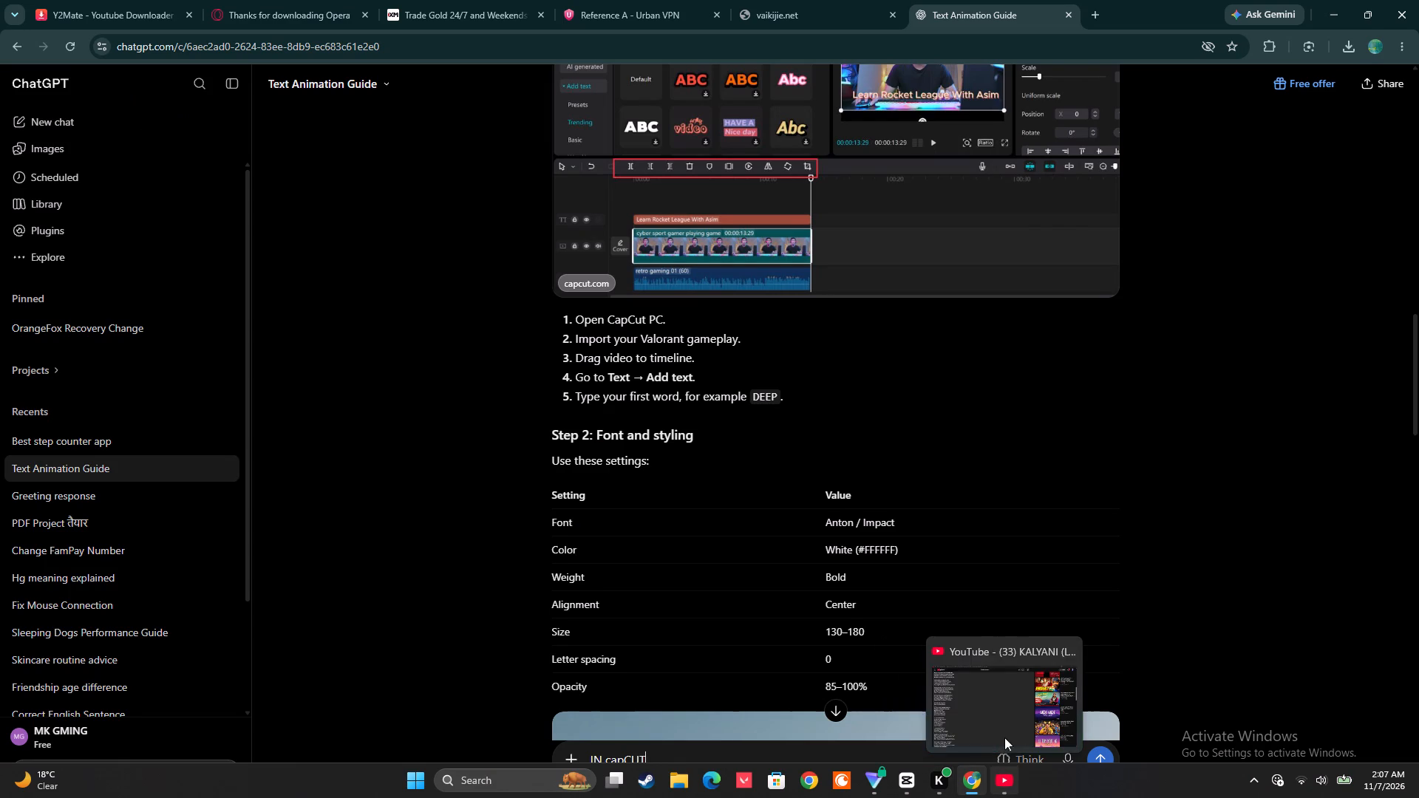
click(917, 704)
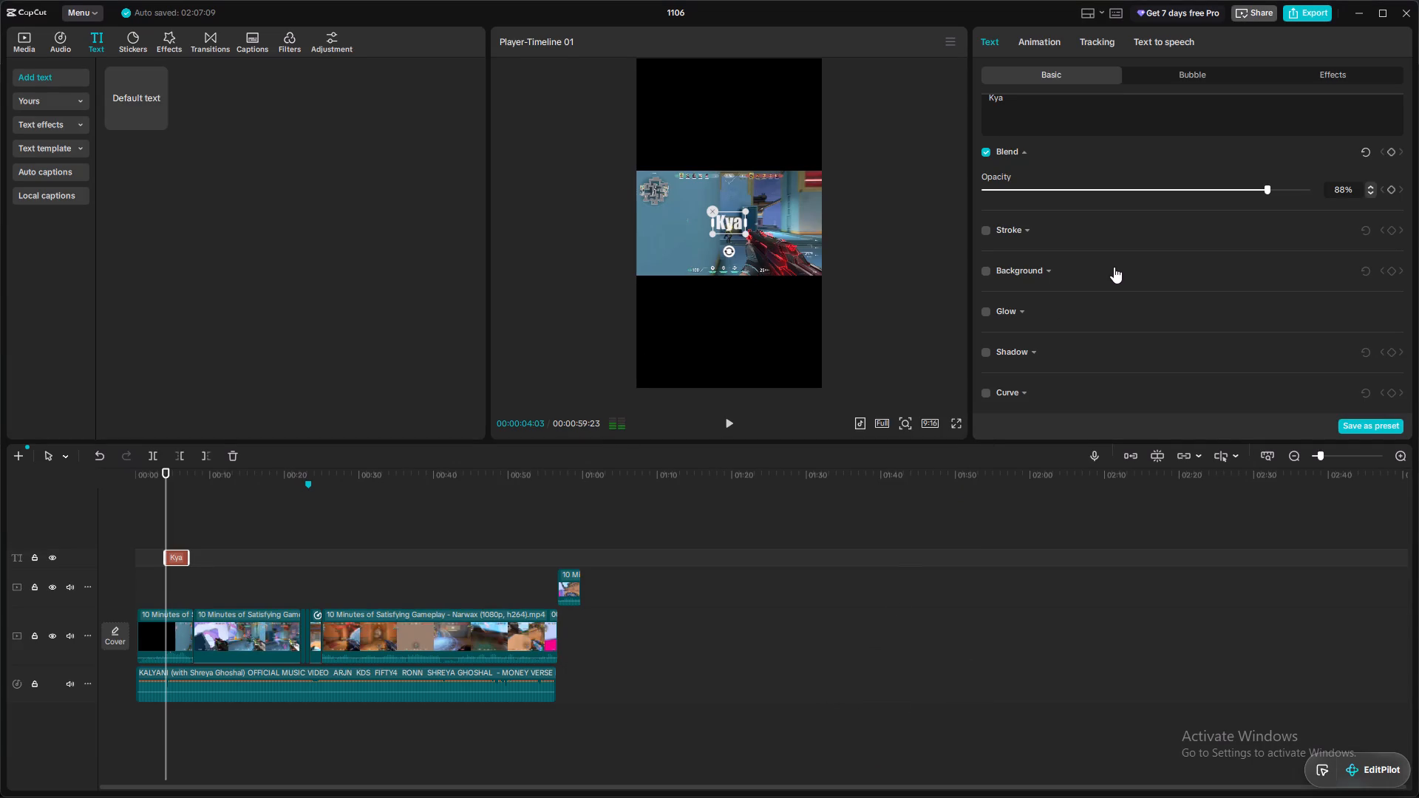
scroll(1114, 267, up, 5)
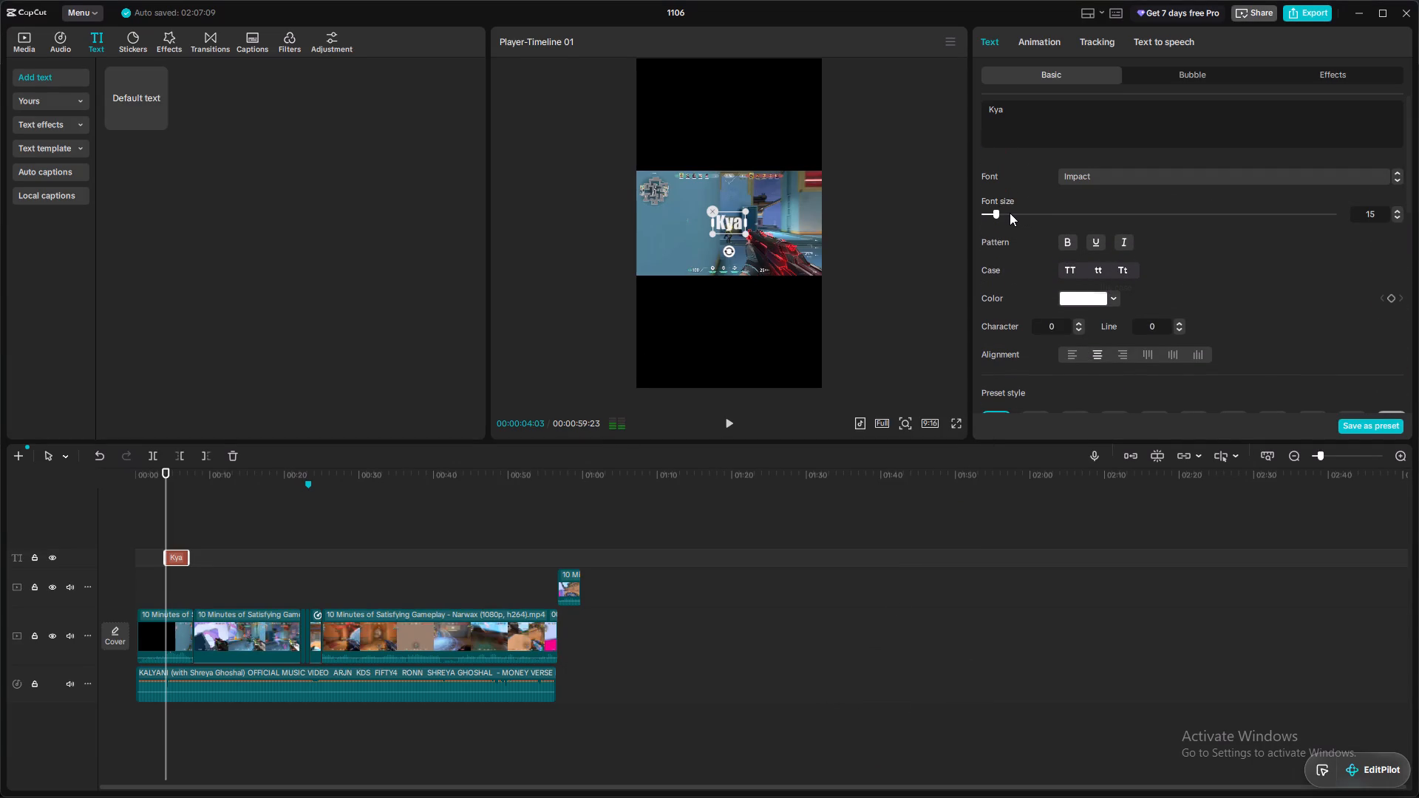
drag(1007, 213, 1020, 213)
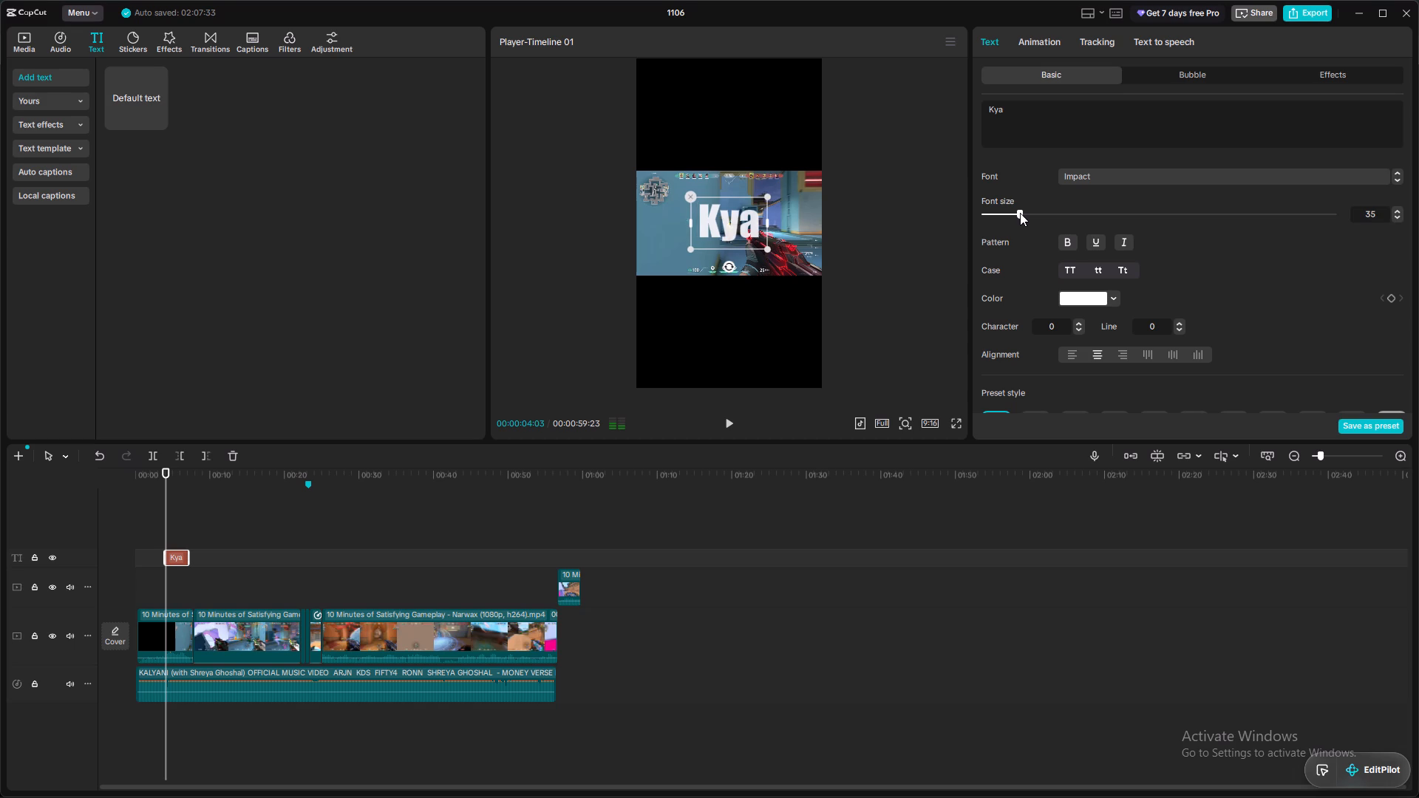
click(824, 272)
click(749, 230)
Capture a full-screen screenshot of the CapCut project with the "Kya" text settings showing.
drag(0, 0, 1418, 797)
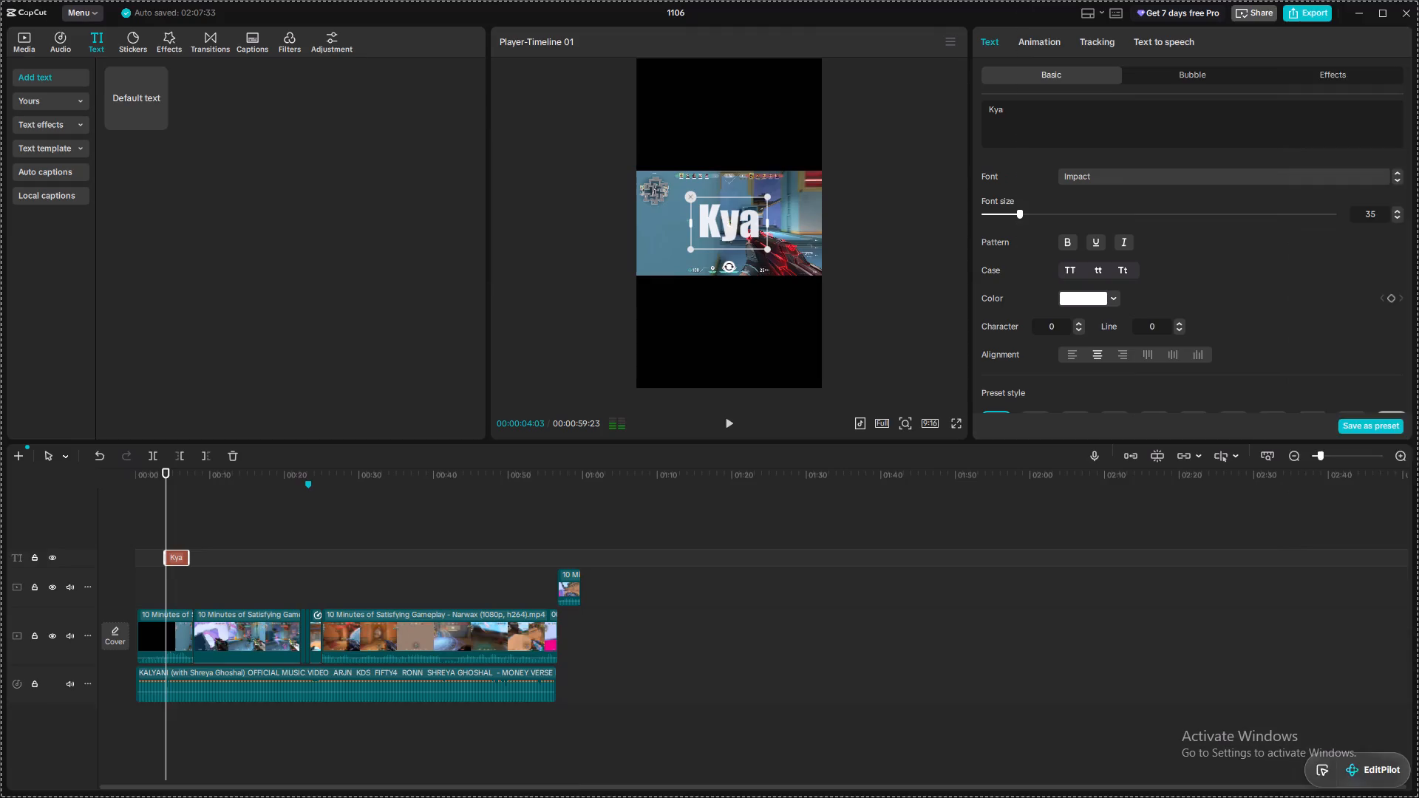
drag(1418, 797, 1418, 773)
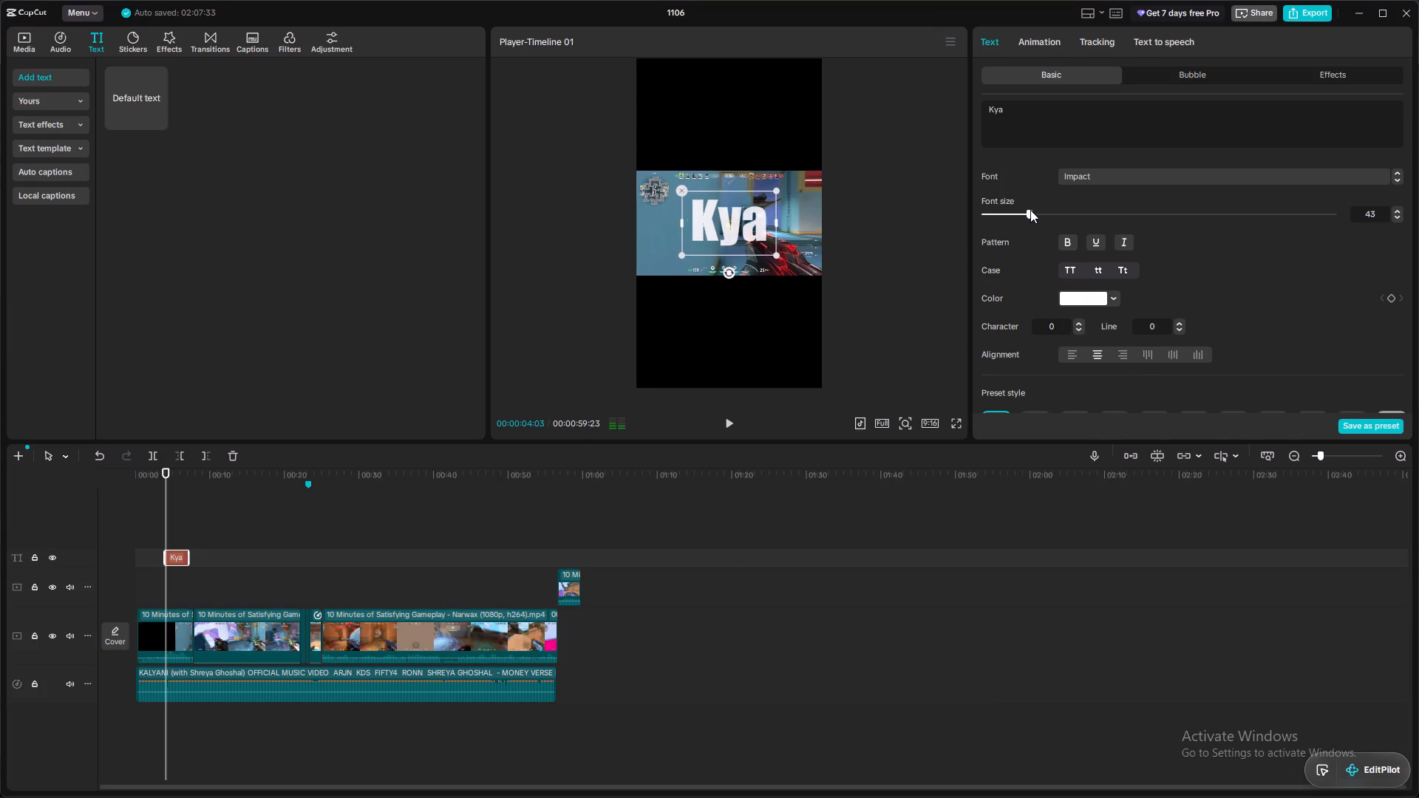
drag(1030, 210, 1040, 212)
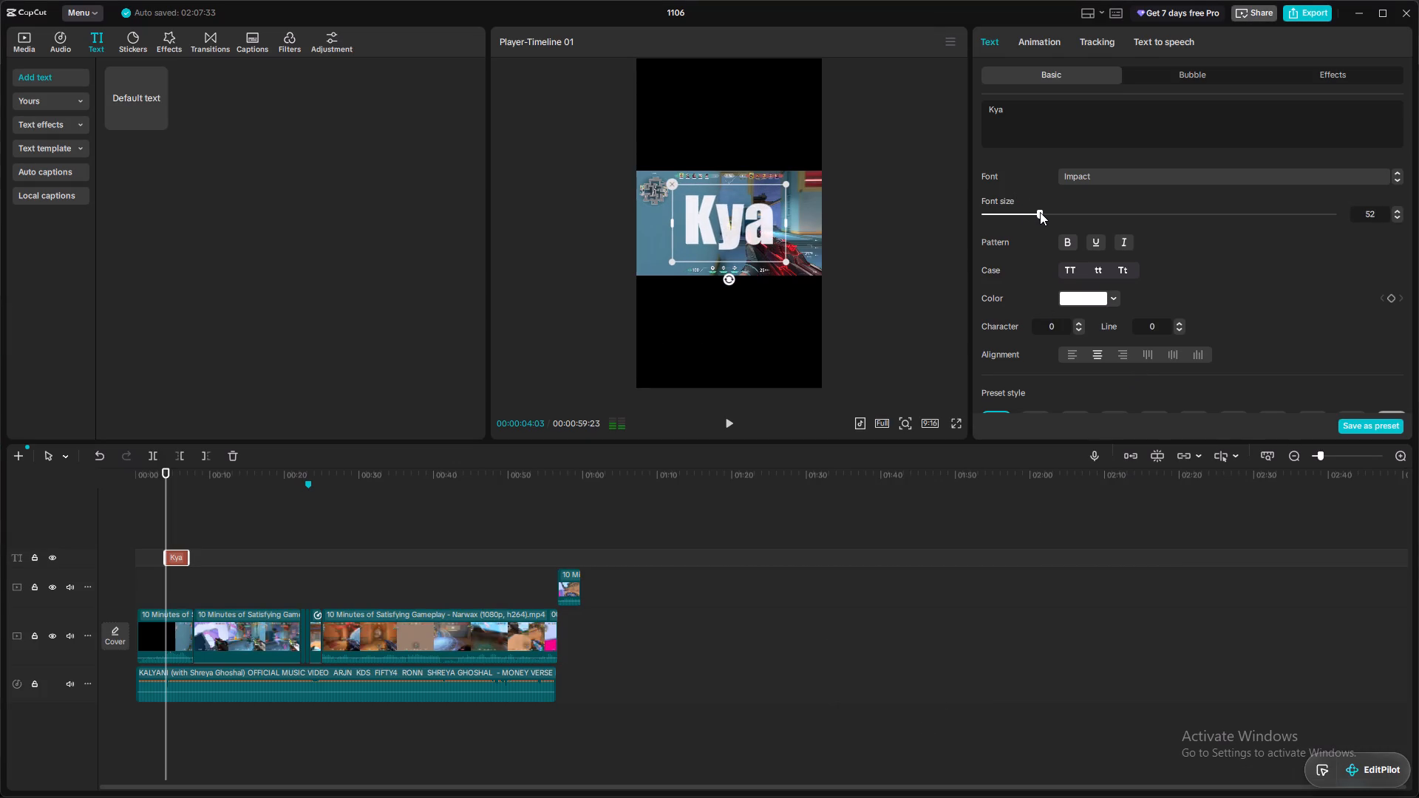
drag(1040, 212, 1050, 212)
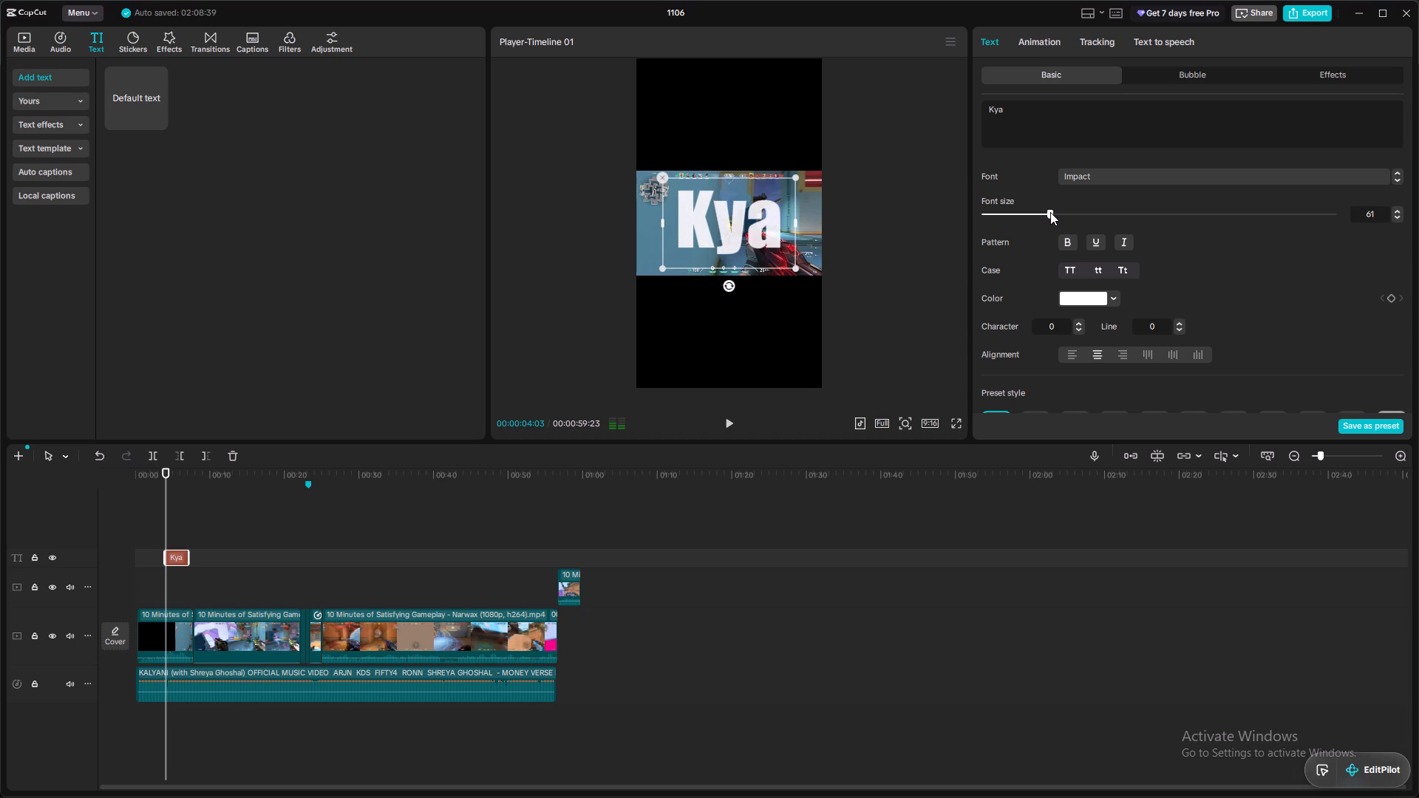
drag(1050, 212, 1064, 212)
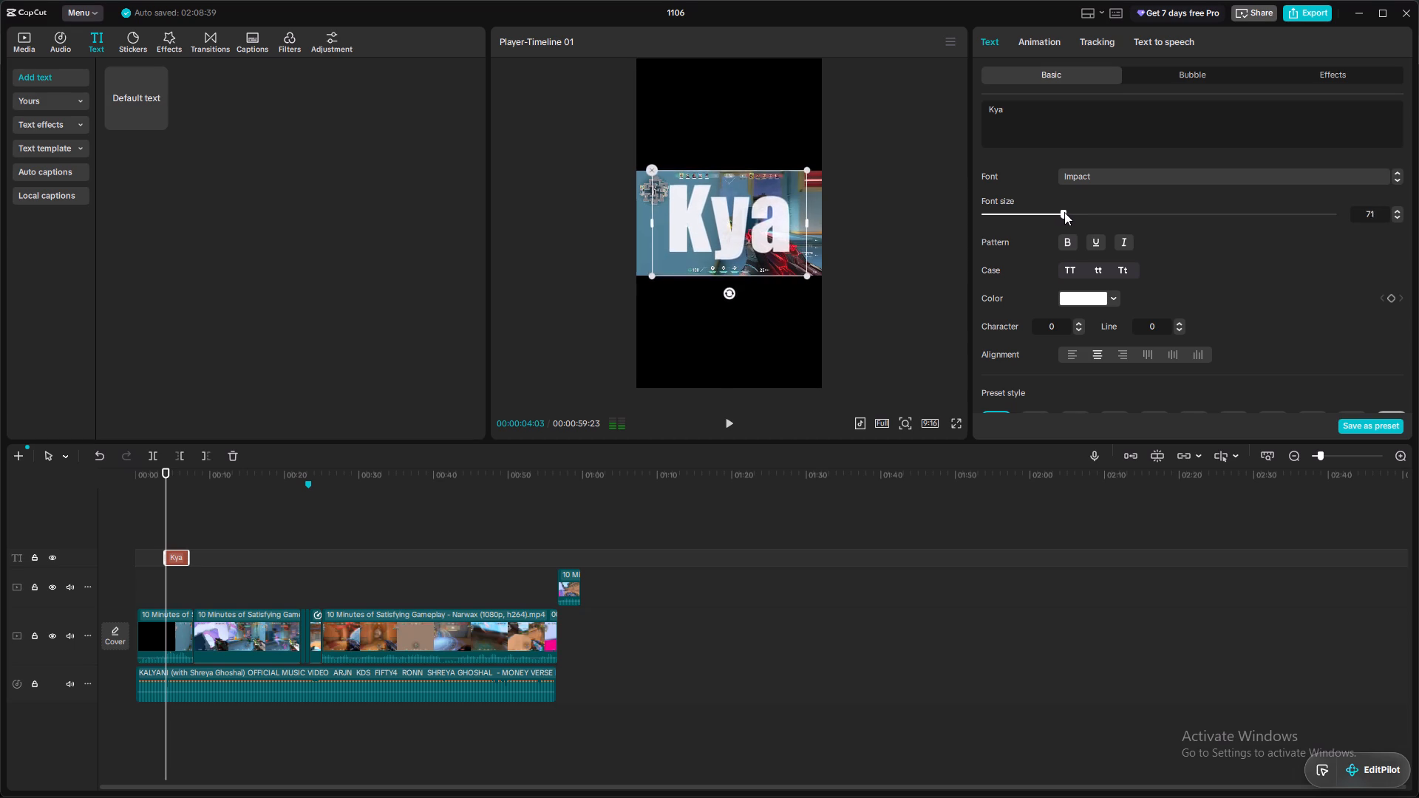
drag(1064, 212, 1109, 205)
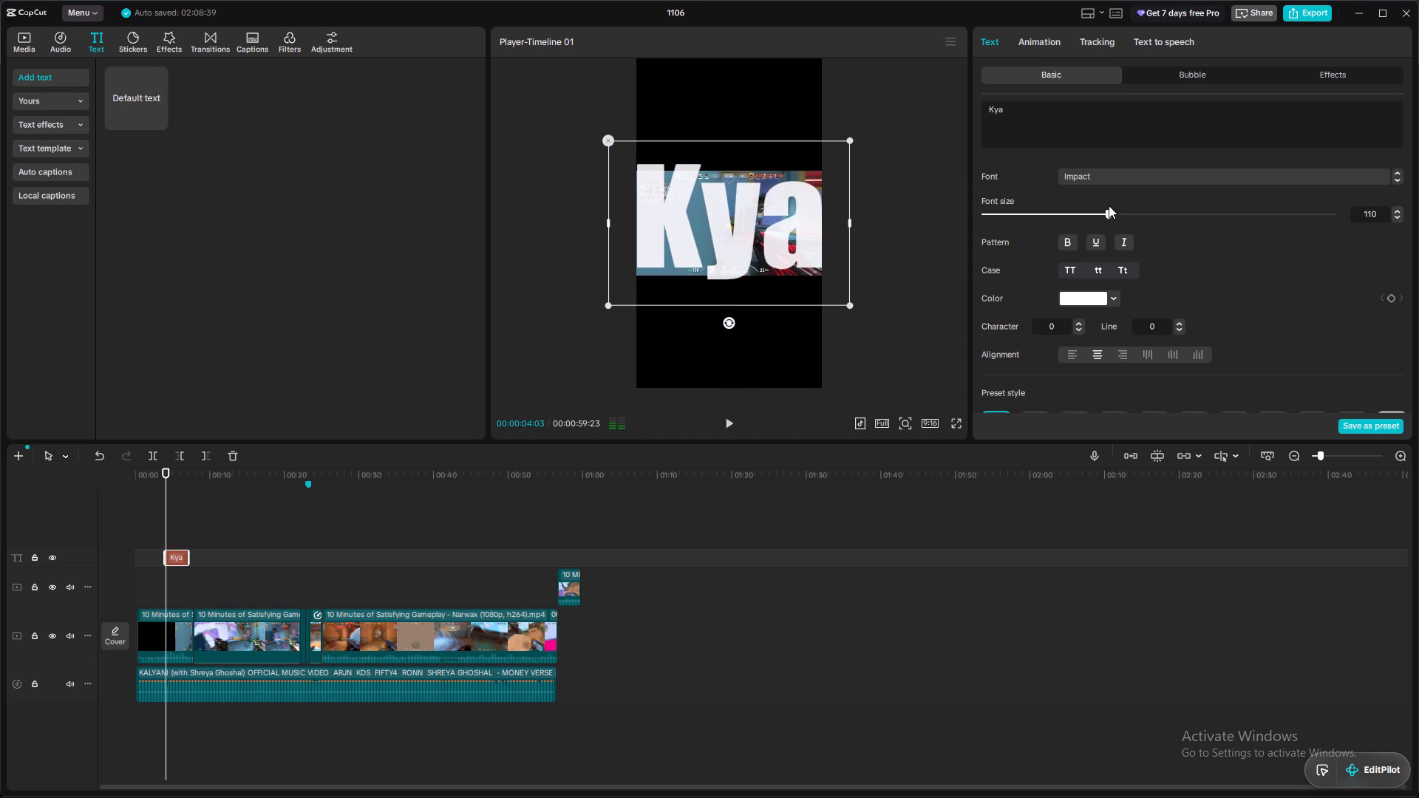
drag(1109, 205, 1089, 214)
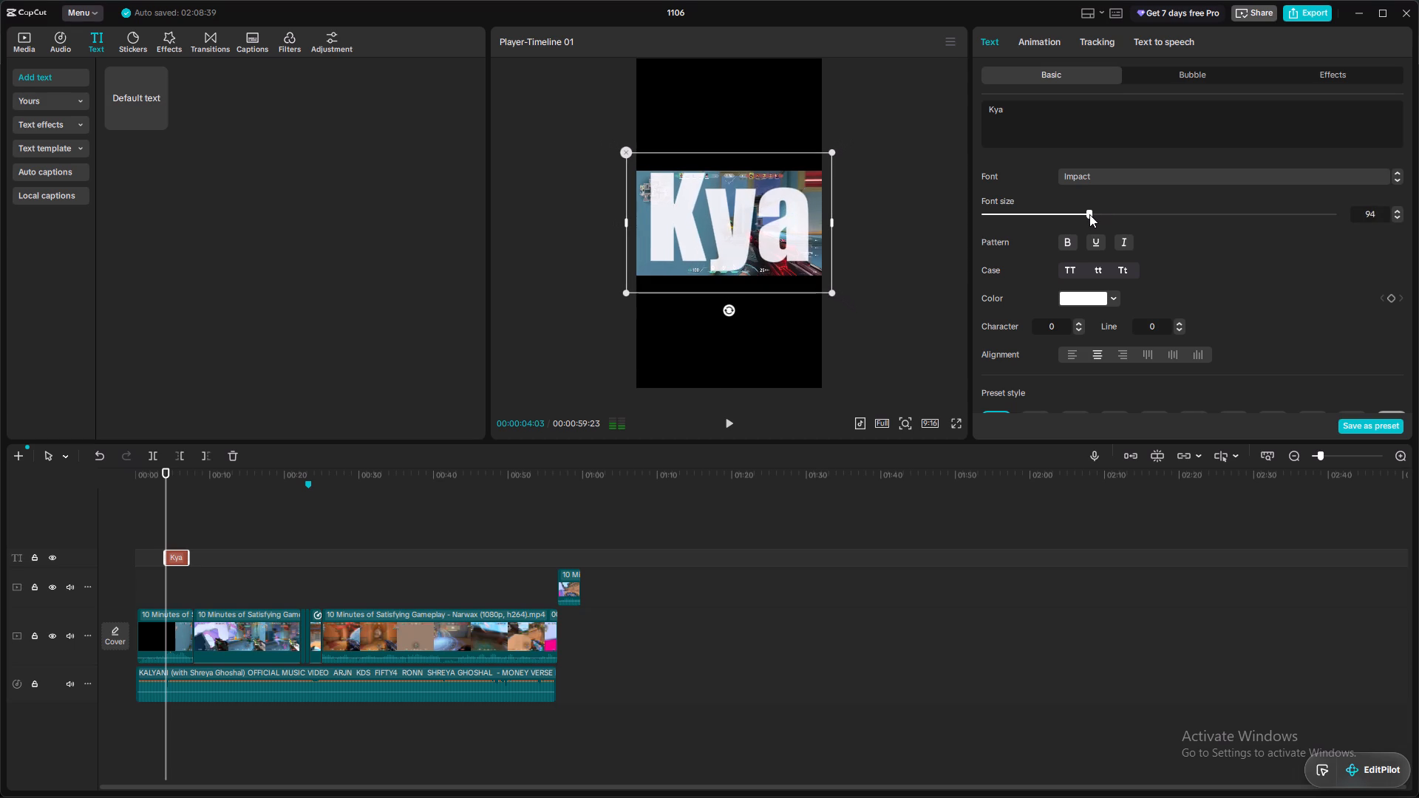
drag(1089, 214, 1063, 214)
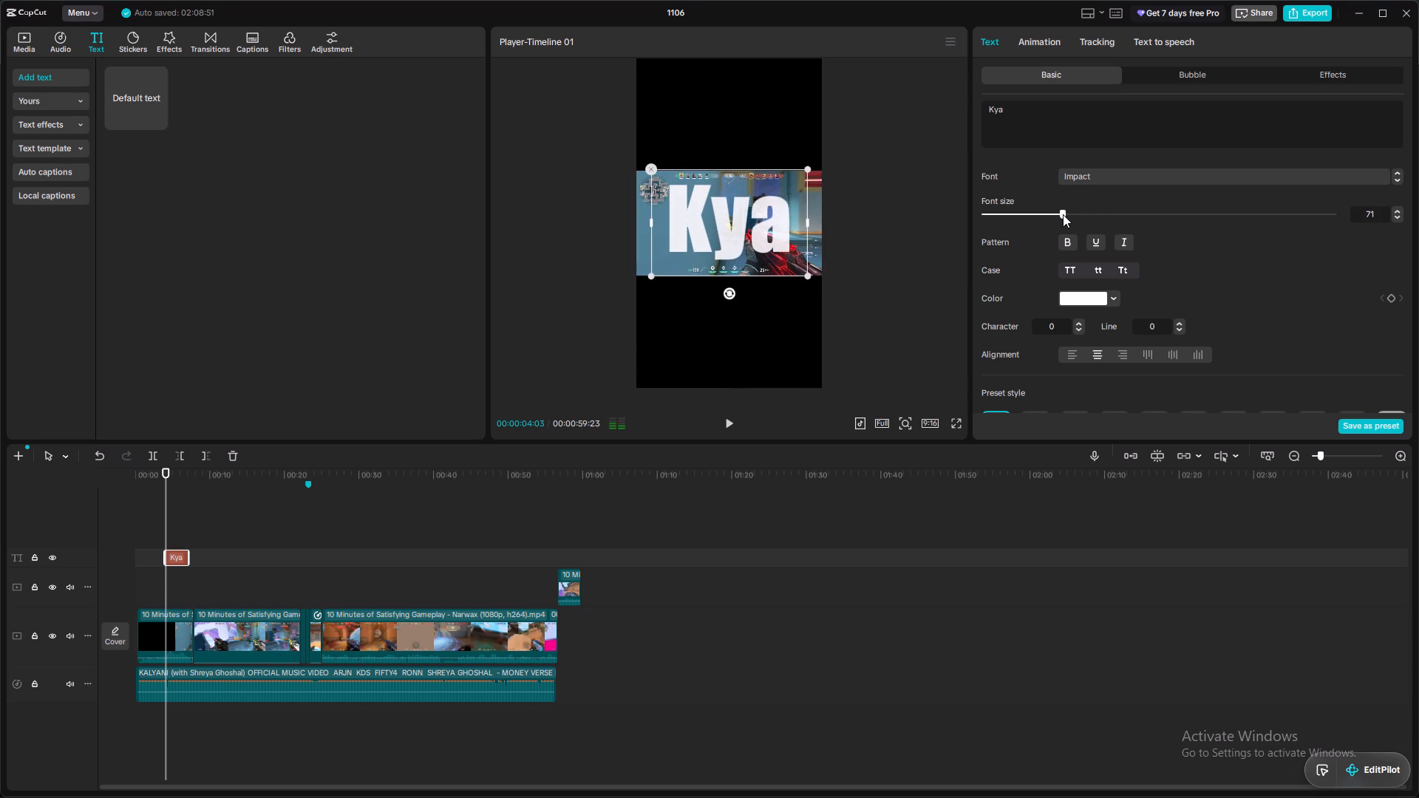
drag(1063, 214, 1038, 222)
click(1038, 222)
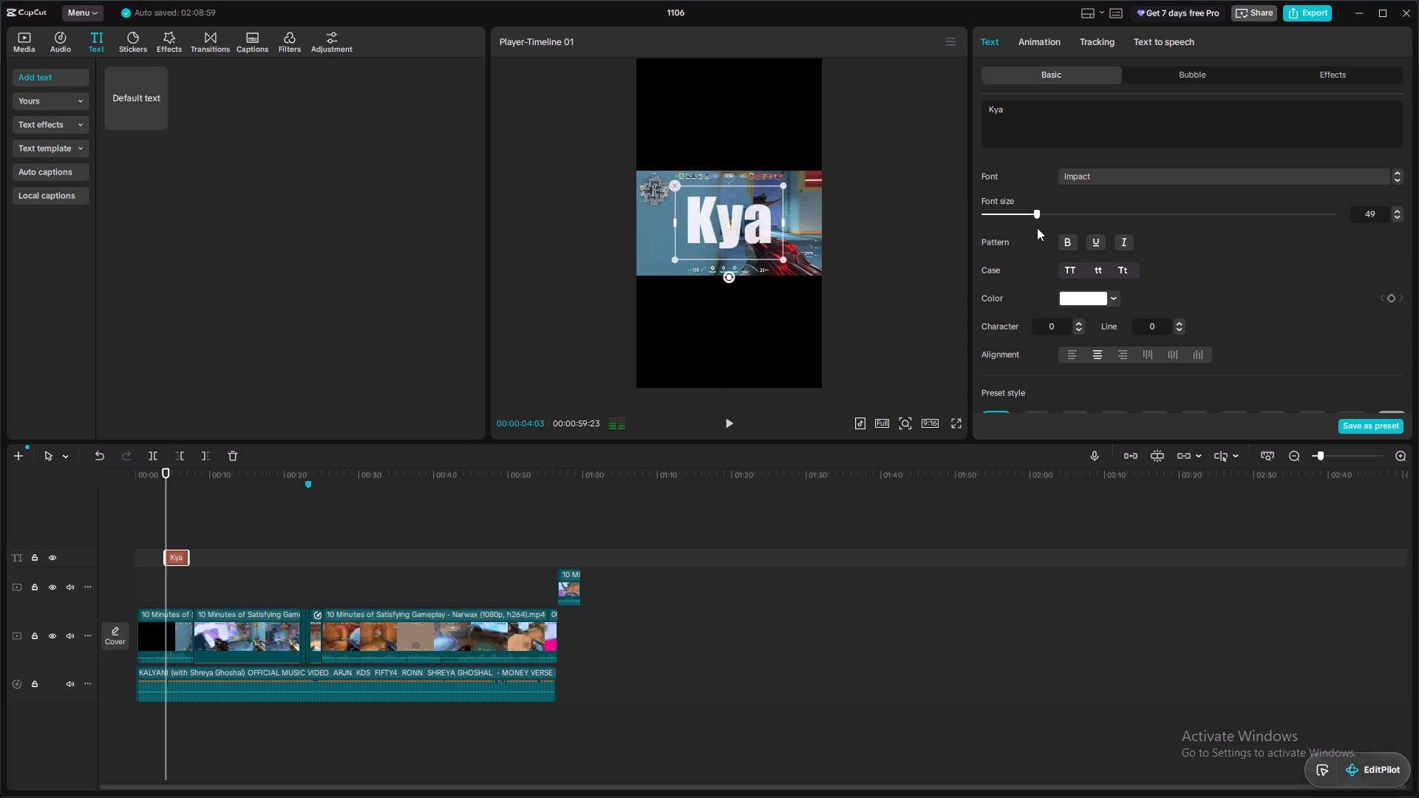
click(487, 513)
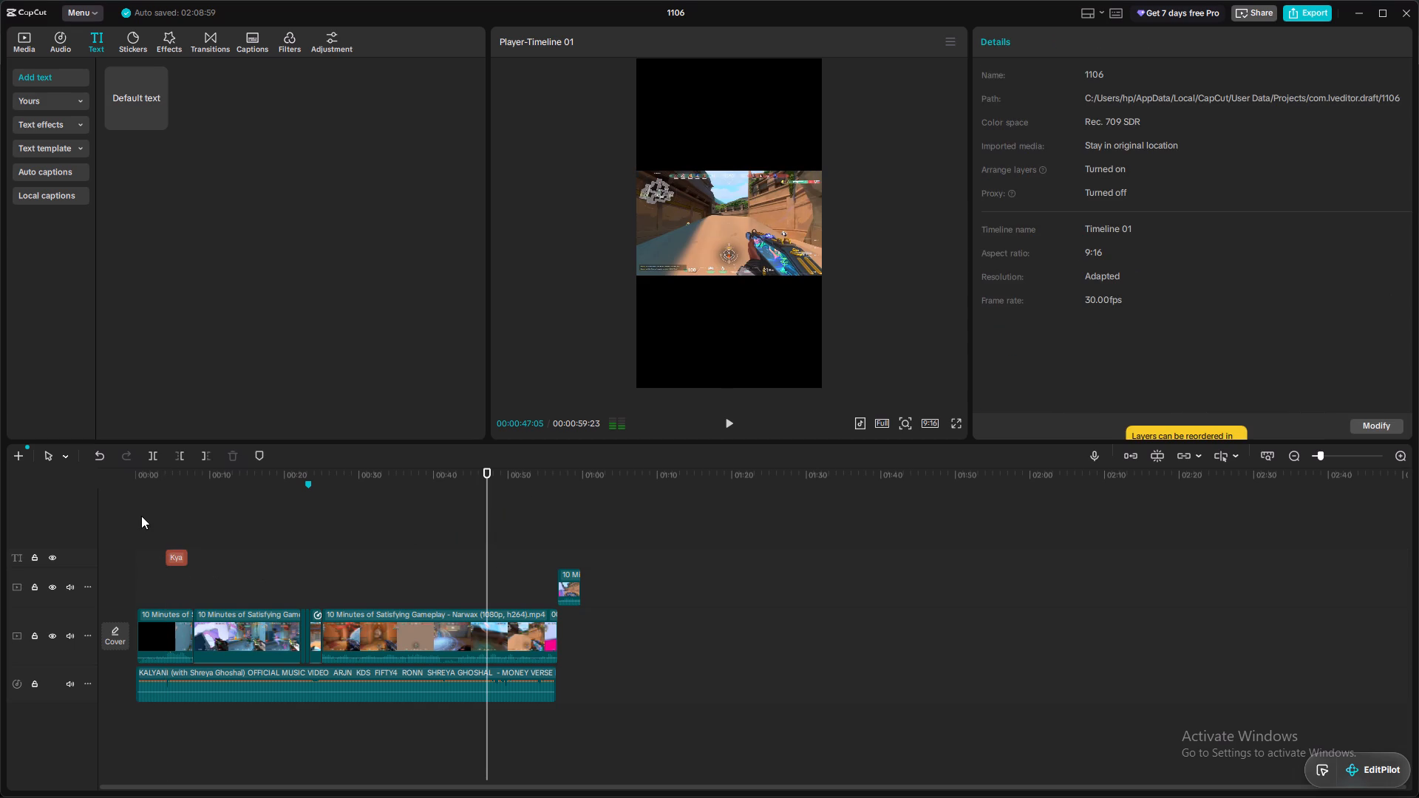
Play the montage's opening in full screen to check how the "Kya" text looks, pause on it, and exit full screen.
click(141, 516)
key(space)
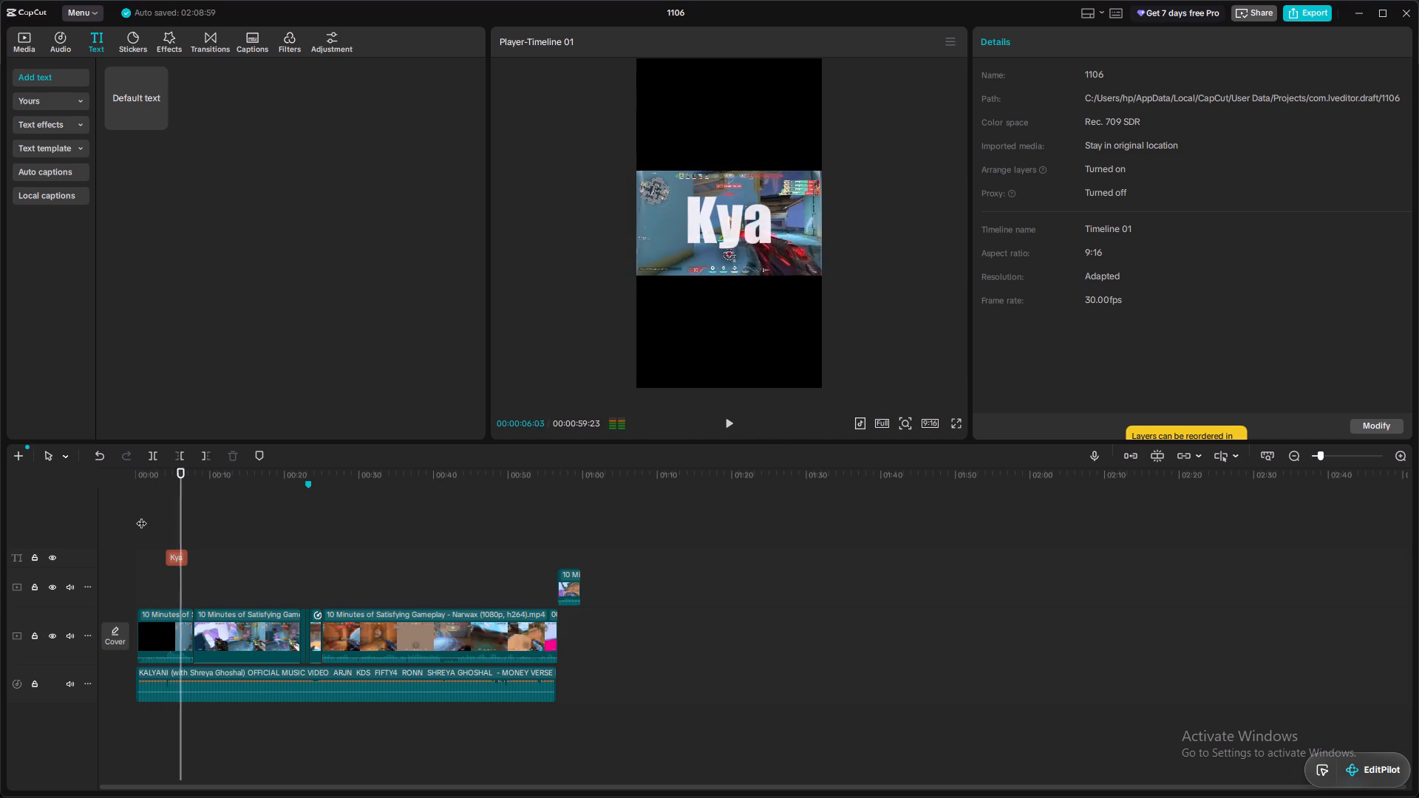
click(950, 426)
click(951, 423)
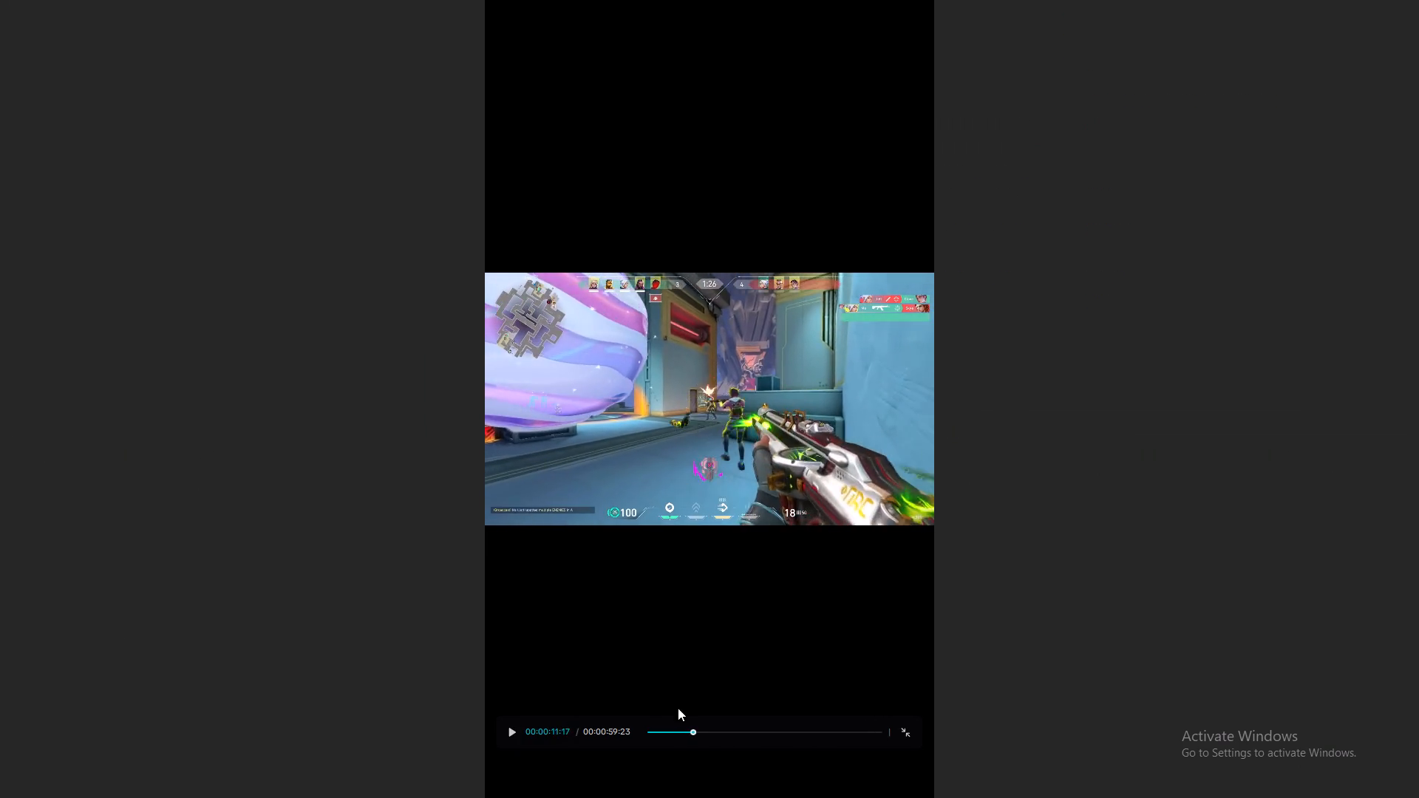
click(655, 730)
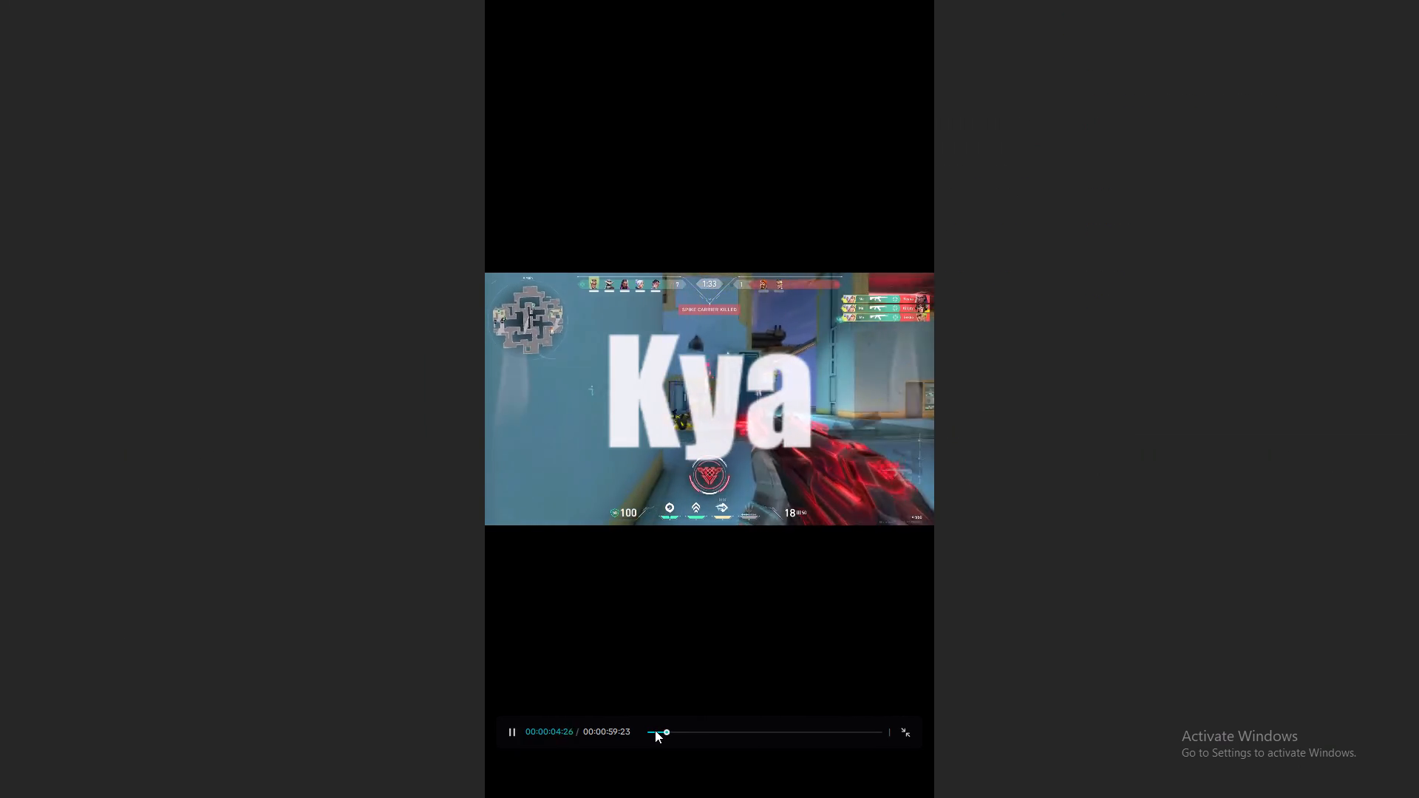
key(space)
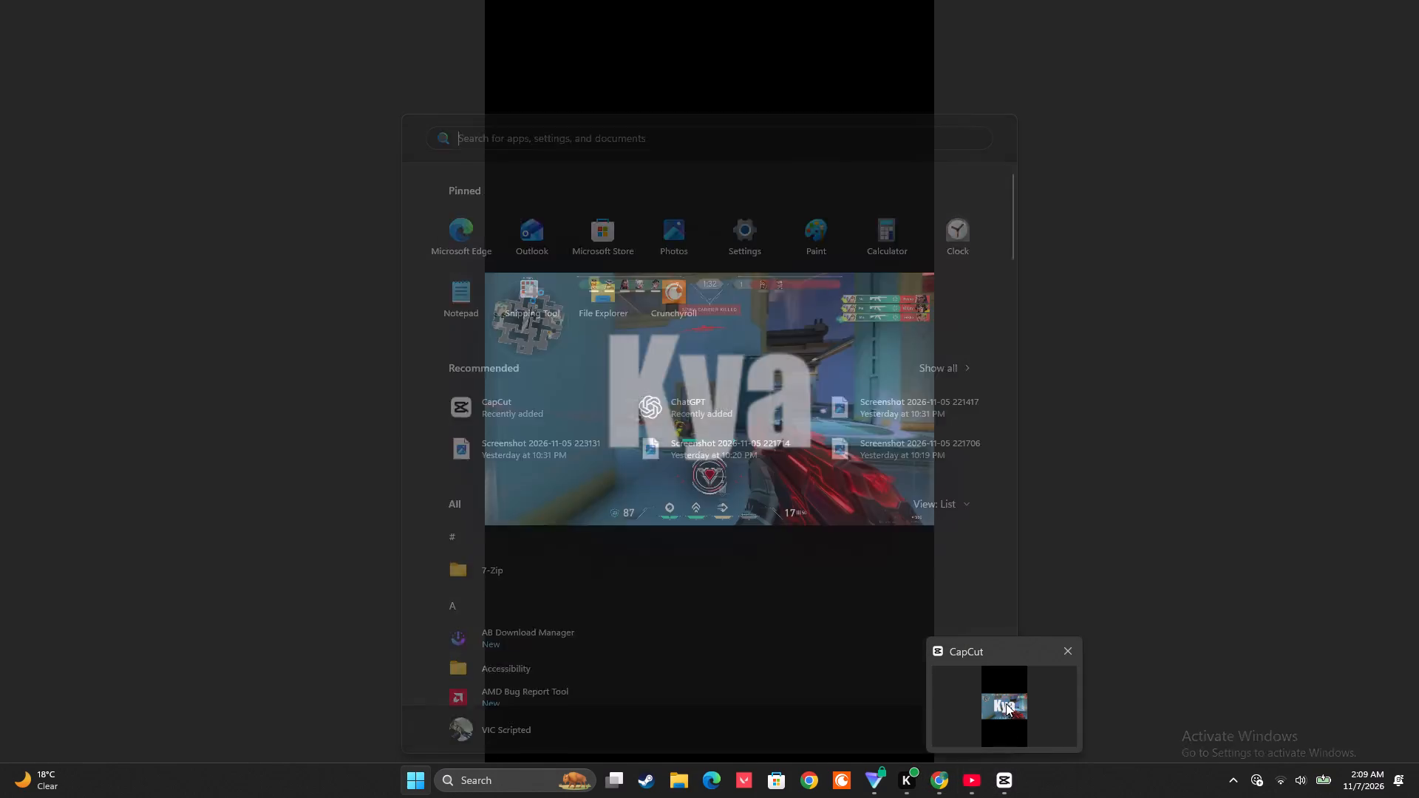
key(Escape)
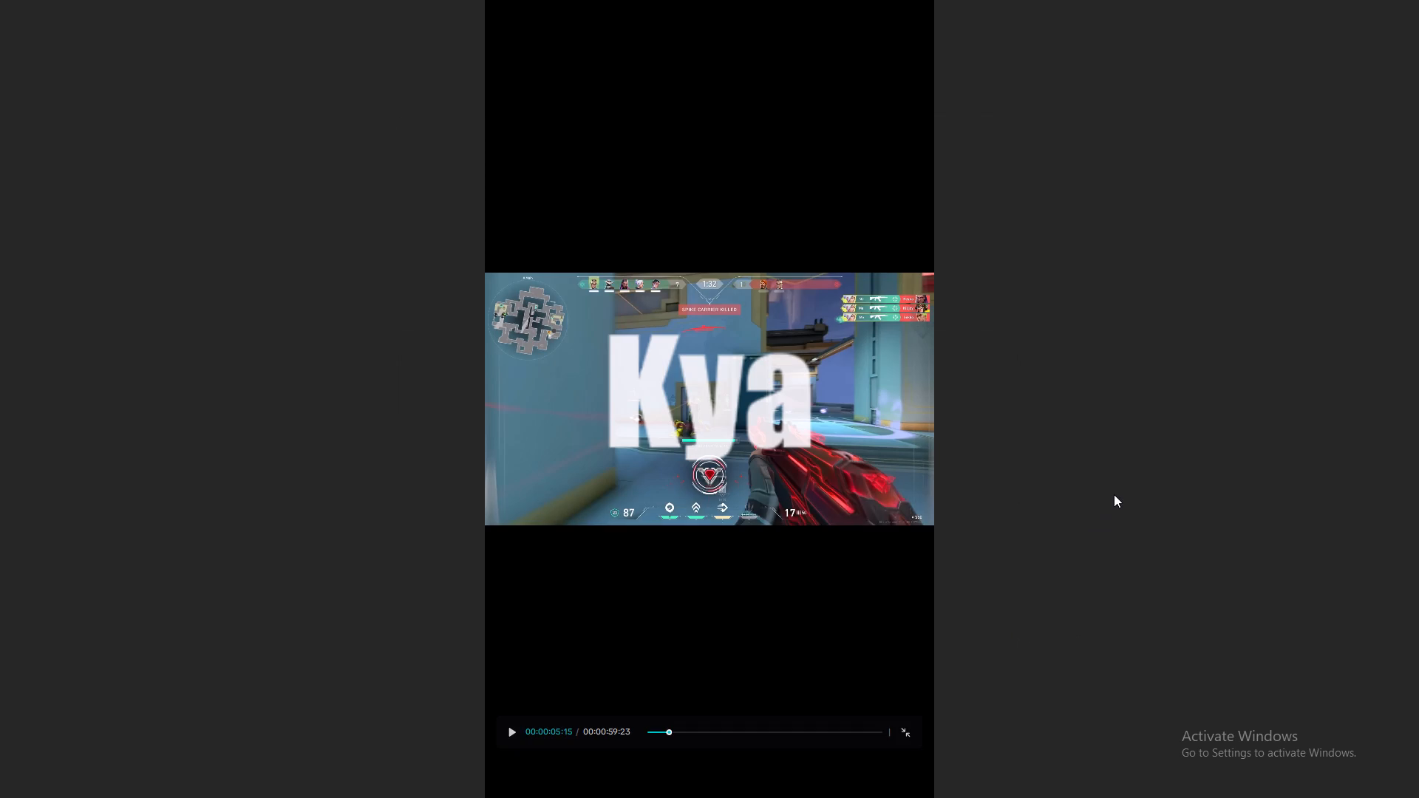
key(Escape)
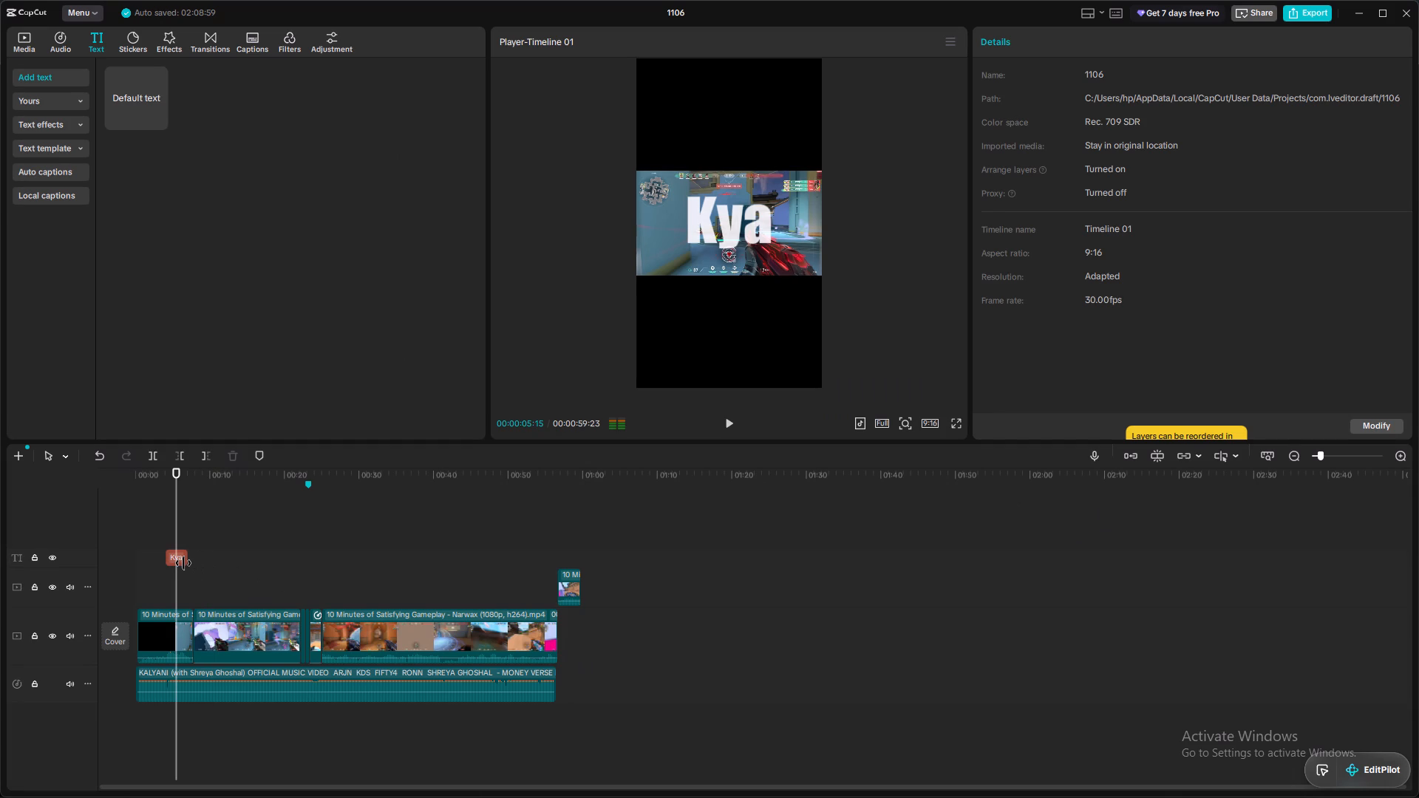
Select the "Kya" text clip and reduce its font size to 40.
click(183, 563)
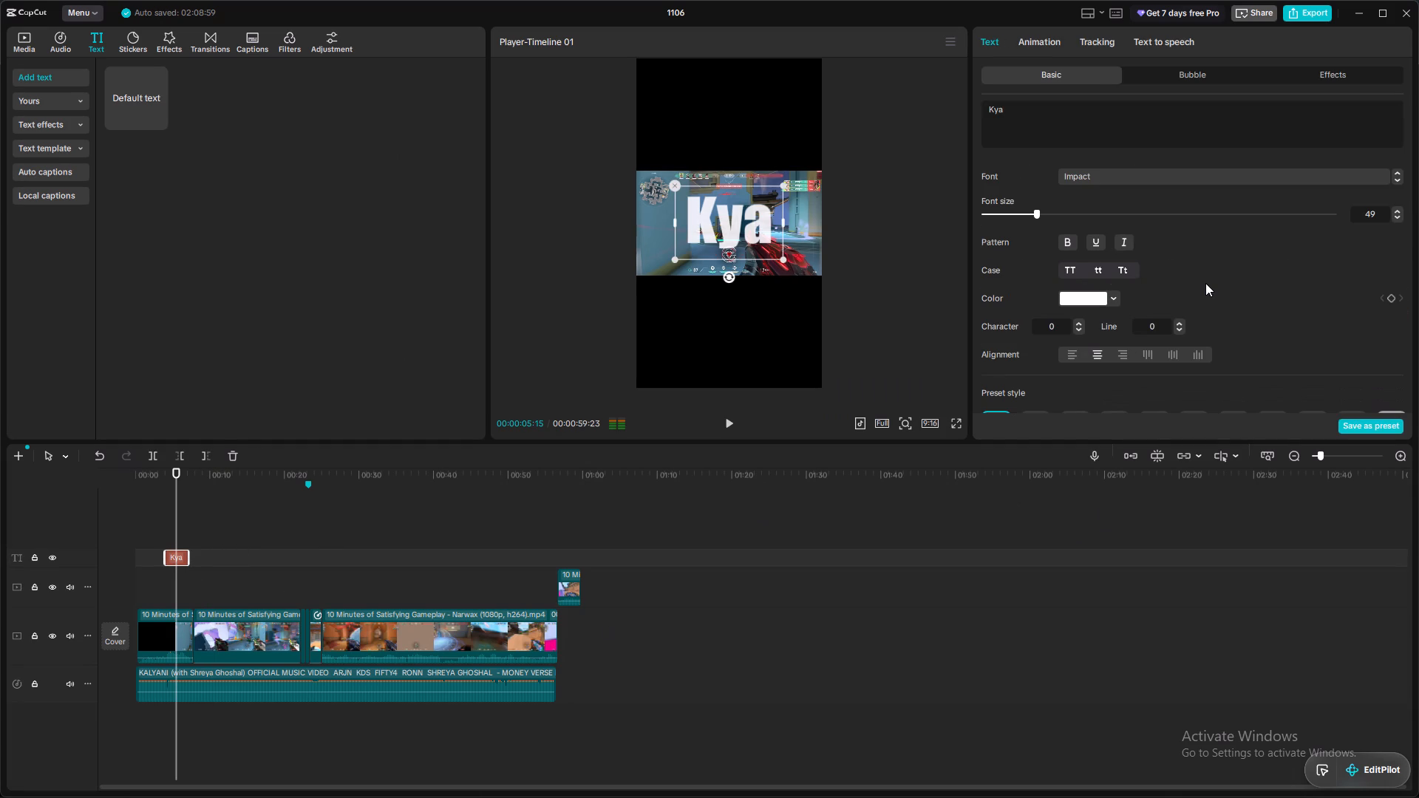
click(1037, 211)
click(1032, 211)
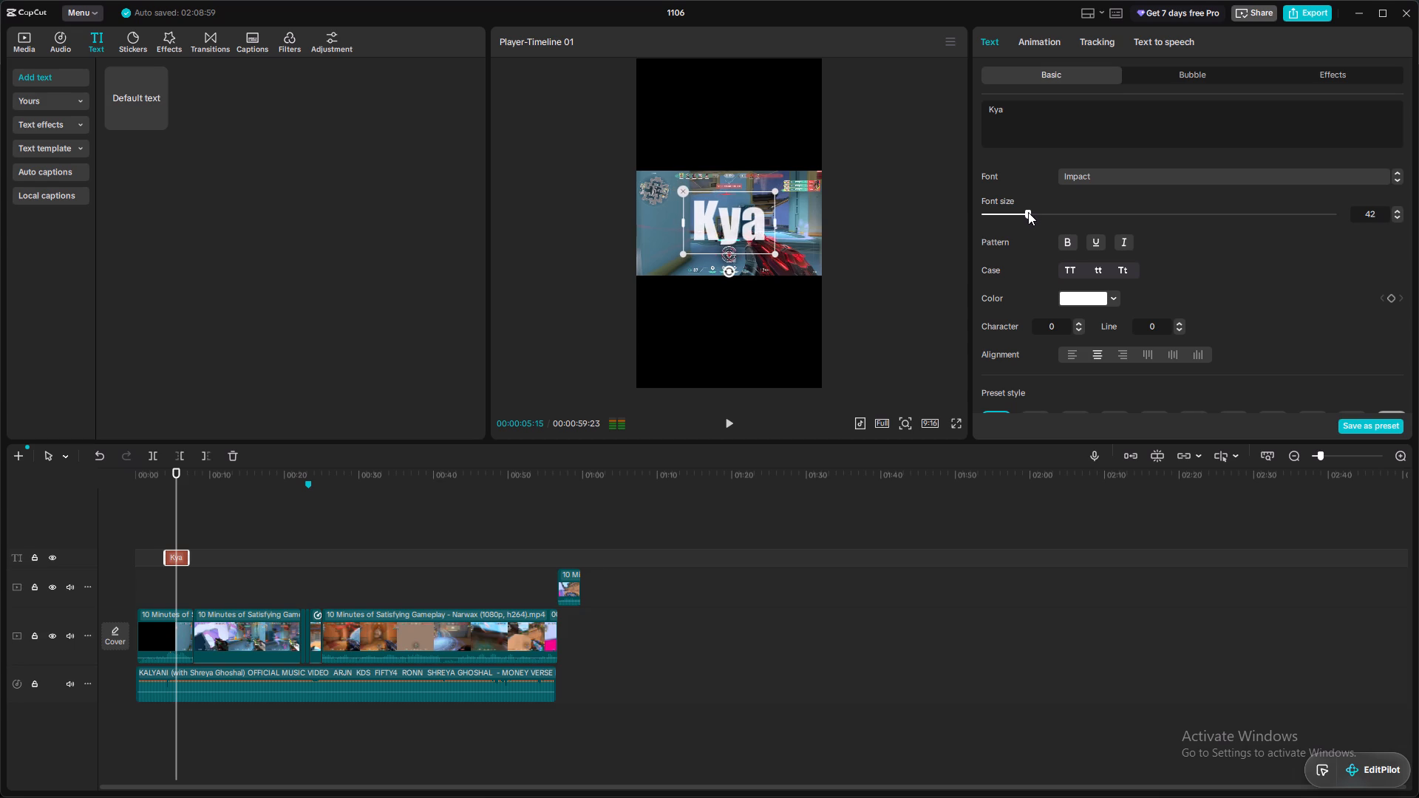
click(735, 218)
click(1395, 216)
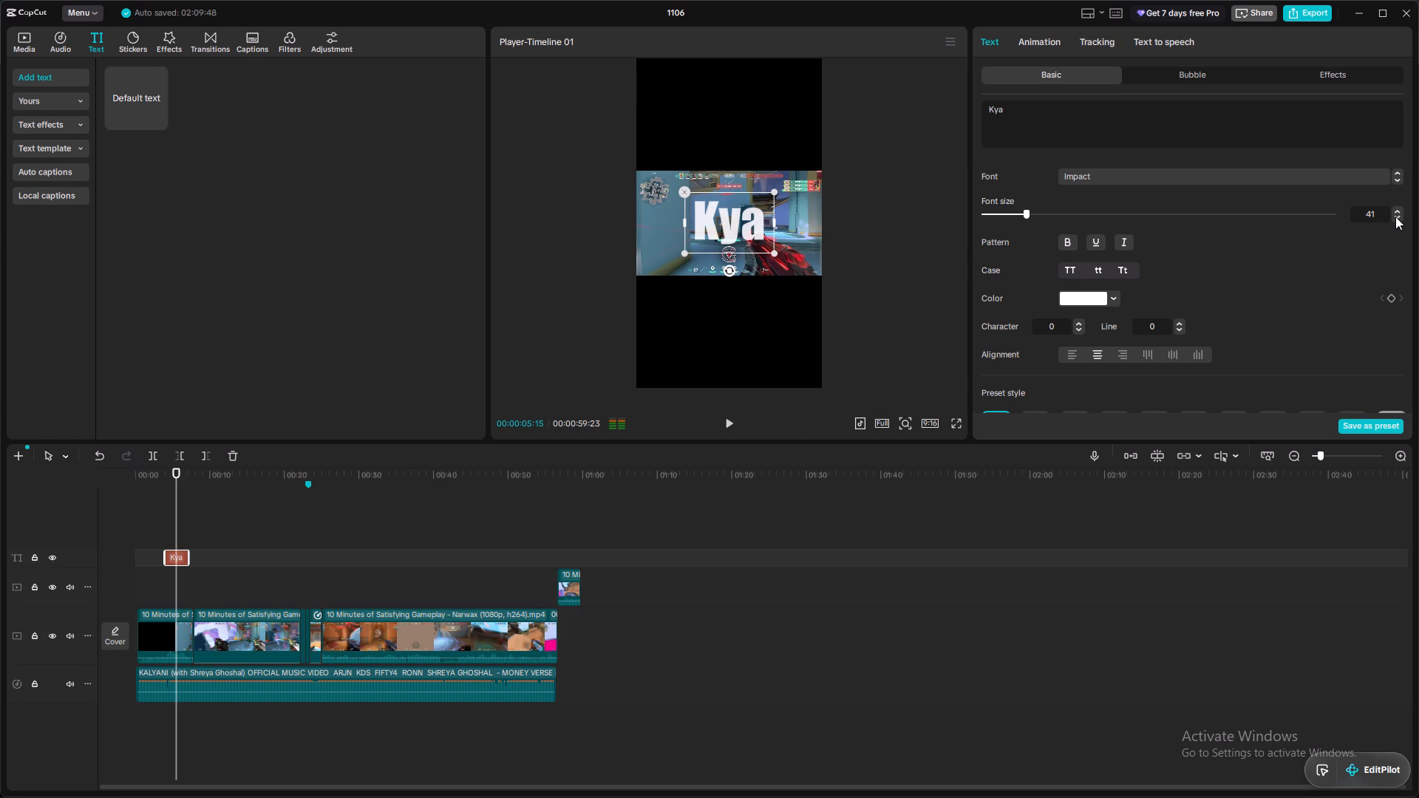
click(1395, 216)
Adjust the blend opacity of the "Kya" text slightly.
scroll(1299, 299, down, 1)
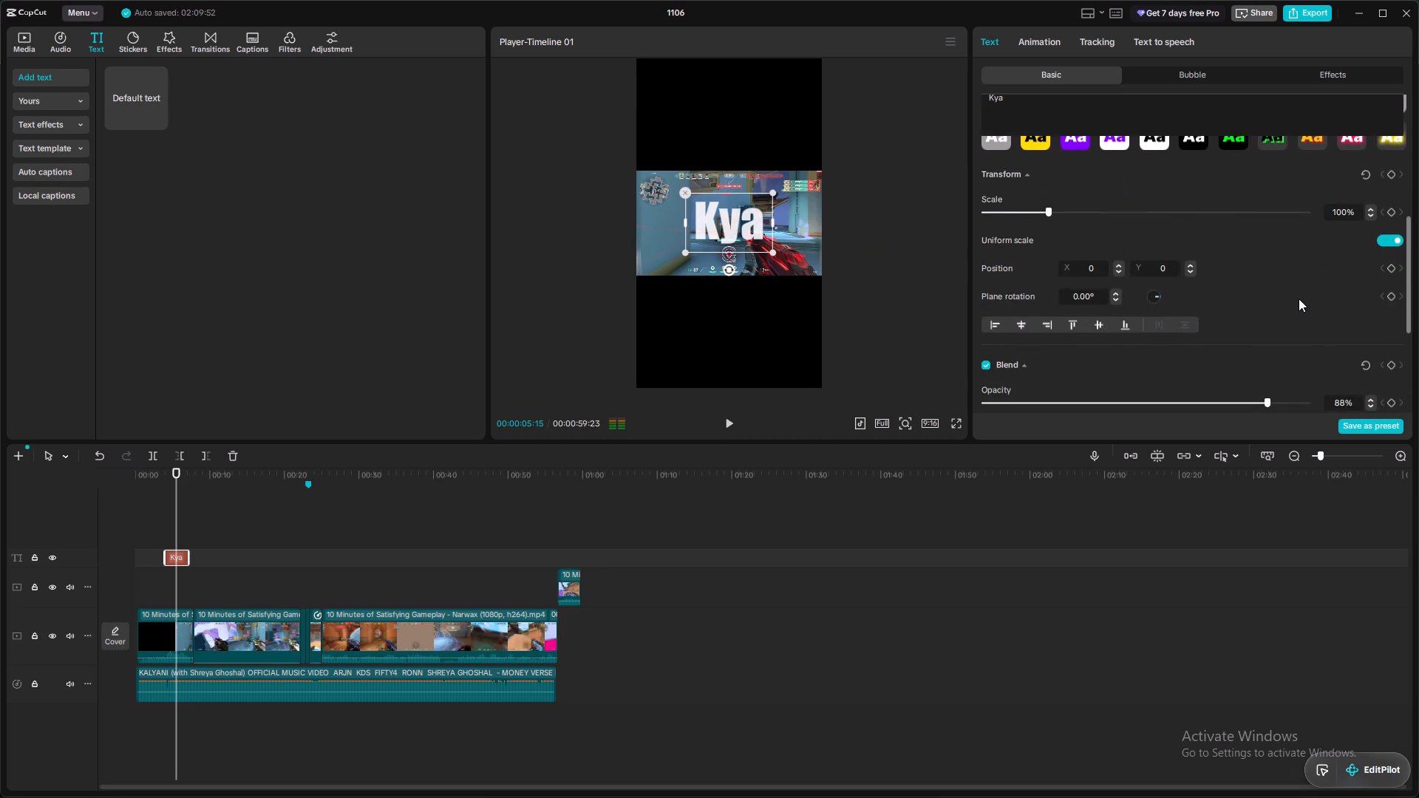
click(1258, 401)
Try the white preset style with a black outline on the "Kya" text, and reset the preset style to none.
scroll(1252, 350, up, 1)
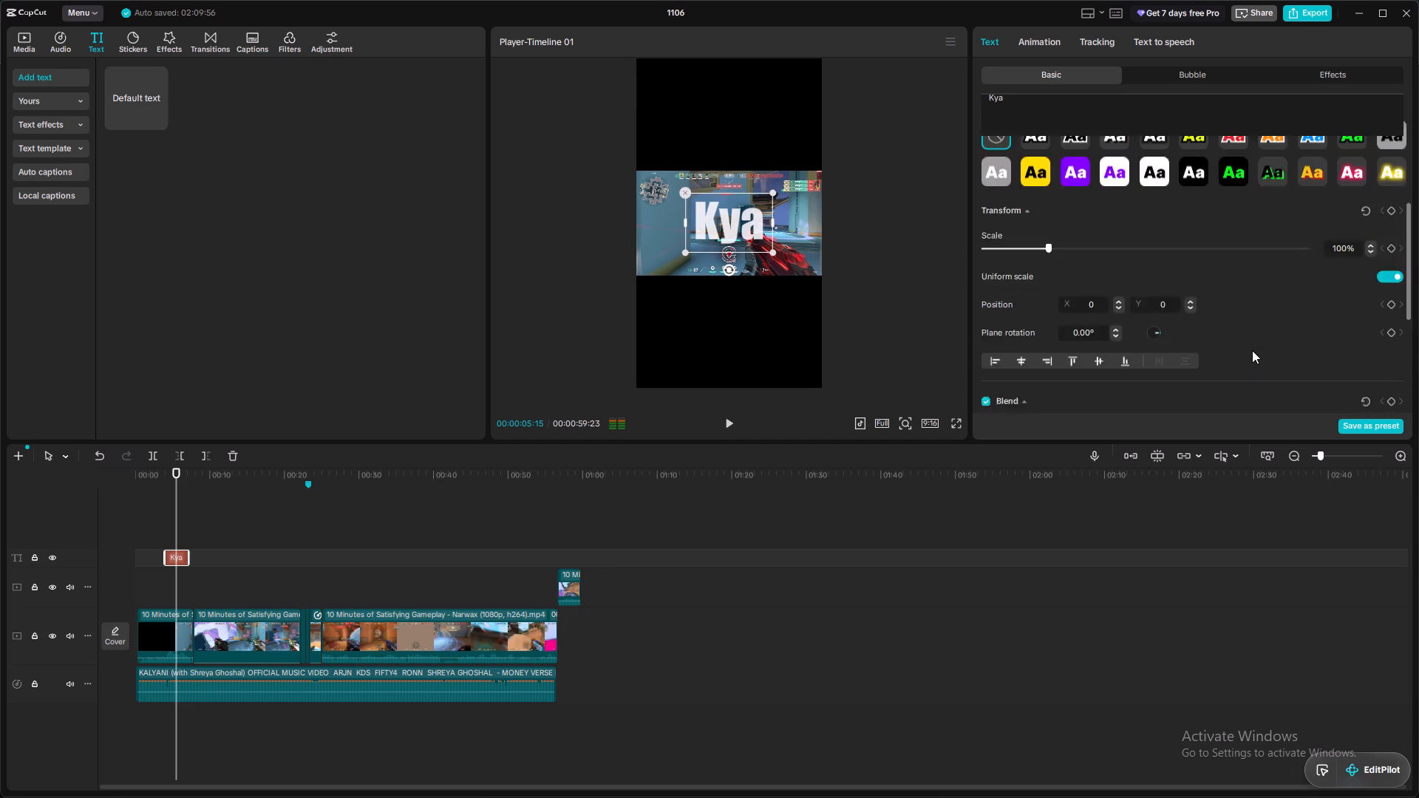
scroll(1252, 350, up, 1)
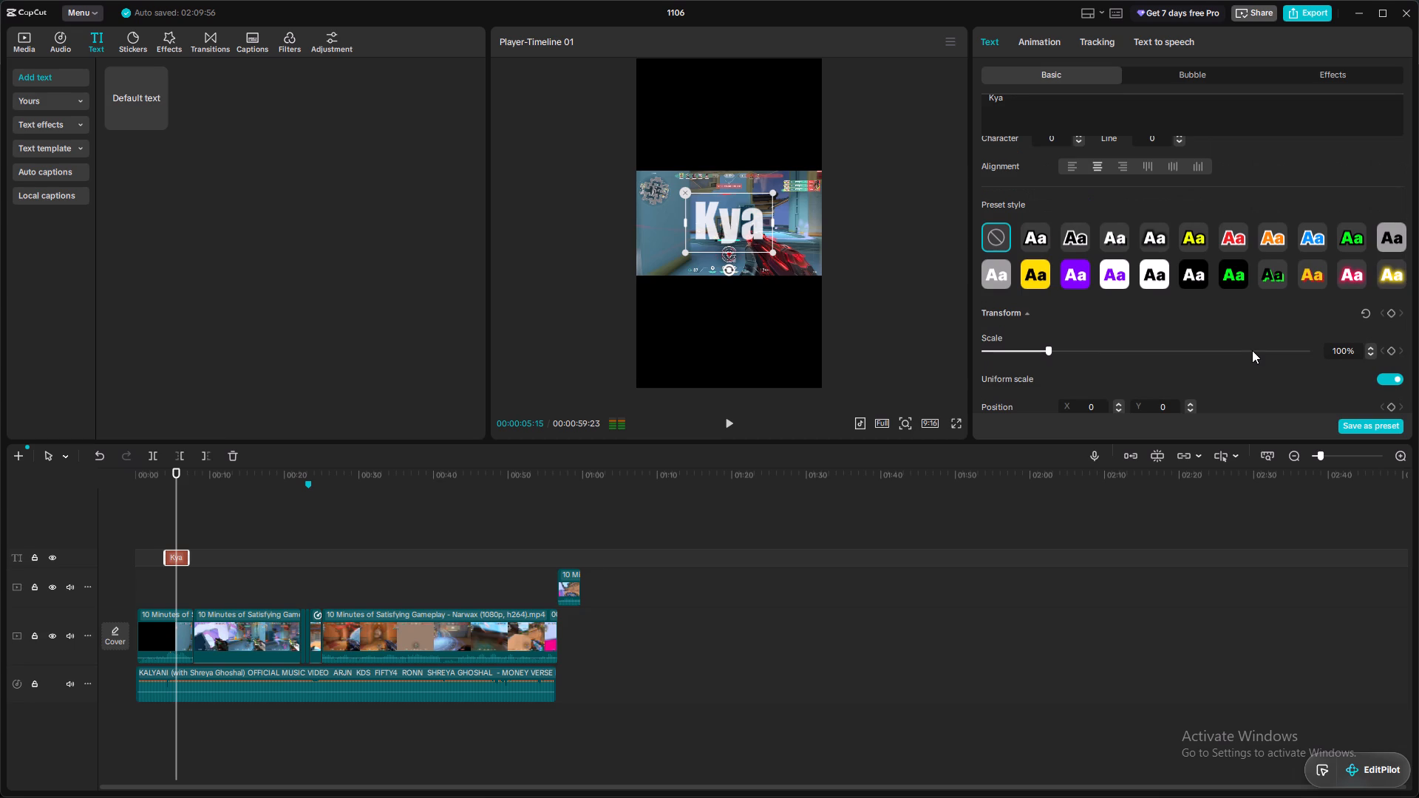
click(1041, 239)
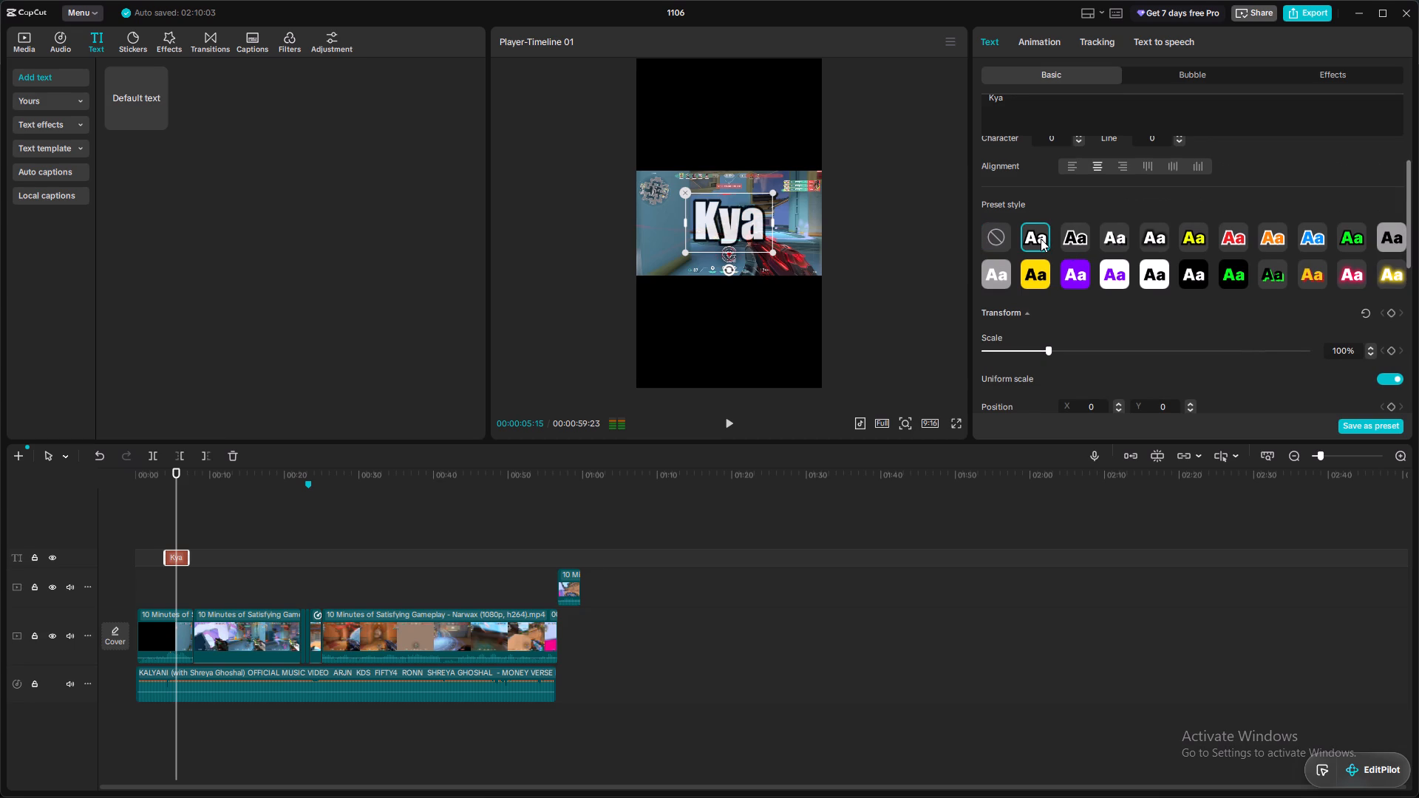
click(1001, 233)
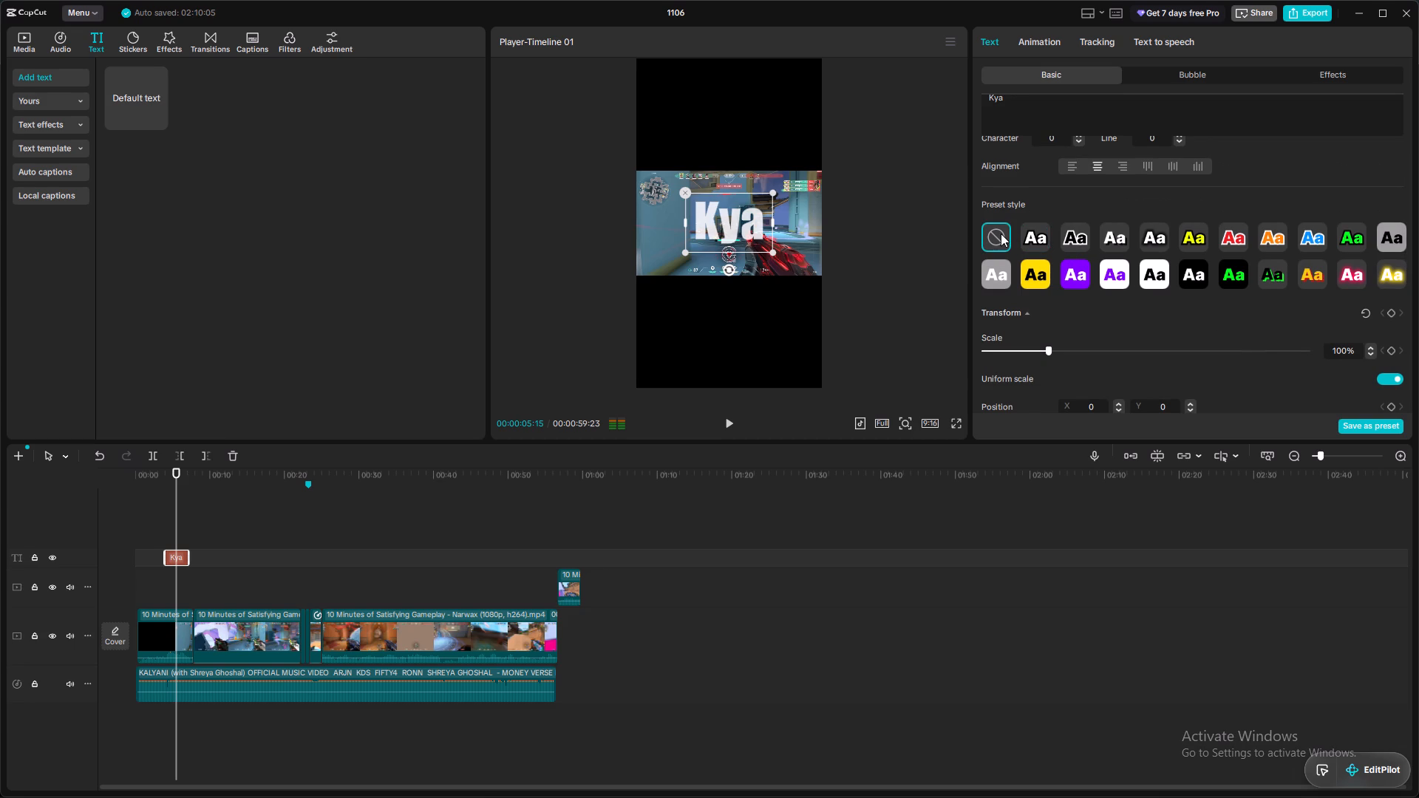
Turn on bold for the "Kya" text.
scroll(1001, 233, up, 1)
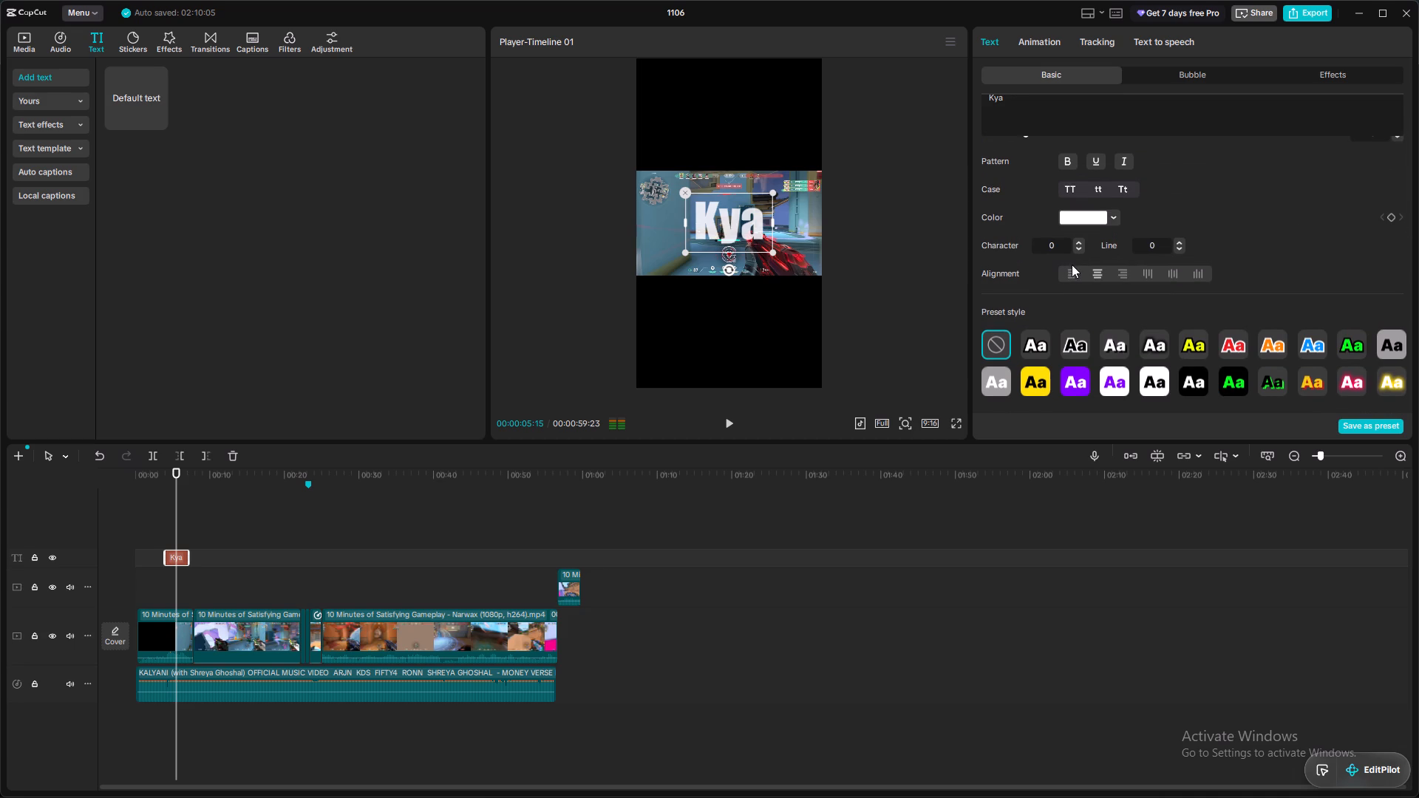
scroll(1072, 265, up, 1)
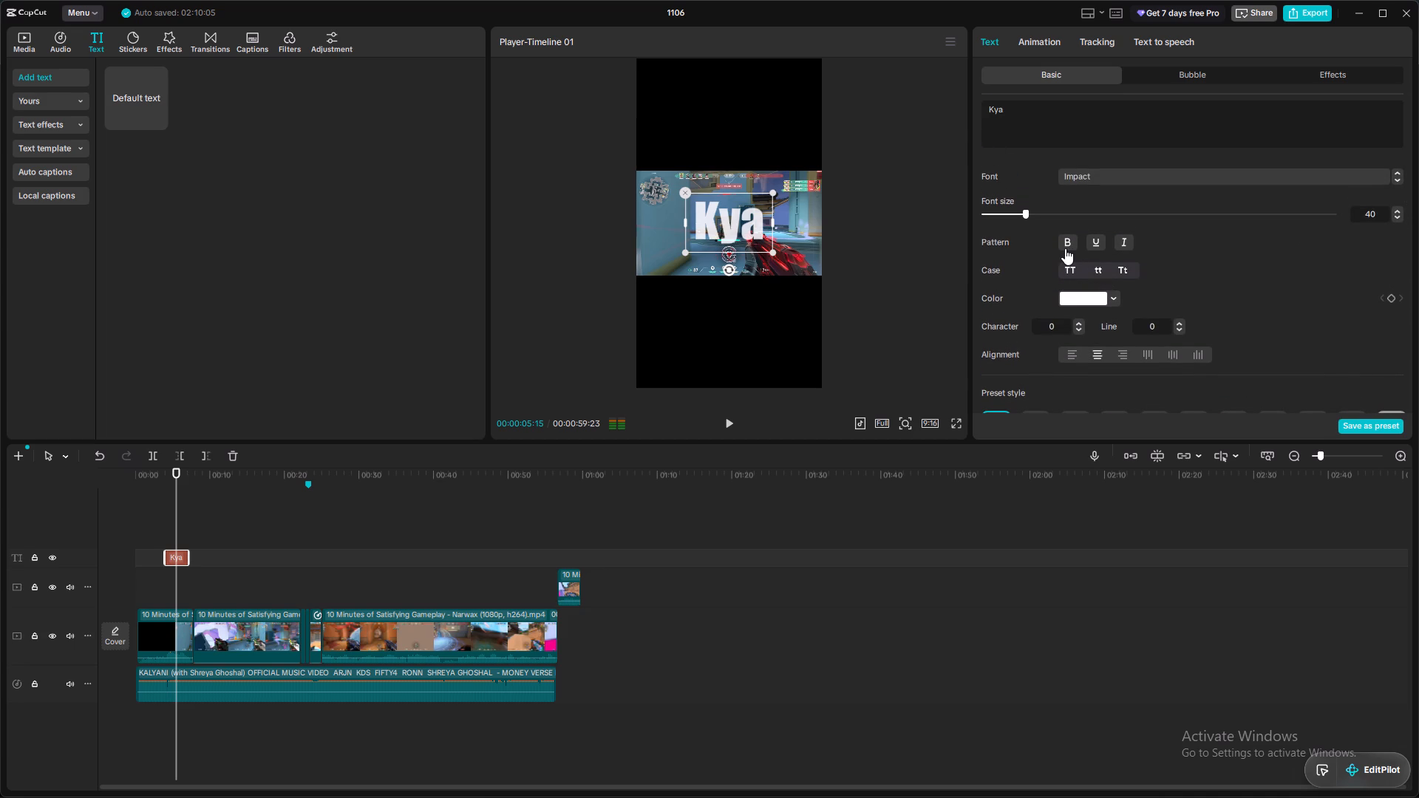
click(1065, 248)
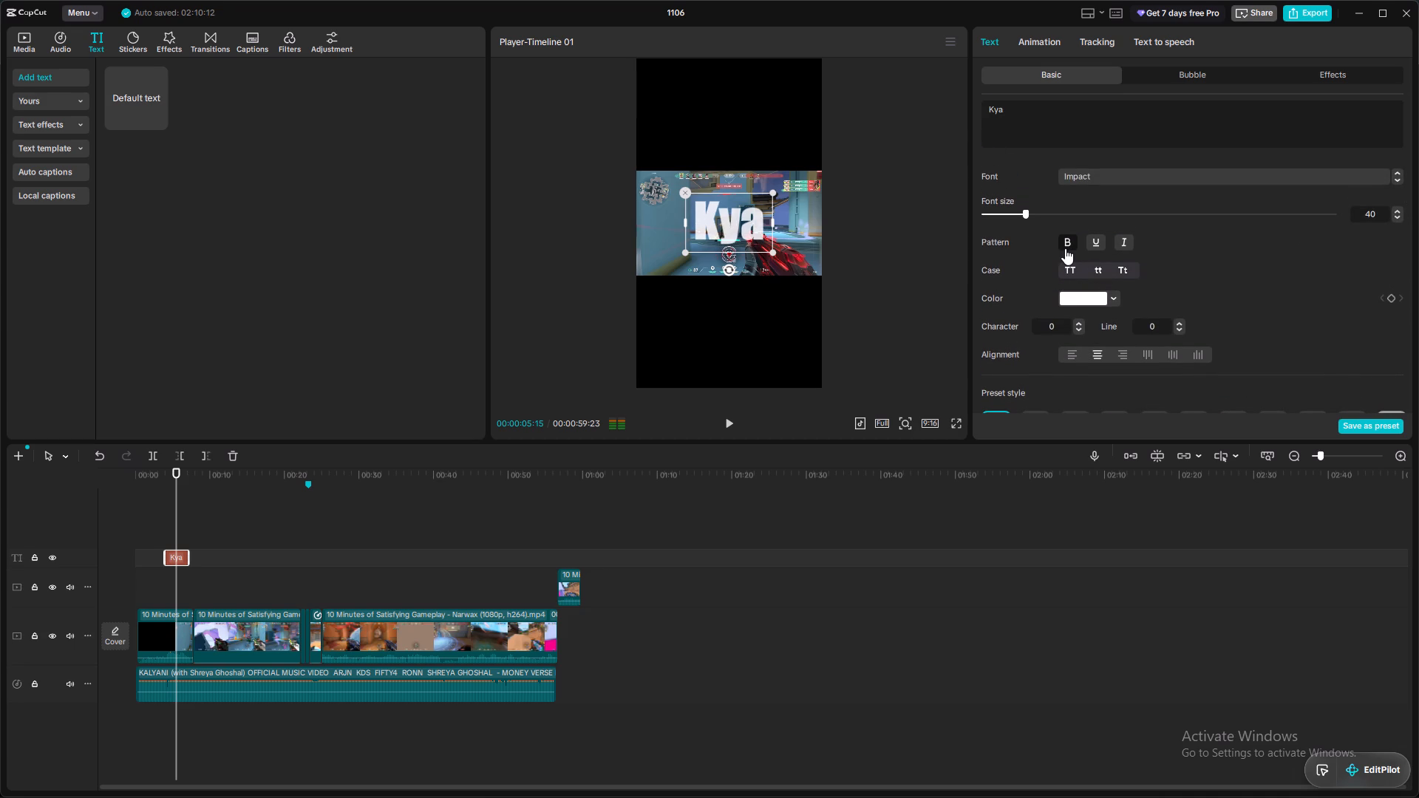
click(1065, 248)
click(1065, 248)
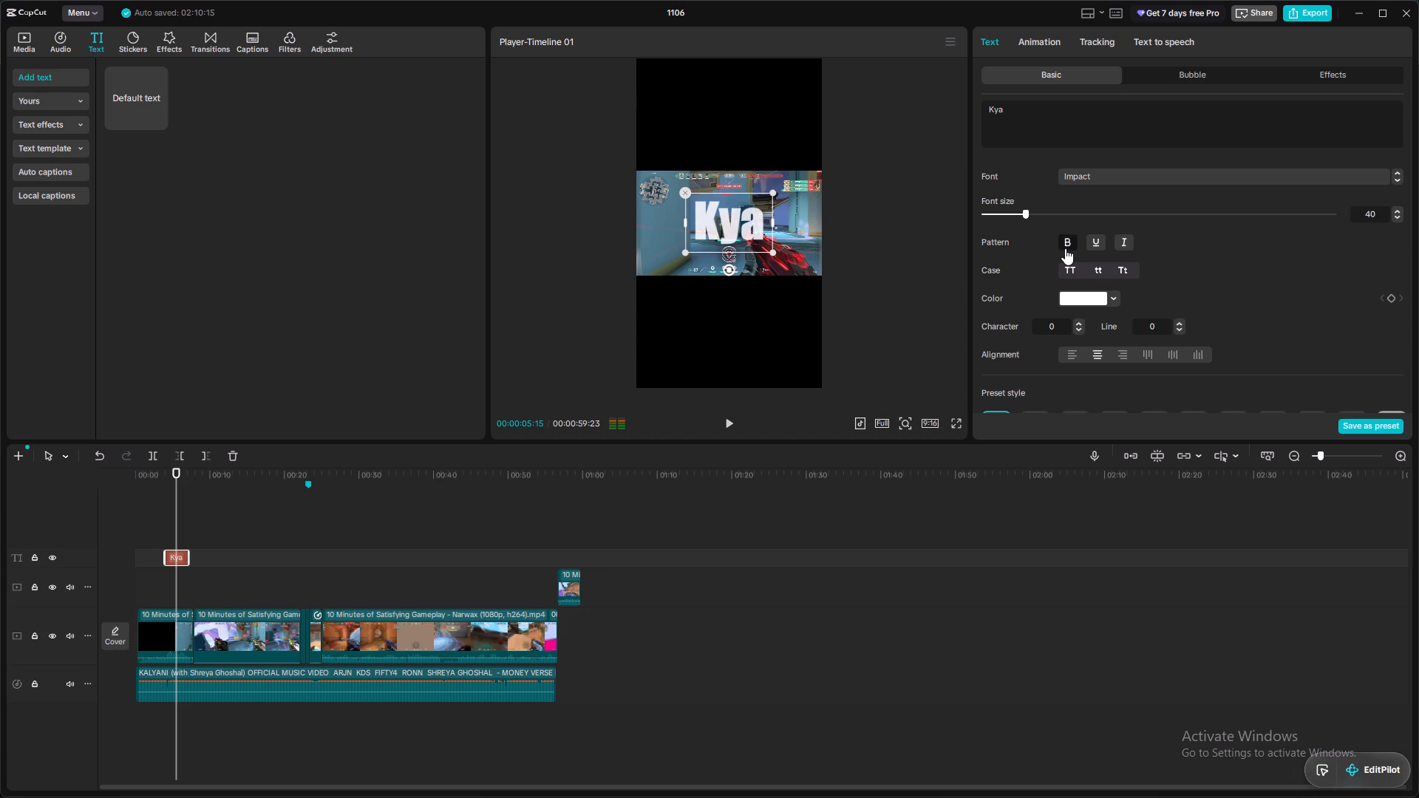
click(1065, 248)
click(1065, 248)
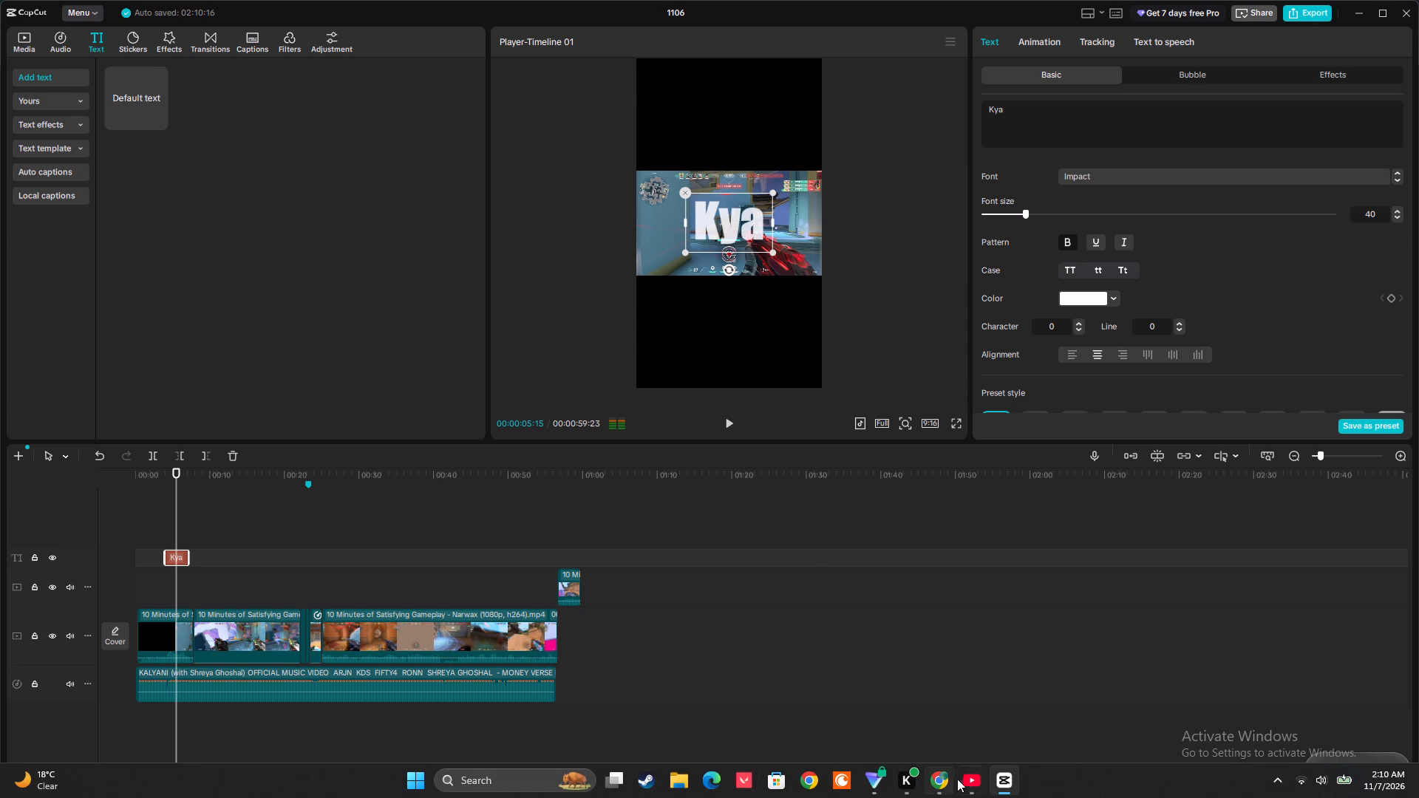
click(970, 695)
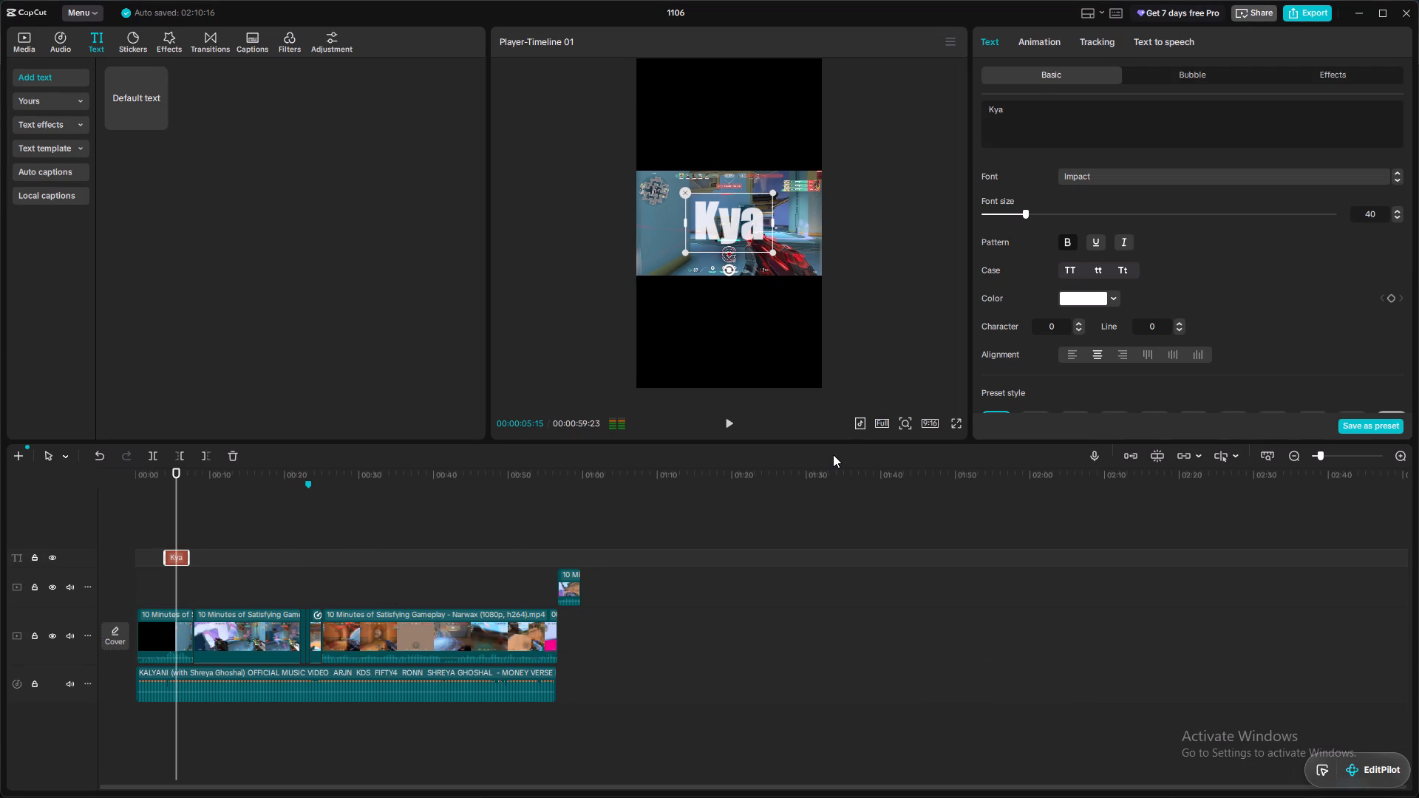
click(167, 39)
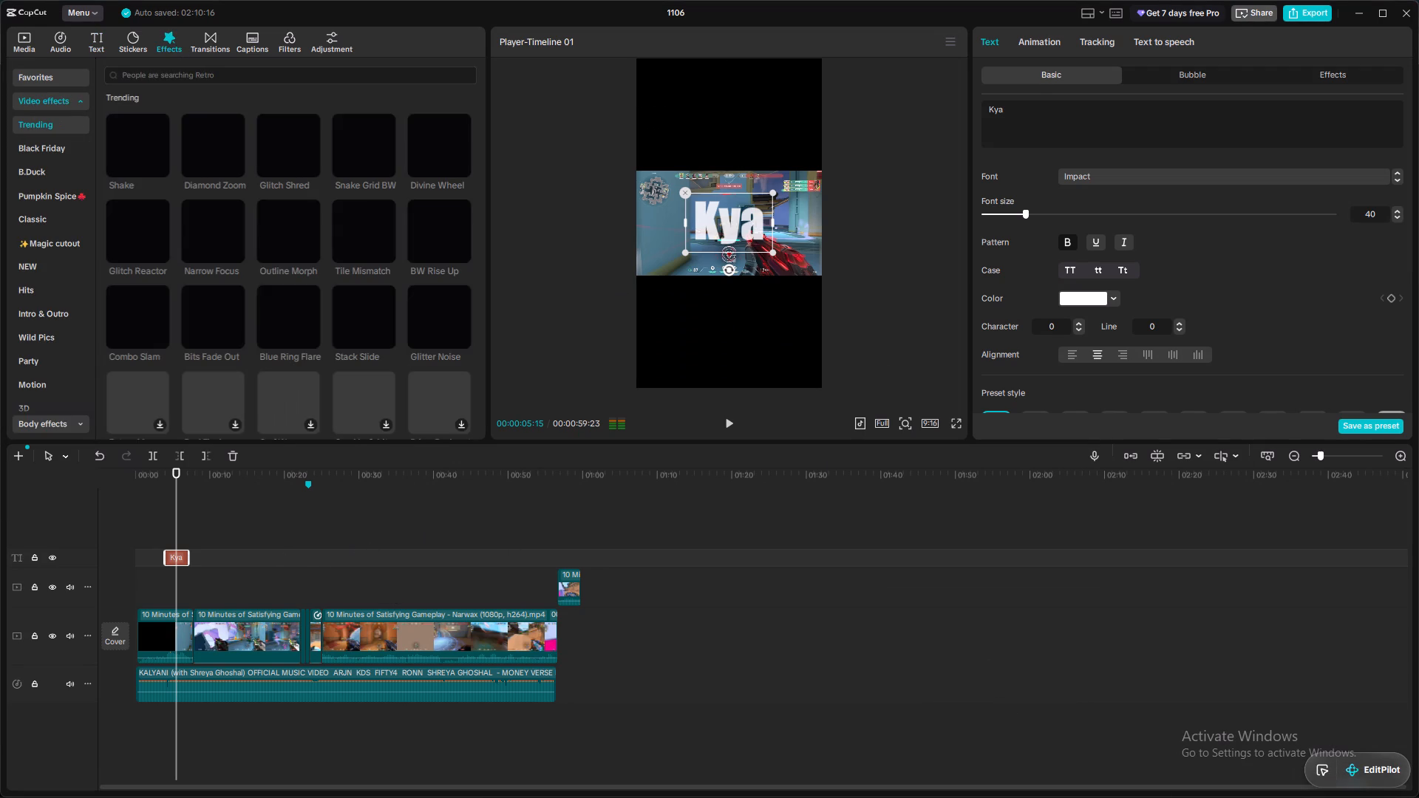
click(217, 81)
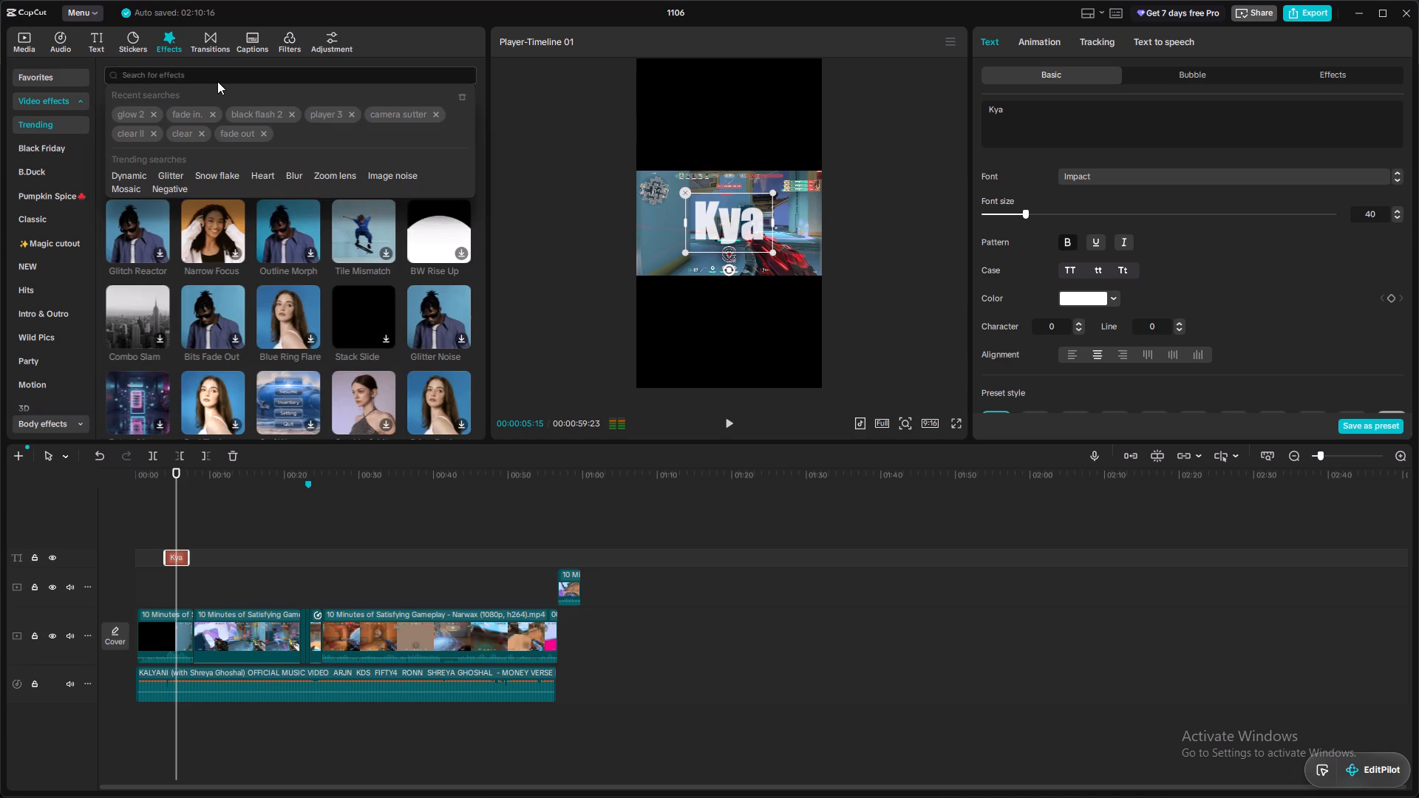
click(106, 44)
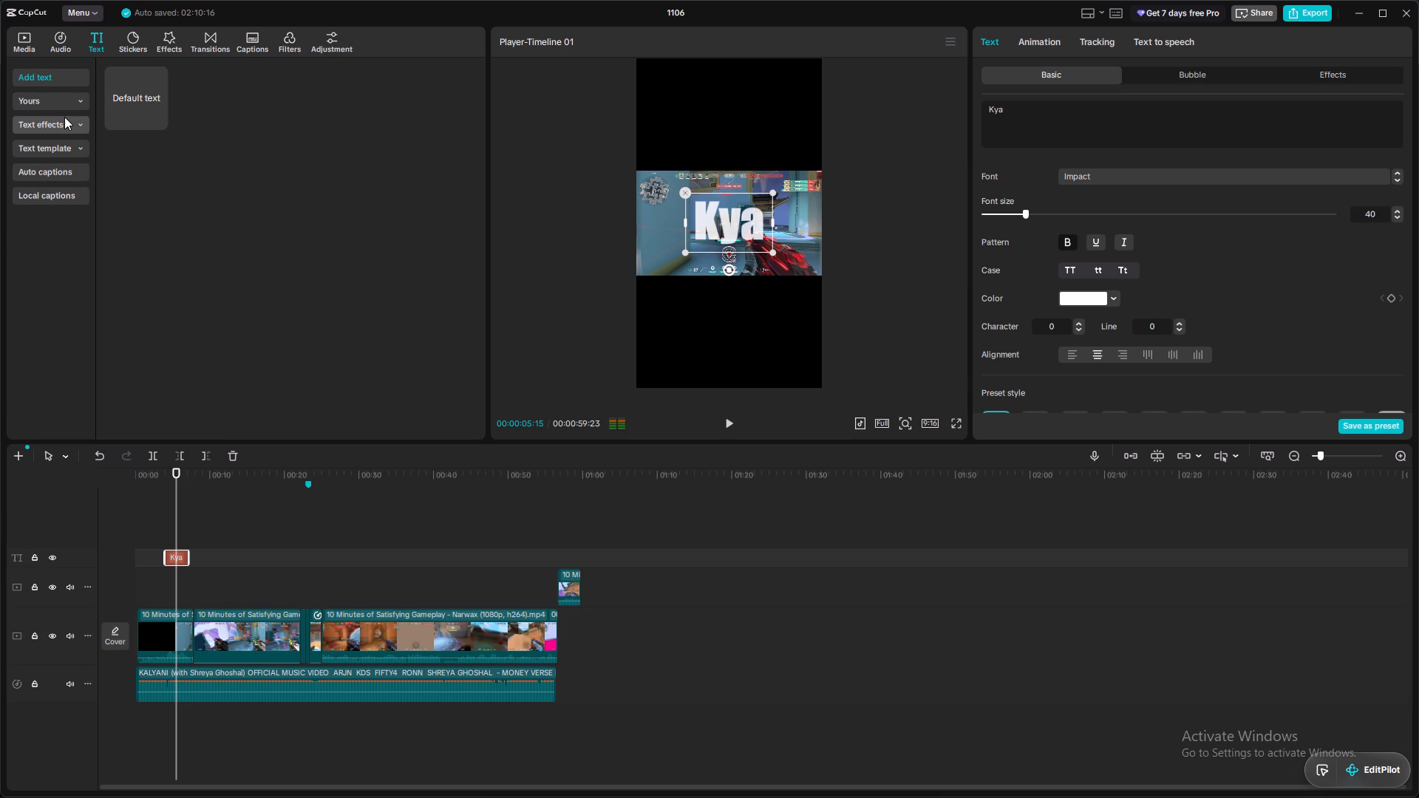
click(64, 117)
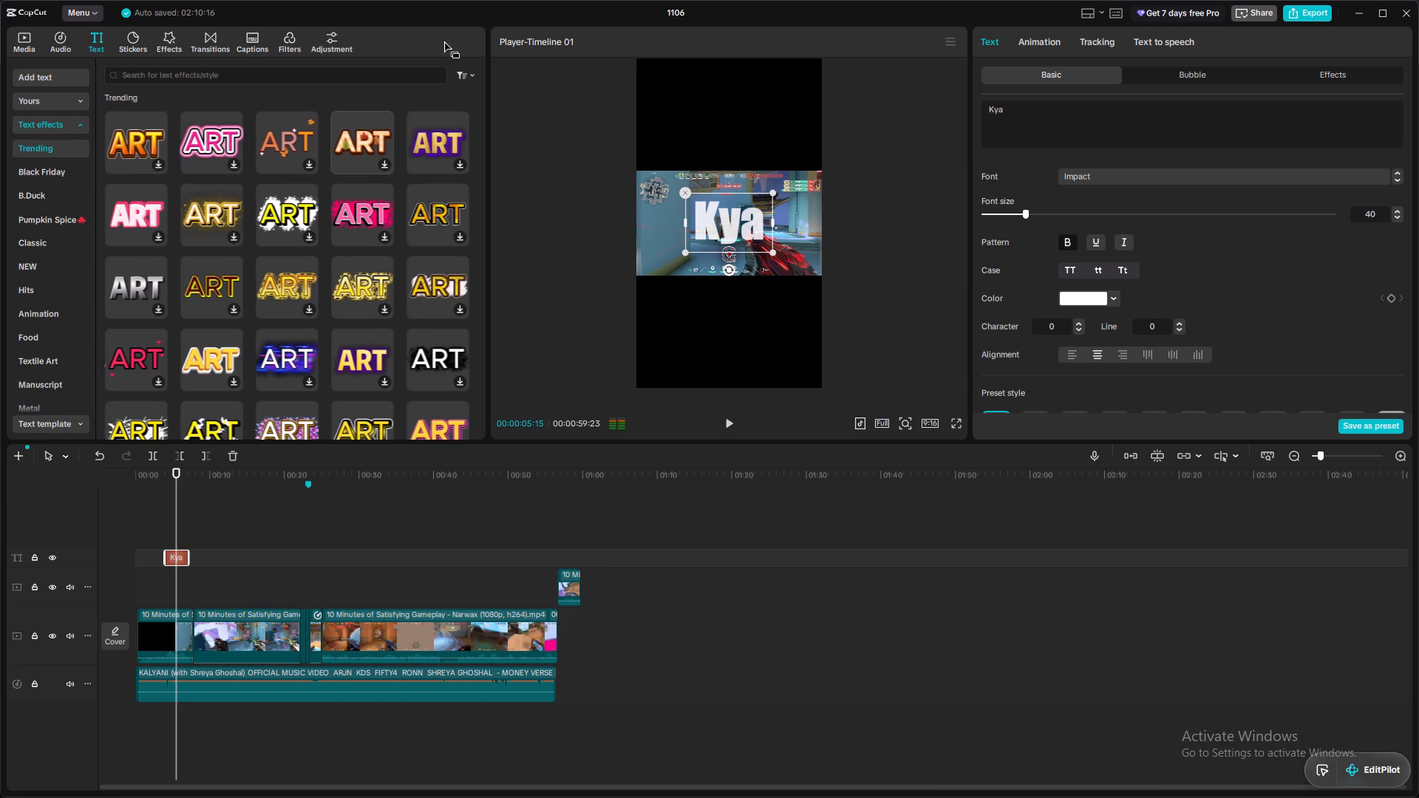
click(1049, 46)
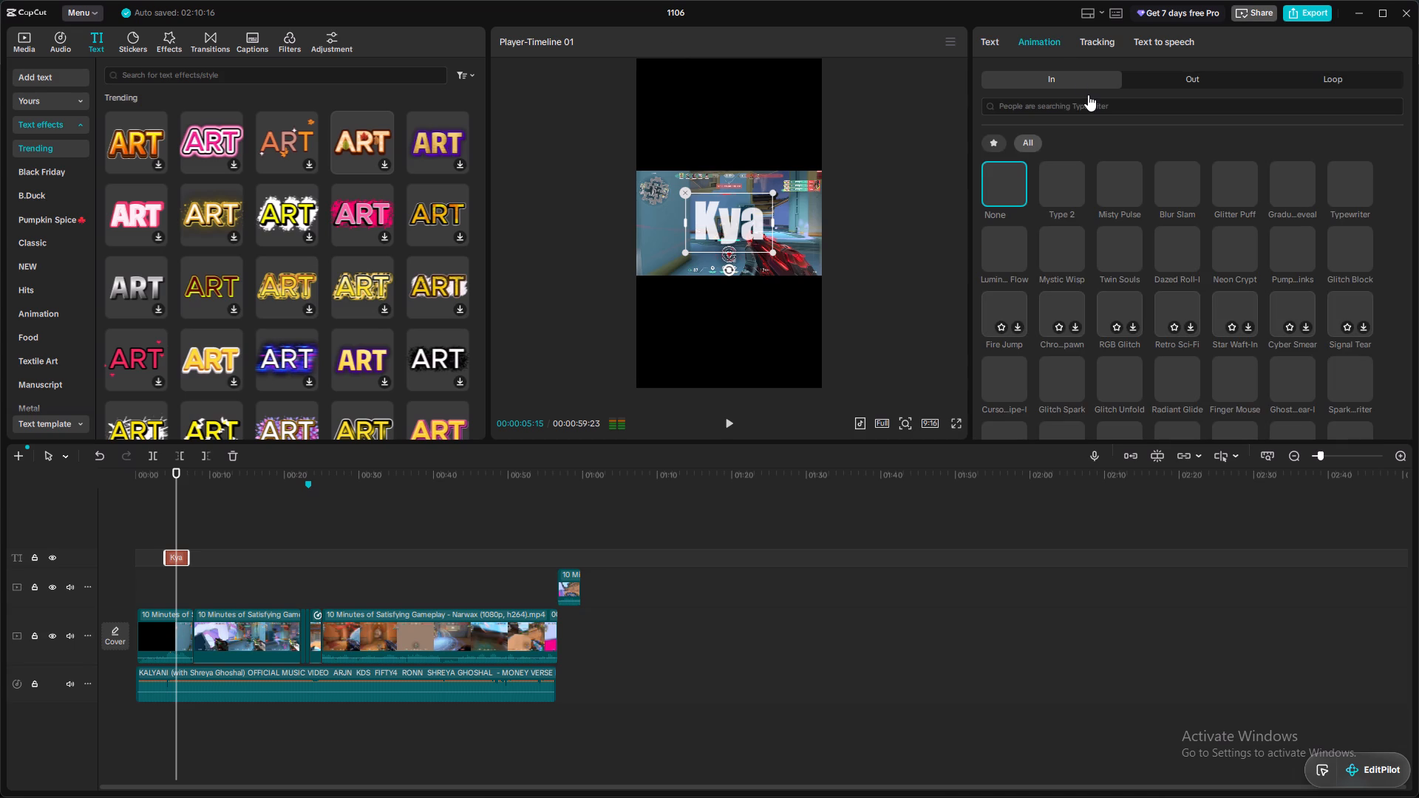
click(1080, 109)
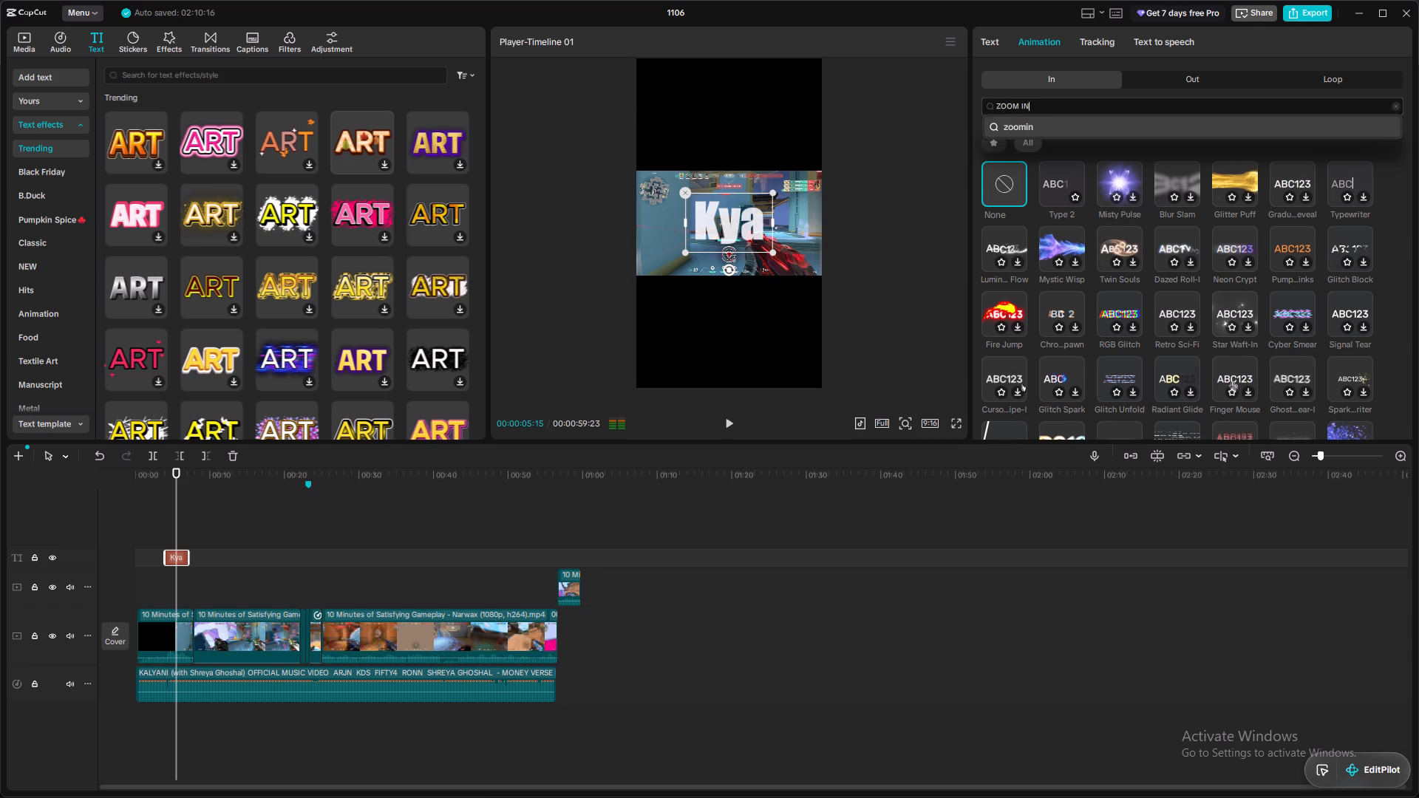
key(Return)
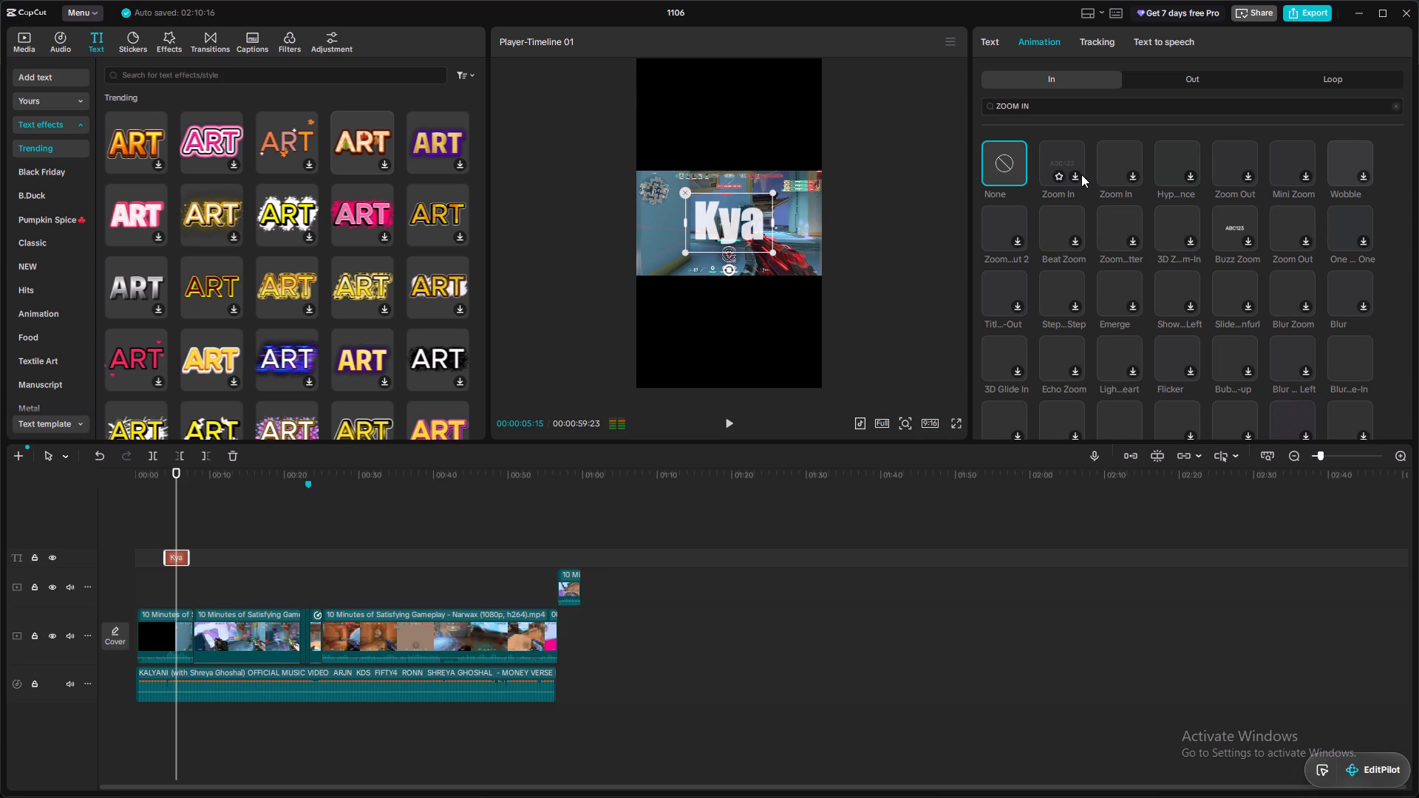
click(1076, 178)
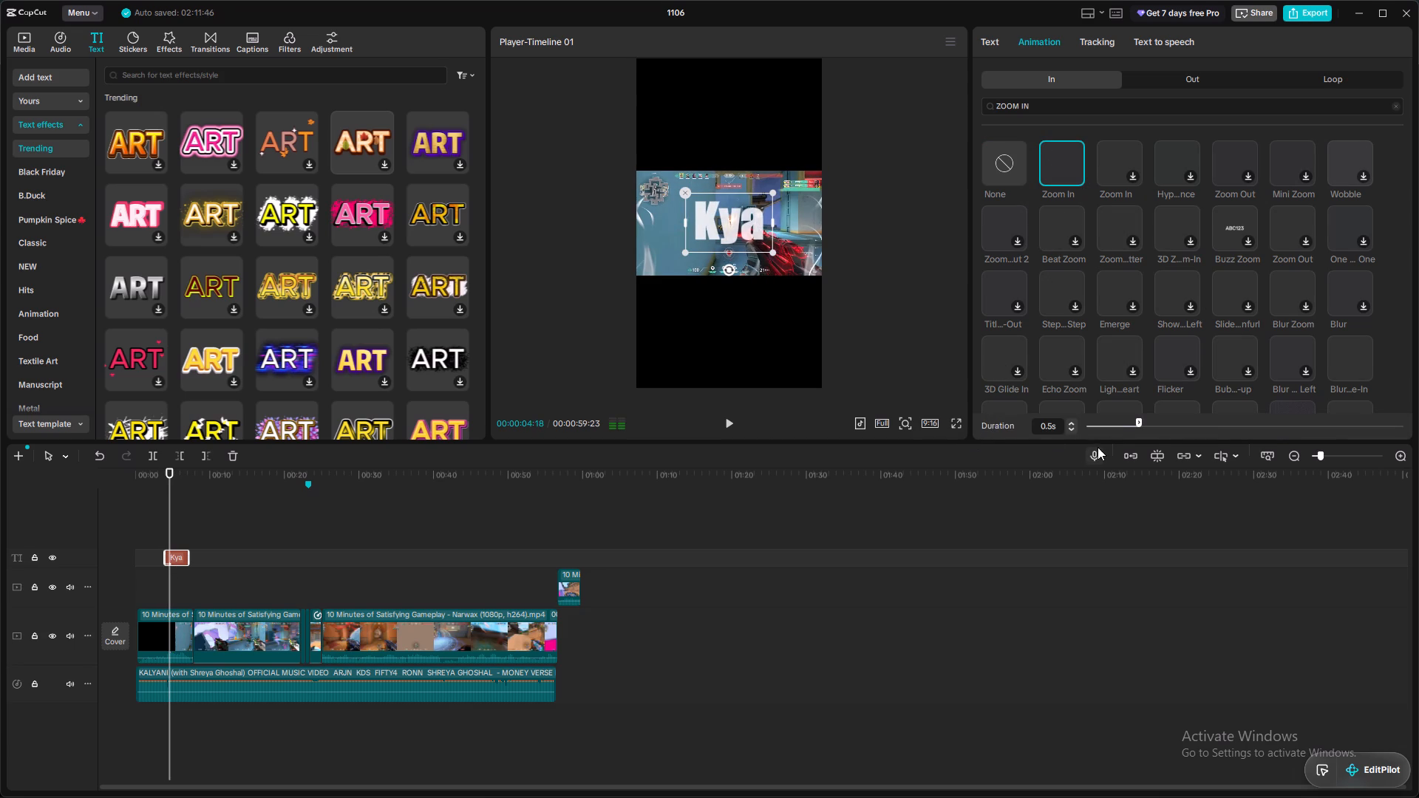
click(1116, 426)
click(1106, 424)
Play back and step through the start of the "Kya" text to check its entrance animation against the song.
click(154, 503)
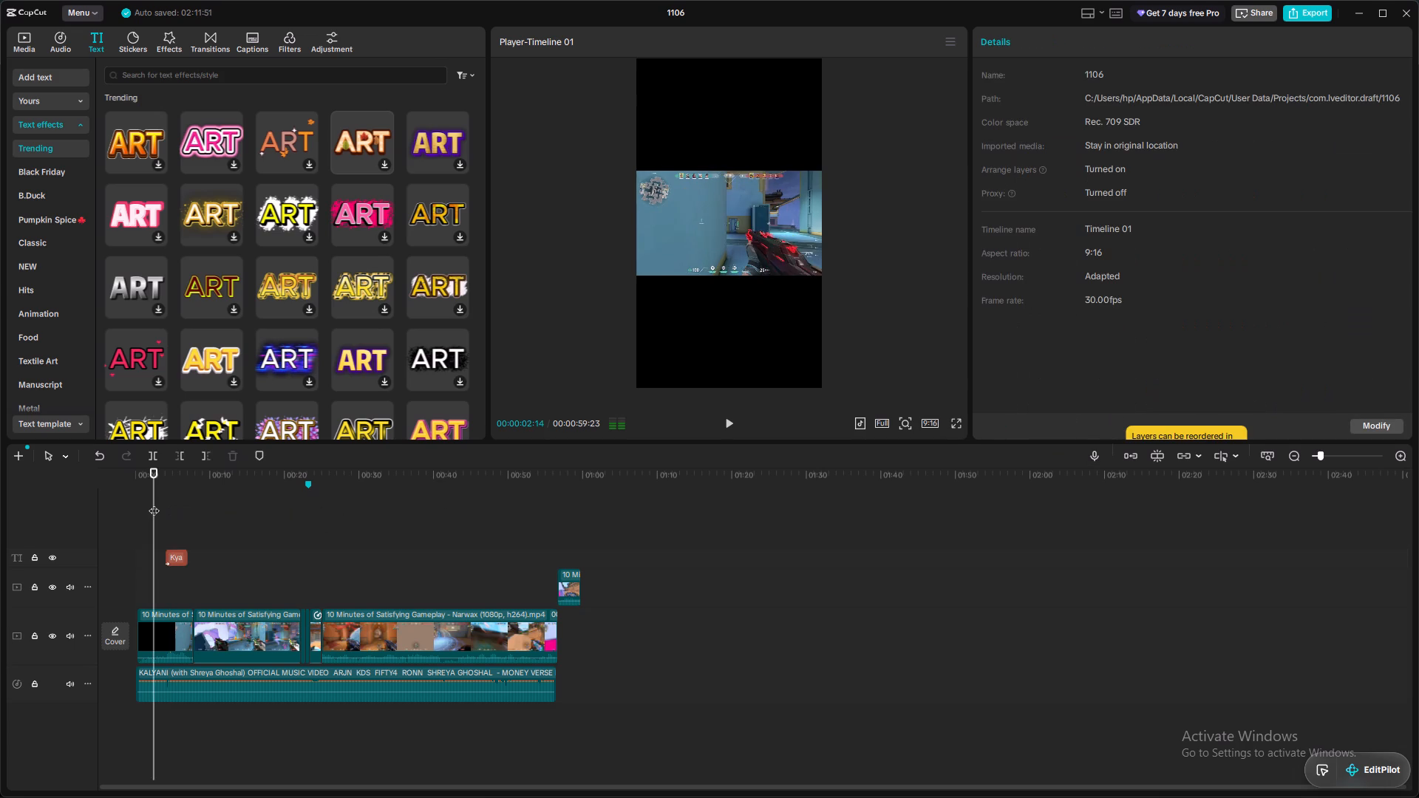
key(space)
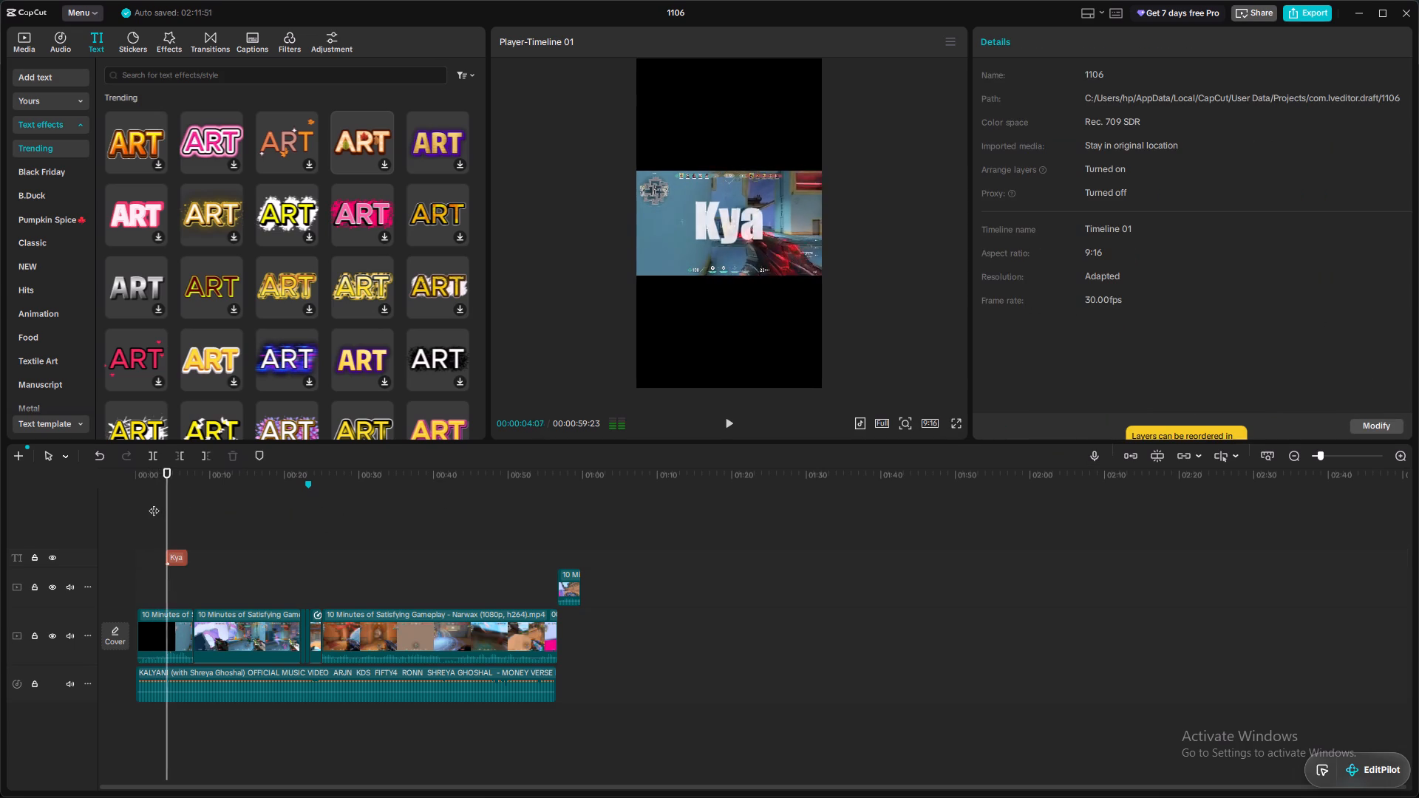
key(space)
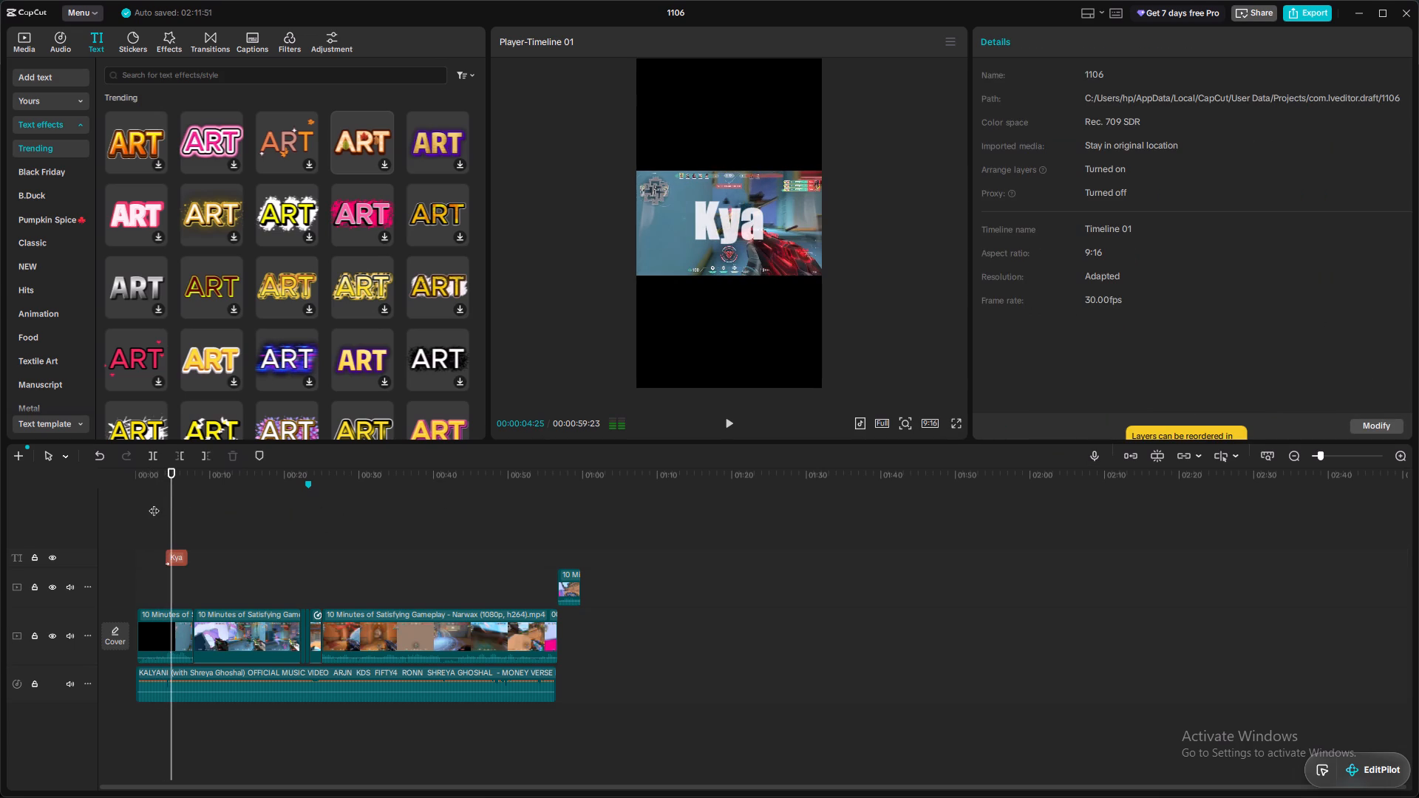
key(space)
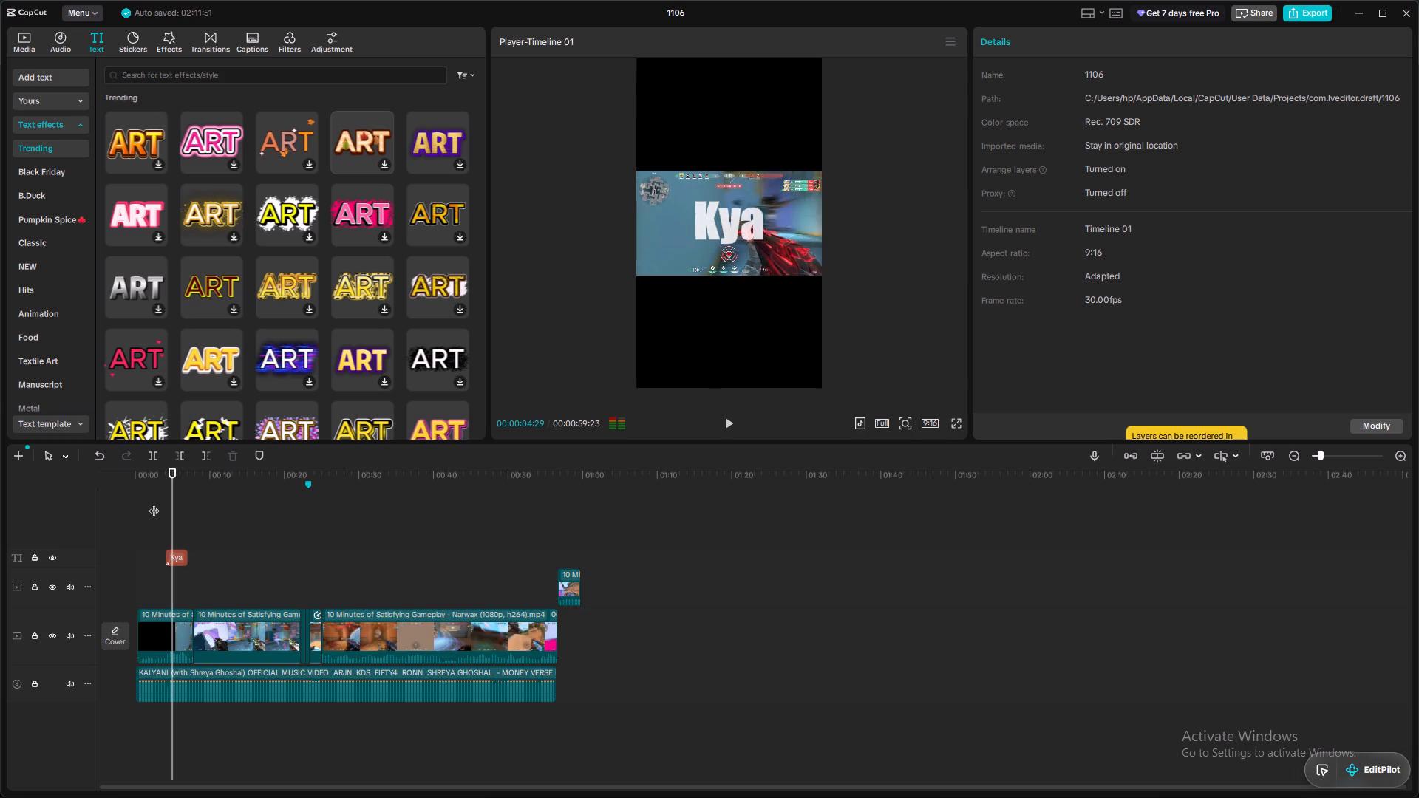
key(space)
key(Left)
key(Left)
key(Left)
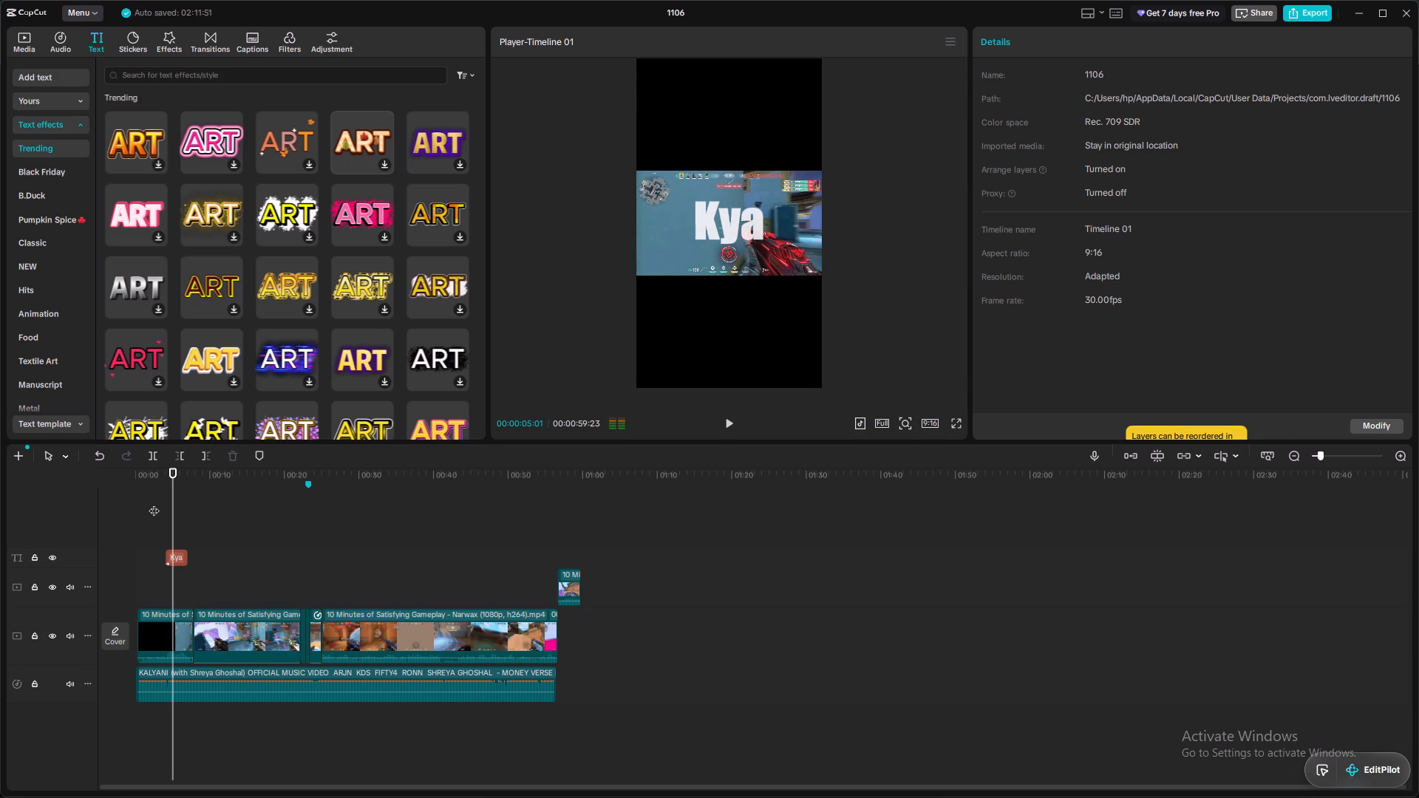
key(Left)
key(Left)
key(Left)
key(Left)
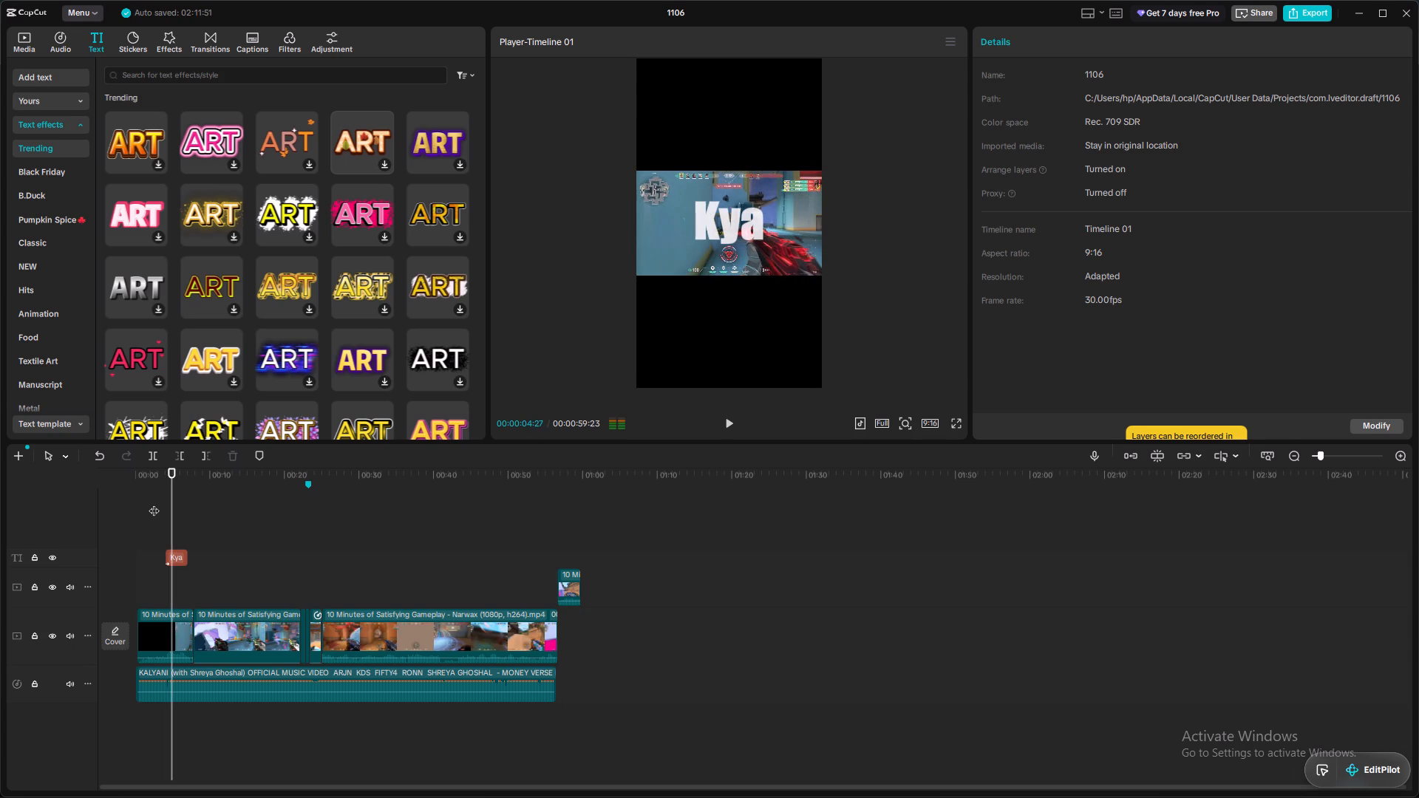
key(Left)
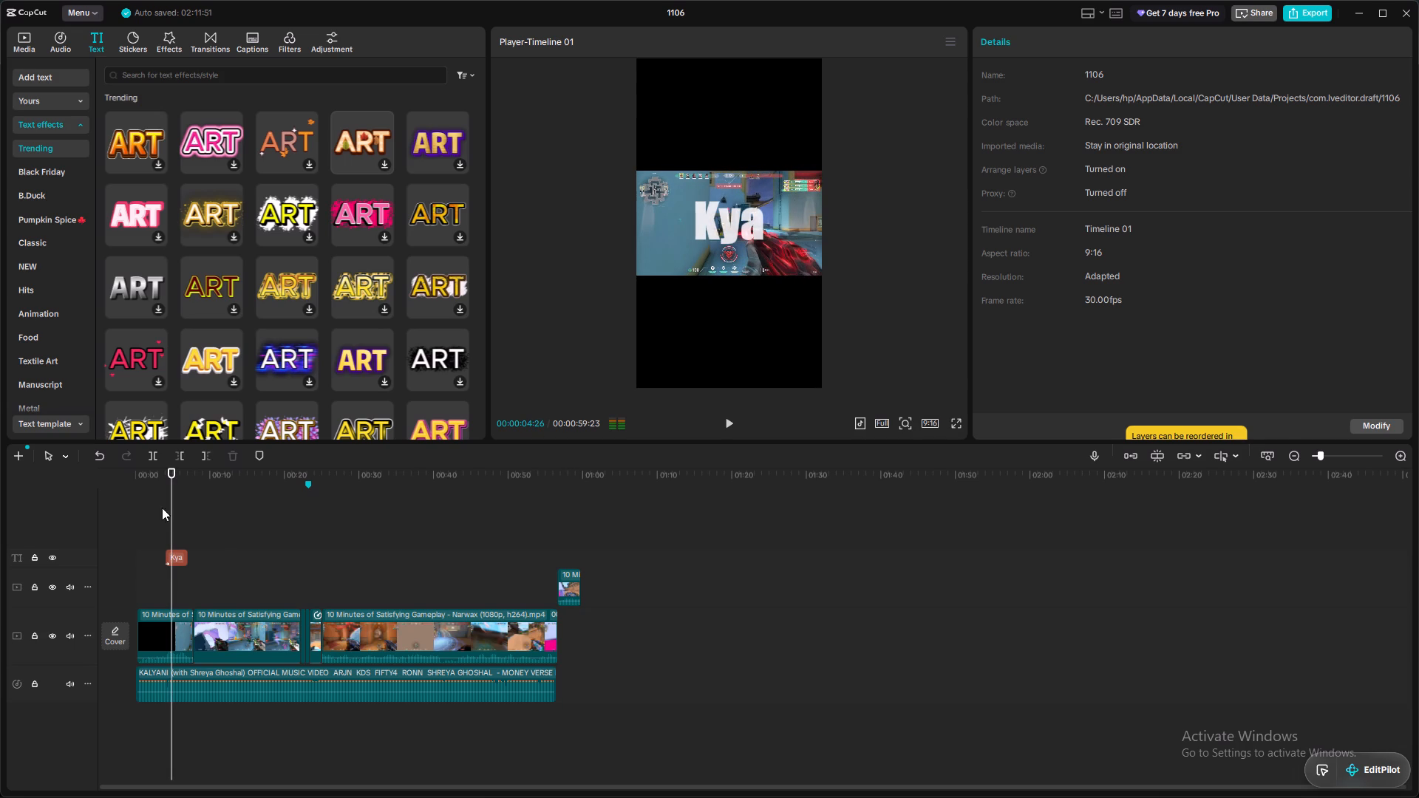
ctrl+scroll(191, 562, up, 8)
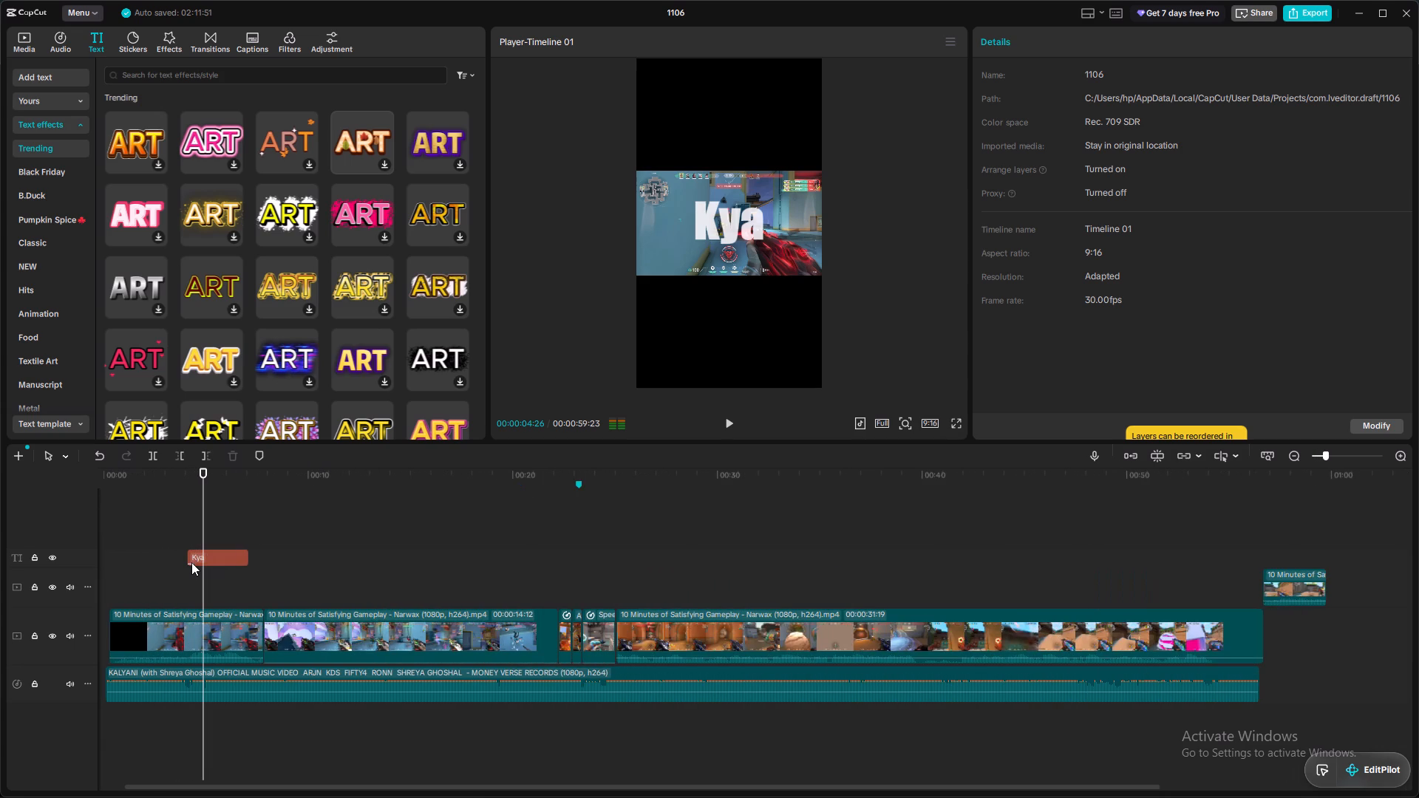
click(177, 511)
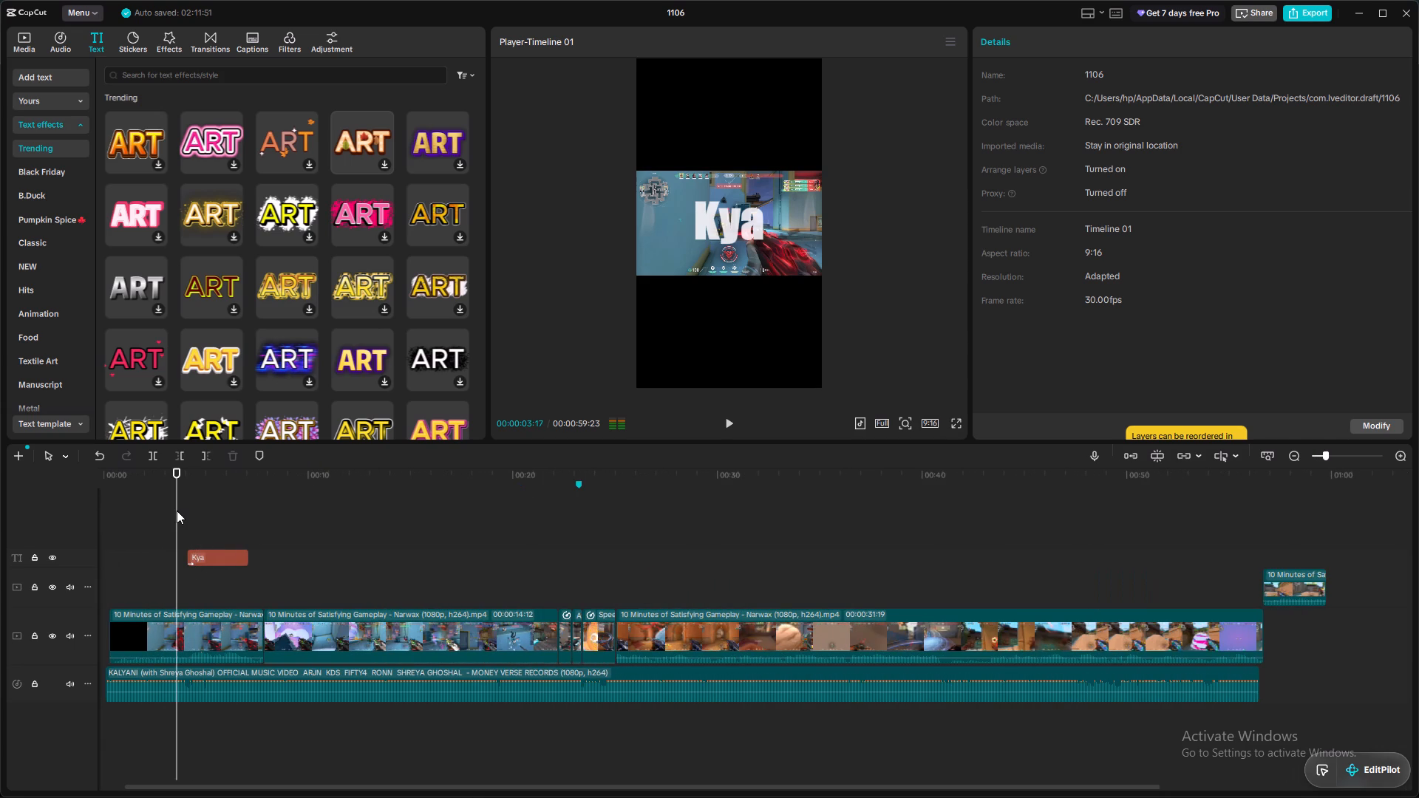
key(space)
key(space)
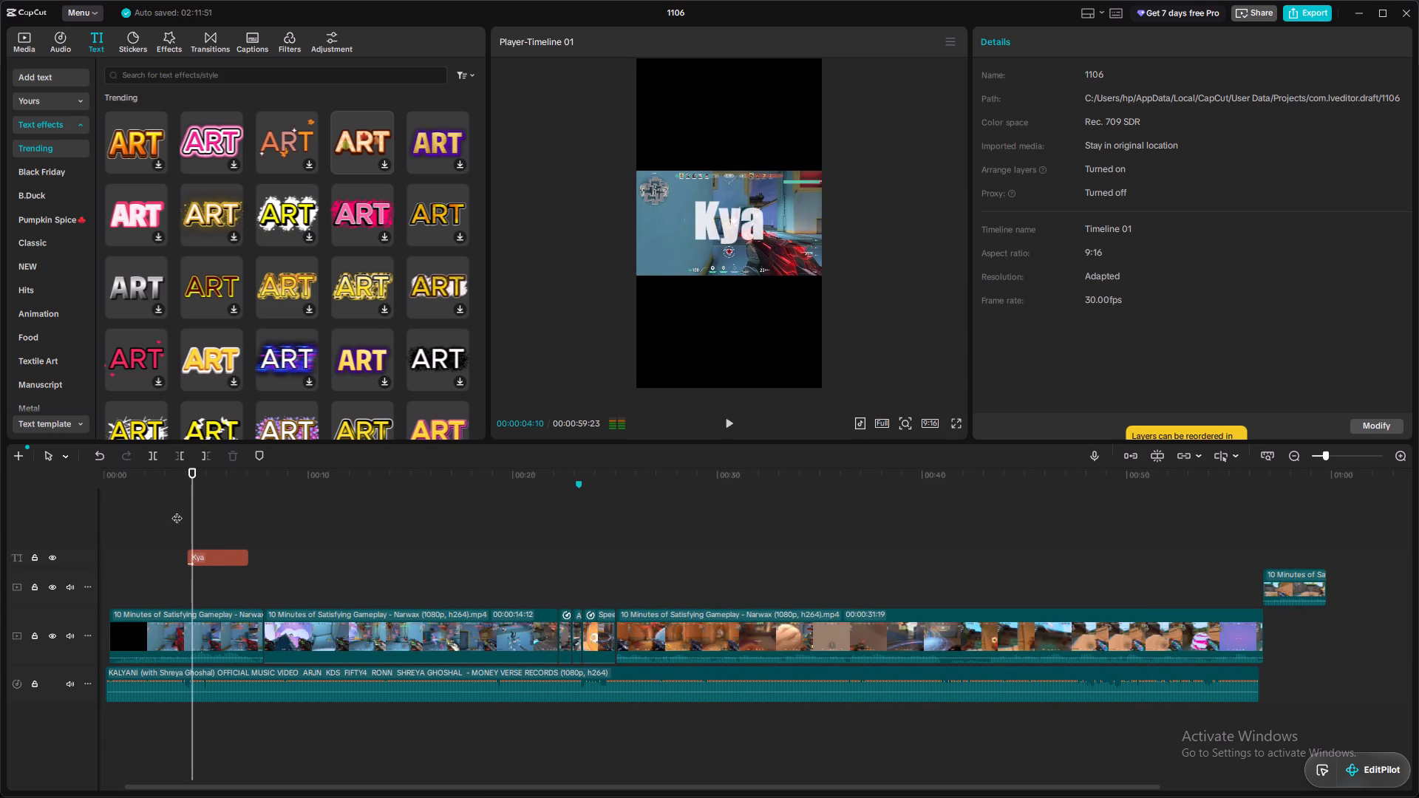
Apply the Fade Out exit animation to the "Kya" text.
click(203, 556)
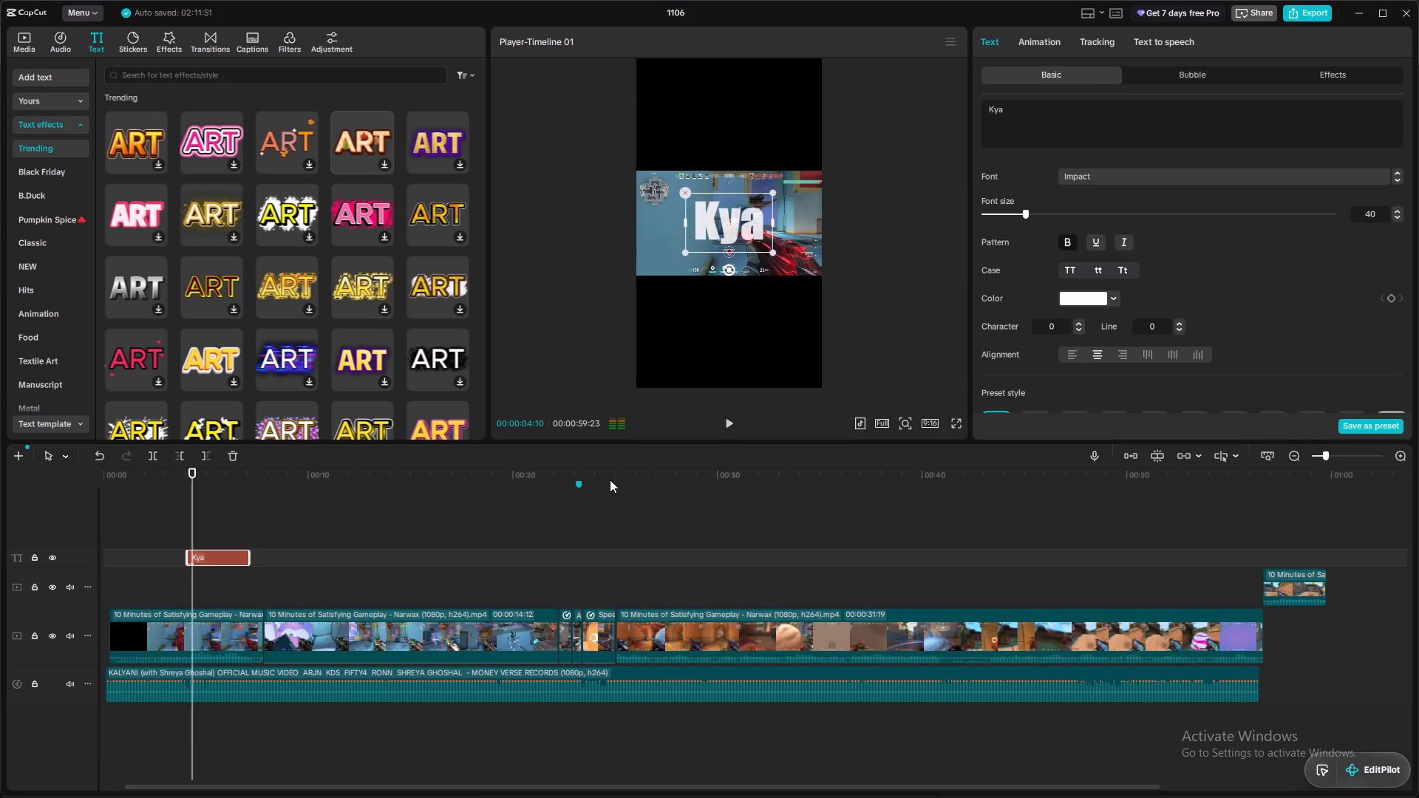
click(1058, 46)
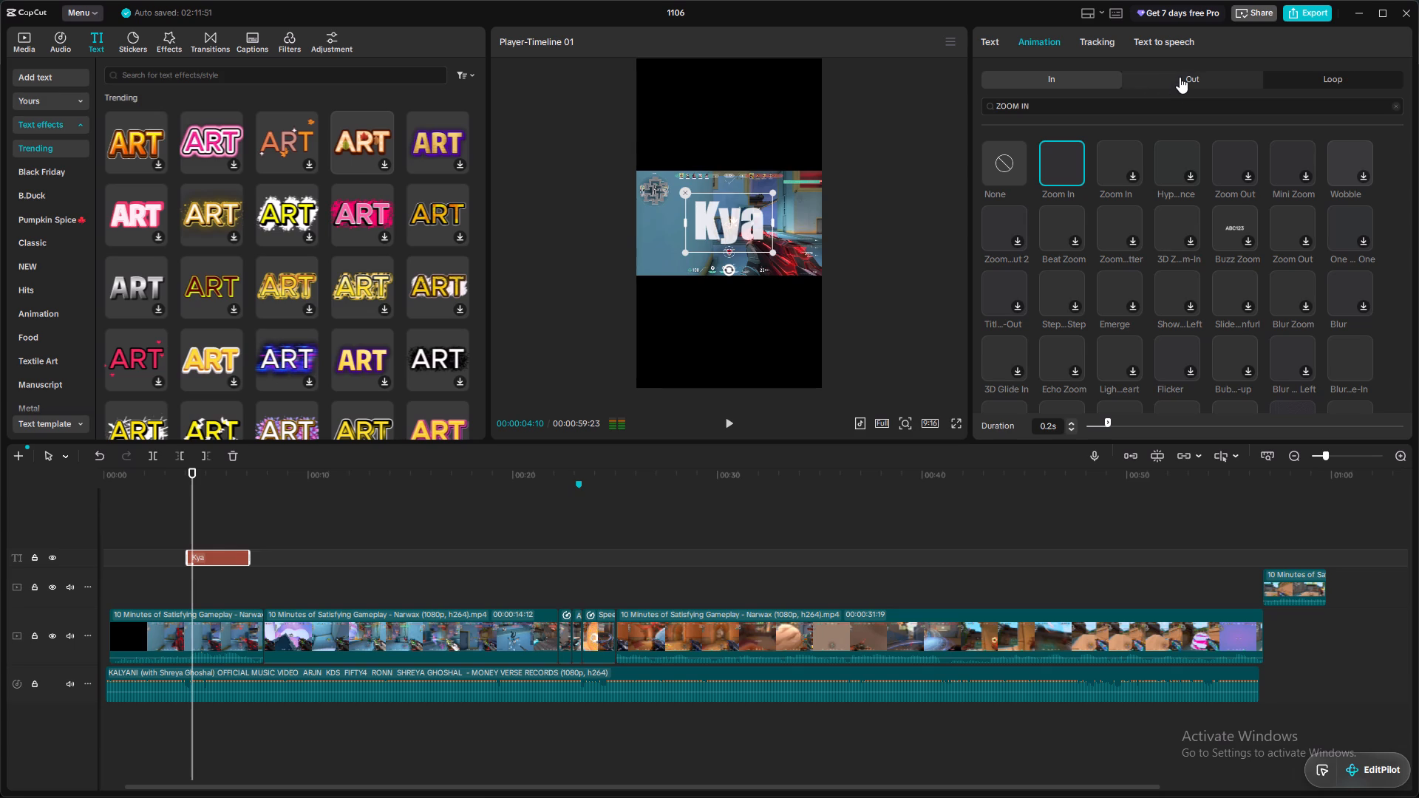
click(1180, 77)
click(1137, 114)
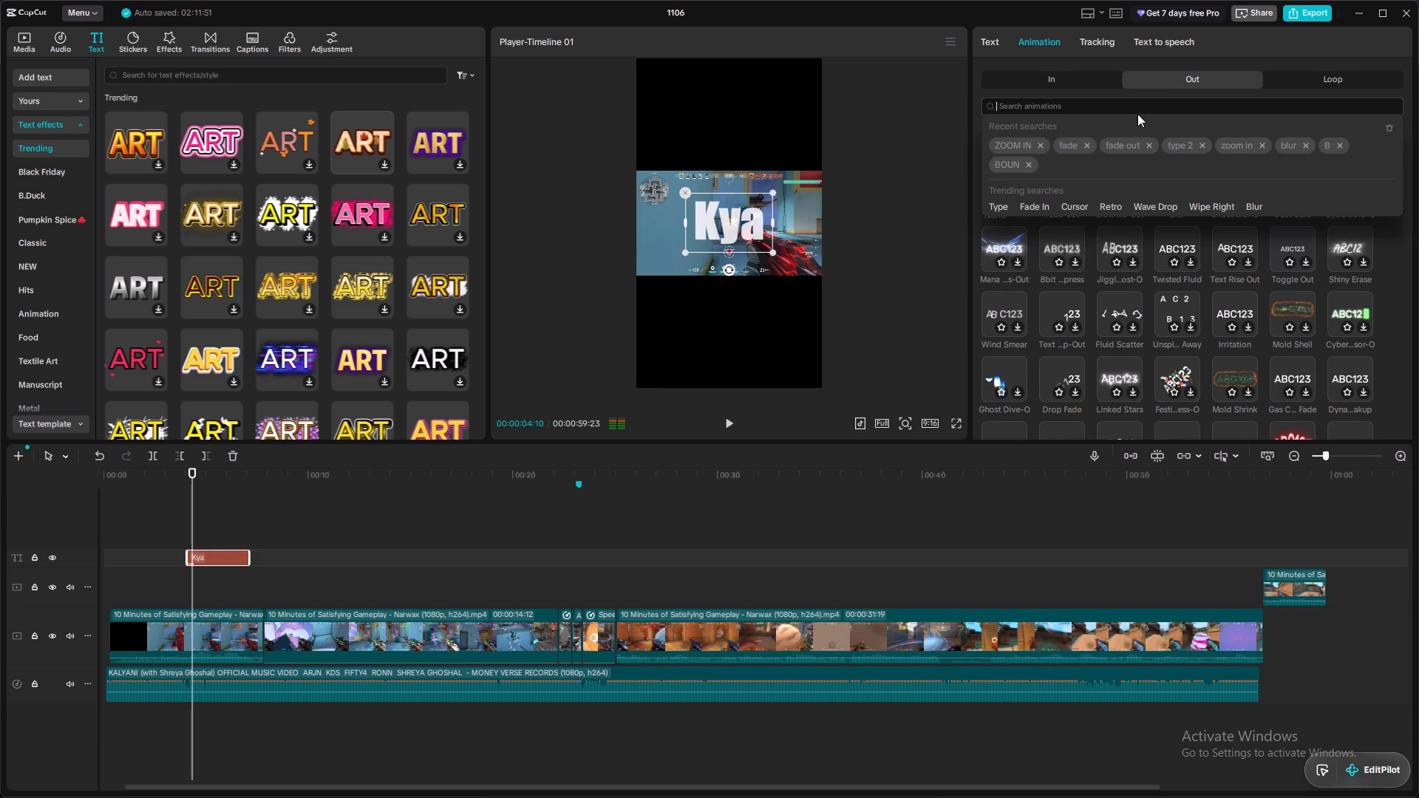
text(fade out)
click(1067, 191)
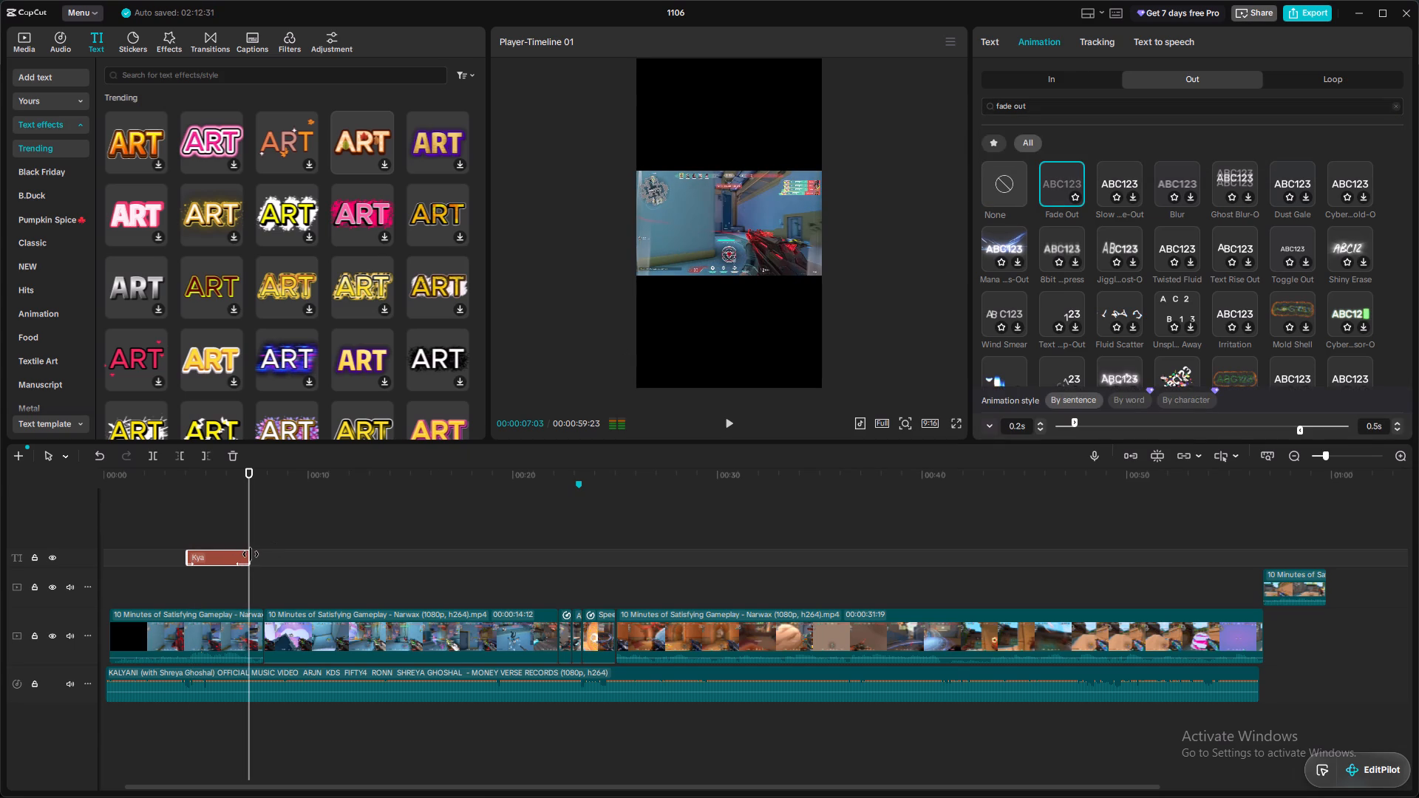
Trim the end of the "Kya" text clip to under one second to fit the sung word, checking it in playback.
drag(251, 554, 217, 564)
click(174, 530)
text(c)
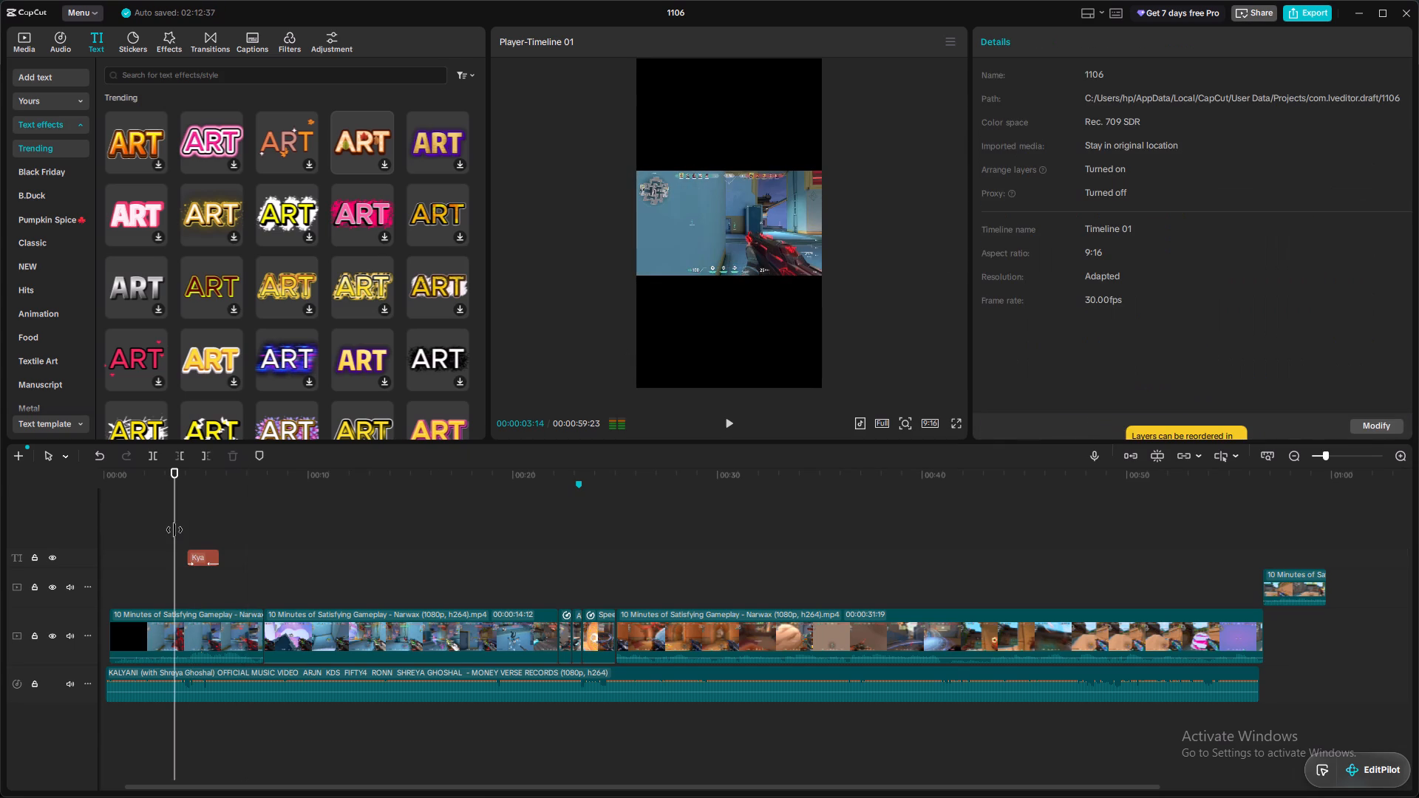
key(space)
key(space)
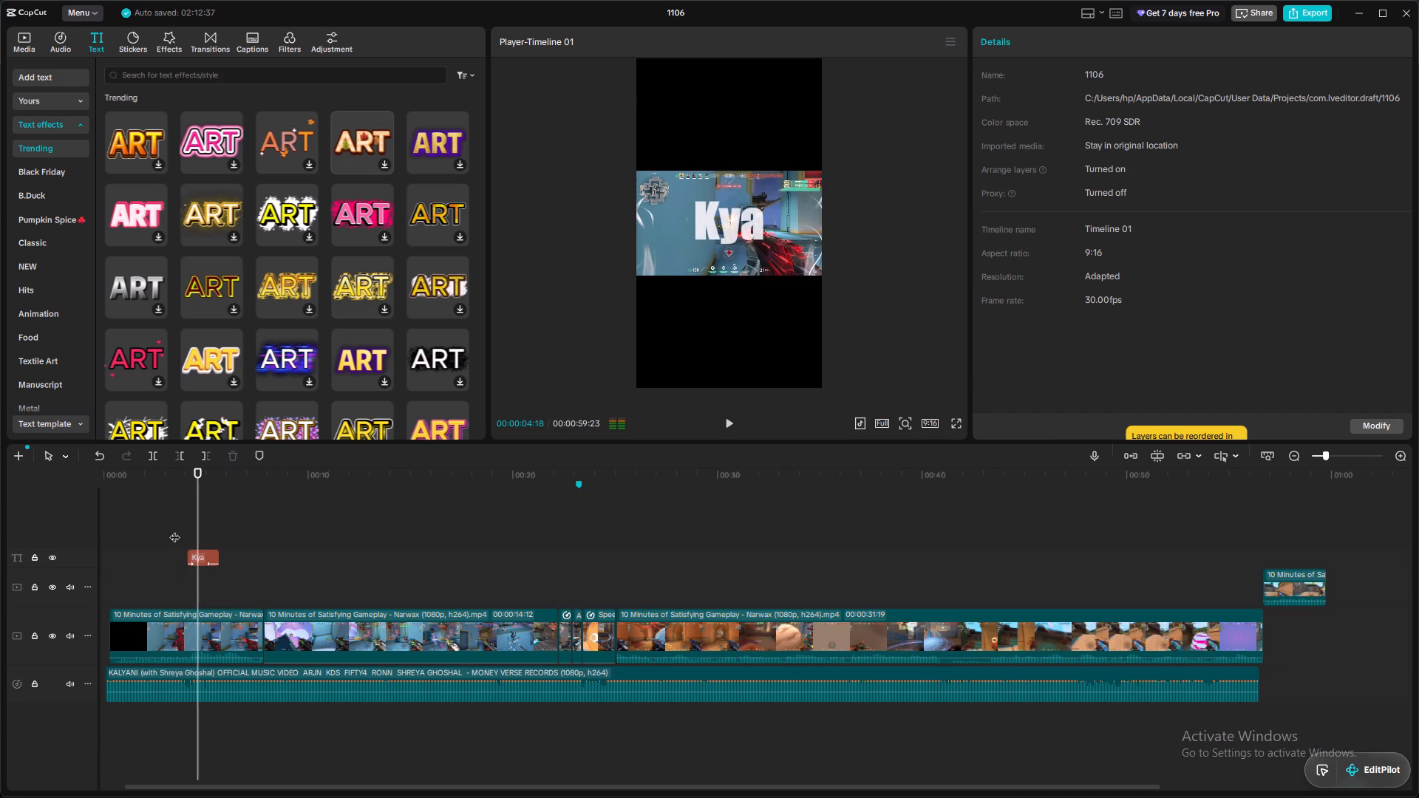
key(space)
key(space)
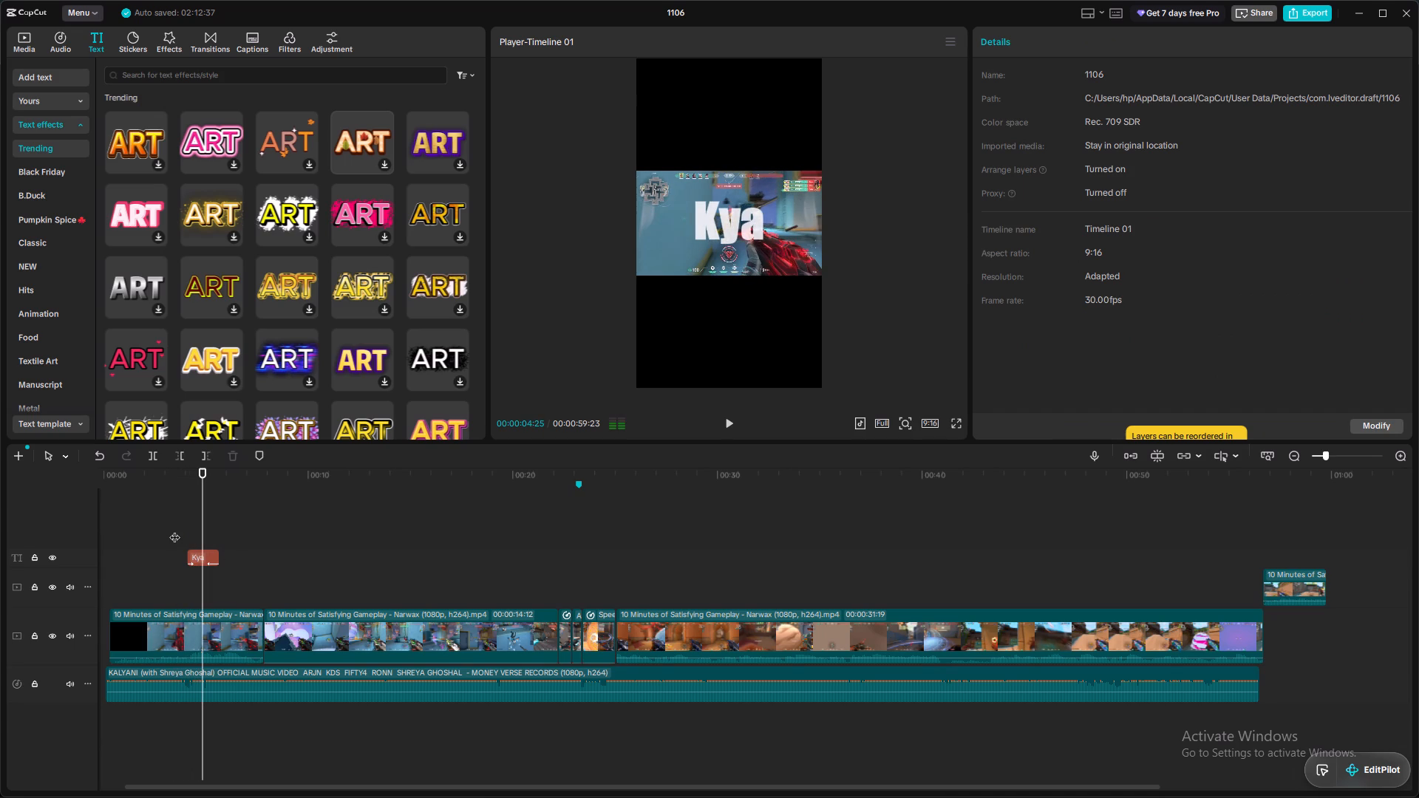
drag(217, 560, 202, 564)
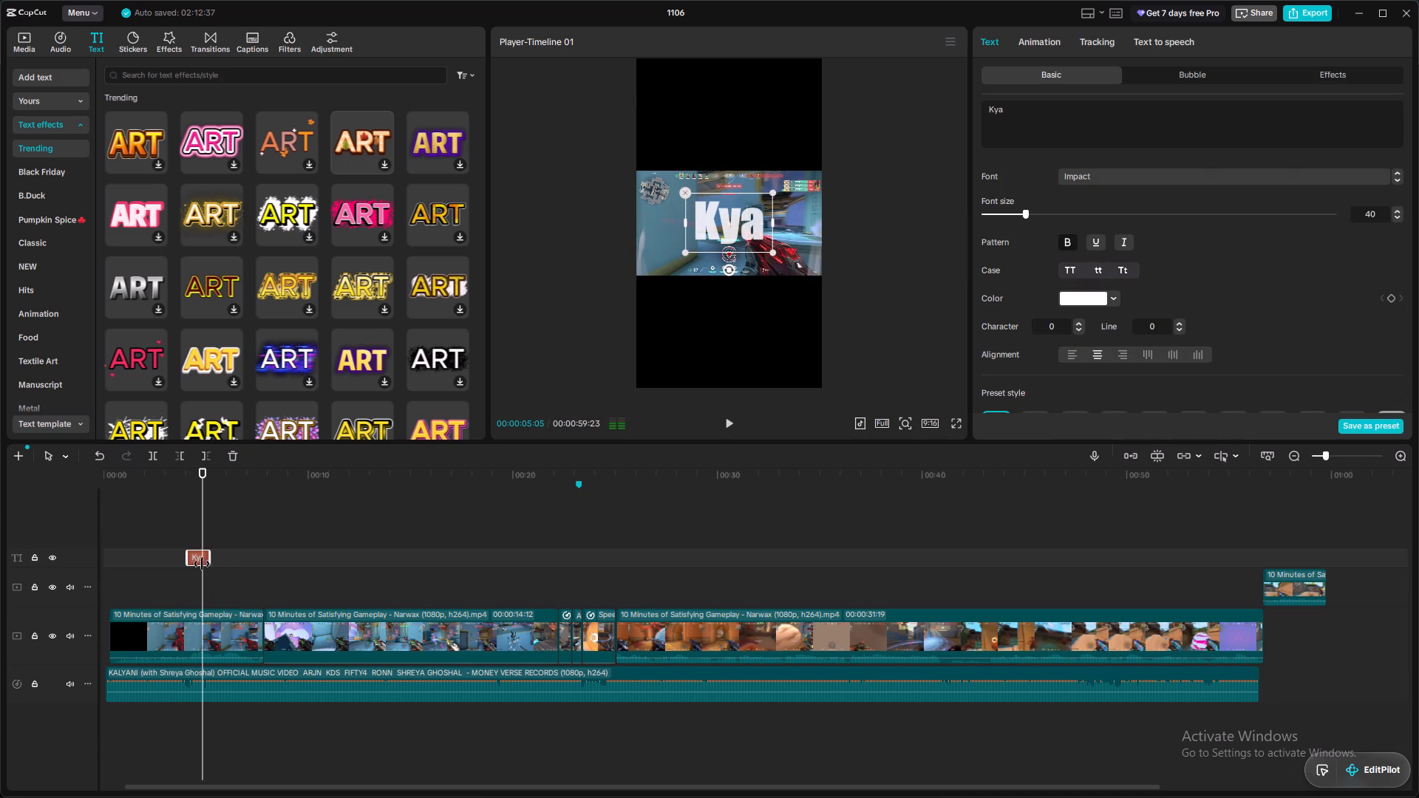
drag(202, 564, 200, 565)
click(177, 540)
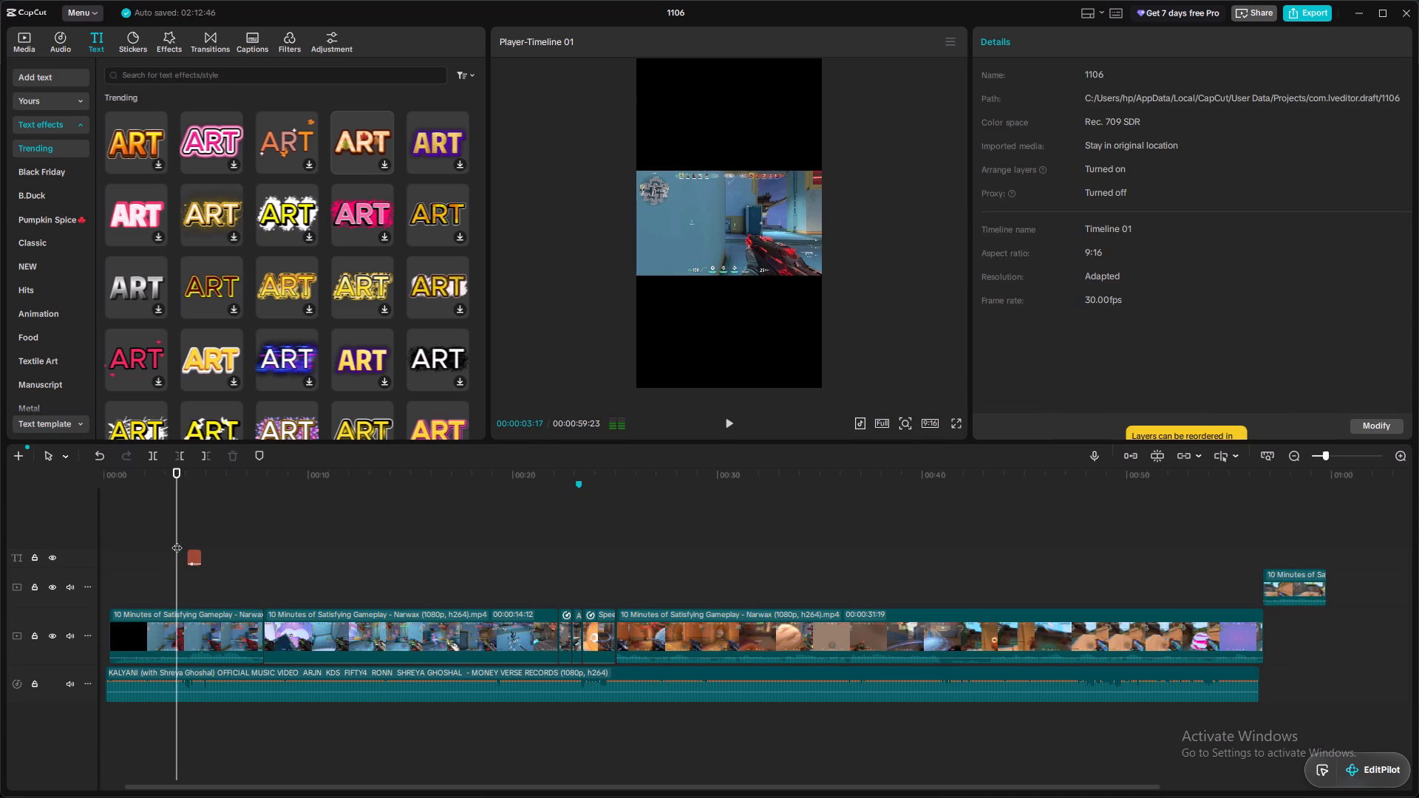
text(c)
key(space)
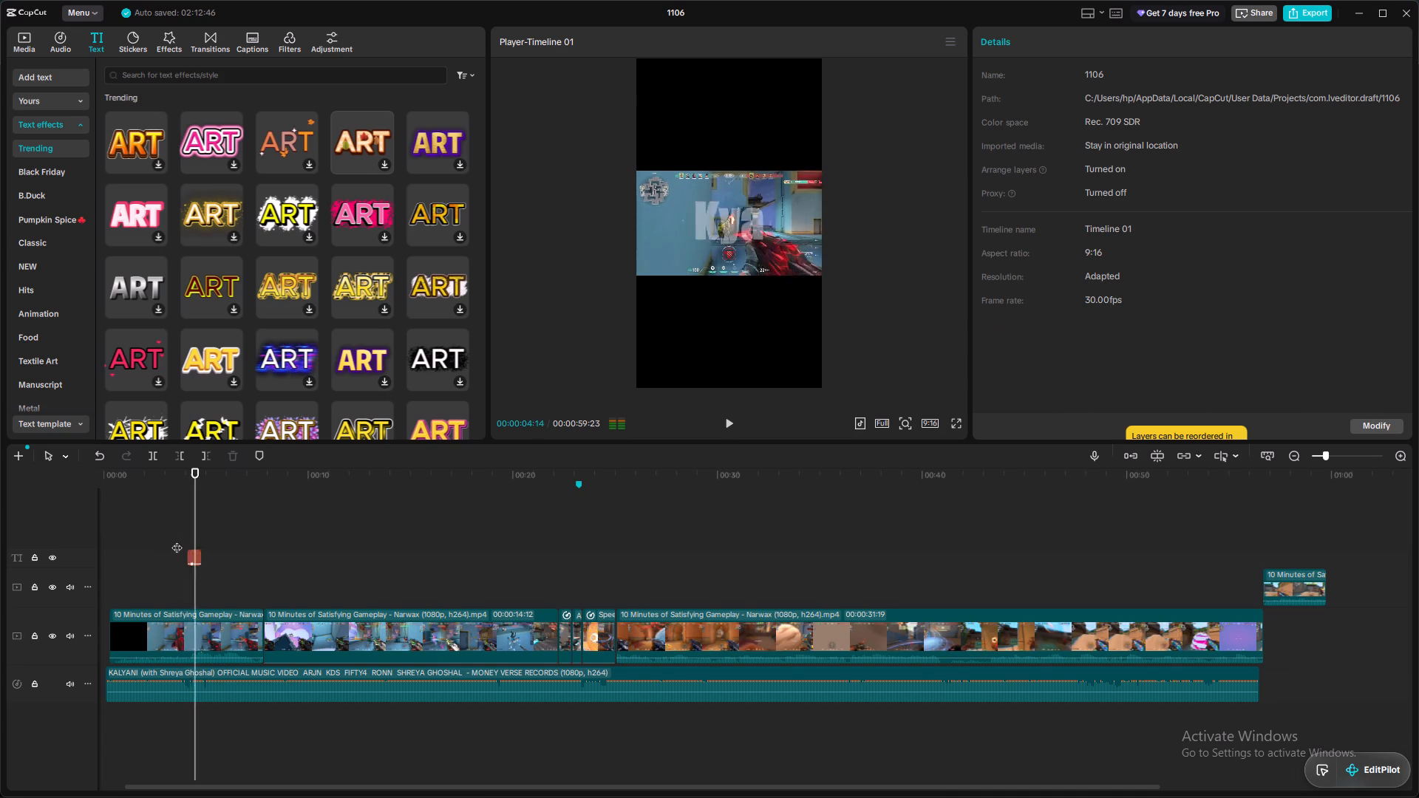
key(space)
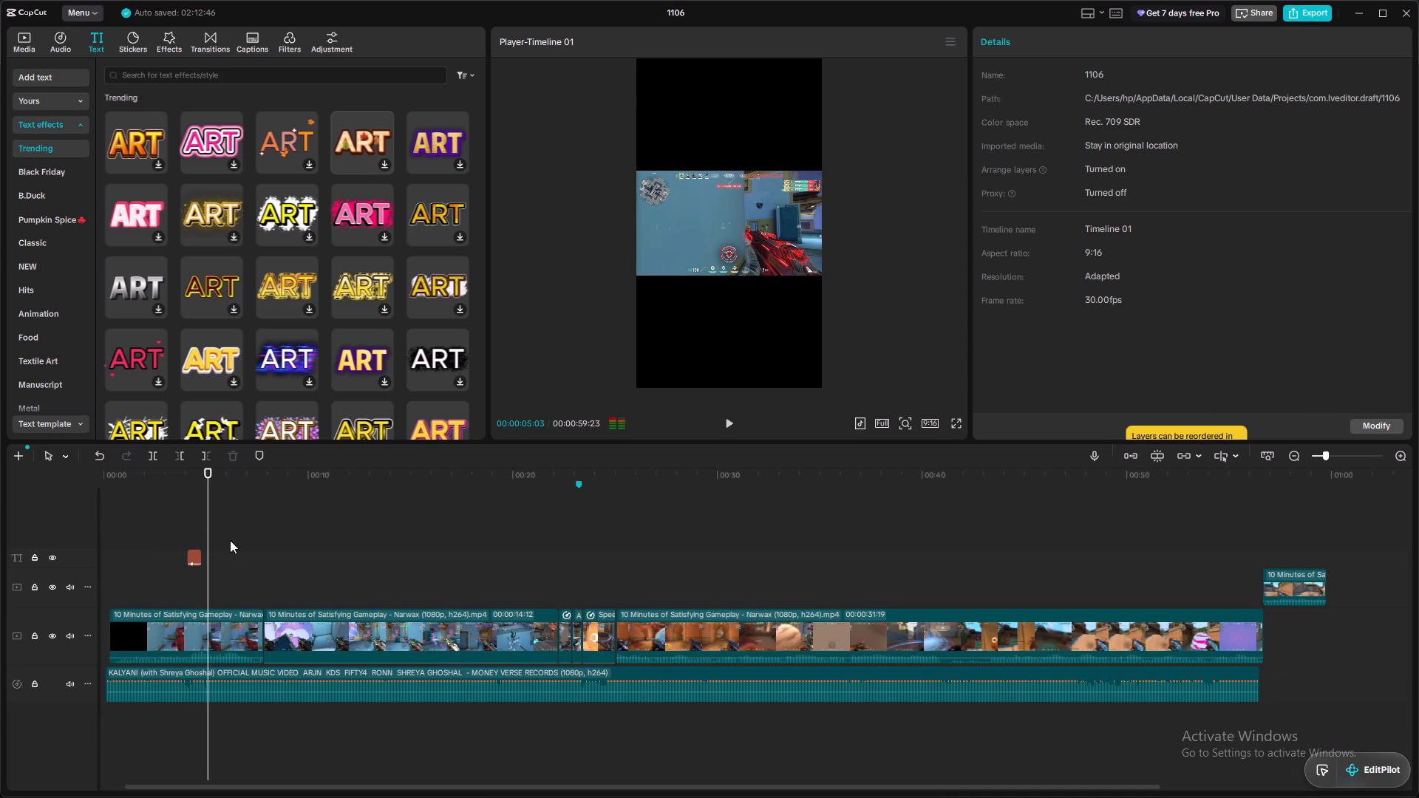
click(192, 536)
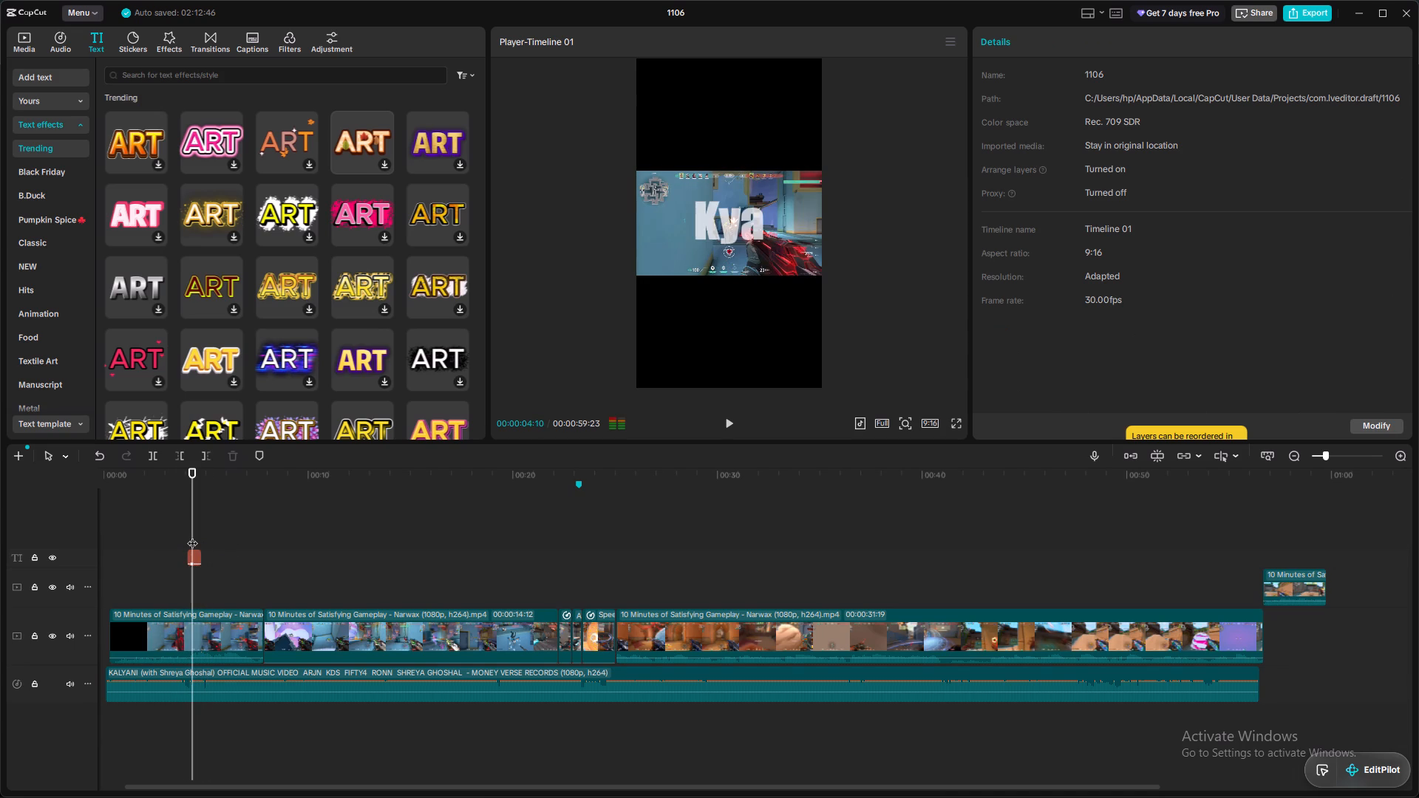
click(193, 557)
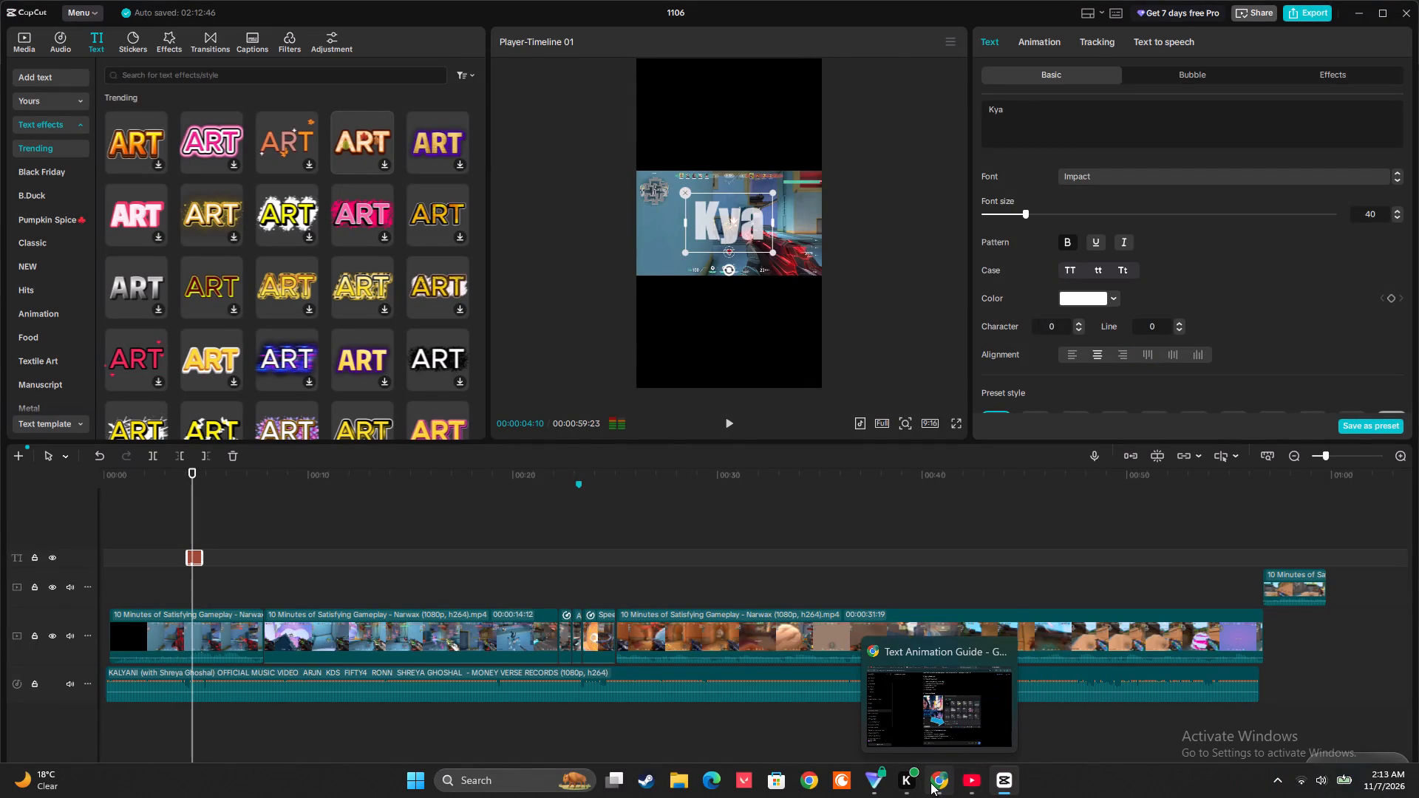
Switch to the ChatGPT Text Animation Guide chat and read the glow effect instructions.
click(947, 709)
scroll(947, 709, down, 3)
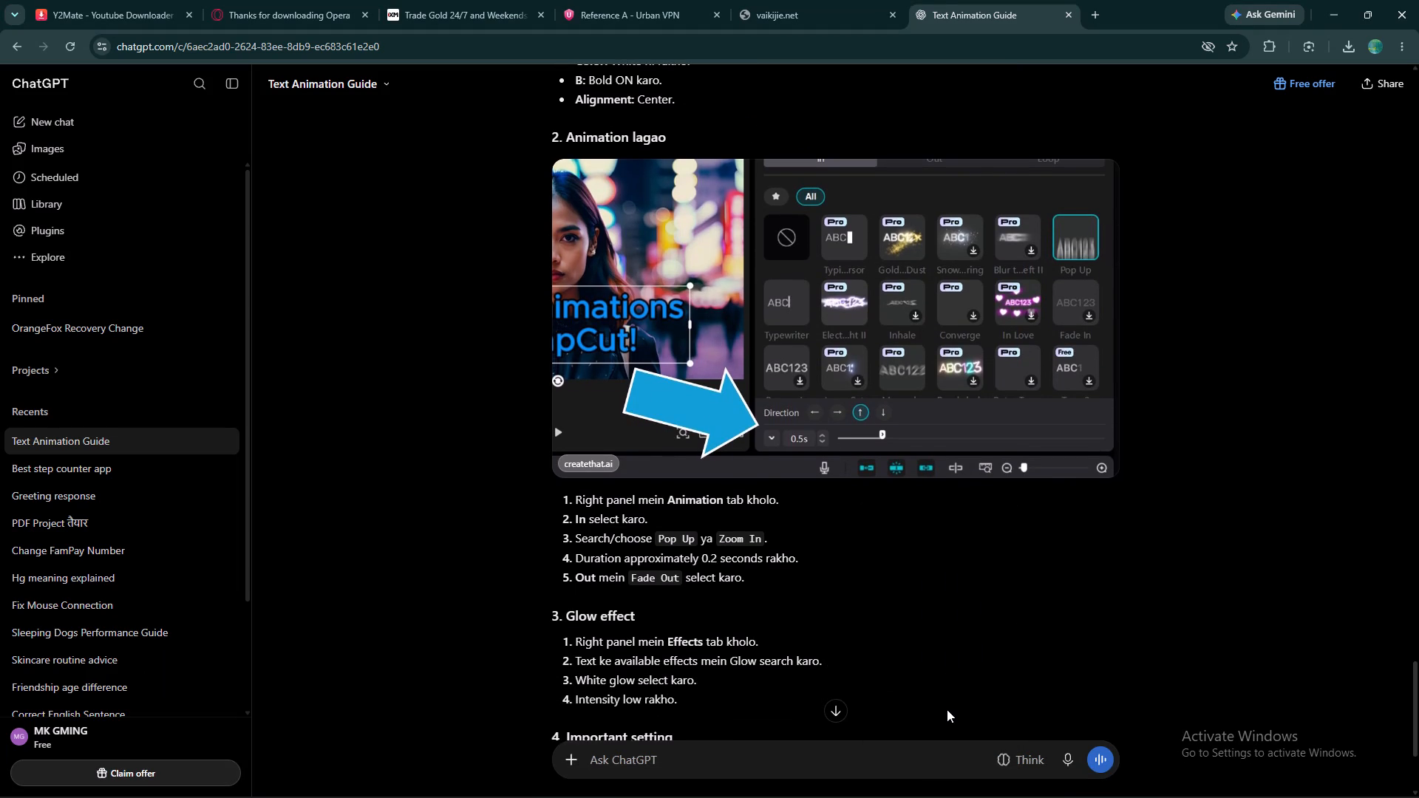
Switch to CapCut and search the video effects for "glow".
scroll(947, 709, down, 2)
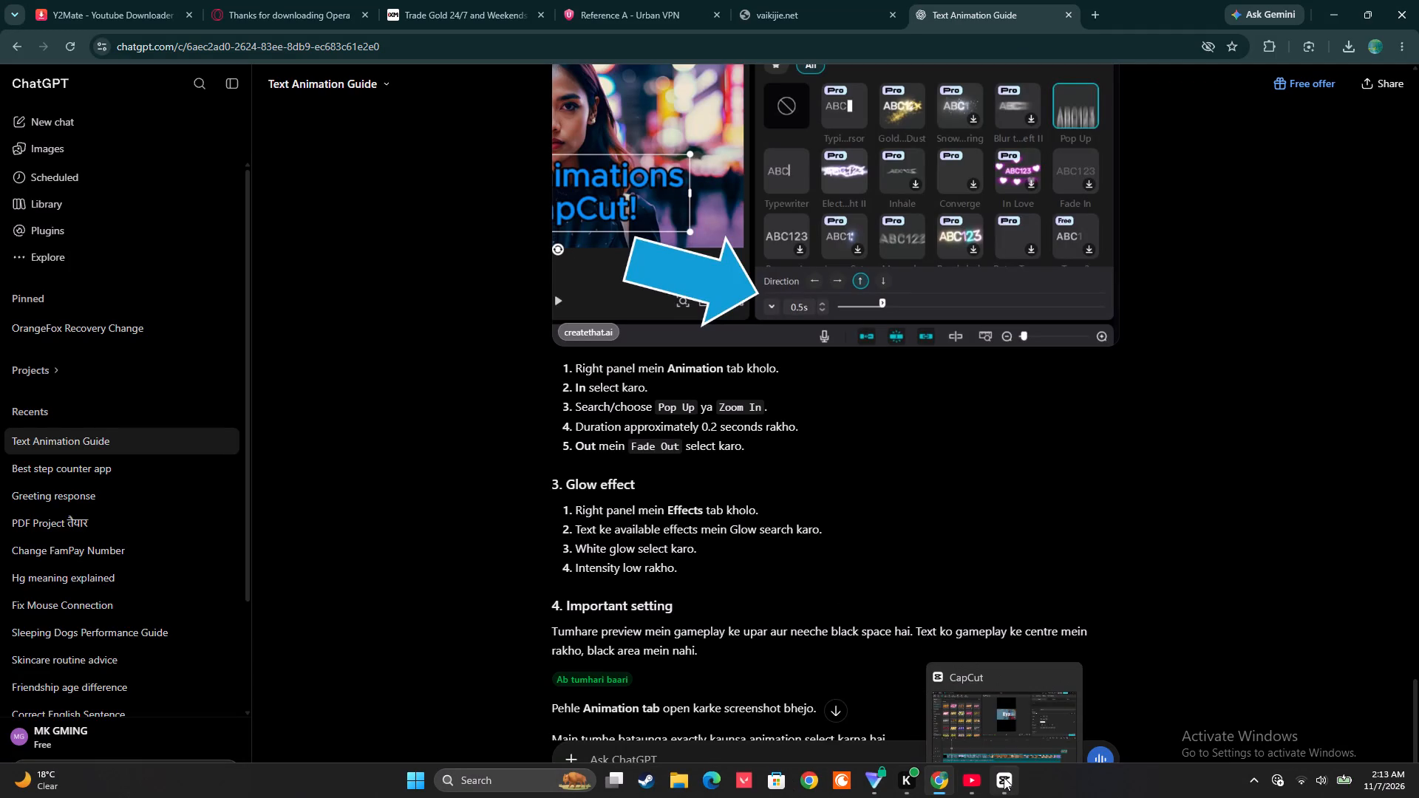
click(1017, 681)
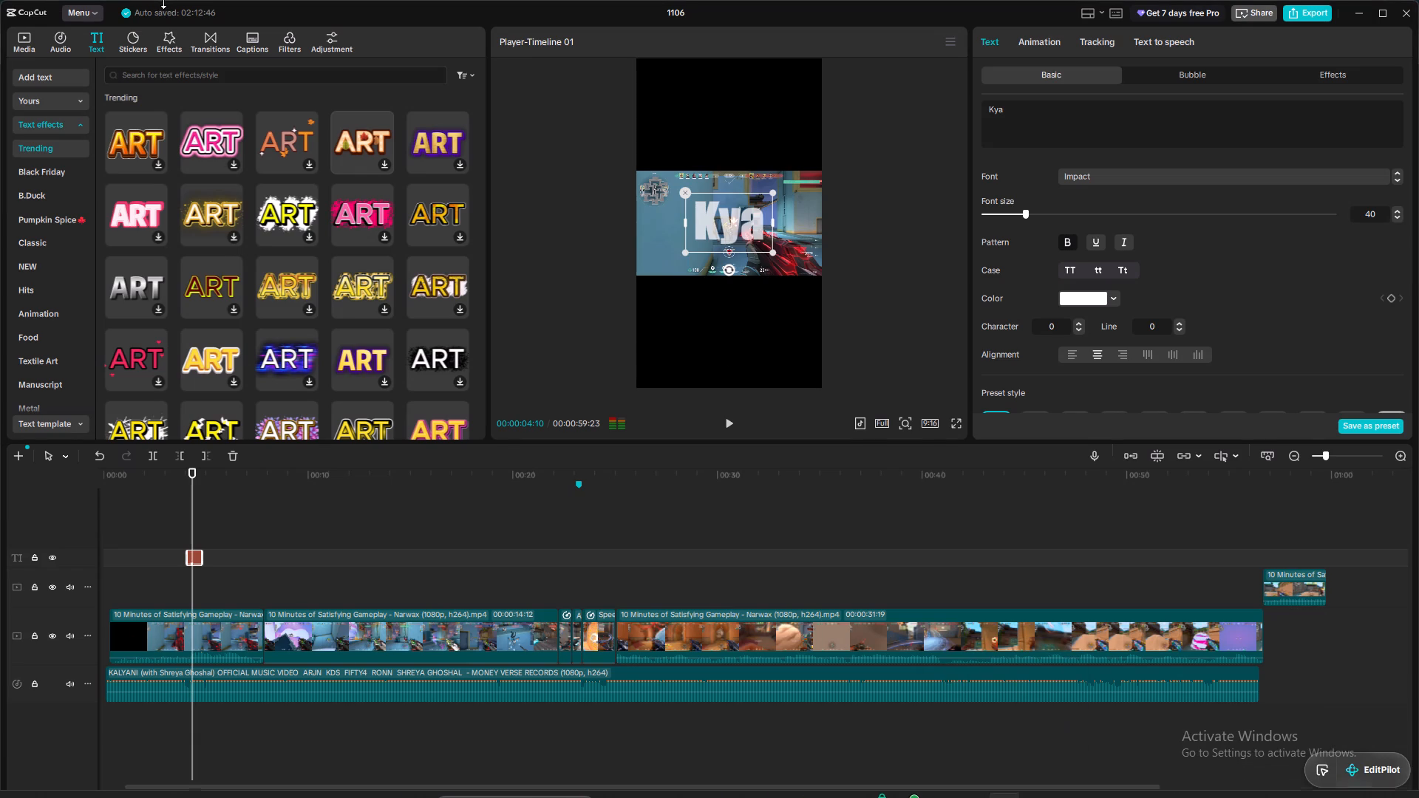
click(157, 41)
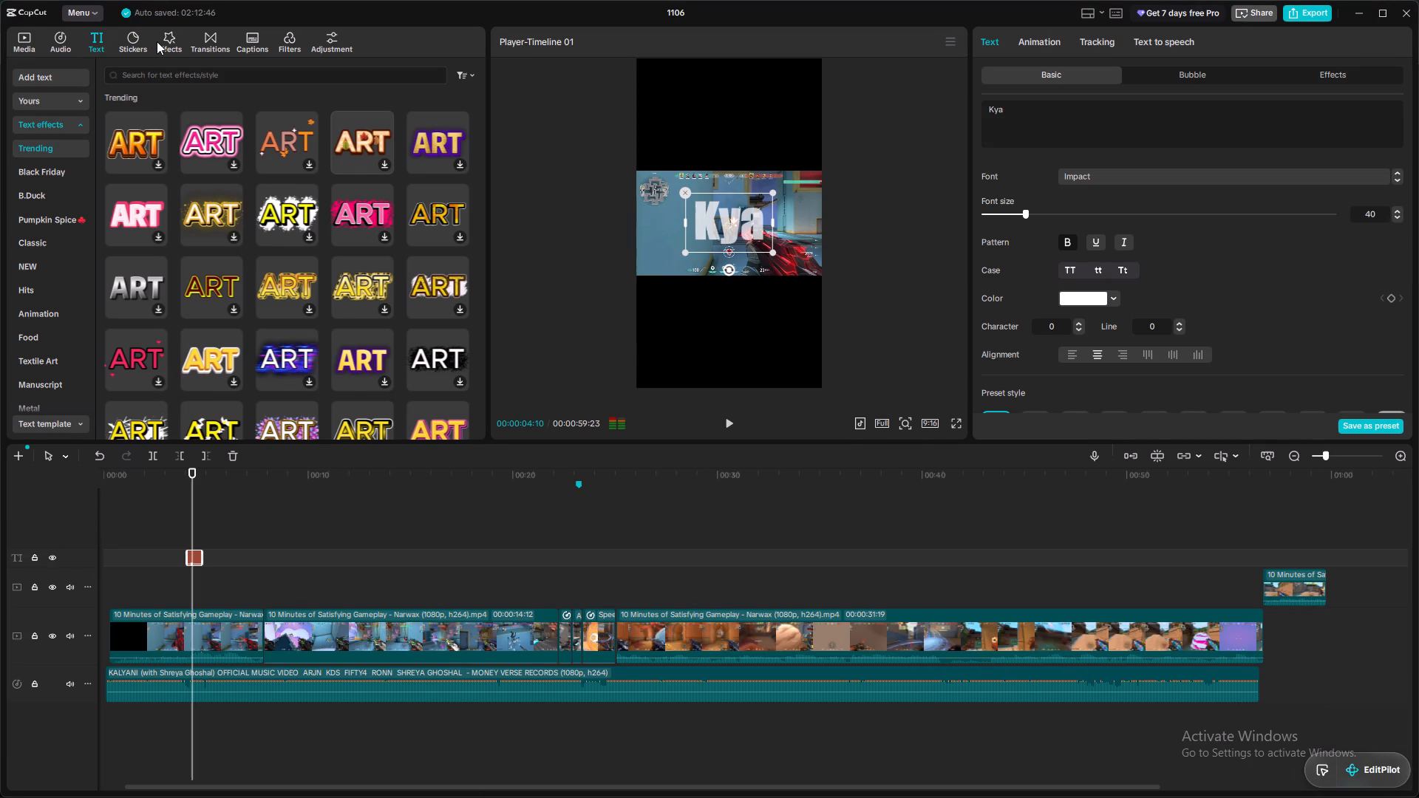
click(211, 78)
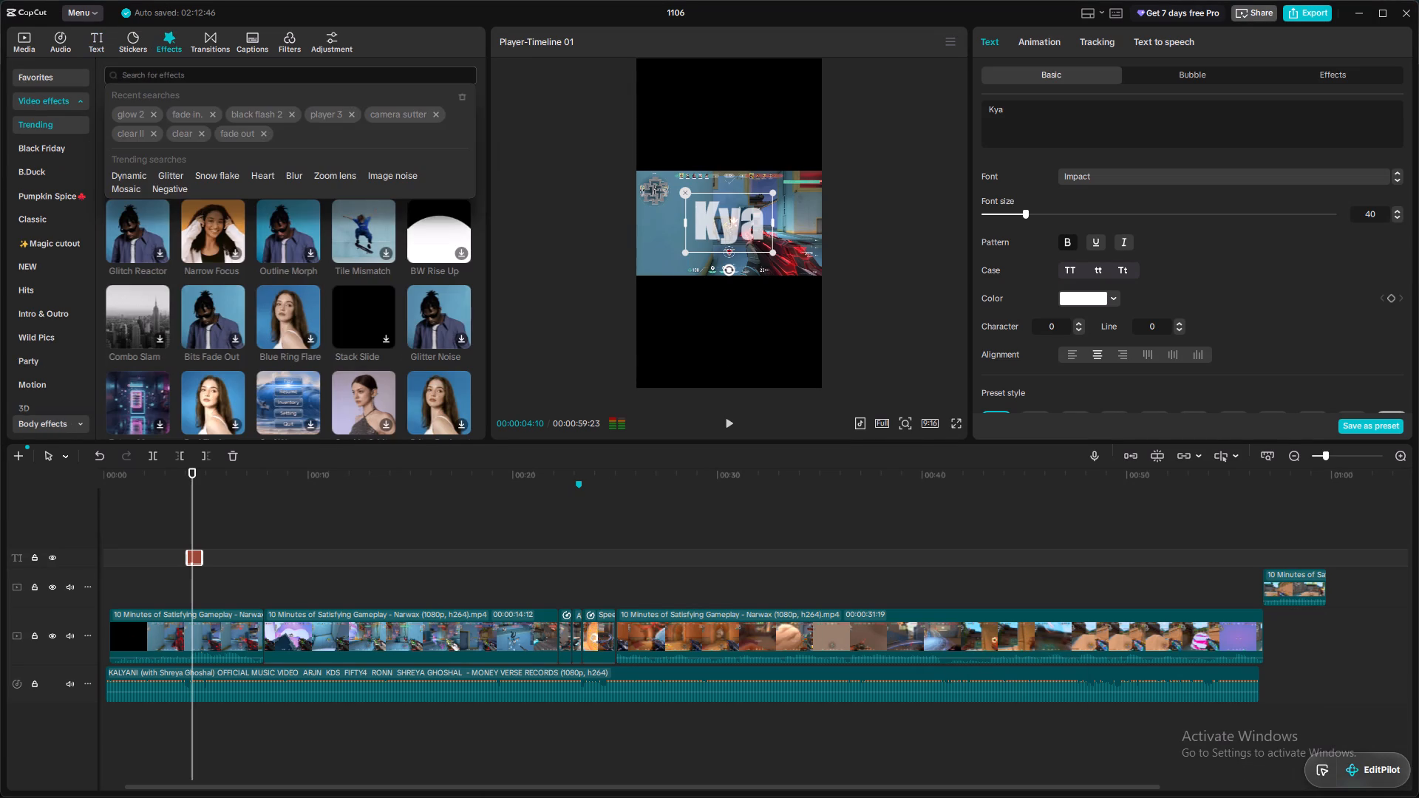
text(glow)
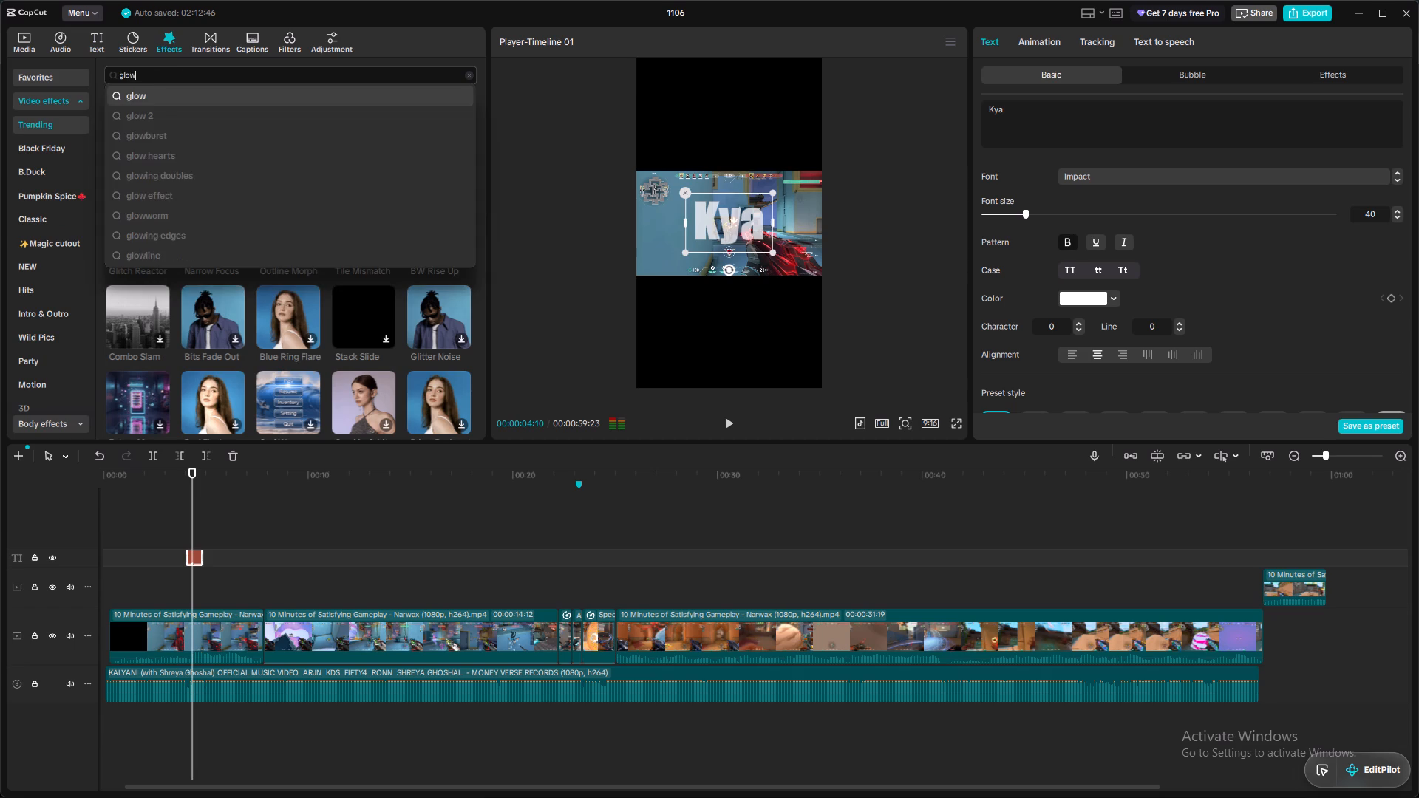
key(Return)
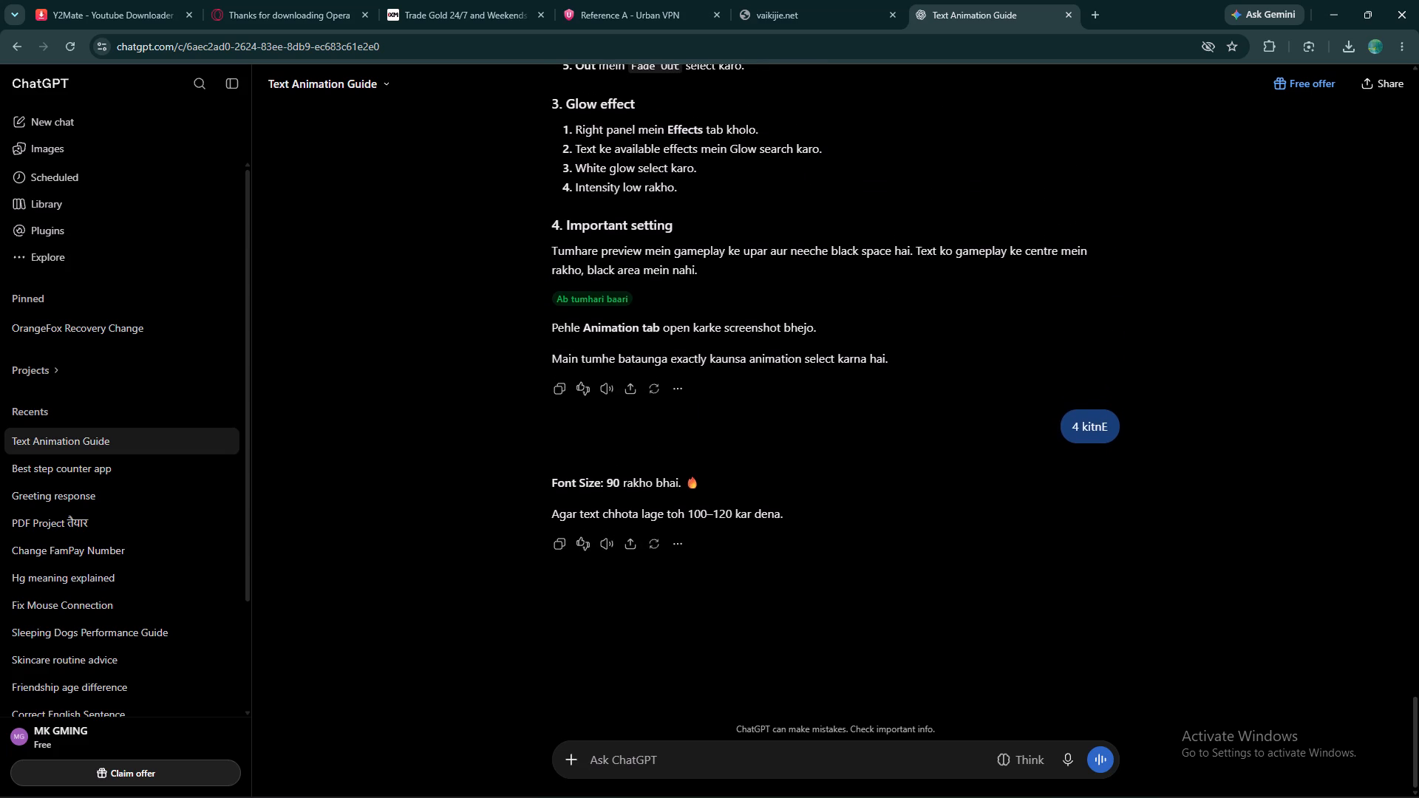
scroll(888, 573, up, 2)
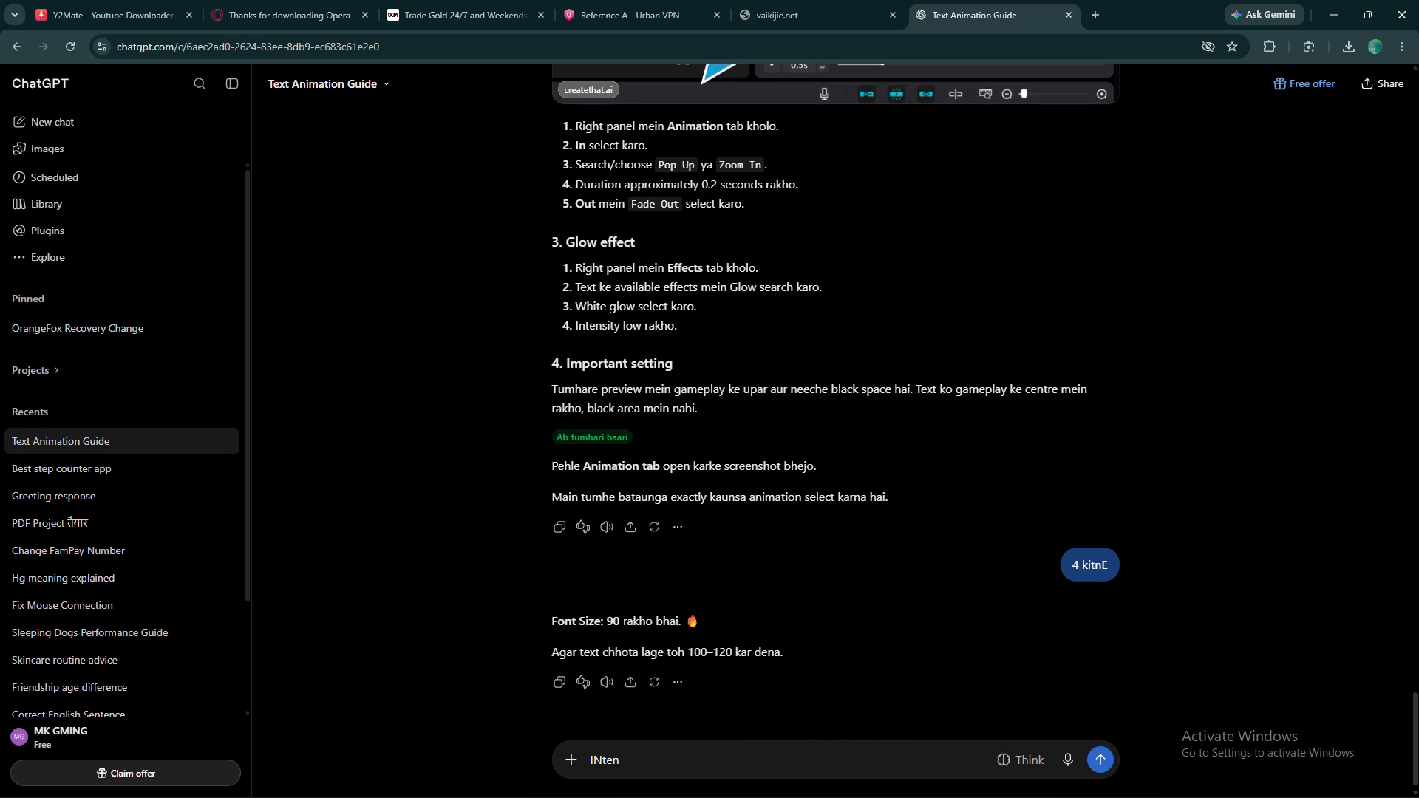
text(SITY)
key(Return)
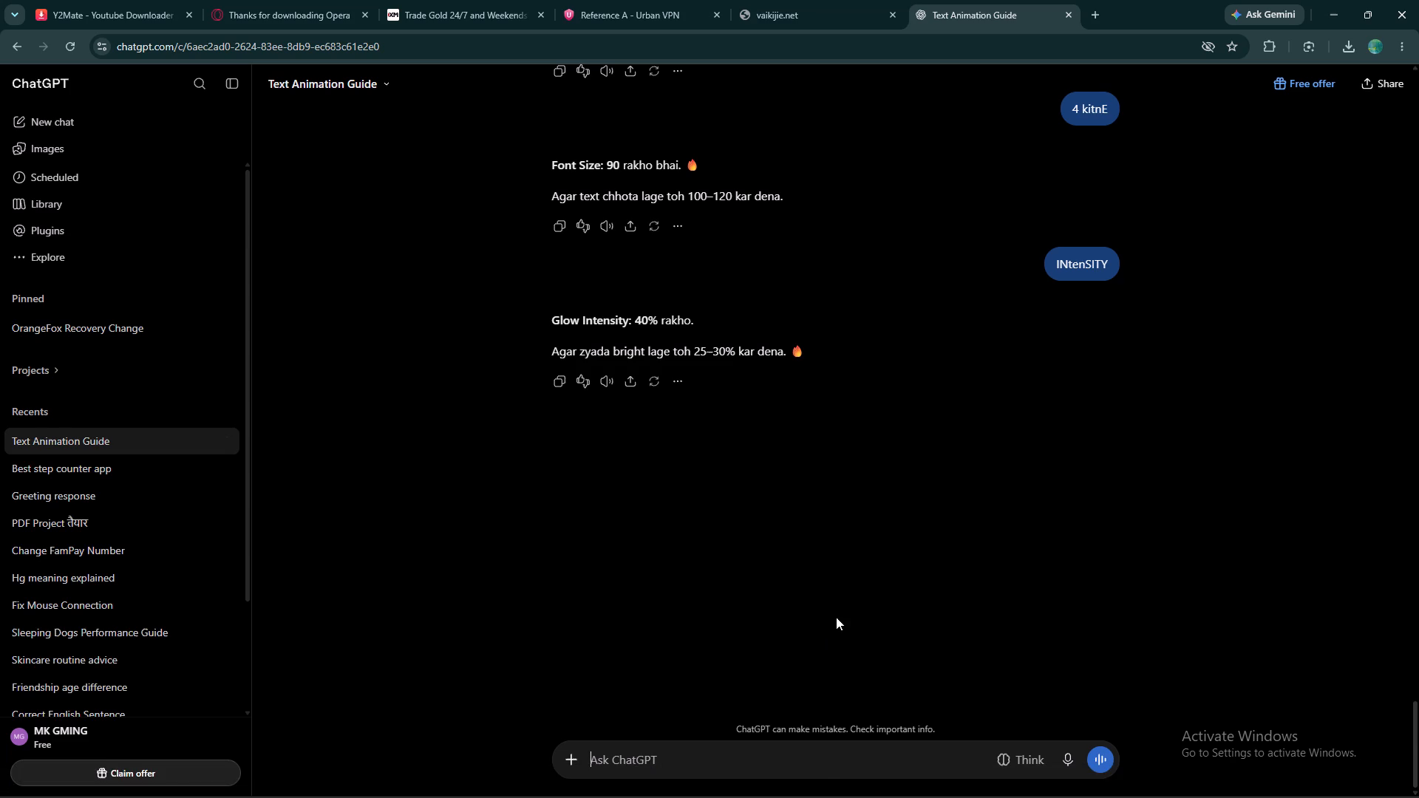
Return to CapCut, browse the glow effects and add the Glow video effect to the timeline over the "Kya" text.
scroll(906, 596, up, 3)
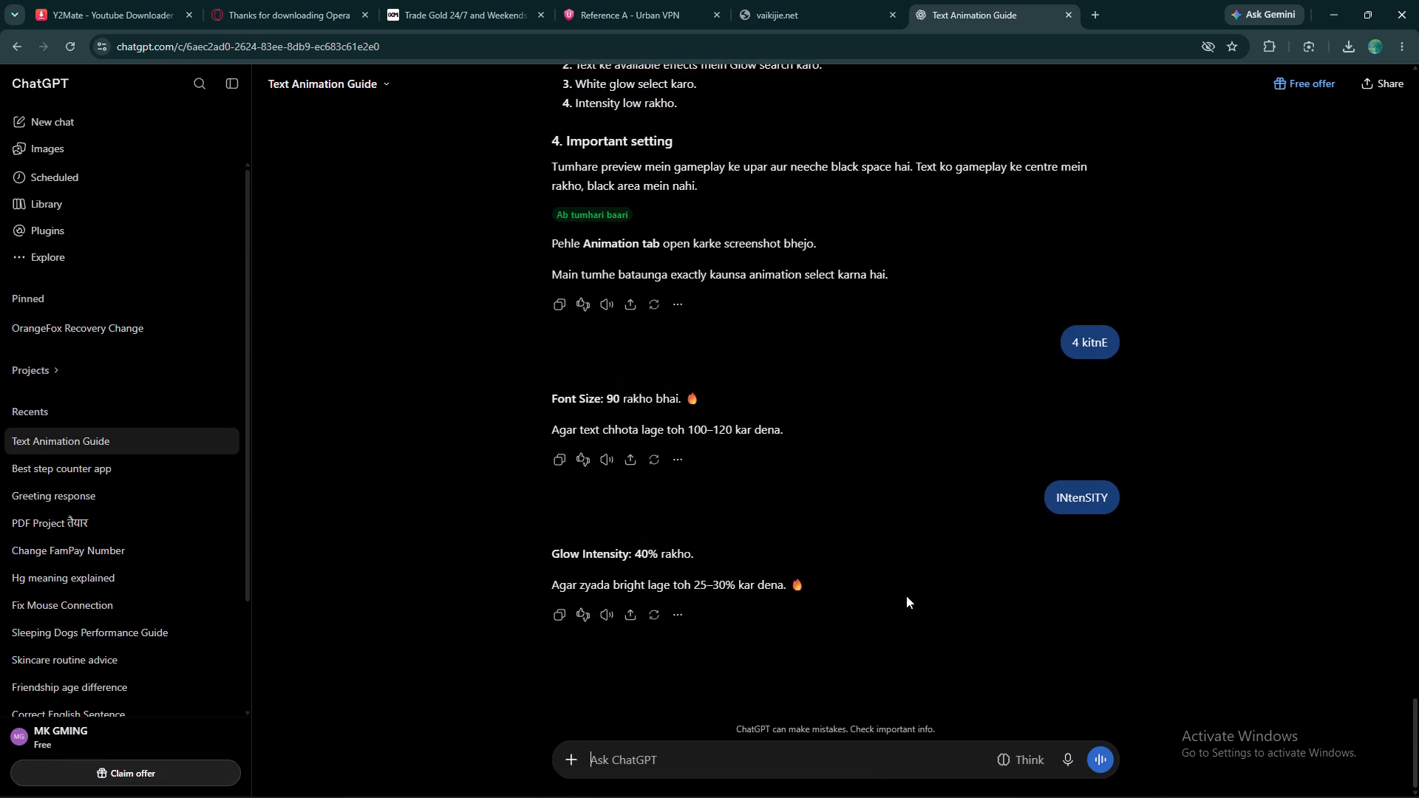
scroll(906, 596, up, 2)
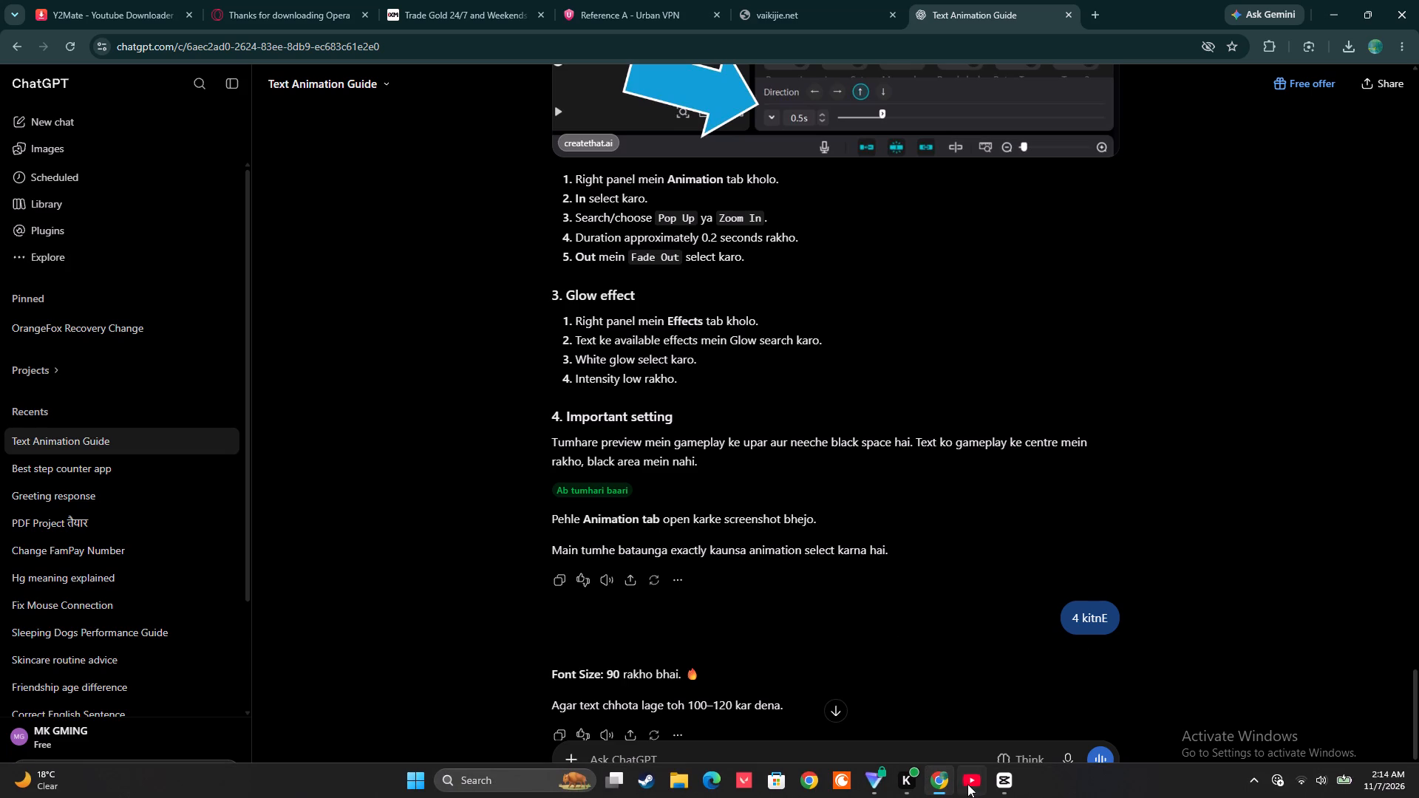
click(1008, 695)
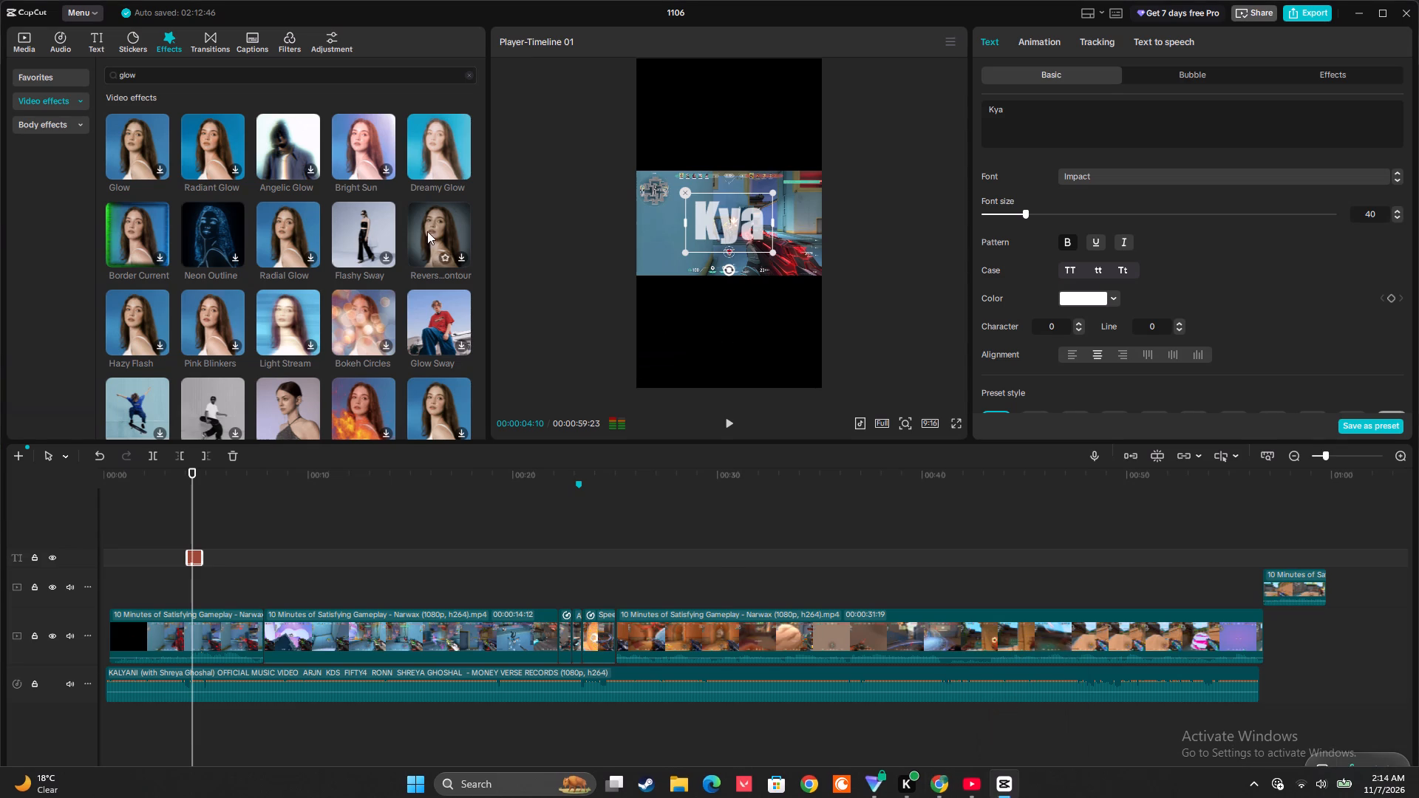
scroll(231, 183, down, 1)
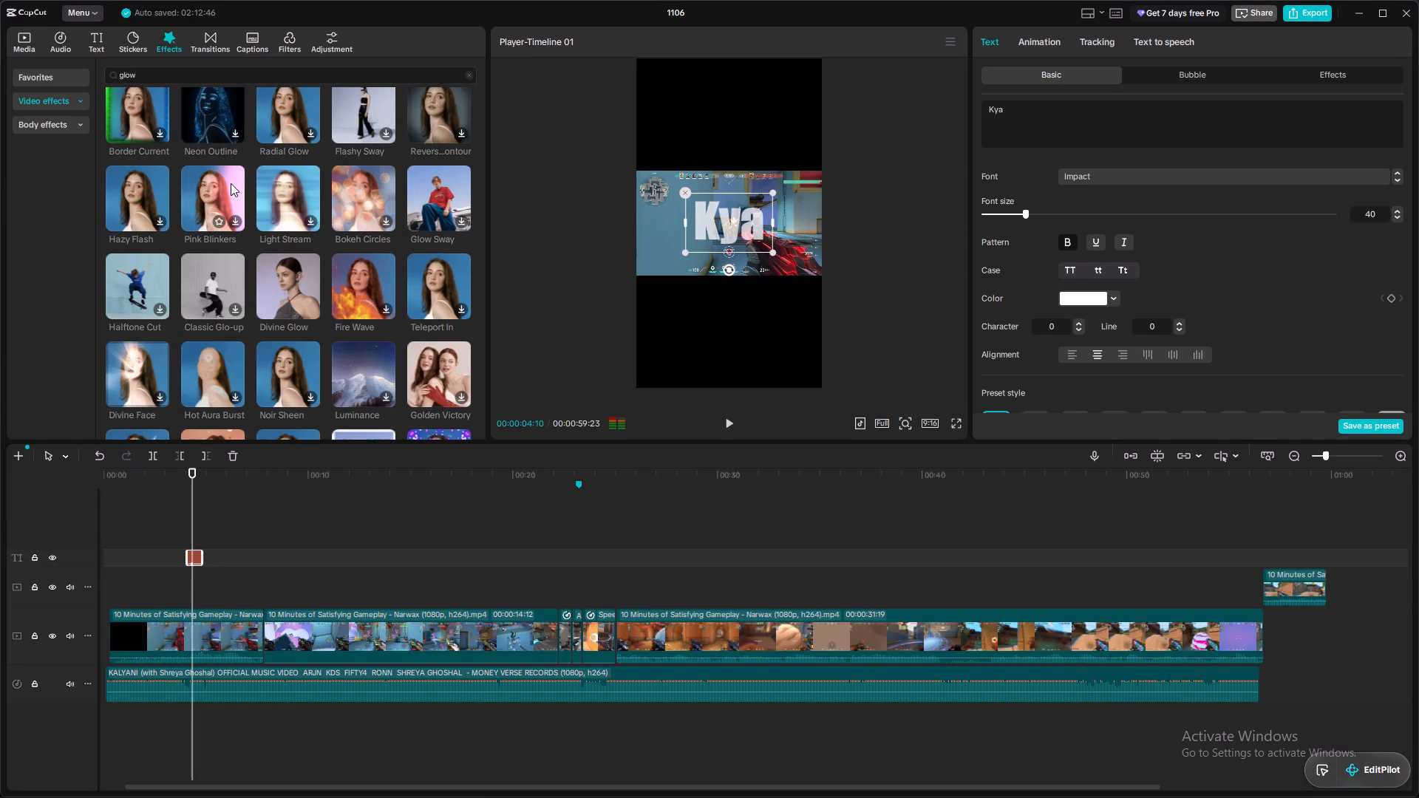
scroll(231, 183, down, 1)
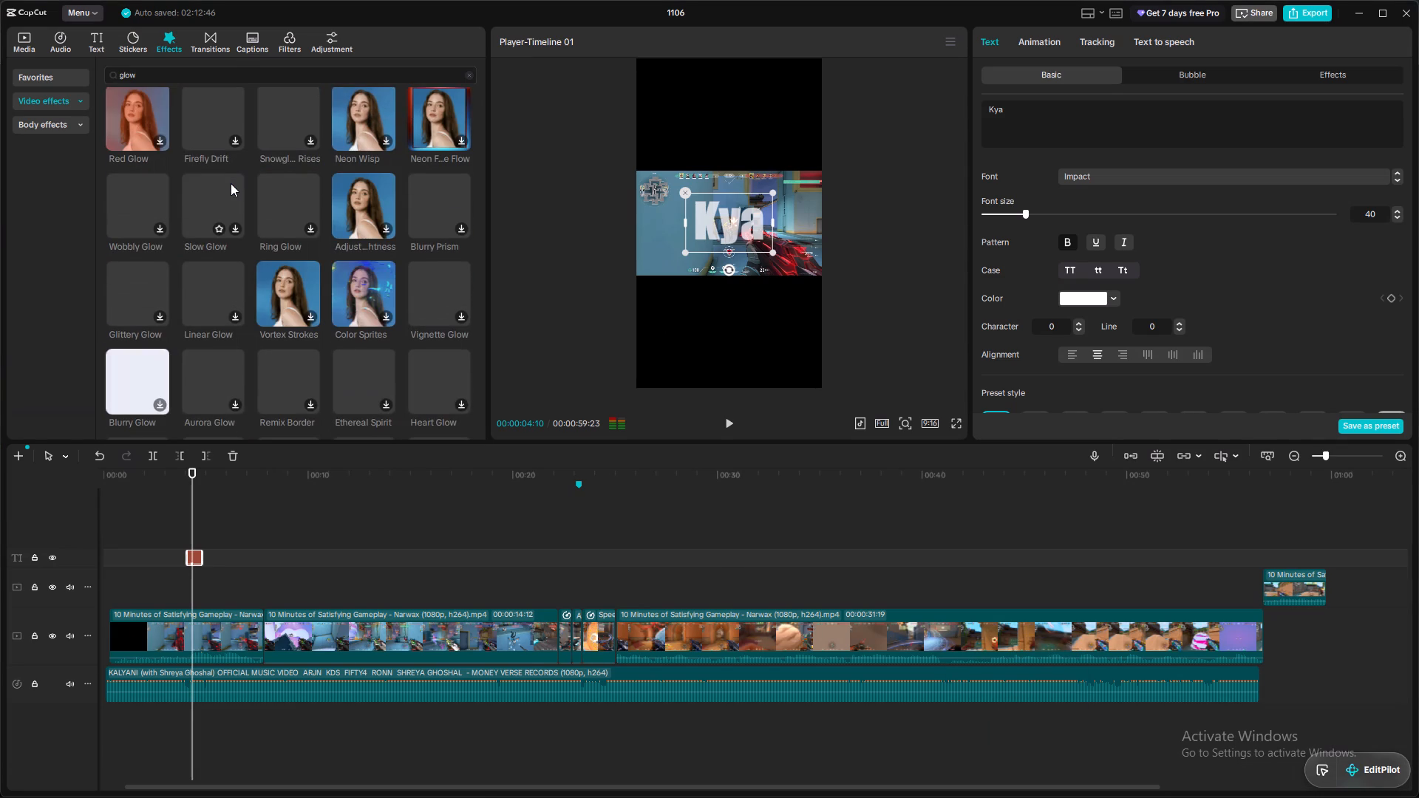
scroll(231, 183, down, 1)
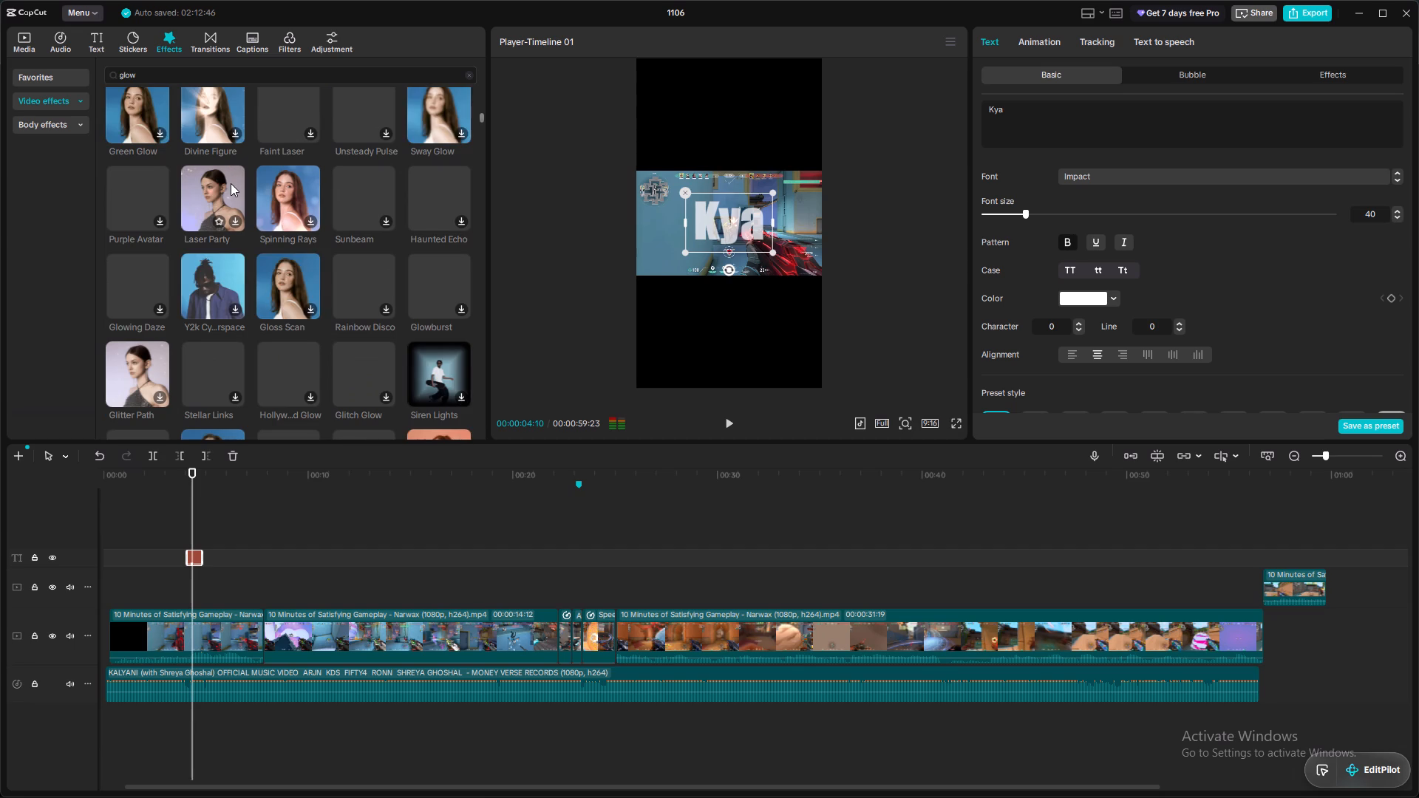
scroll(231, 183, down, 1)
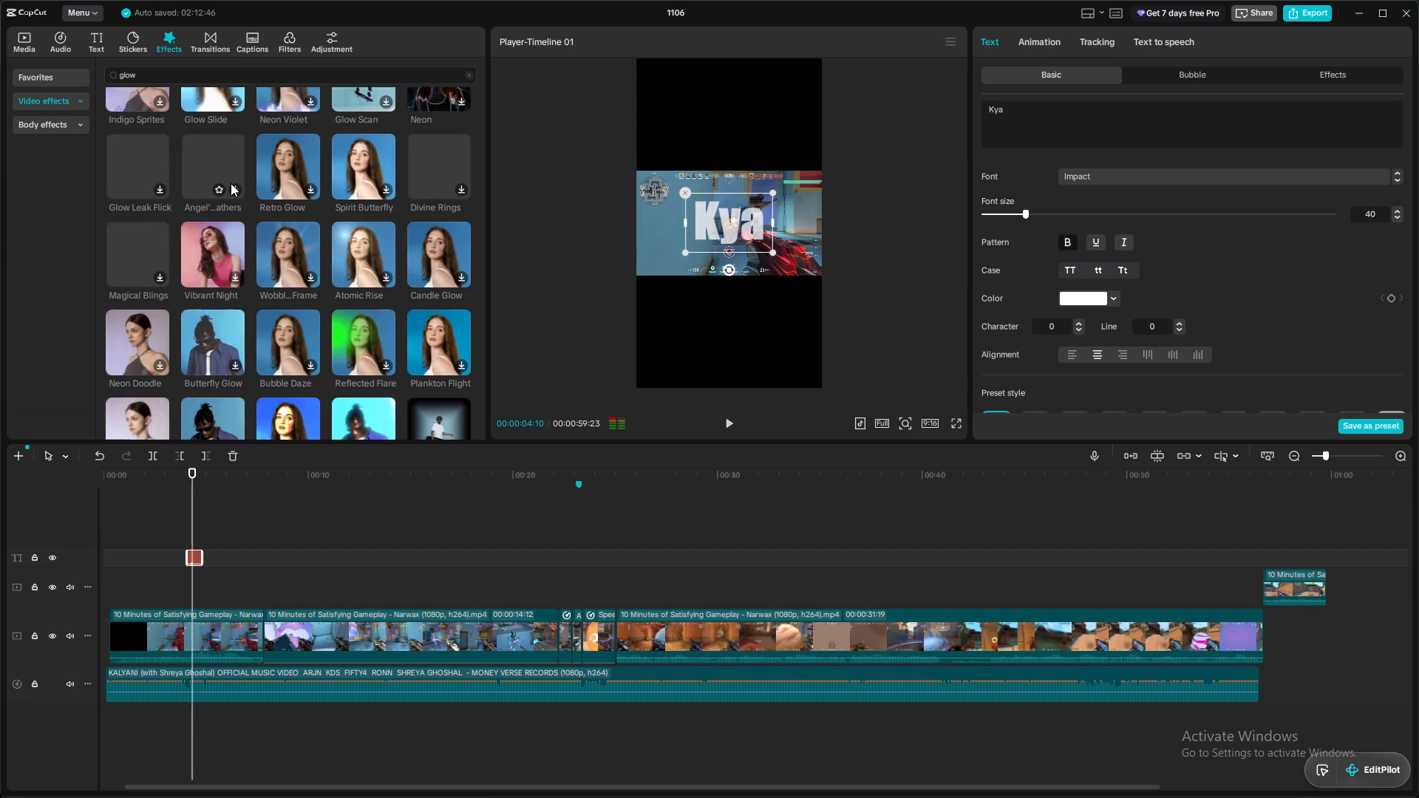
scroll(231, 183, up, 20)
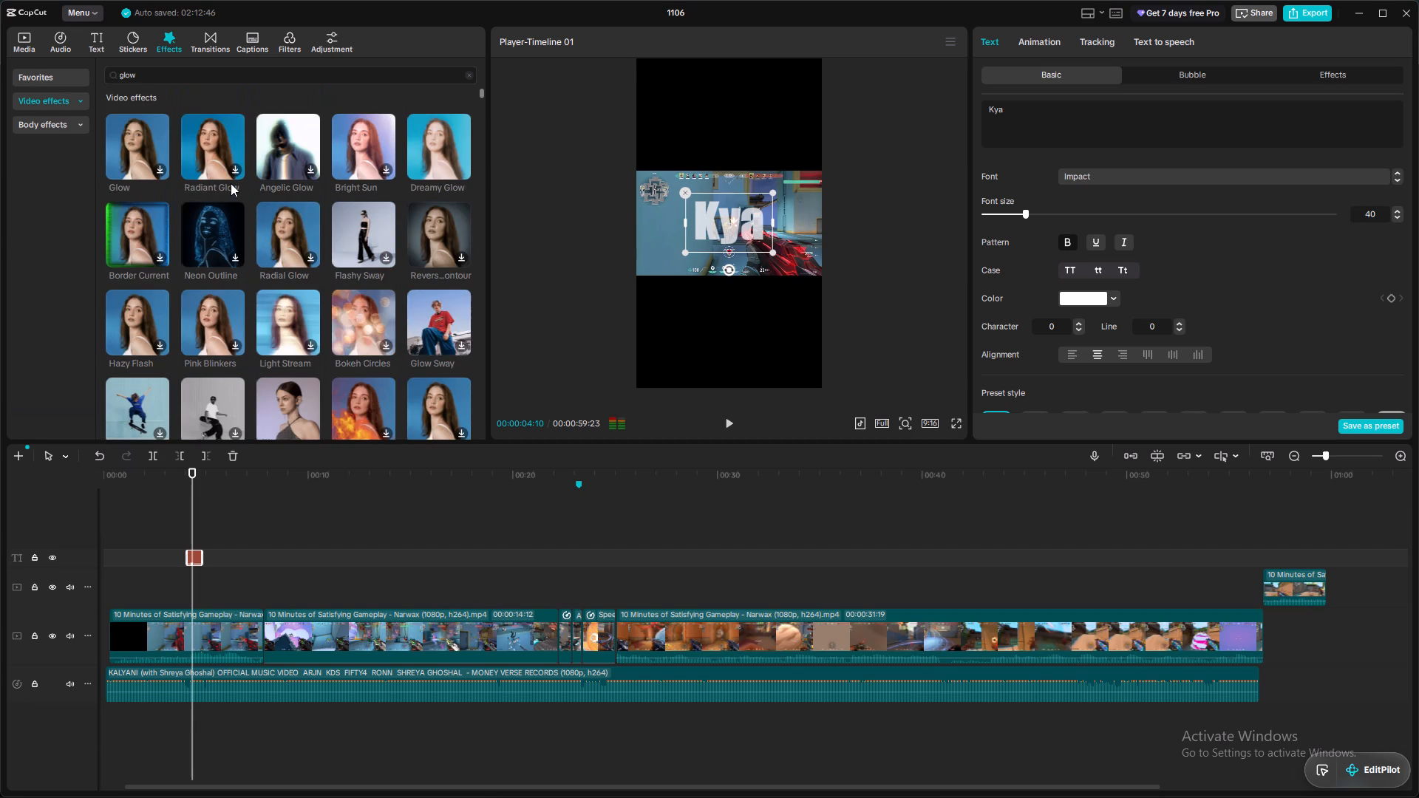
scroll(231, 183, up, 5)
click(133, 148)
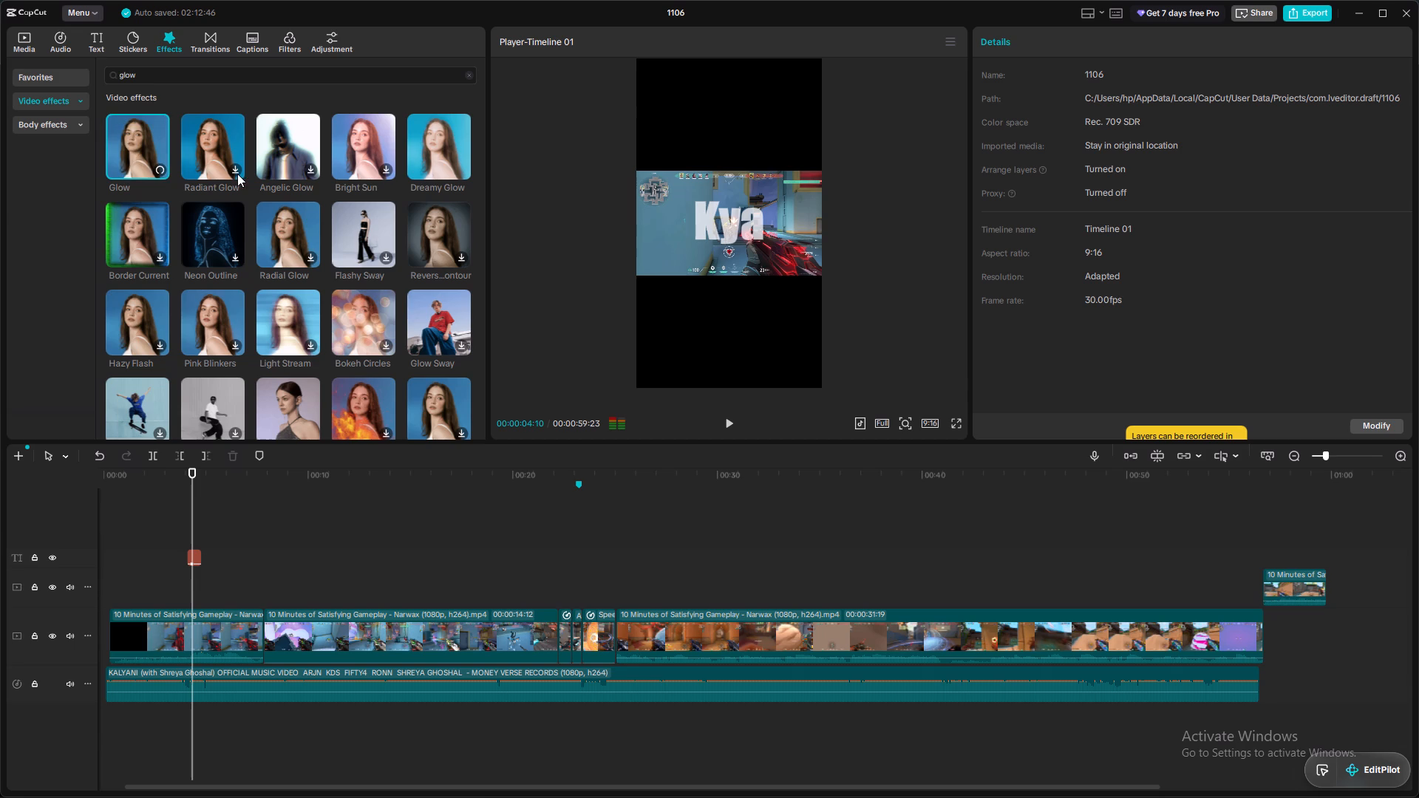
click(160, 168)
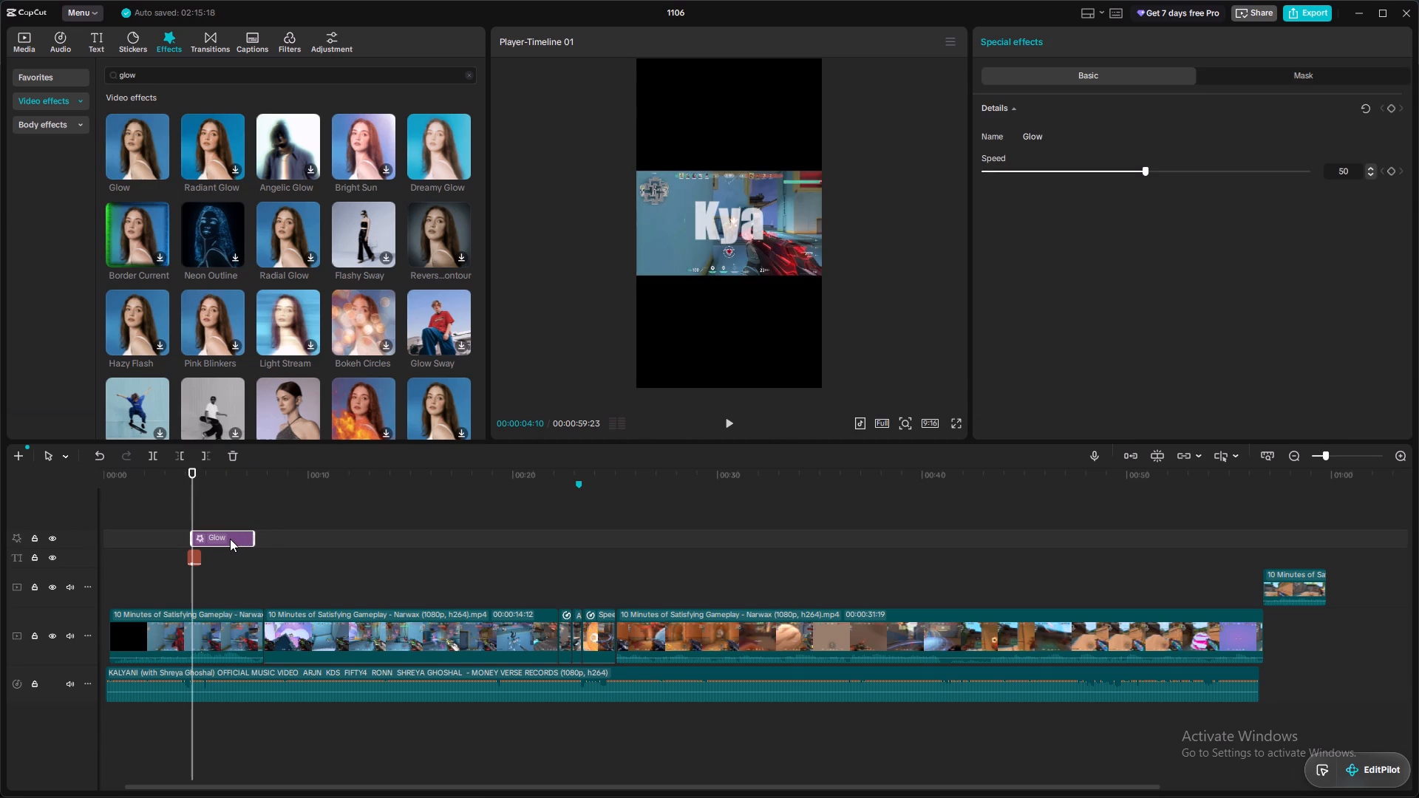
Move the Glow effect clip back and trim both its ends to the length of the "Kya" text clip.
drag(230, 539, 202, 540)
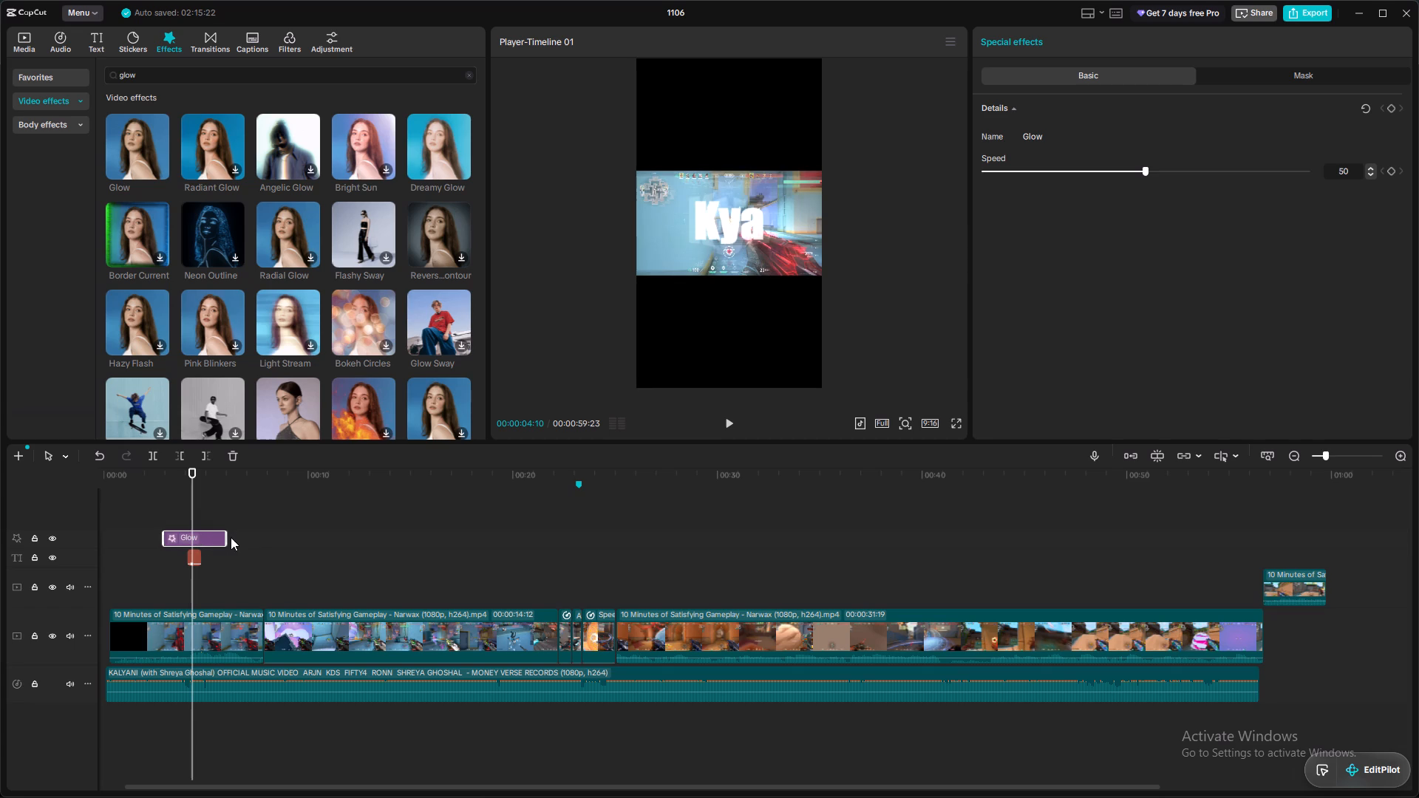
drag(223, 536, 200, 546)
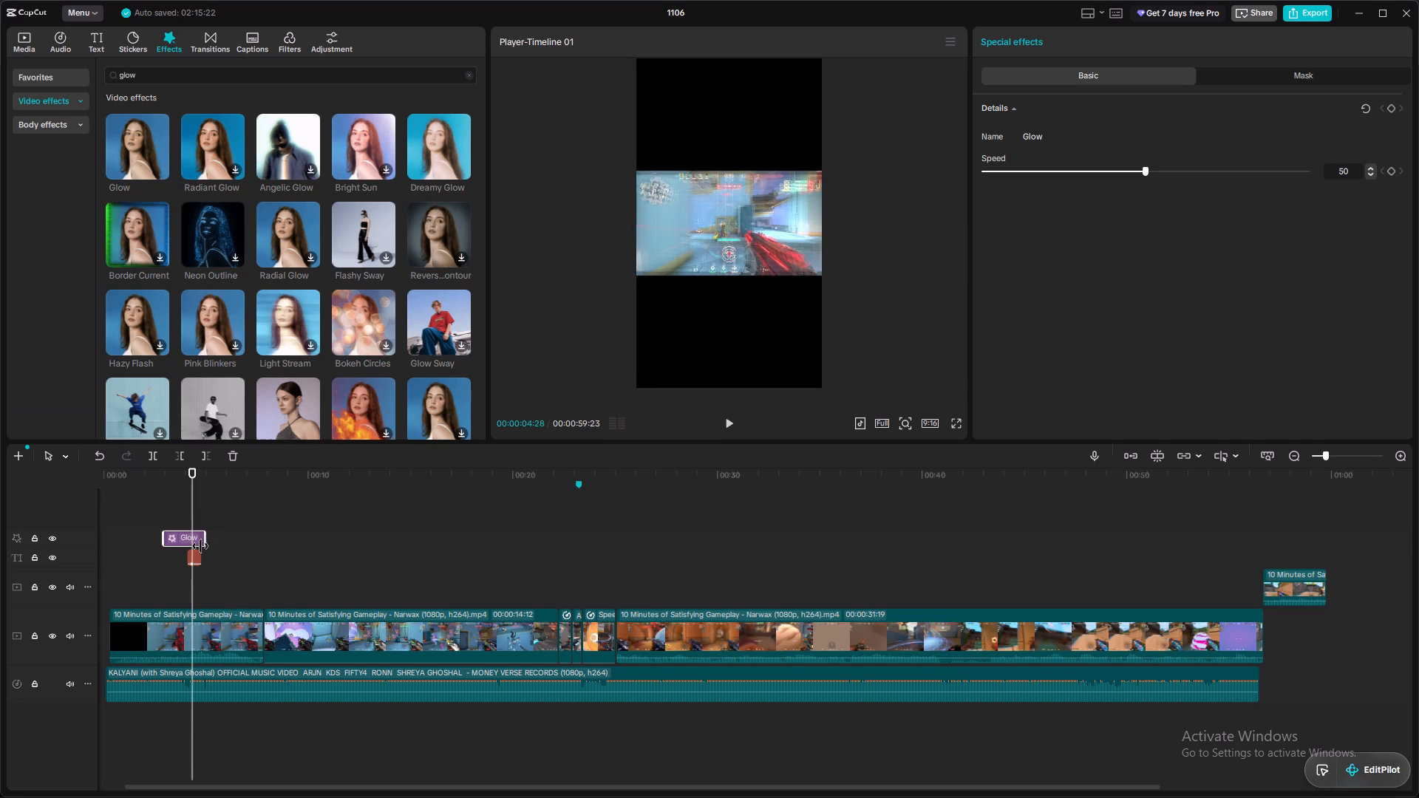
drag(200, 546, 200, 548)
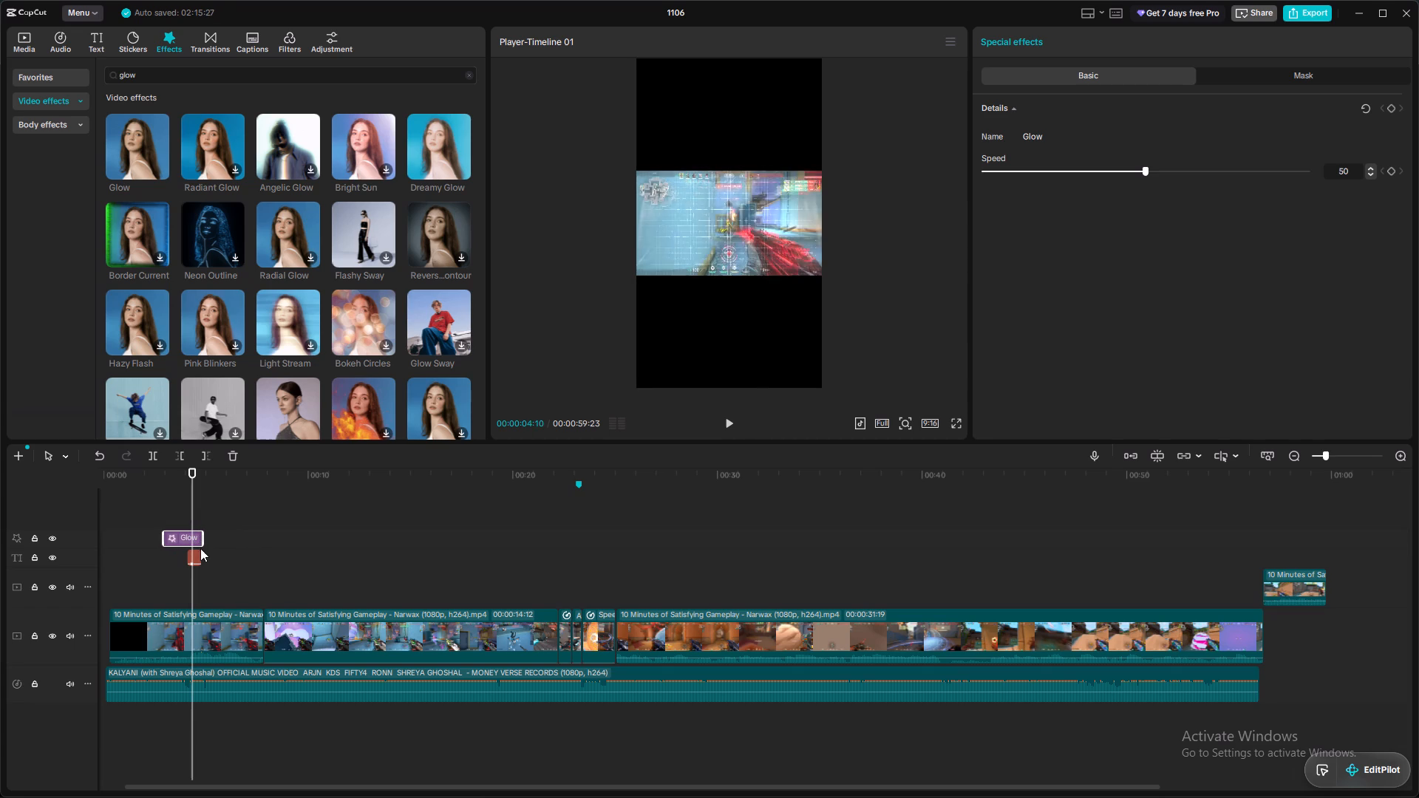
drag(166, 536, 188, 546)
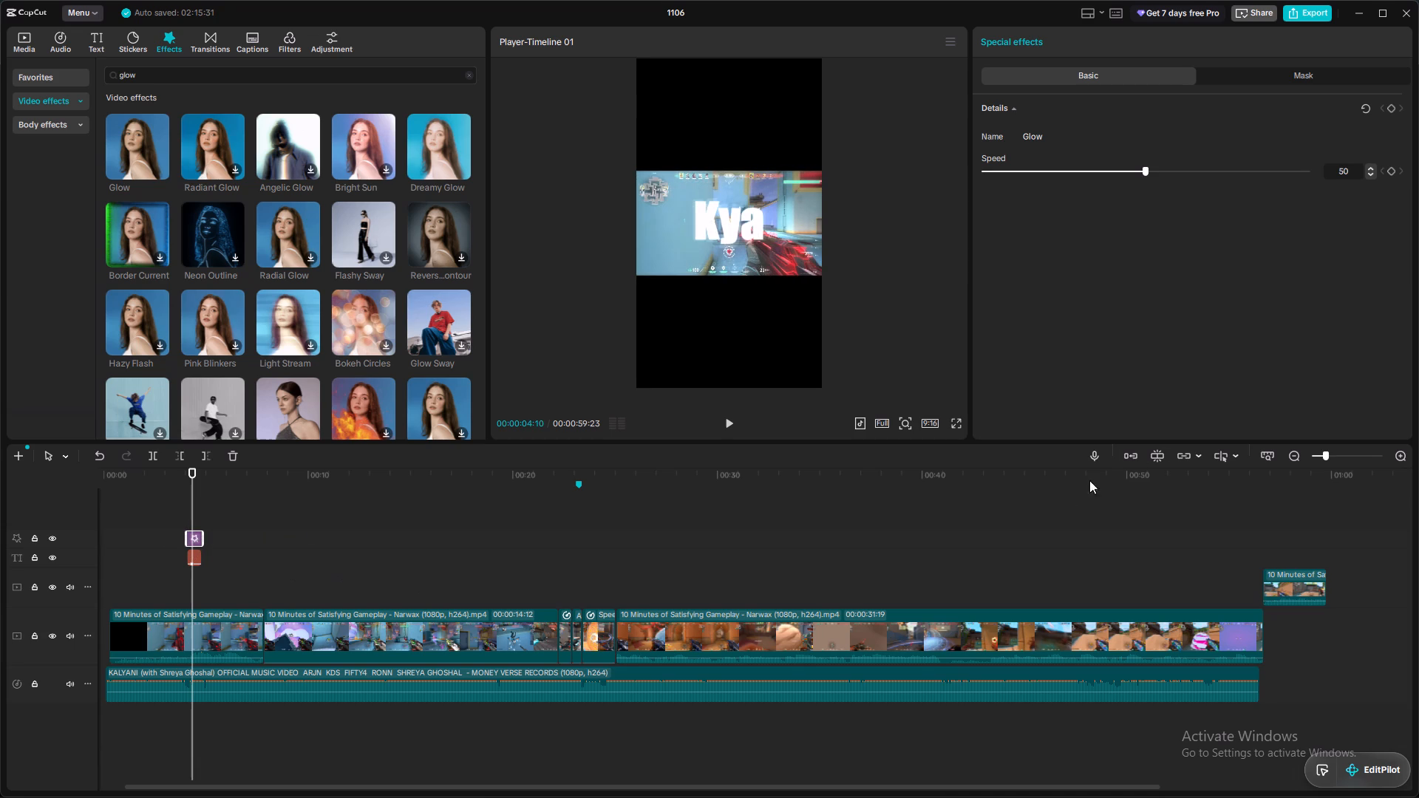
Turn on linkage and auto snapping for the timeline, leaving the preview axis off.
click(1178, 451)
click(1167, 454)
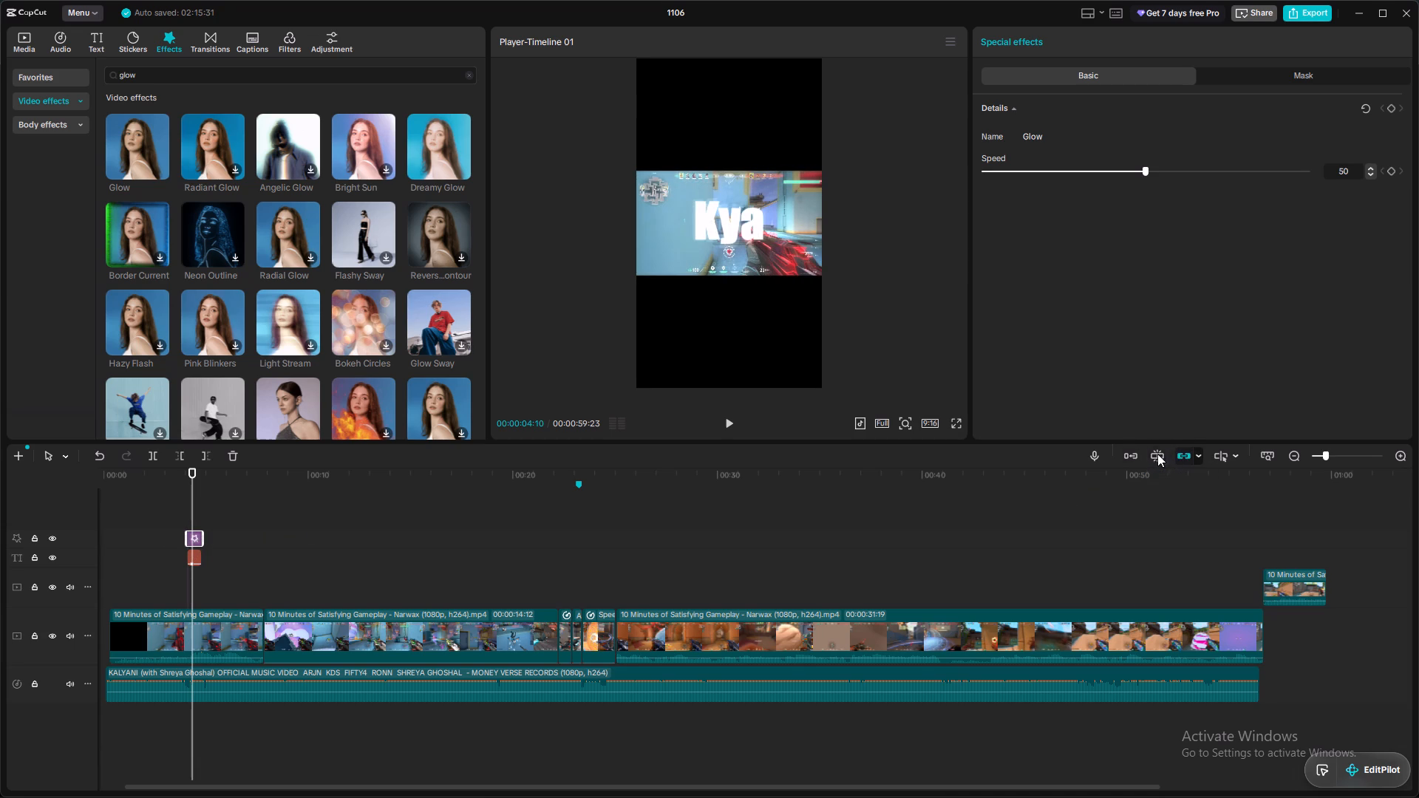
click(1155, 454)
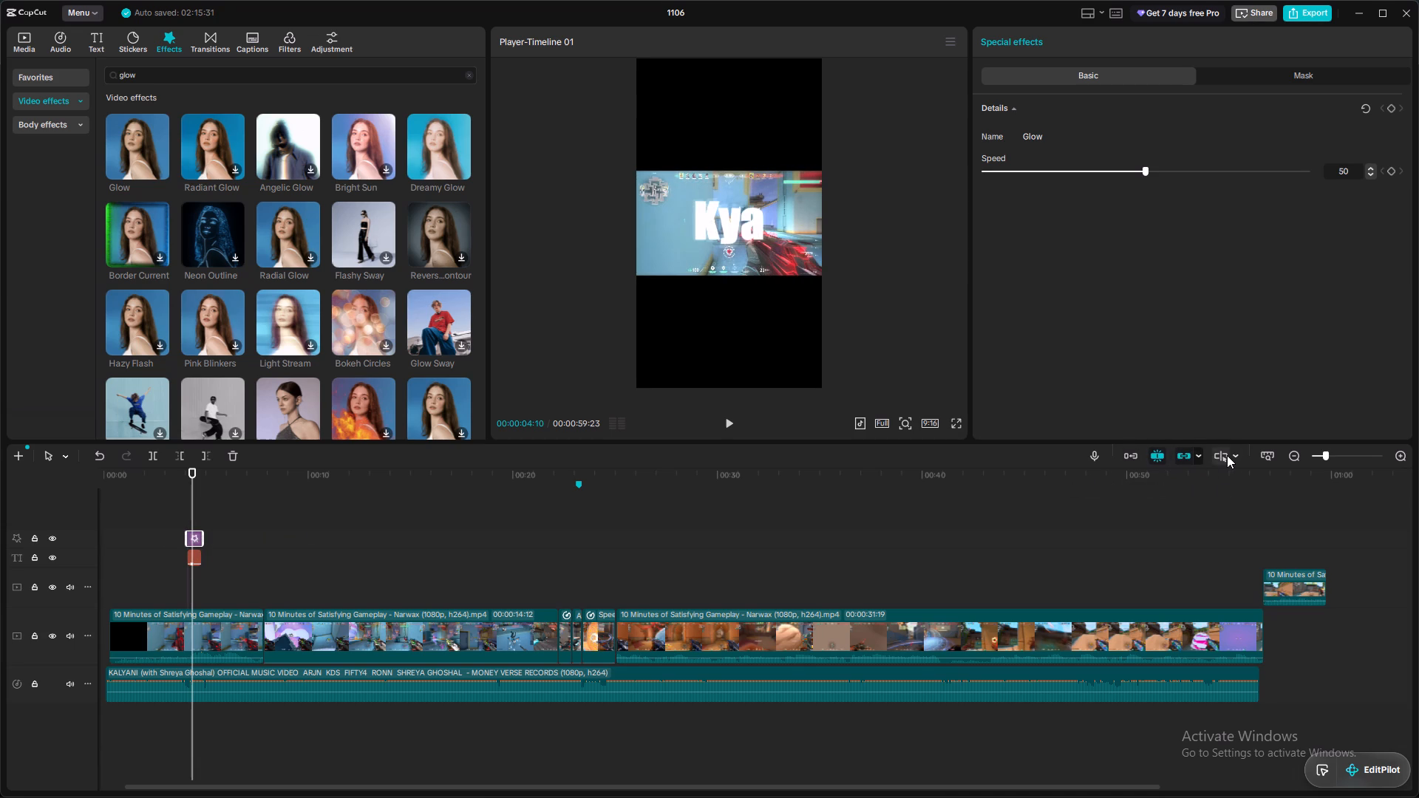
click(1227, 455)
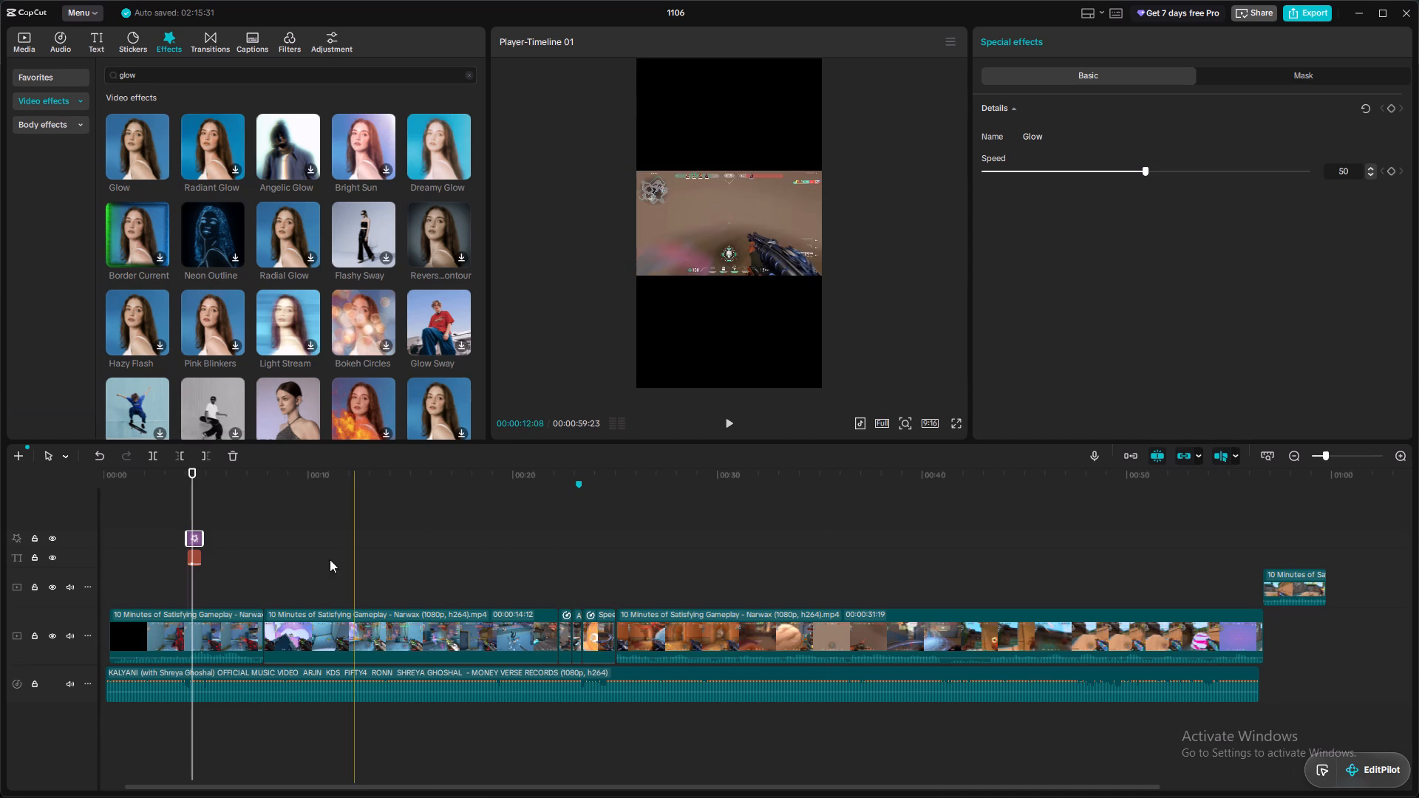
click(1214, 450)
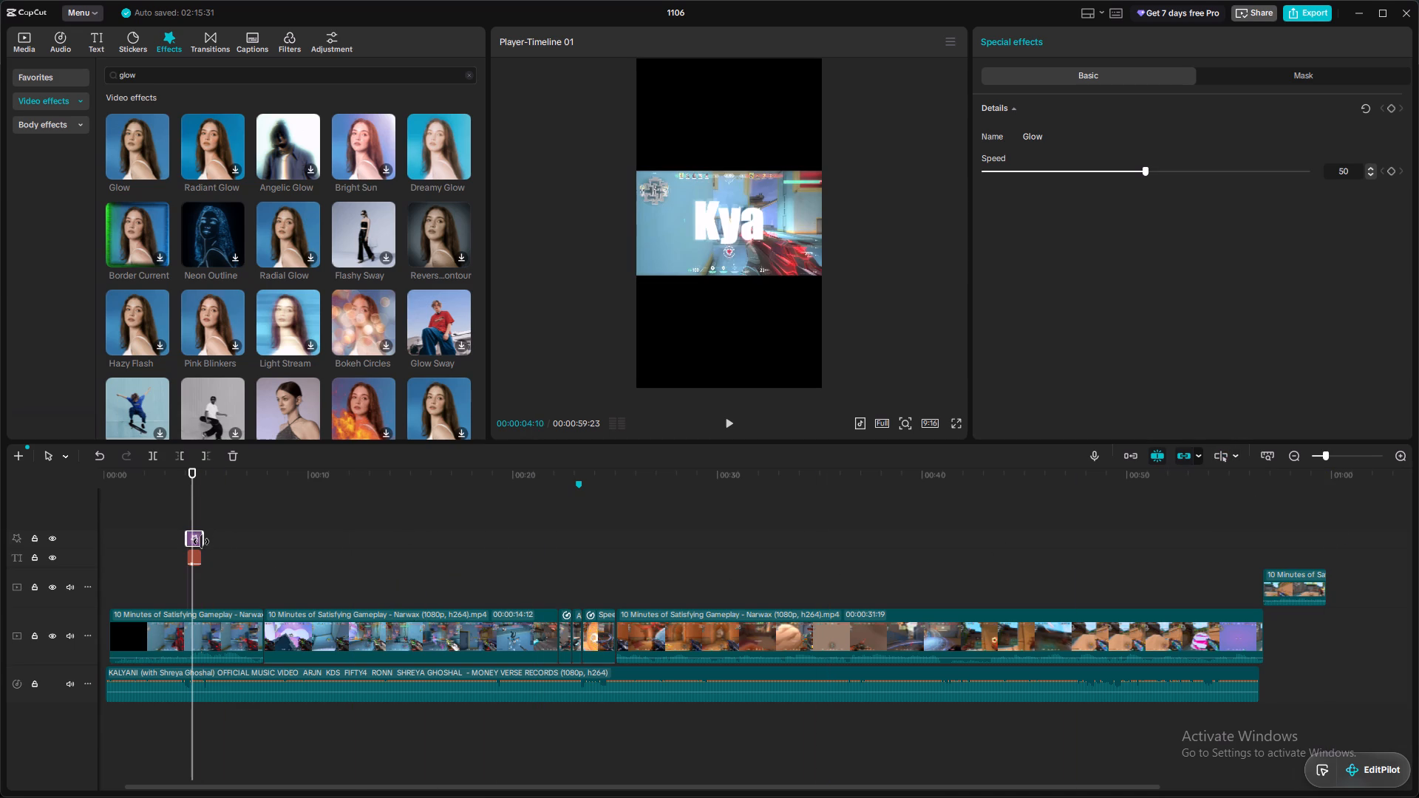
Fine-tune the ends of the Glow effect clip against the "Kya" text clip and keep it selected.
click(201, 542)
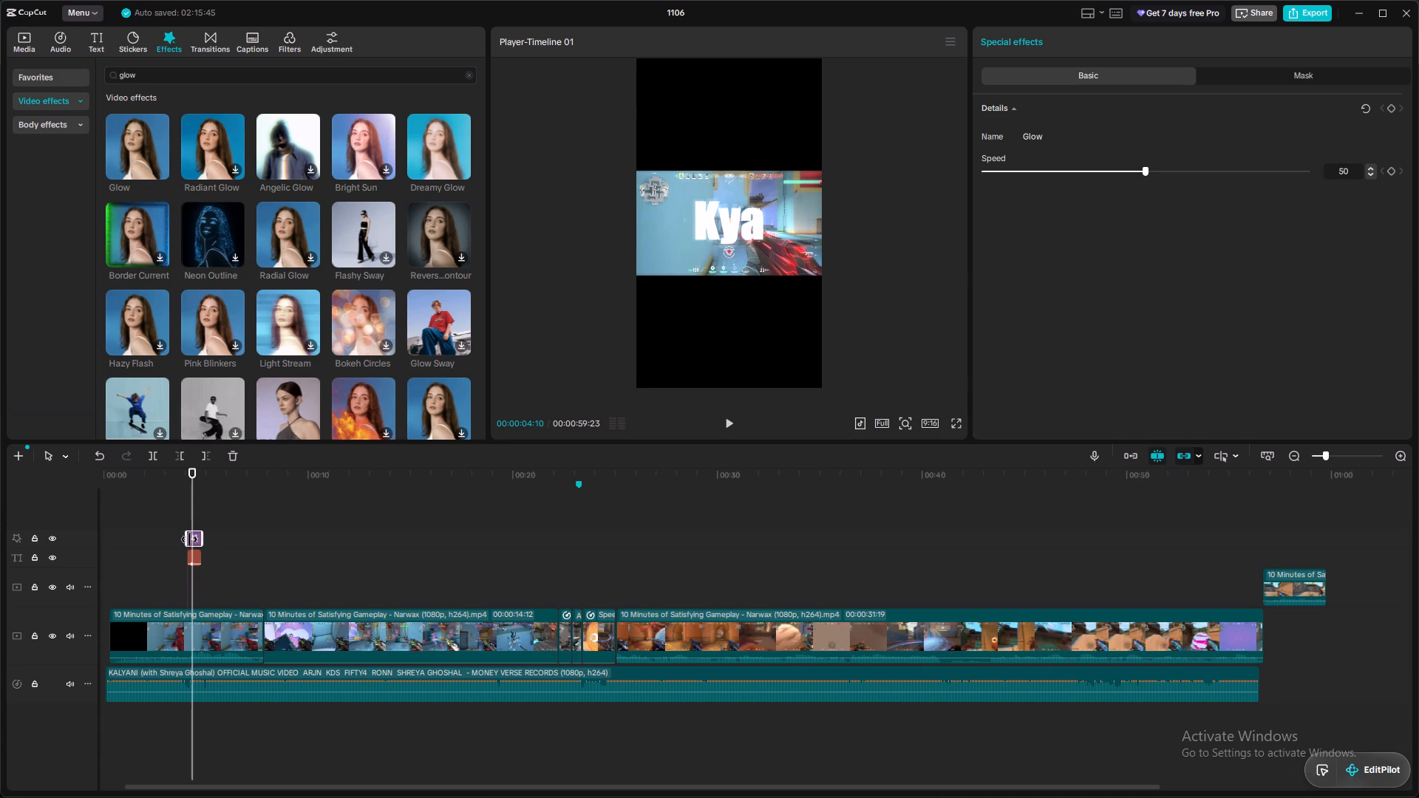
click(193, 539)
Set the Glow effect's speed to 40 and play back the section with the "Kya" text.
drag(1145, 174, 1123, 176)
drag(1123, 176, 1083, 197)
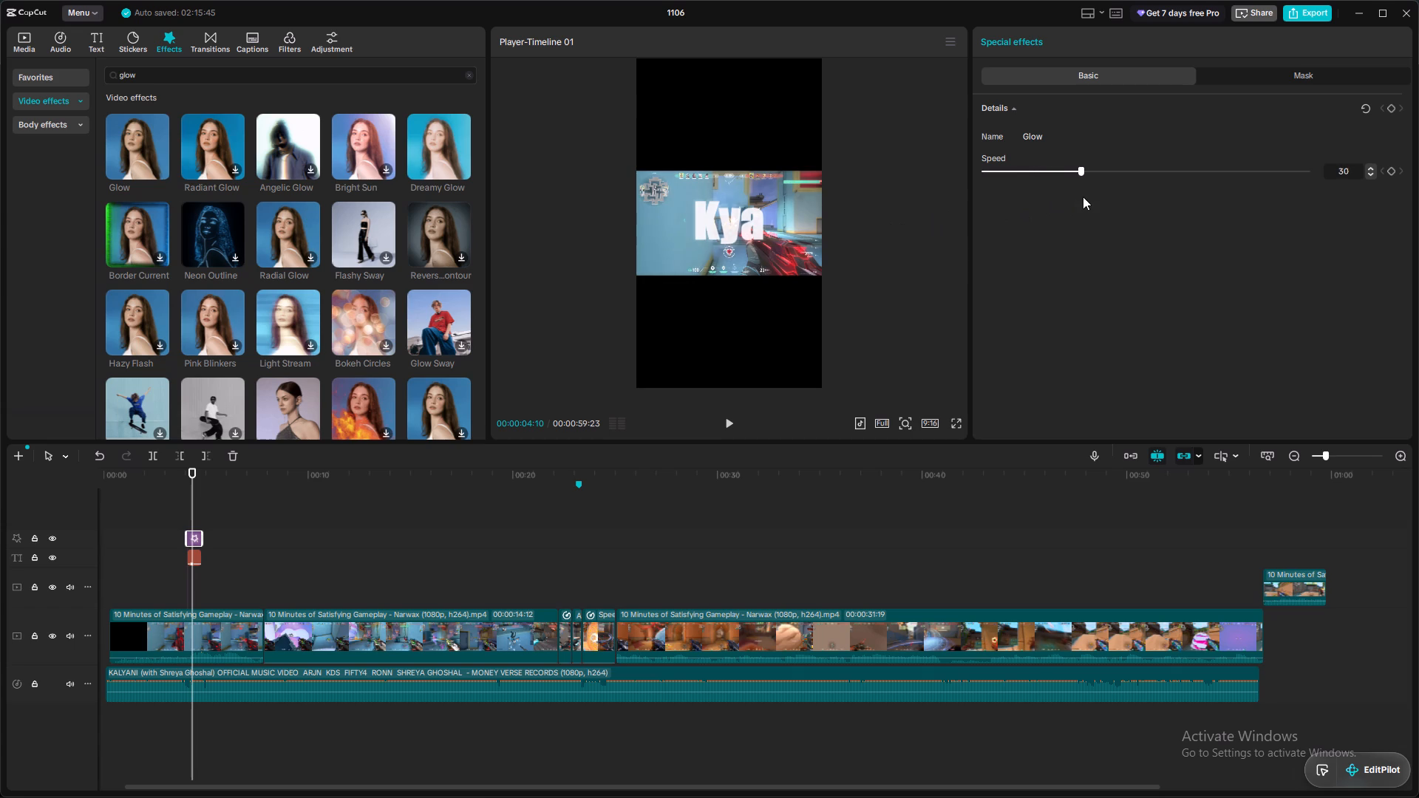
drag(1083, 197, 1100, 192)
drag(1100, 192, 1110, 189)
drag(1110, 189, 1113, 189)
drag(1113, 189, 1112, 189)
click(197, 552)
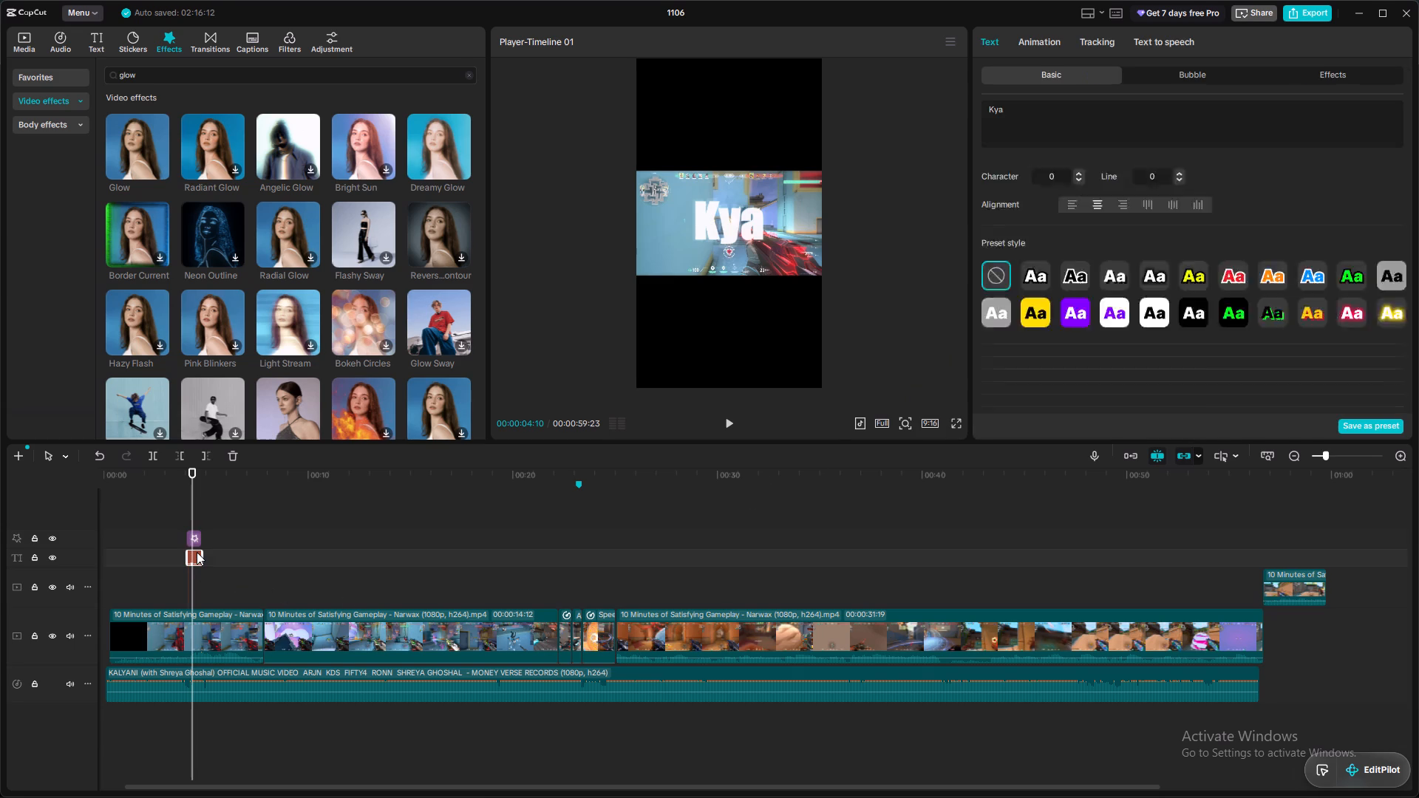
click(161, 491)
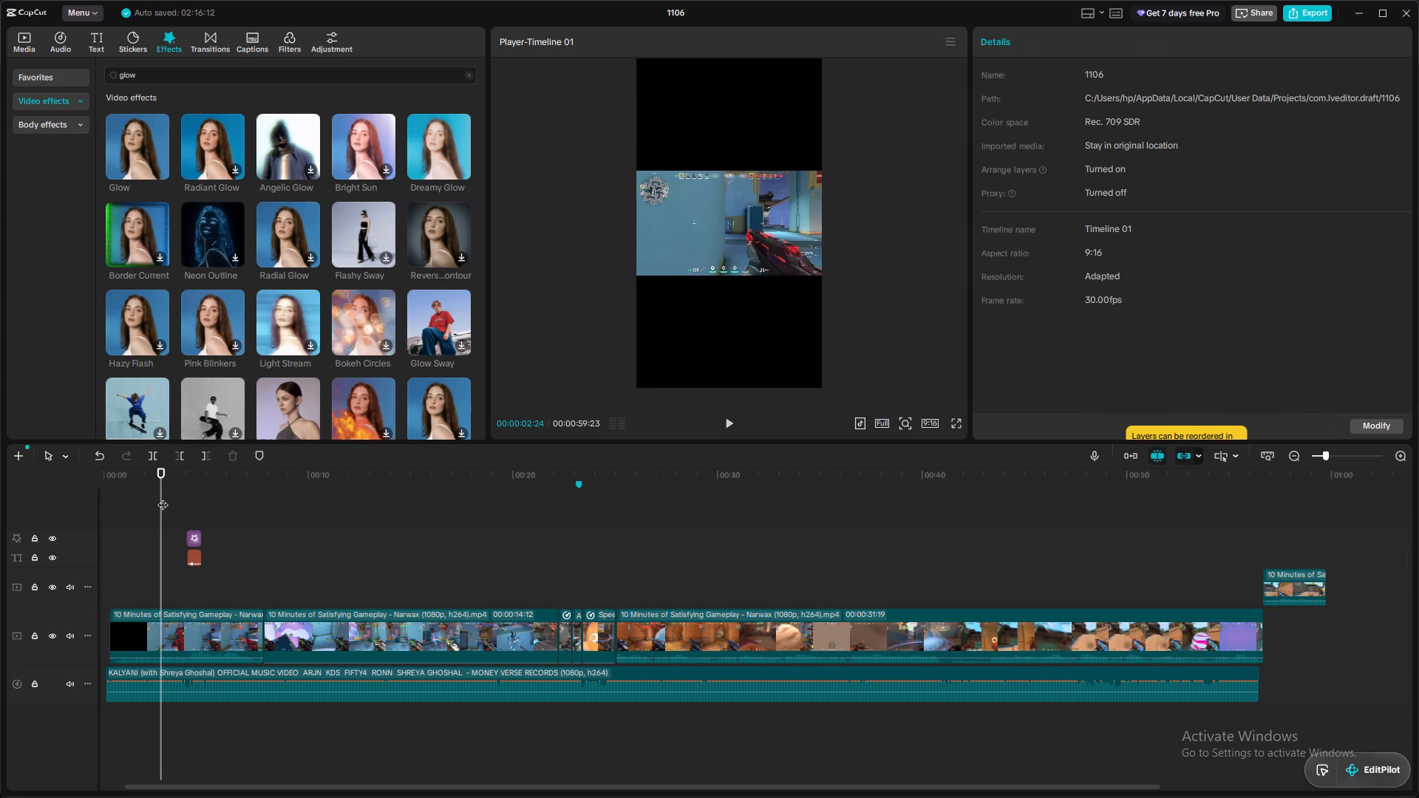
key(space)
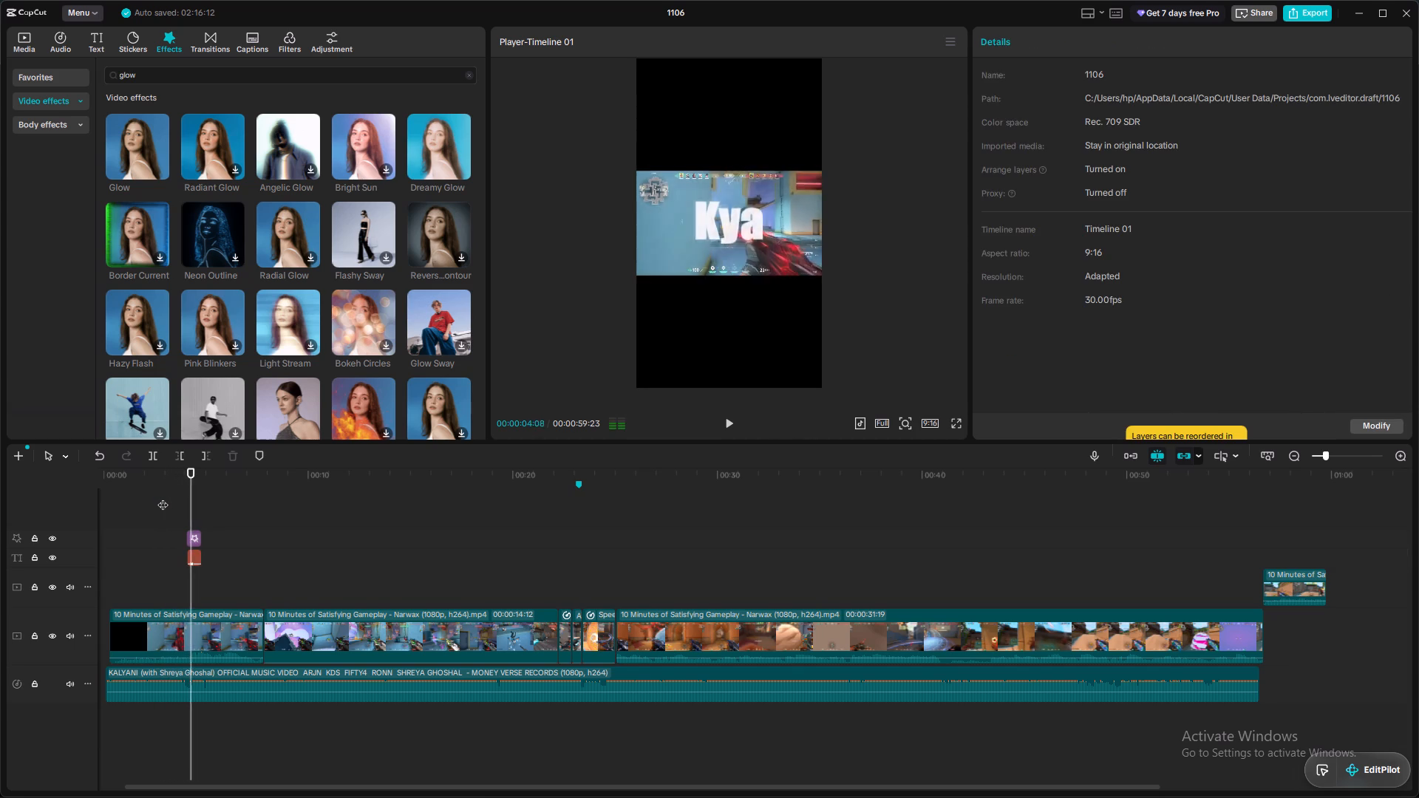
key(space)
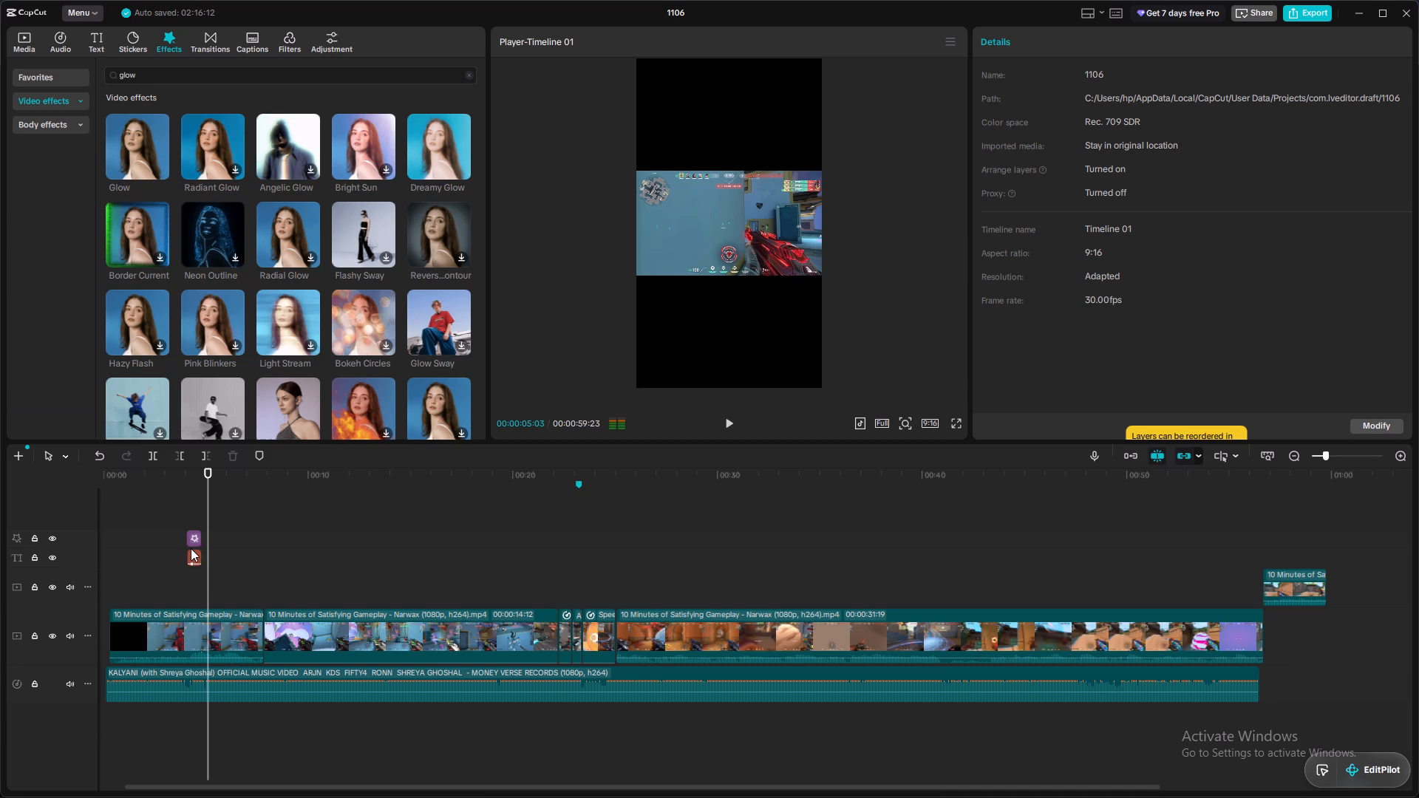
Set the Fade Out animation duration of the "Kya" text to 0.2 s.
ctrl+scroll(195, 559, up, 2)
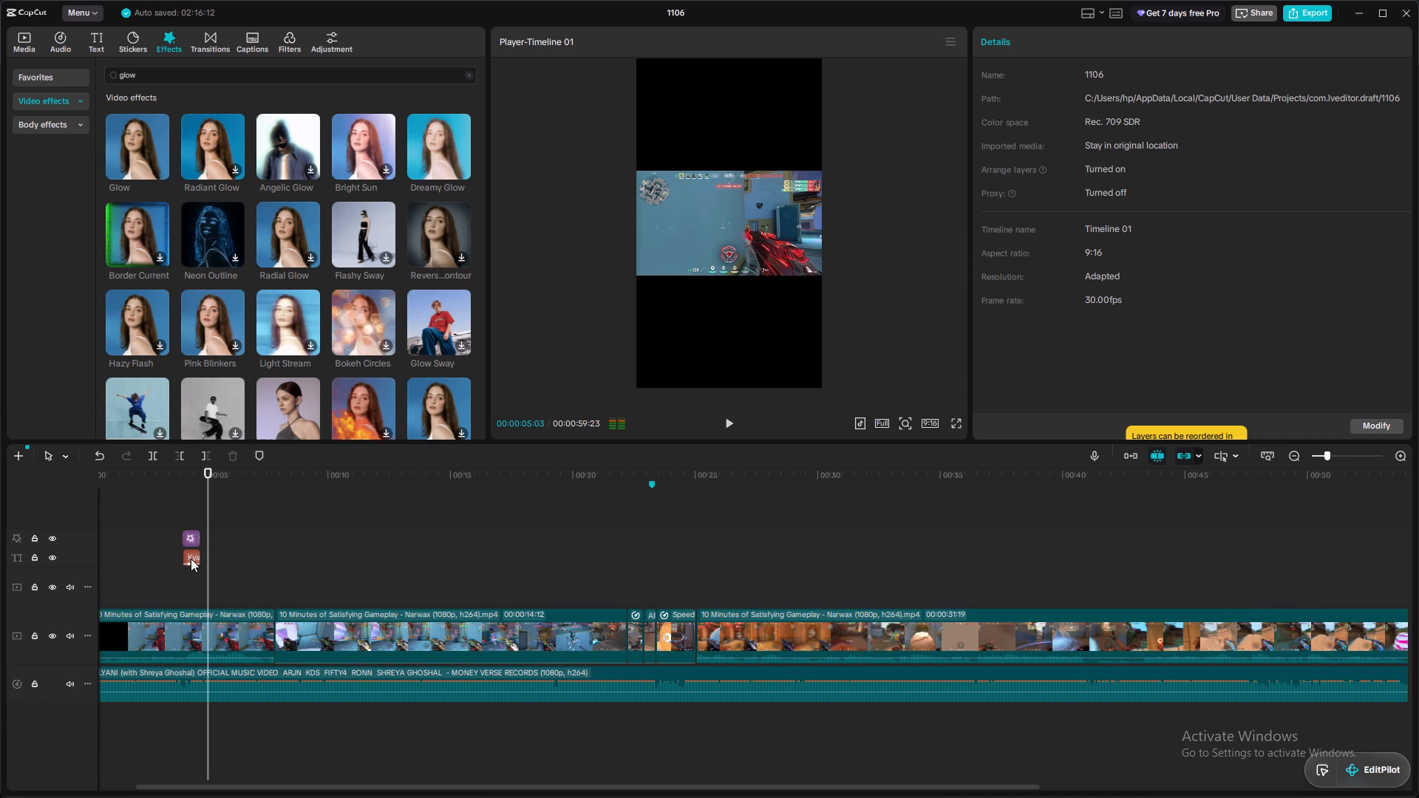
click(191, 559)
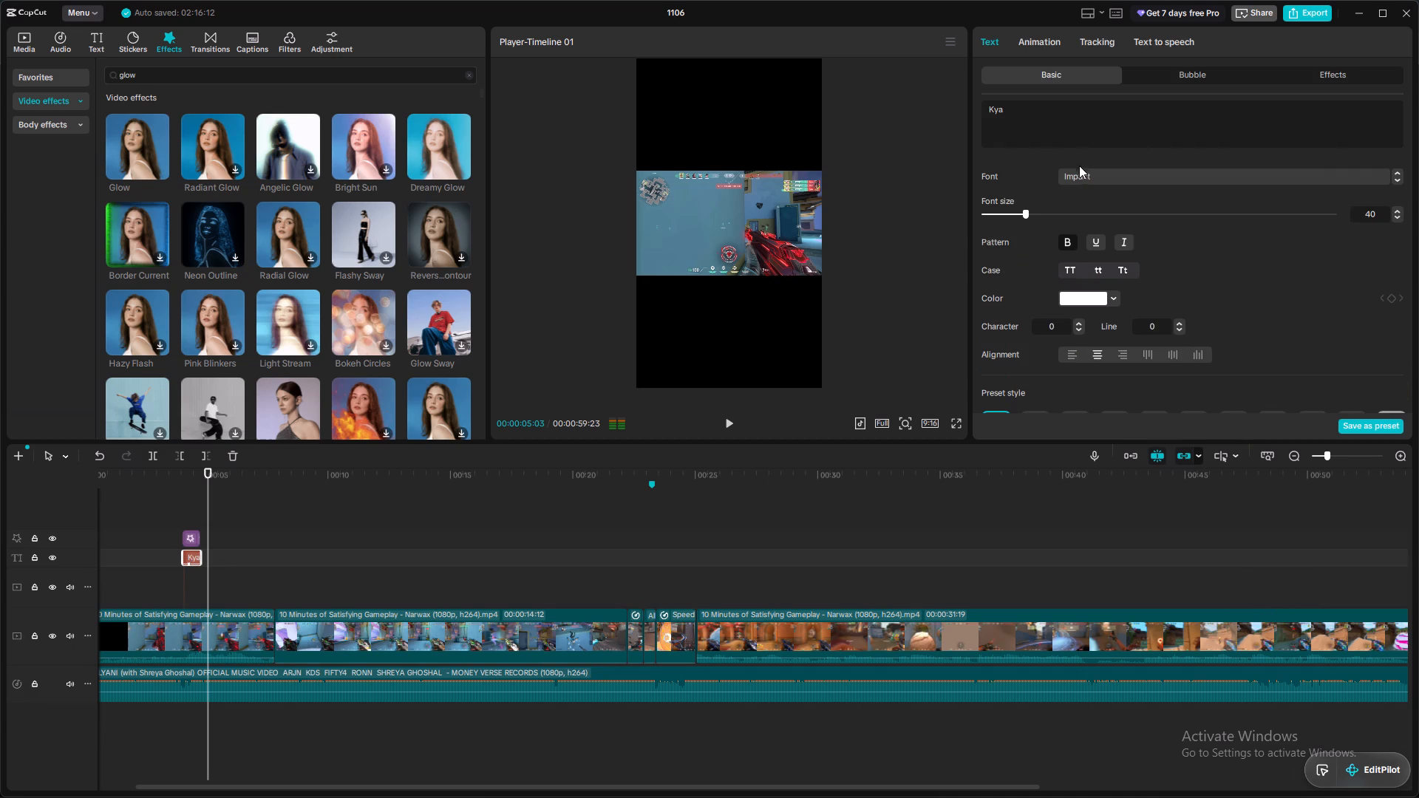
click(1057, 44)
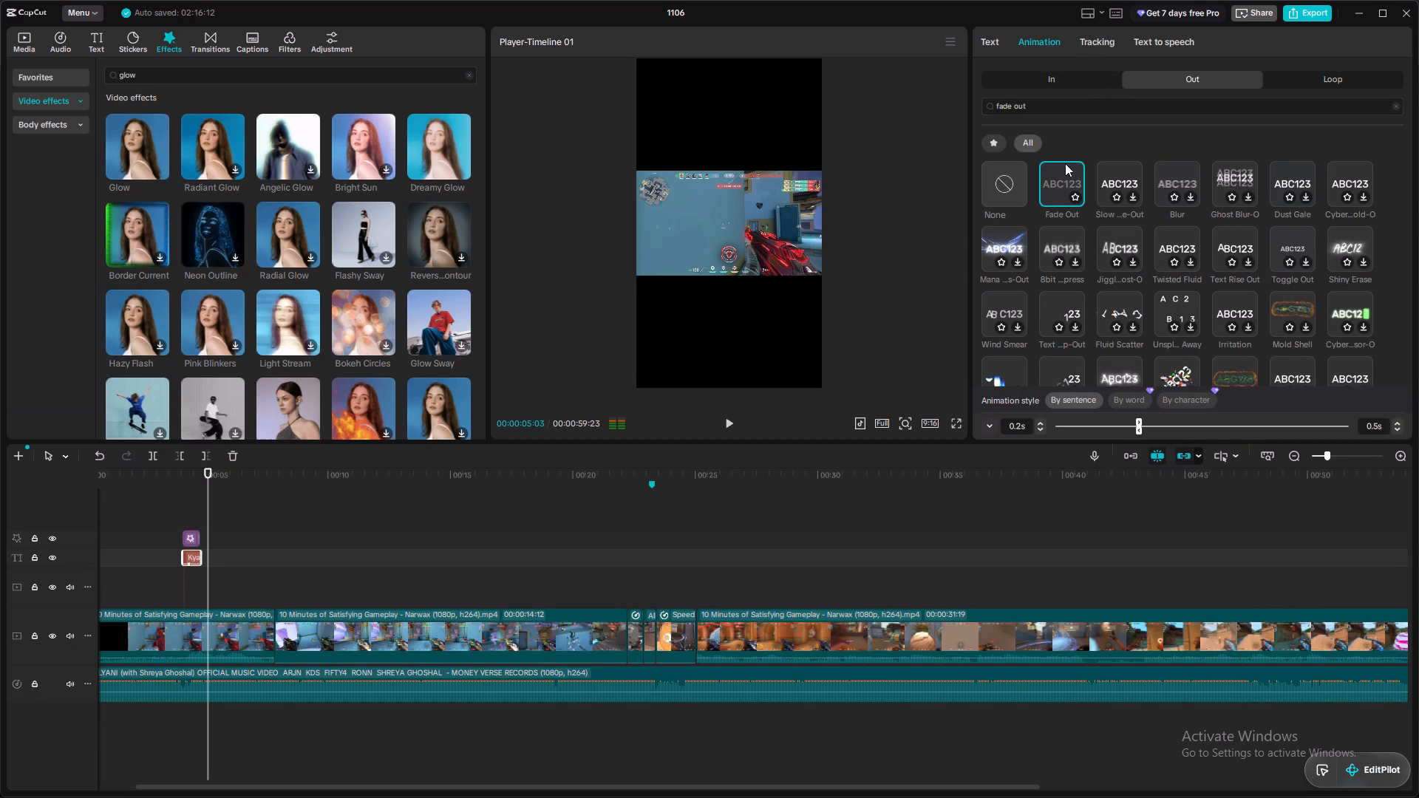
click(1129, 421)
drag(1146, 429, 1273, 429)
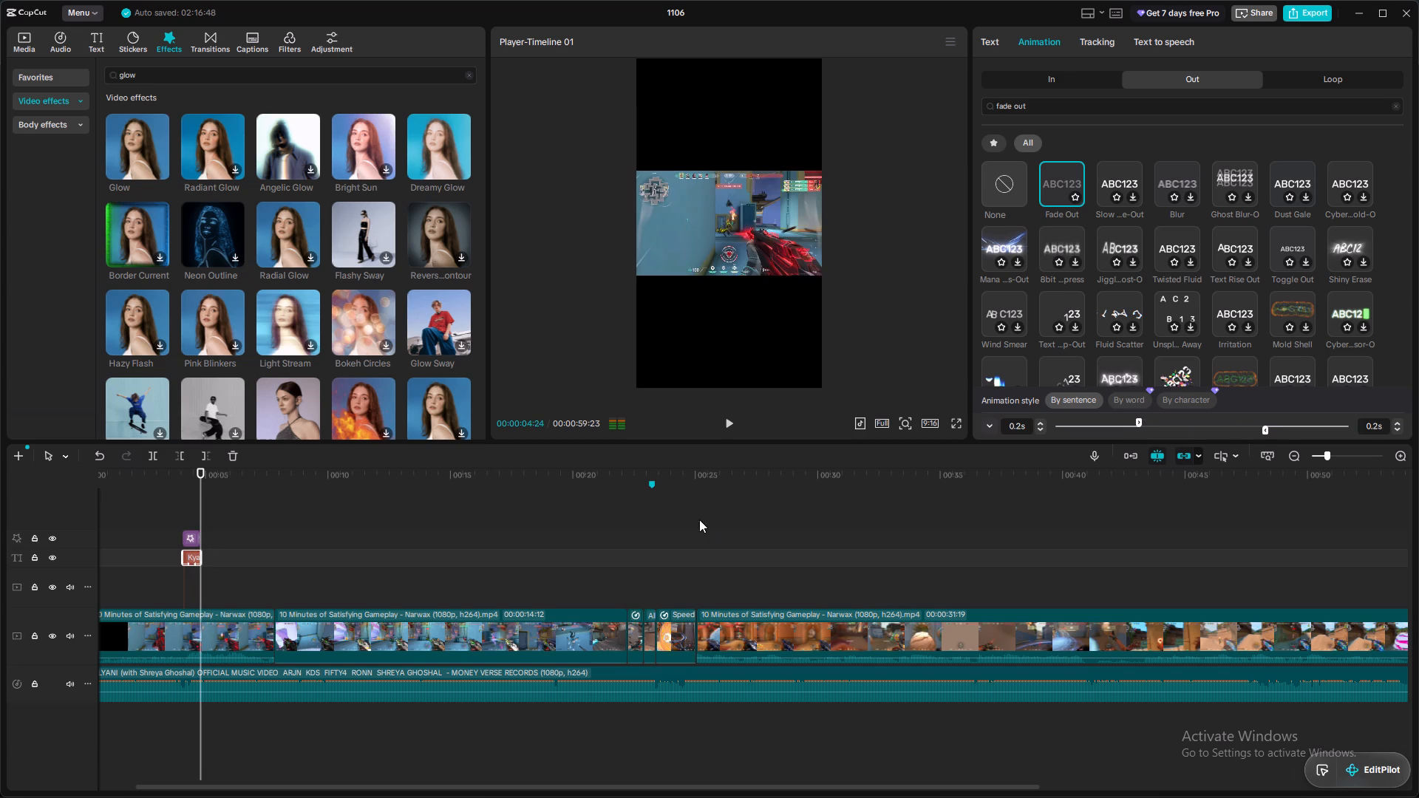
Play back the section around the "Kya" text several times to check the glow, the fade-out and the timing against the song.
click(172, 492)
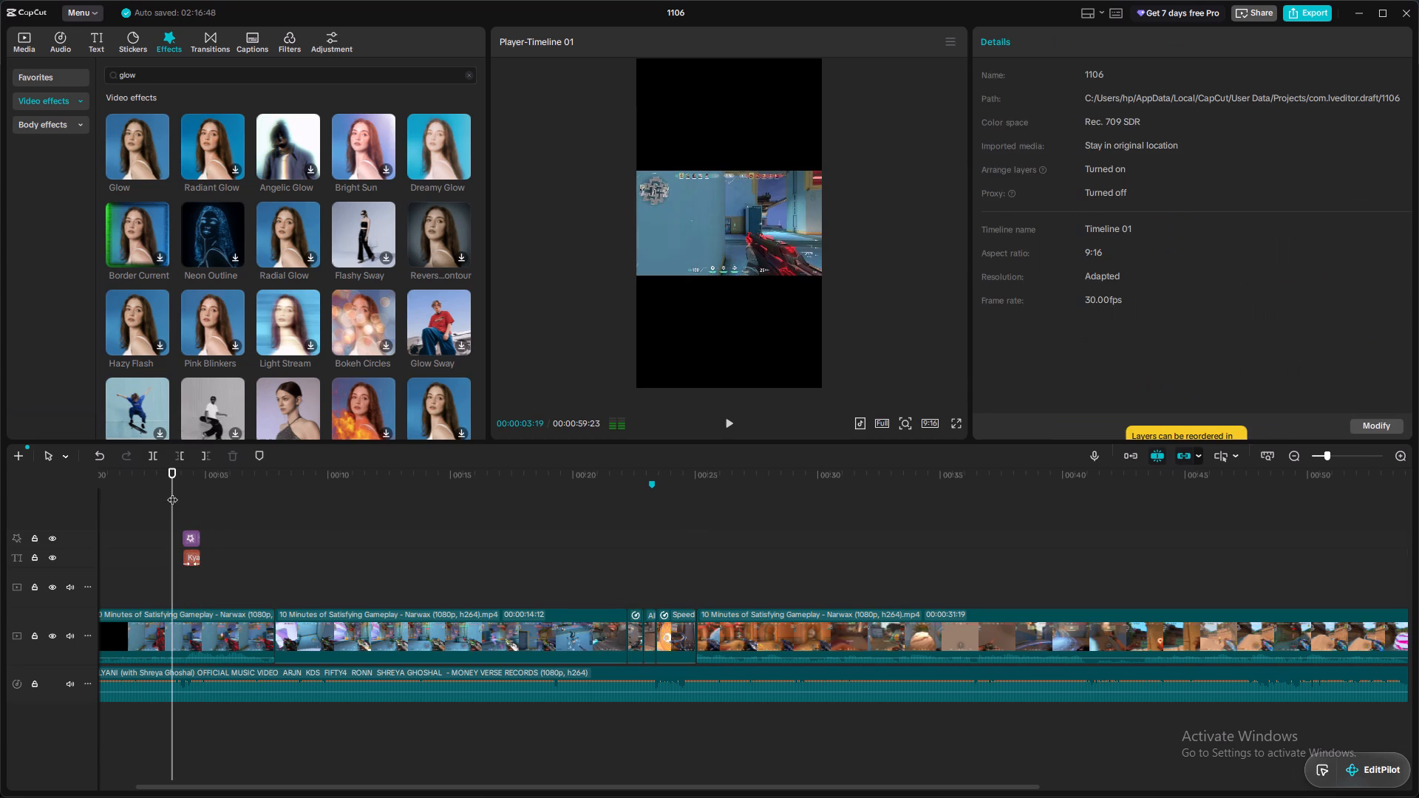
key(space)
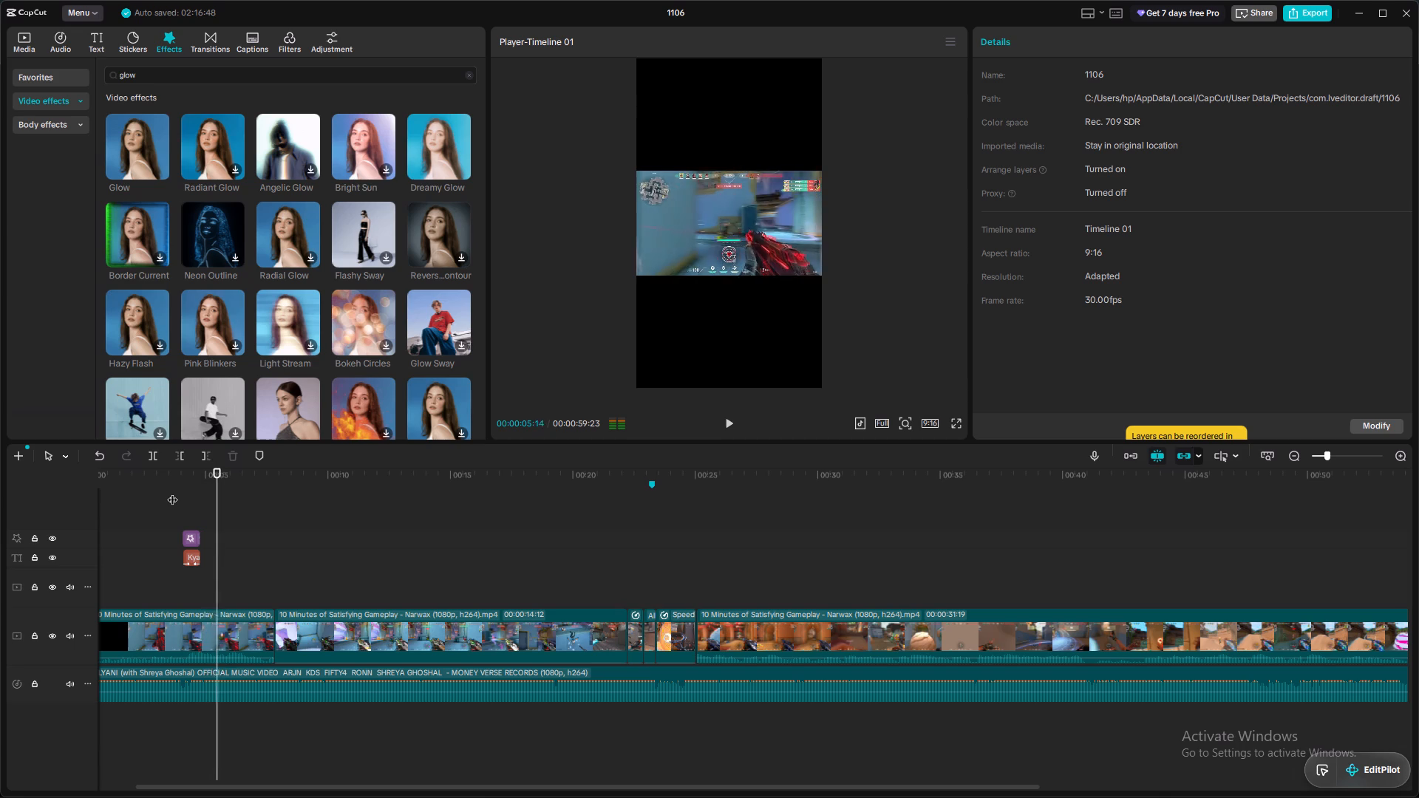
key(space)
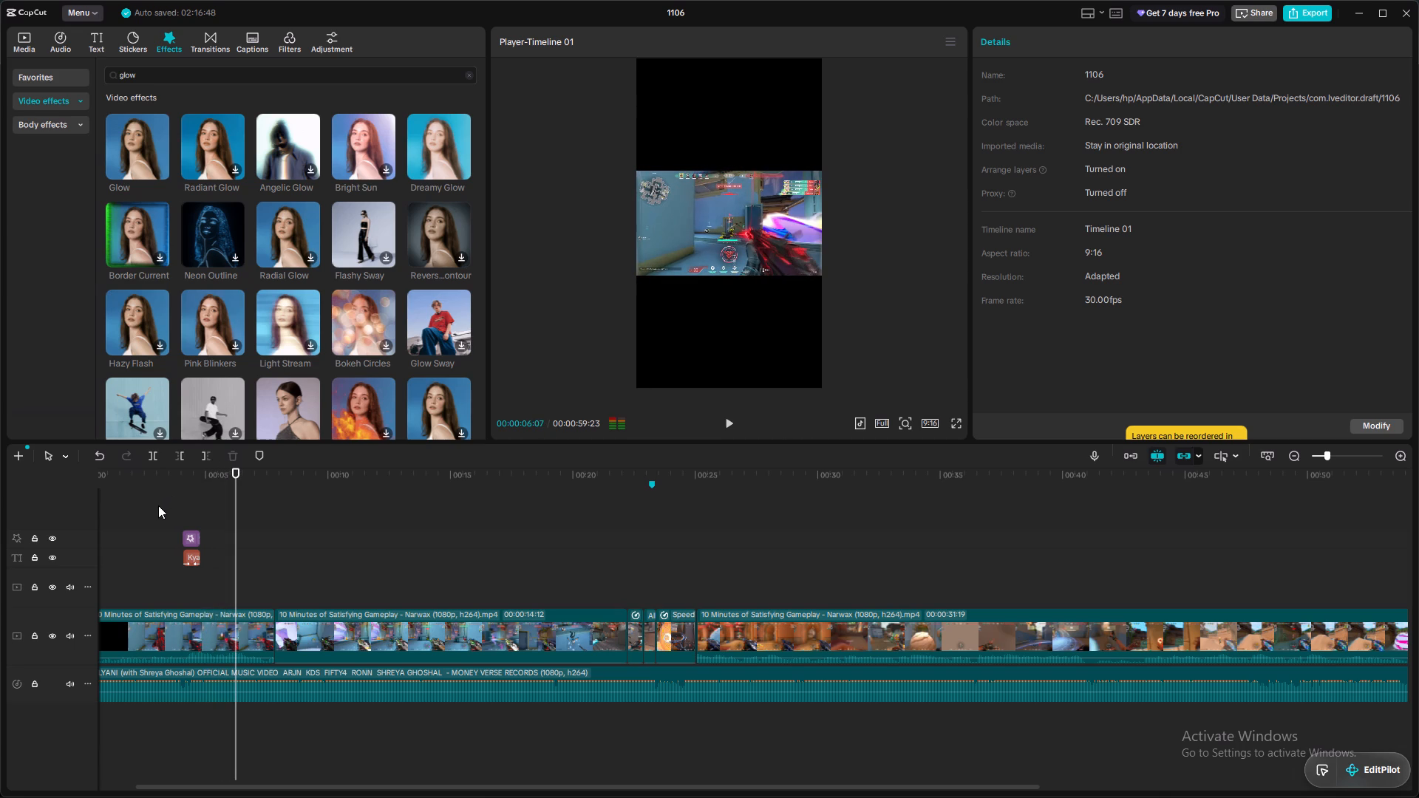
click(196, 516)
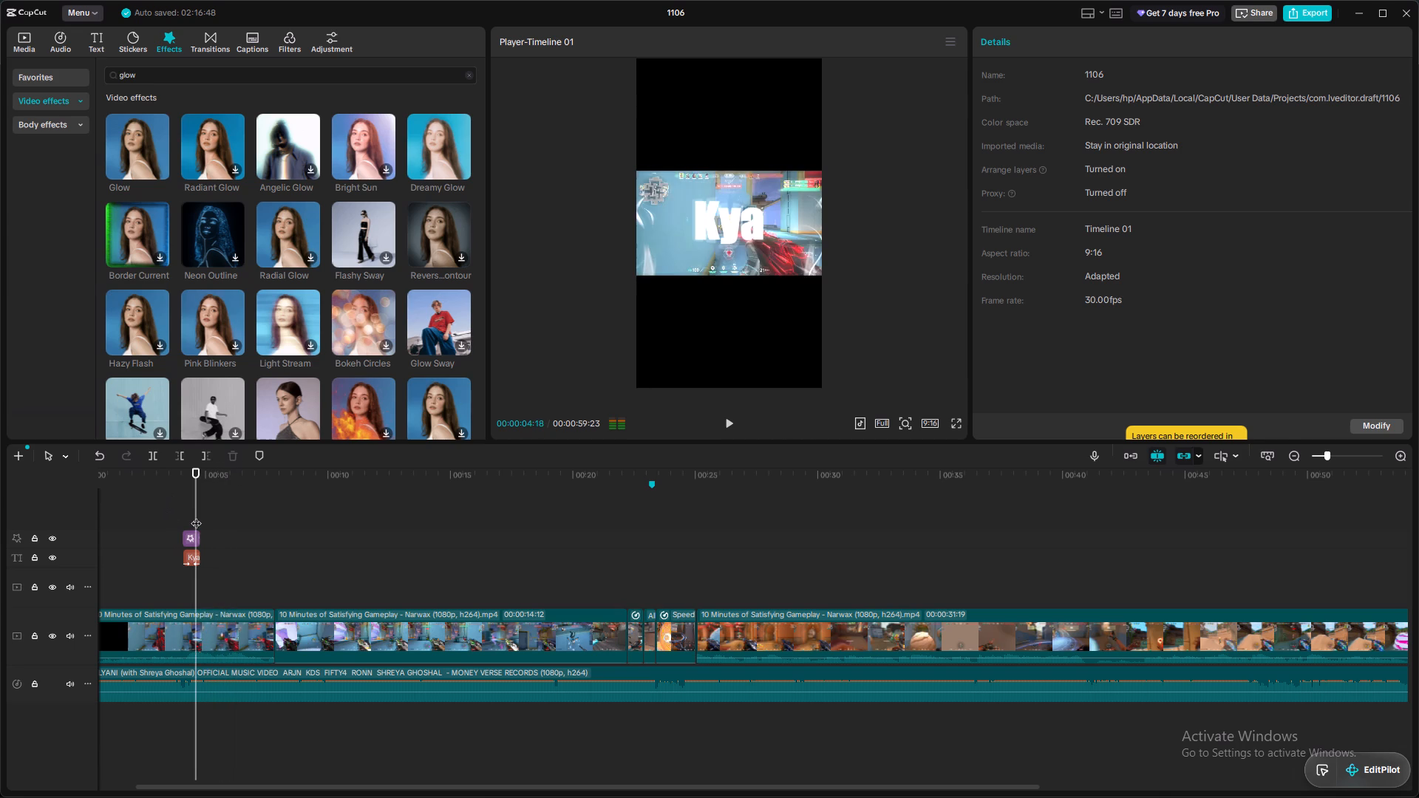
key(space)
key(space)
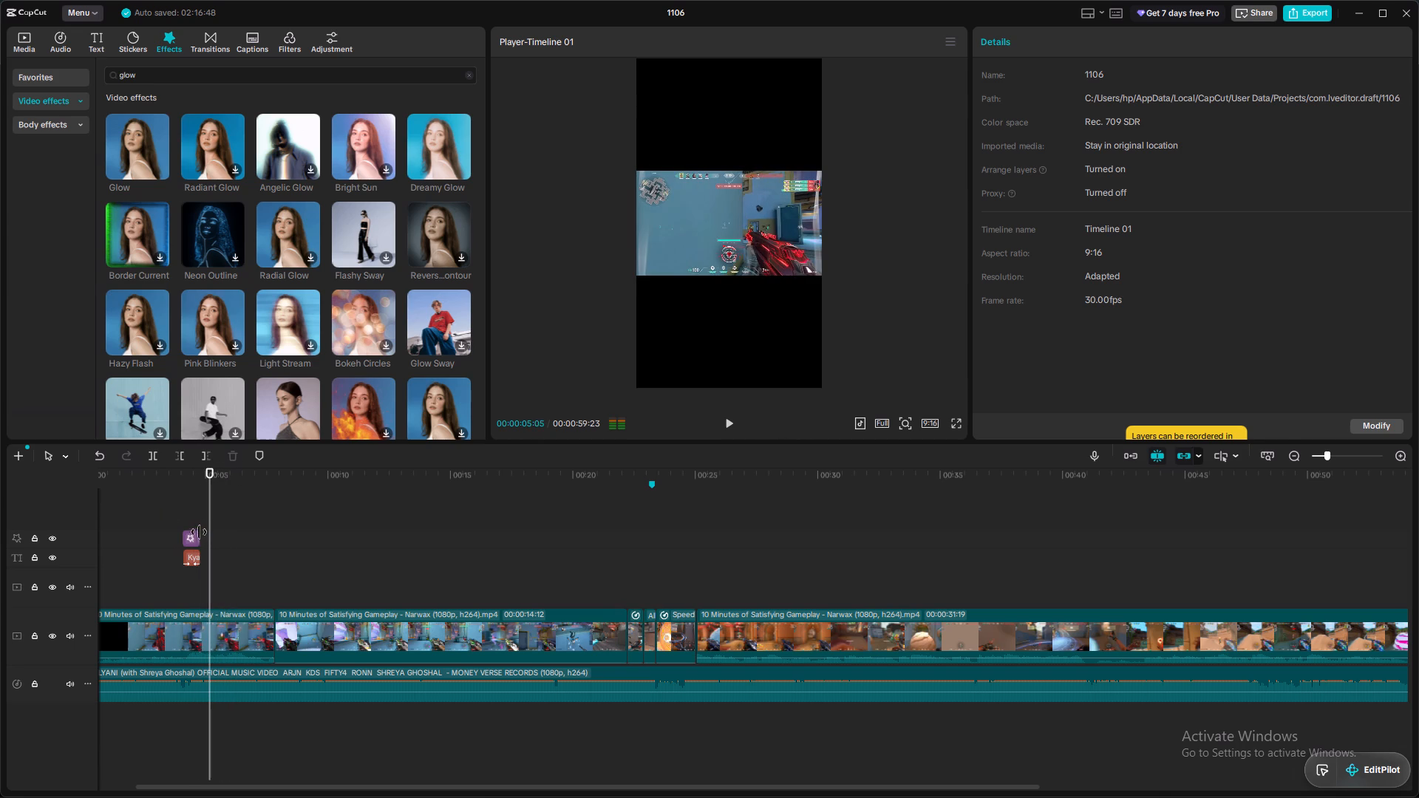
click(201, 548)
key(space)
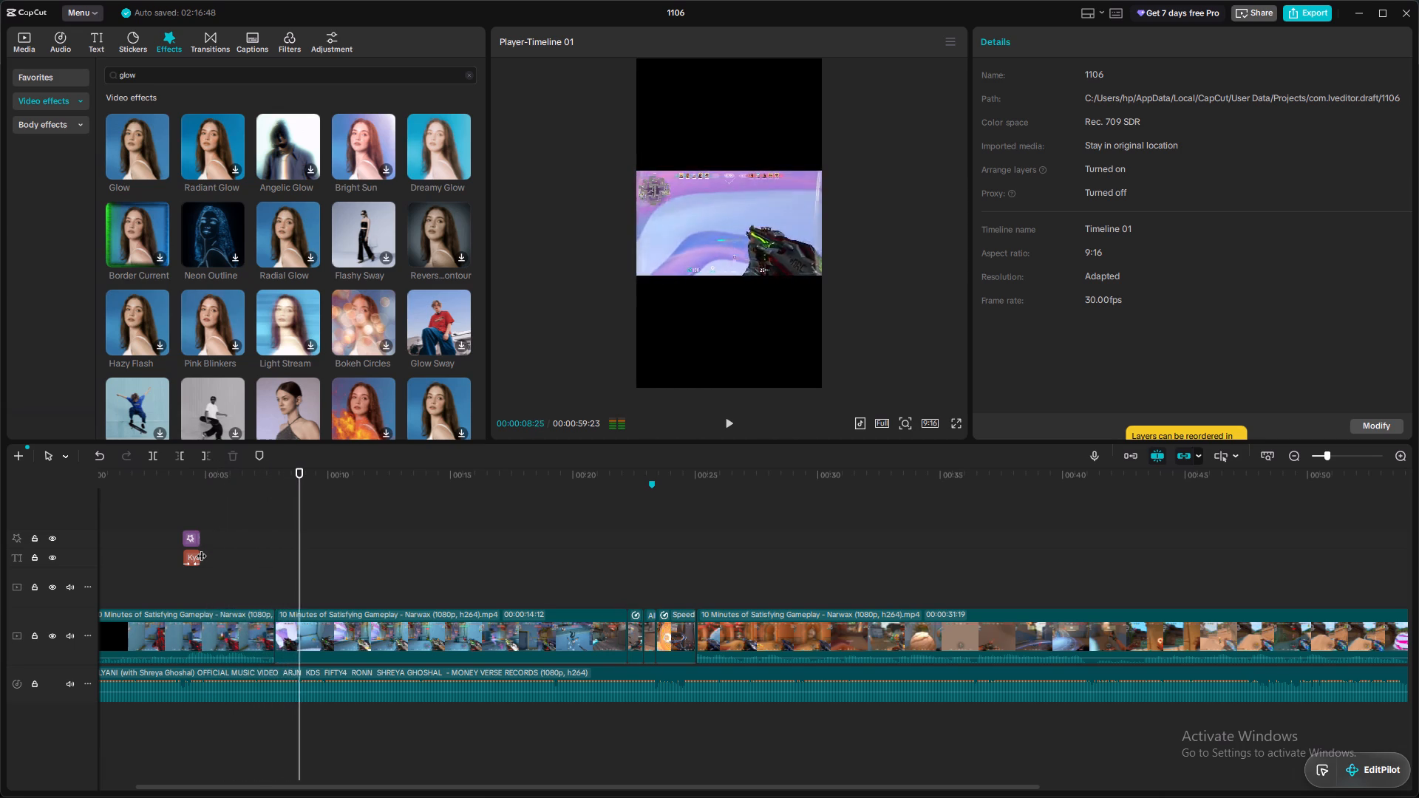
key(space)
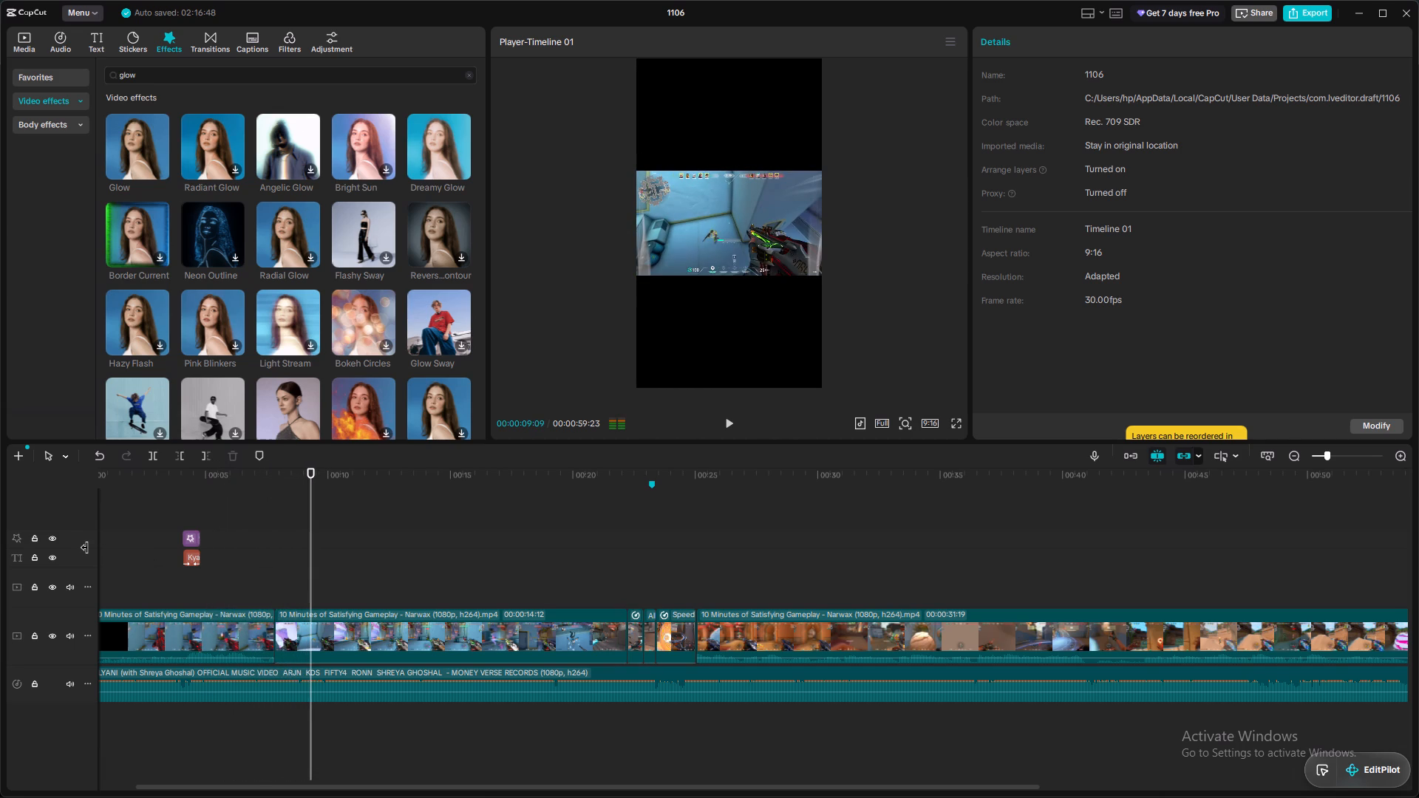
click(148, 486)
key(space)
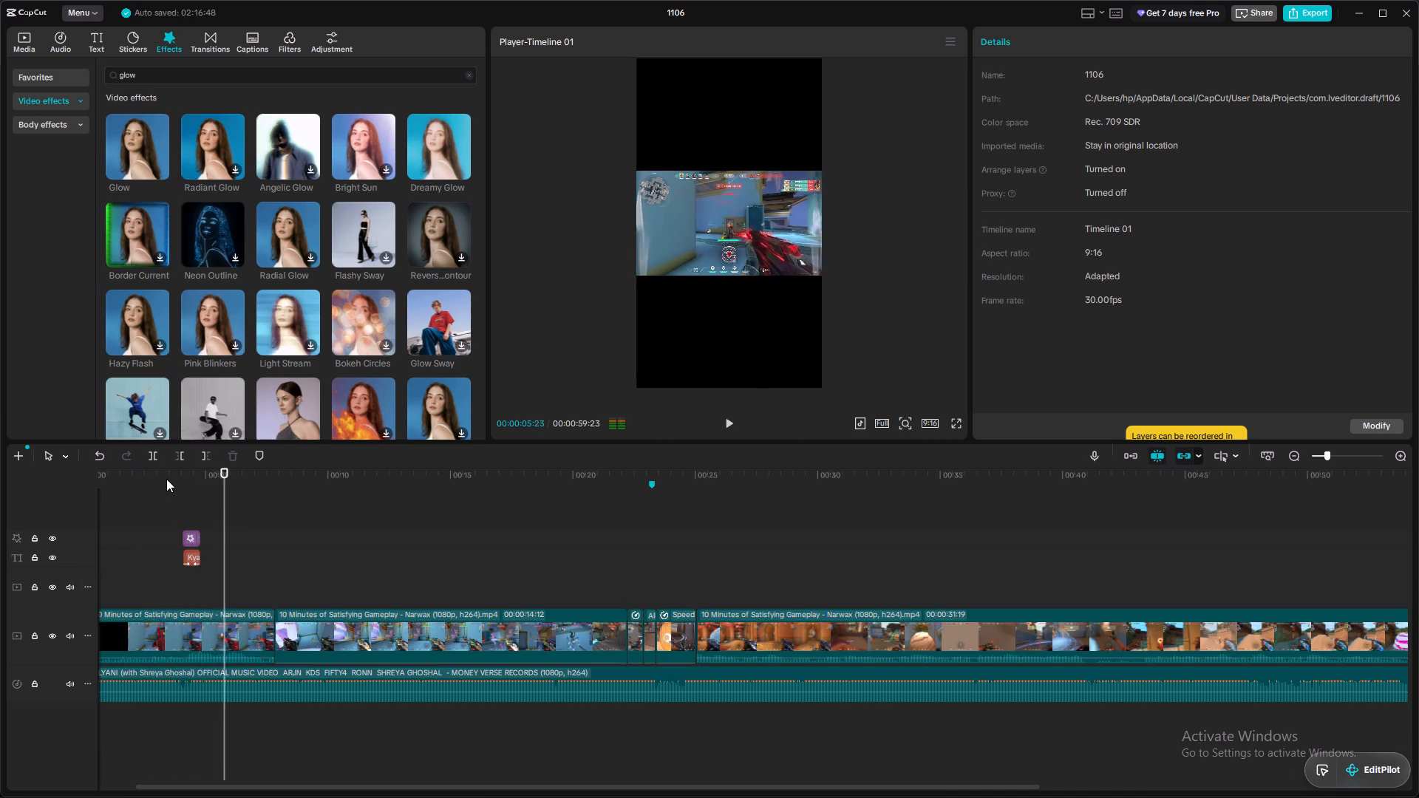
key(space)
key(space)
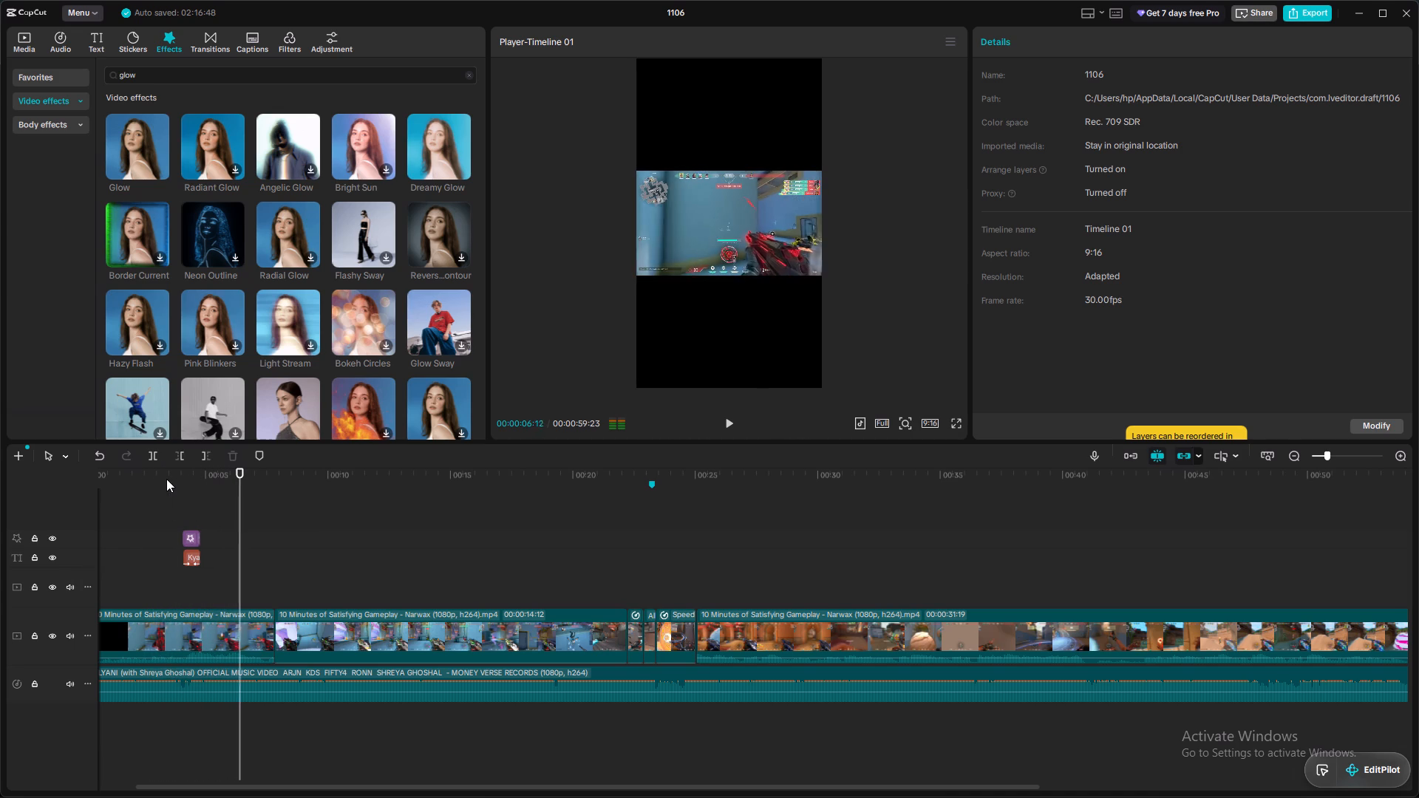
key(space)
key(space)
key(space)
key(space)
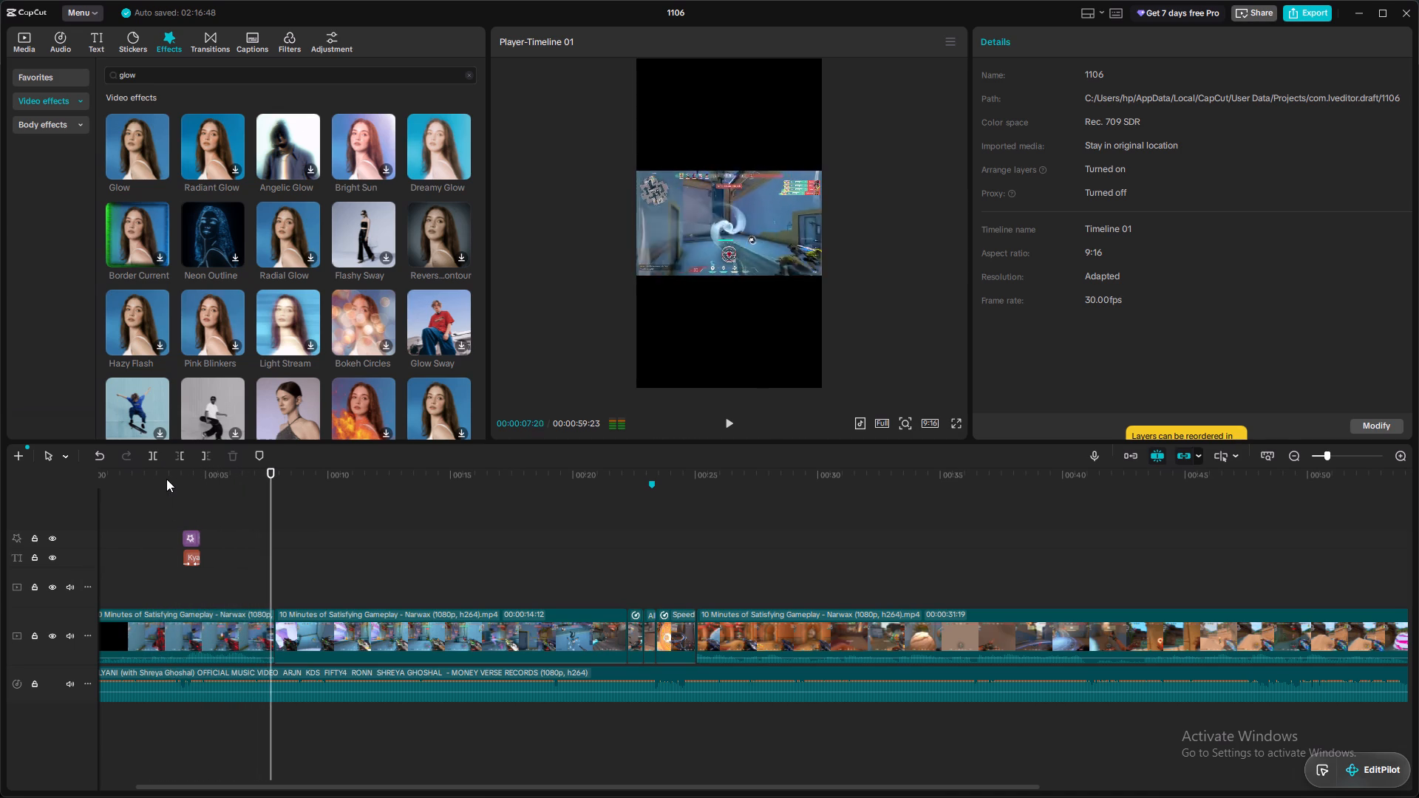
key(space)
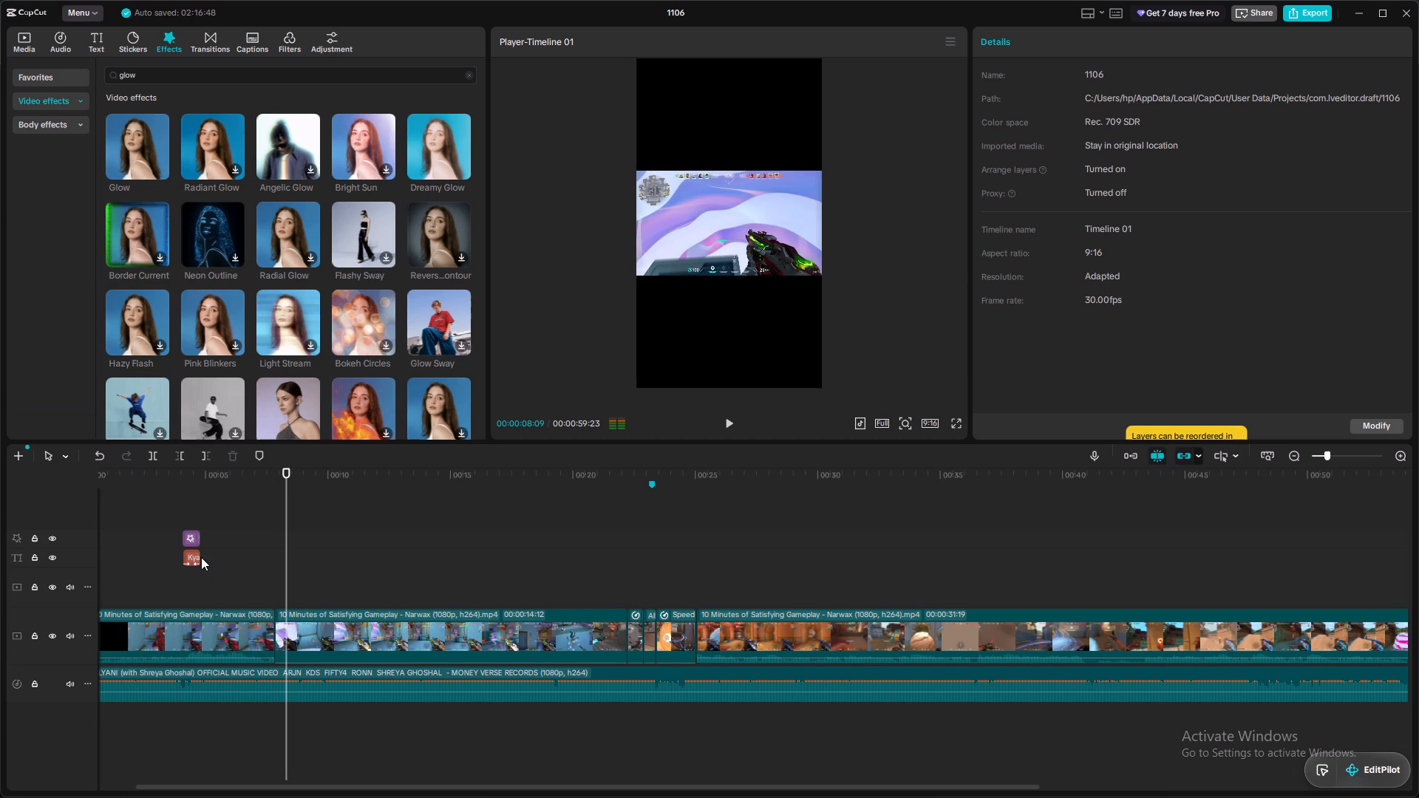
Trim the start of the "Kya" text clip forward to a sliver near the Glow clip's end and play on from there.
drag(222, 570, 174, 529)
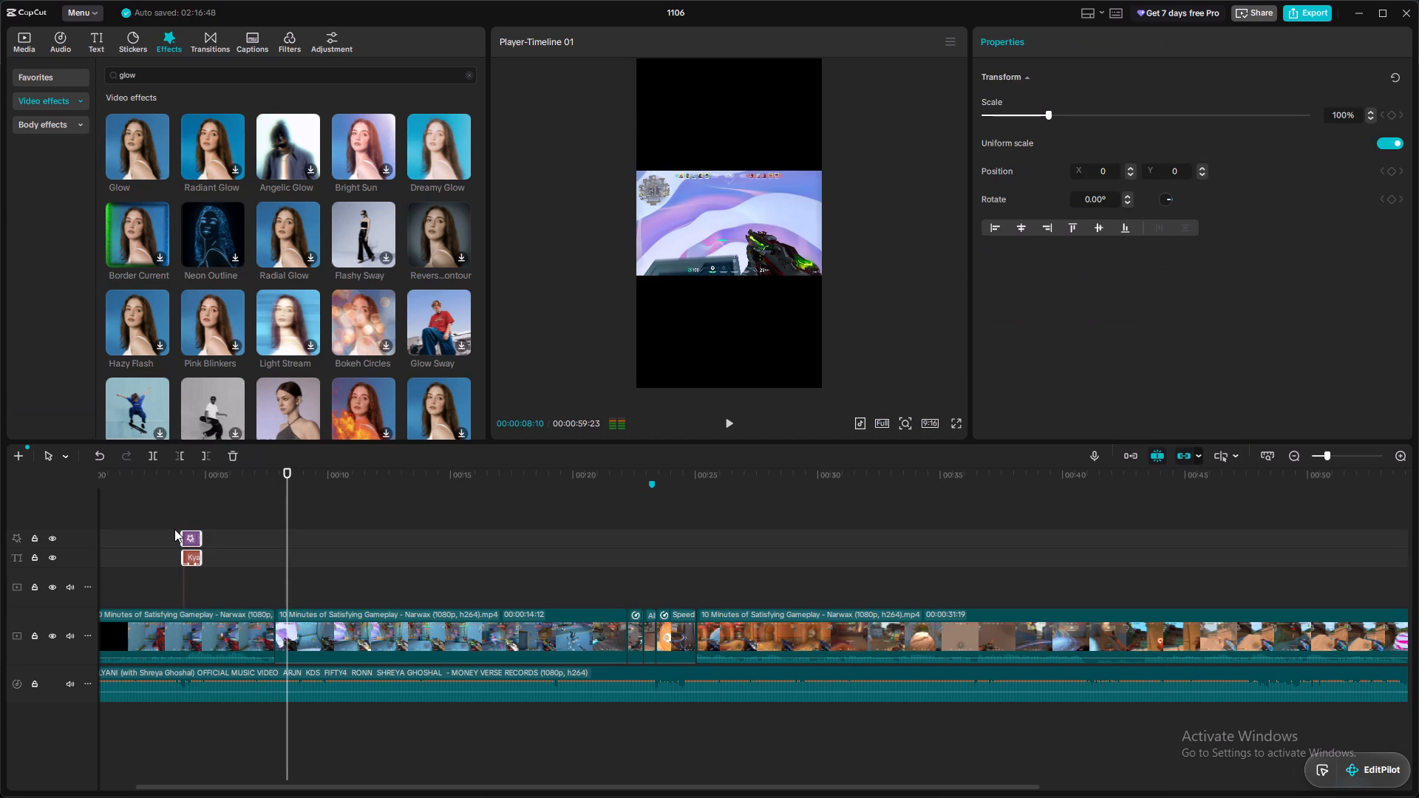
click(200, 567)
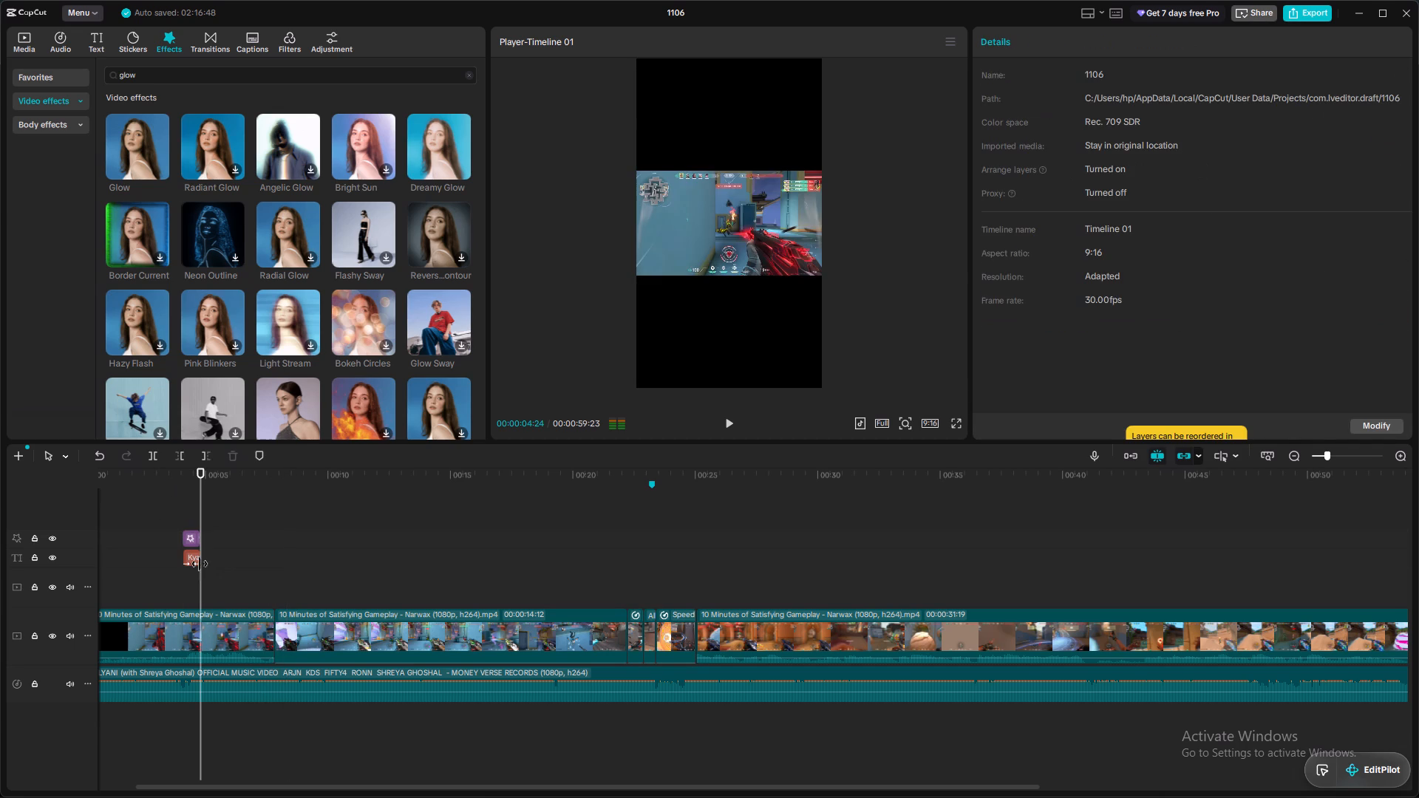
drag(187, 563, 284, 579)
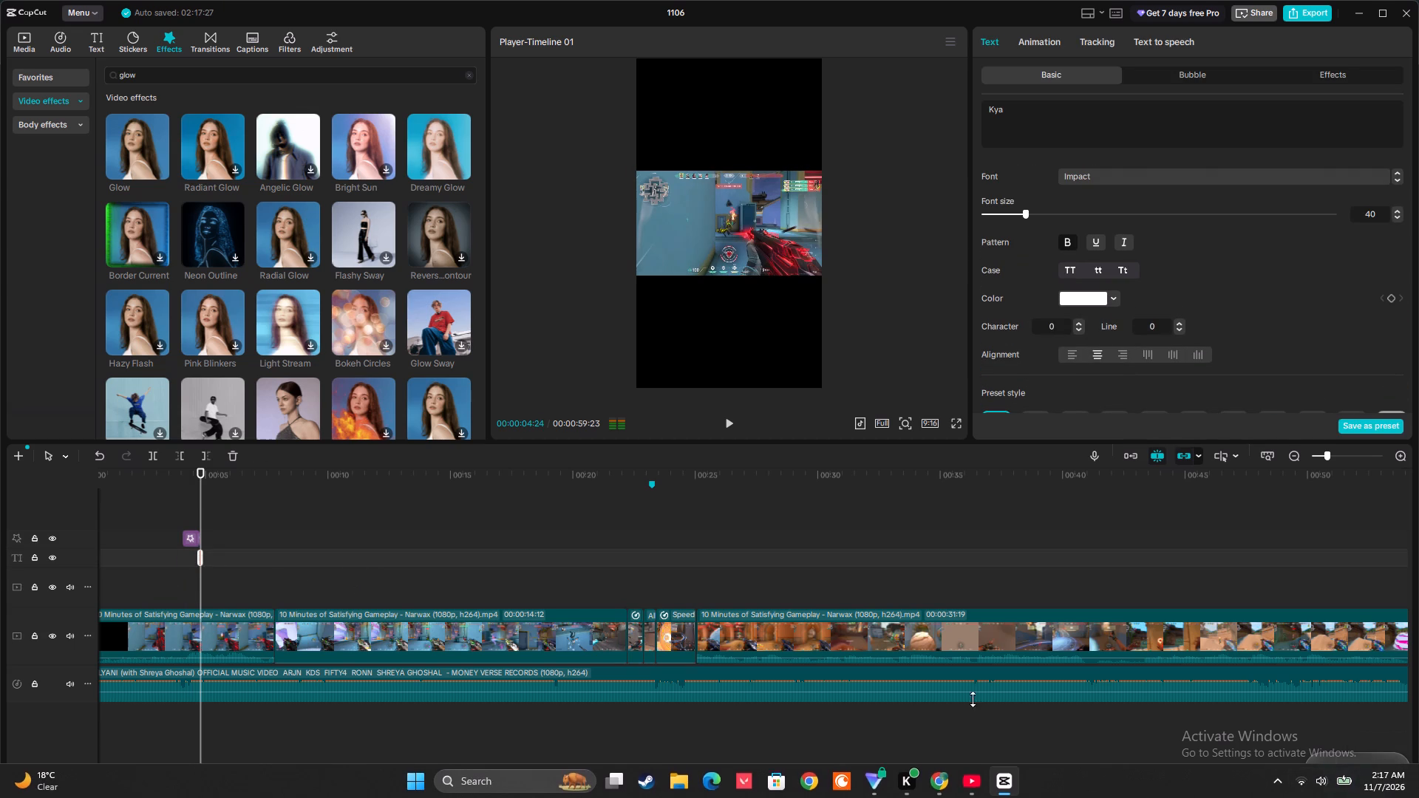
key(space)
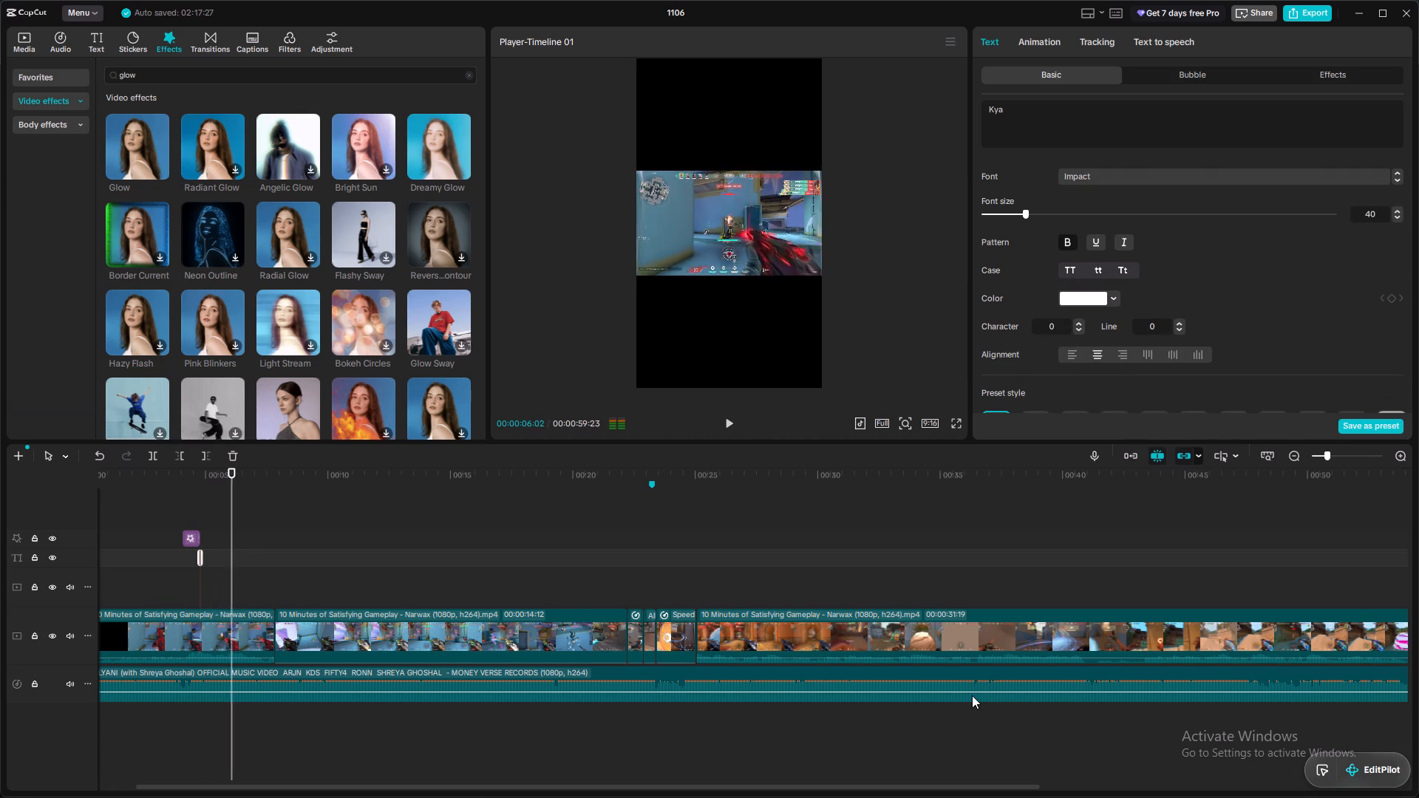
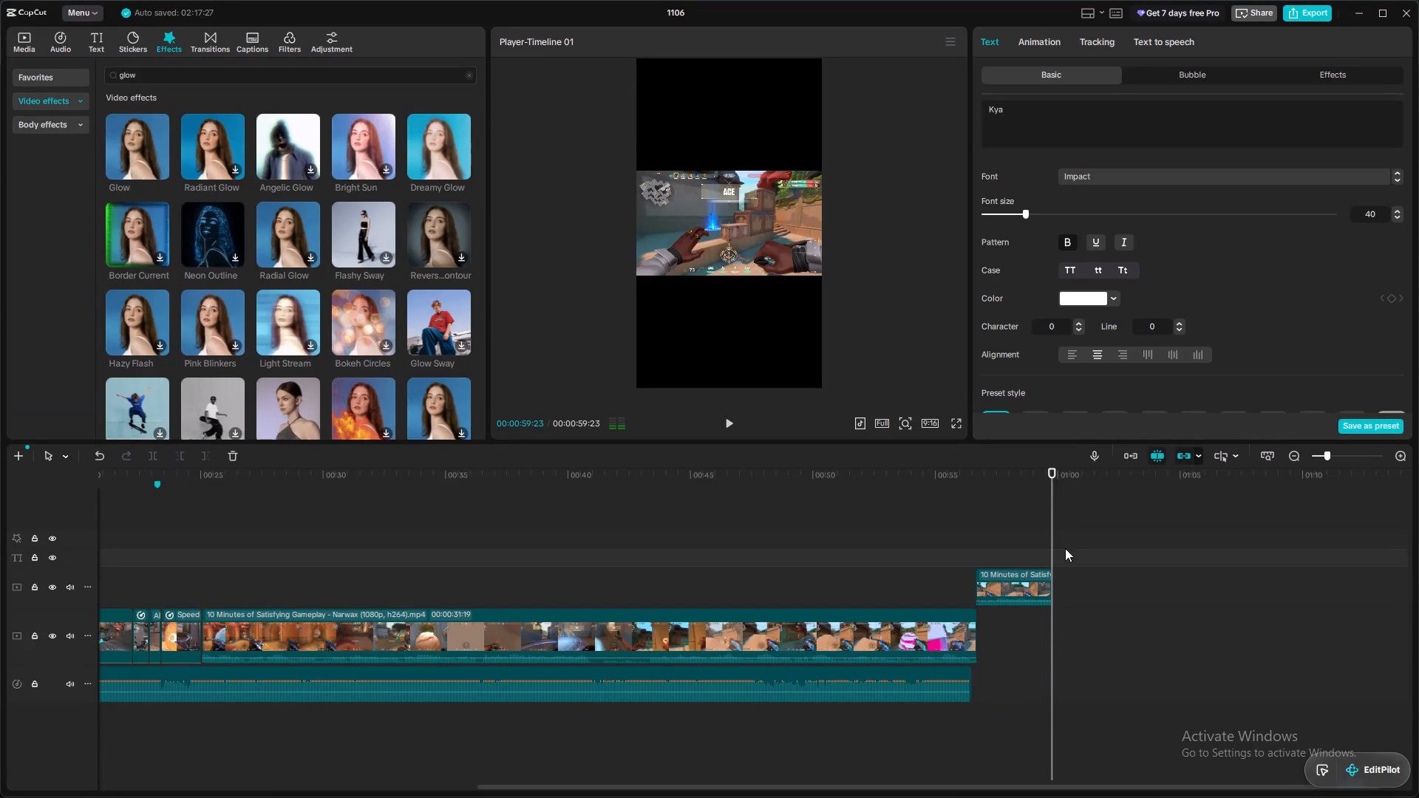
Play back the opening of the timeline up to just before the Glow effect clip.
drag(1047, 485, 986, 510)
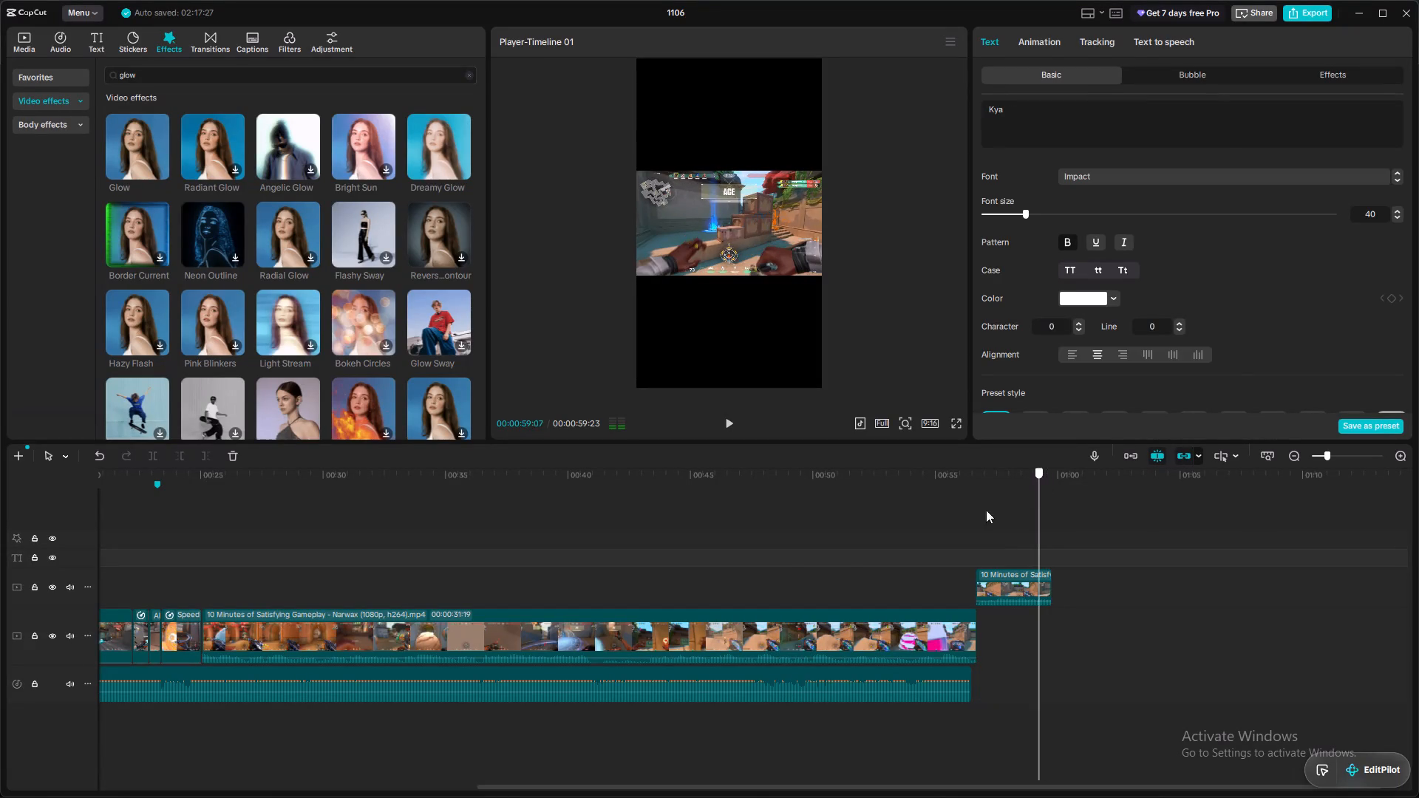
drag(986, 510, 0, 682)
key(space)
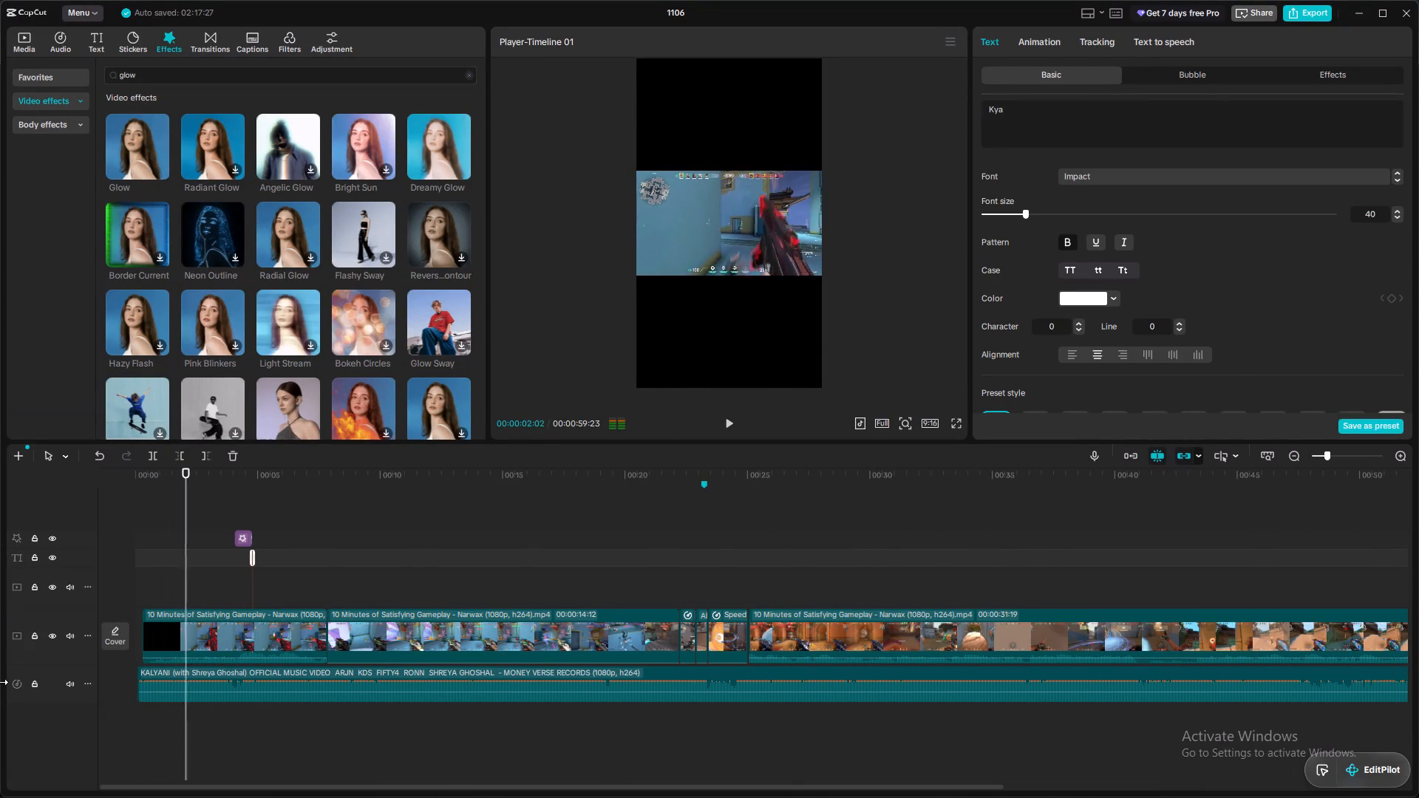
key(space)
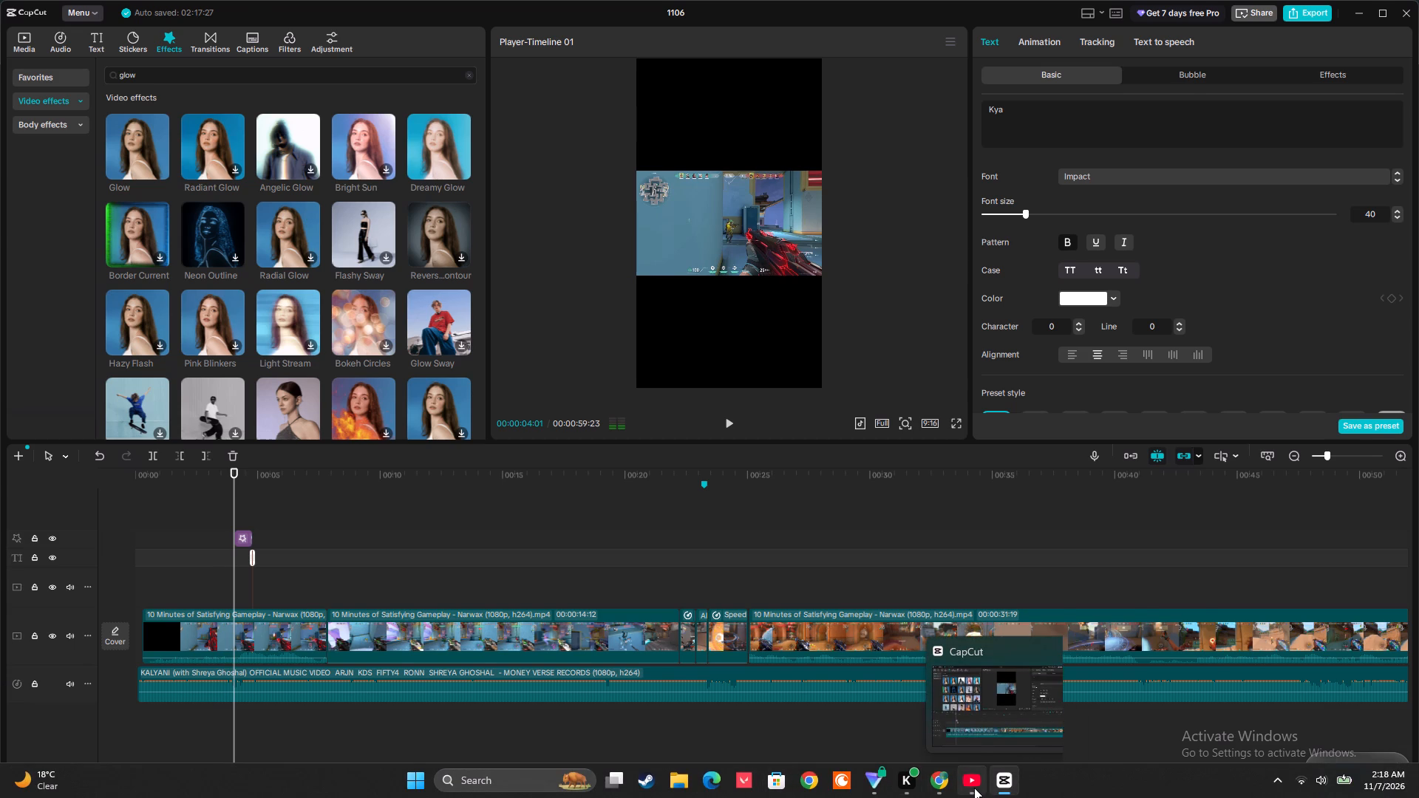
Switch to the YouTube lyrics page and copy the word "Karimizhiyulla" from the line above the "Kya fitoor" verse.
click(977, 736)
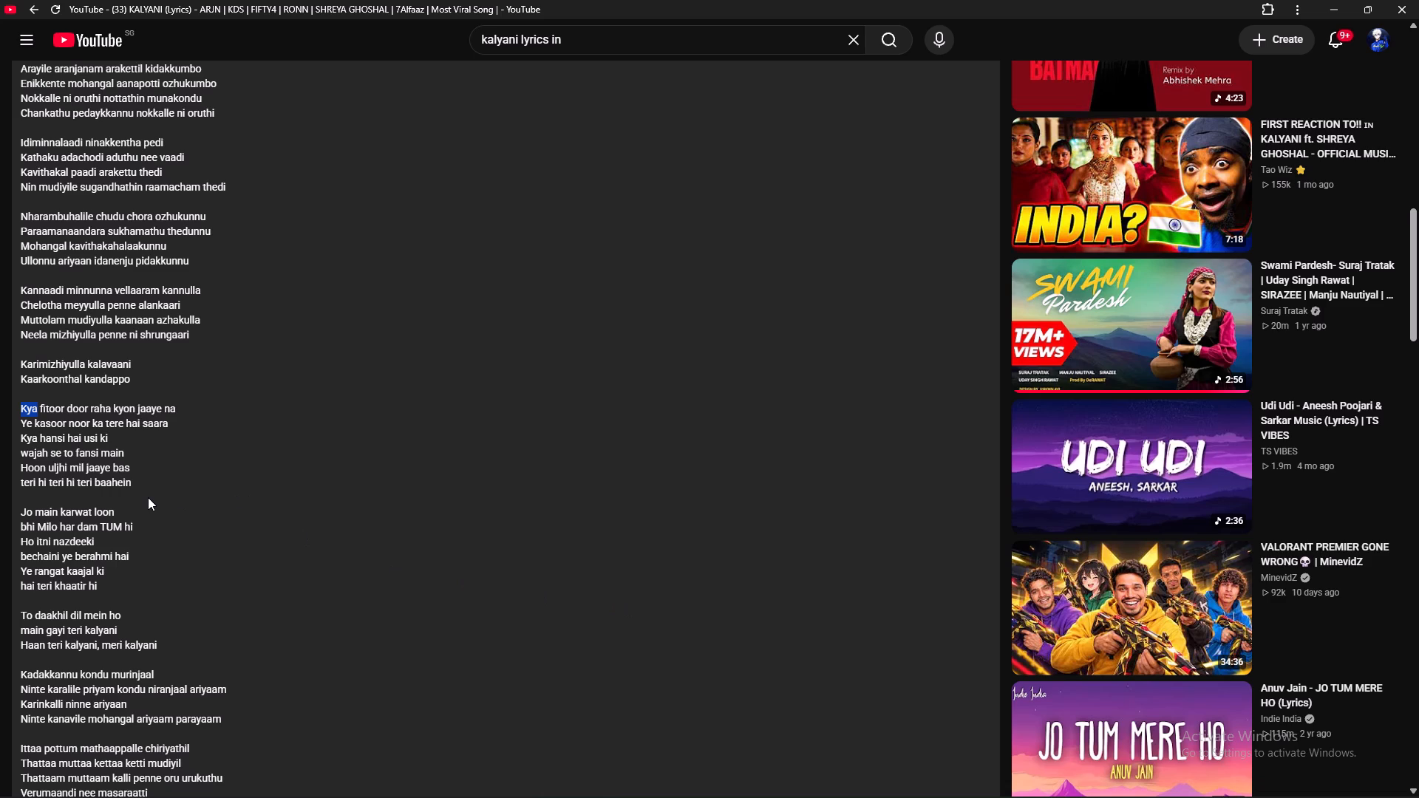
click(231, 345)
drag(18, 362, 128, 358)
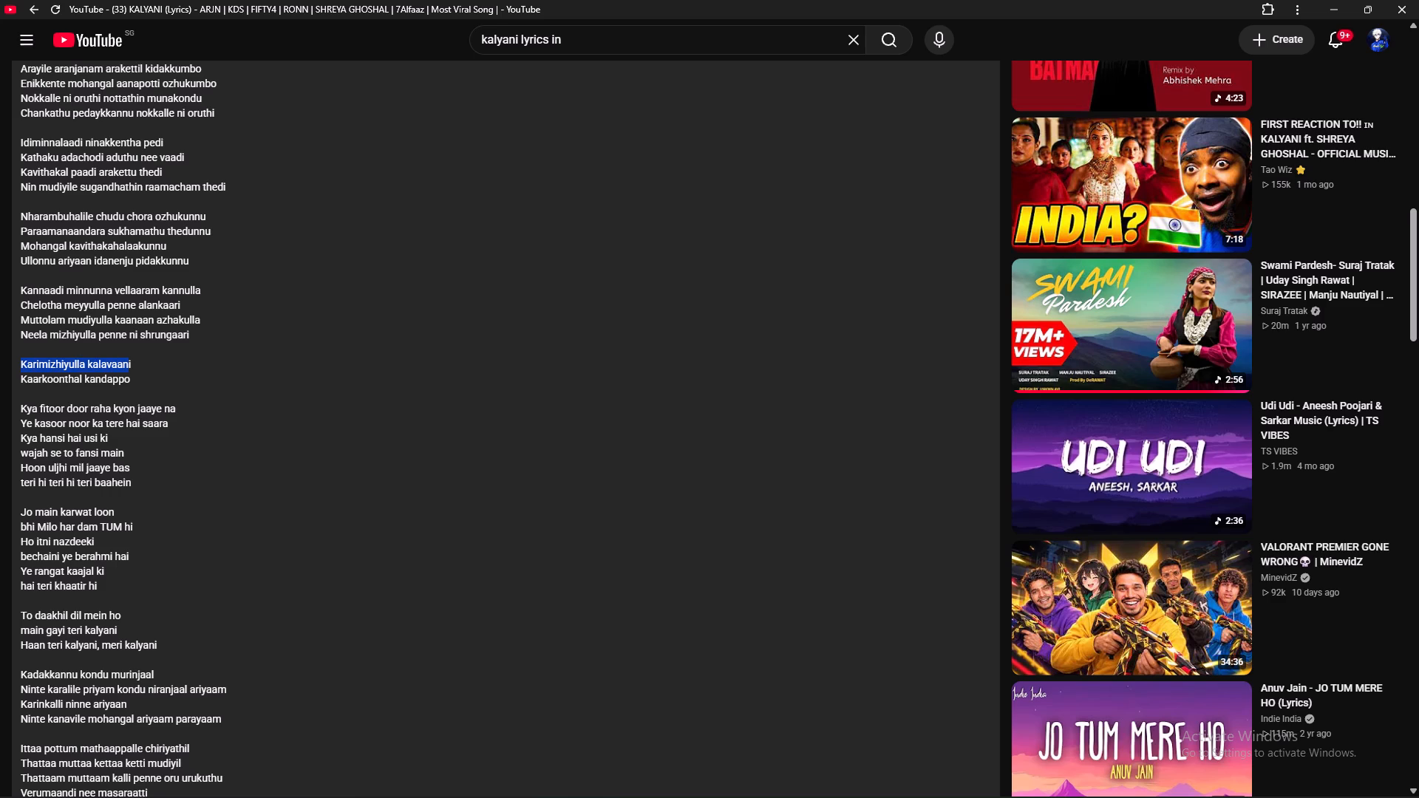
drag(128, 358, 129, 359)
click(85, 361)
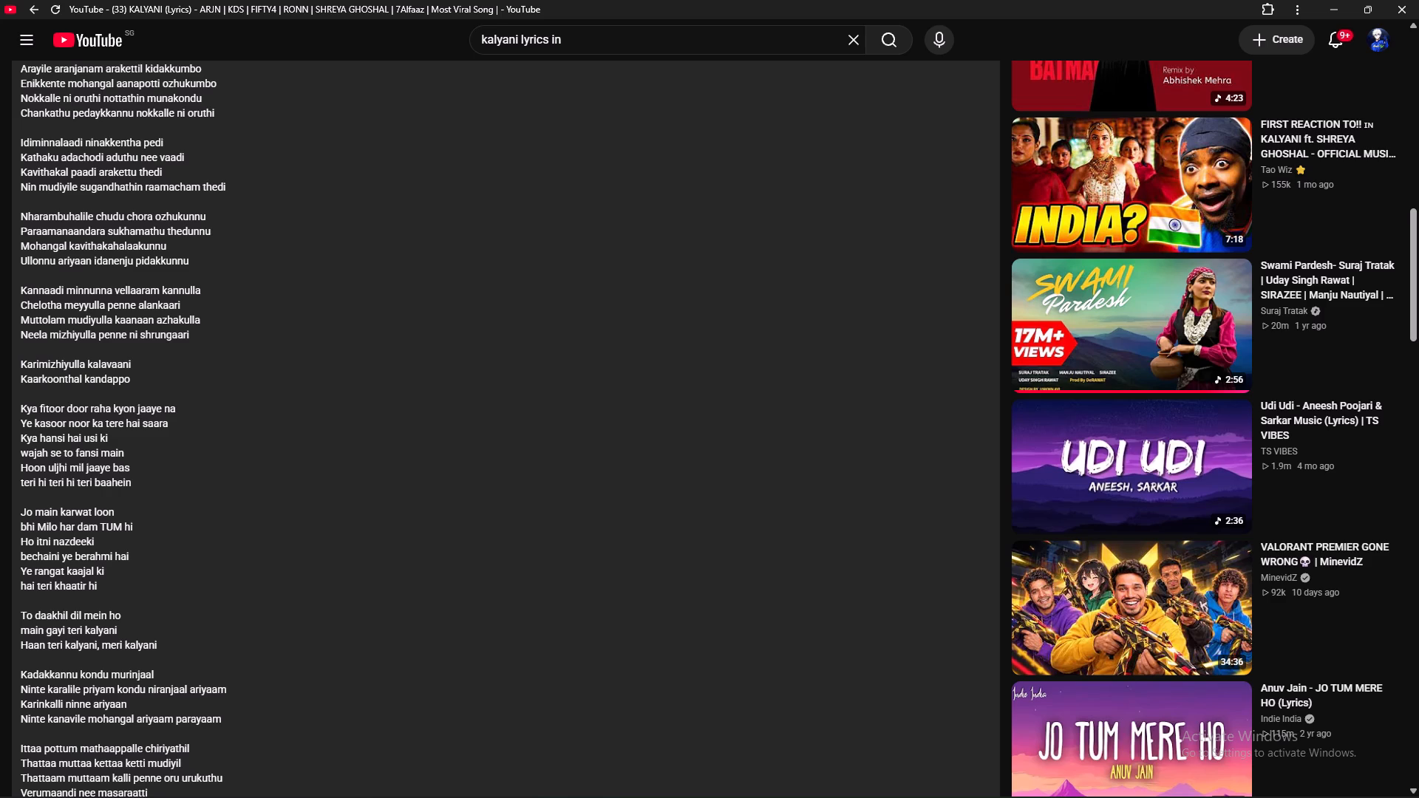
drag(22, 361, 67, 361)
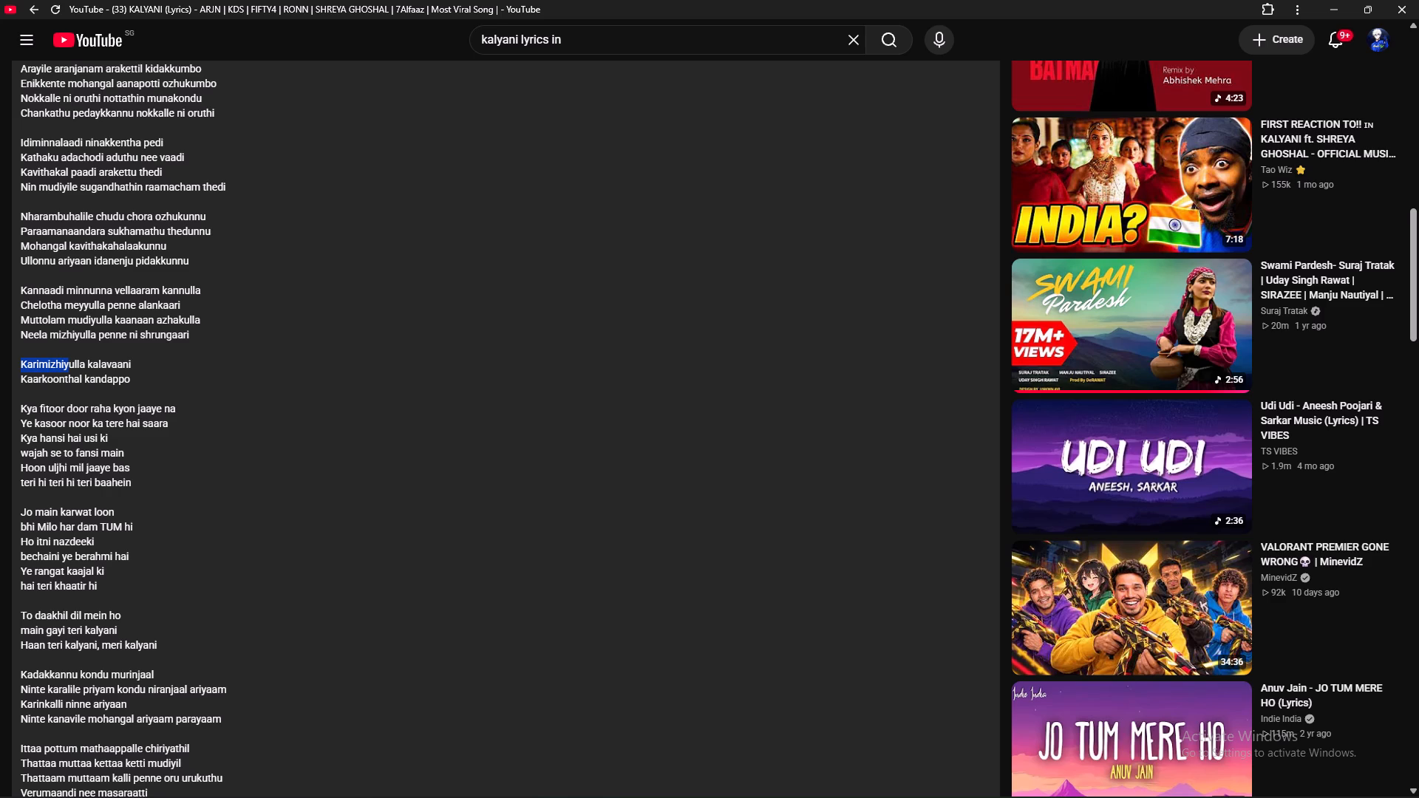
click(84, 365)
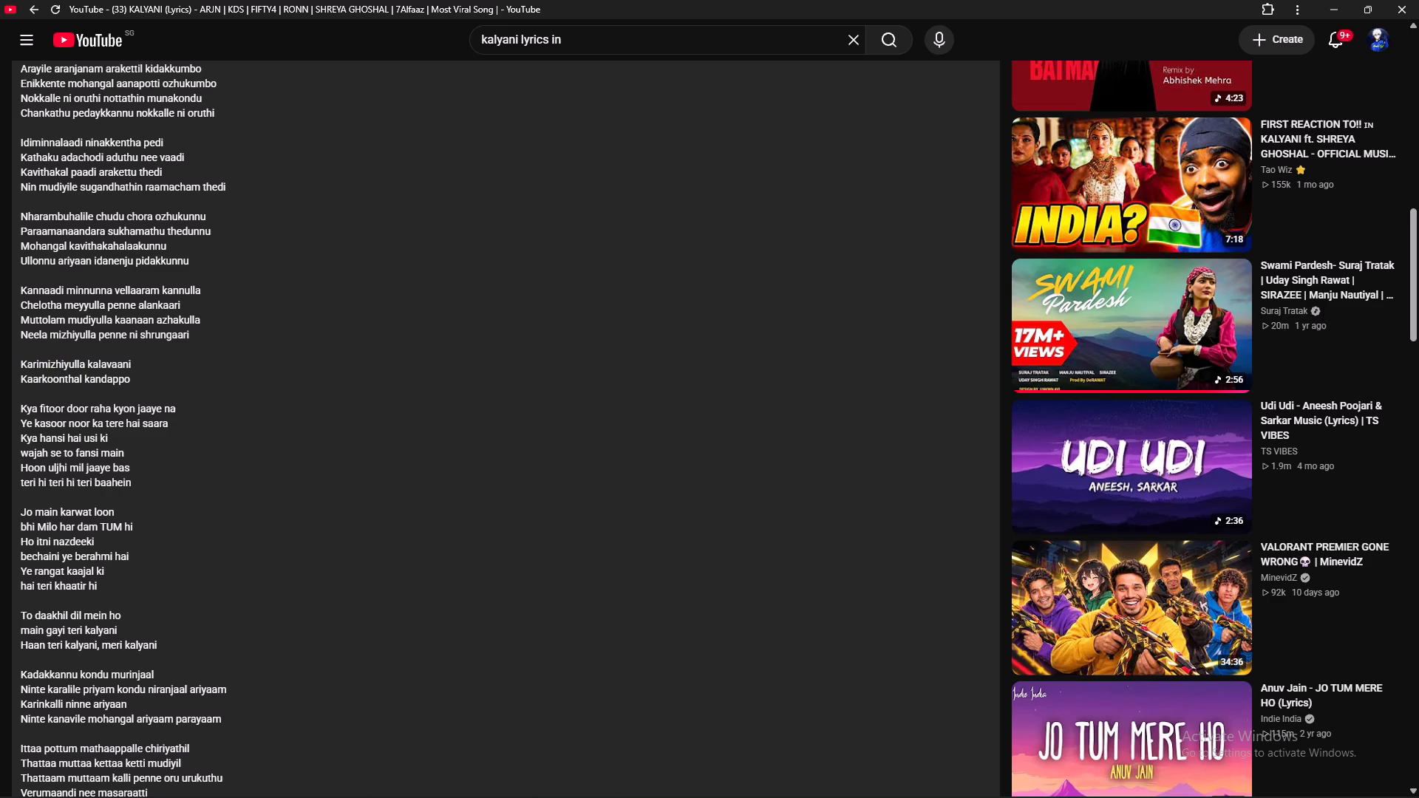
click(84, 365)
drag(84, 365, 30, 366)
drag(30, 366, 18, 366)
key(ctrl+c)
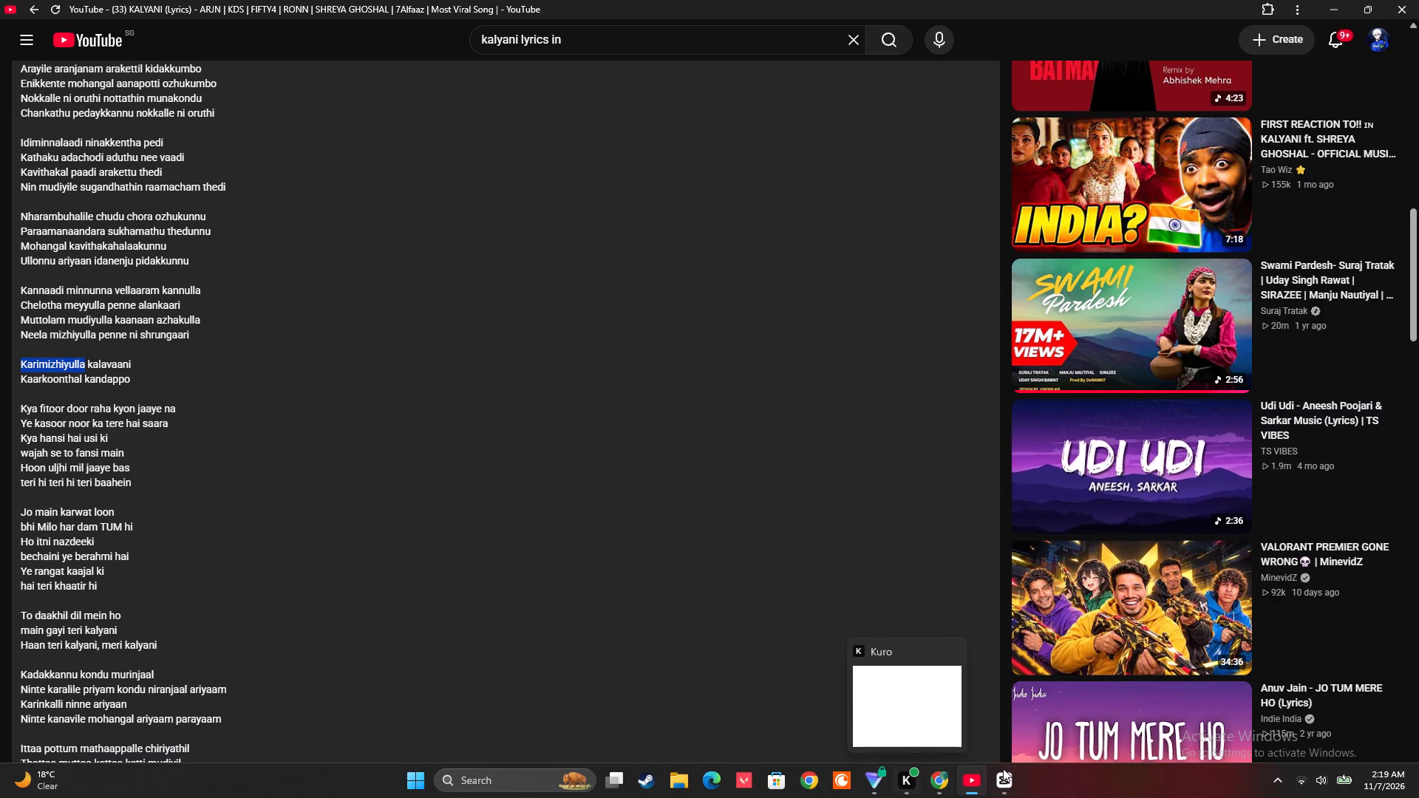
Return to CapCut and play the montage in full screen from near the start of the timeline.
click(1003, 713)
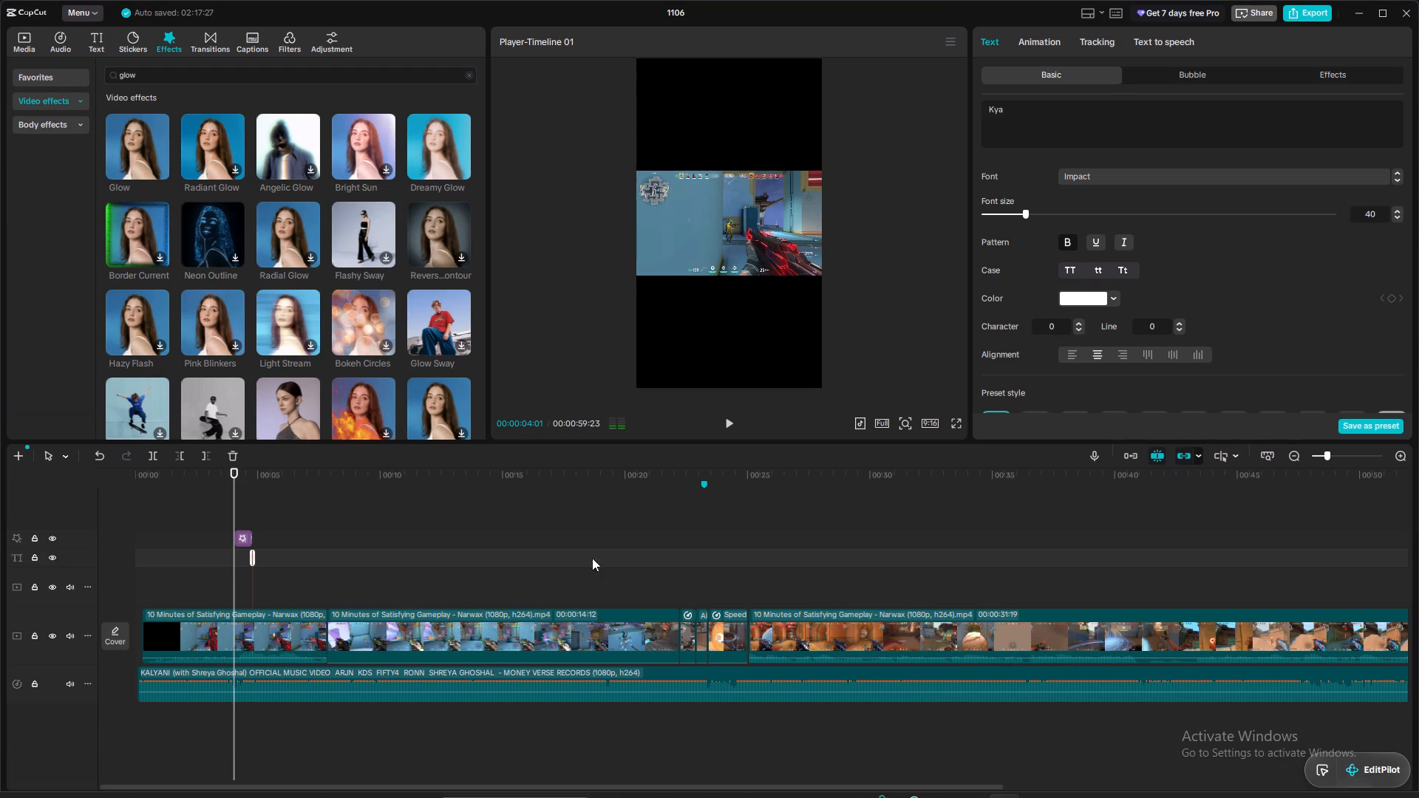
click(139, 485)
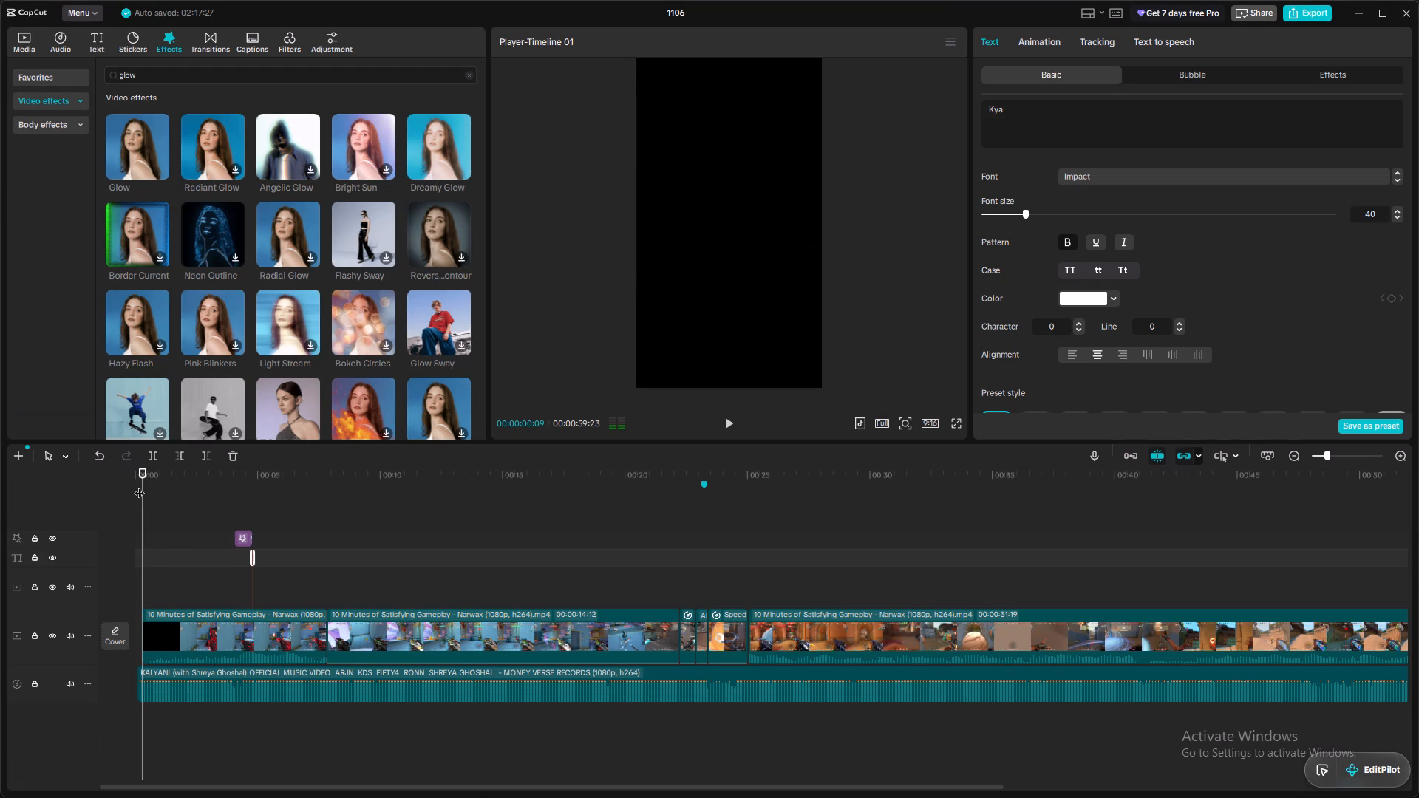
click(955, 420)
key(space)
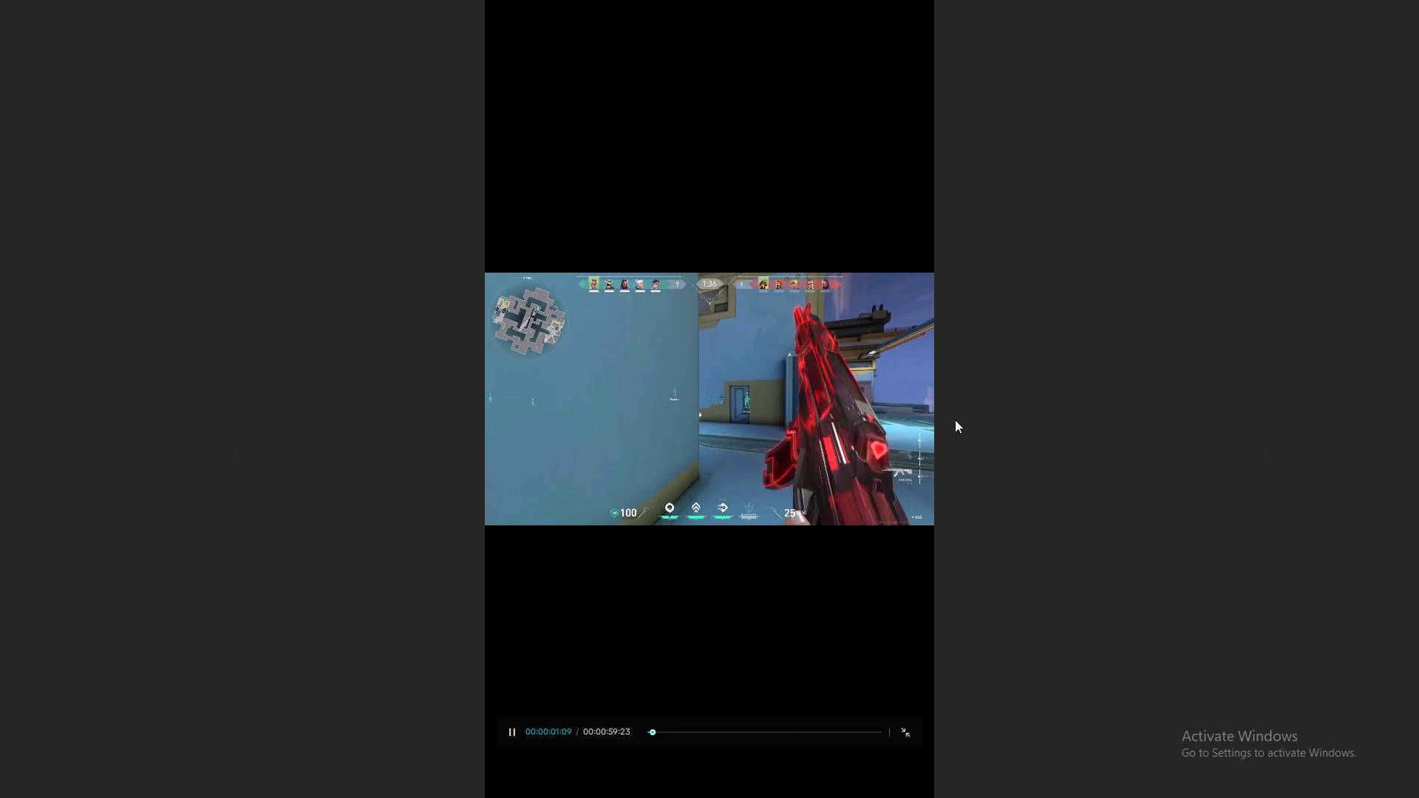
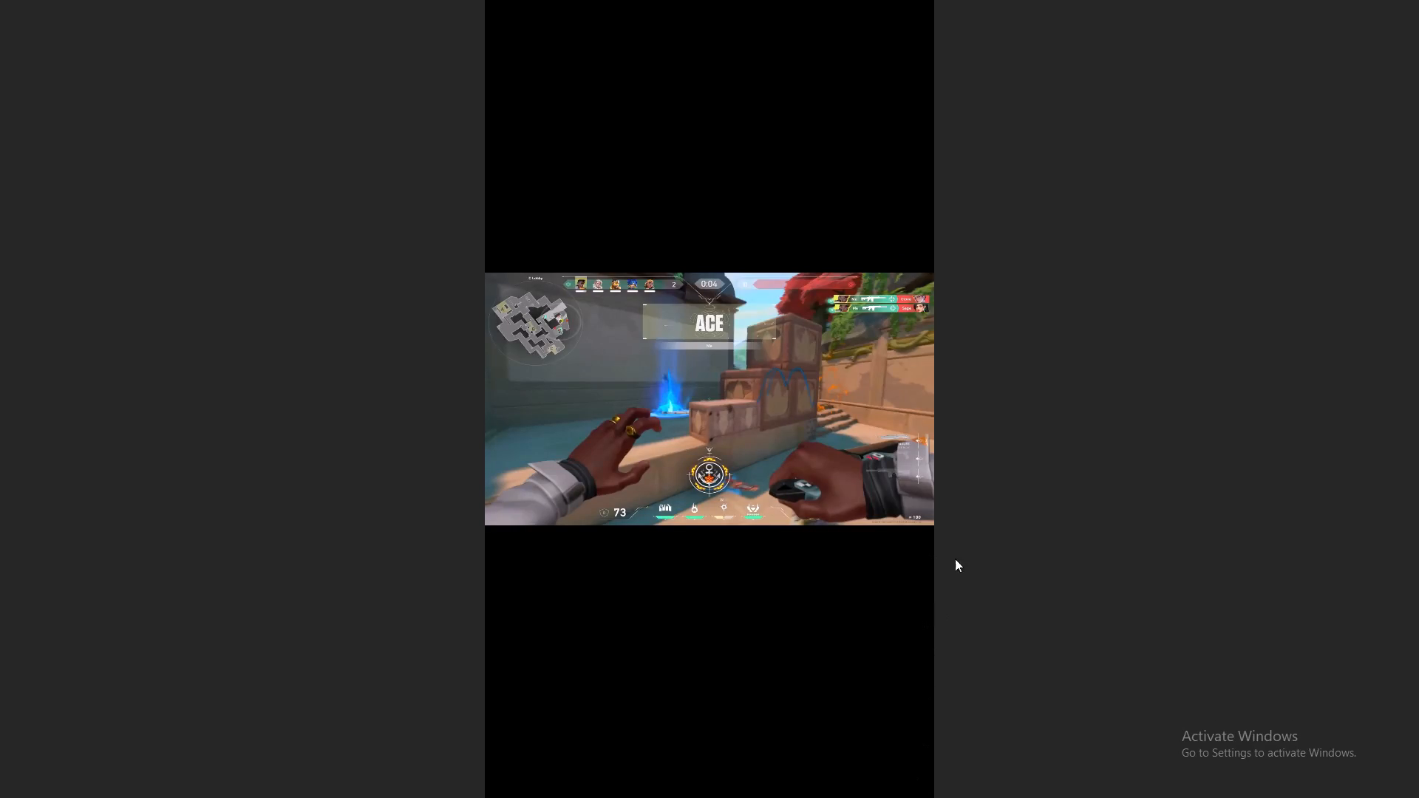
Leave the full-screen preview, switch to Proton VPN, disconnect from the VPN server and minimize its window.
key(Escape)
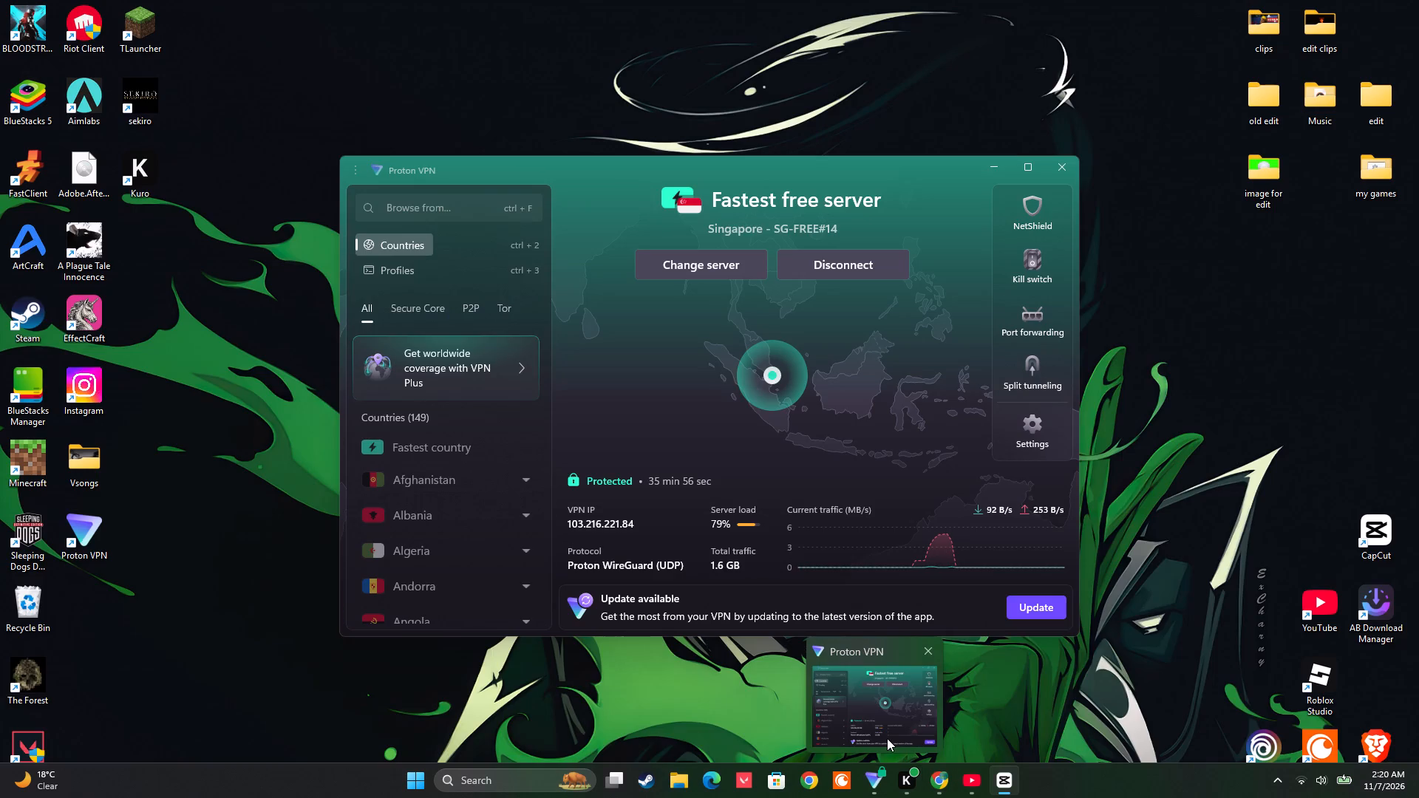
click(887, 738)
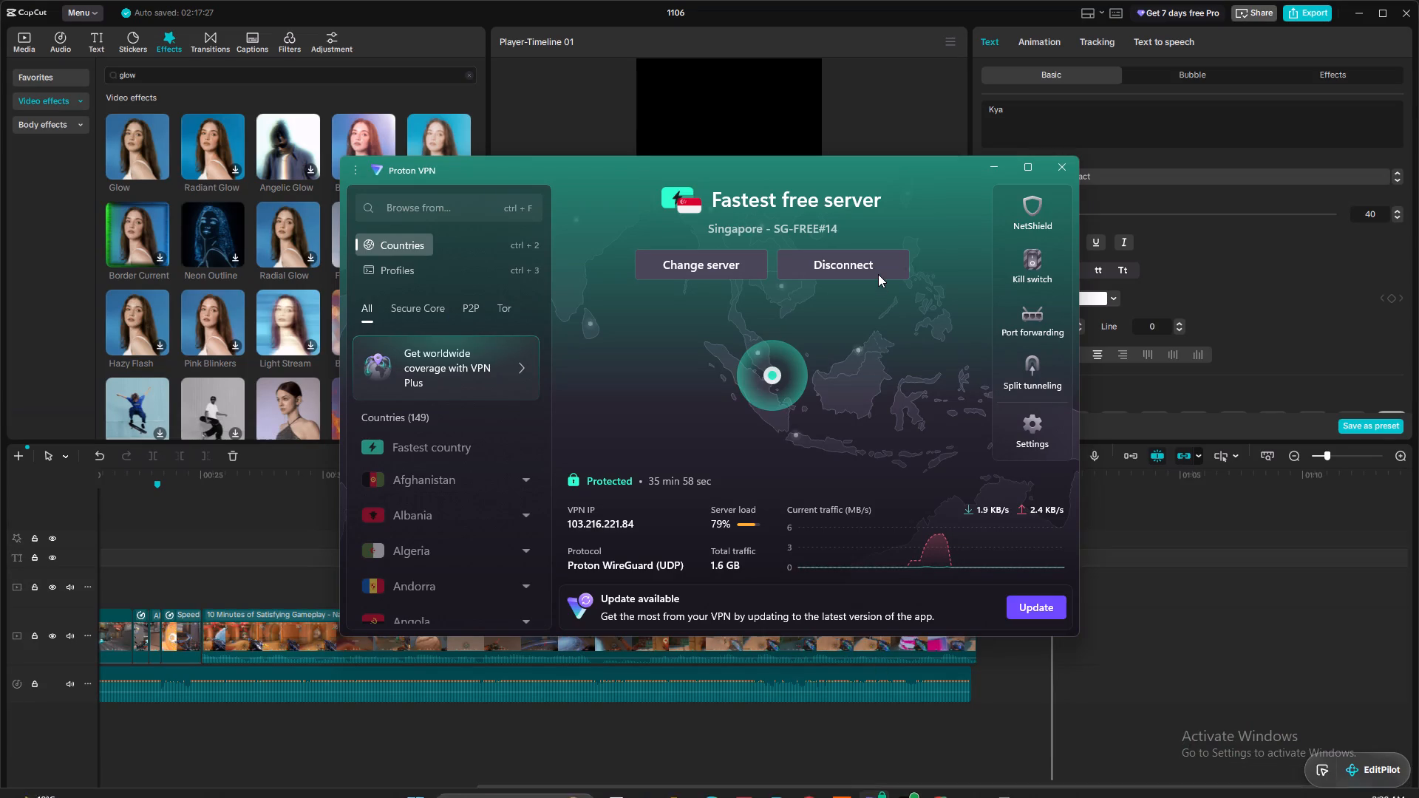
click(878, 273)
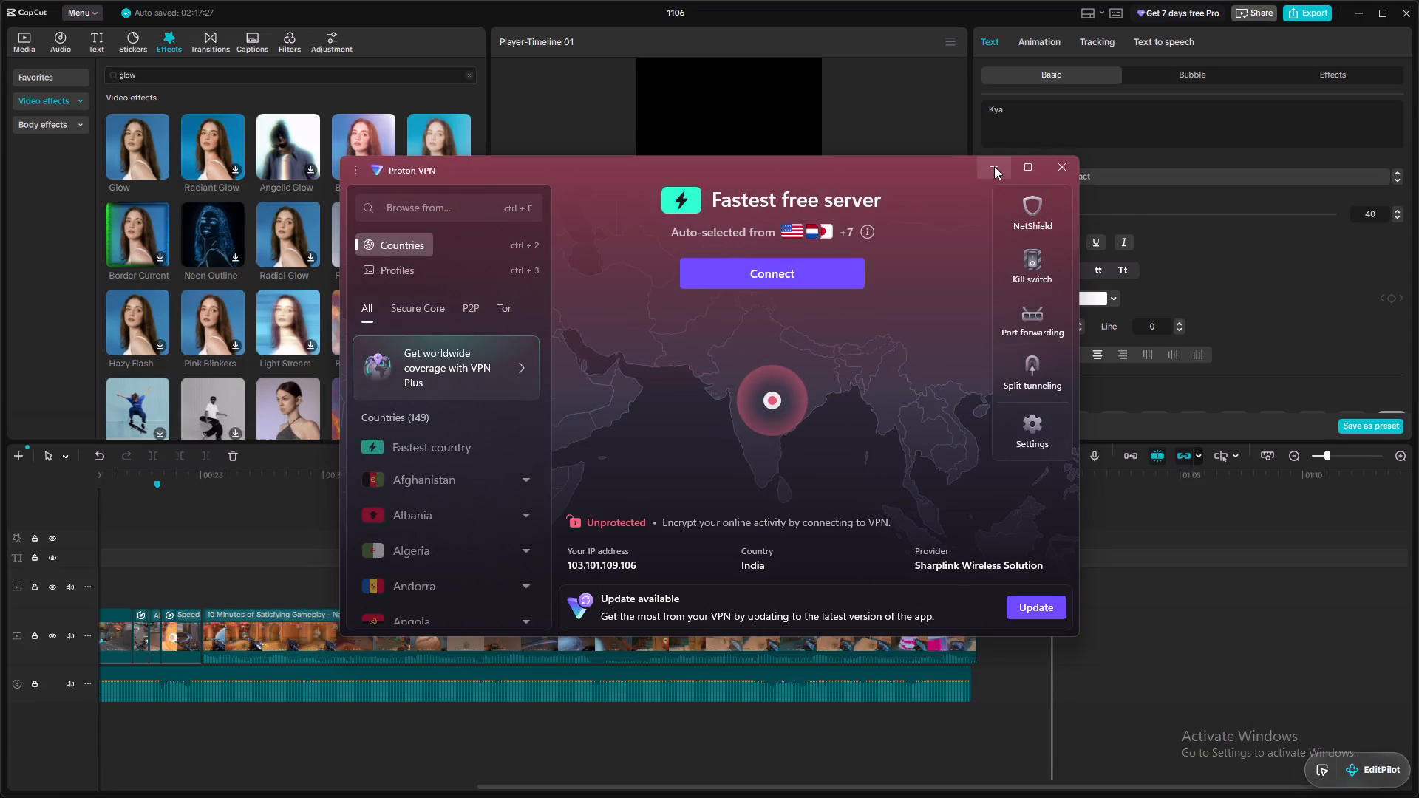
click(994, 166)
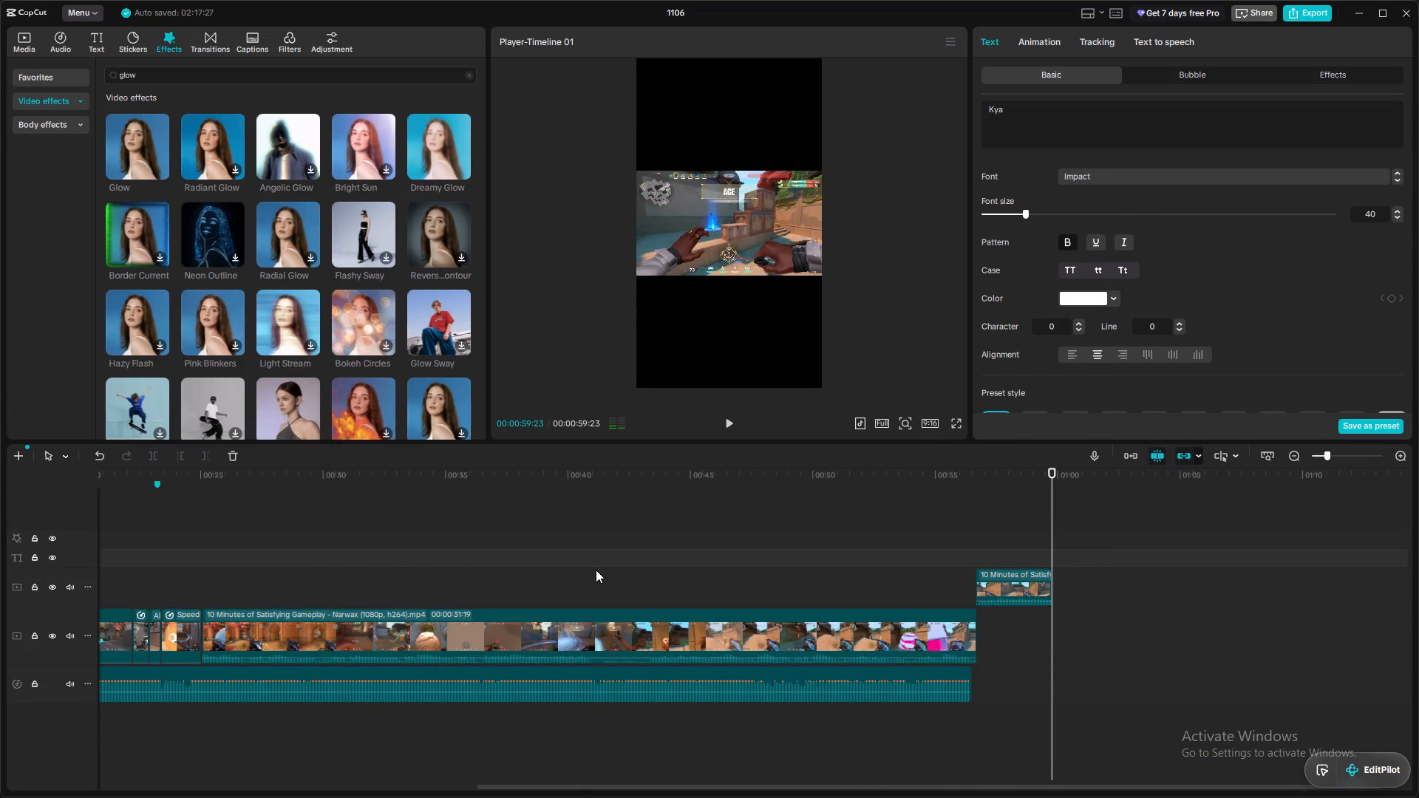
Move the CapCut playhead back to 00:00:22:27 on the timeline.
click(148, 499)
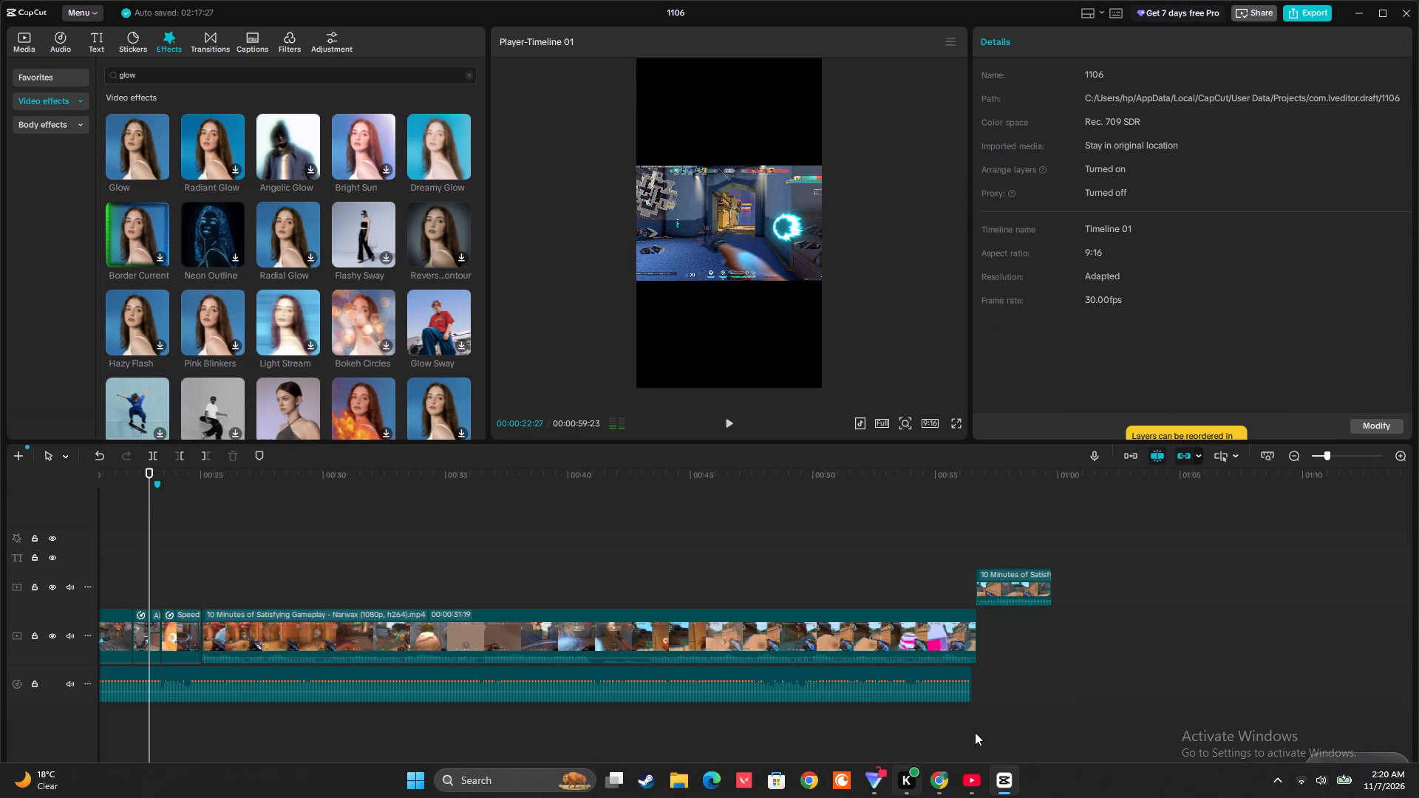
Minimize the CapCut project and close the YouTube lyrics window and the Chrome window with the ChatGPT guide.
click(1353, 16)
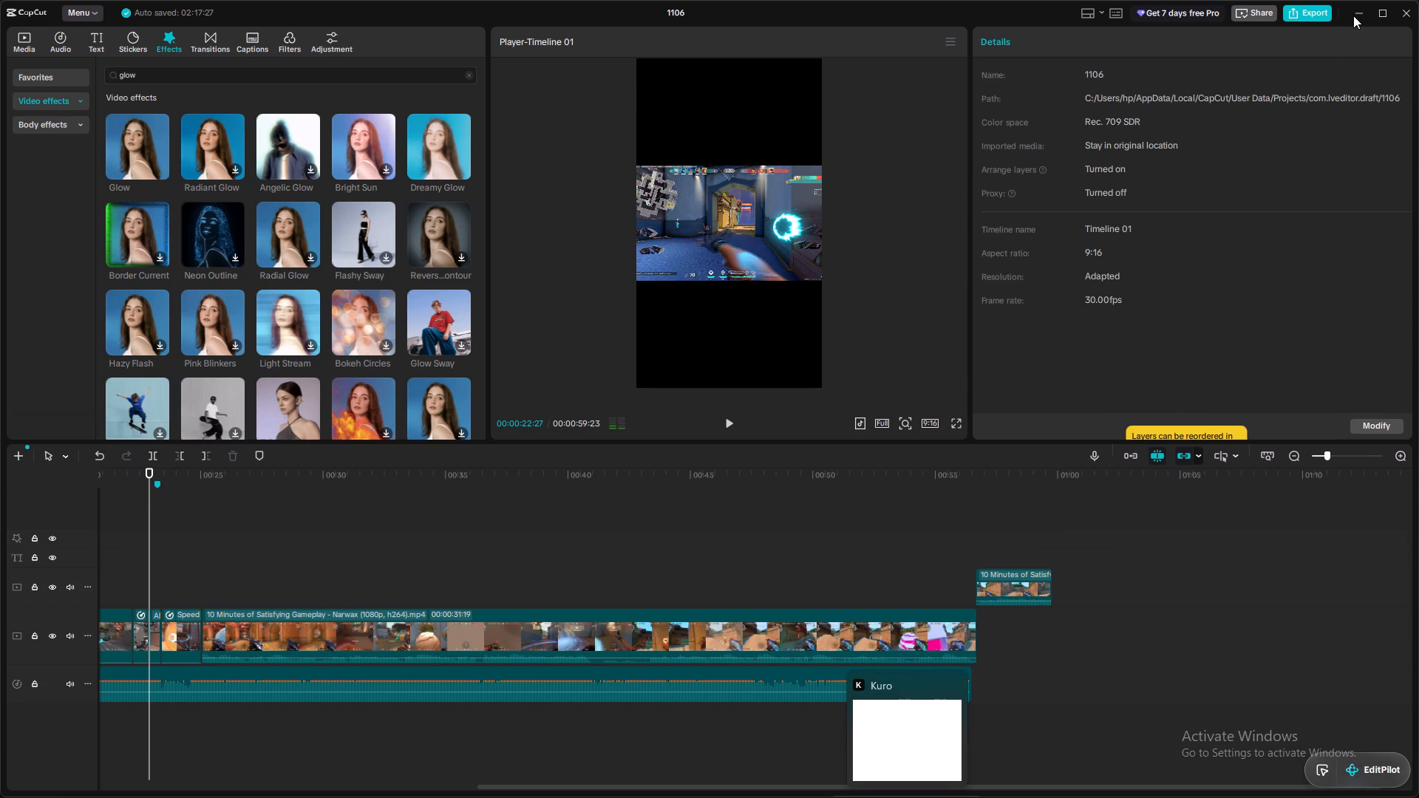
click(1418, 0)
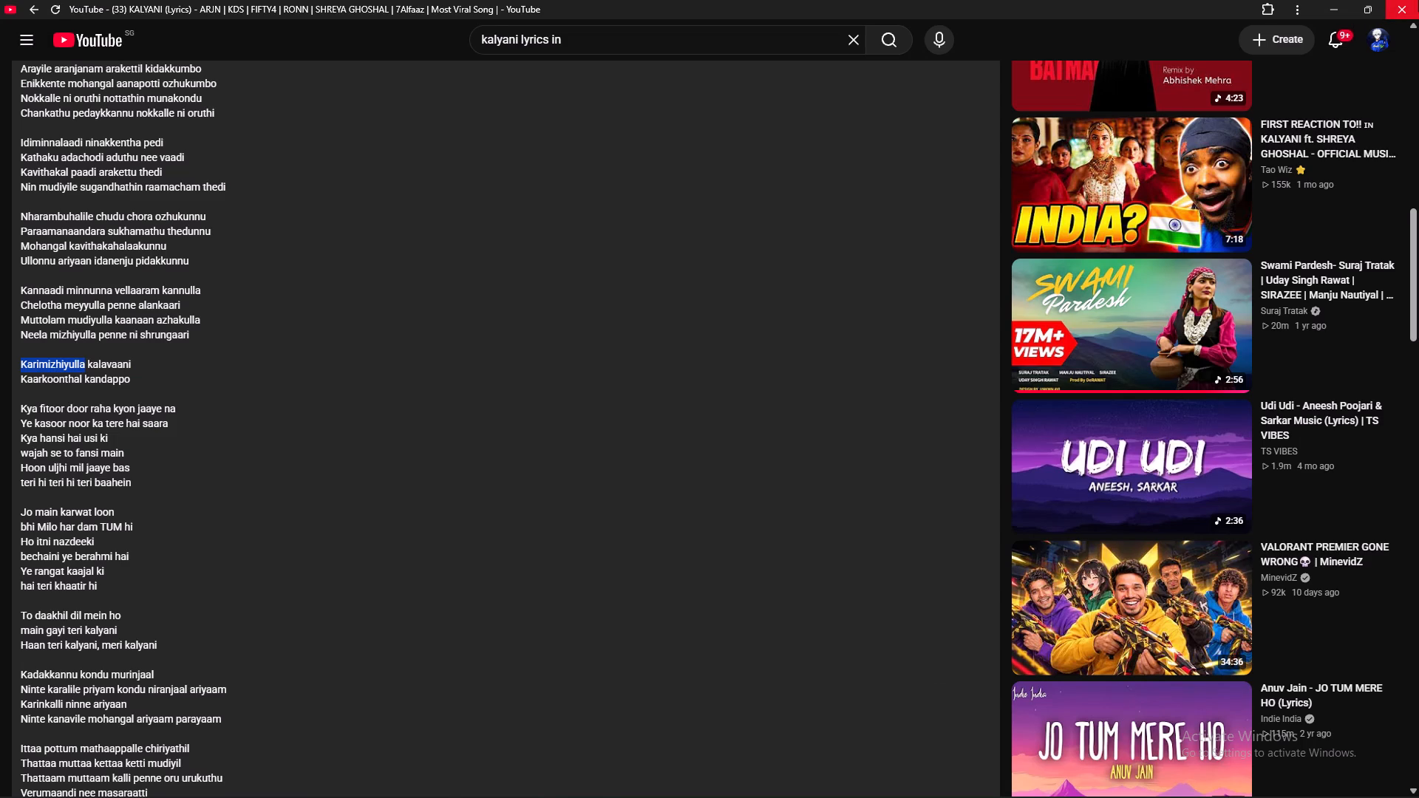
double_click(1418, 0)
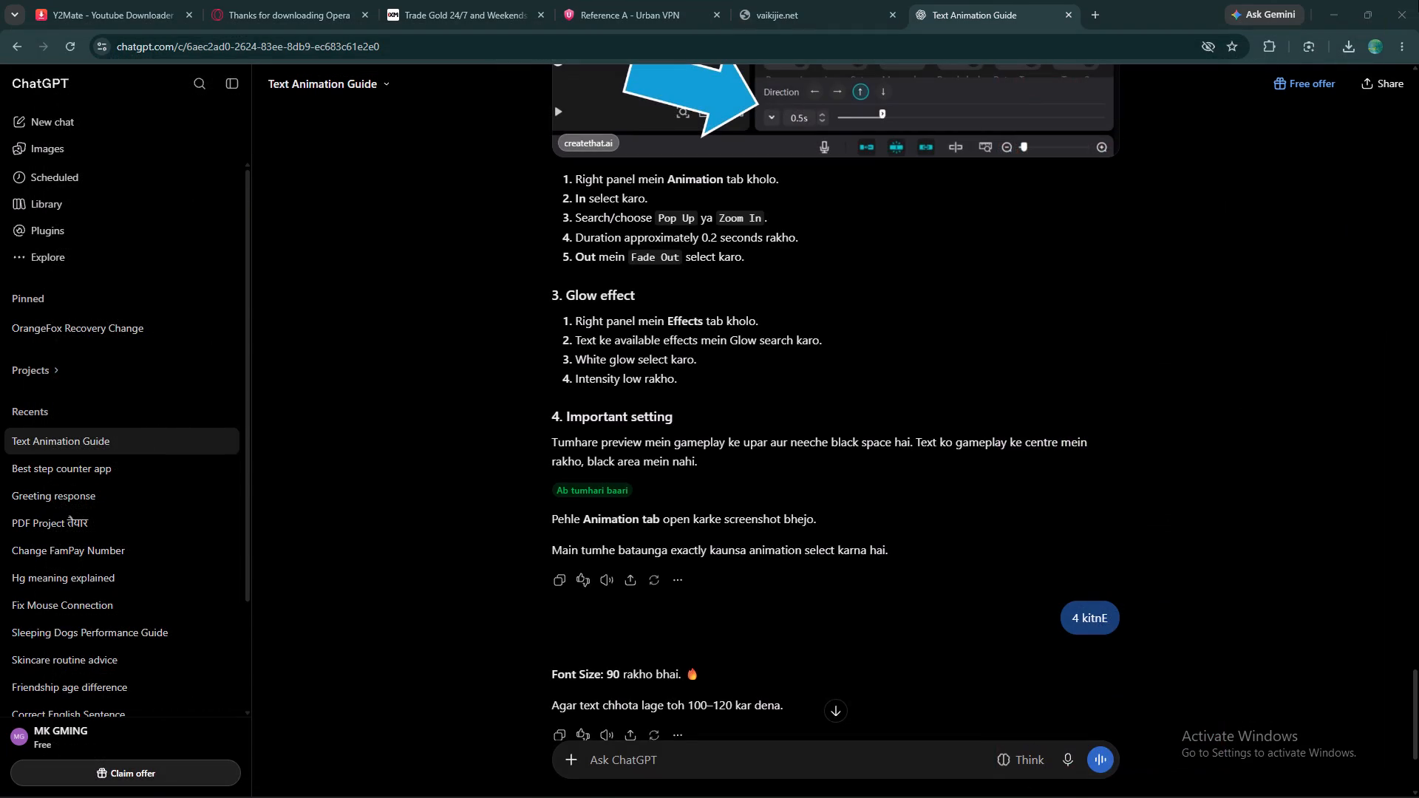
click(1418, 0)
double_click(1416, 1)
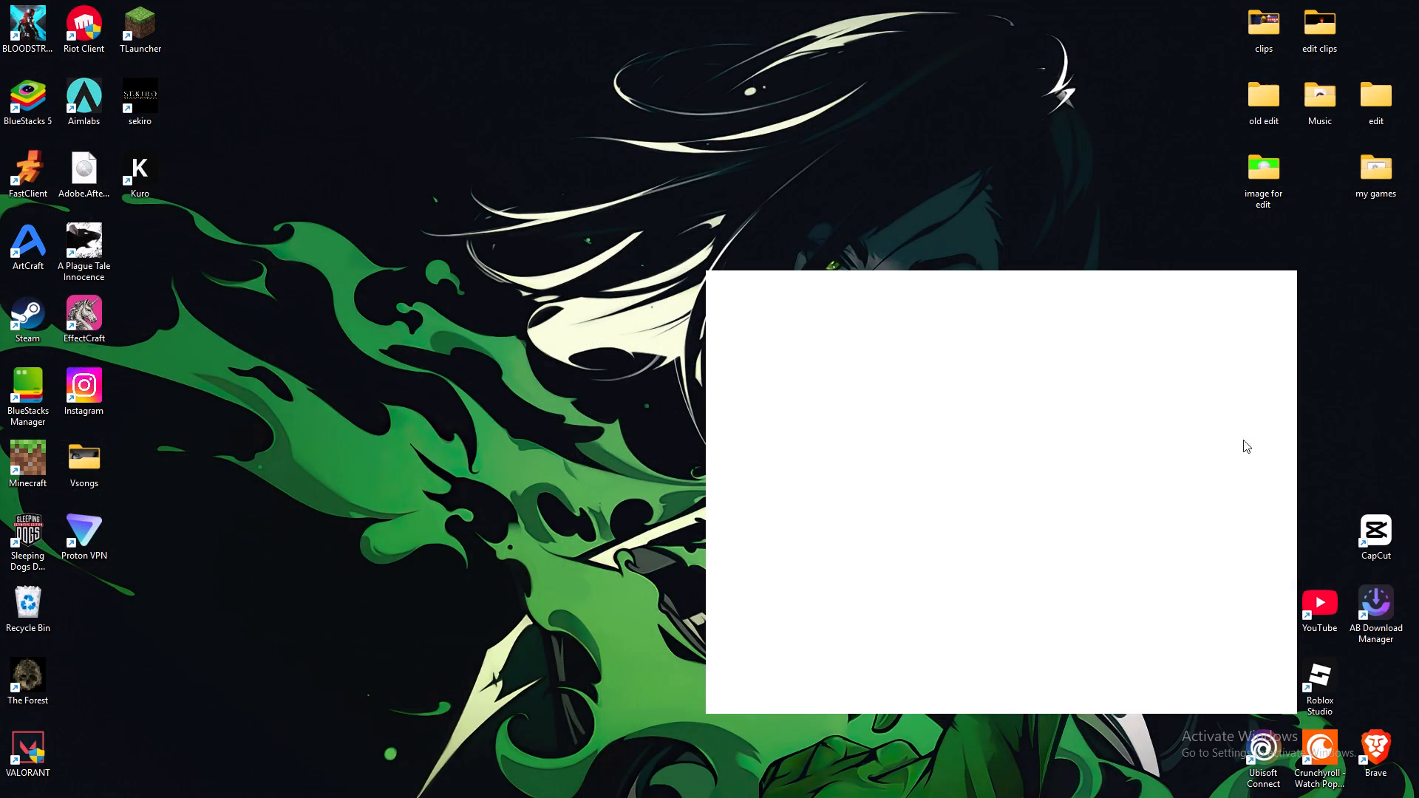